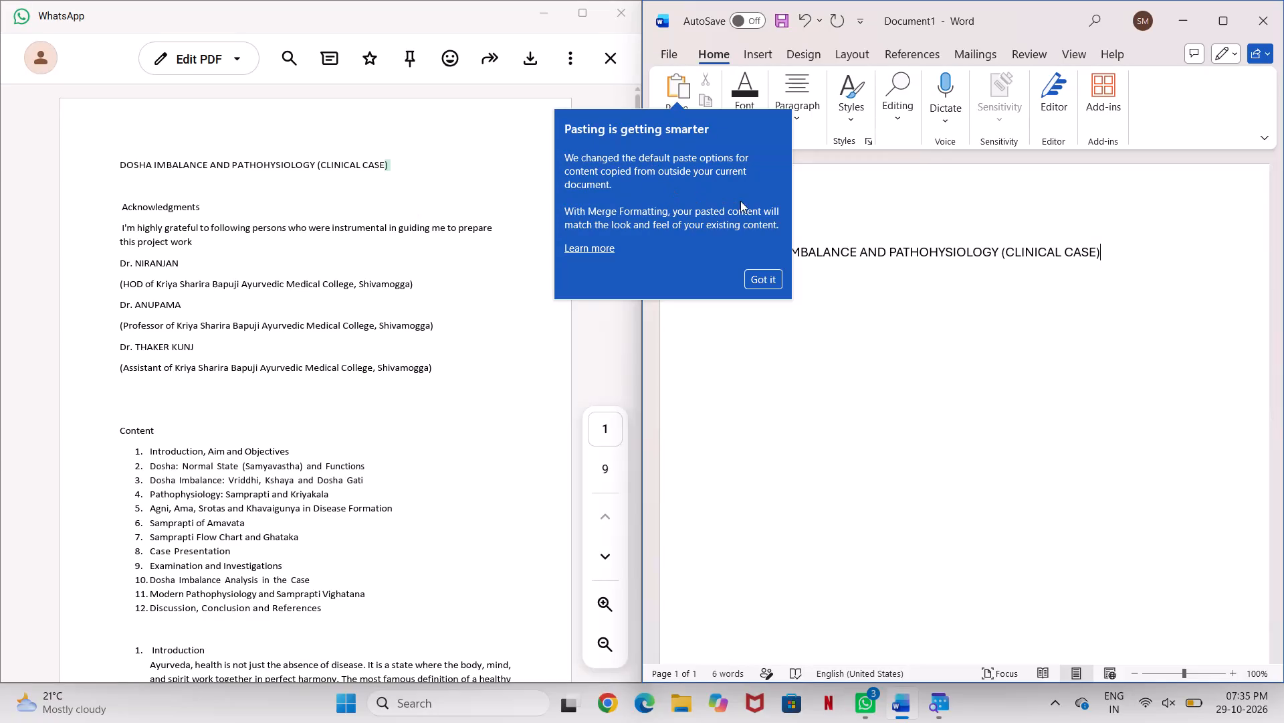
# Dismiss the paste tip and set the pasted title "DOSHA IMBALANCE AND PATHOHYSIOLOGY (CLINICAL CASE)" to font size 36.
pyautogui.click(774, 283)
pyautogui.moveTo(1113, 253); pyautogui.dragTo(847, 312)
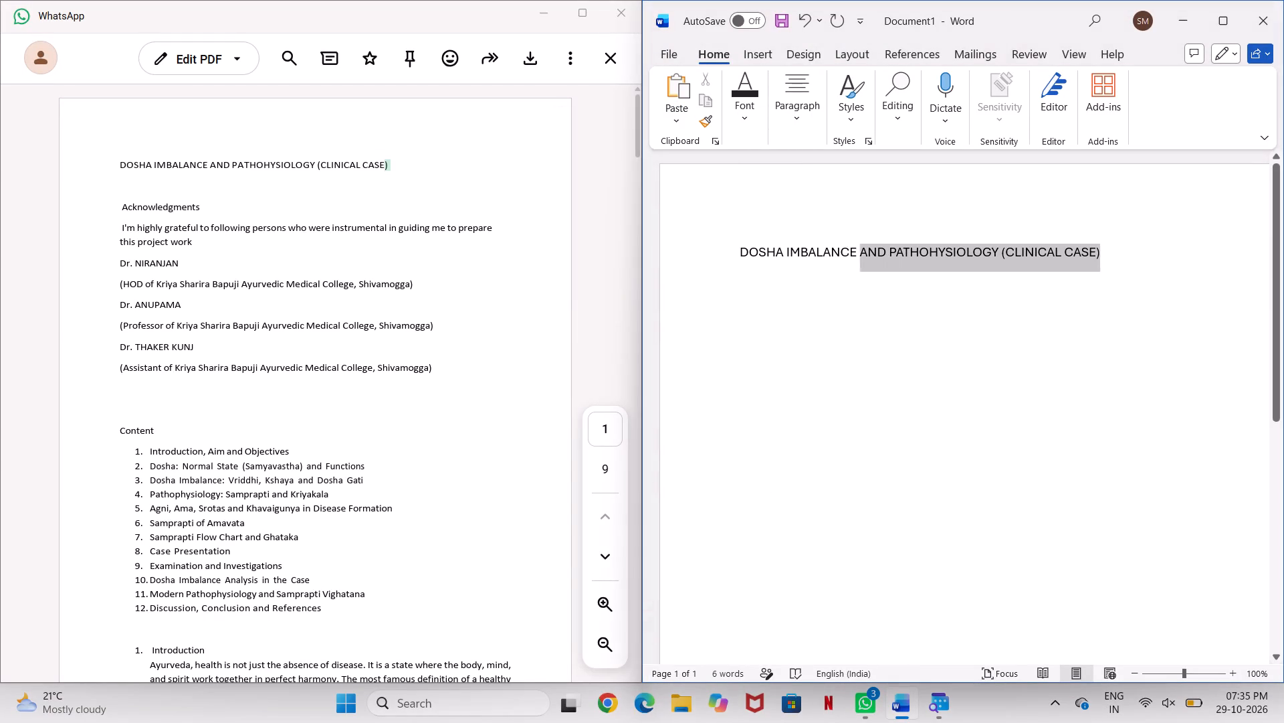
pyautogui.moveTo(847, 312); pyautogui.dragTo(741, 337)
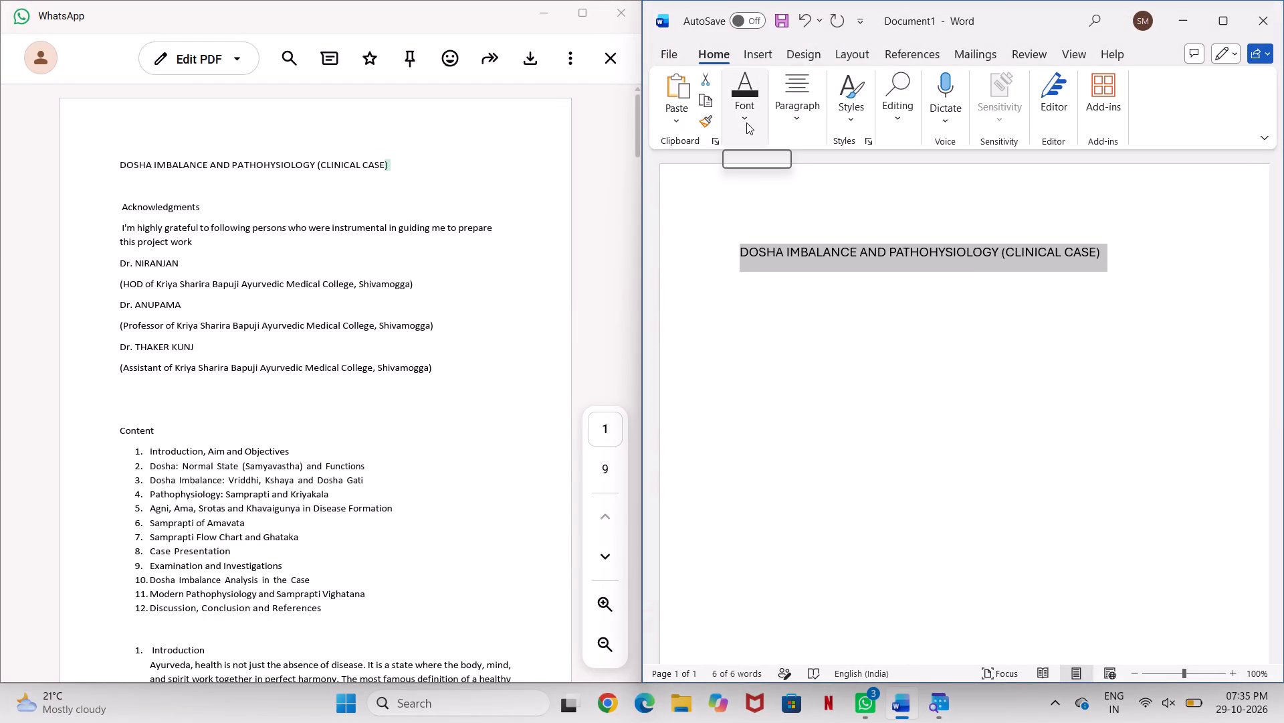
pyautogui.click(746, 123)
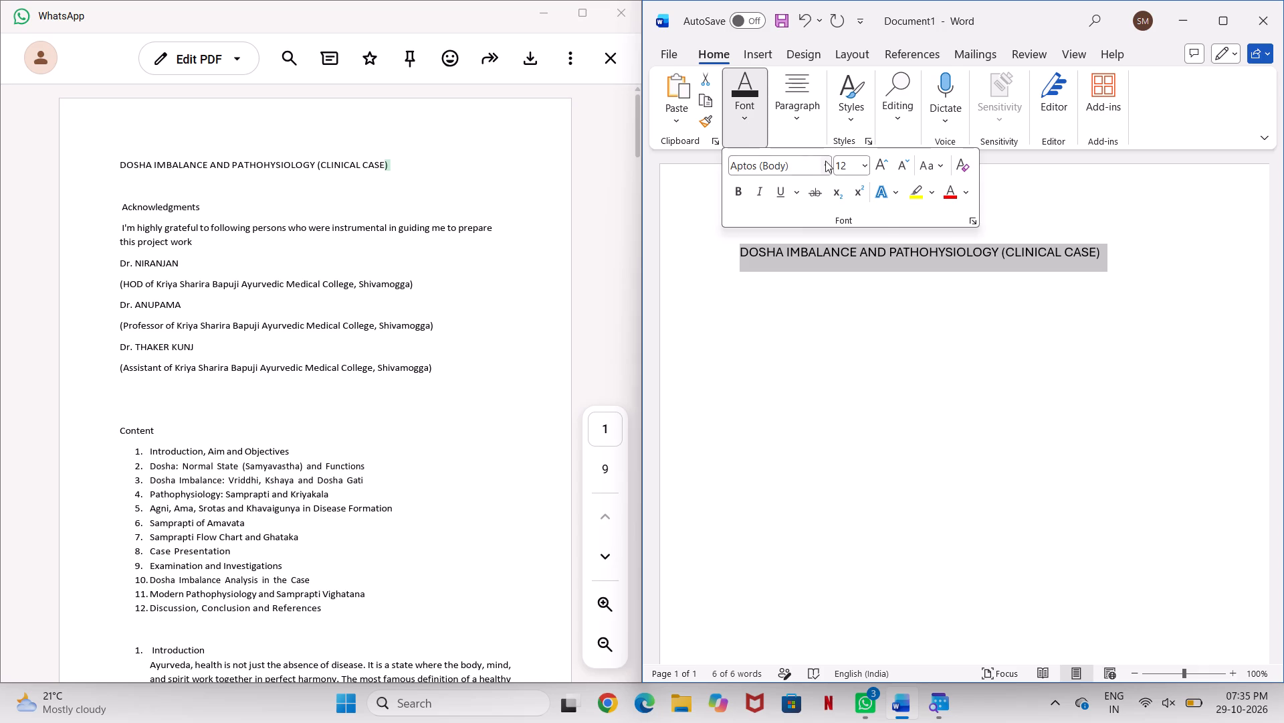
pyautogui.click(867, 165)
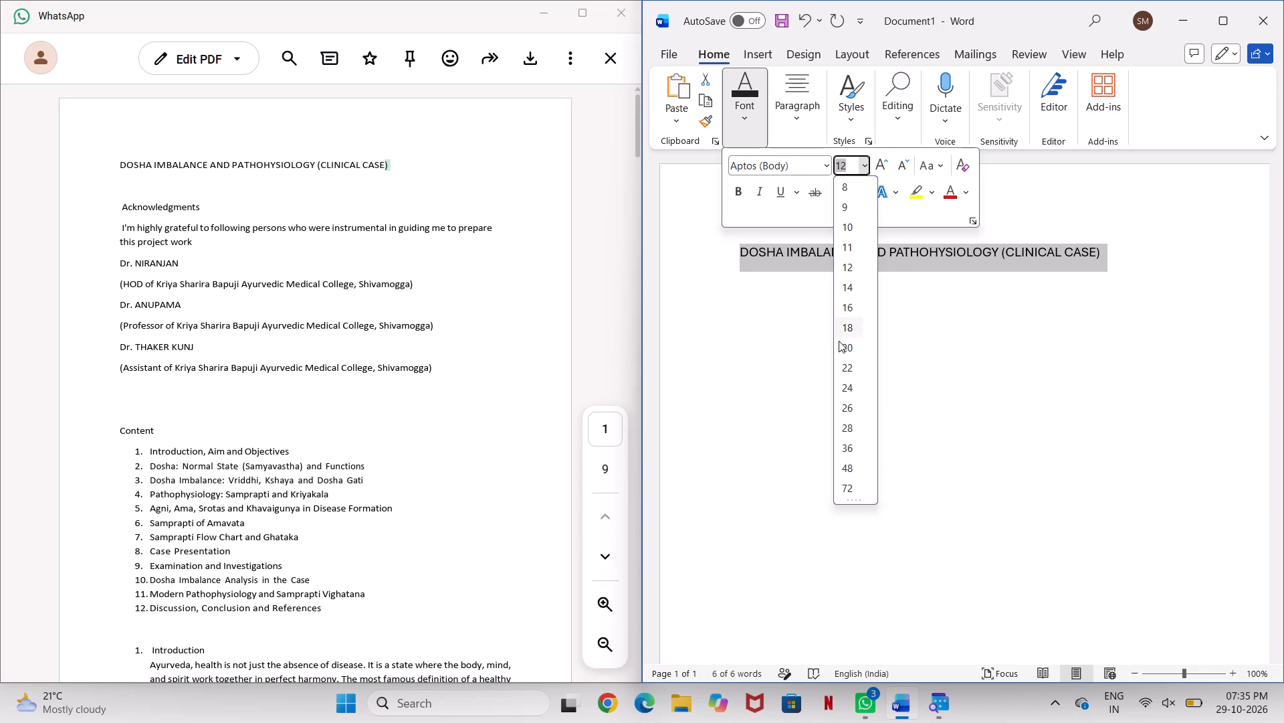
pyautogui.click(852, 449)
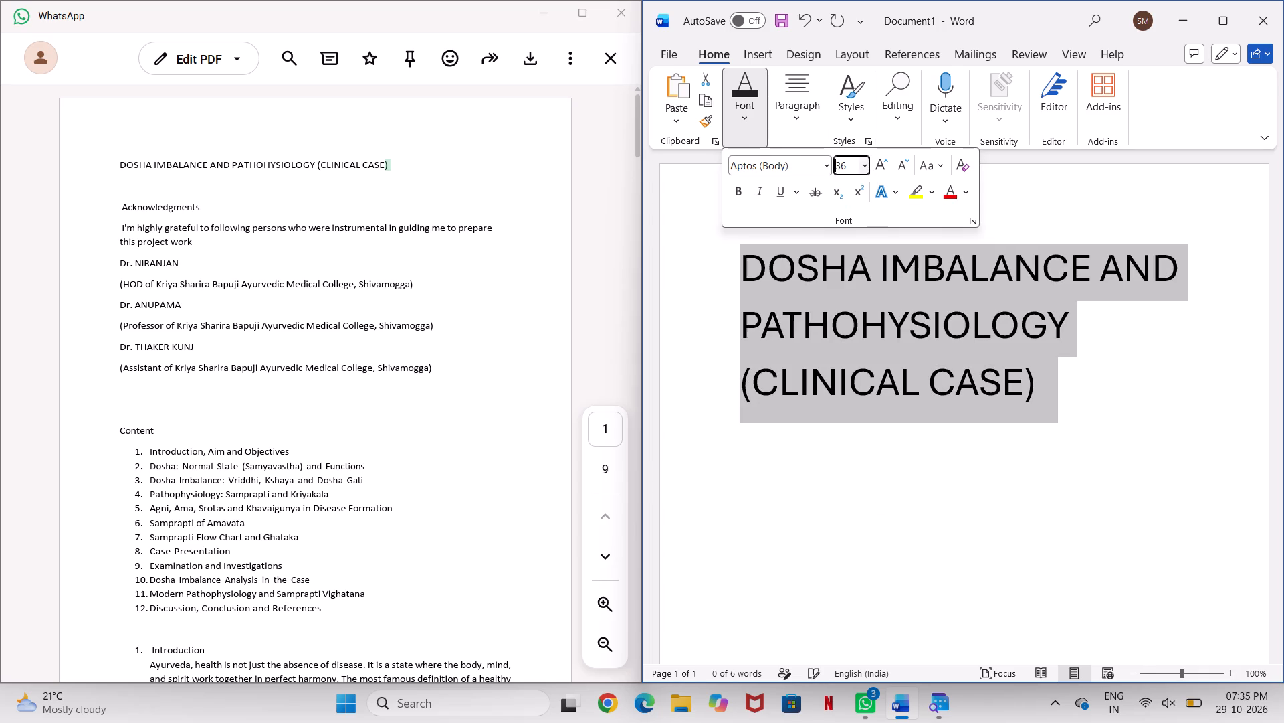
pyautogui.scroll(-2, 1151, 654)
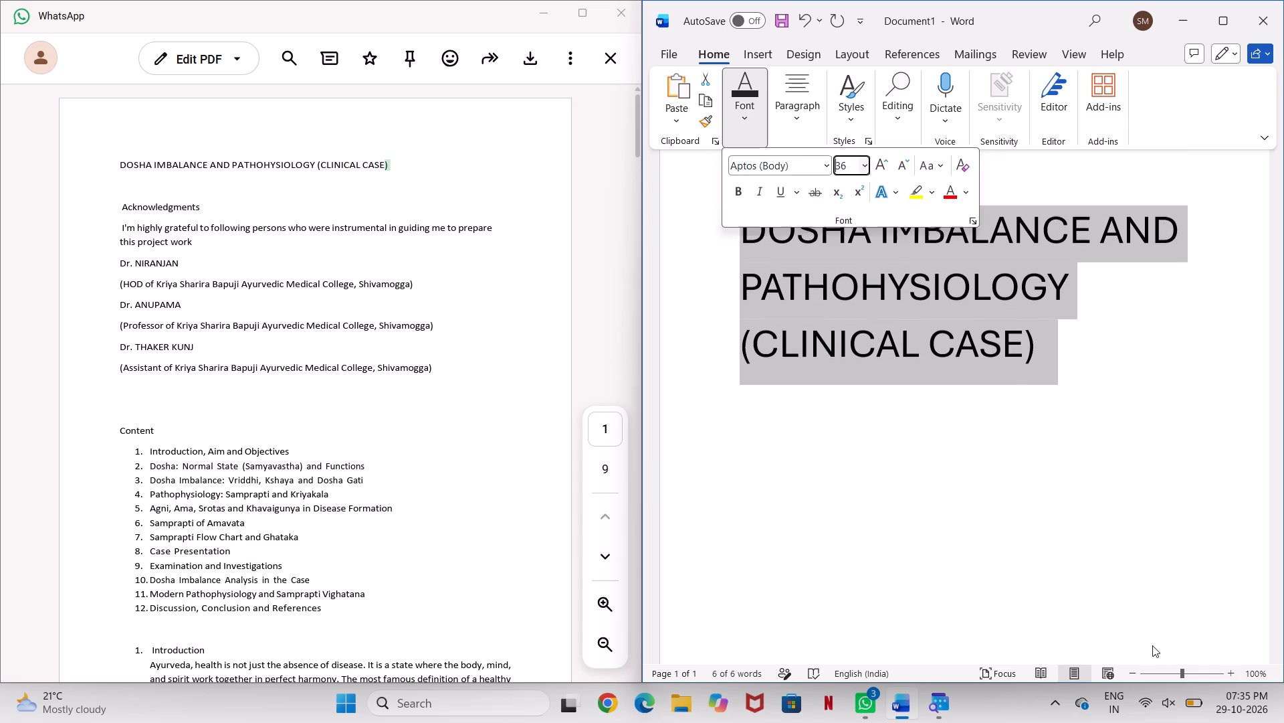
pyautogui.scroll(-2, 1152, 645)
pyautogui.scroll(3, 1147, 617)
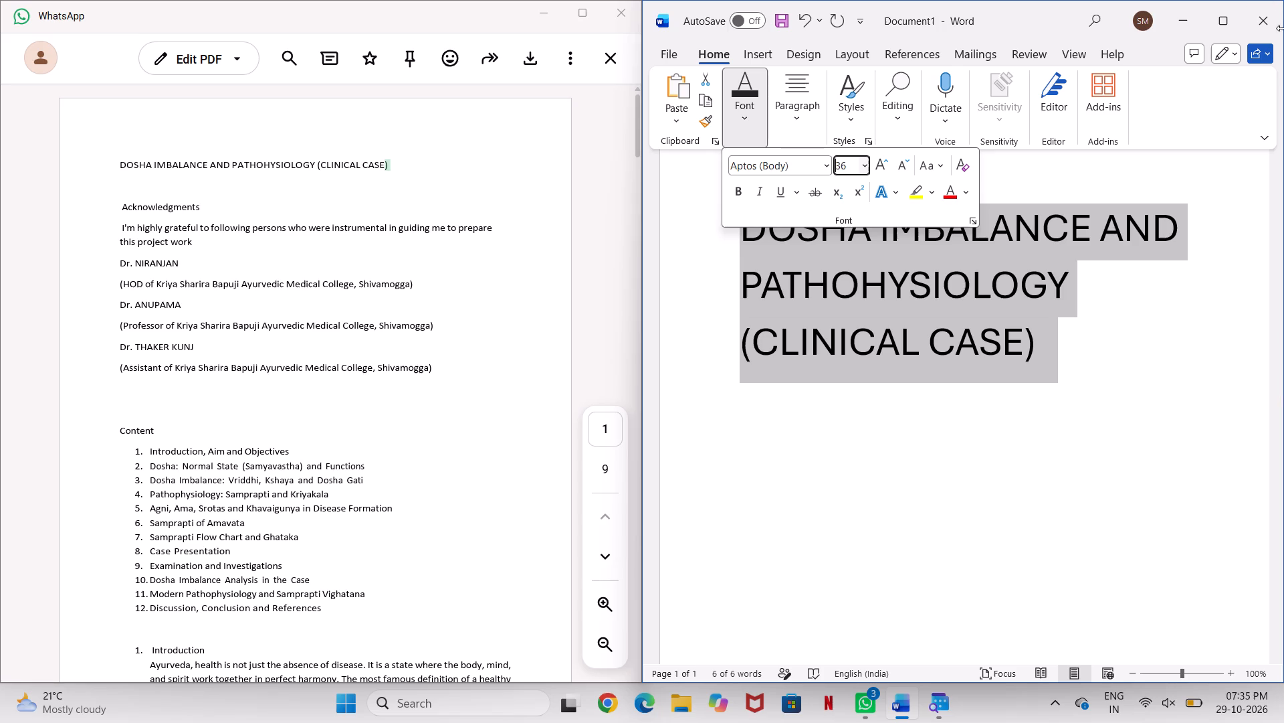
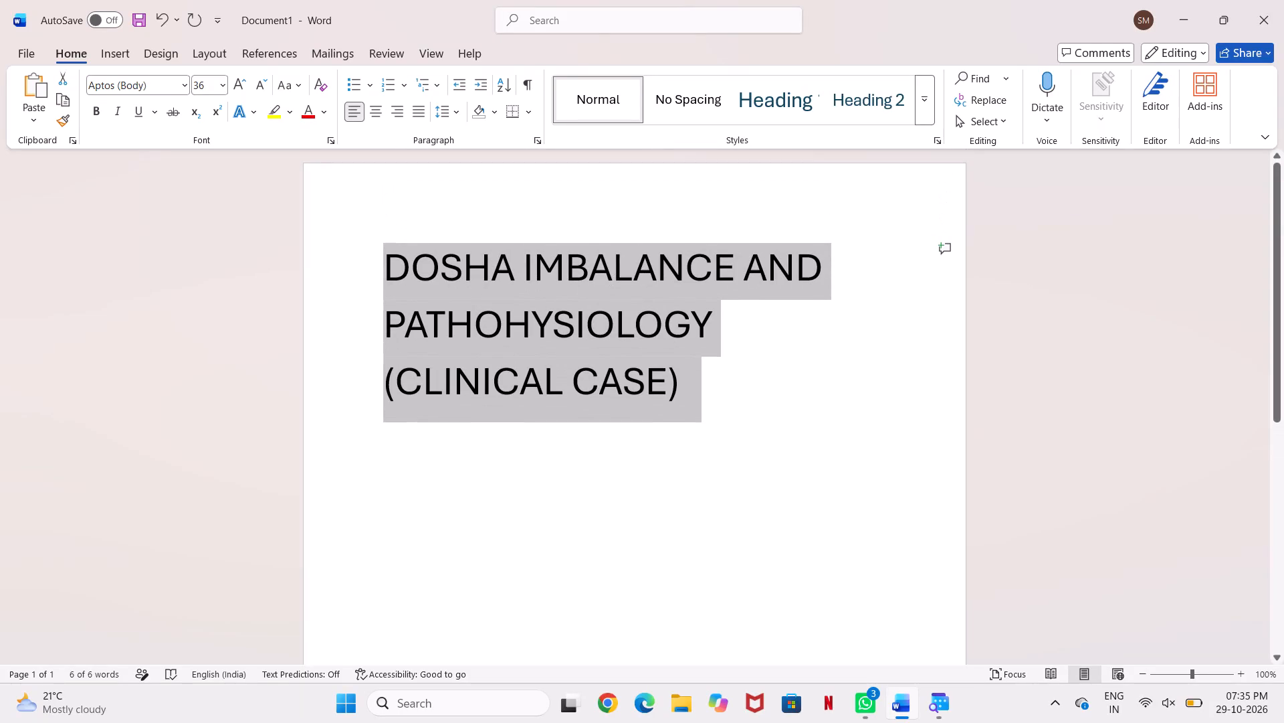
# Delete the selected large title text, leaving the document page empty.
pyautogui.scroll(6, 756, 380)
pyautogui.press('Escape')
pyautogui.press('Delete')
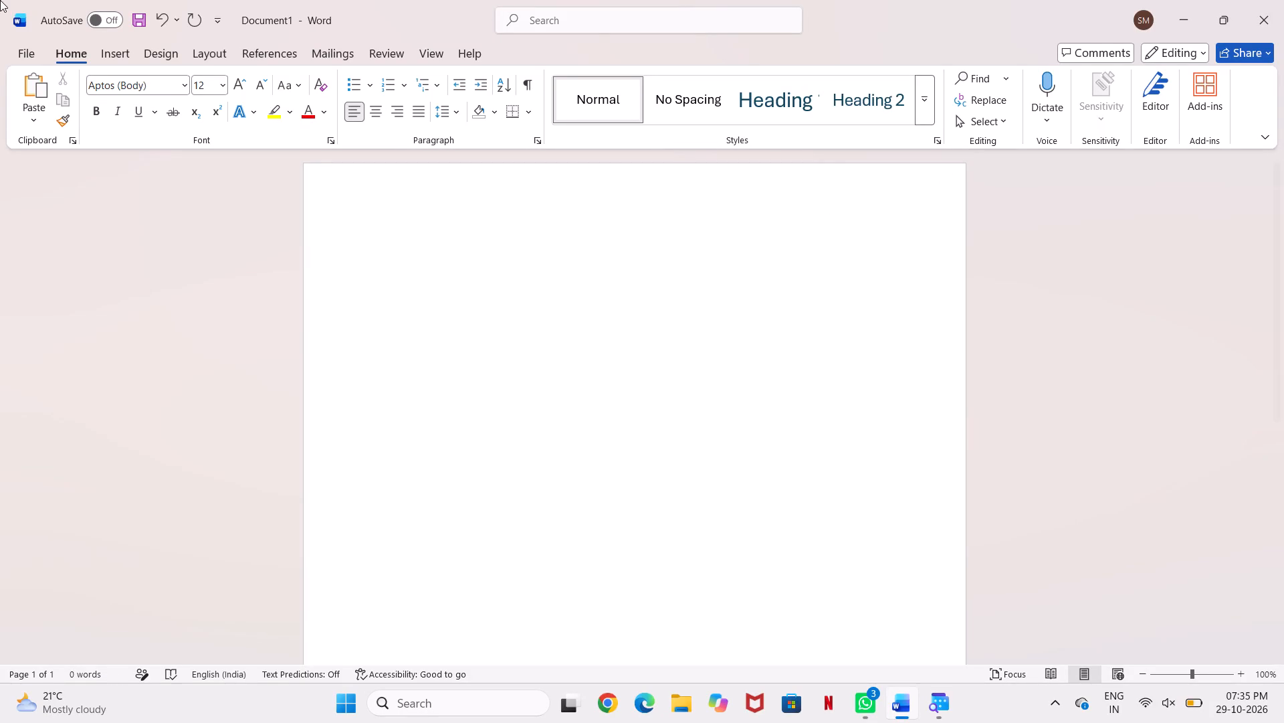
# Create a new blank document with the copied title "DOSHA IMBALANCE AND PATHOHYSIOLOGY (CLINICAL CASE)" pasted as a centred line, and select it.
pyautogui.click(25, 48)
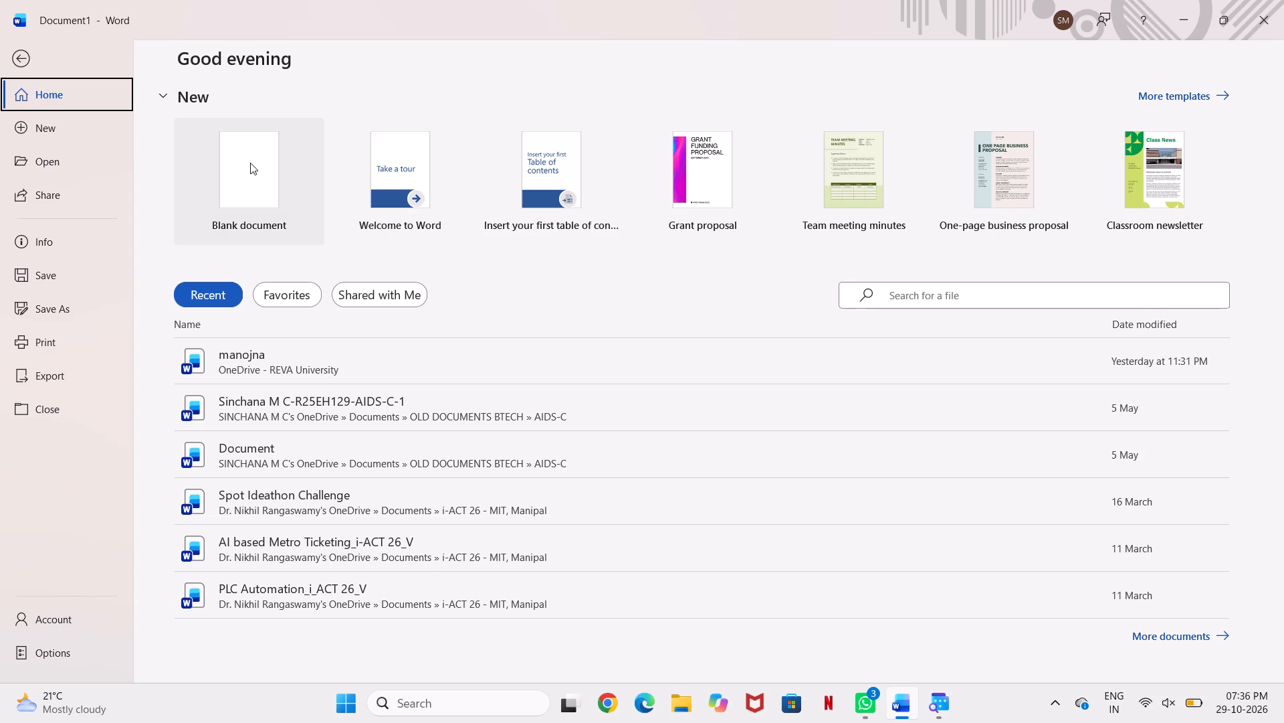
pyautogui.click(229, 194)
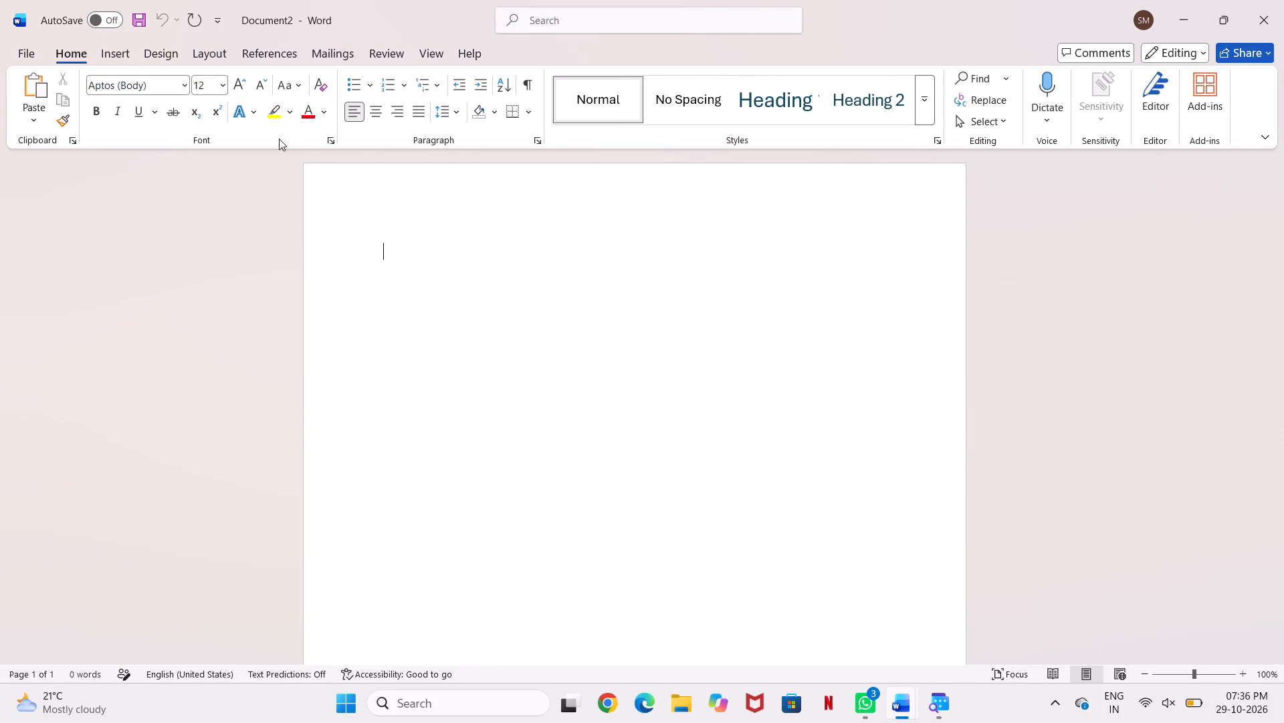
pyautogui.click(374, 123)
pyautogui.click(374, 117)
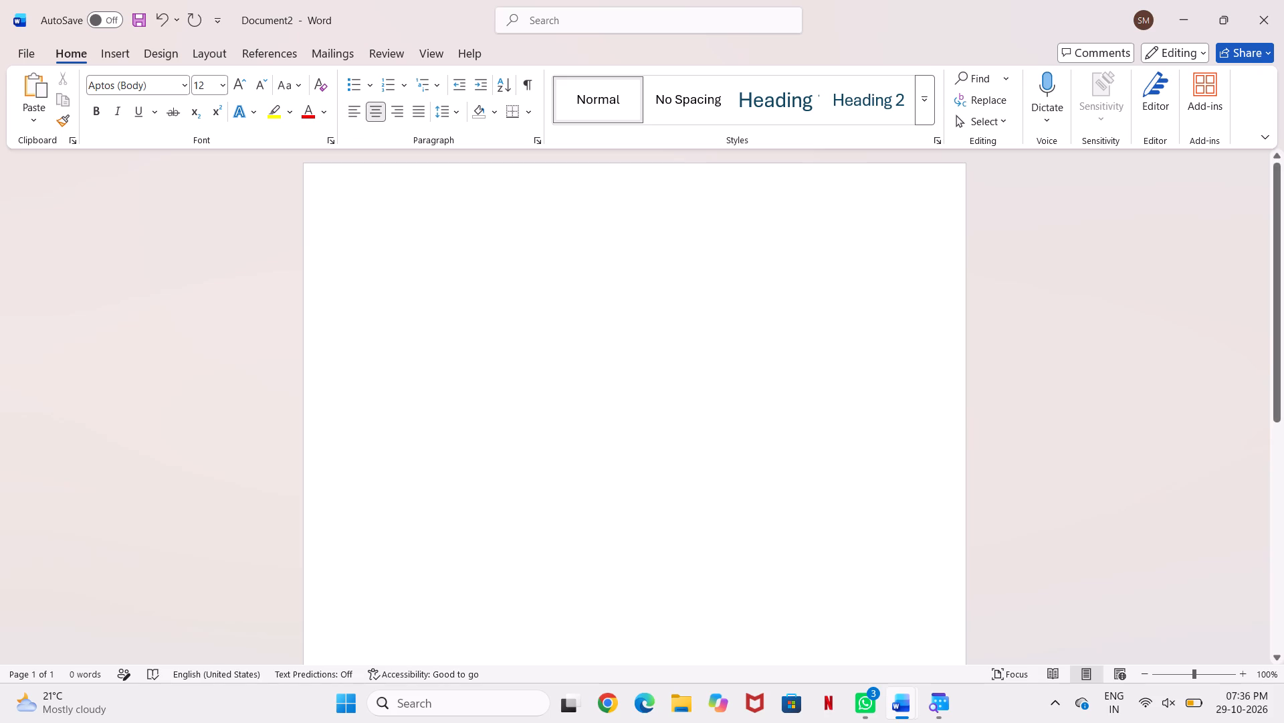
pyautogui.hotkey('ctrl', 'v')
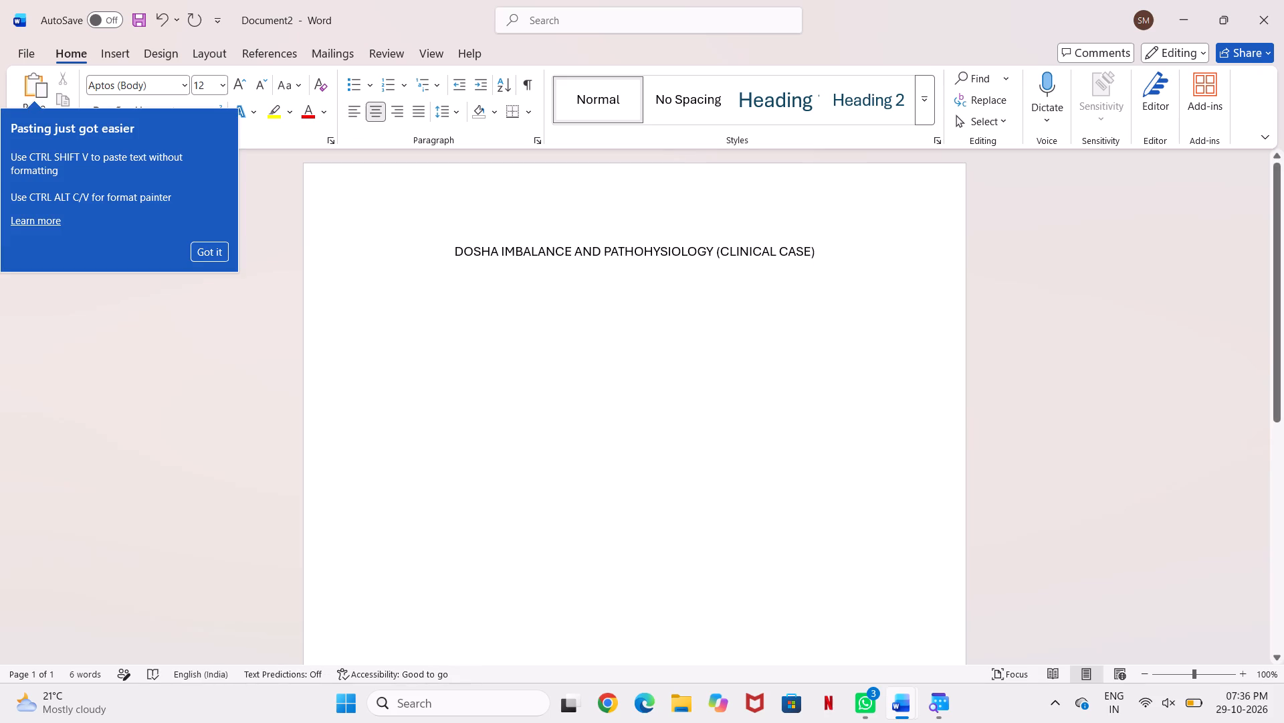
pyautogui.moveTo(830, 258); pyautogui.dragTo(91, 326)
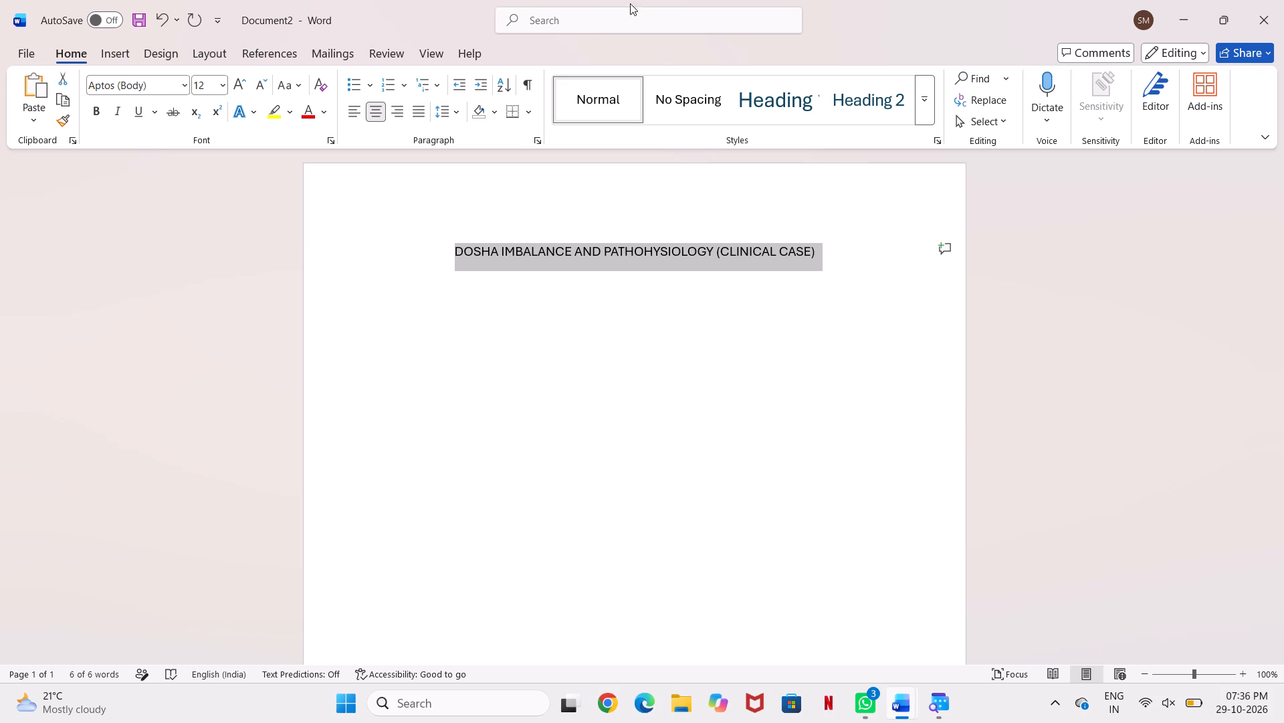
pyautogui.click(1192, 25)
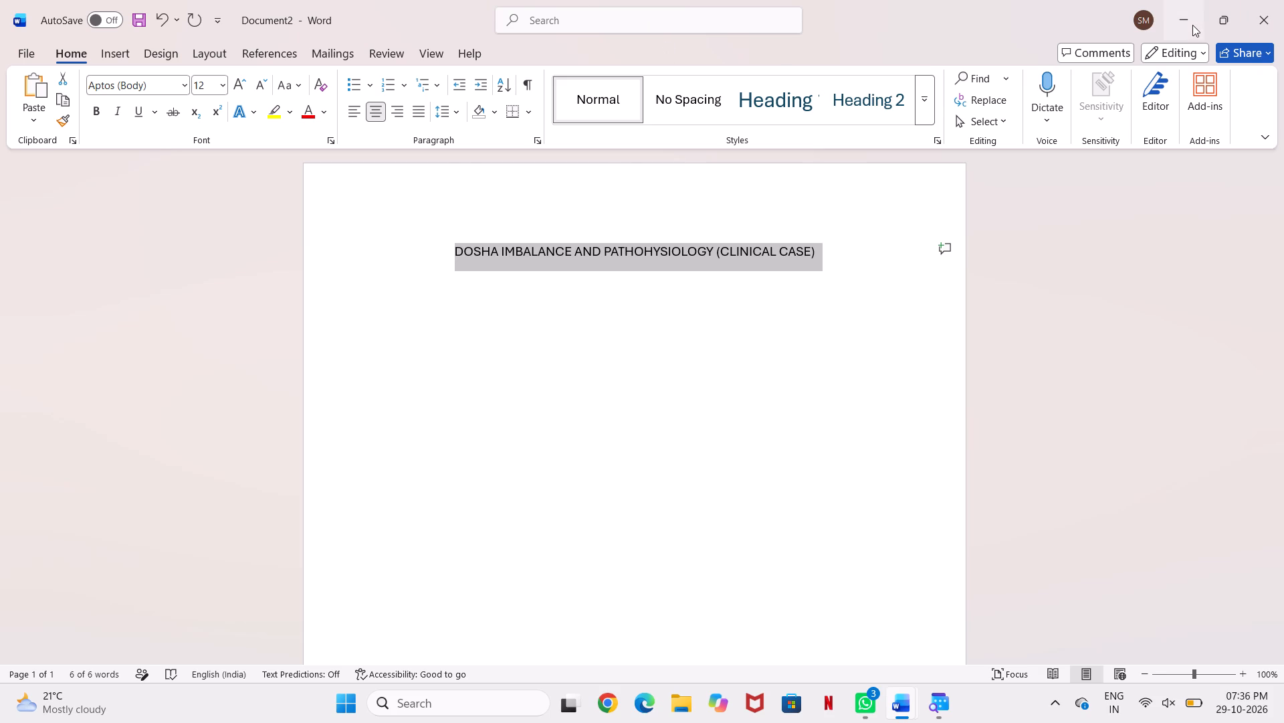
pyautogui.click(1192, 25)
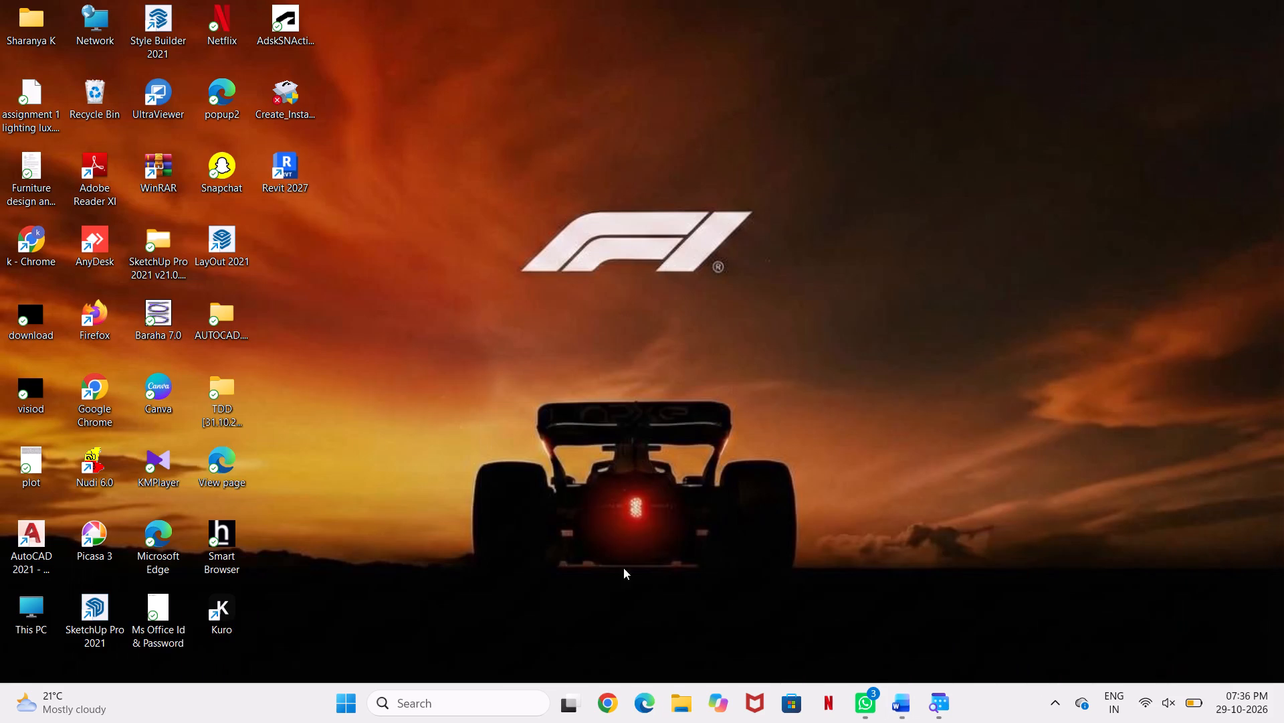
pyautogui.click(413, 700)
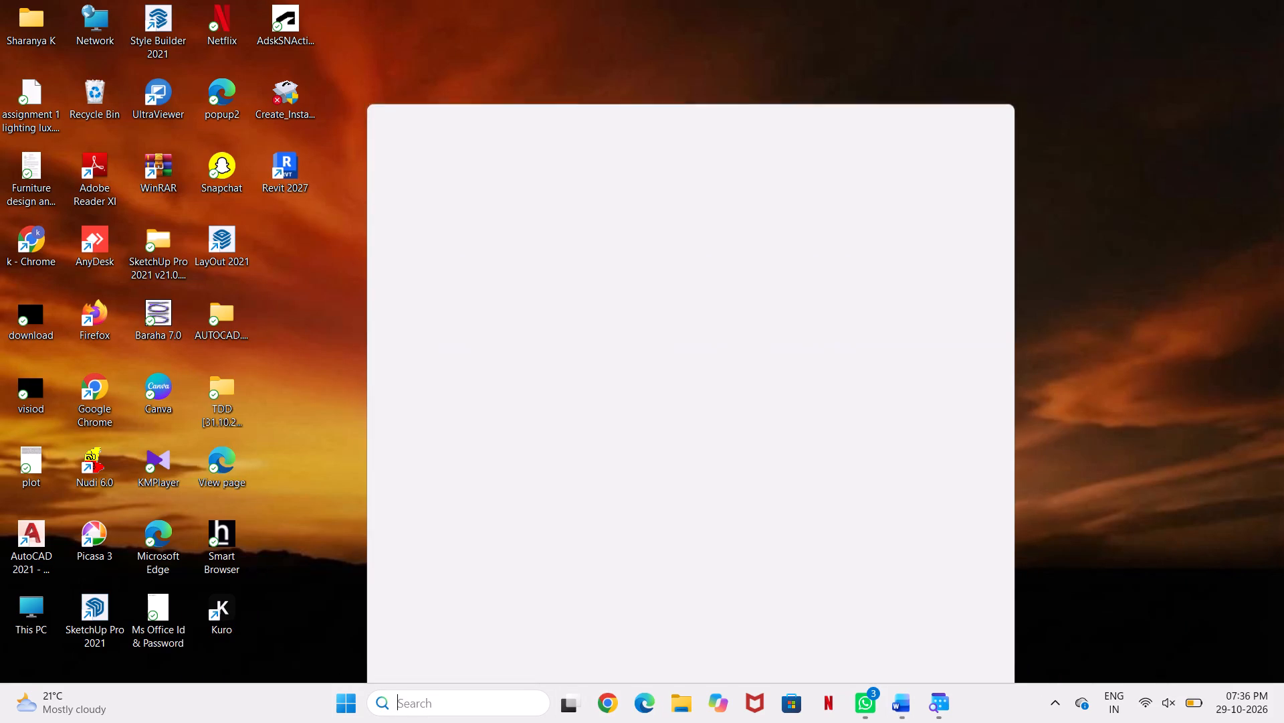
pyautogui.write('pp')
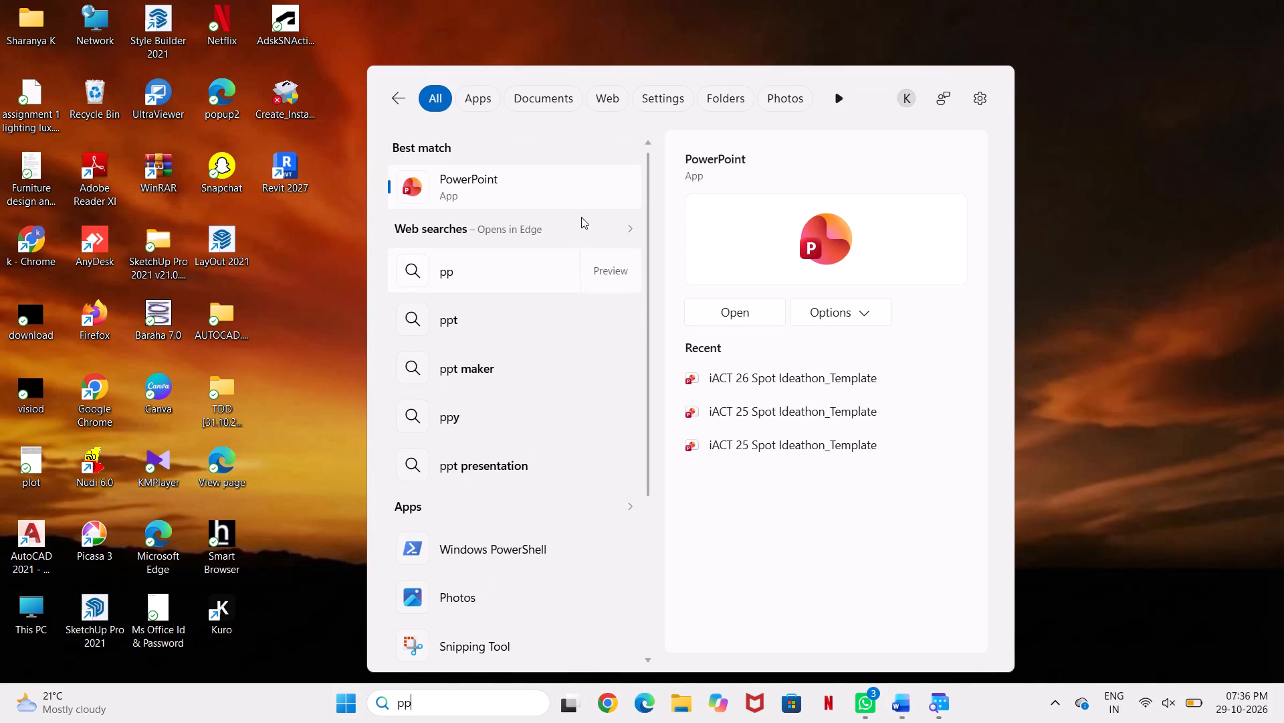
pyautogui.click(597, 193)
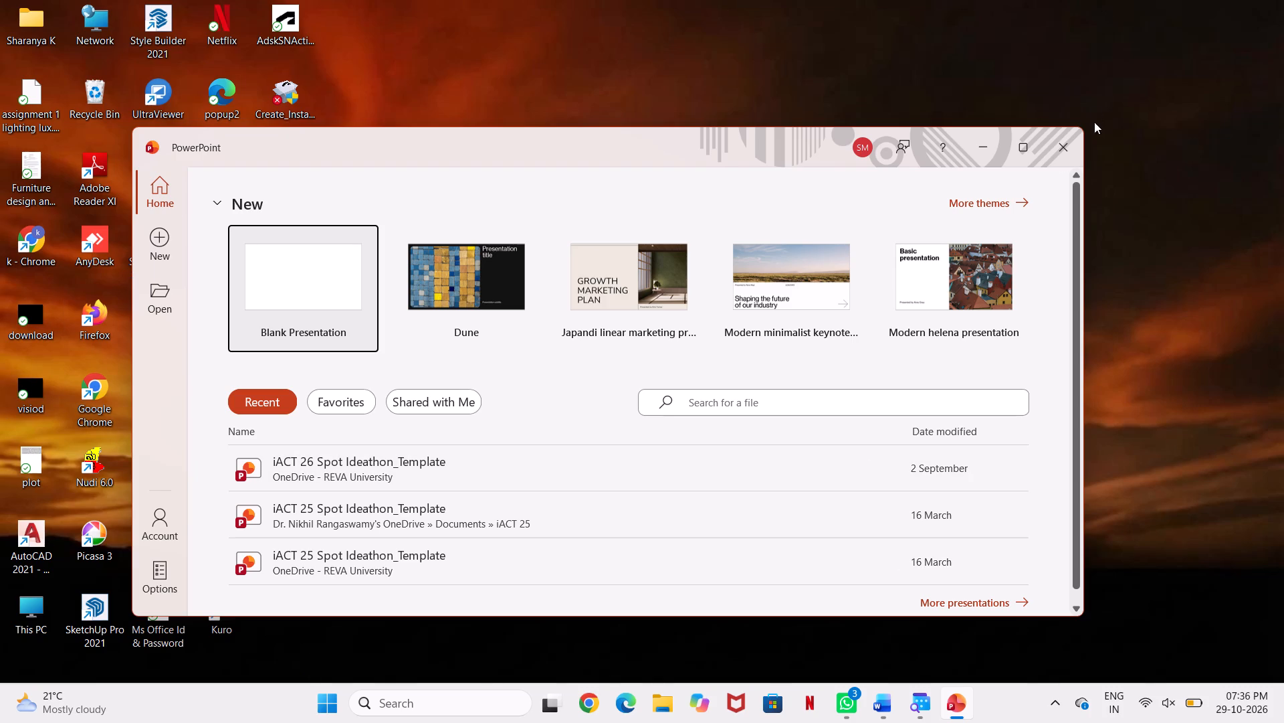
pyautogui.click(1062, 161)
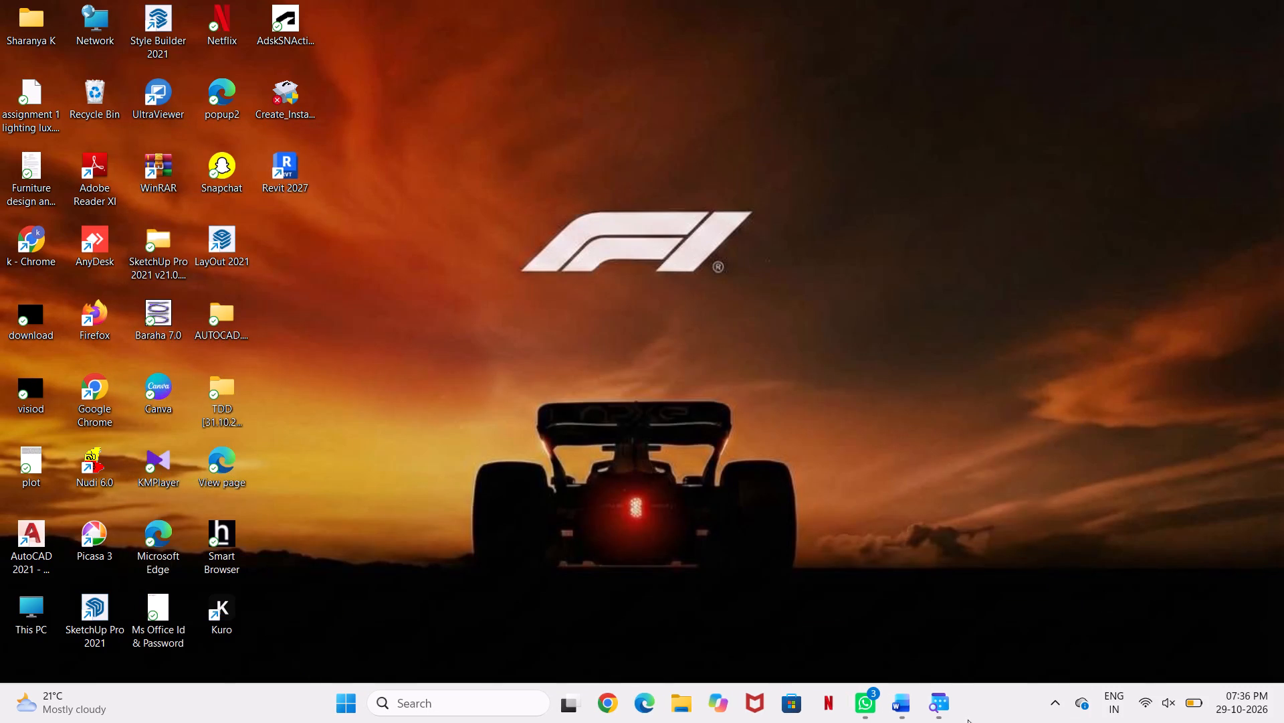
# Return to Document1 in Word and apply the document style set with a centred TITLE between thin lines.
pyautogui.click(912, 707)
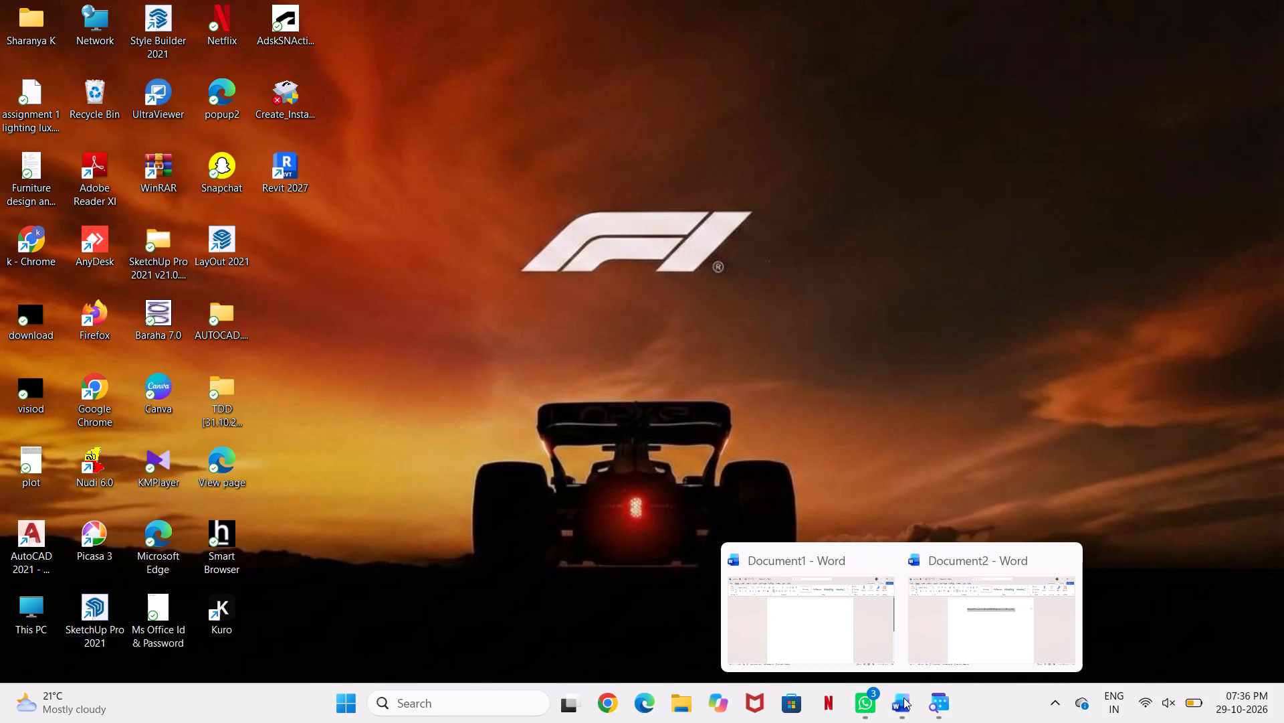
pyautogui.click(790, 629)
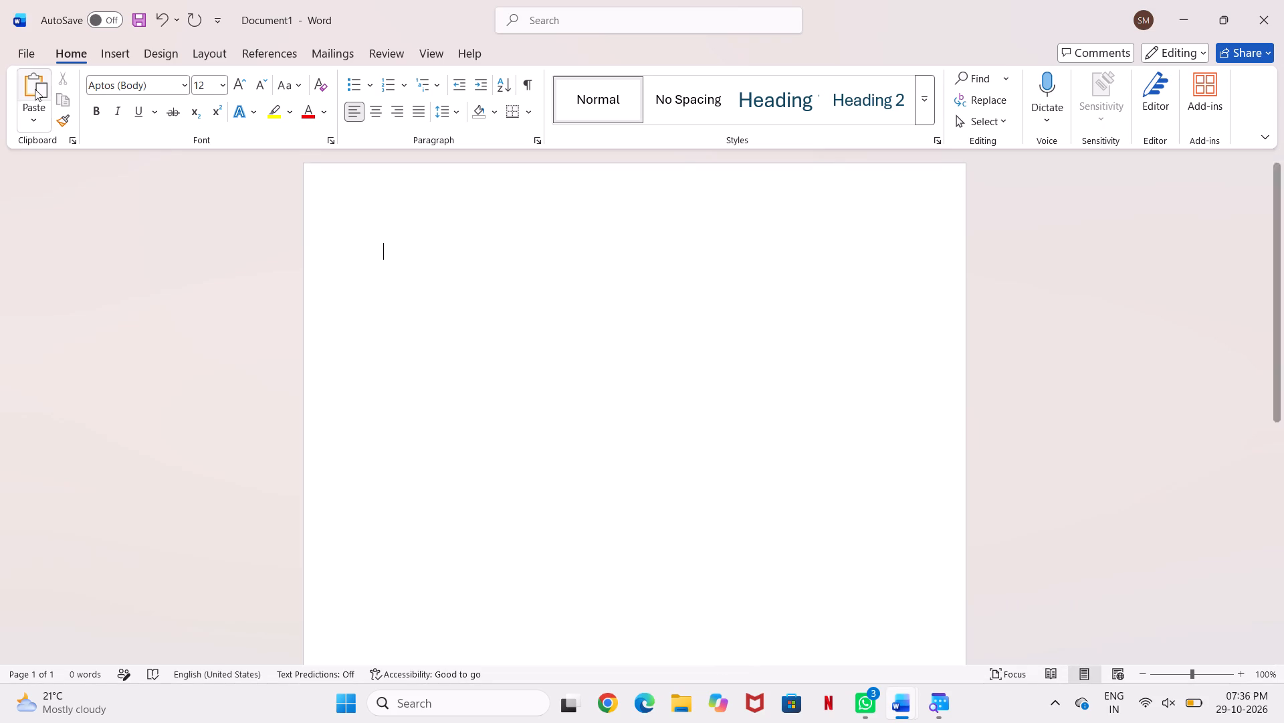
pyautogui.click(13, 23)
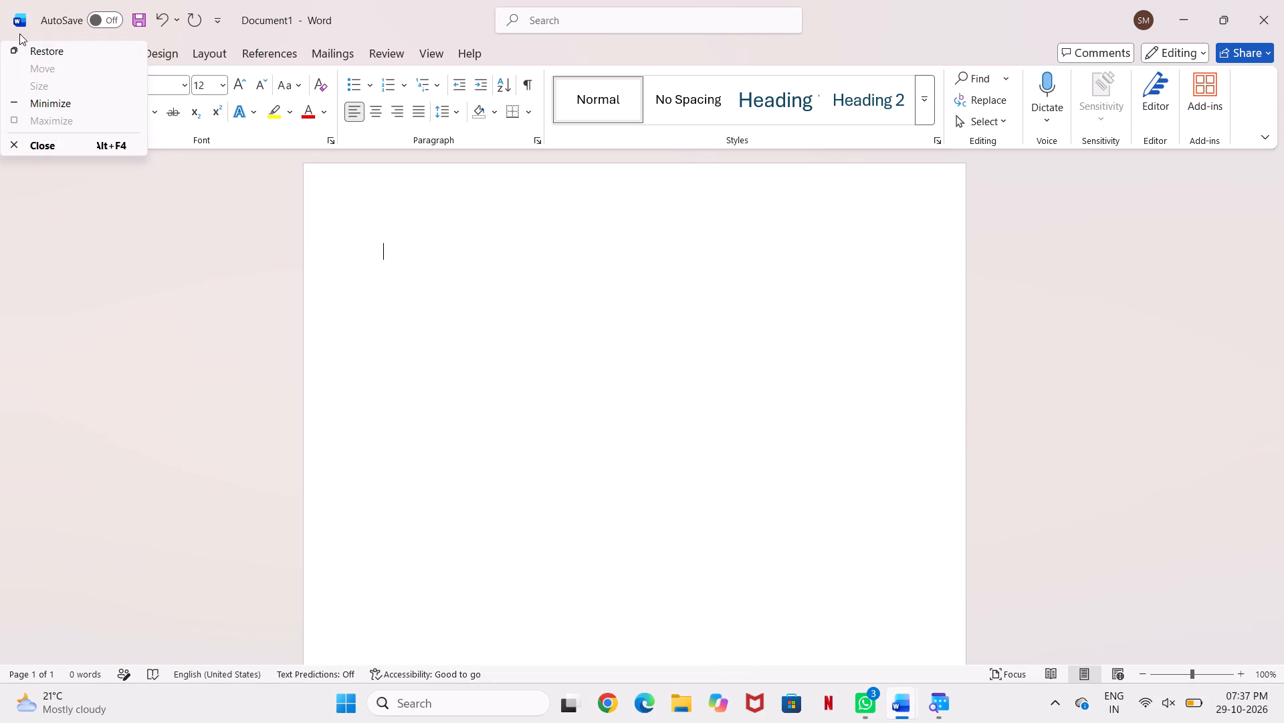
pyautogui.click(169, 194)
pyautogui.click(152, 54)
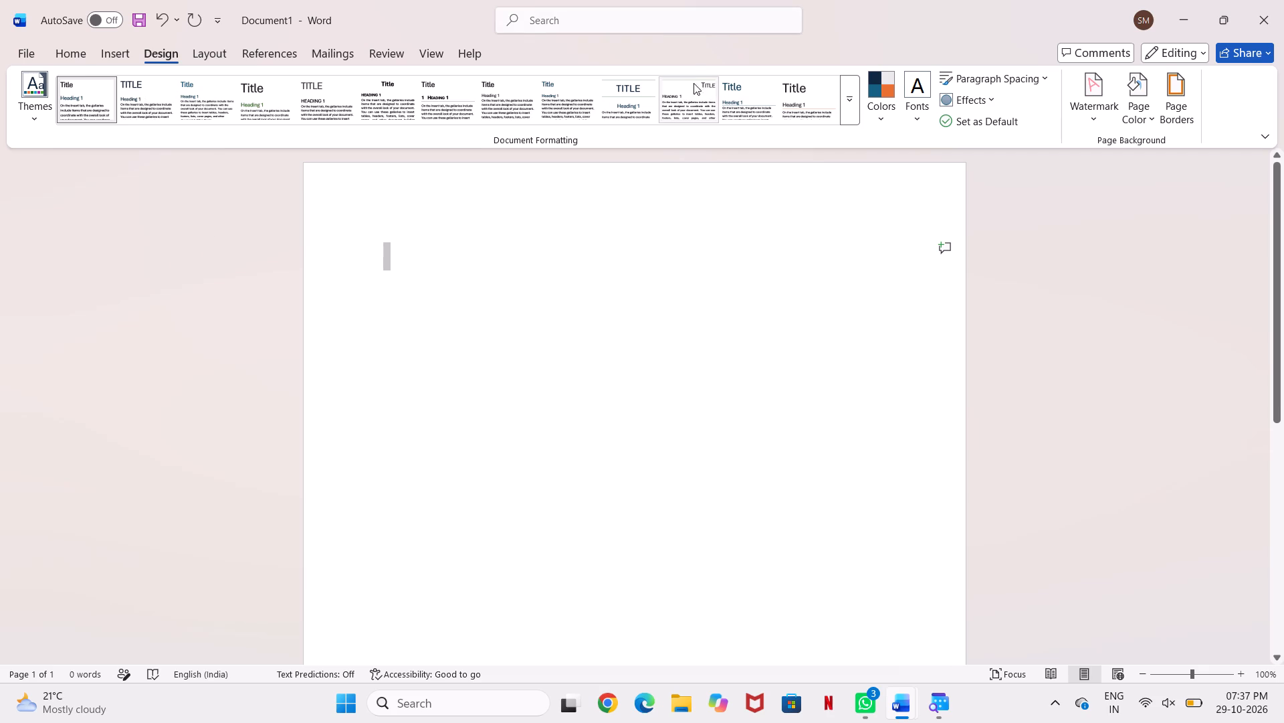
pyautogui.click(633, 111)
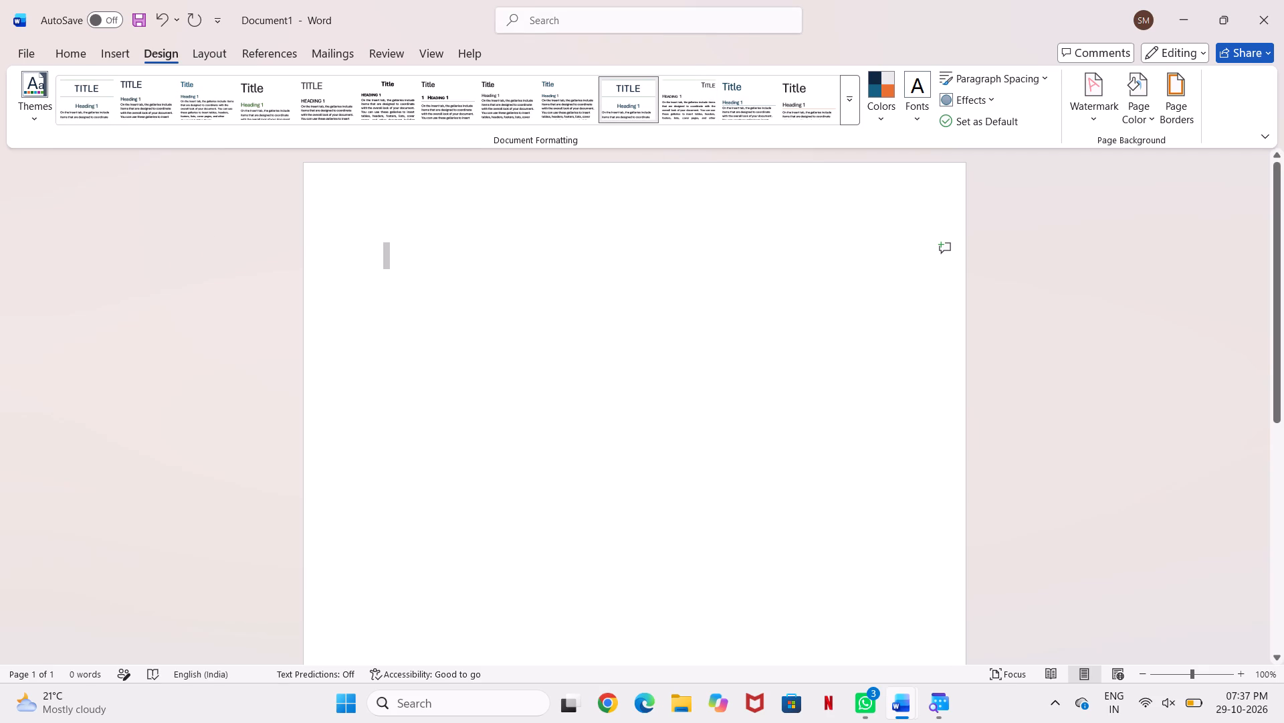
pyautogui.click(625, 98)
pyautogui.click(625, 98)
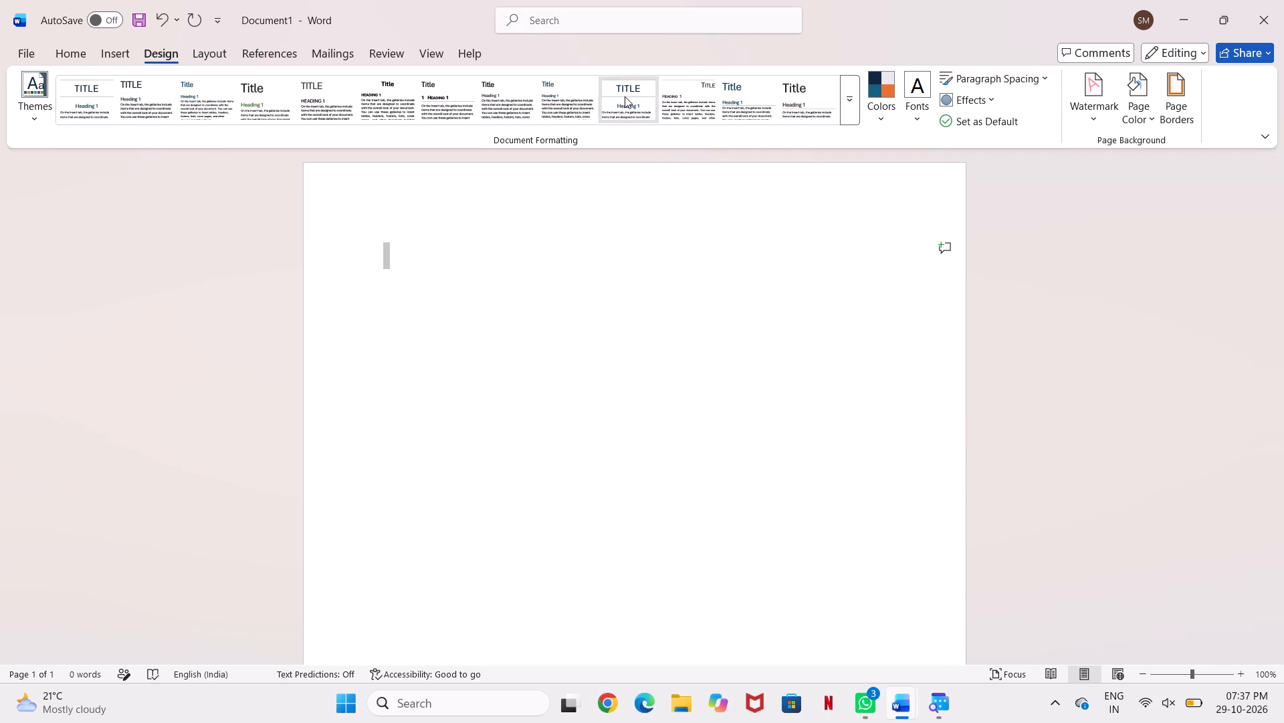
pyautogui.click(625, 96)
pyautogui.click(625, 96)
pyautogui.moveTo(625, 96); pyautogui.dragTo(665, 168)
pyautogui.moveTo(665, 168); pyautogui.dragTo(641, 236)
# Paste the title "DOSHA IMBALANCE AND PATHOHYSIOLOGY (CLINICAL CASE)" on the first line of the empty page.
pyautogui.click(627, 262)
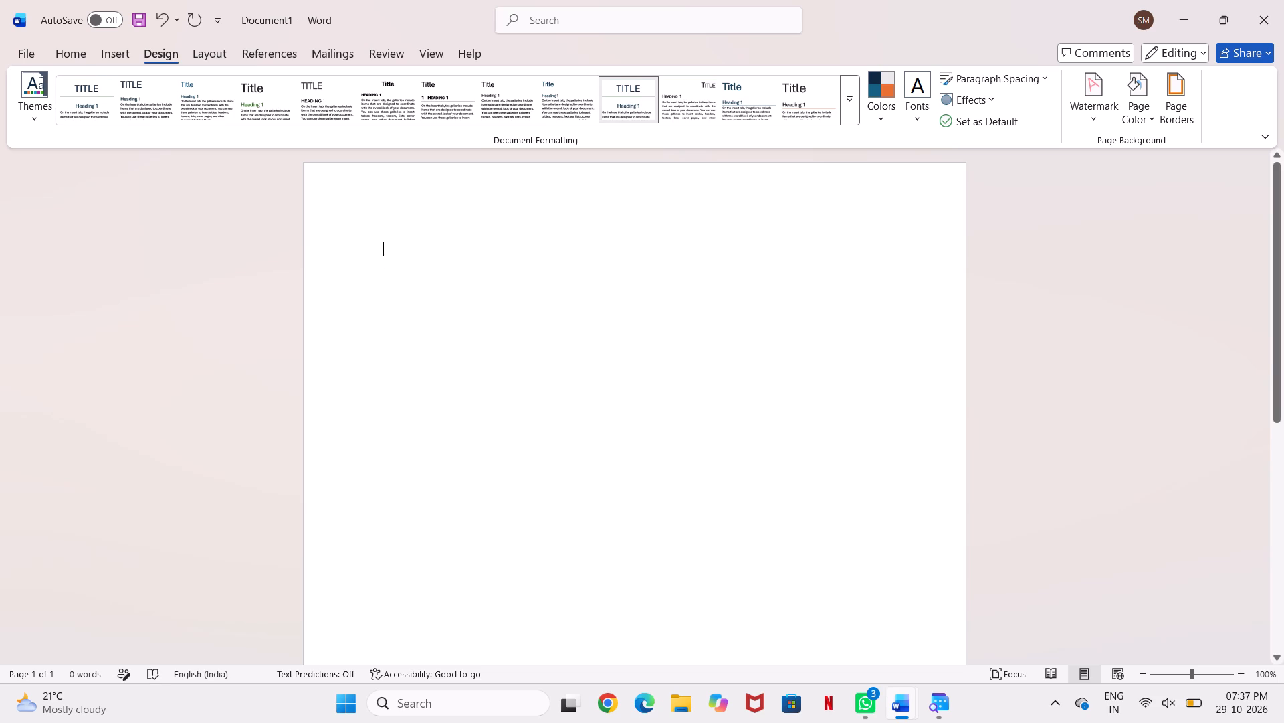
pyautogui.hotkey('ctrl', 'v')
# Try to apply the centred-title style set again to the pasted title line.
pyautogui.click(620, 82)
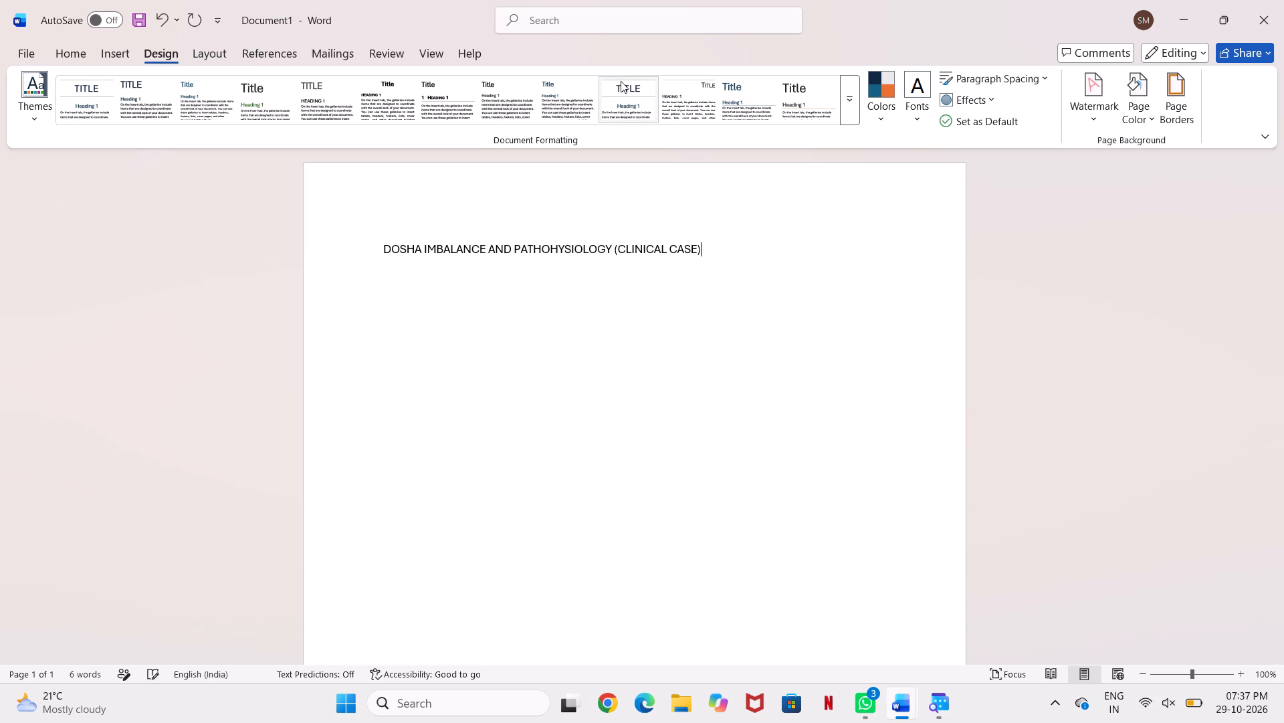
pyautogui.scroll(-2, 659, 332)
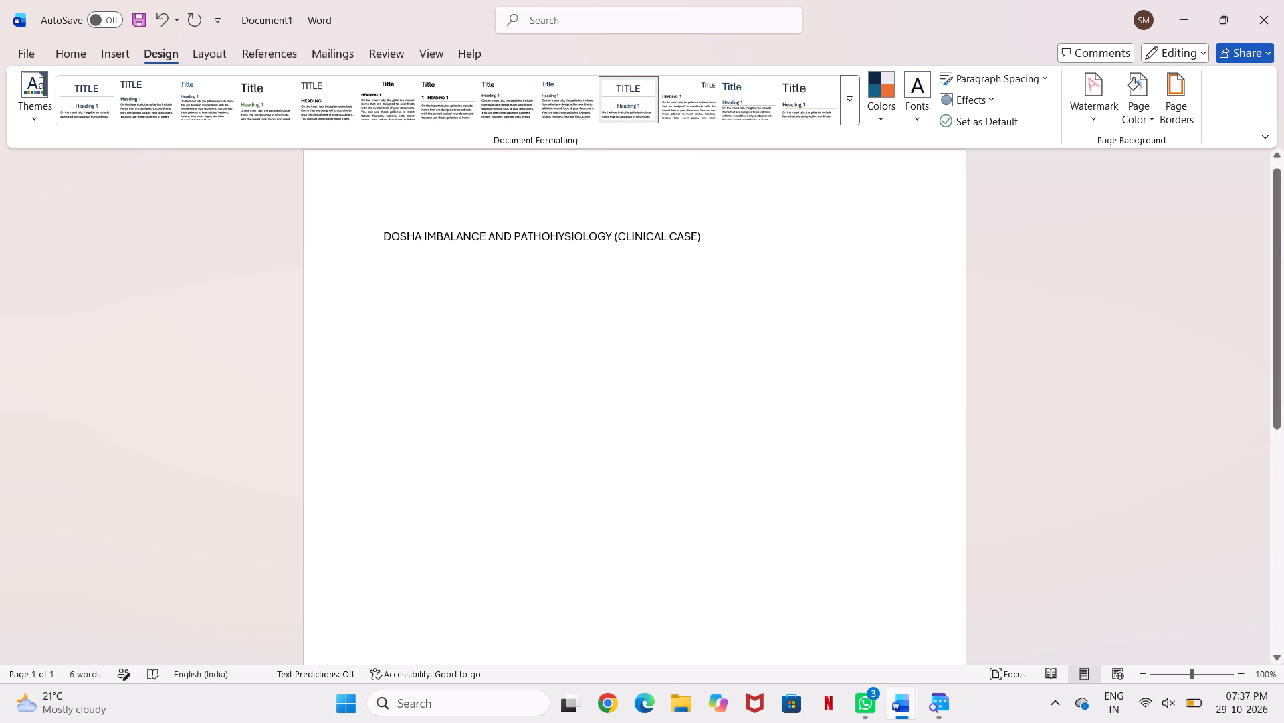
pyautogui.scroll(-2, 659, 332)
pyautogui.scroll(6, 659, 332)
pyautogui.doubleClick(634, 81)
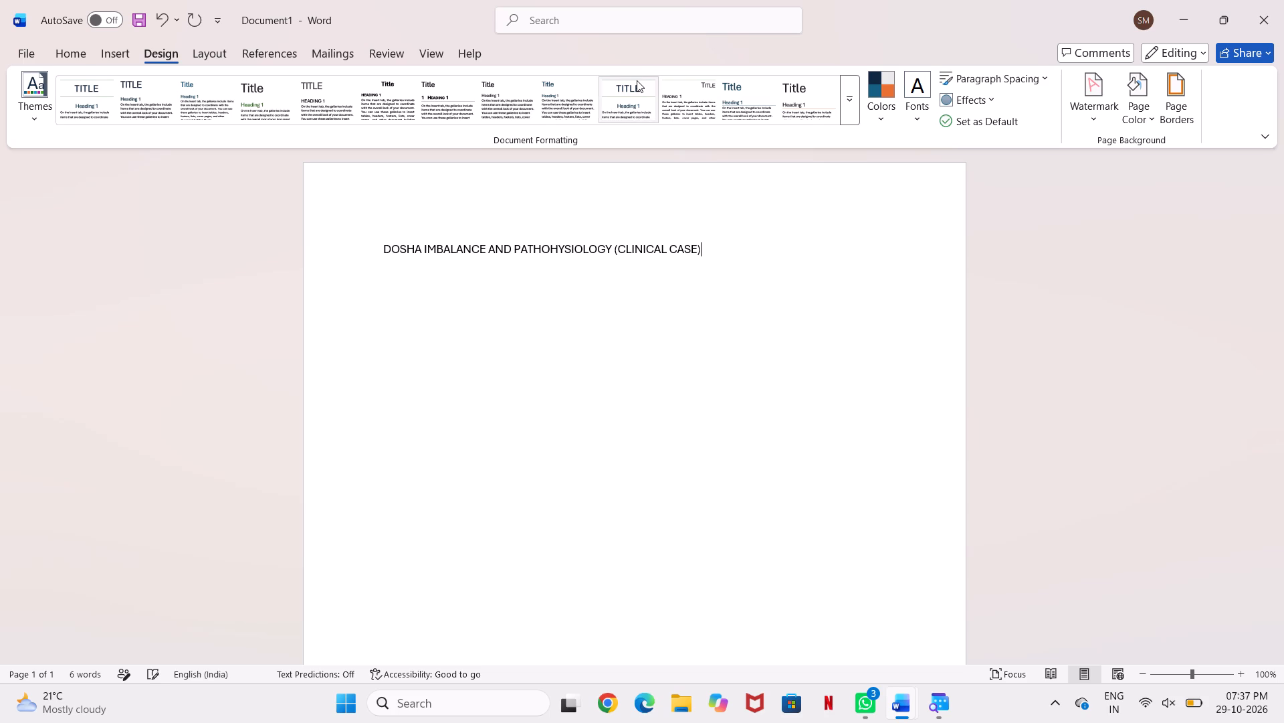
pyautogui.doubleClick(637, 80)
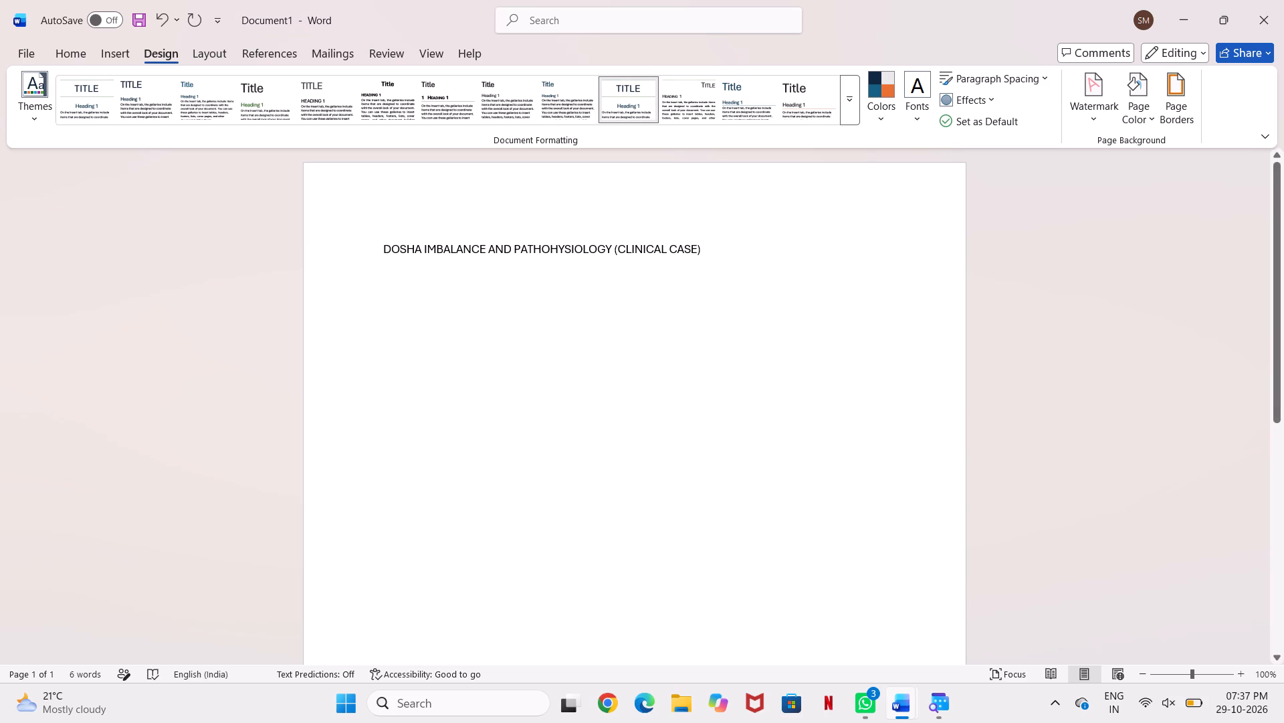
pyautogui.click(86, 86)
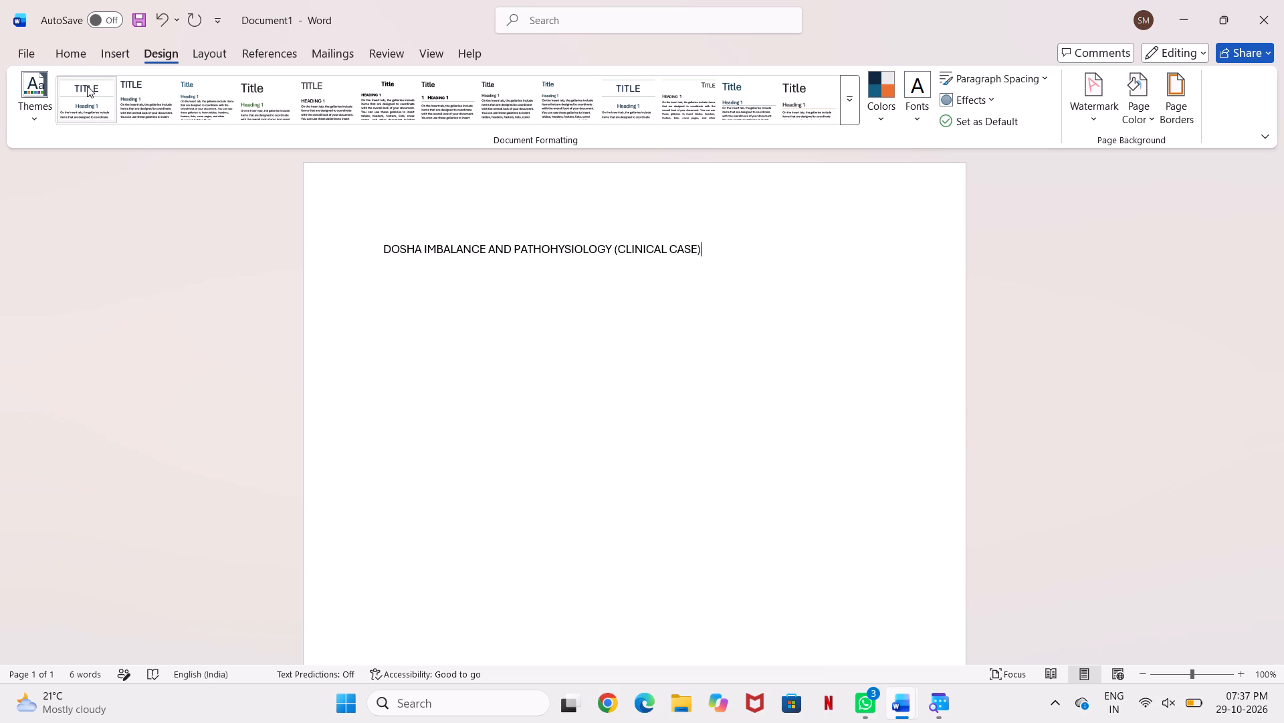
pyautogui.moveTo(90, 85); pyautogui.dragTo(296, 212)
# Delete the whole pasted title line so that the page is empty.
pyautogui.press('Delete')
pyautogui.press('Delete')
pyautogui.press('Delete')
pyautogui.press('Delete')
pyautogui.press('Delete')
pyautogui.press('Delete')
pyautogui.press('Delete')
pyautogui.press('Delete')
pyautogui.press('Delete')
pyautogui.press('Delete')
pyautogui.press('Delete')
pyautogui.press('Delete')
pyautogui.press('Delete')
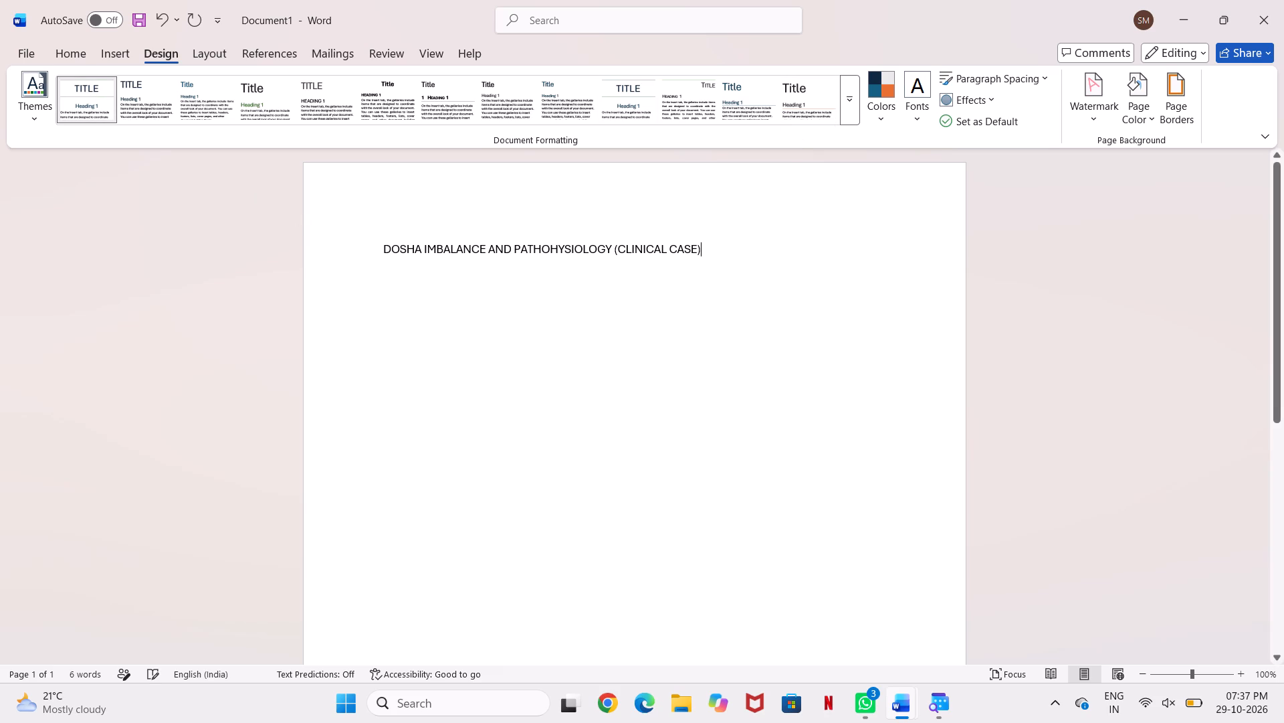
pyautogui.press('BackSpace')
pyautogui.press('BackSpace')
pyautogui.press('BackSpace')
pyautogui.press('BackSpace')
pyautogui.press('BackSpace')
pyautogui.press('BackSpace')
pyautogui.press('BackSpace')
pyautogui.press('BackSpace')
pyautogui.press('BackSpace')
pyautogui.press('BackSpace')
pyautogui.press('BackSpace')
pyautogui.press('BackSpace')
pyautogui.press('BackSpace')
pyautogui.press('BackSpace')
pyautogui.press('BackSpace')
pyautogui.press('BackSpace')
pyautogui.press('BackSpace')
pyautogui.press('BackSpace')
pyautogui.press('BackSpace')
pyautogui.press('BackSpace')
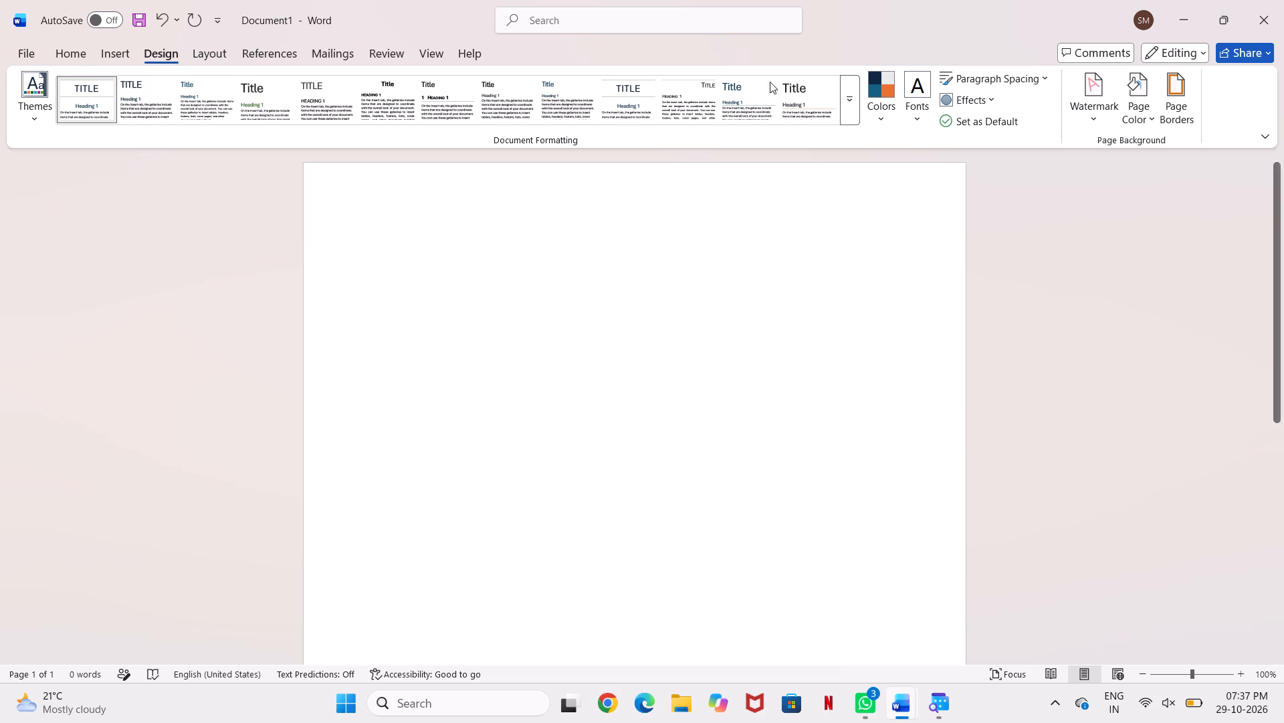
# Paste the title "DOSHA IMBALANCE AND PATHOHYSIOLOGY (CLINICAL CASE)" again at the start of the empty page.
pyautogui.scroll(-11, 536, 455)
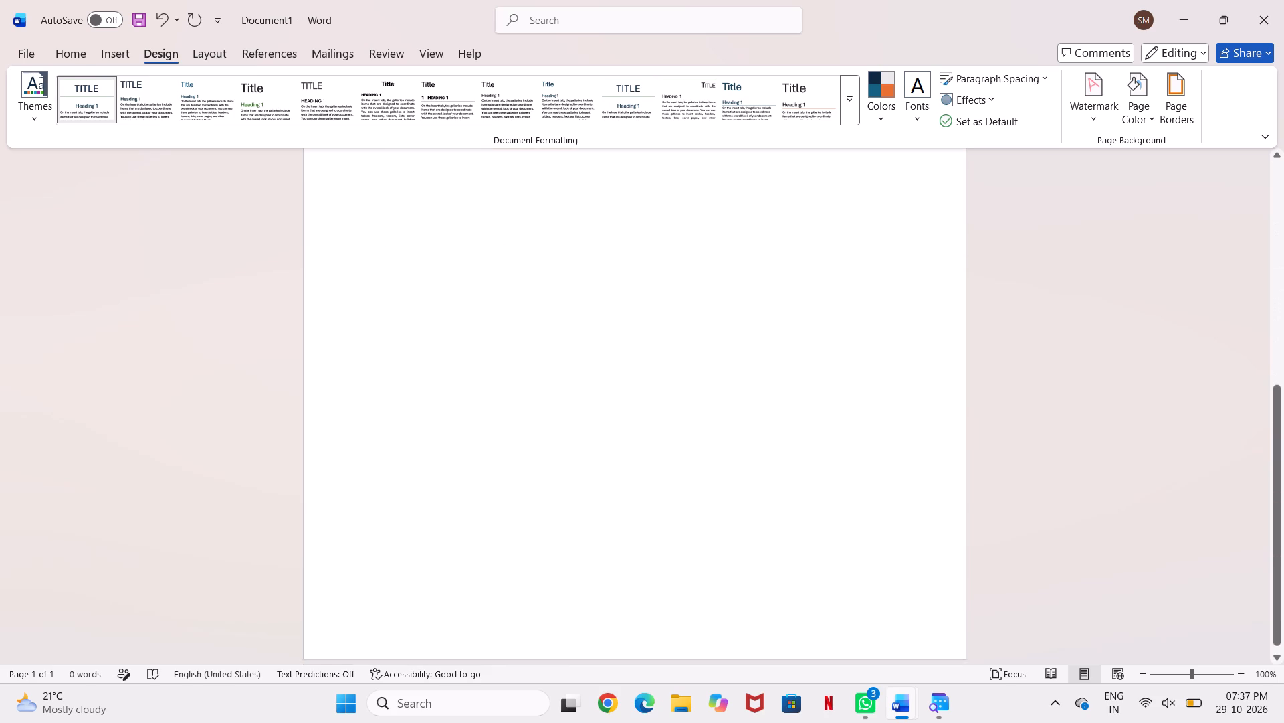
pyautogui.scroll(-5, 533, 418)
pyautogui.scroll(11, 533, 418)
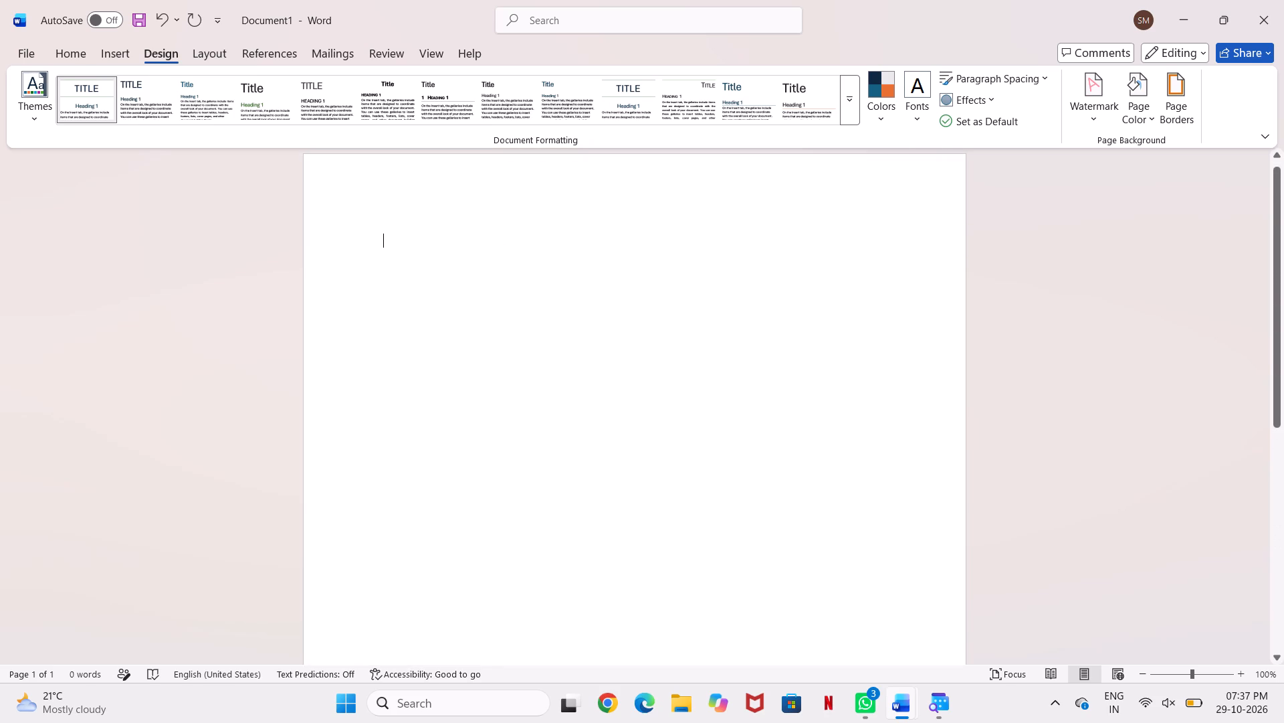
pyautogui.hotkey('ctrl', 'v')
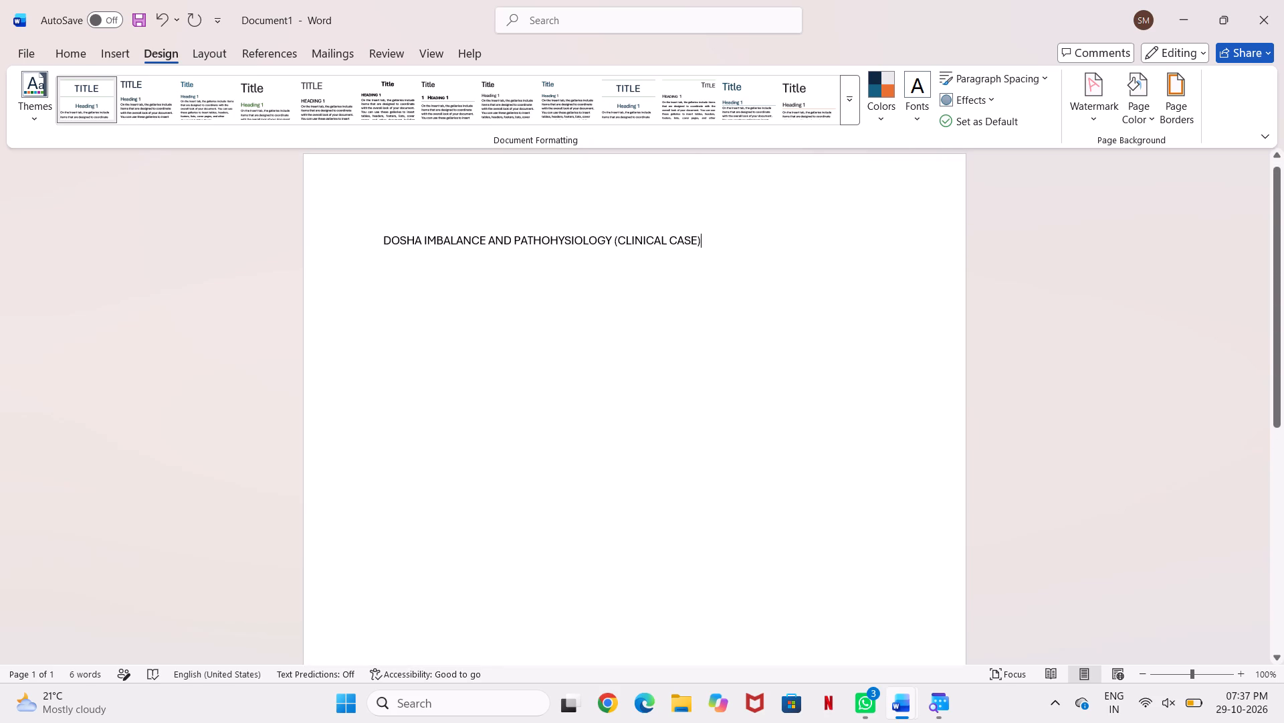
# Set the font size of the whole title line to 48.
pyautogui.moveTo(706, 243); pyautogui.dragTo(2, 219)
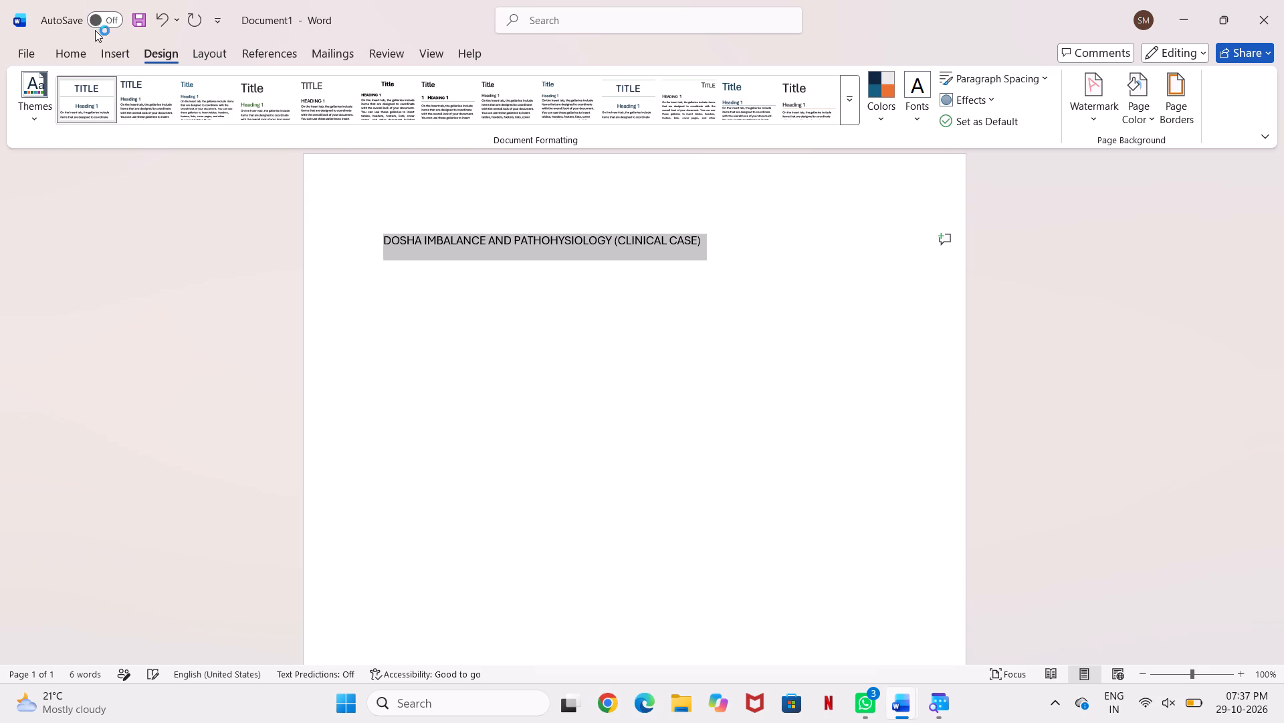
pyautogui.click(82, 48)
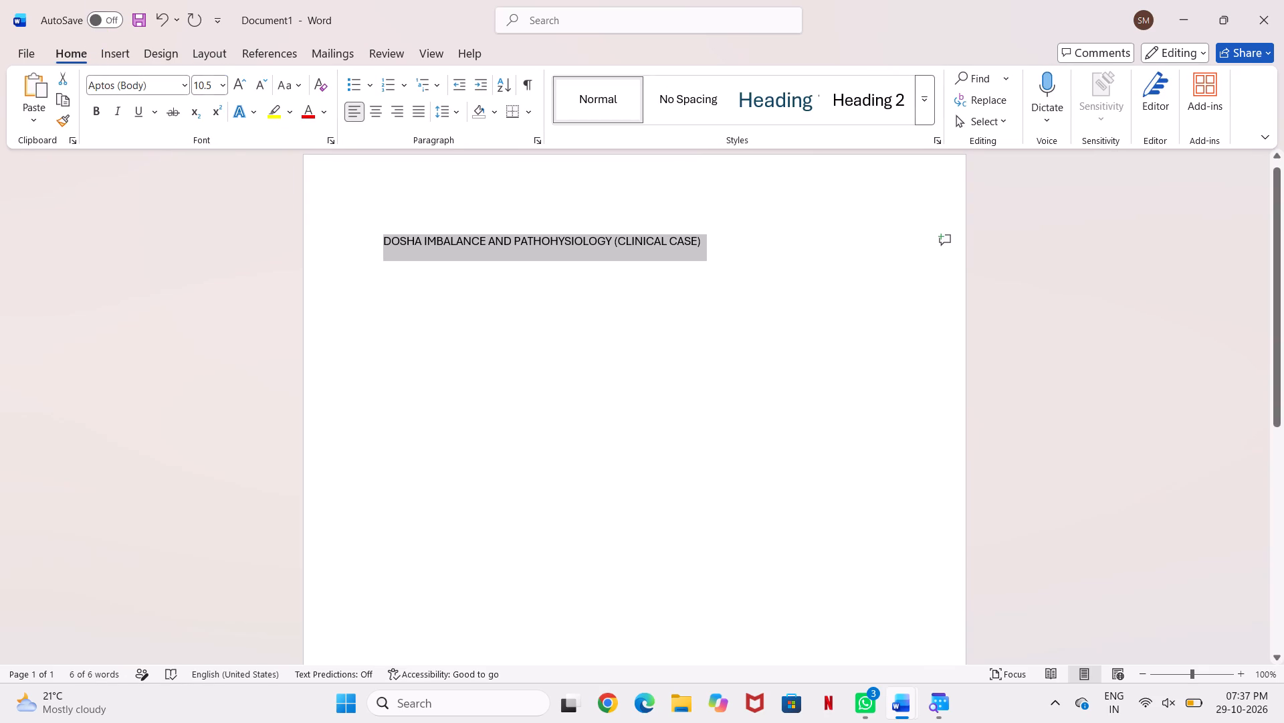
pyautogui.click(219, 88)
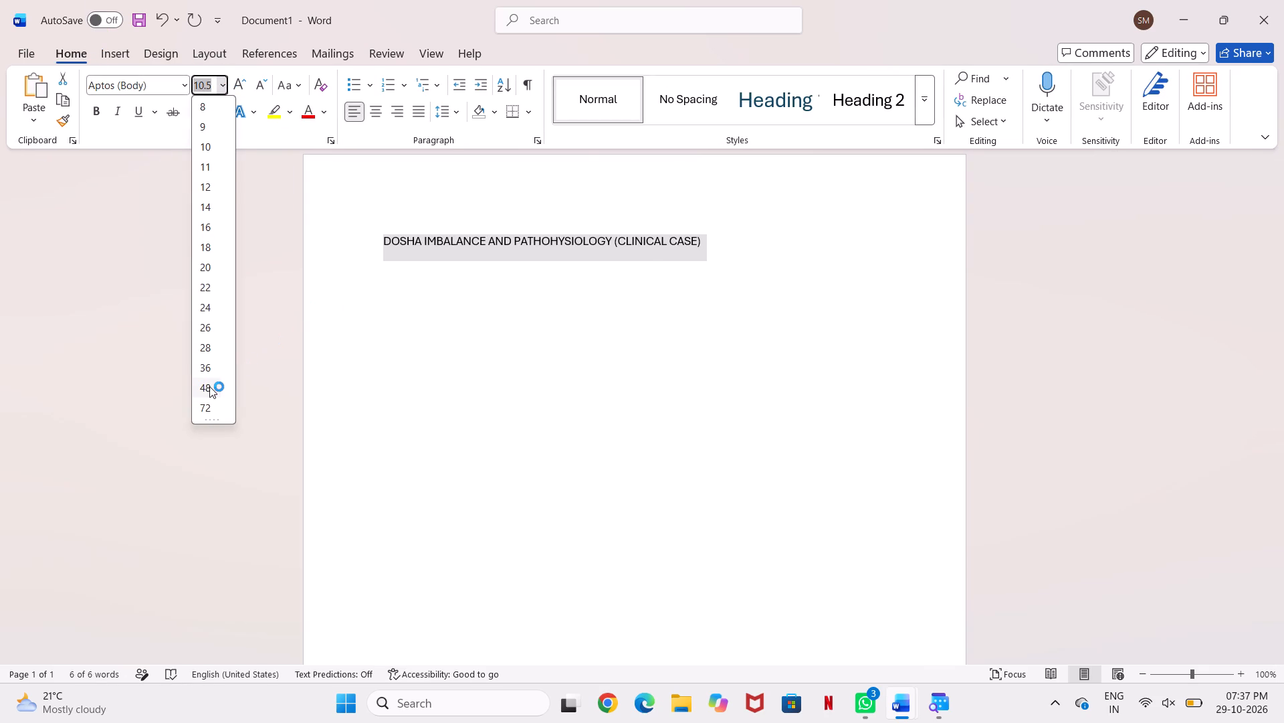
pyautogui.click(209, 386)
pyautogui.scroll(-4, 498, 468)
pyautogui.scroll(-3, 554, 443)
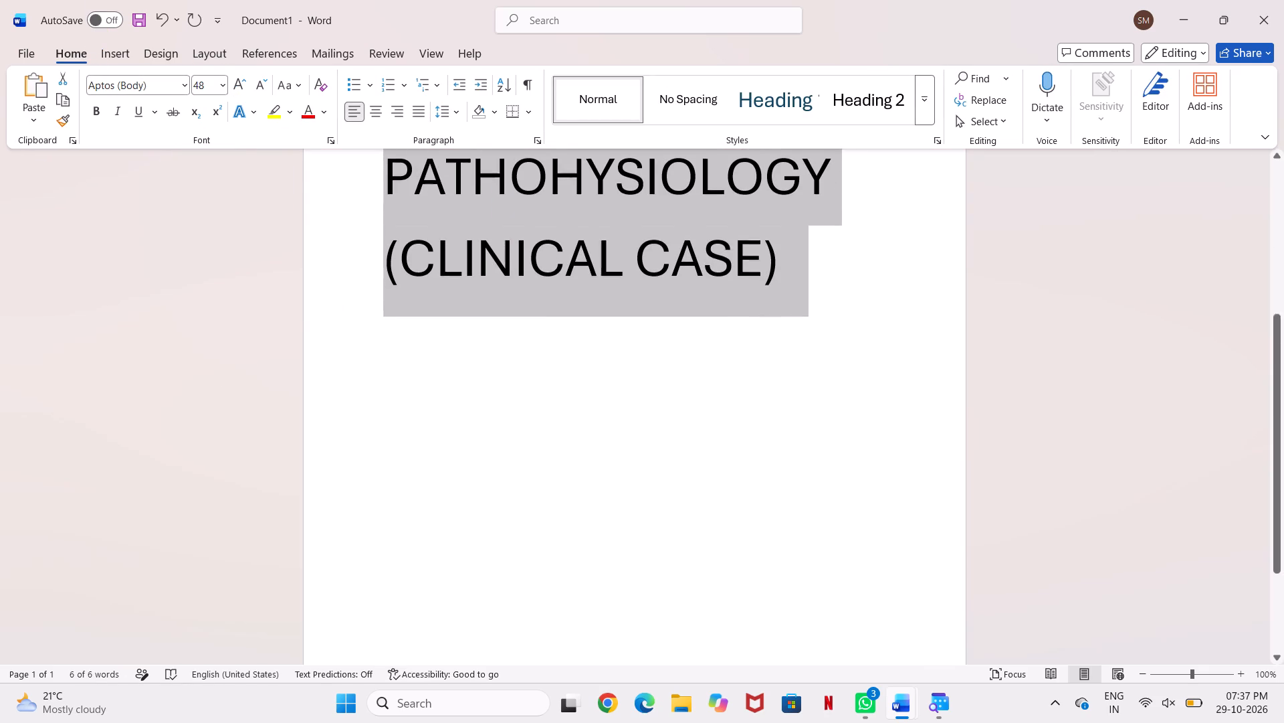
pyautogui.scroll(-12, 554, 443)
pyautogui.scroll(9, 554, 443)
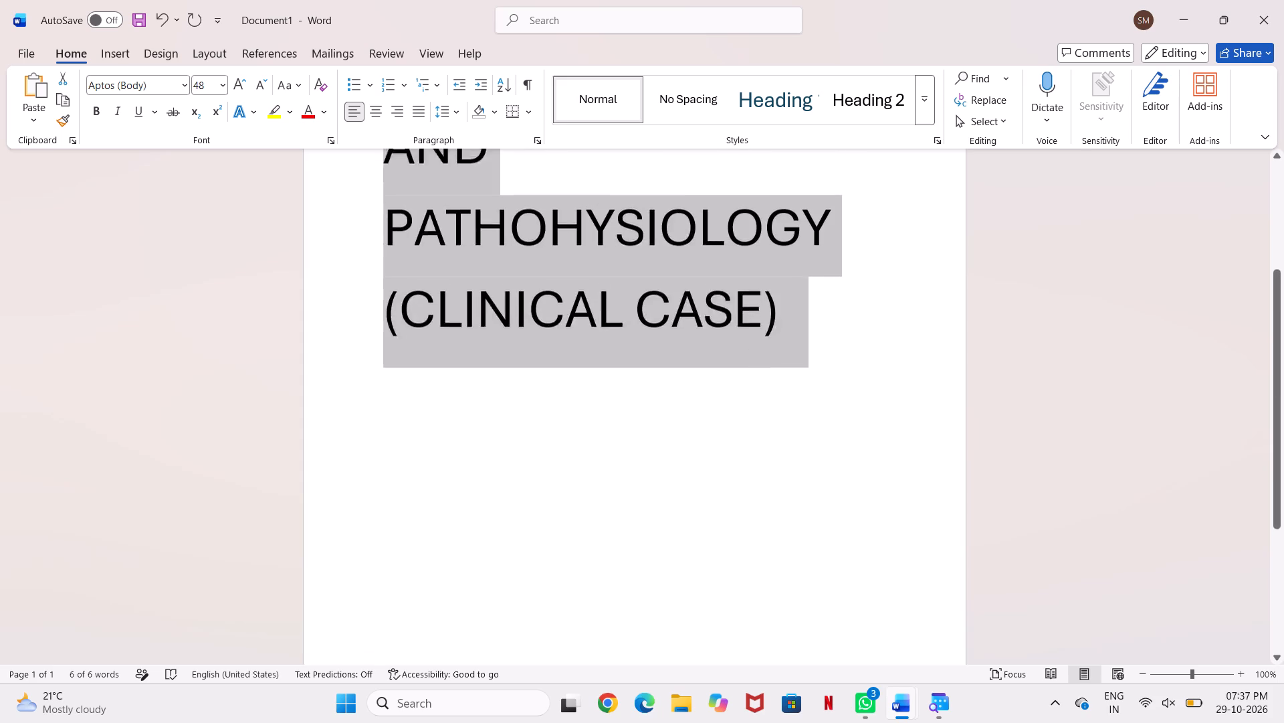
pyautogui.scroll(11, 554, 443)
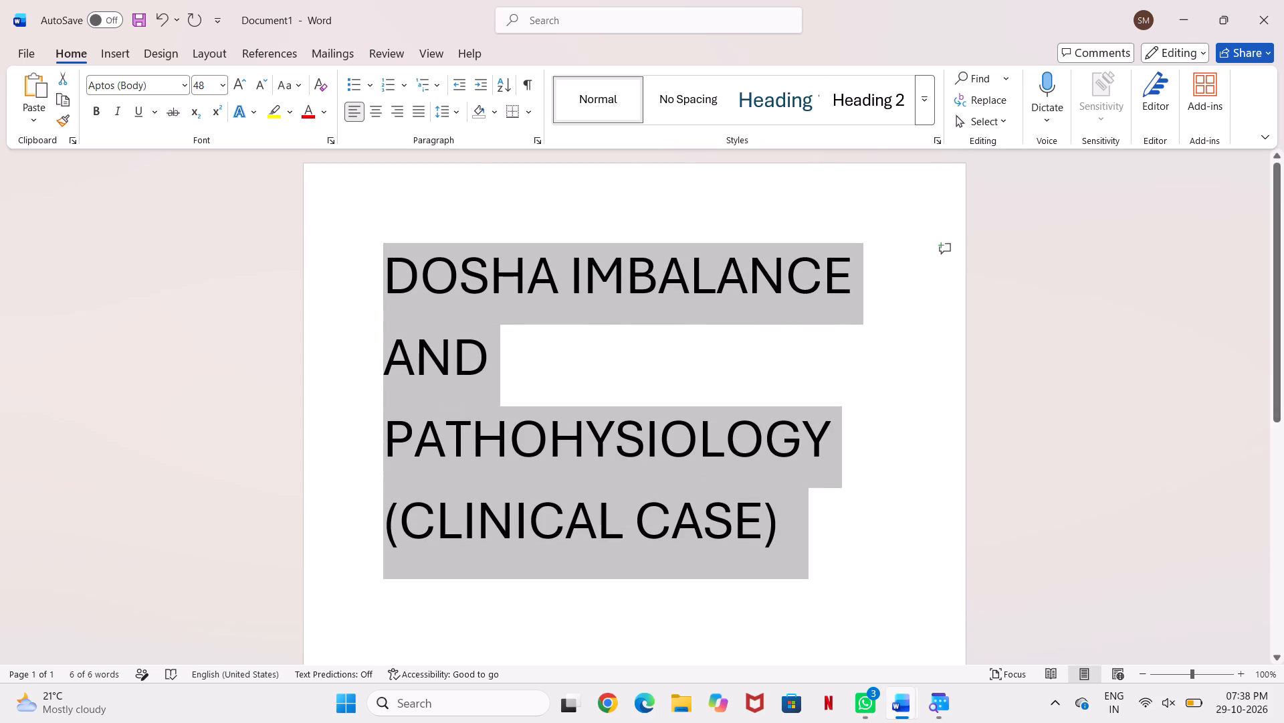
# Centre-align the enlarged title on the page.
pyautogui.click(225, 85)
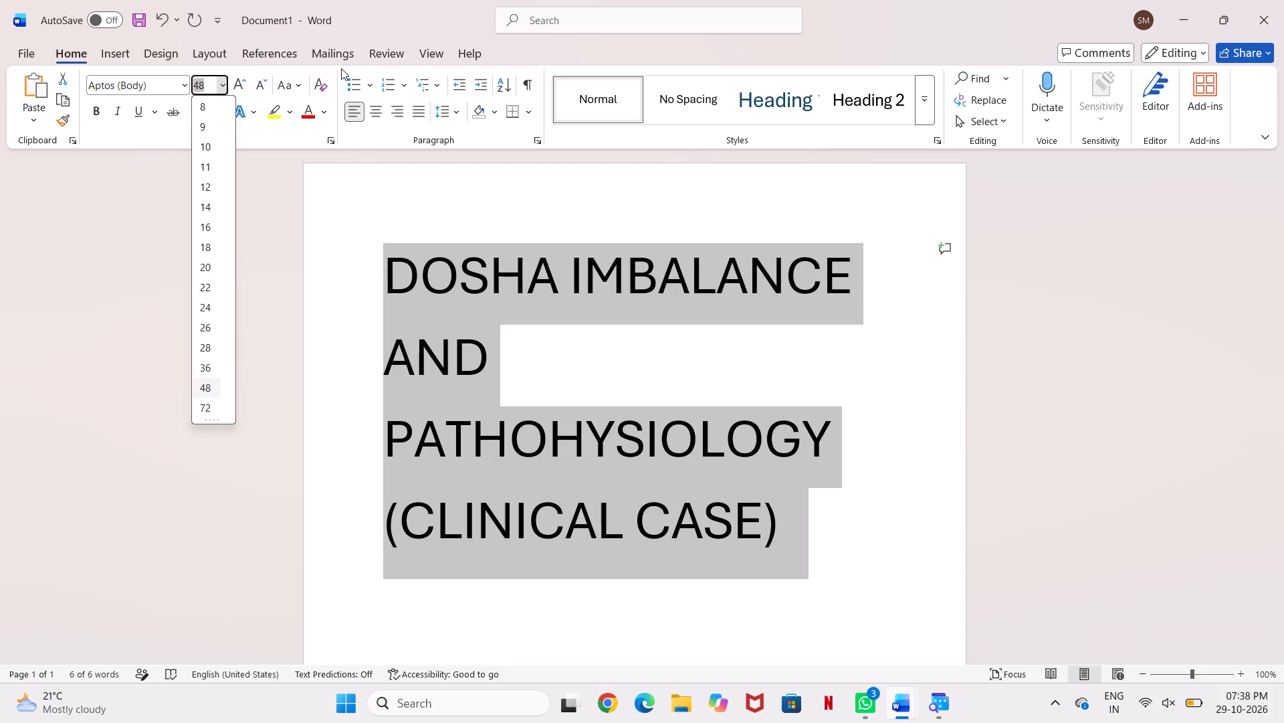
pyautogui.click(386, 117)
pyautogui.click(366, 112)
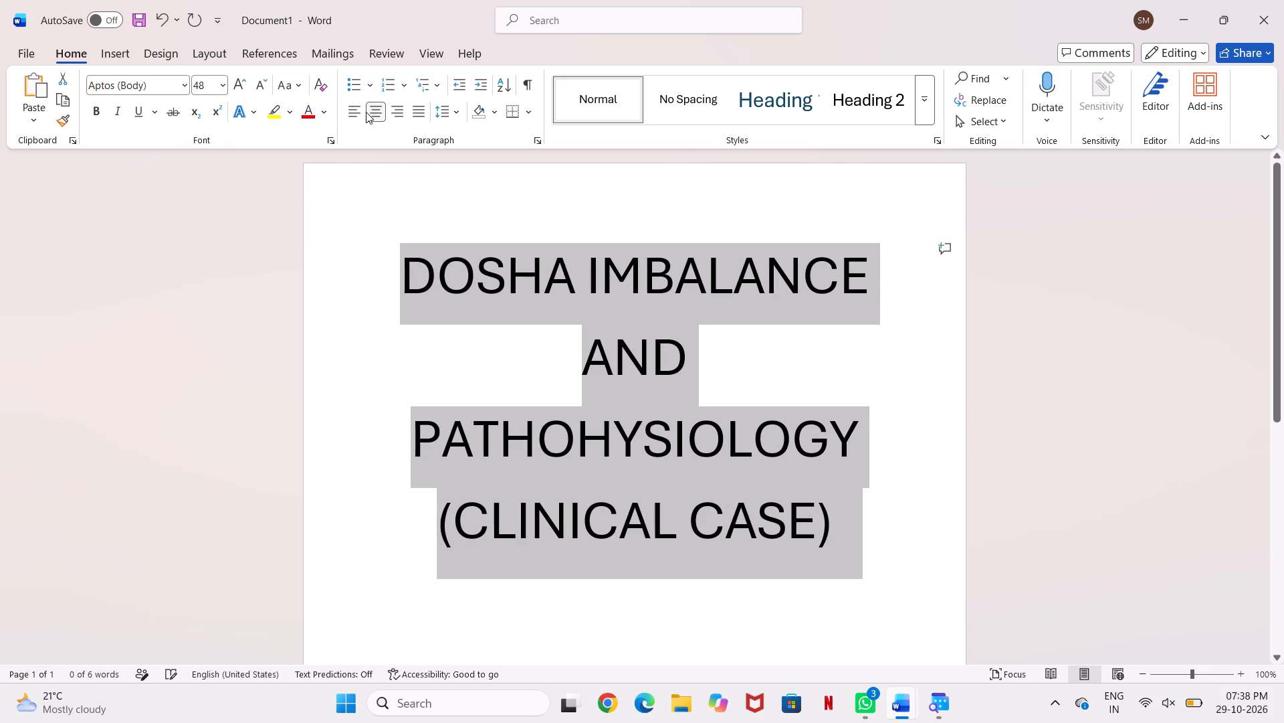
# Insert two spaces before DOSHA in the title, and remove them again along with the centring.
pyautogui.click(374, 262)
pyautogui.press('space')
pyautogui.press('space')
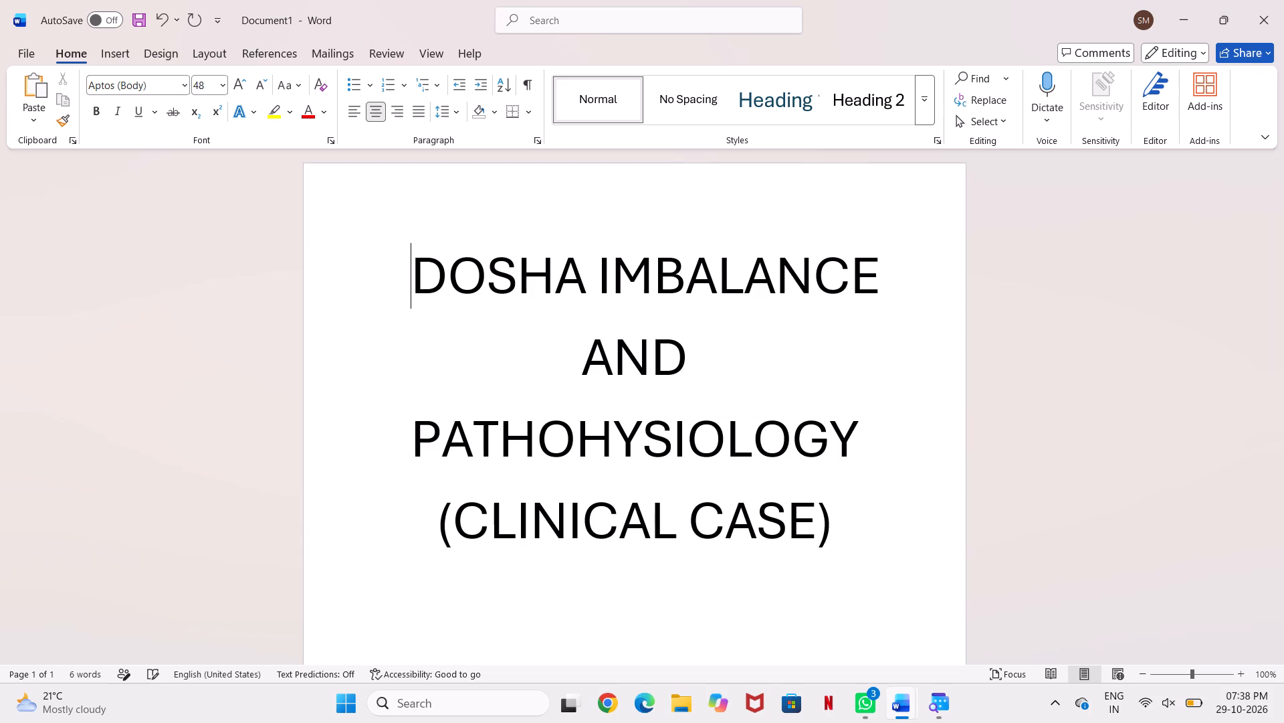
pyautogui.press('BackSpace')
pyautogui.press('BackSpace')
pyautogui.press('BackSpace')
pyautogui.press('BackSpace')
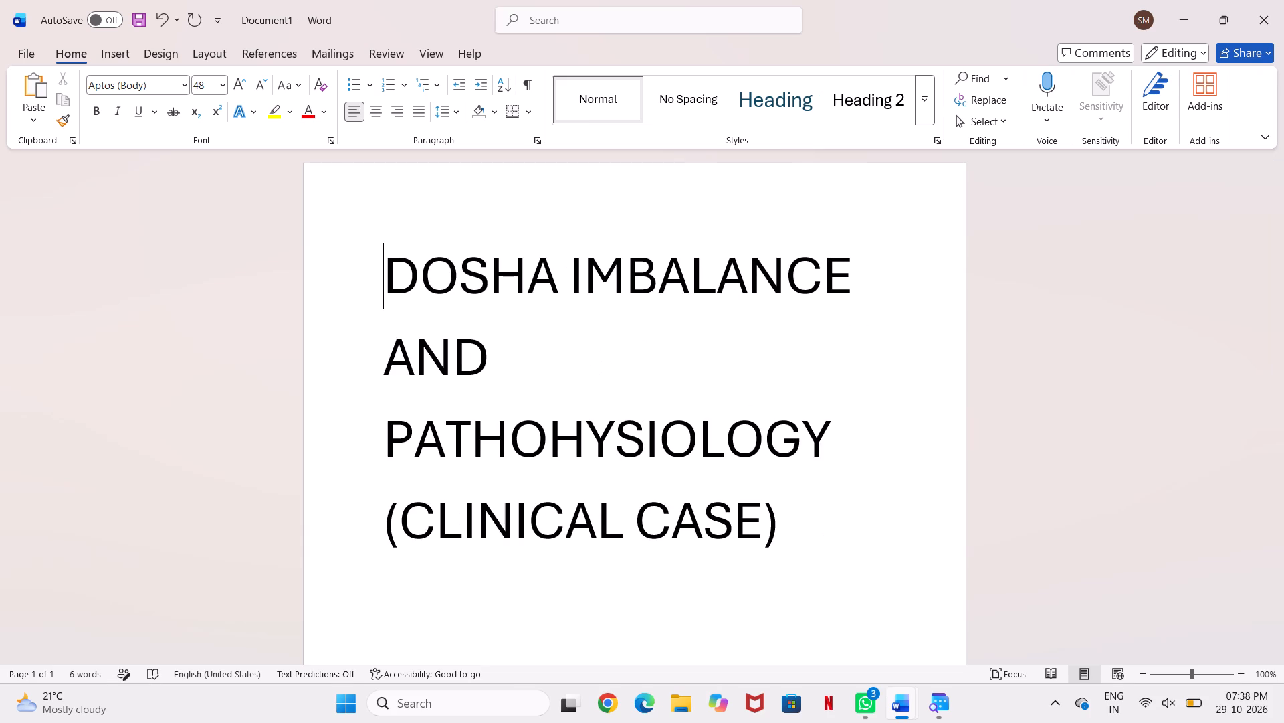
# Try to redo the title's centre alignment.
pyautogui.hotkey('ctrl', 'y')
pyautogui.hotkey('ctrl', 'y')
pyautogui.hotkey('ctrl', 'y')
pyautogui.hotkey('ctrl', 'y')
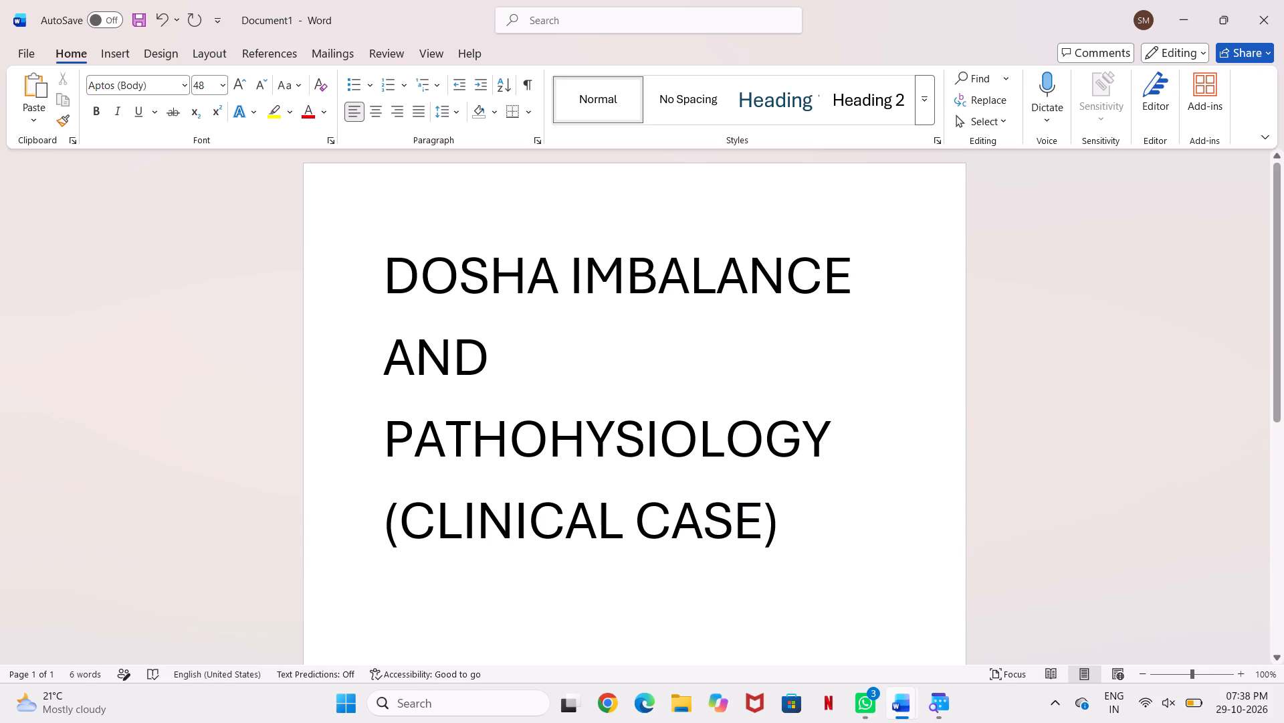
# Select the whole title from DOSHA to (CLINICAL CASE) and centre-align it again.
pyautogui.moveTo(381, 250); pyautogui.dragTo(476, 278)
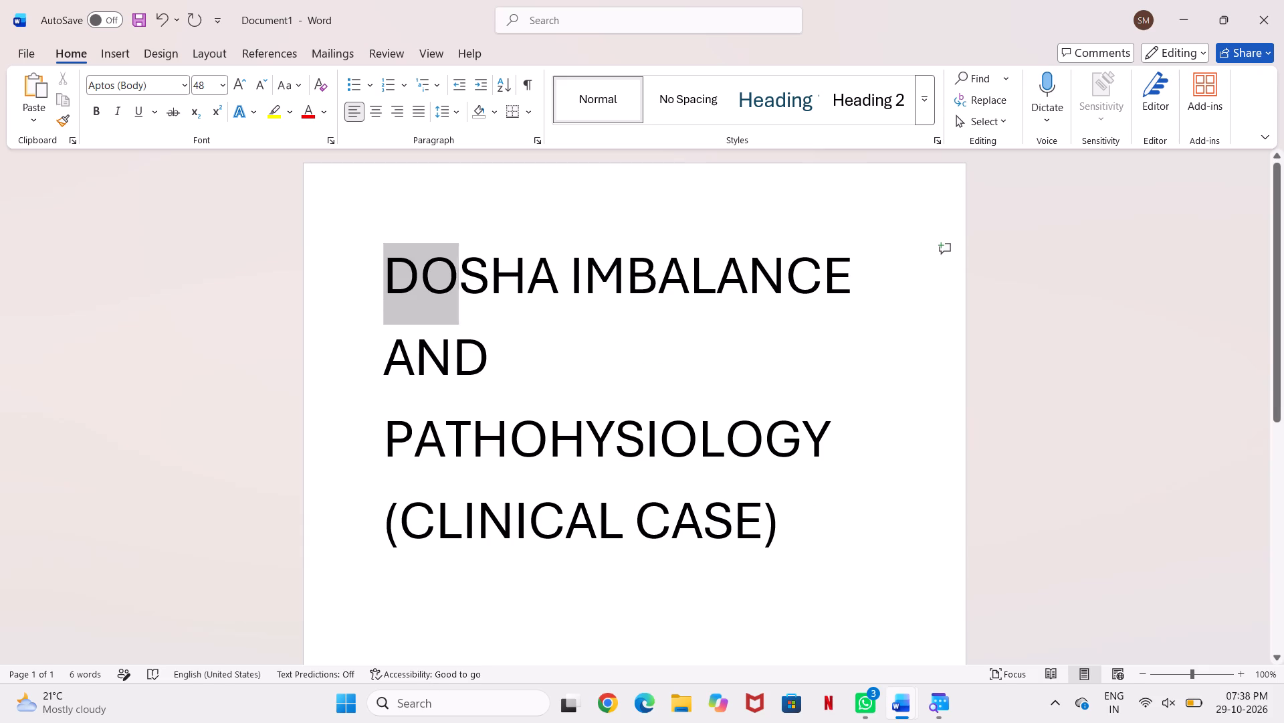
pyautogui.moveTo(476, 278); pyautogui.dragTo(794, 518)
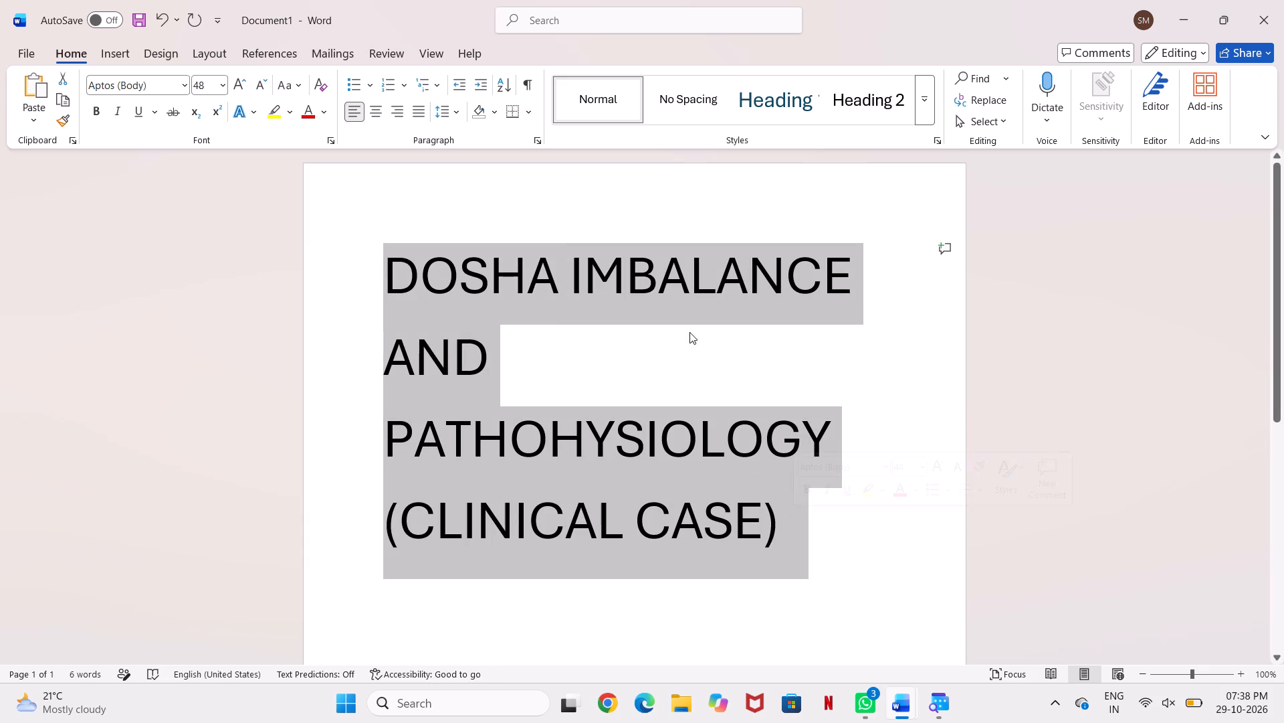
pyautogui.click(367, 110)
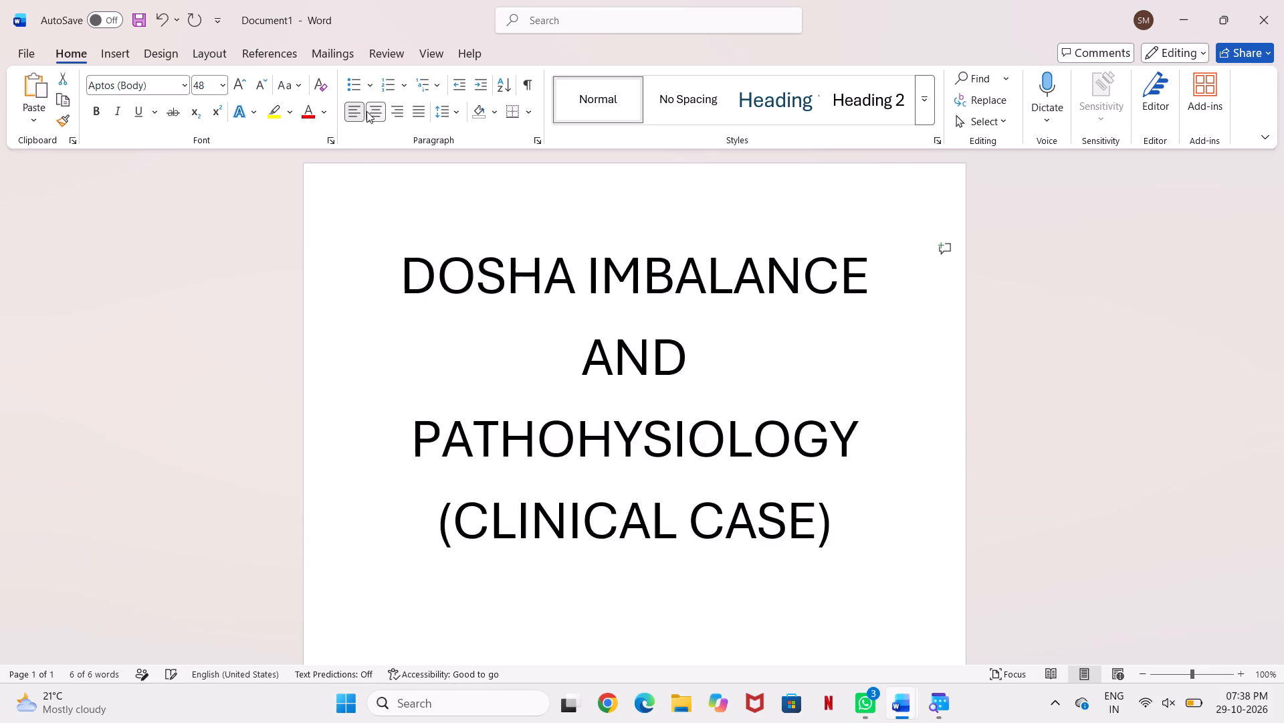
pyautogui.click(1040, 301)
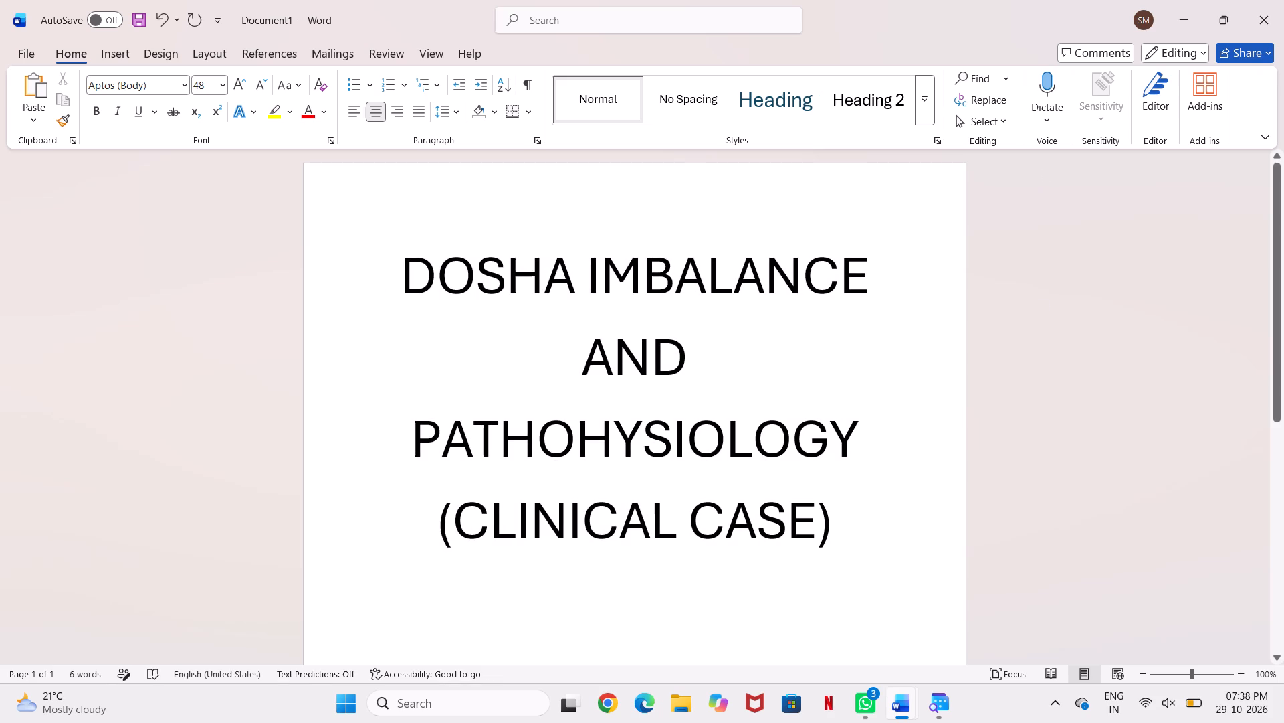
# Move the title down the page by adding three empty lines above DOSHA IMBALANCE.
pyautogui.click(395, 254)
pyautogui.press('Return')
pyautogui.press('Return')
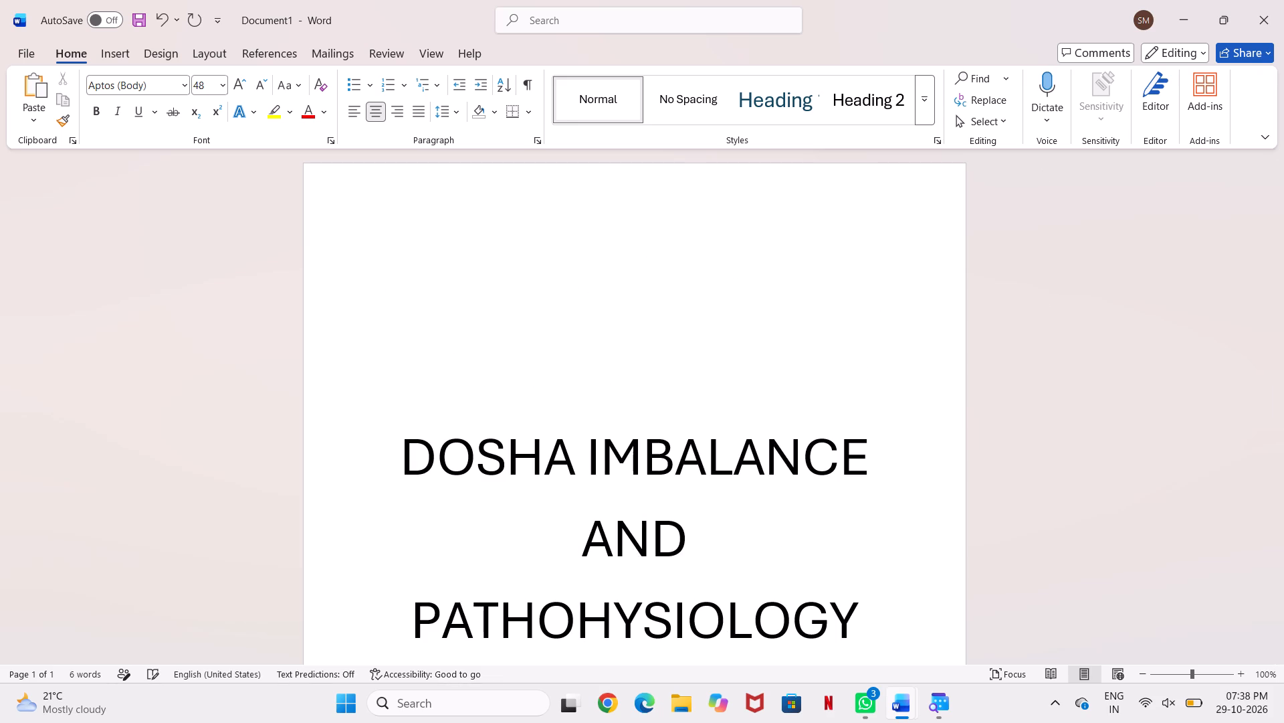
pyautogui.scroll(-5, 421, 683)
pyautogui.scroll(-3, 740, 476)
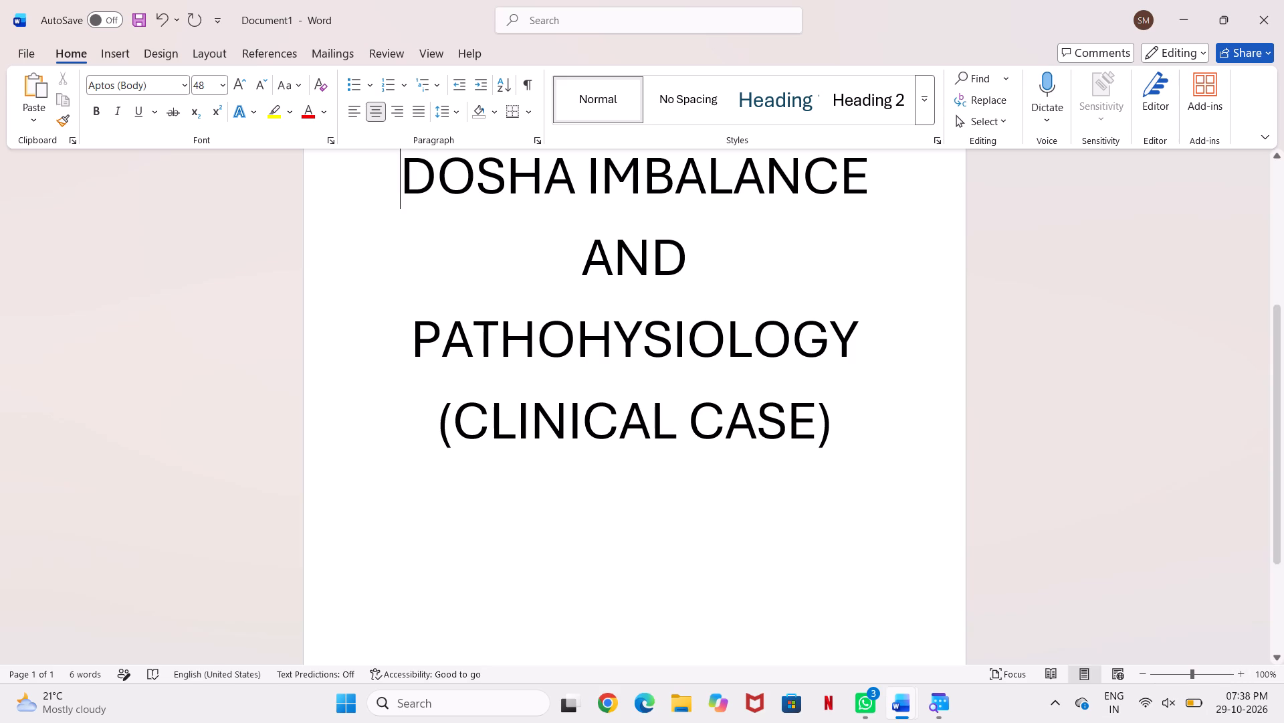
pyautogui.scroll(-10, 654, 504)
pyautogui.scroll(8, 658, 487)
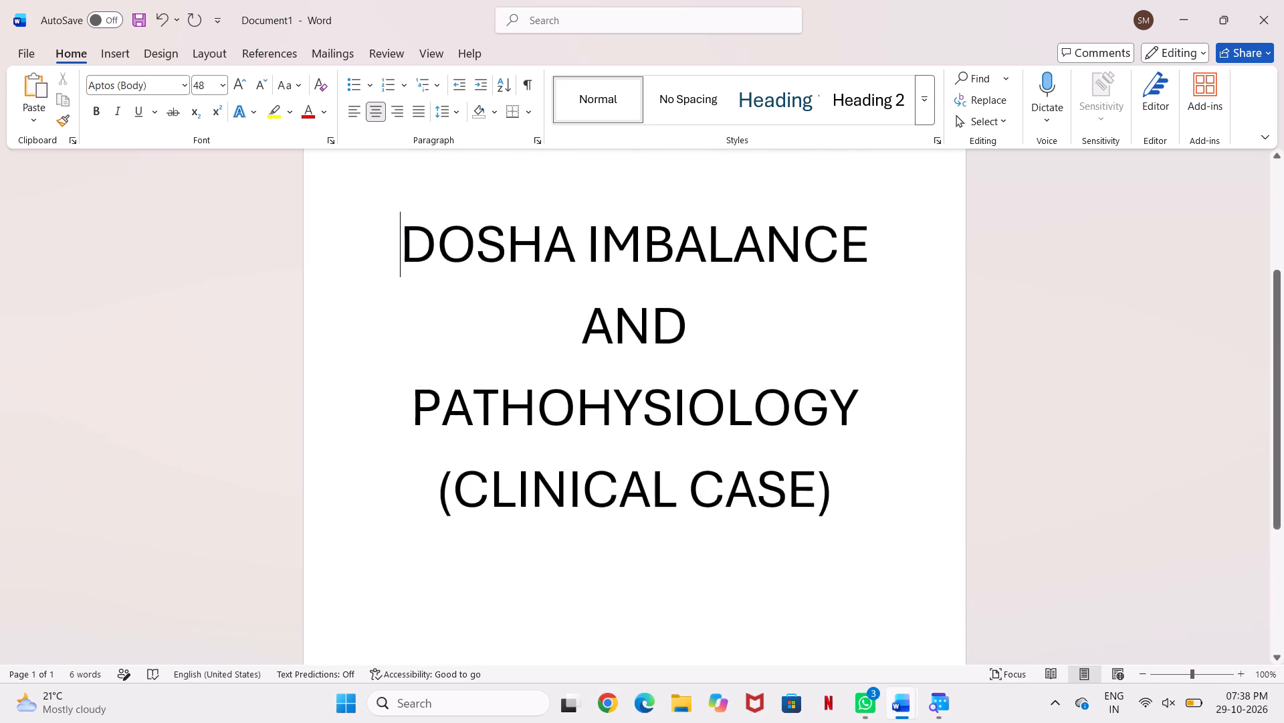
pyautogui.scroll(5, 663, 470)
pyautogui.press('Return')
pyautogui.scroll(-18, 656, 434)
pyautogui.scroll(-3, 647, 403)
pyautogui.scroll(6, 647, 403)
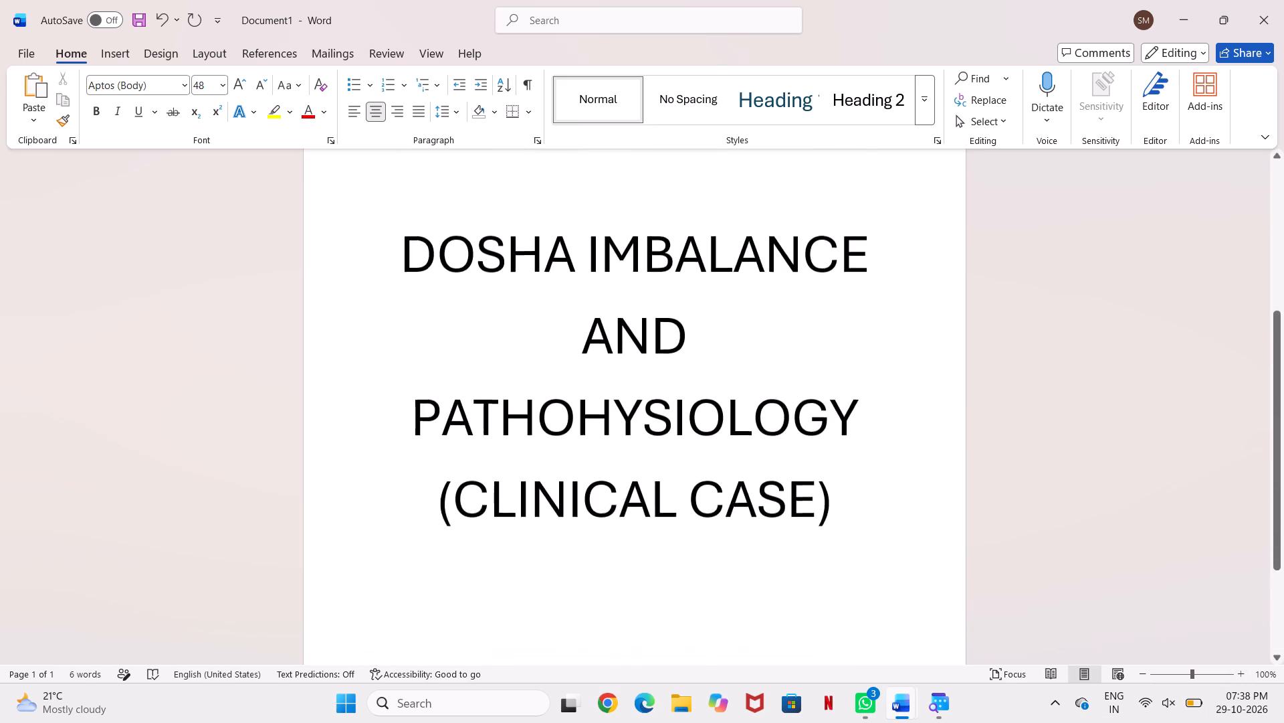
pyautogui.scroll(4, 648, 404)
pyautogui.scroll(-6, 623, 319)
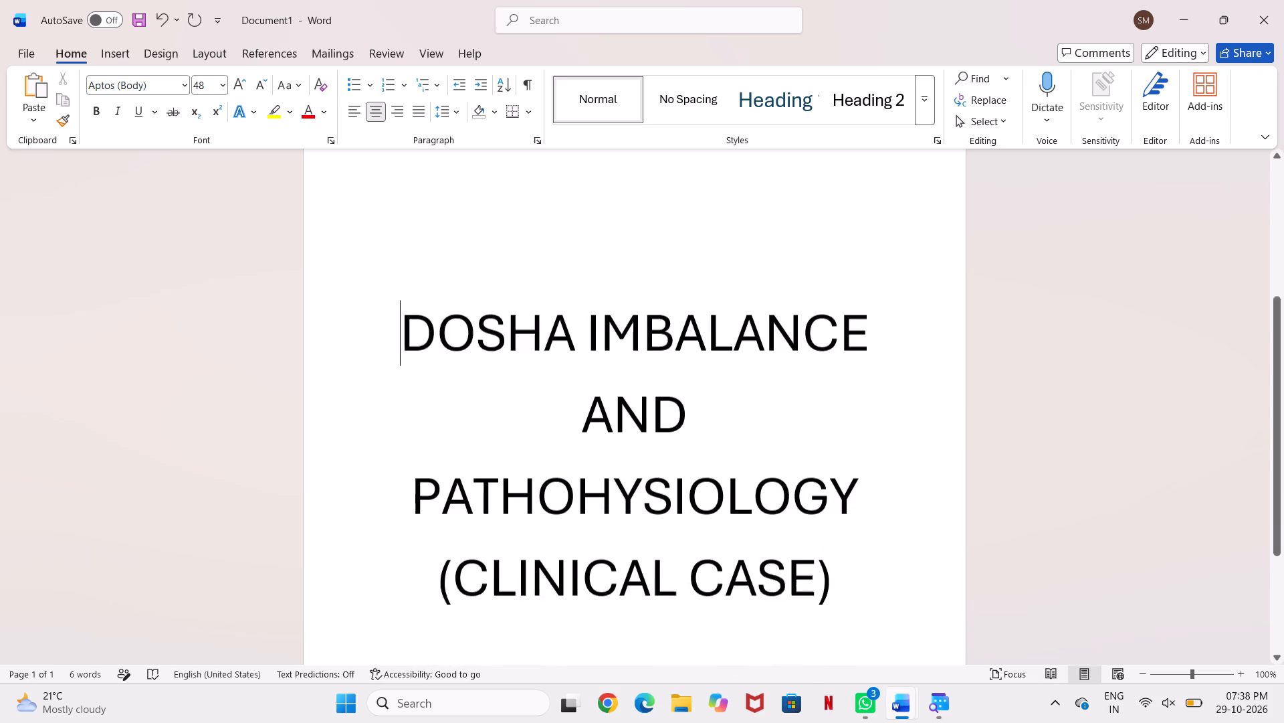
pyautogui.scroll(-13, 630, 260)
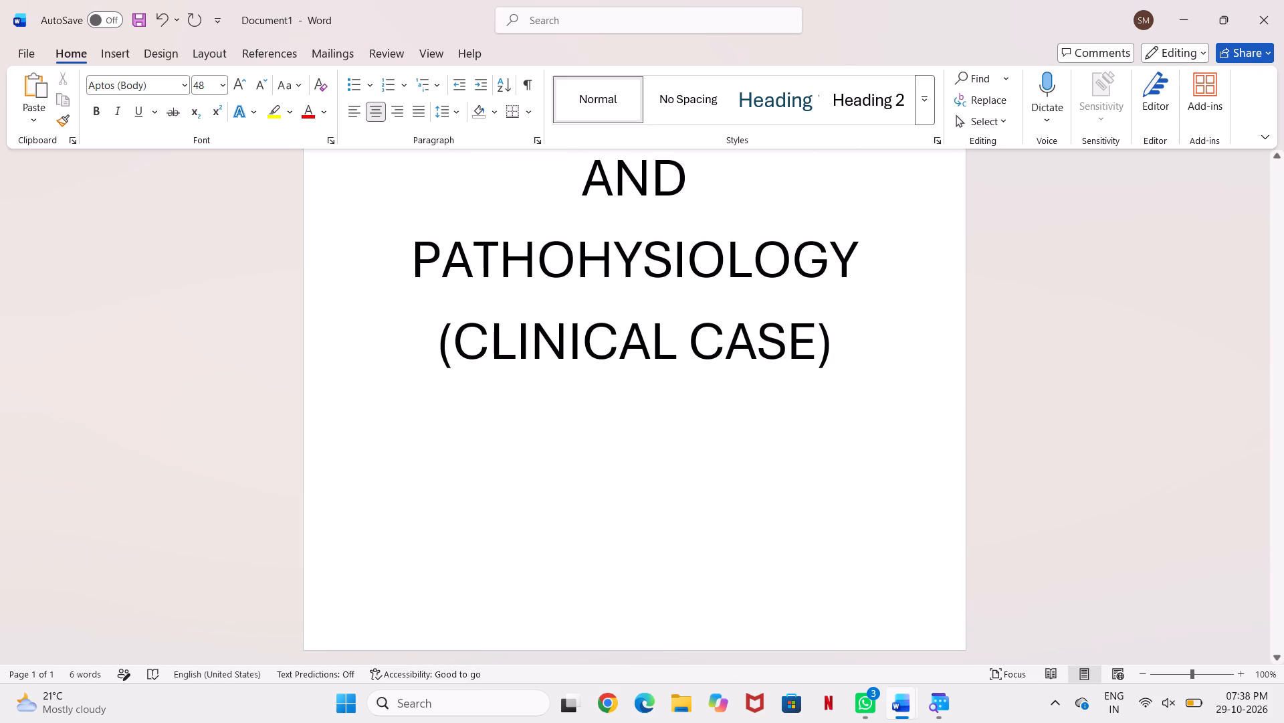
# Insert a blank page at the cursor in front of the title.
pyautogui.click(118, 49)
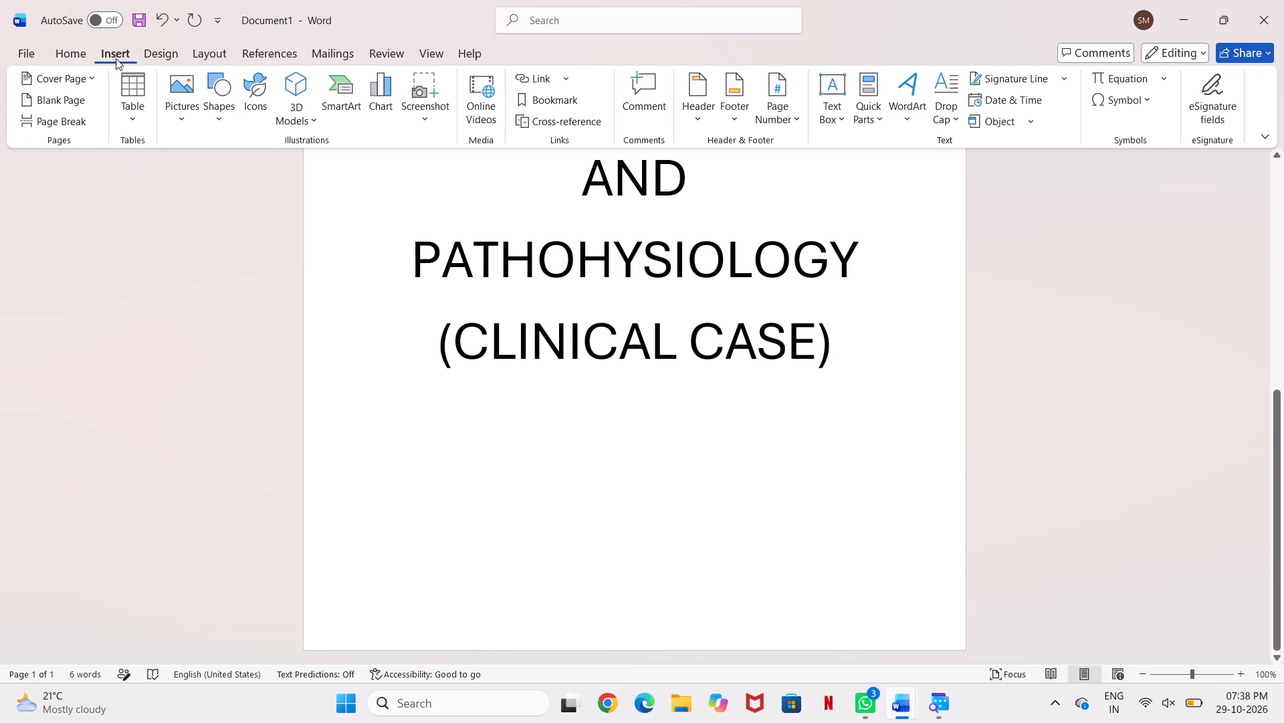
pyautogui.click(69, 105)
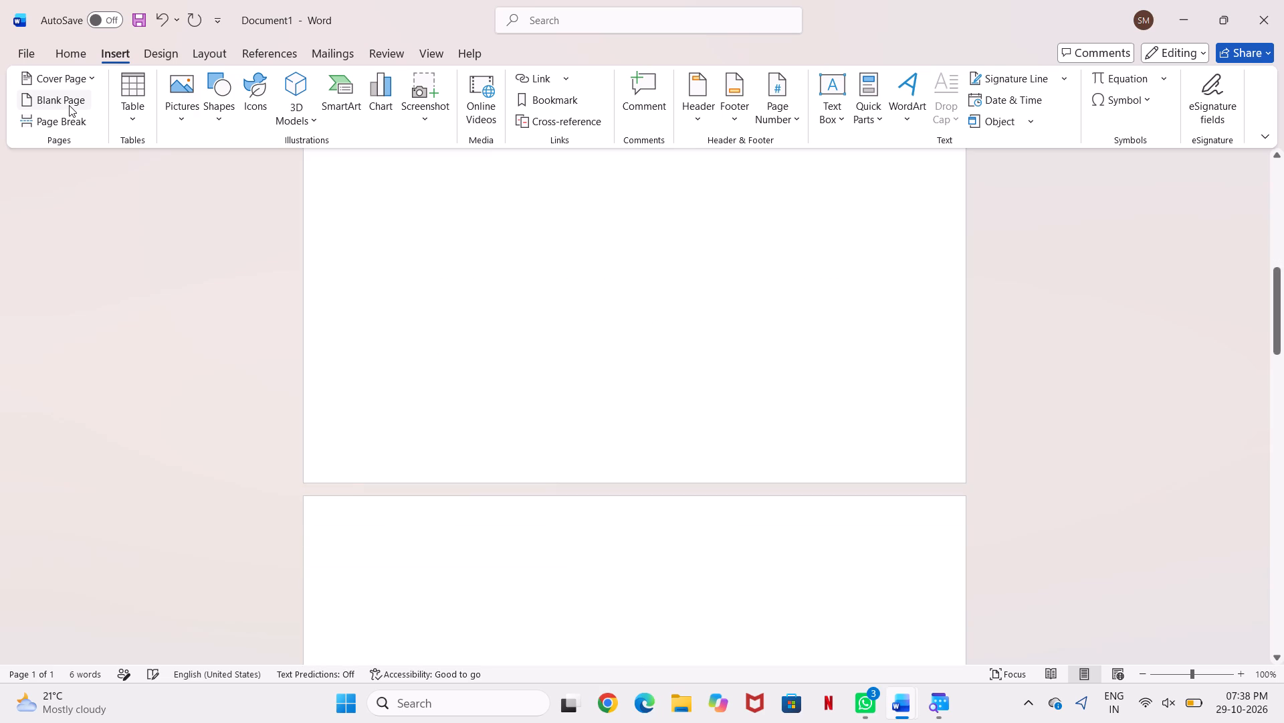
pyautogui.scroll(5, 719, 241)
pyautogui.scroll(-19, 734, 341)
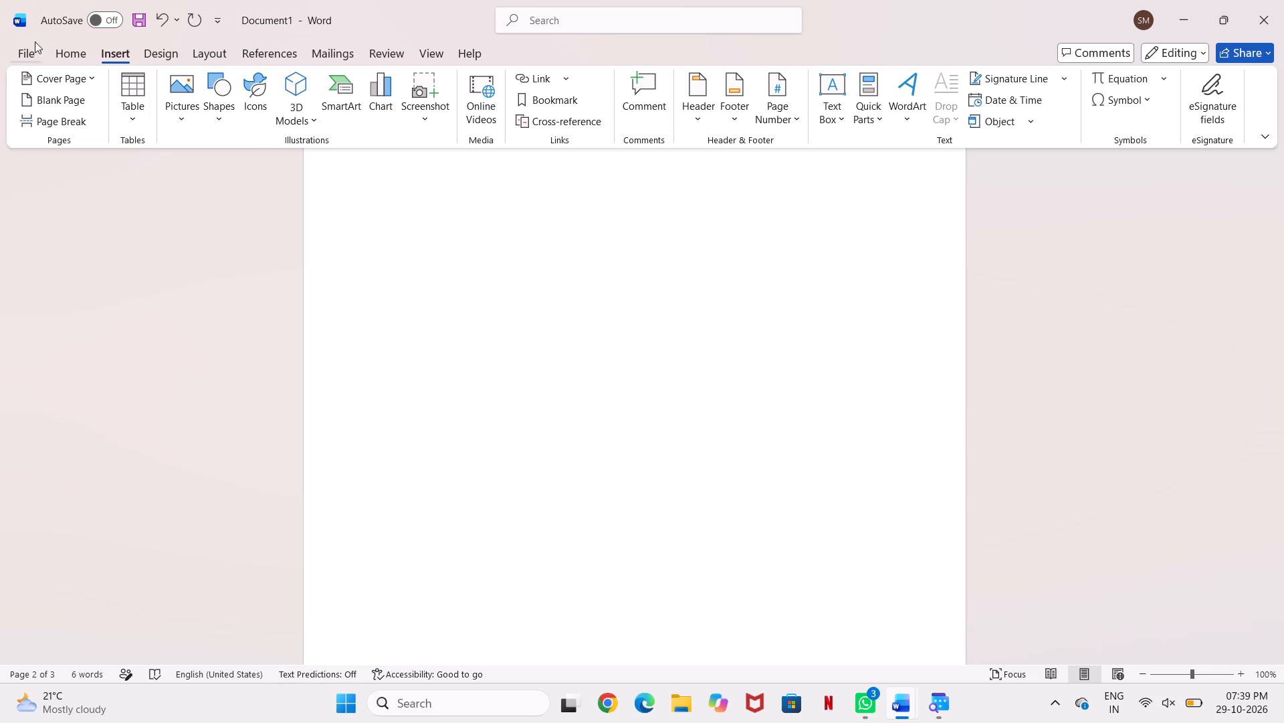
# Save the document as DOSHA IMBALANCE AND PATHOHYSIOLOGY in the OneDrive Documents folder.
pyautogui.click(146, 29)
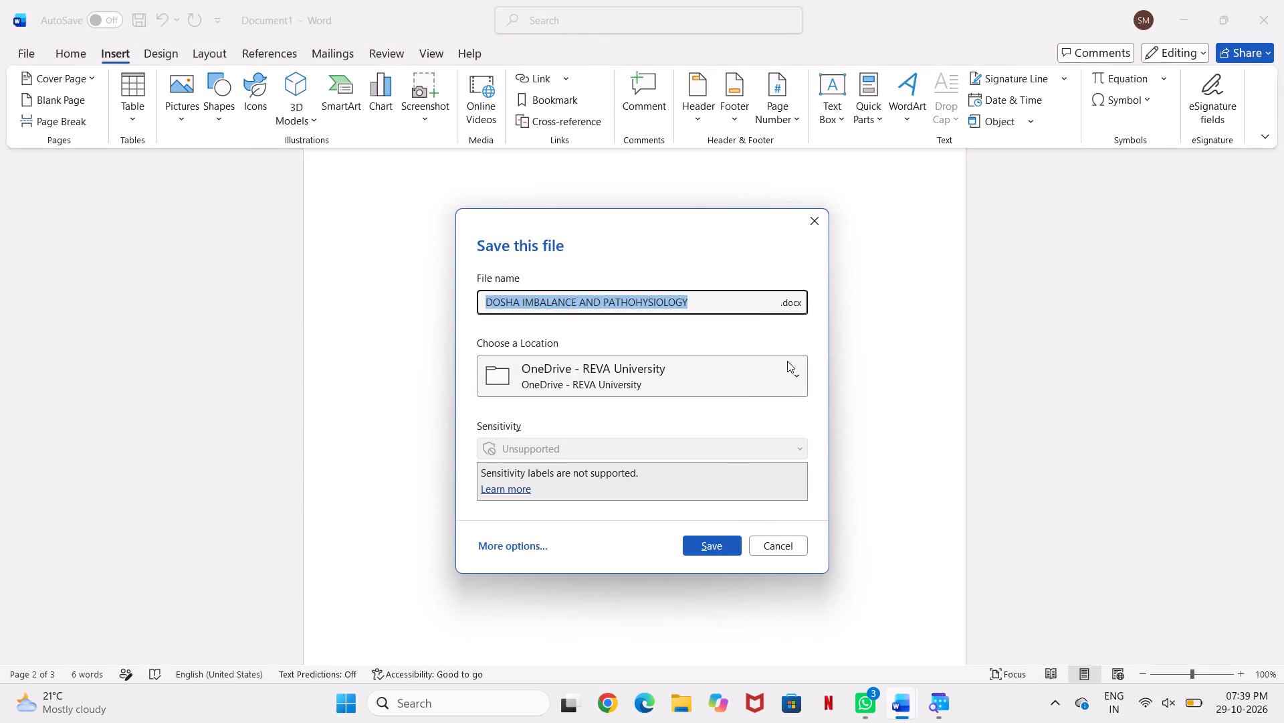
pyautogui.click(797, 379)
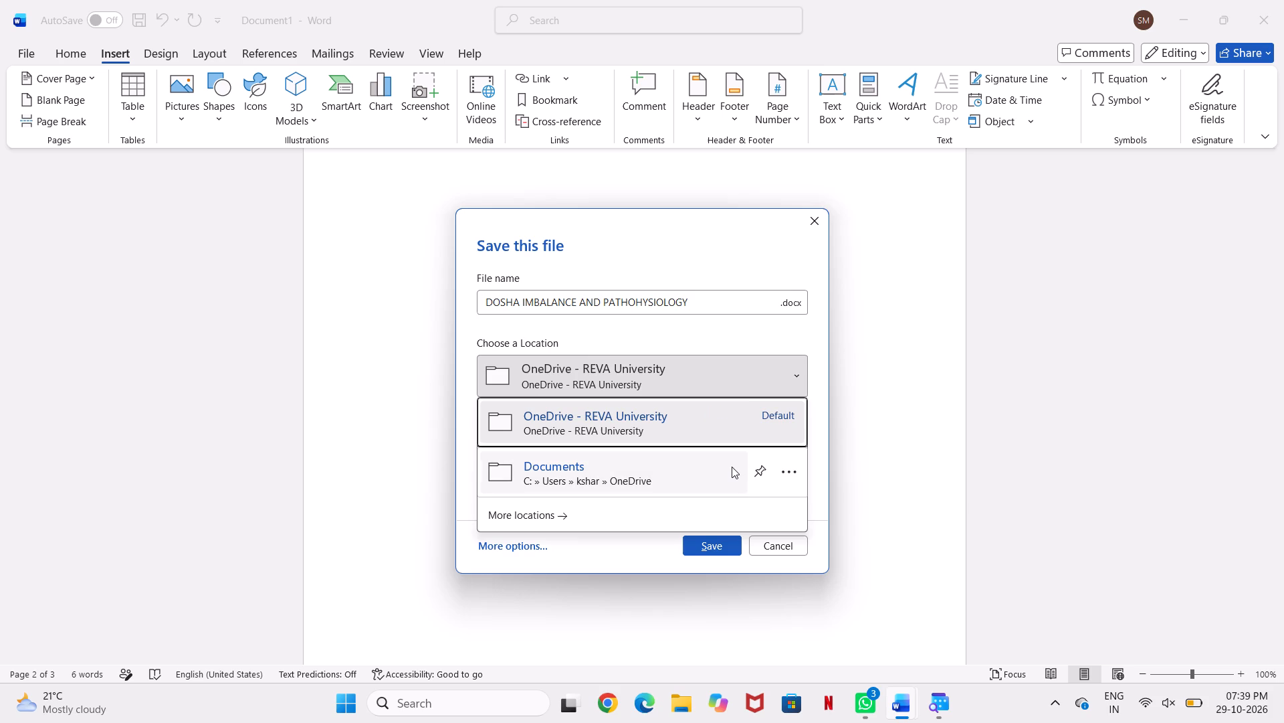
pyautogui.click(706, 471)
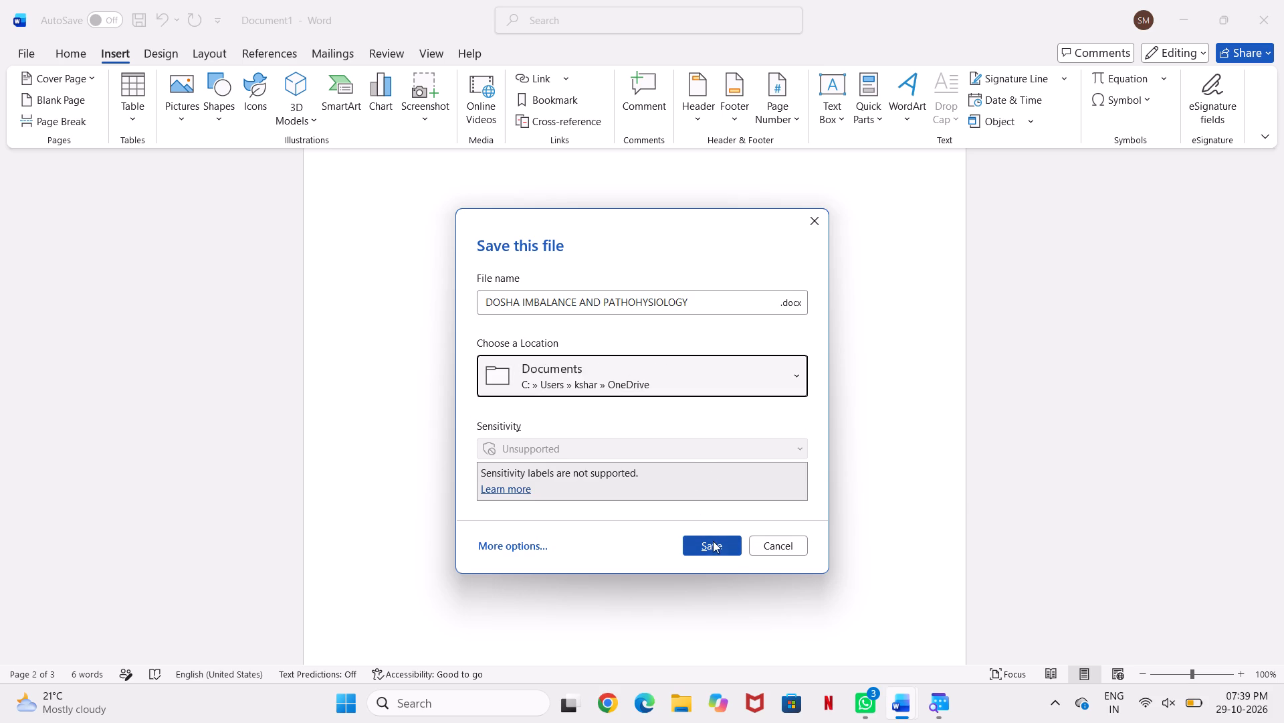
pyautogui.click(714, 542)
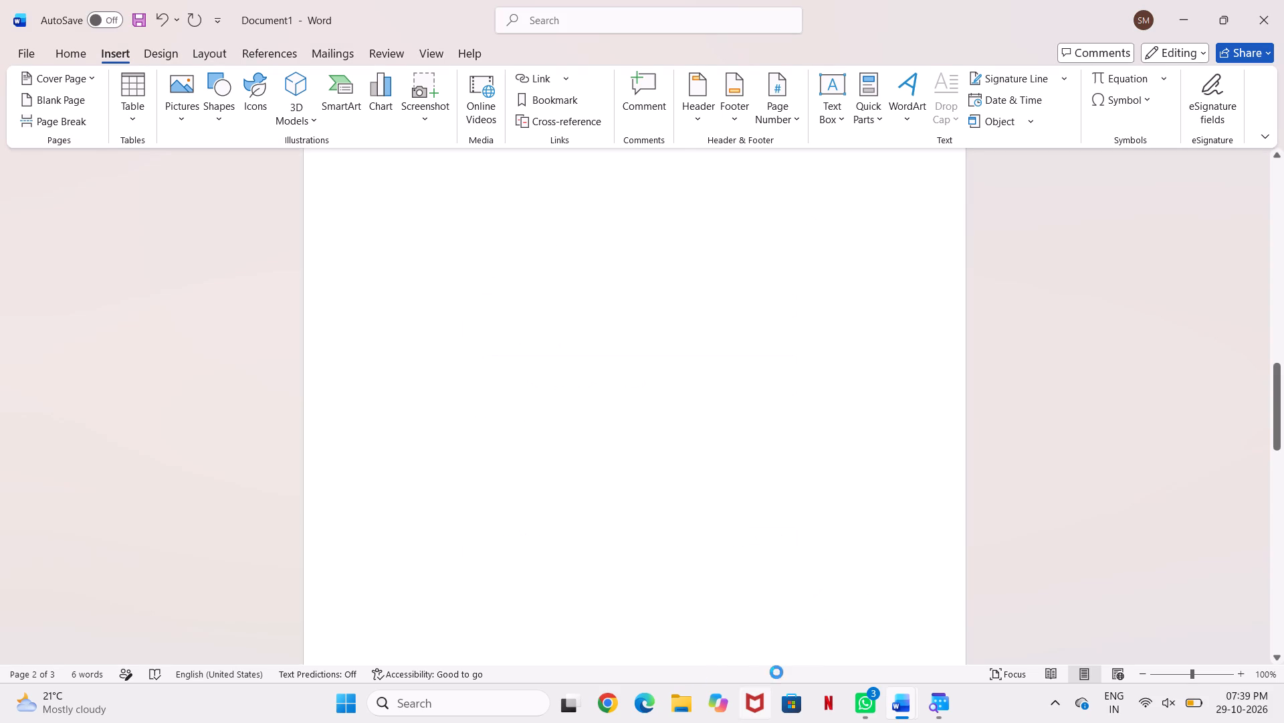
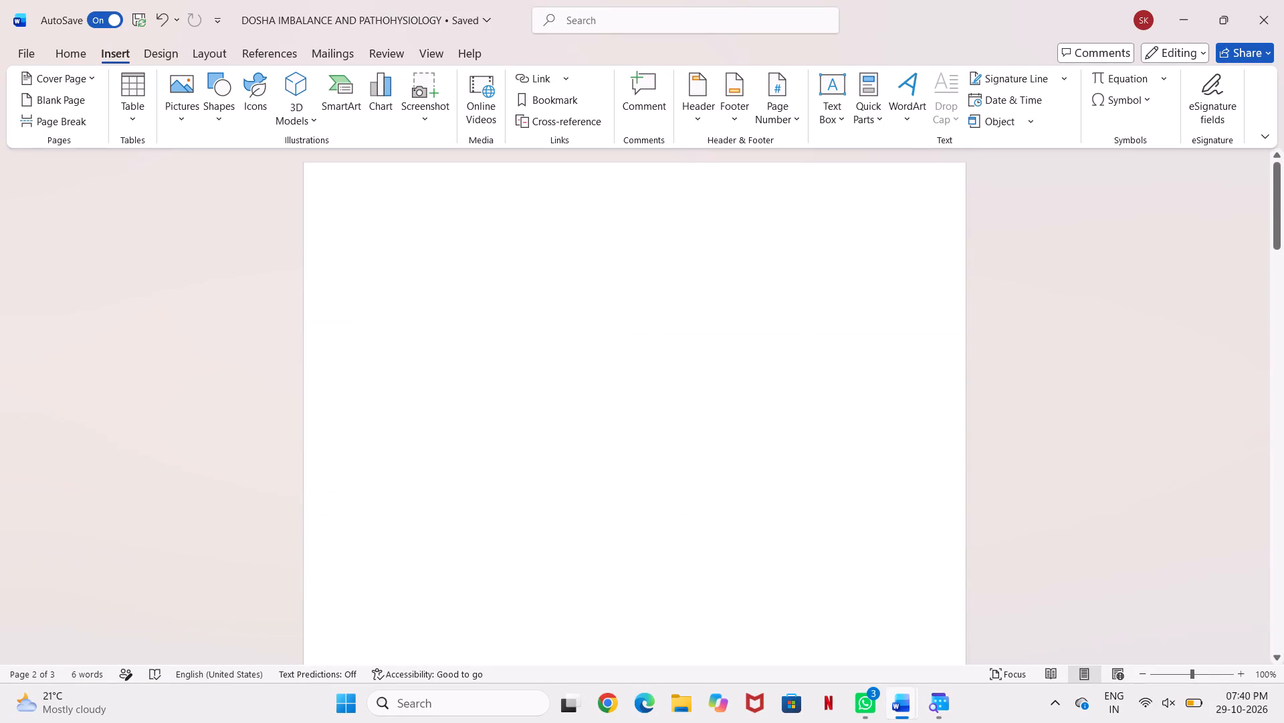
# Review the document's pages to check the placement of the inserted blank page and the title.
pyautogui.scroll(-8, 676, 364)
pyautogui.scroll(-15, 673, 333)
pyautogui.scroll(-8, 671, 329)
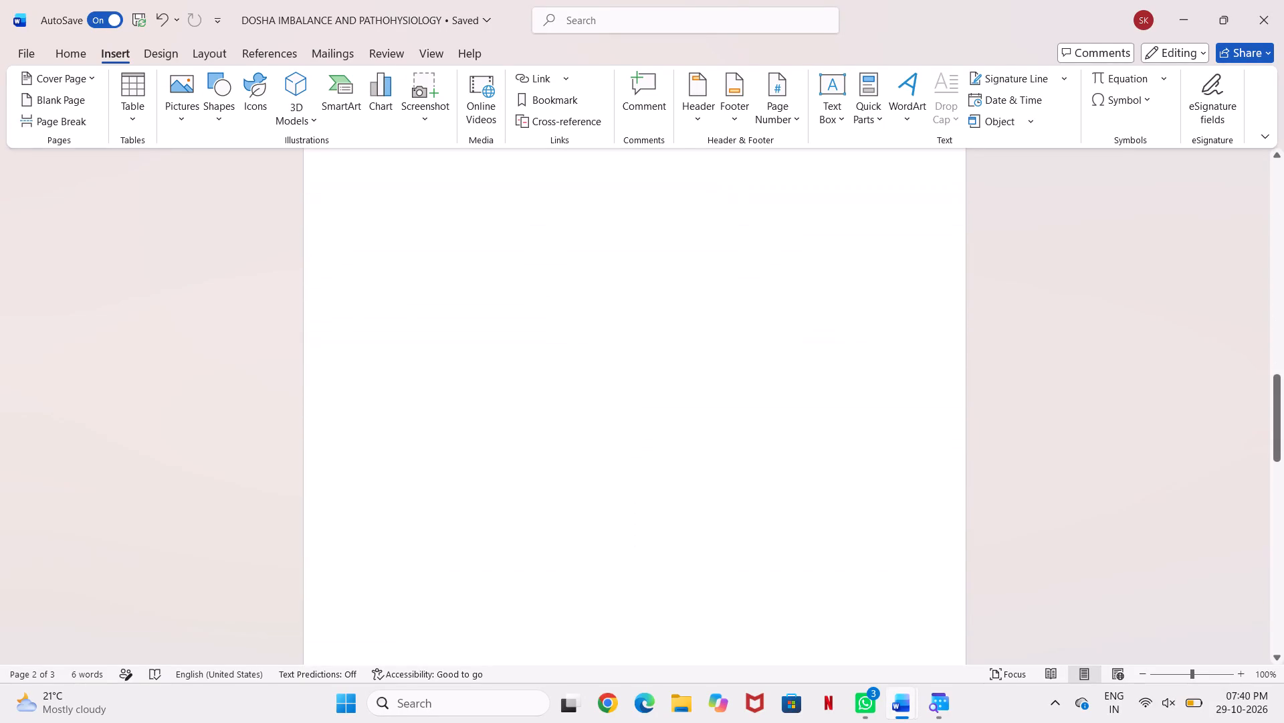
pyautogui.scroll(-8, 673, 338)
pyautogui.scroll(-9, 1023, 593)
pyautogui.scroll(-9, 904, 531)
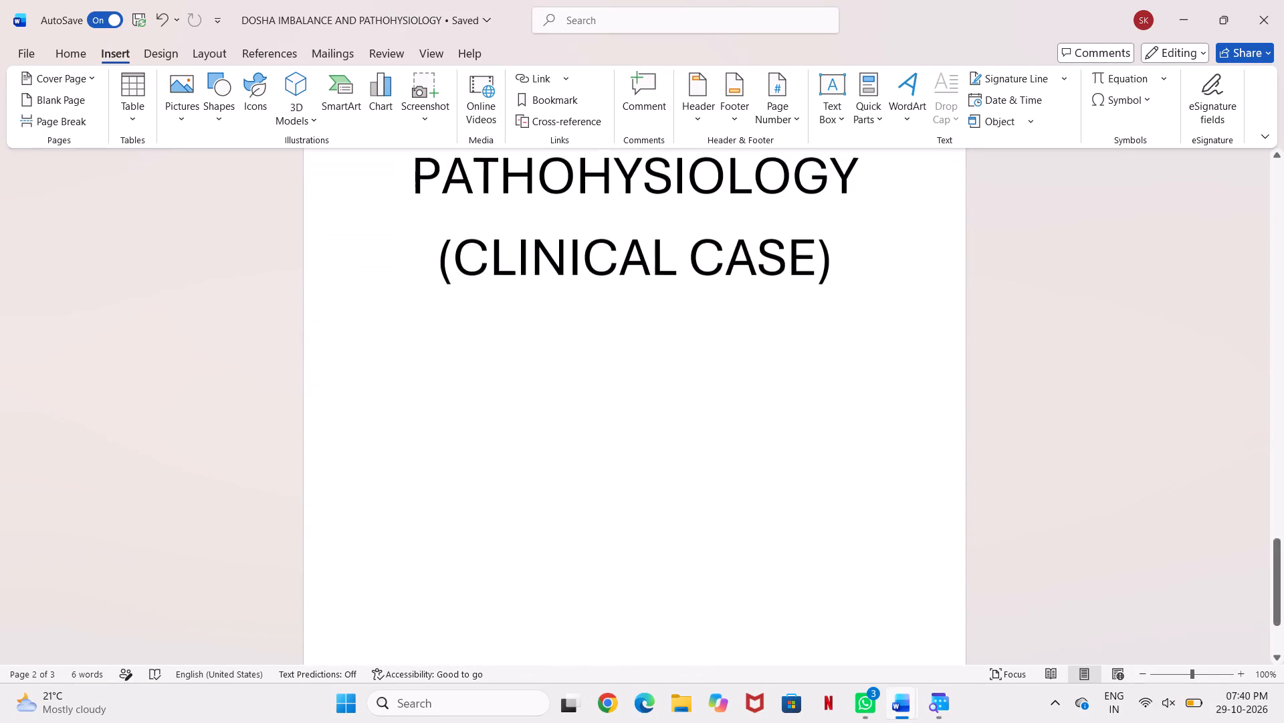
pyautogui.scroll(-12, 897, 530)
pyautogui.scroll(15, 895, 531)
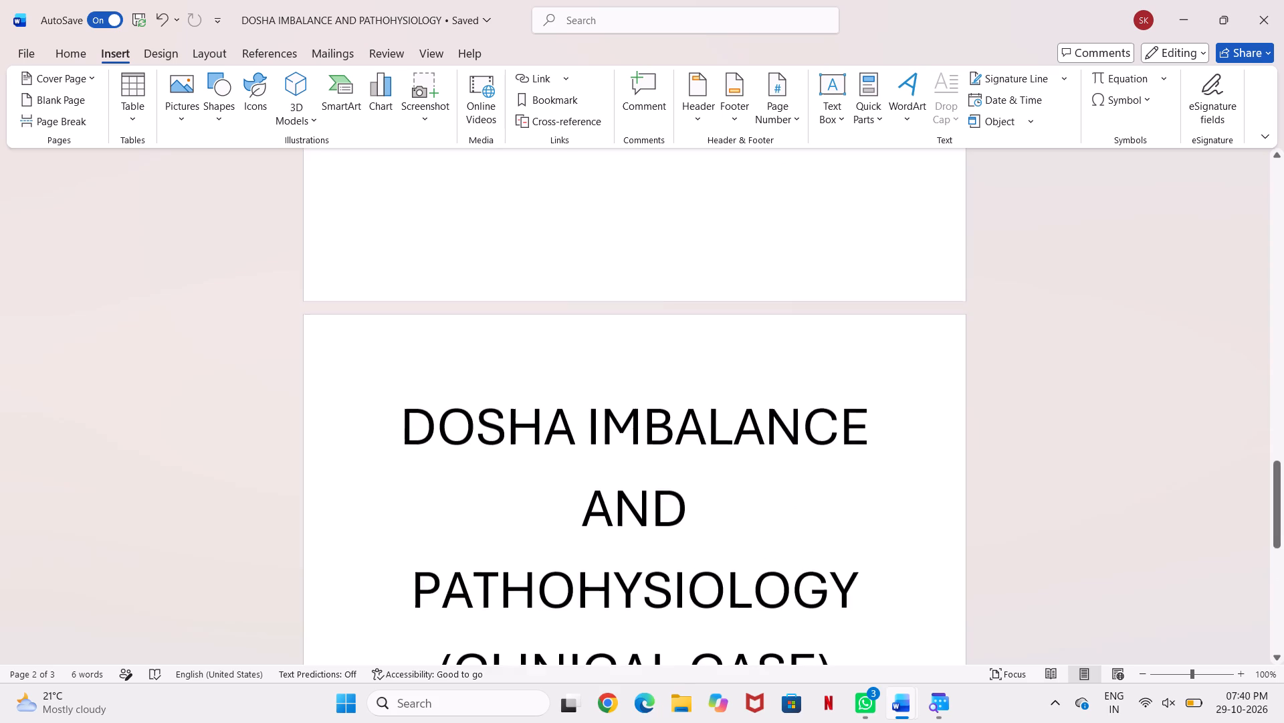
pyautogui.scroll(20, 894, 530)
pyautogui.scroll(13, 894, 530)
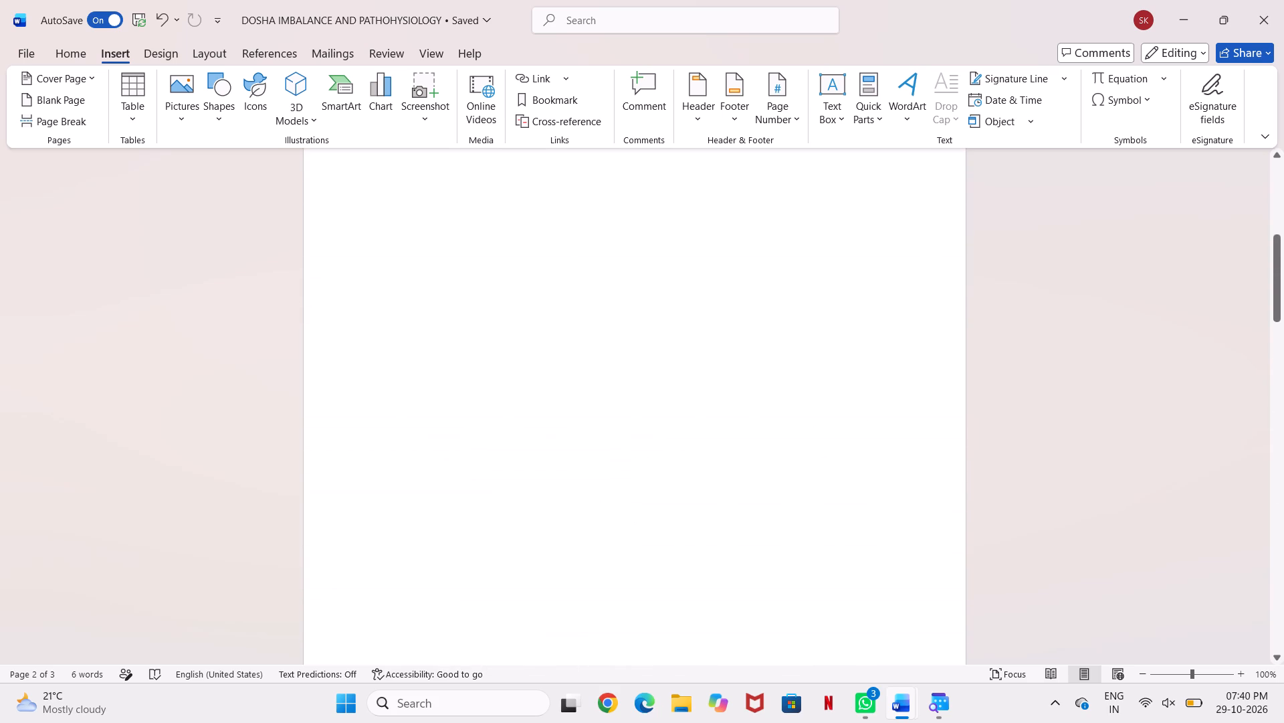
pyautogui.scroll(2, 894, 530)
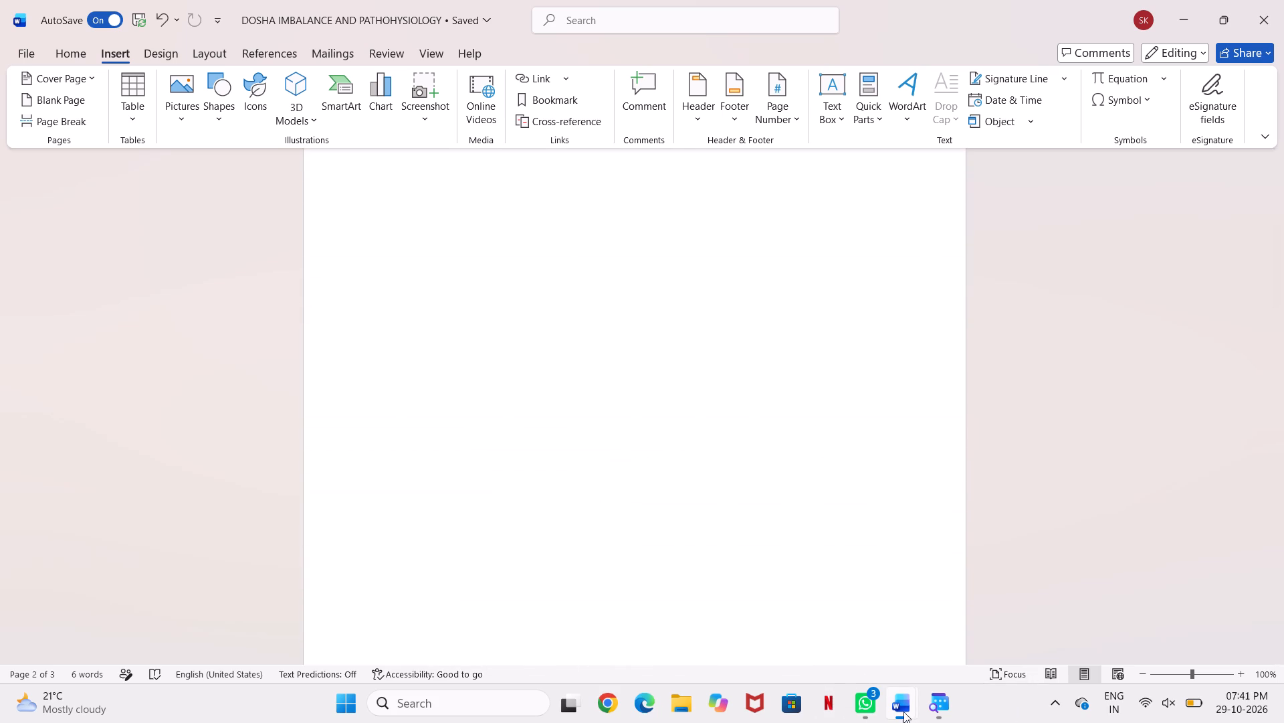
# Switch to the other open Word document, Document2.
pyautogui.click(917, 612)
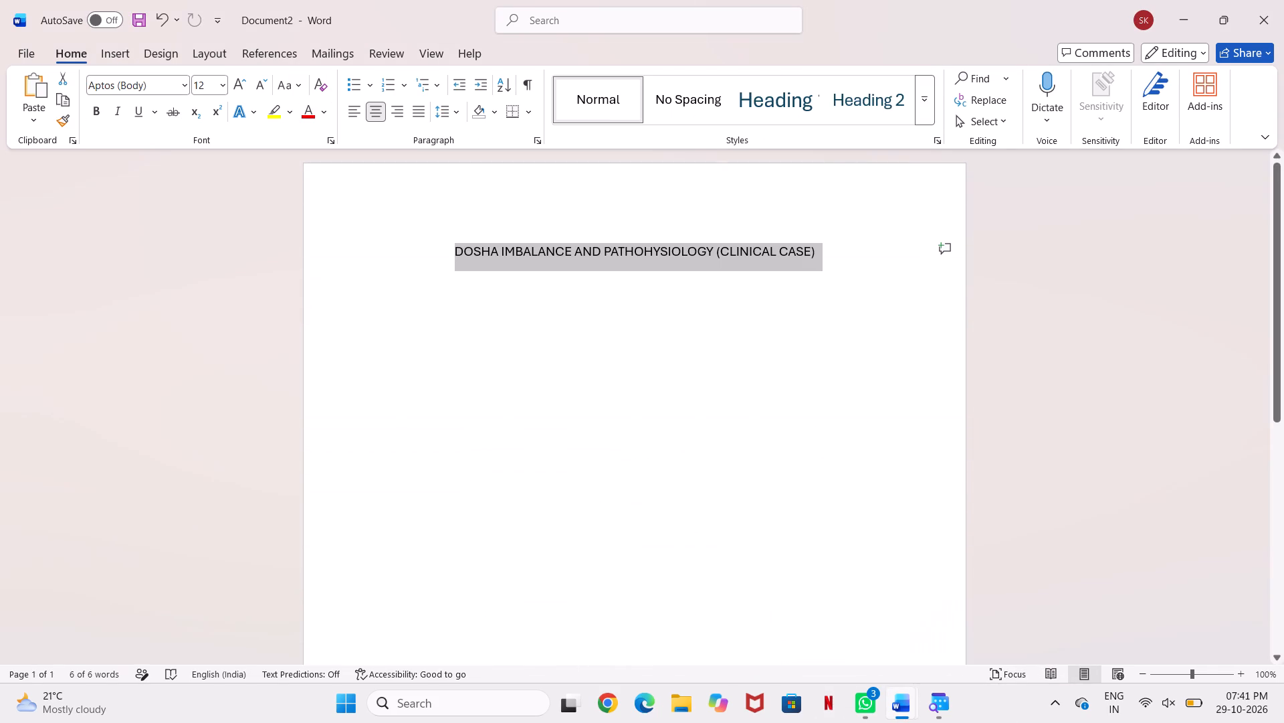
# Close the document containing the DOSHA IMBALANCE AND PATHOHYSIOLOGY (CLINICAL CASE) title.
pyautogui.click(1274, 20)
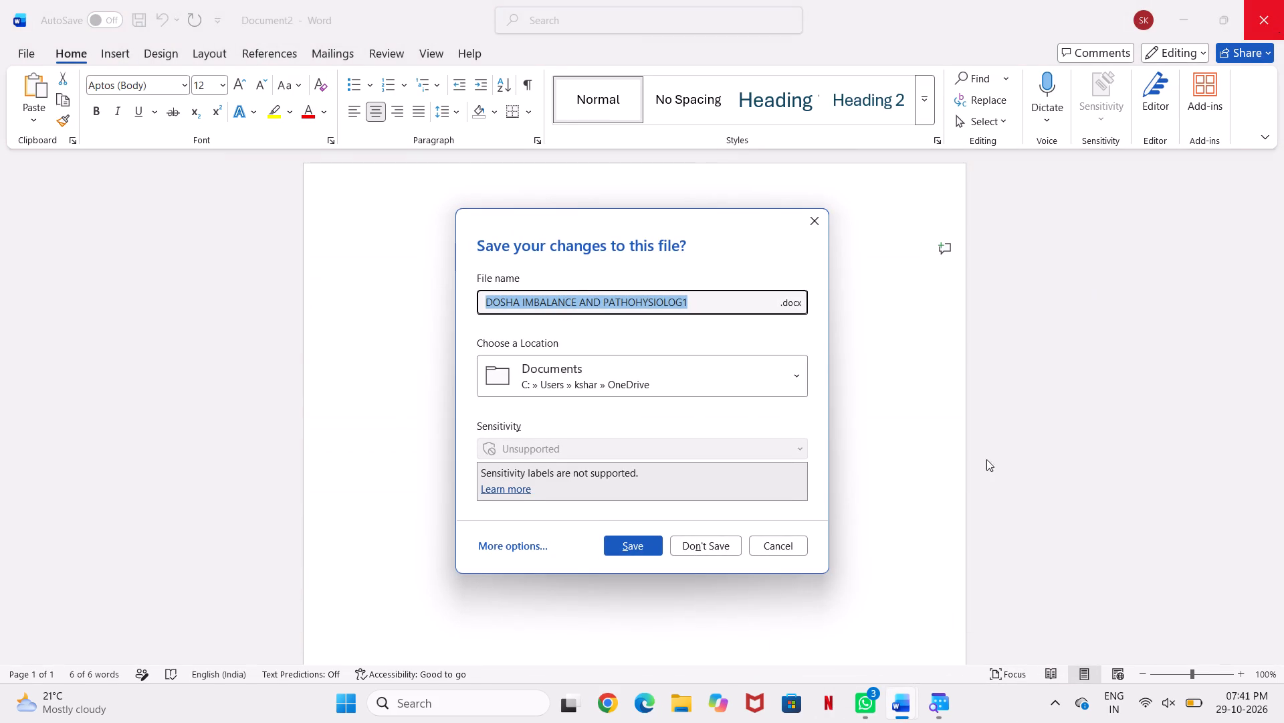
# Discard the unsaved Document2 without saving it and return to the first page of the saved DOSHA IMBALANCE AND PATHOHYSIOLOGY document.
pyautogui.click(724, 552)
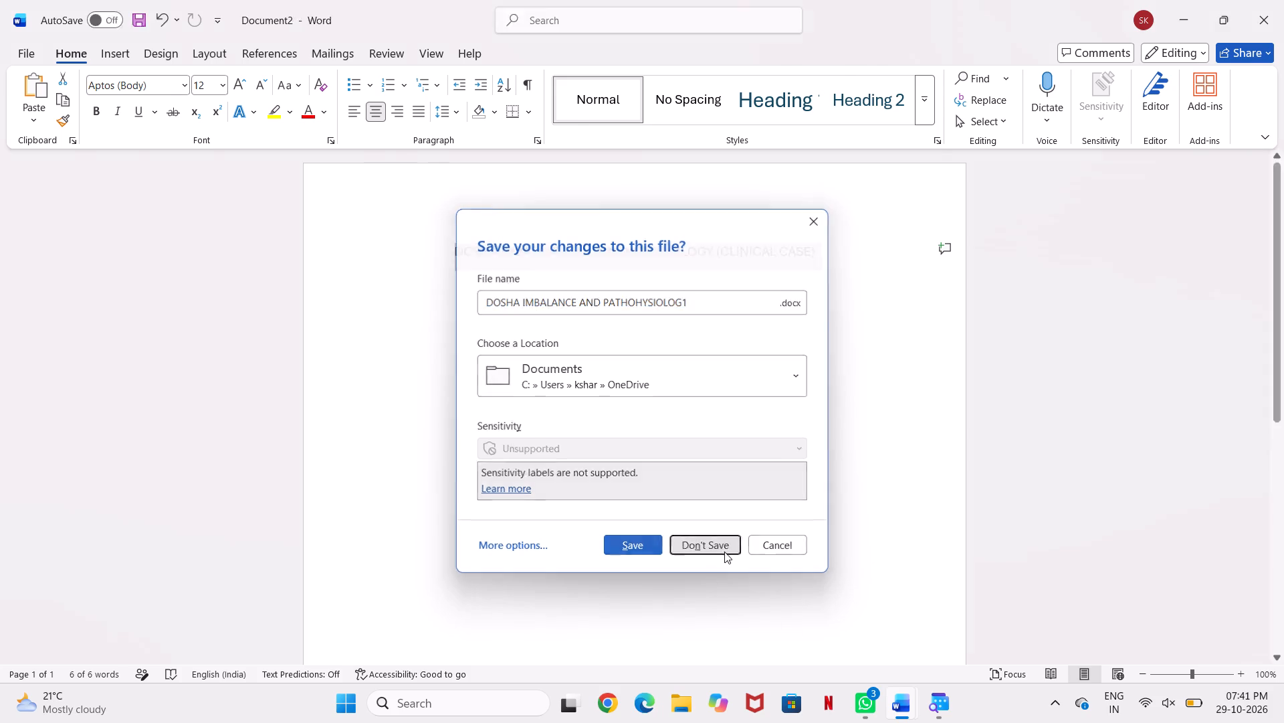
pyautogui.scroll(19, 702, 392)
pyautogui.scroll(13, 677, 274)
pyautogui.scroll(12, 696, 331)
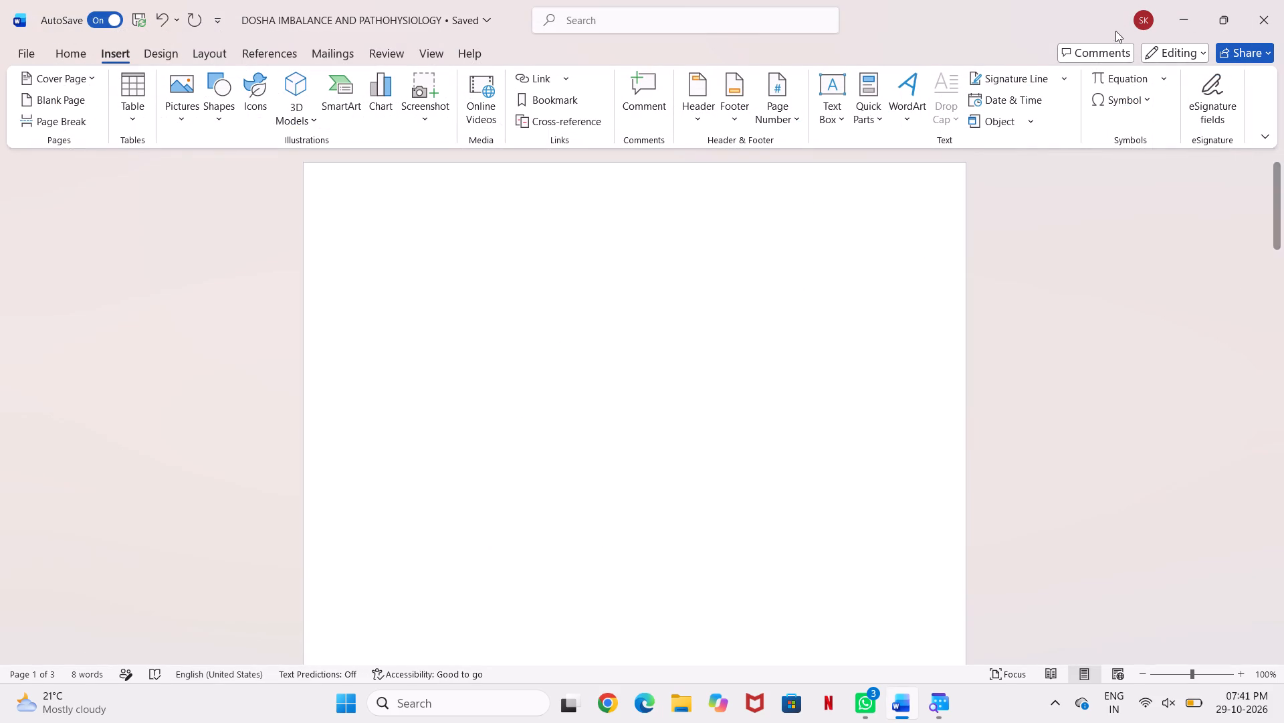
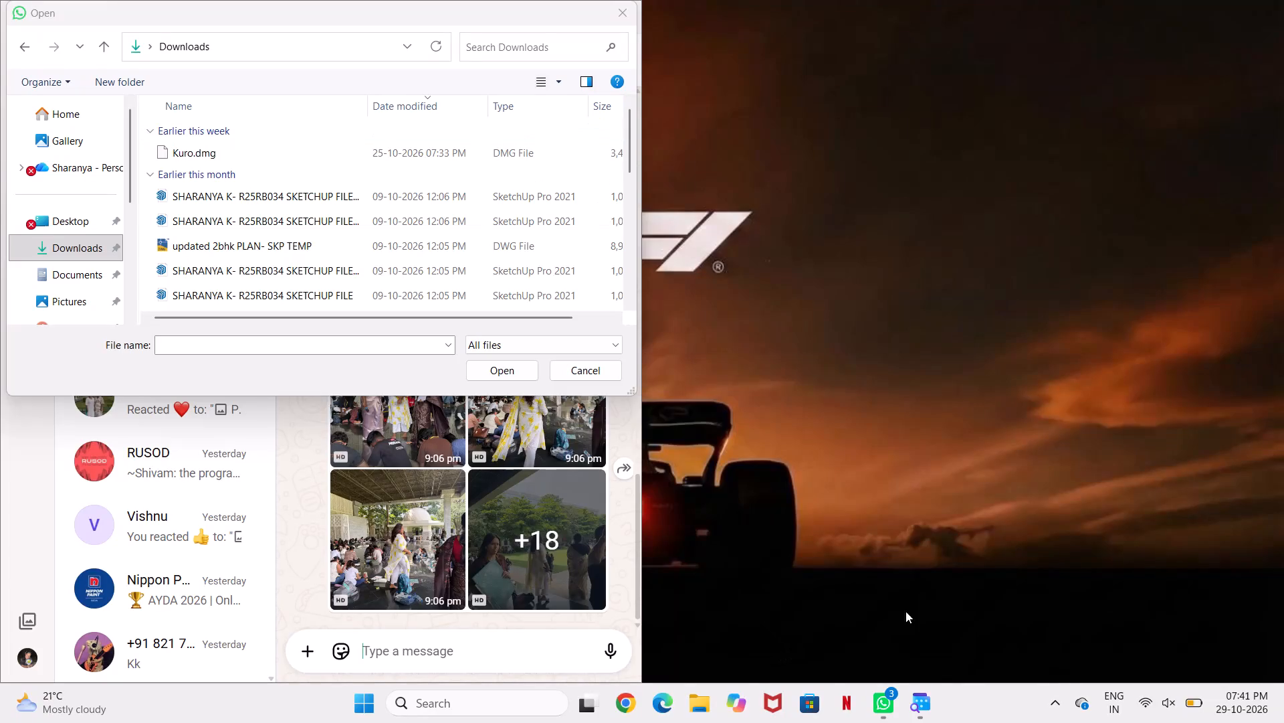
# Switch to PowerPoint and create a new blank presentation.
pyautogui.click(445, 700)
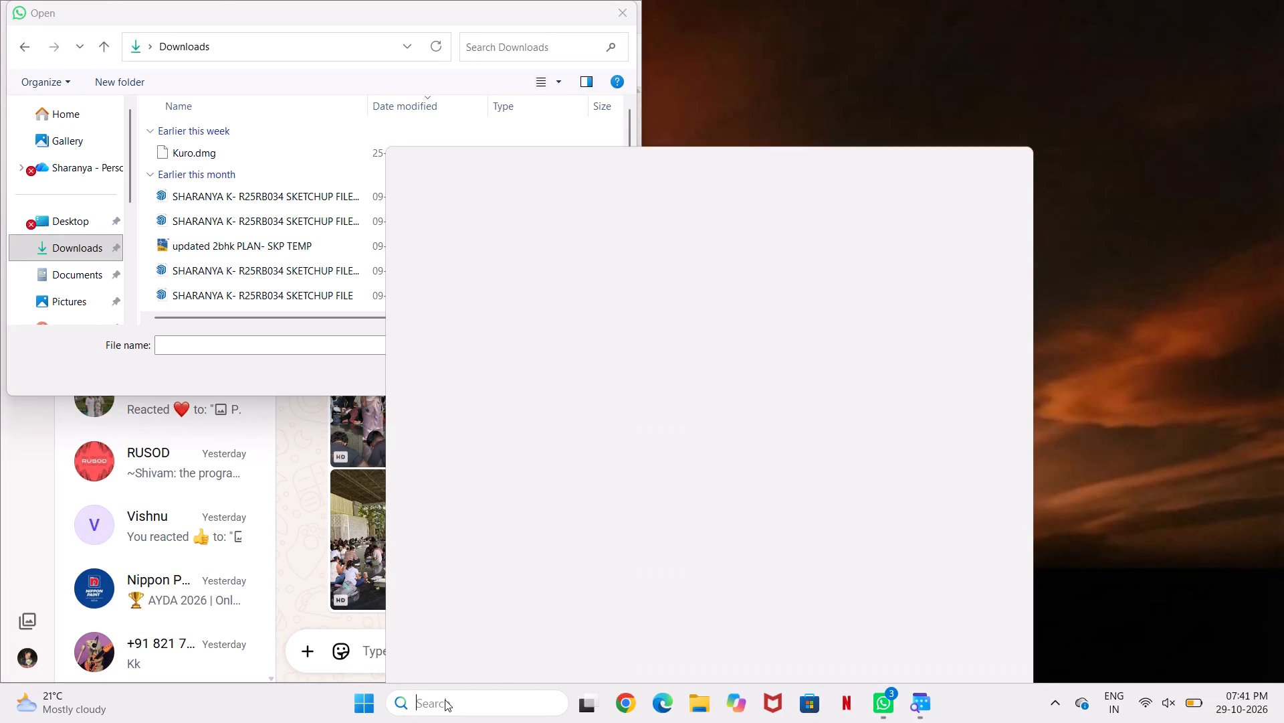
pyautogui.click(518, 147)
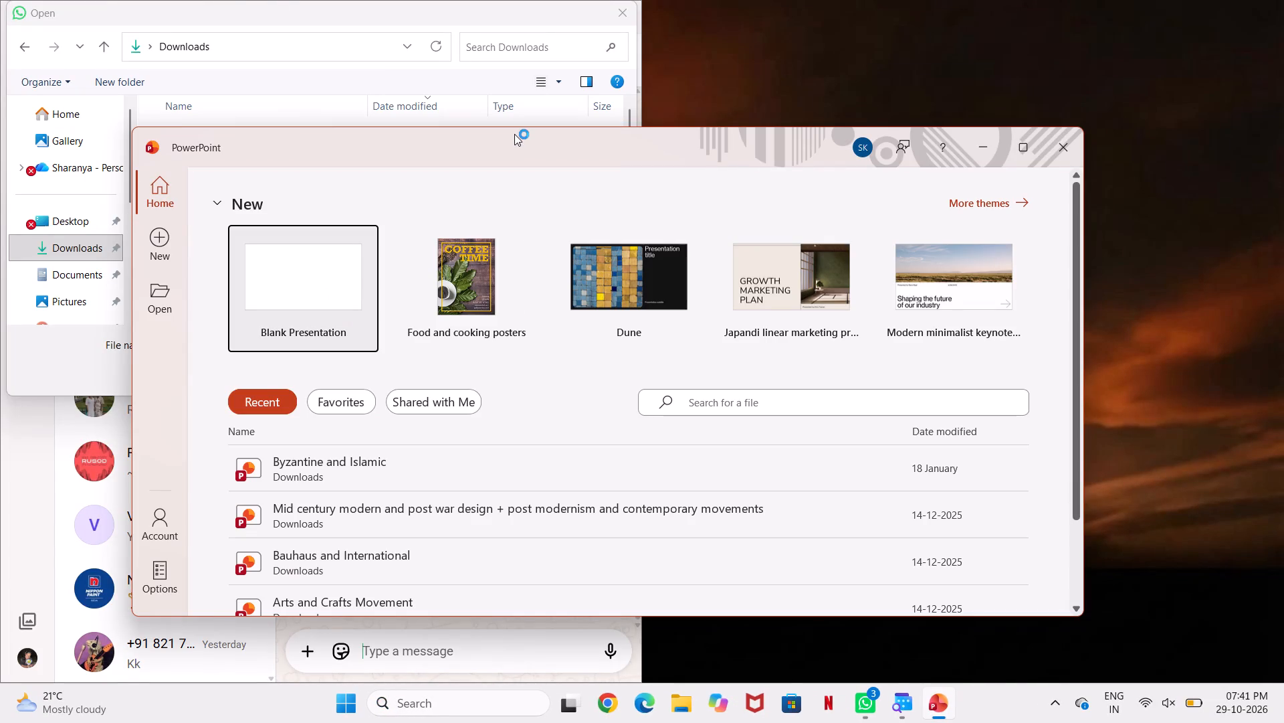
pyautogui.click(338, 298)
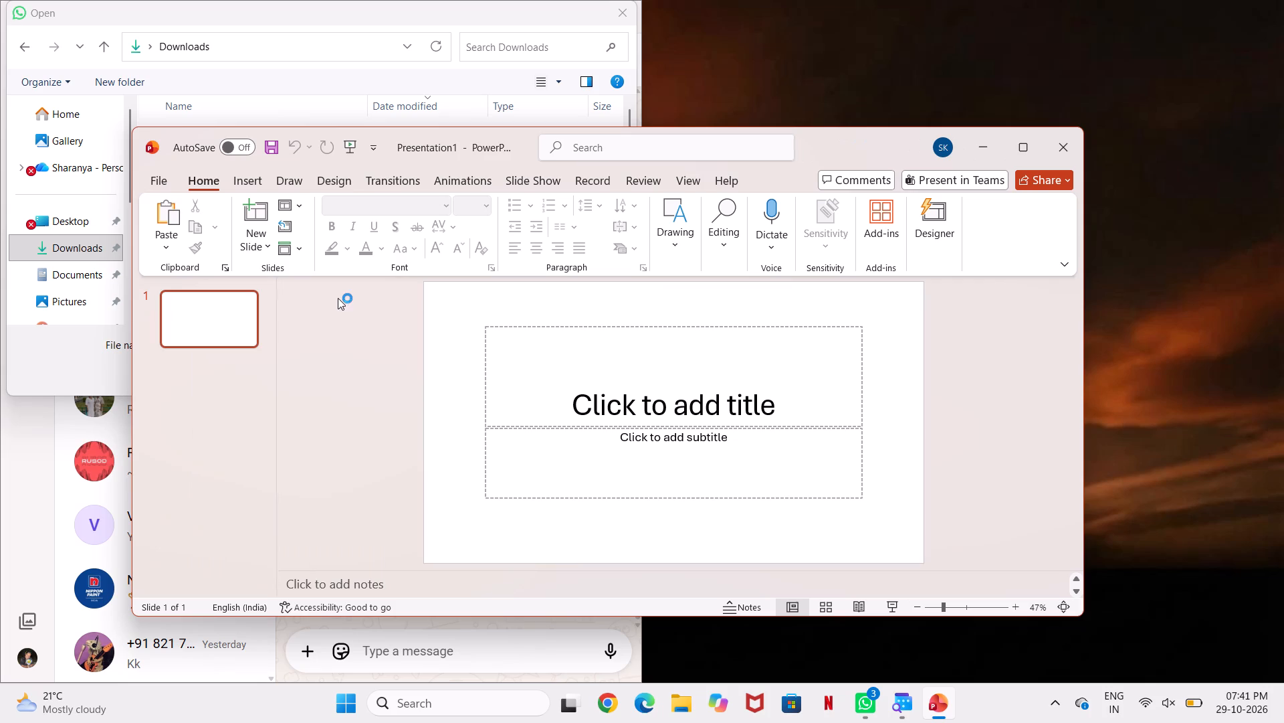
# Paste the copied text DOSHA IMBALANCE AND PATHOHYSIOLOGY (CLINICAL CASE) into the first slide's title placeholder.
pyautogui.click(778, 394)
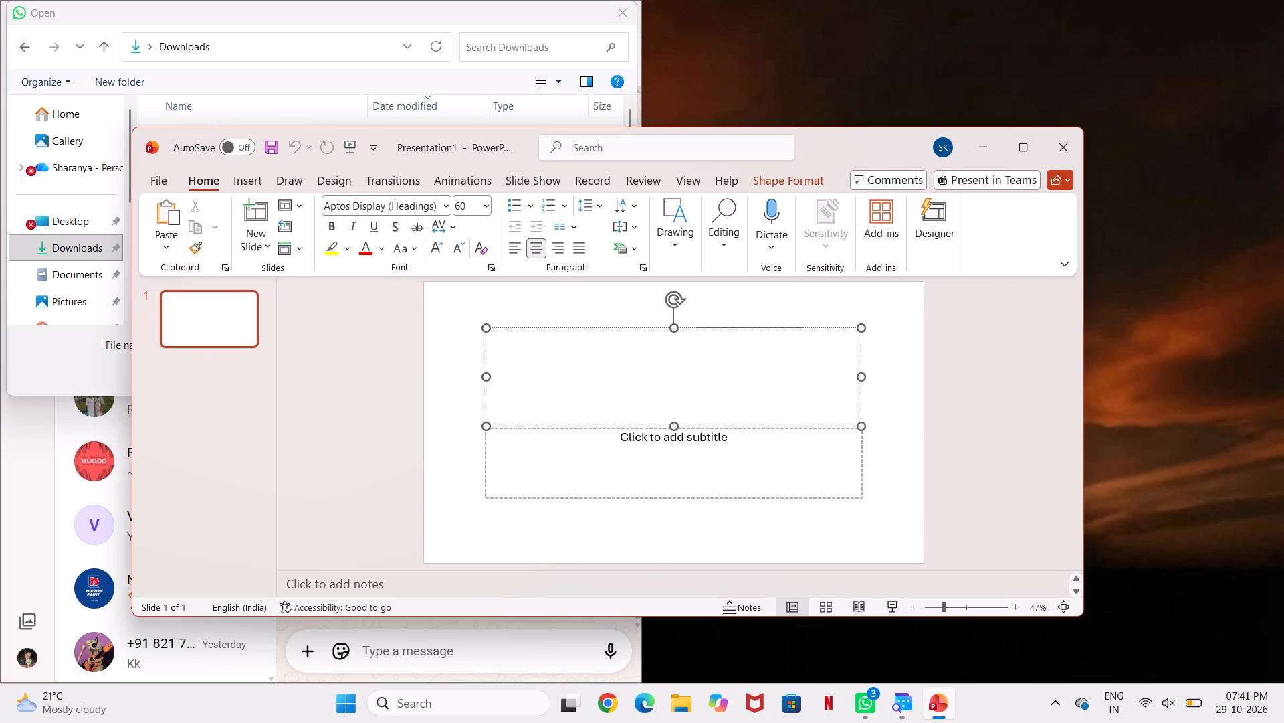
pyautogui.hotkey('ctrl', 'v')
# Remove the empty subtitle placeholder below the title on the first slide.
pyautogui.click(814, 463)
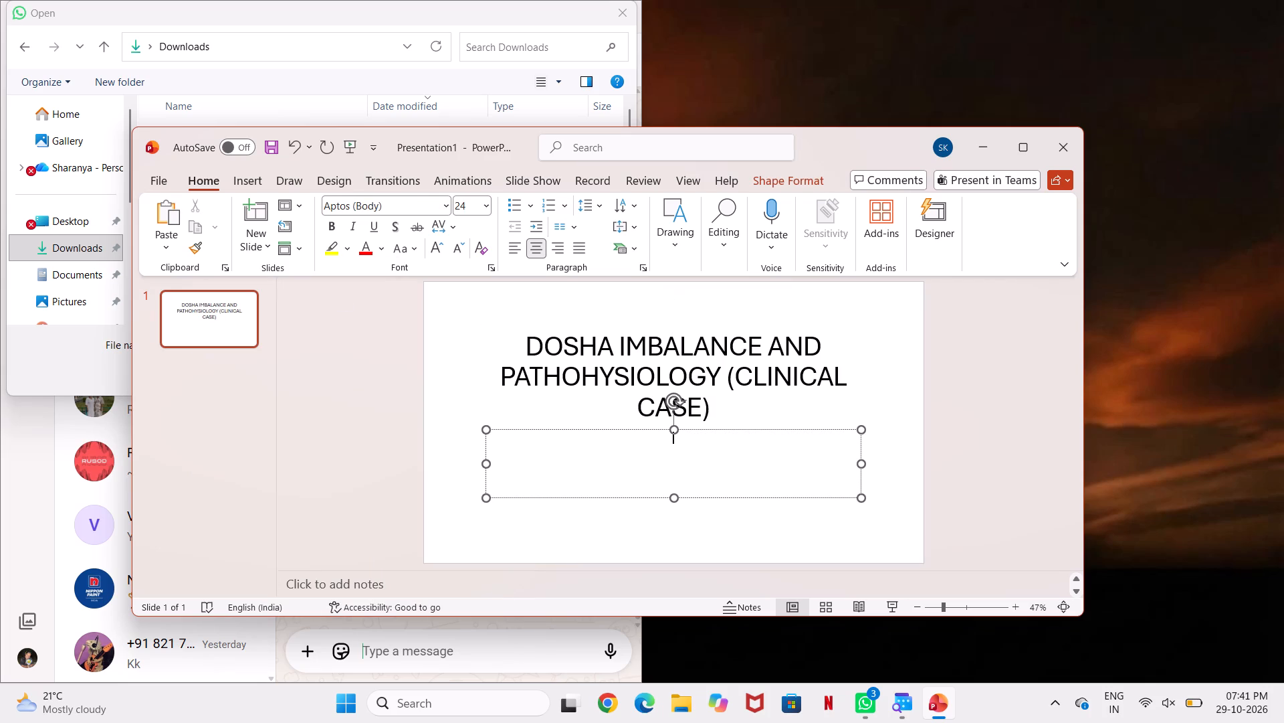
pyautogui.press('Delete')
# Fill the subtitle placeholder beneath the title with a single space so it stays blank.
pyautogui.press('Delete')
pyautogui.press('space')
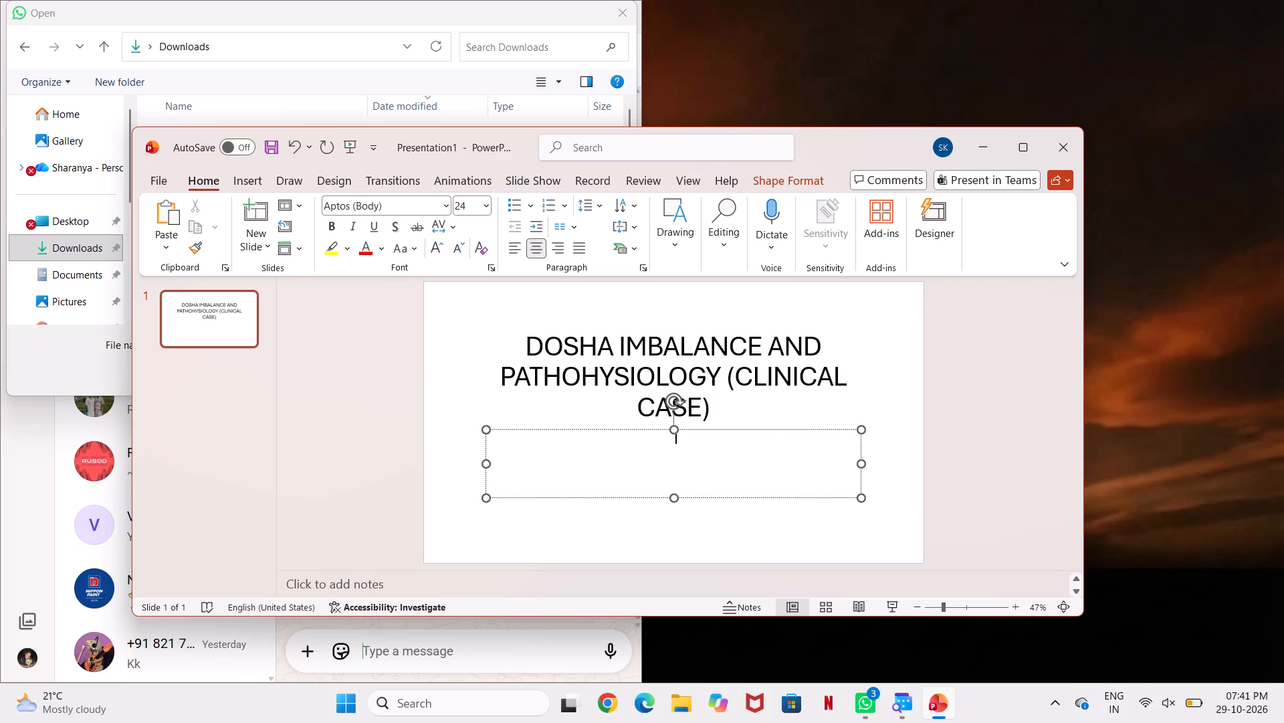
# Maximise the presentation window, try the whole title at font size 32, undo that, and set the title's font size to 72.
pyautogui.click(823, 389)
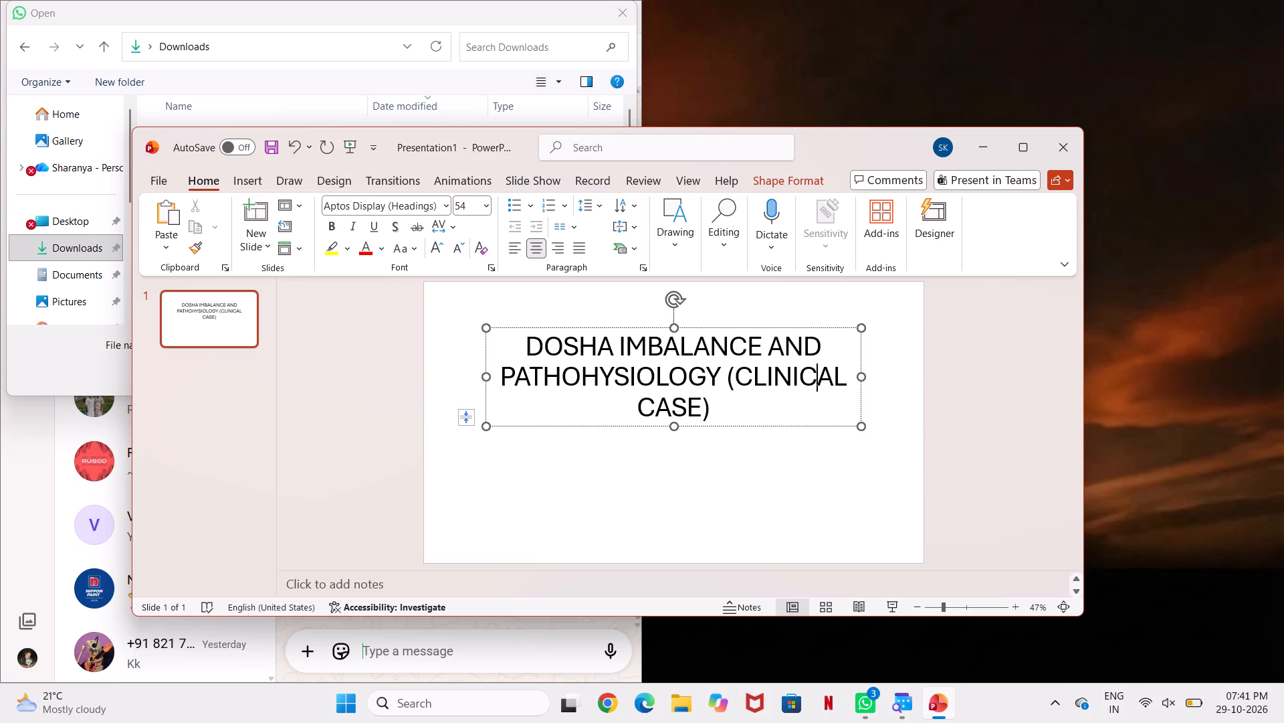
pyautogui.moveTo(732, 407); pyautogui.dragTo(568, 342)
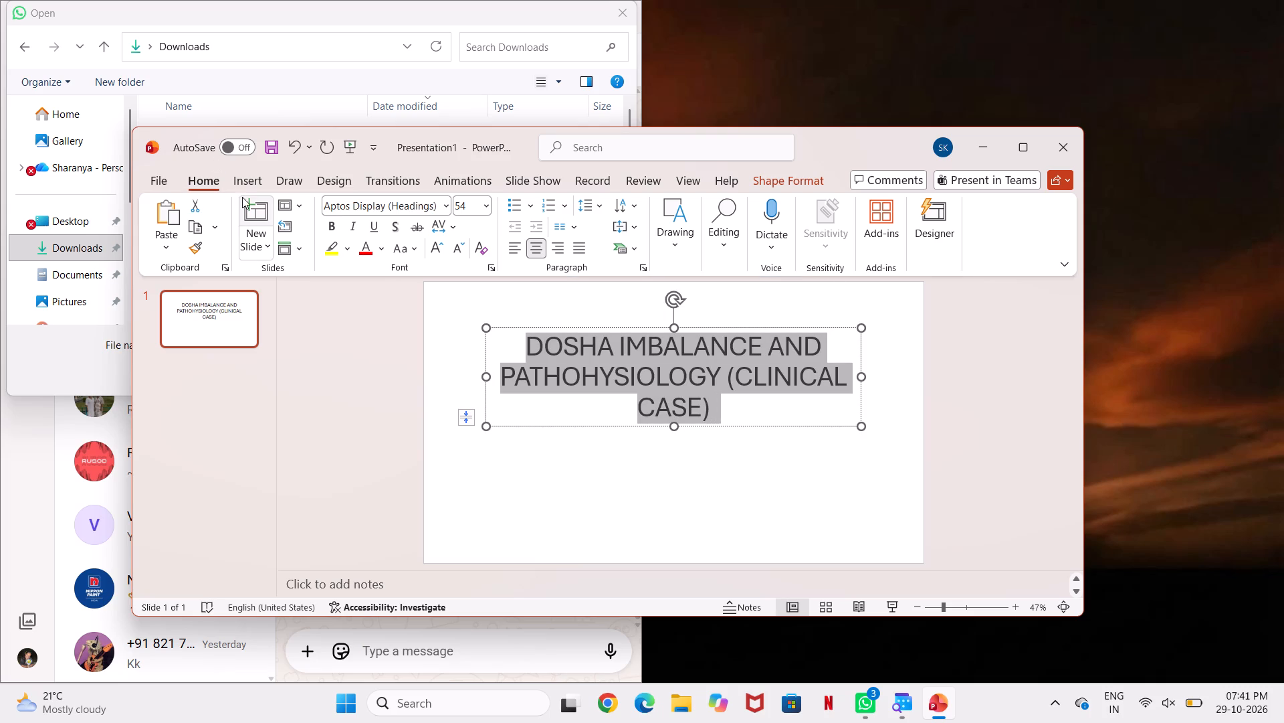
pyautogui.click(1031, 149)
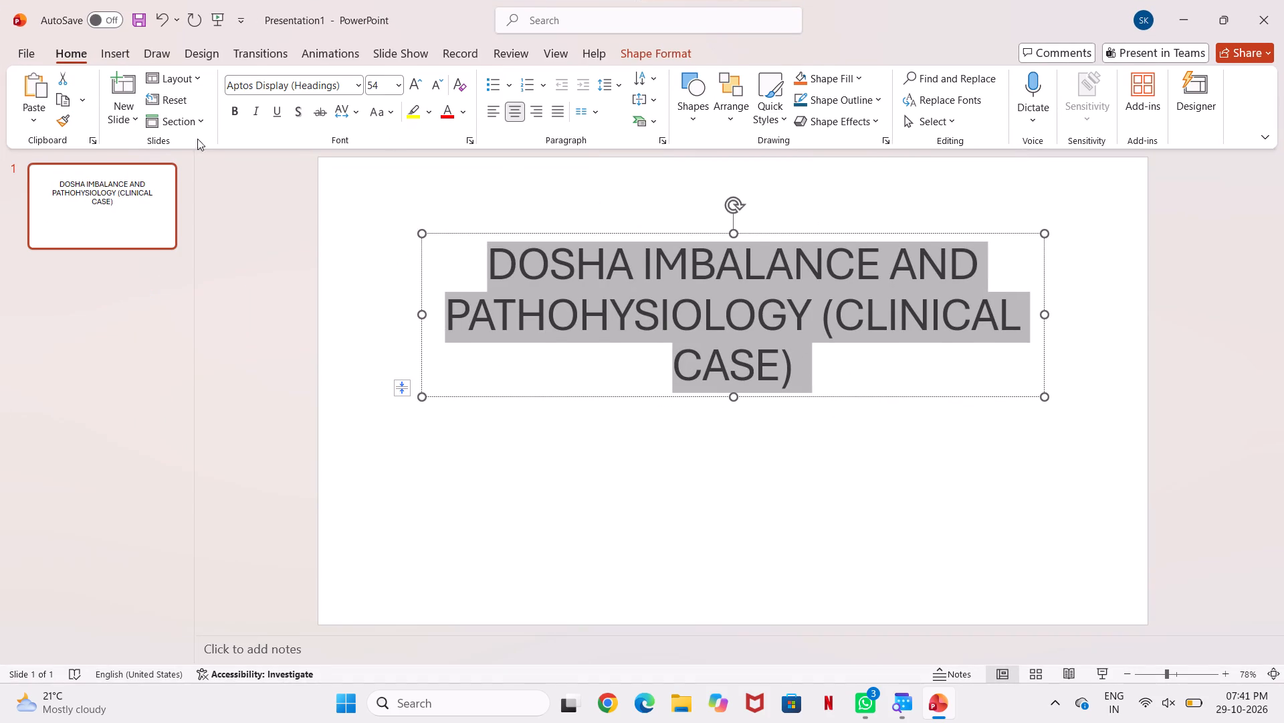
pyautogui.click(391, 94)
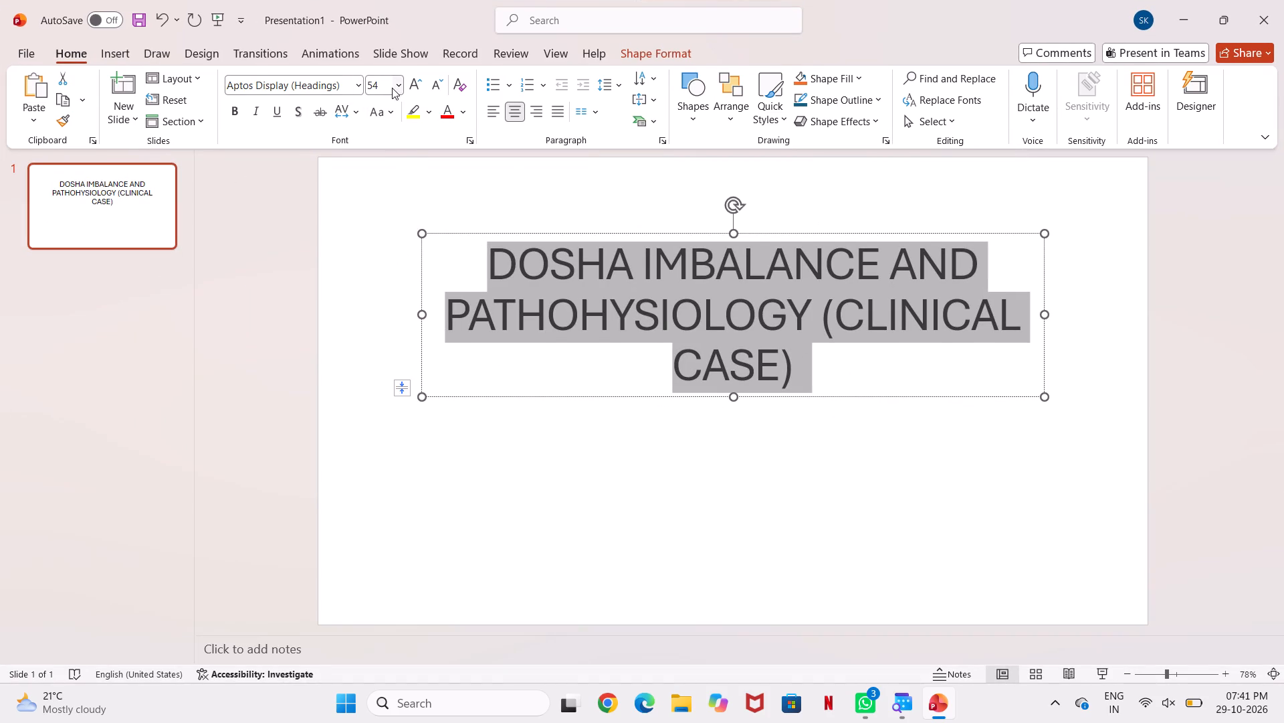
pyautogui.click(394, 86)
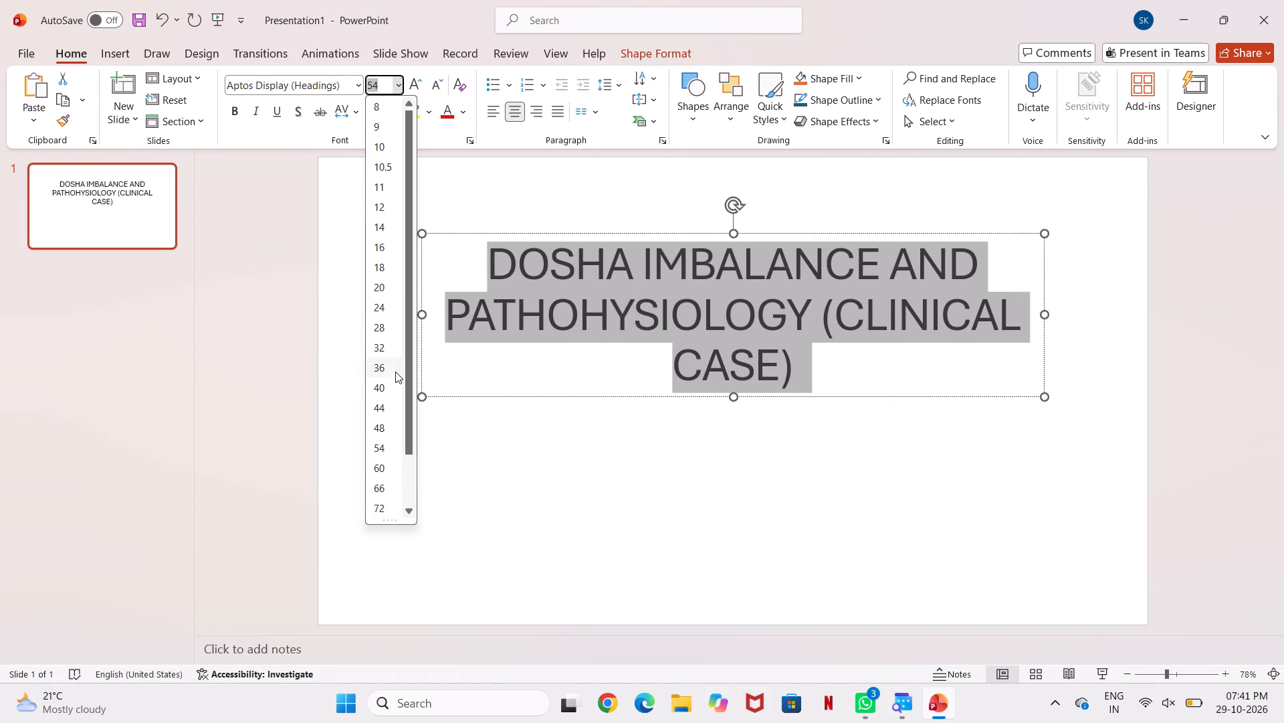
pyautogui.click(370, 341)
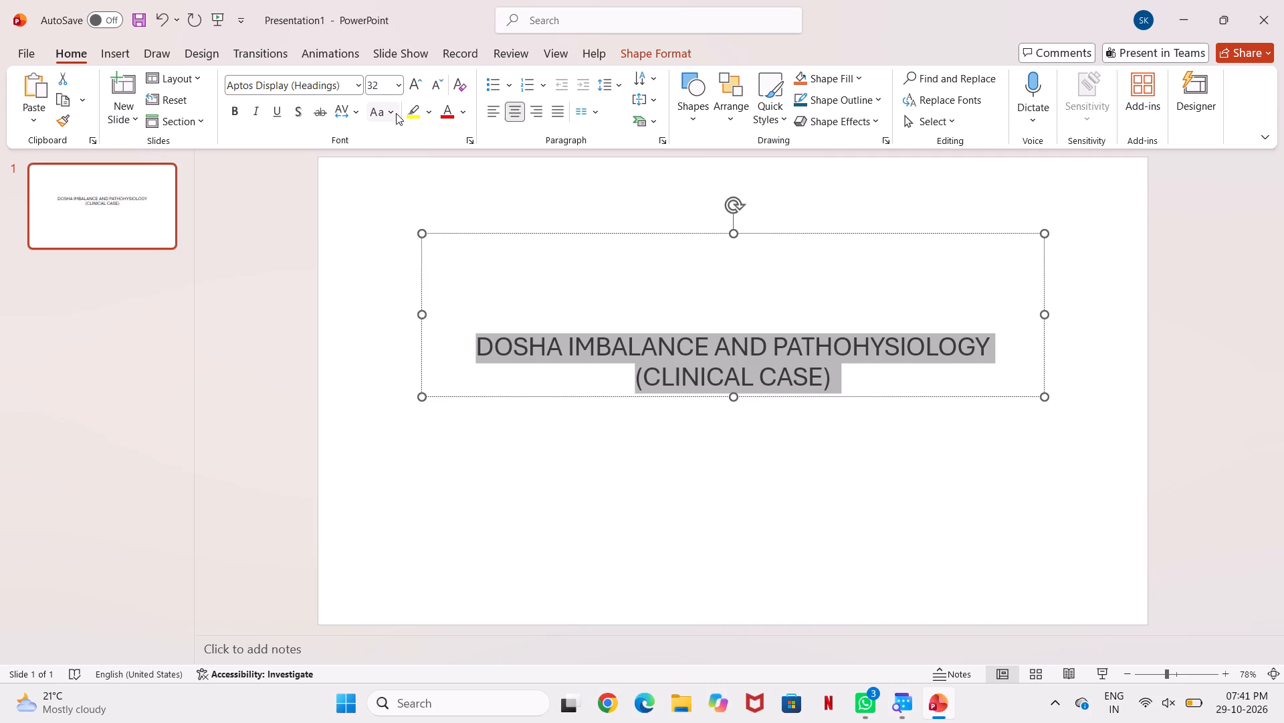
pyautogui.hotkey('ctrl', 'z')
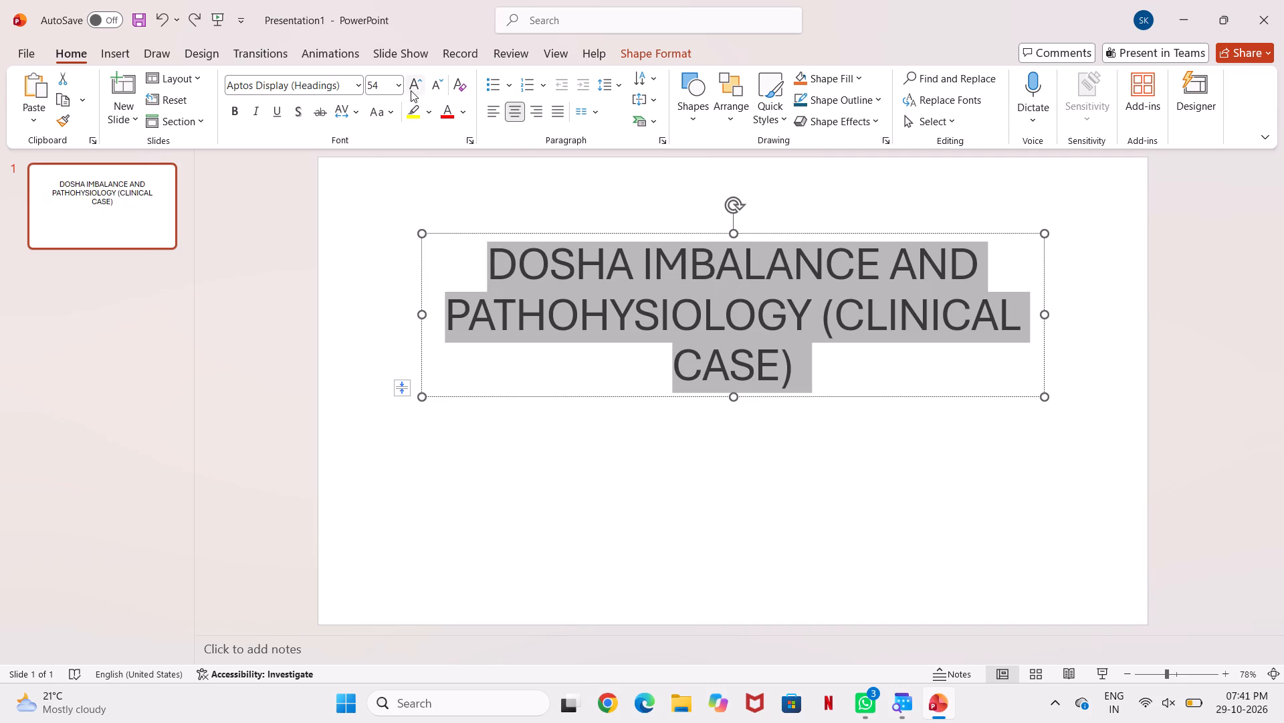
pyautogui.click(399, 79)
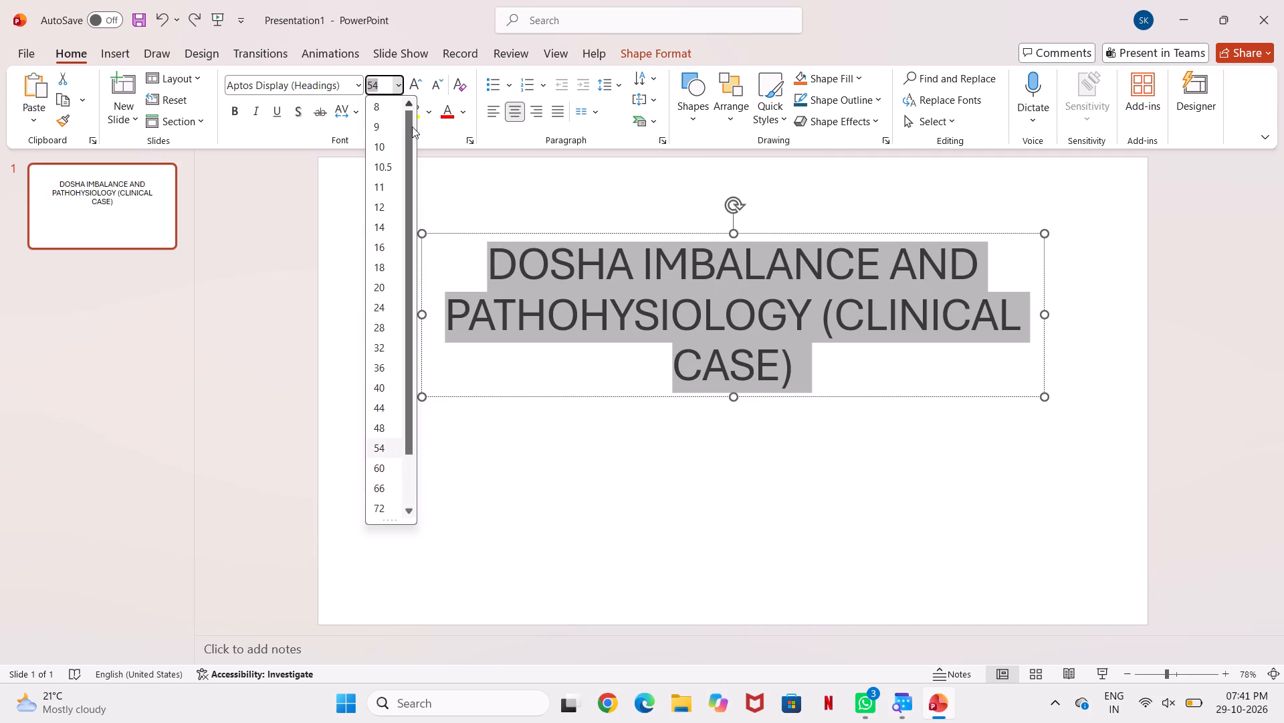
pyautogui.click(373, 501)
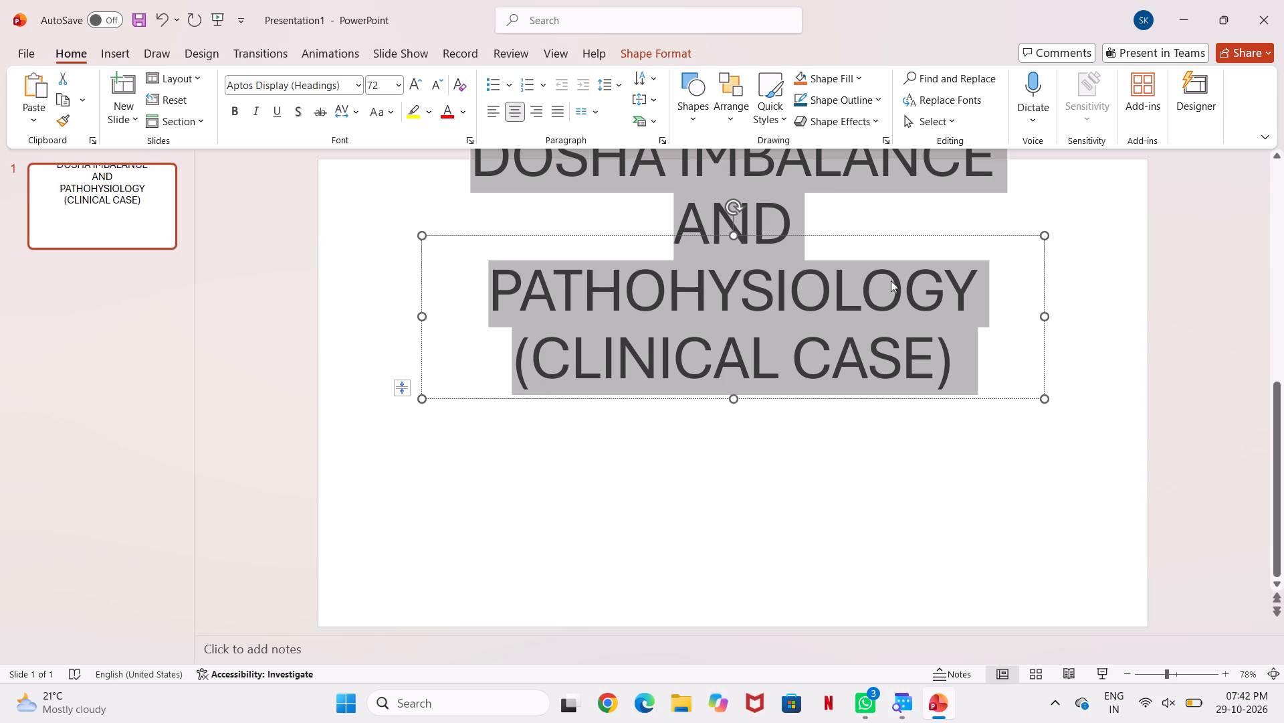
# Move the title box down so that all four lines of the title fit on the slide.
pyautogui.moveTo(934, 235); pyautogui.dragTo(954, 337)
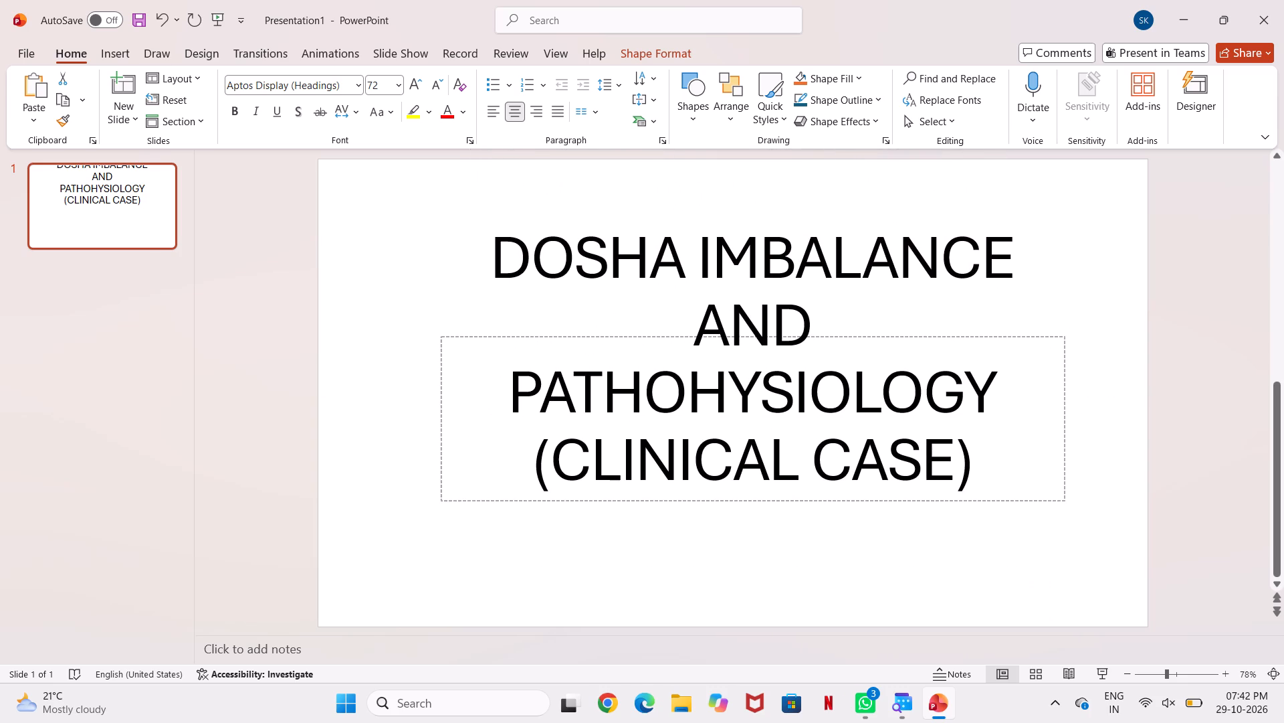
pyautogui.moveTo(954, 337); pyautogui.dragTo(954, 337)
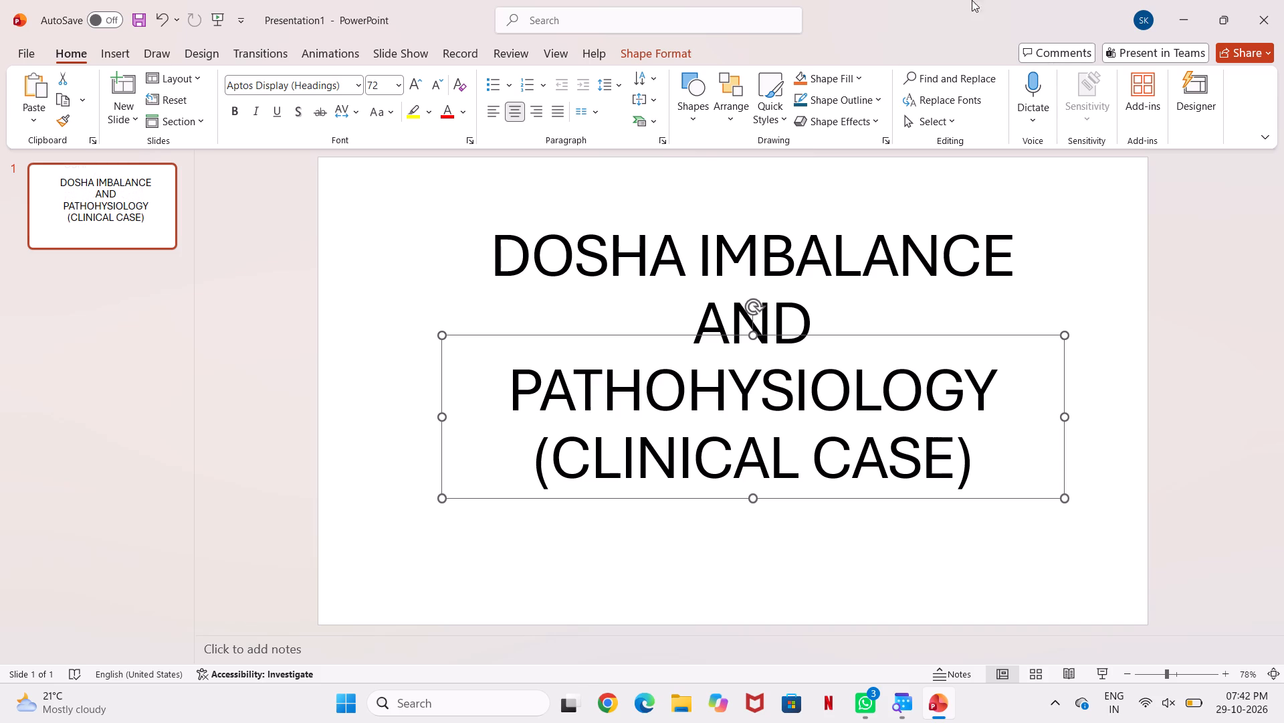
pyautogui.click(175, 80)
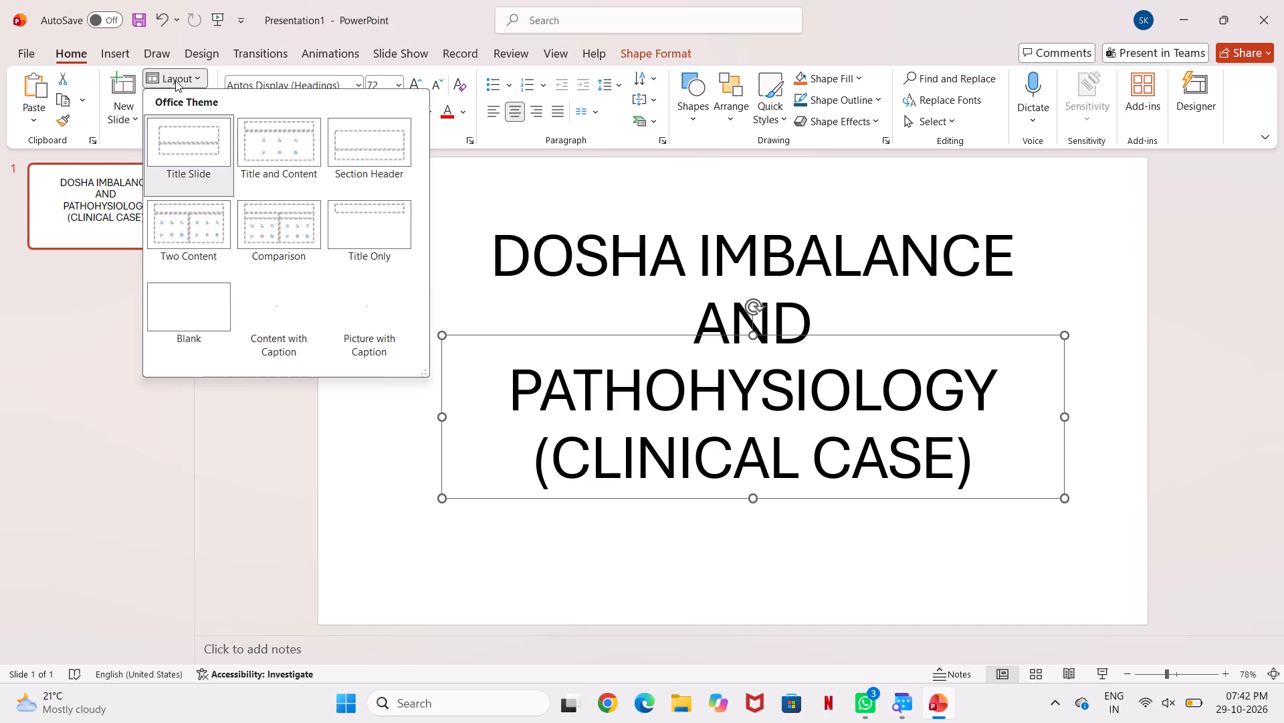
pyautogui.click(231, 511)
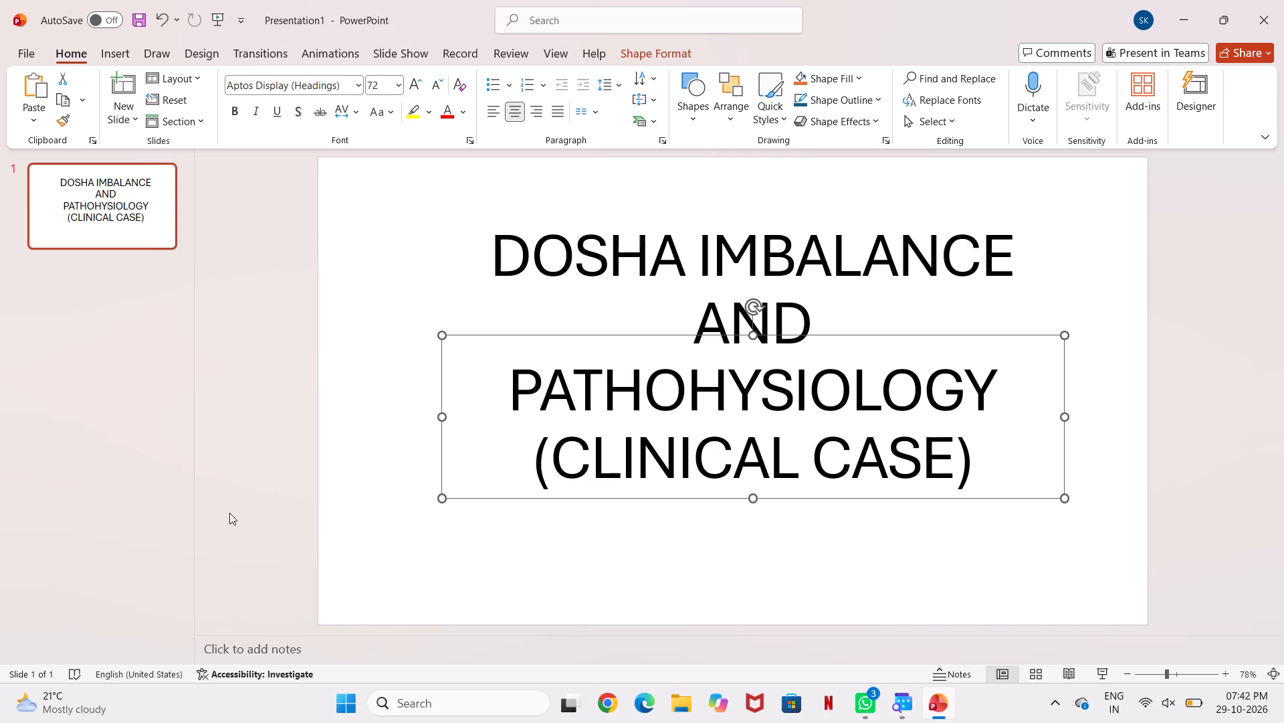
# Change the slide orientation to portrait in the custom slide size settings and scale the content with Ensure Fit.
pyautogui.click(187, 58)
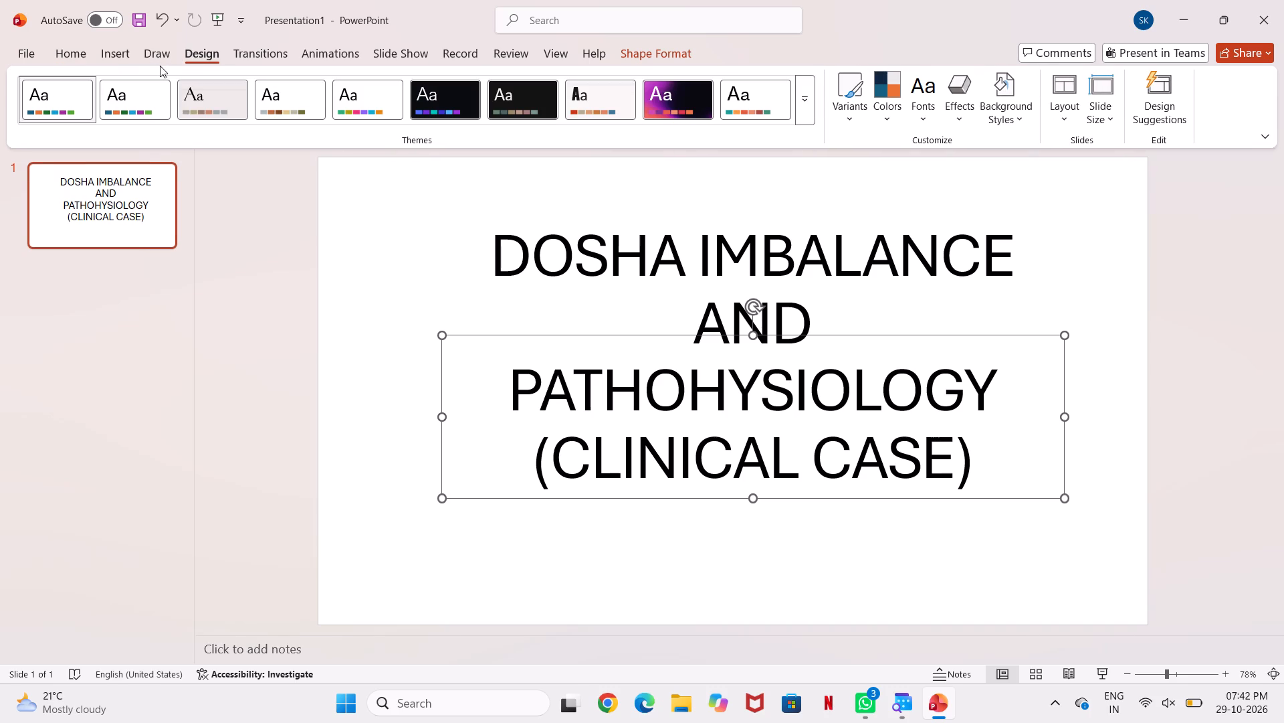
pyautogui.click(1093, 109)
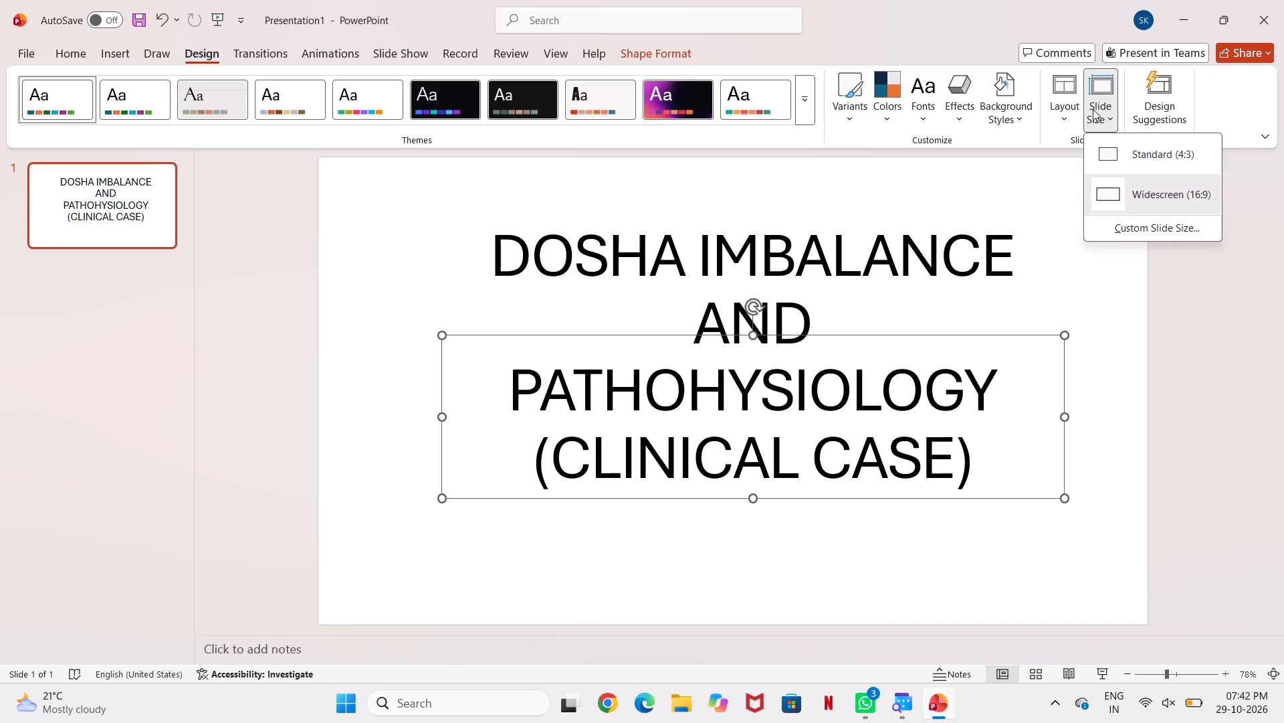
pyautogui.click(1141, 228)
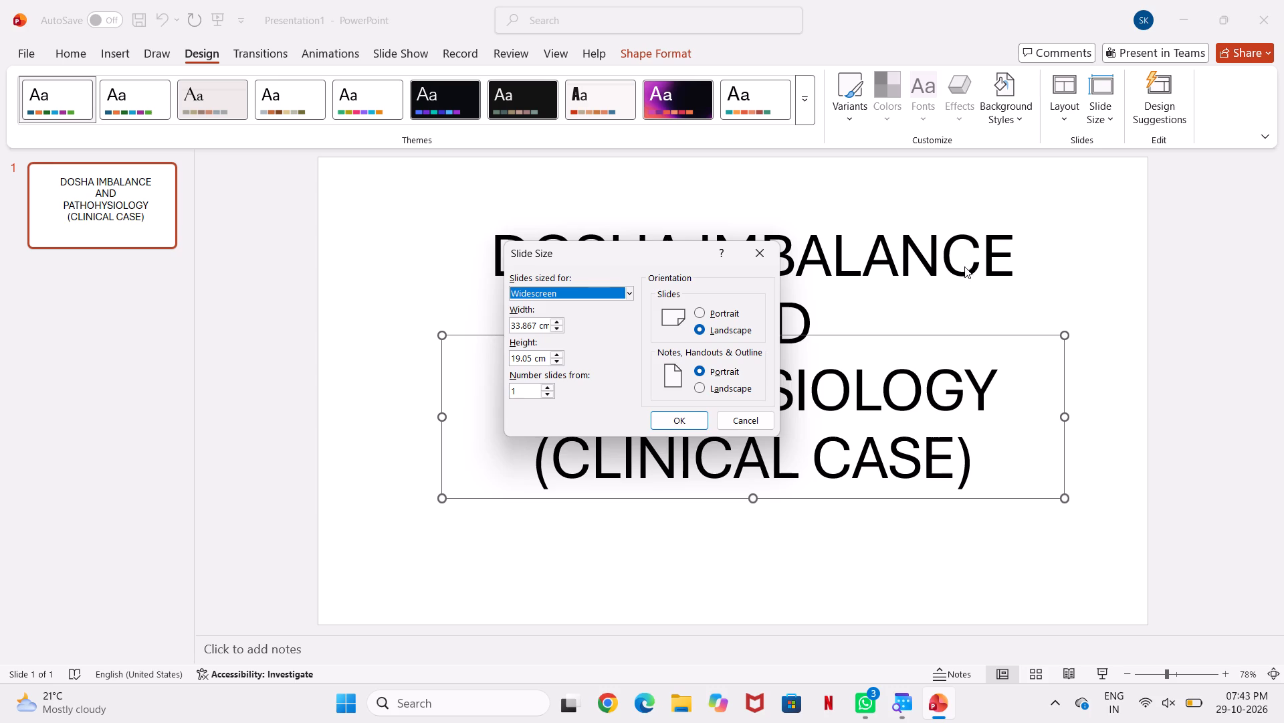
pyautogui.click(698, 312)
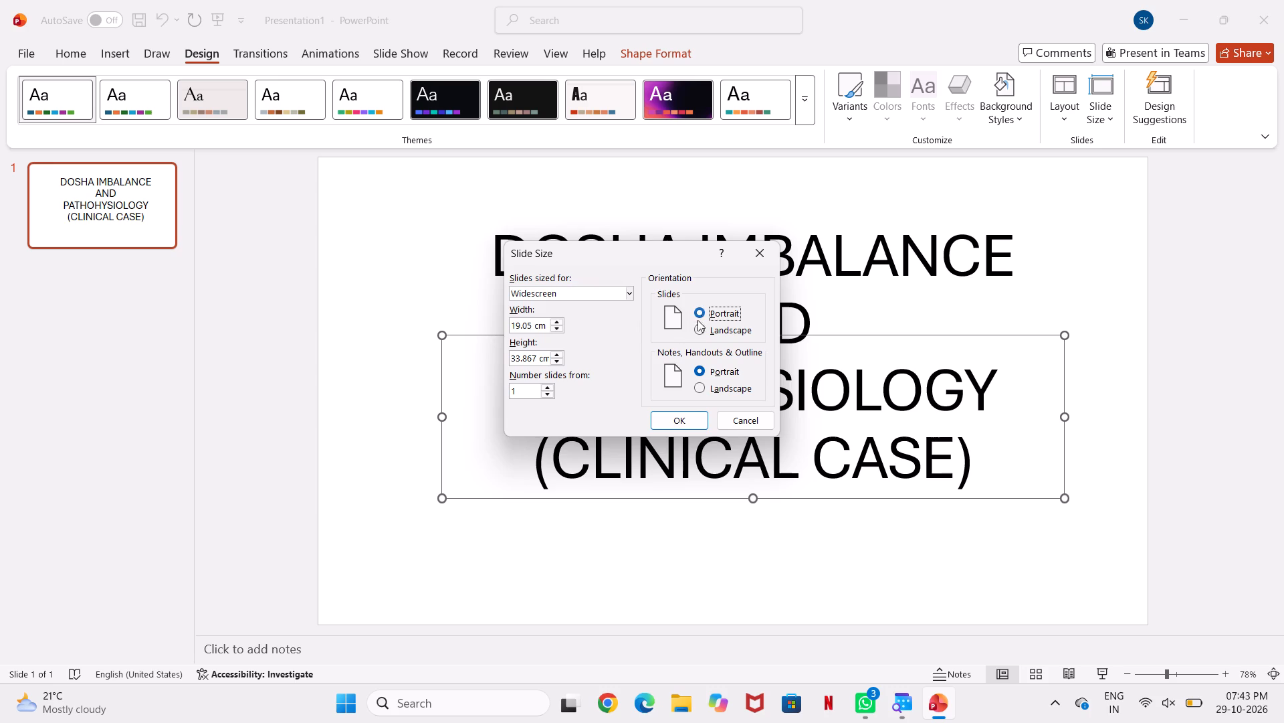
pyautogui.click(684, 416)
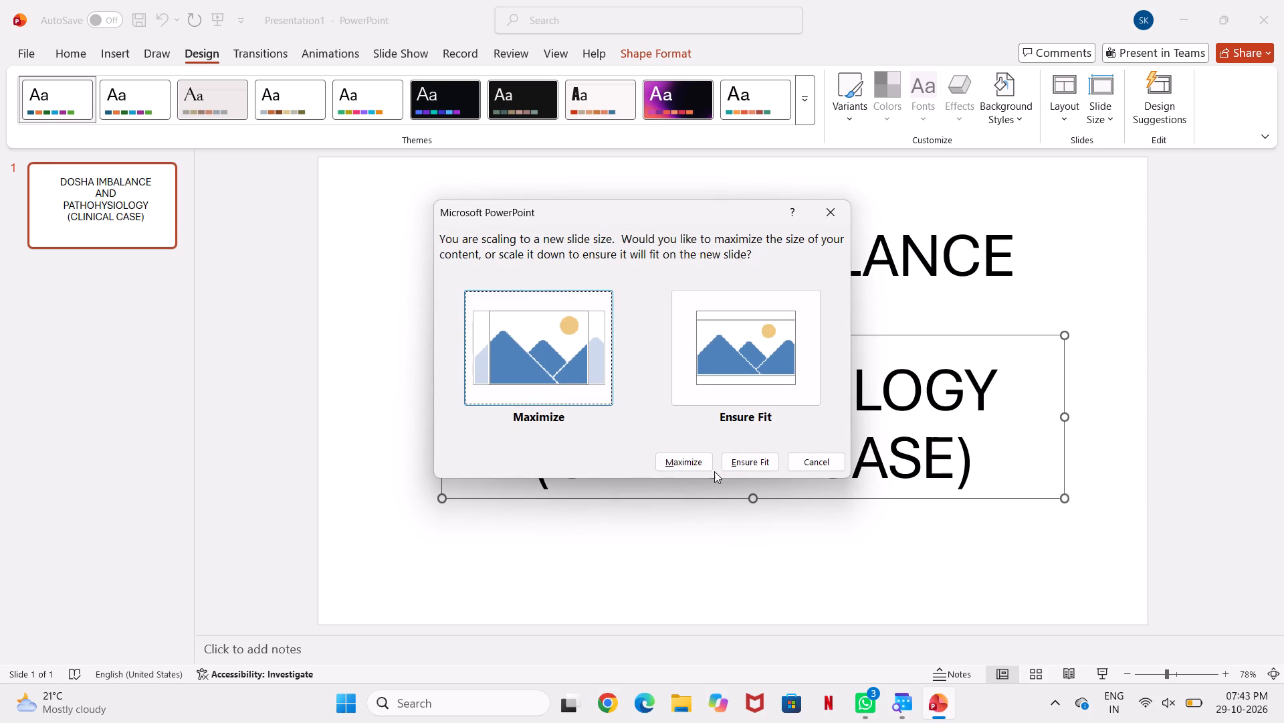
pyautogui.click(748, 465)
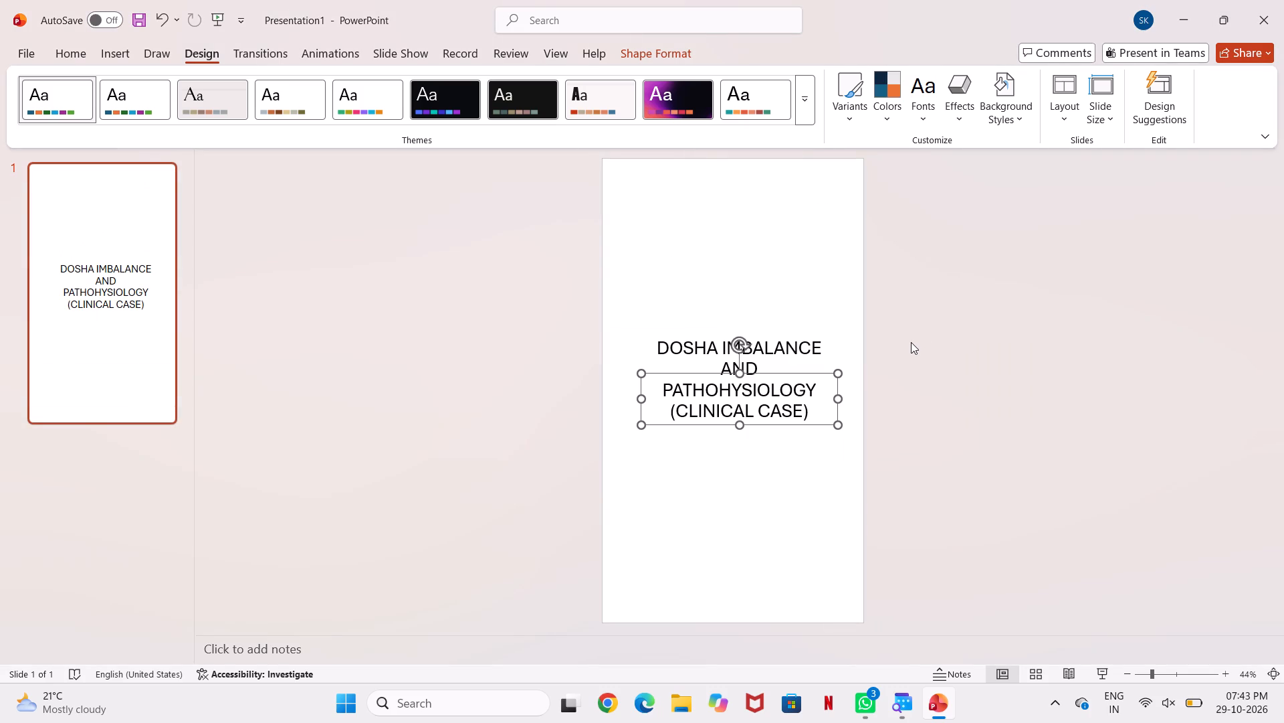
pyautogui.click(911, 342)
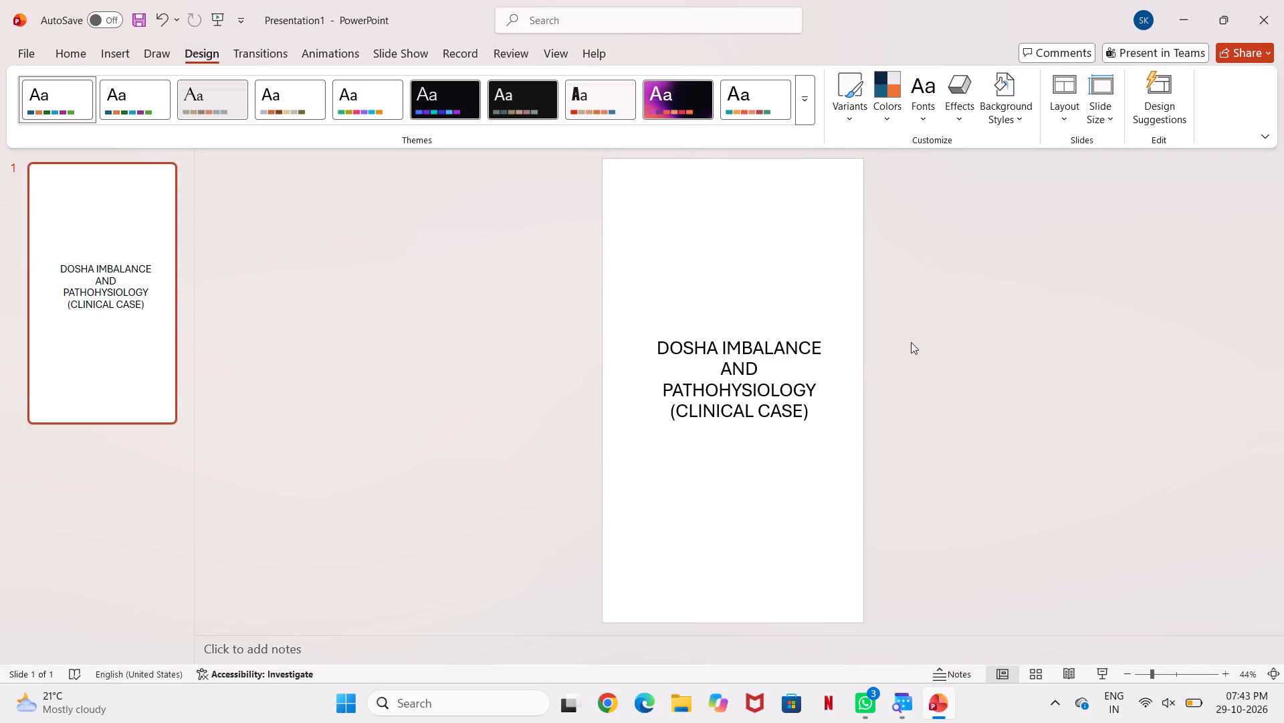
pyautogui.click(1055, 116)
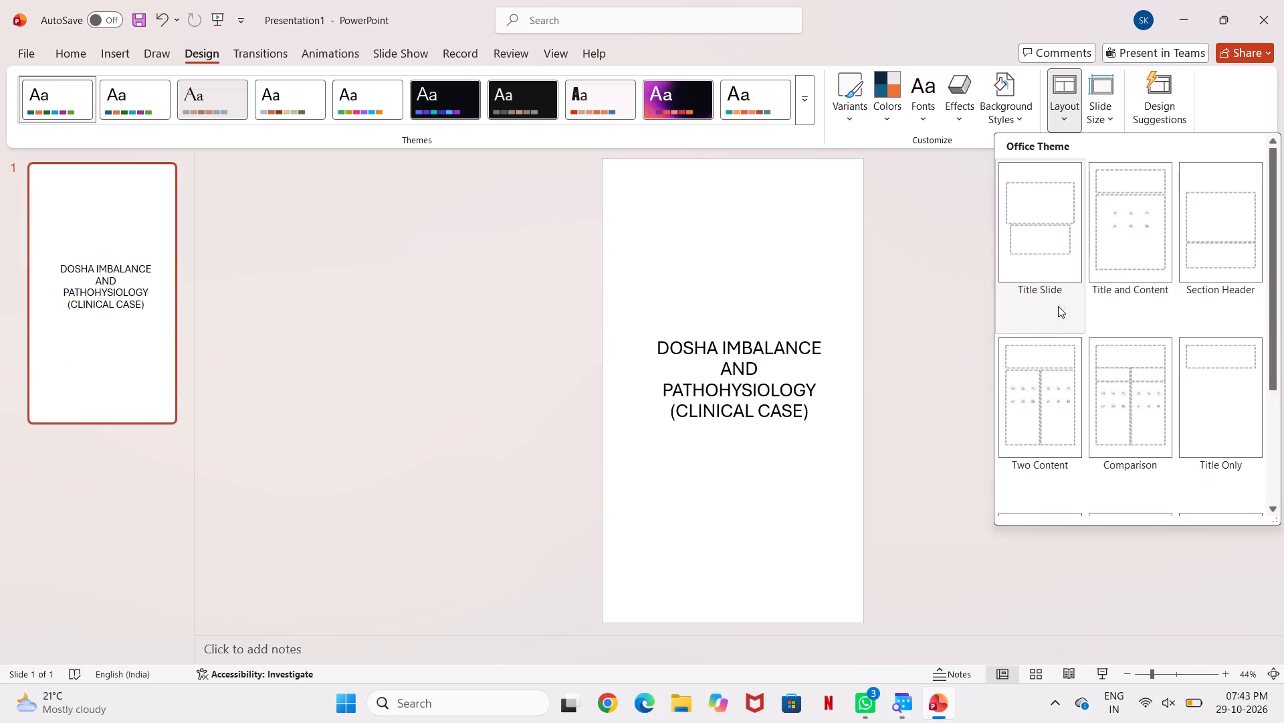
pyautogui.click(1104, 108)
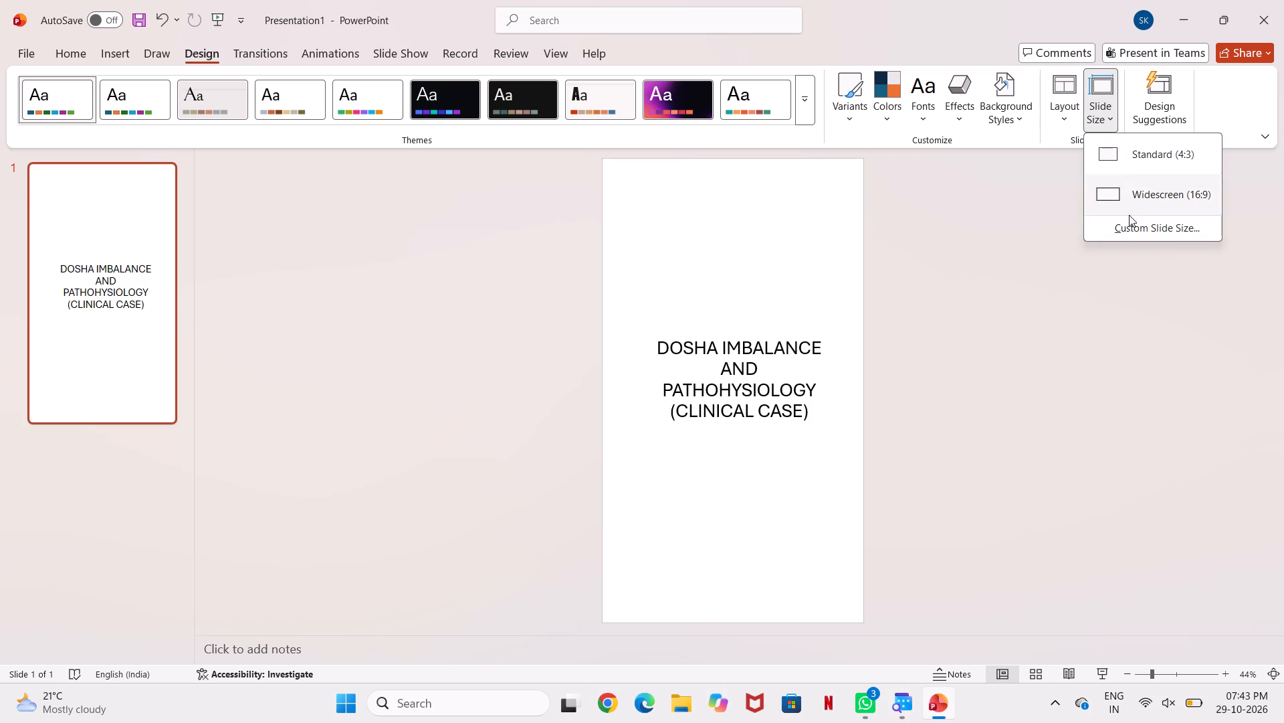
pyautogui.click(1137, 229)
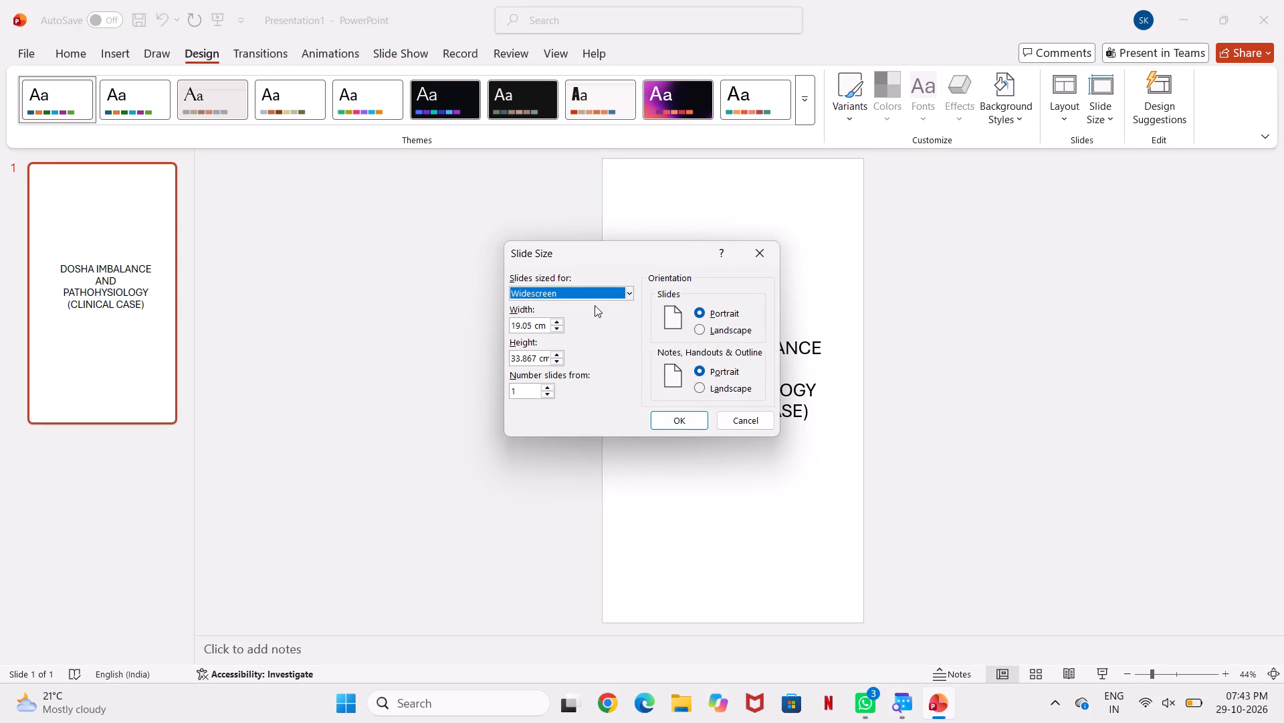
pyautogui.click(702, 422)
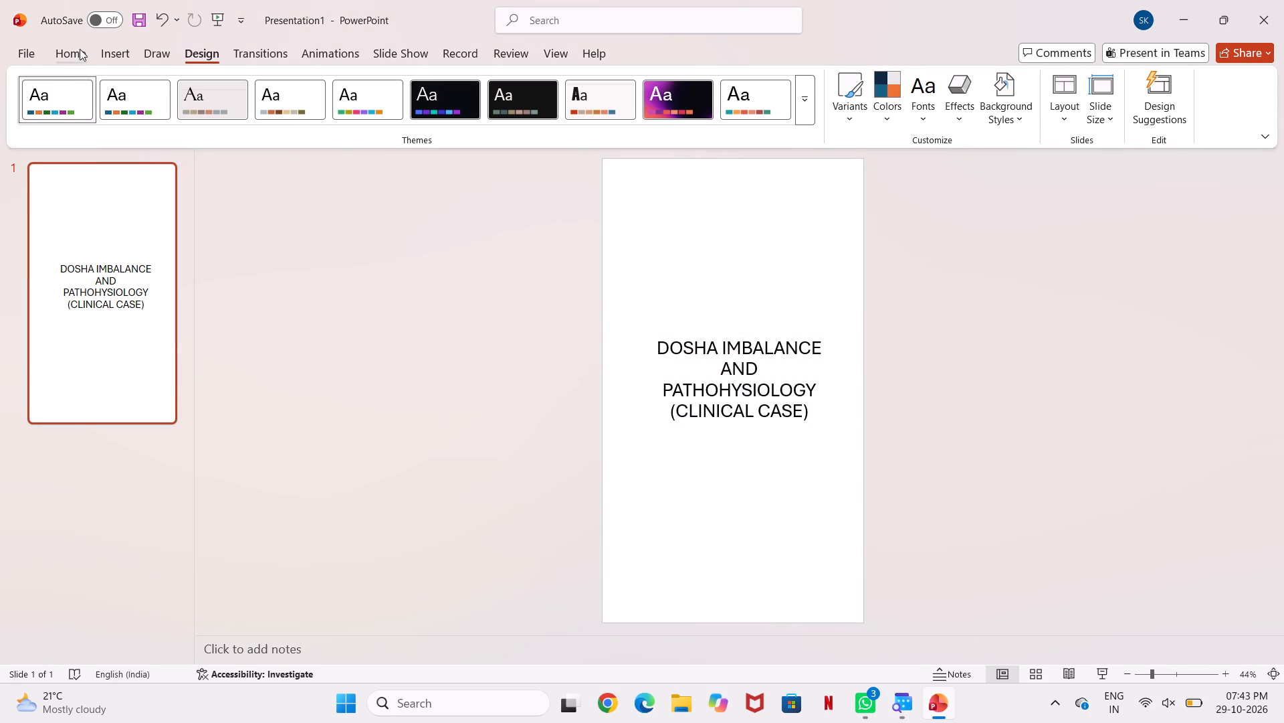
# Add six blank Title and Content slides after the title slide.
pyautogui.click(108, 46)
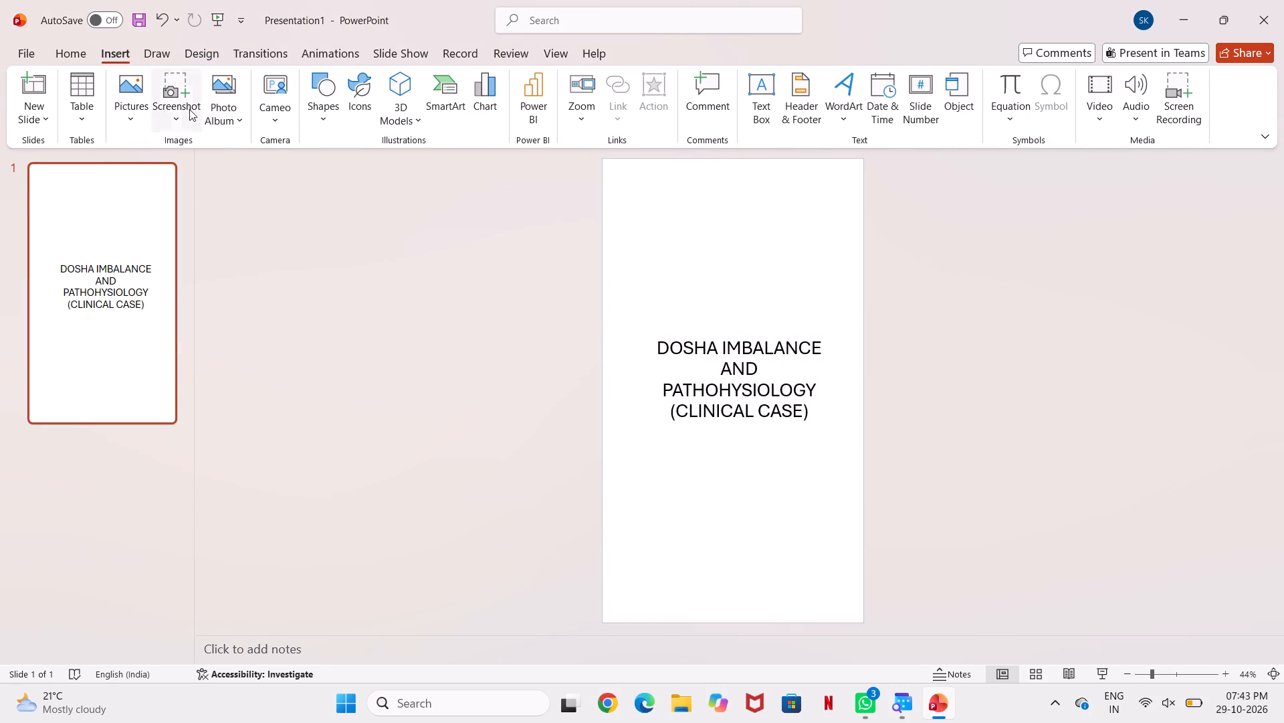
pyautogui.click(25, 91)
pyautogui.tripleClick(25, 91)
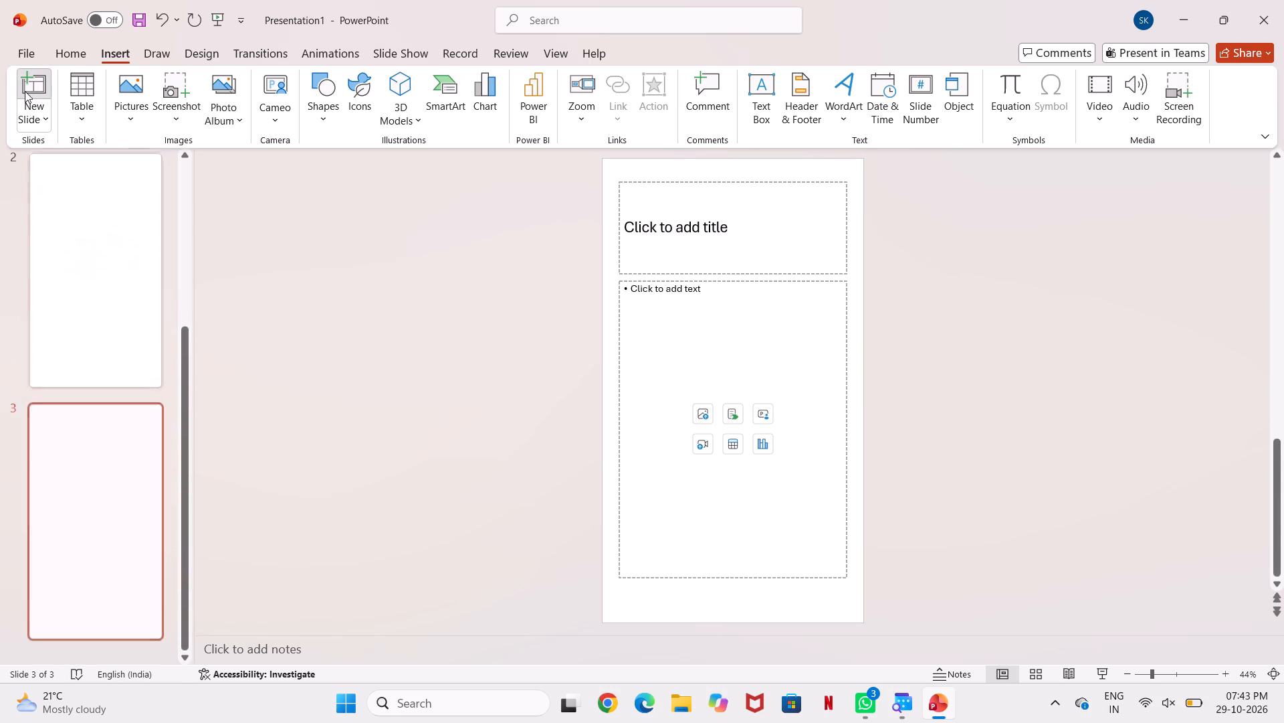
pyautogui.click(23, 91)
pyautogui.click(19, 92)
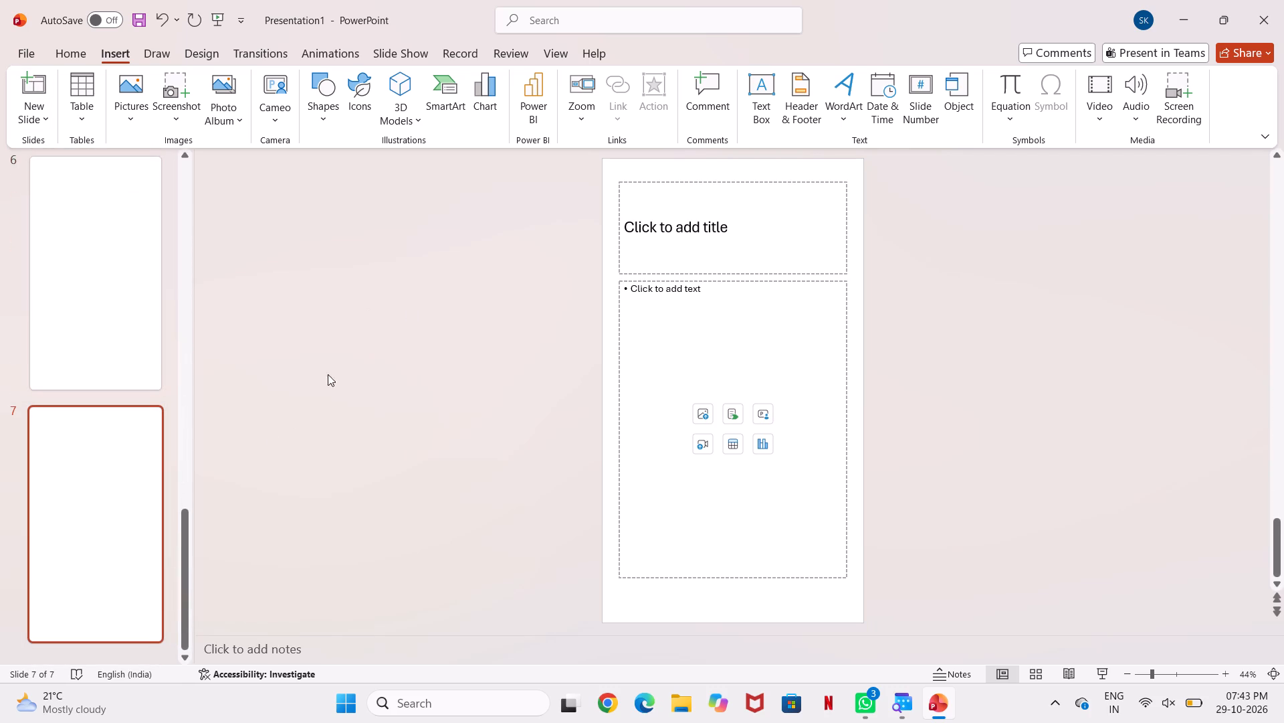
# Save the presentation as DOSHA IMBALANCE AND PATHOHYSIOLOGY (CLINICAL CASE).pptx in the local Downloads folder.
pyautogui.hotkey('ctrl', 's')
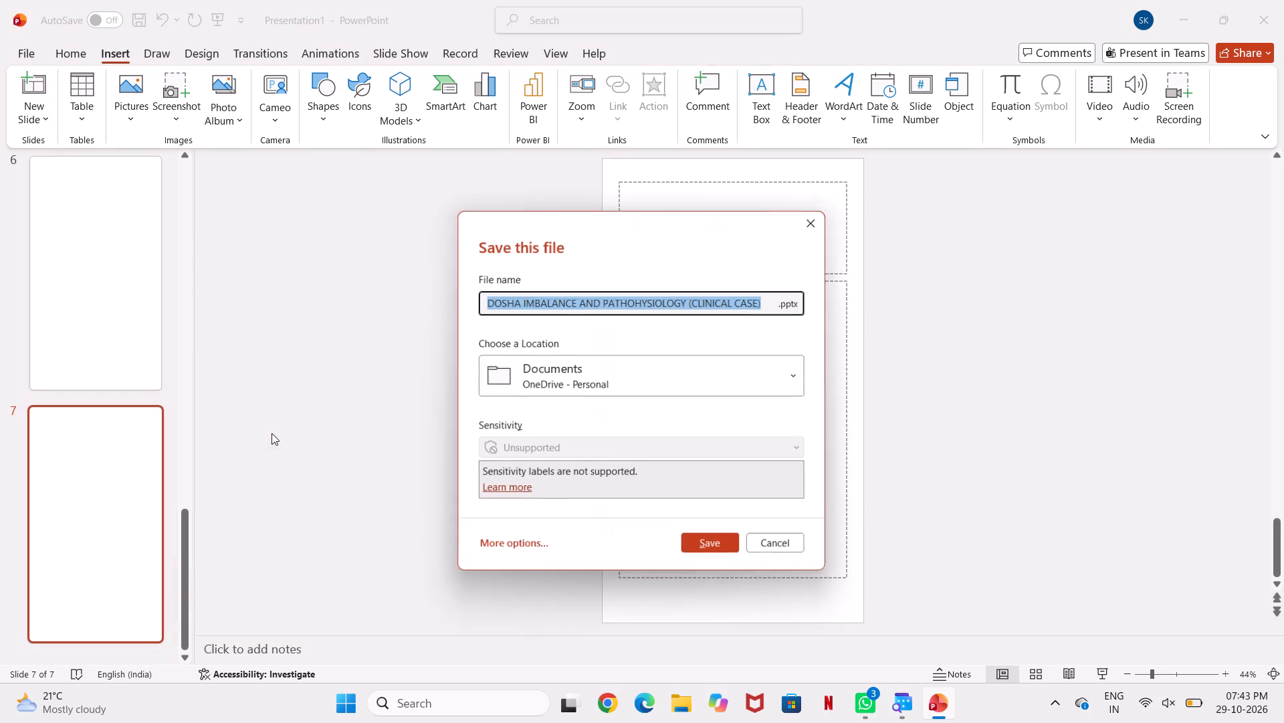
pyautogui.click(615, 388)
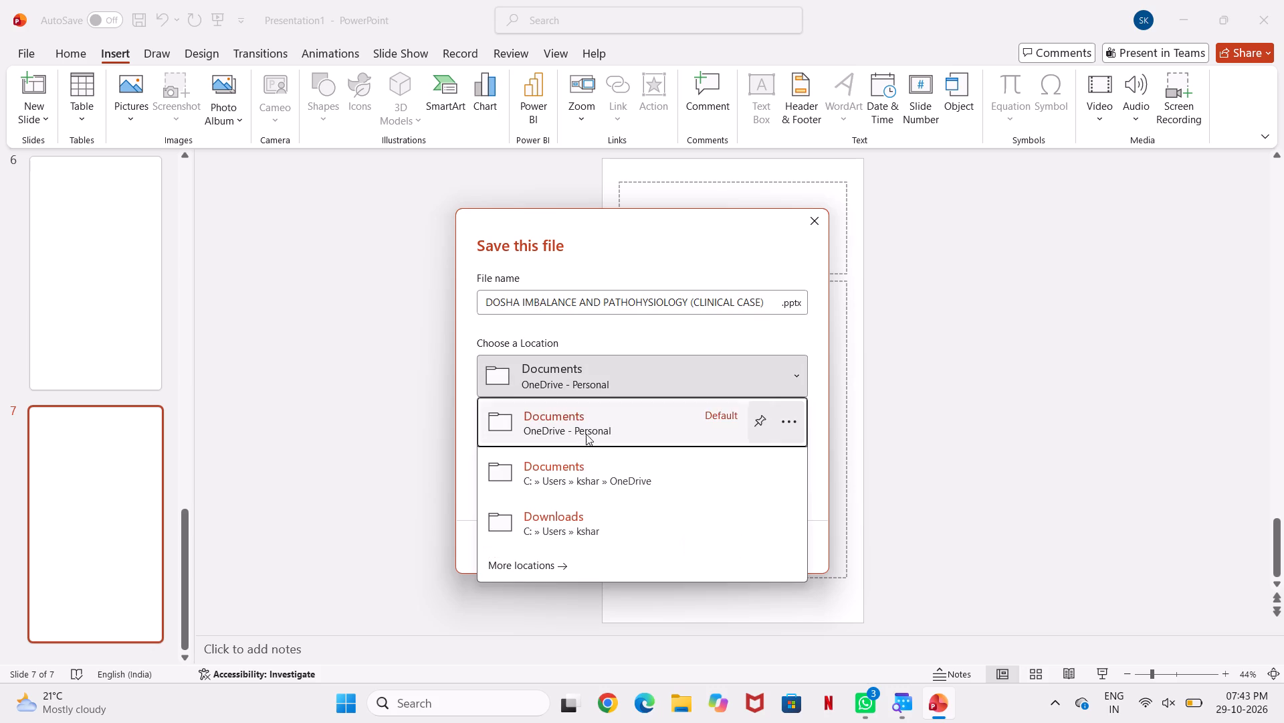
pyautogui.click(578, 512)
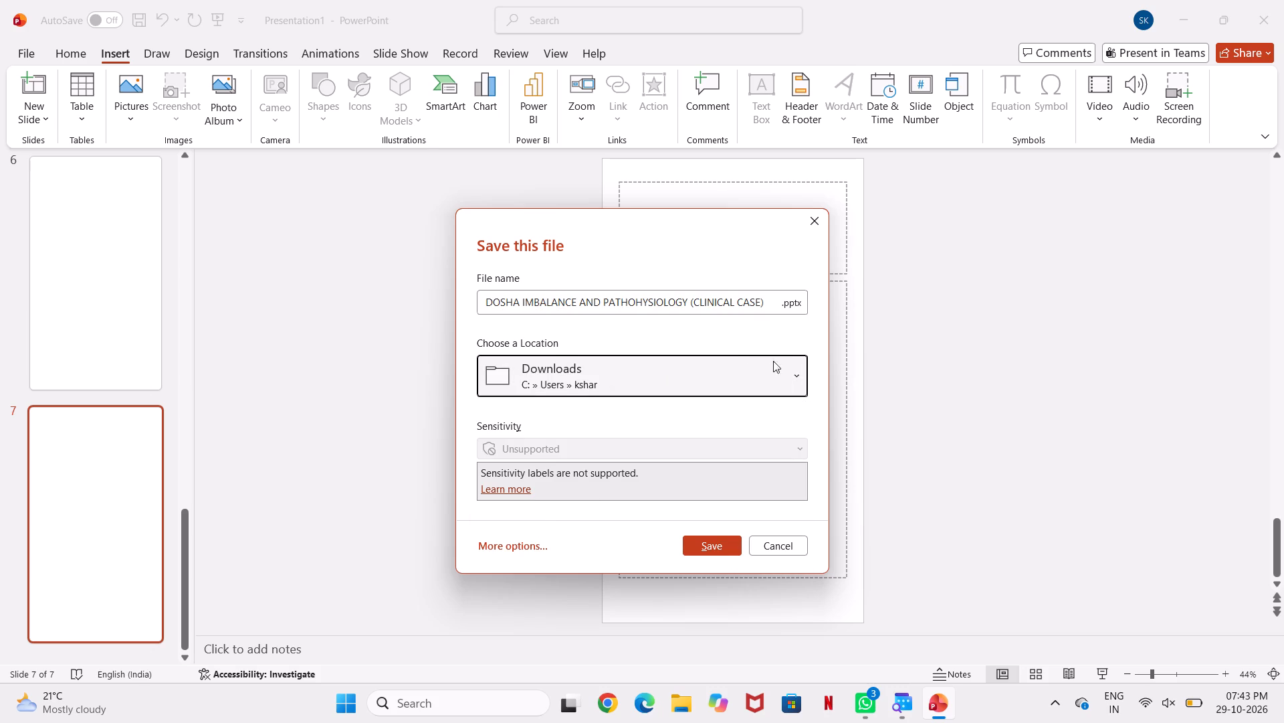
pyautogui.click(715, 542)
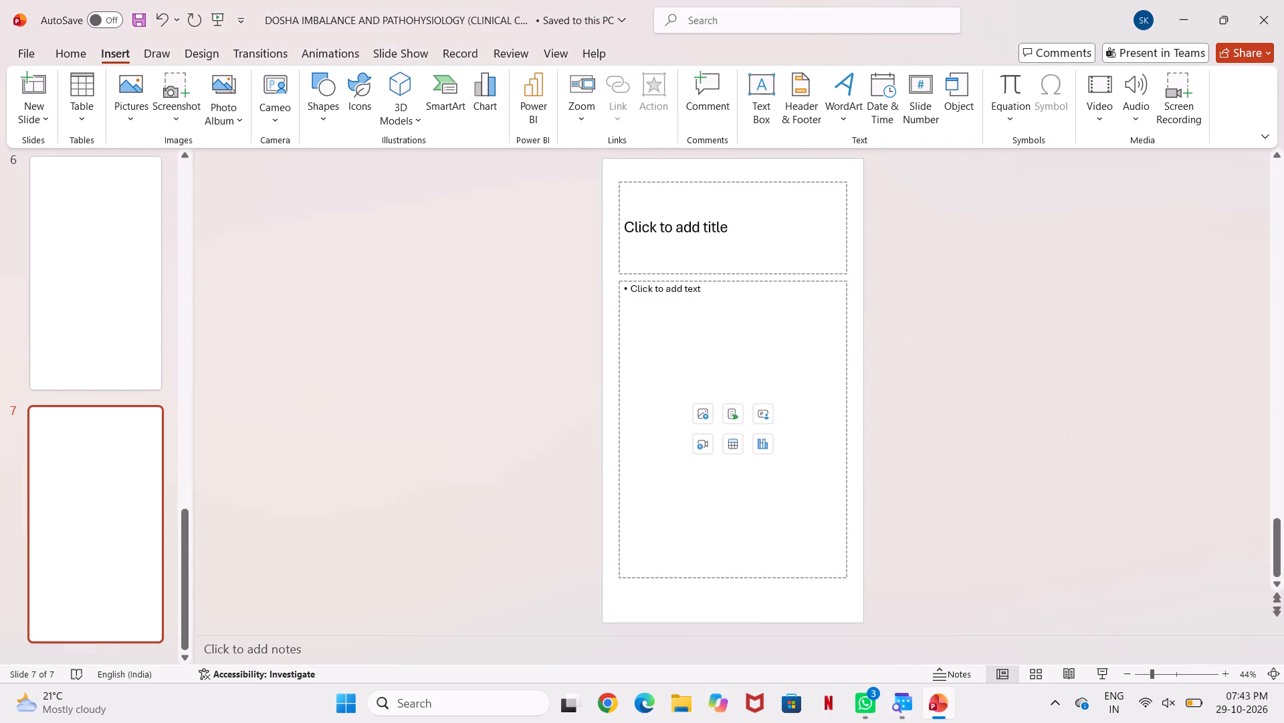
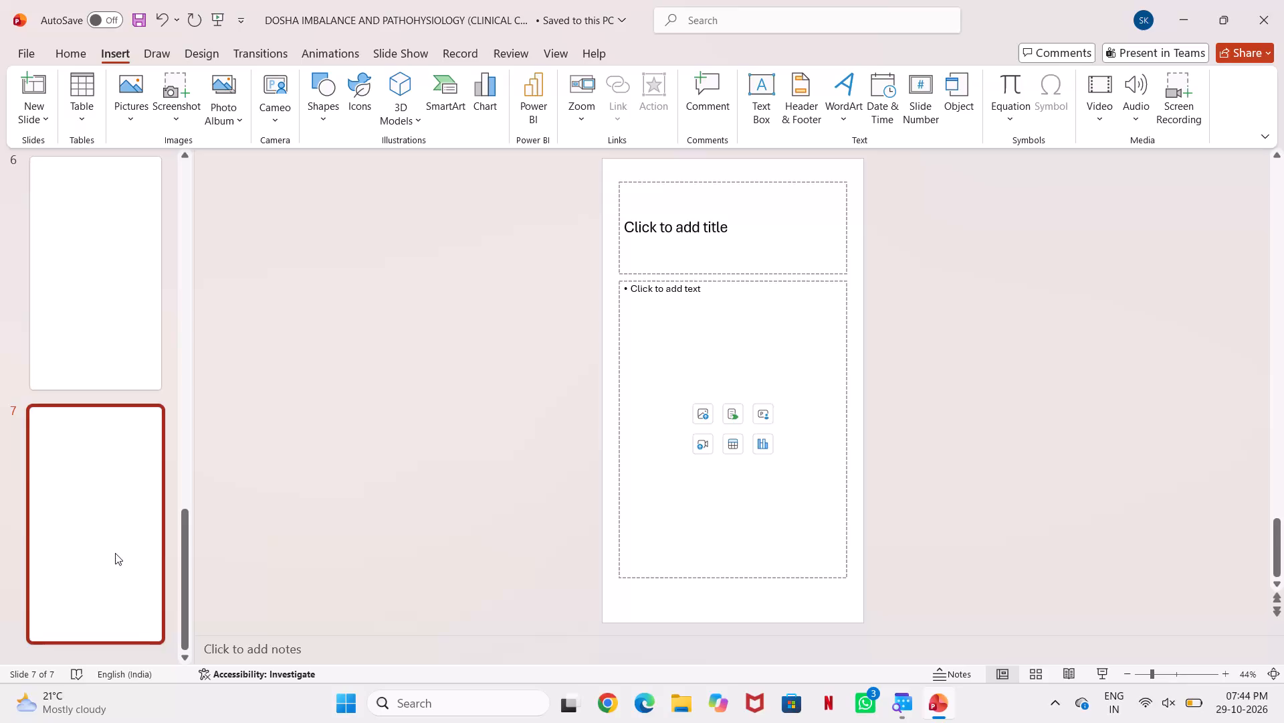
# Undo the addition of the six blank slides so that only the title slide remains.
pyautogui.hotkey('ctrl', 'z')
pyautogui.hotkey('ctrl', 'z')
pyautogui.hotkey('ctrl', 'z')
pyautogui.hotkey('ctrl', 'z')
pyautogui.hotkey('ctrl', 'z')
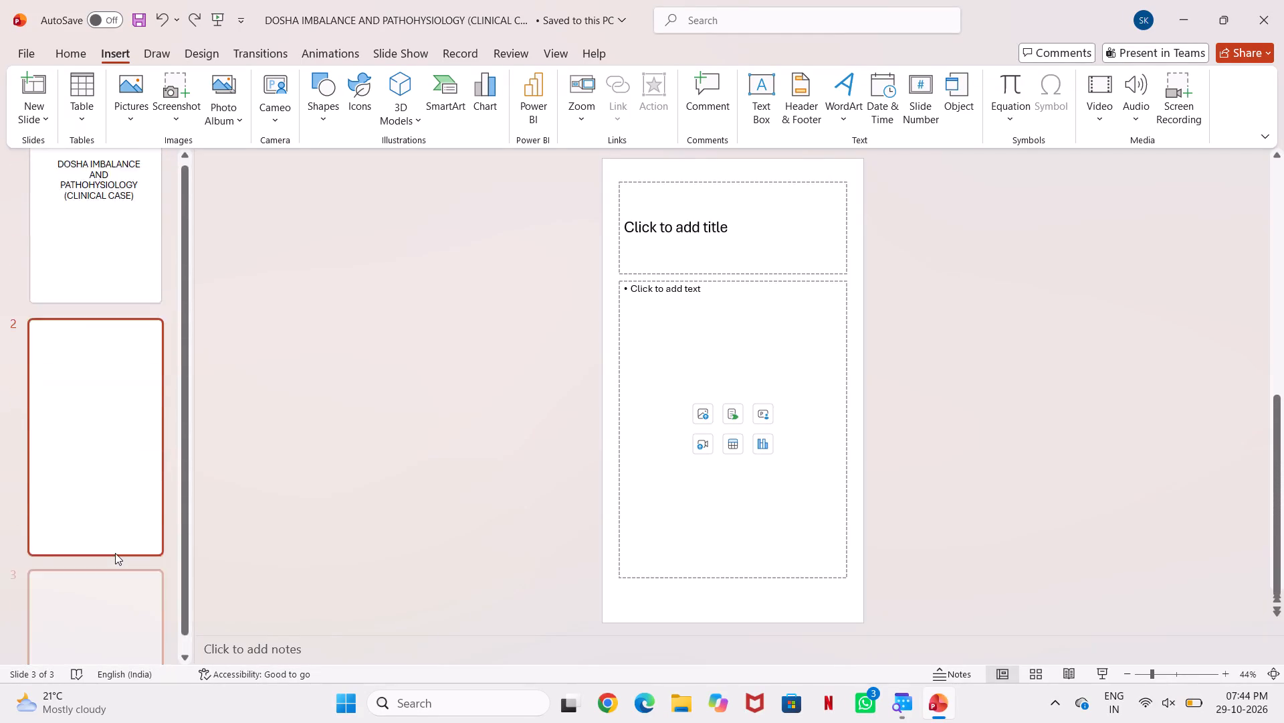
pyautogui.hotkey('ctrl', 'z')
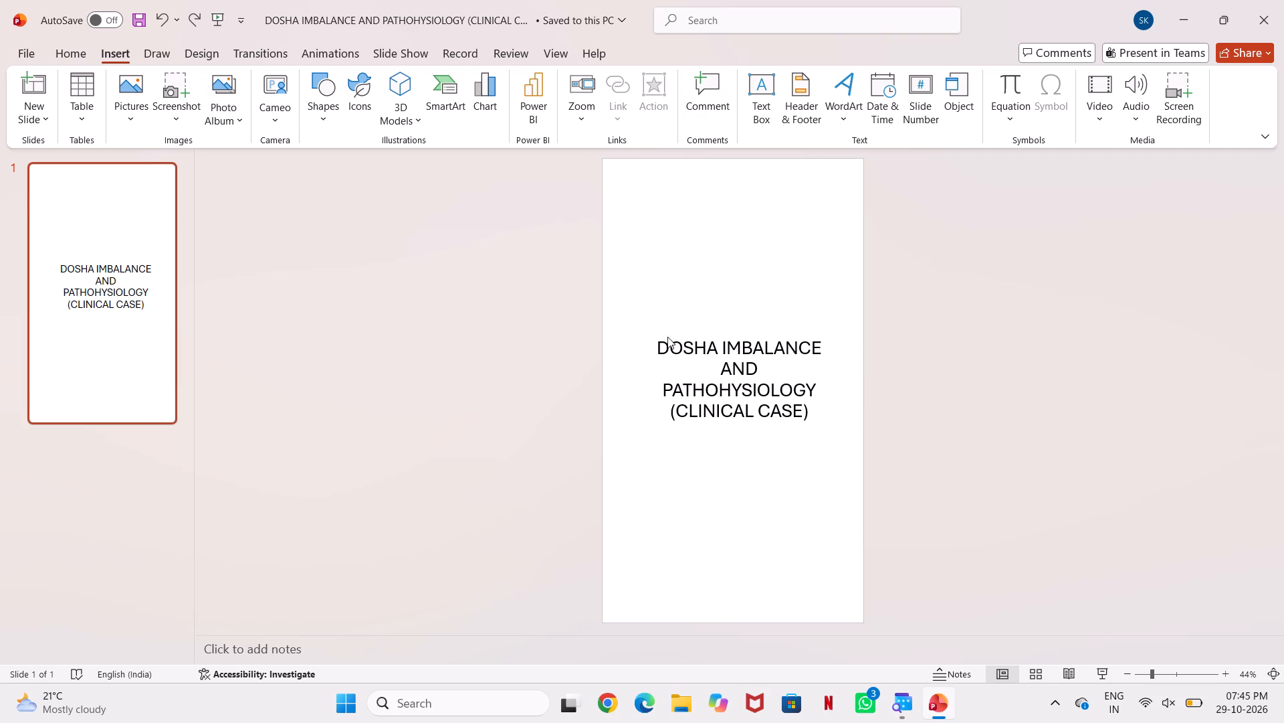
# Set the font size of the title text, up to the closing parenthesis, to 80.
pyautogui.moveTo(639, 348); pyautogui.dragTo(806, 431)
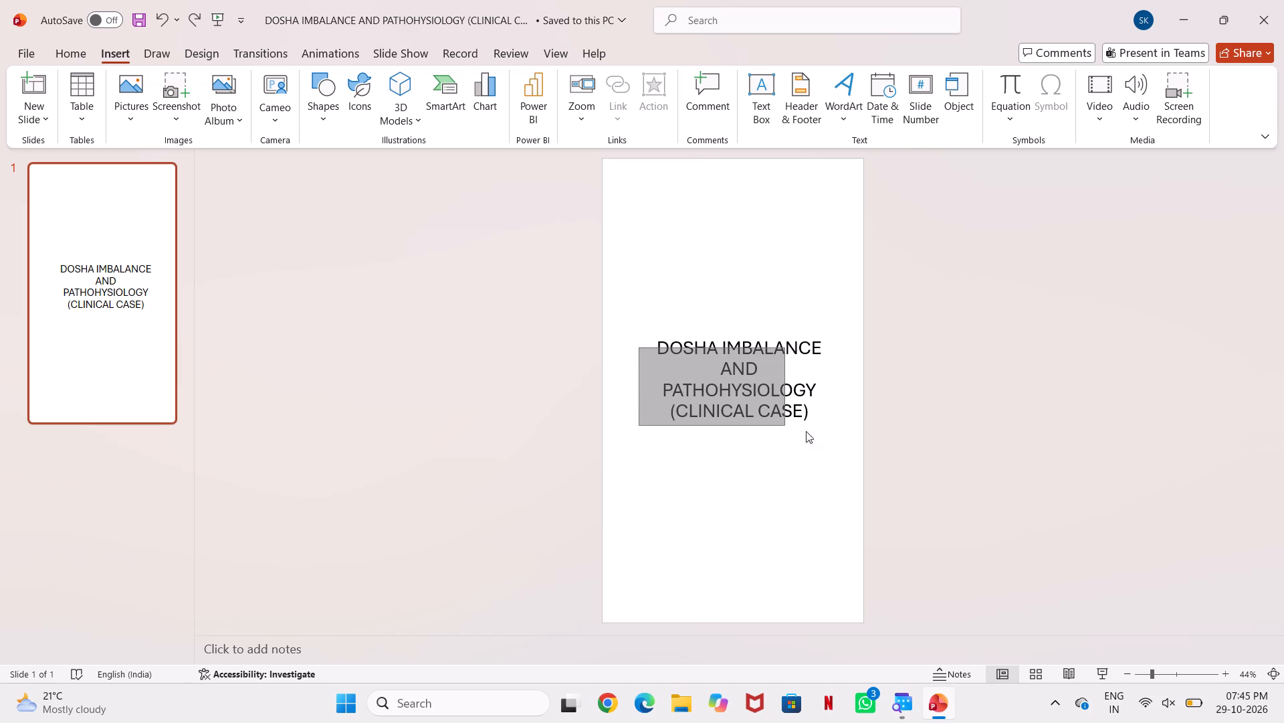
pyautogui.moveTo(806, 431); pyautogui.dragTo(851, 444)
pyautogui.click(712, 295)
pyautogui.moveTo(628, 293); pyautogui.dragTo(798, 466)
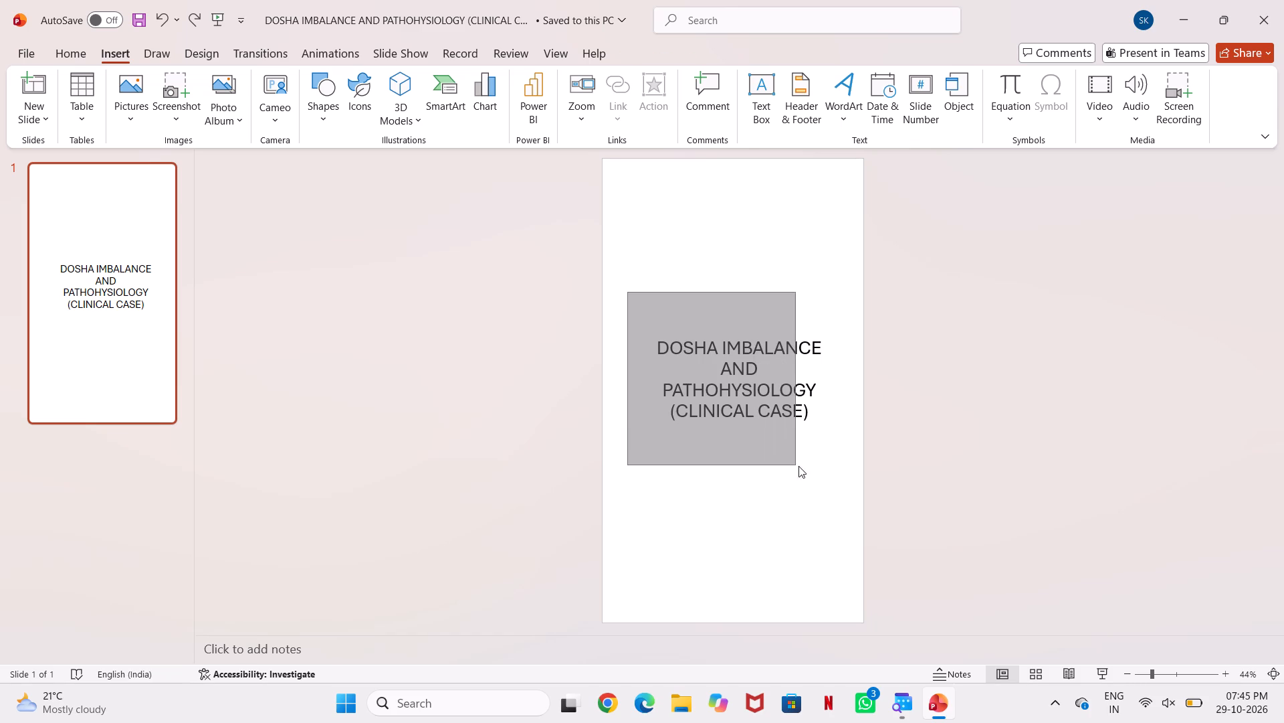
pyautogui.moveTo(798, 466); pyautogui.dragTo(837, 461)
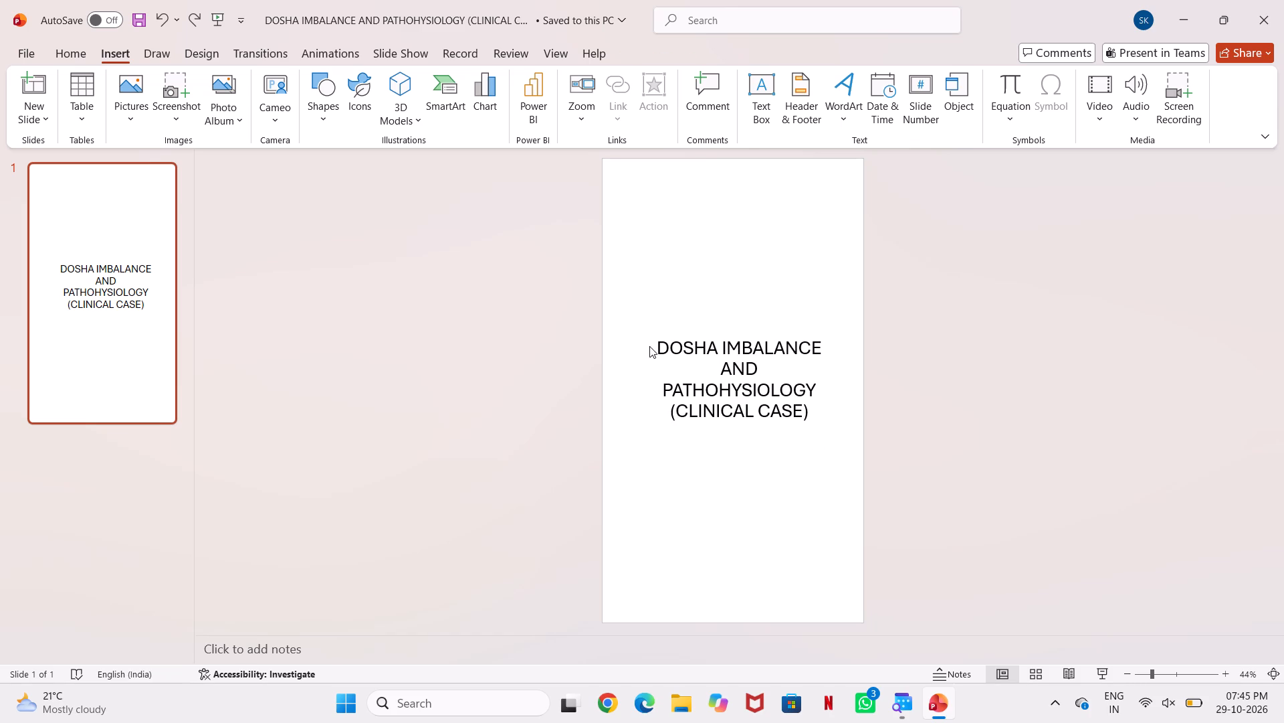
pyautogui.moveTo(649, 345); pyautogui.dragTo(843, 430)
pyautogui.moveTo(657, 339); pyautogui.dragTo(785, 410)
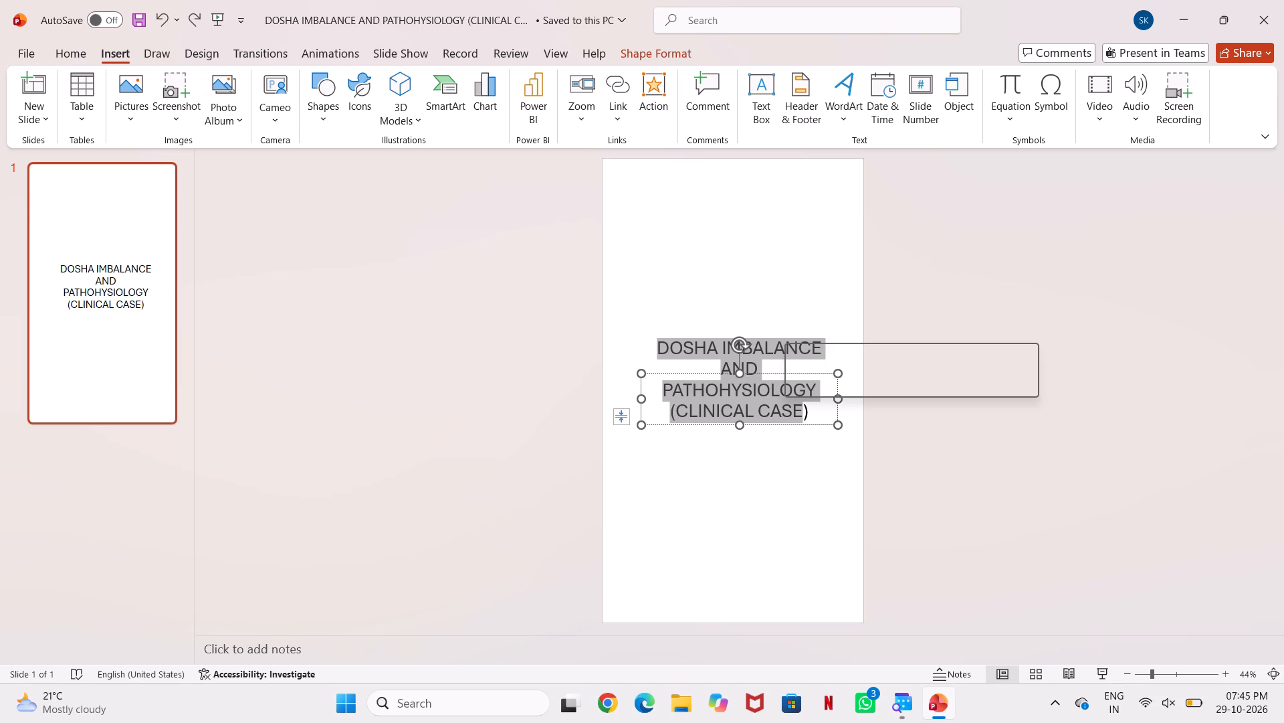
pyautogui.click(908, 357)
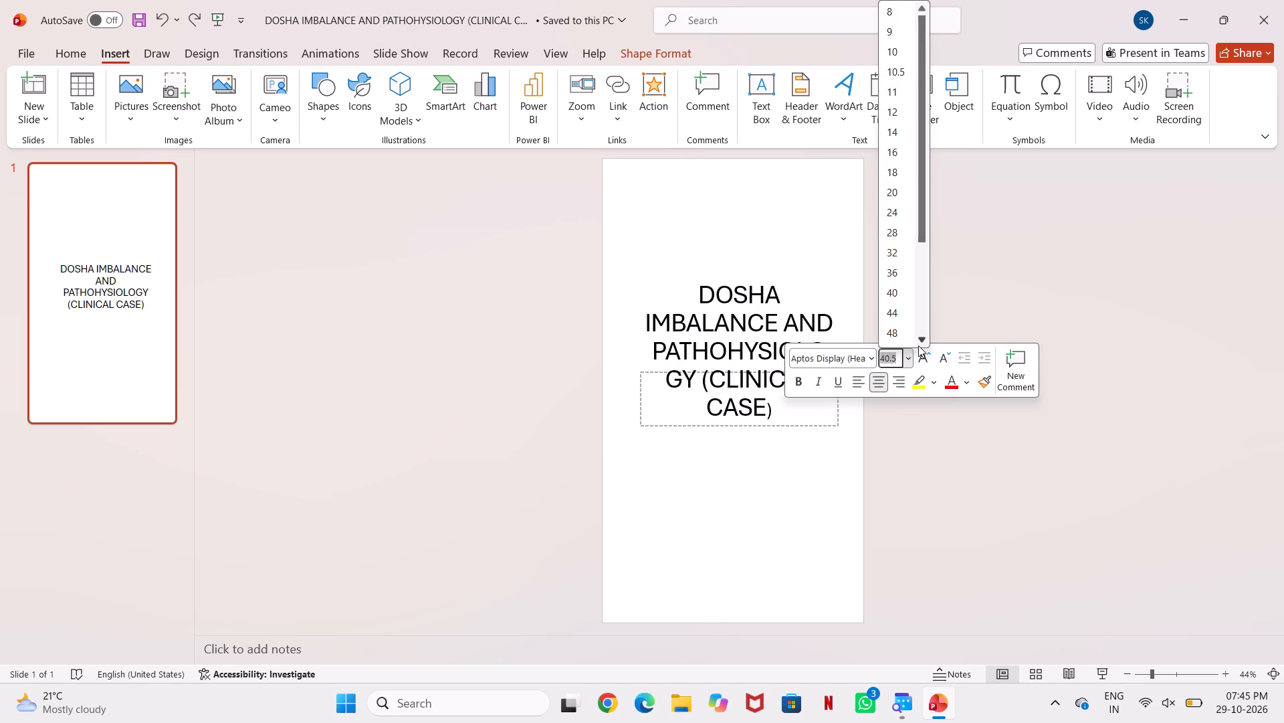
pyautogui.scroll(-3, 921, 338)
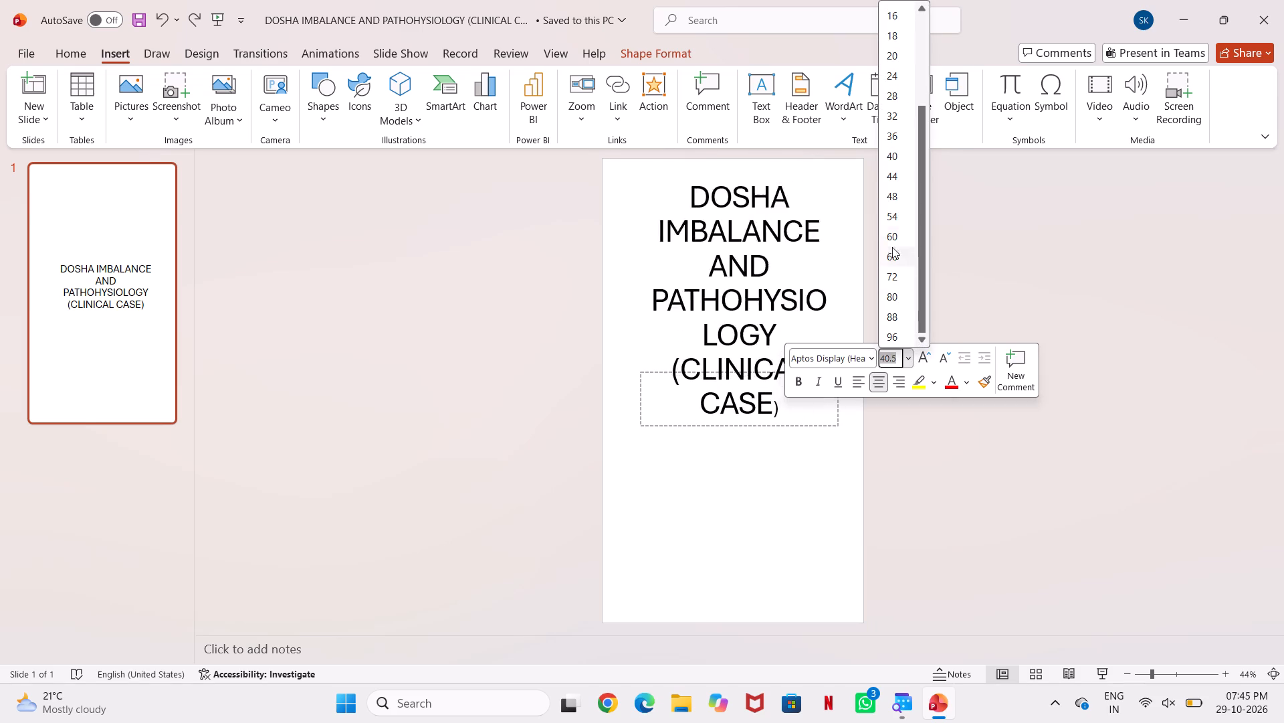
pyautogui.click(893, 293)
pyautogui.click(920, 266)
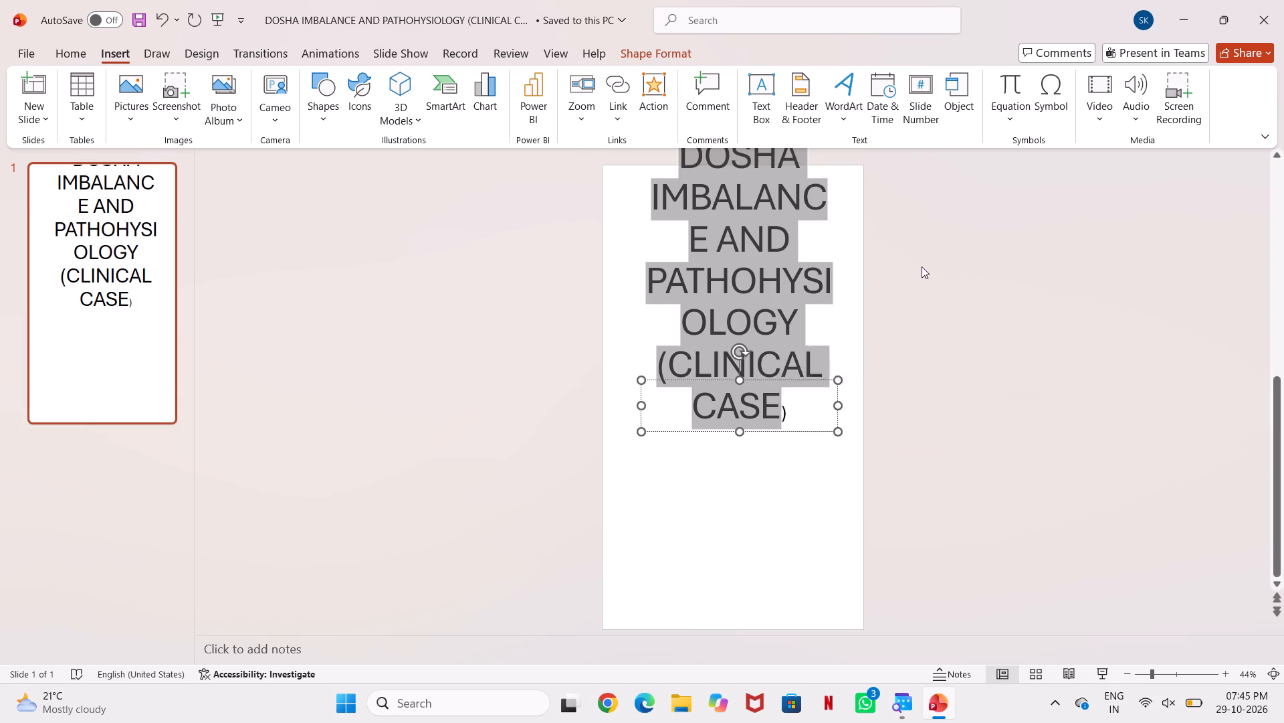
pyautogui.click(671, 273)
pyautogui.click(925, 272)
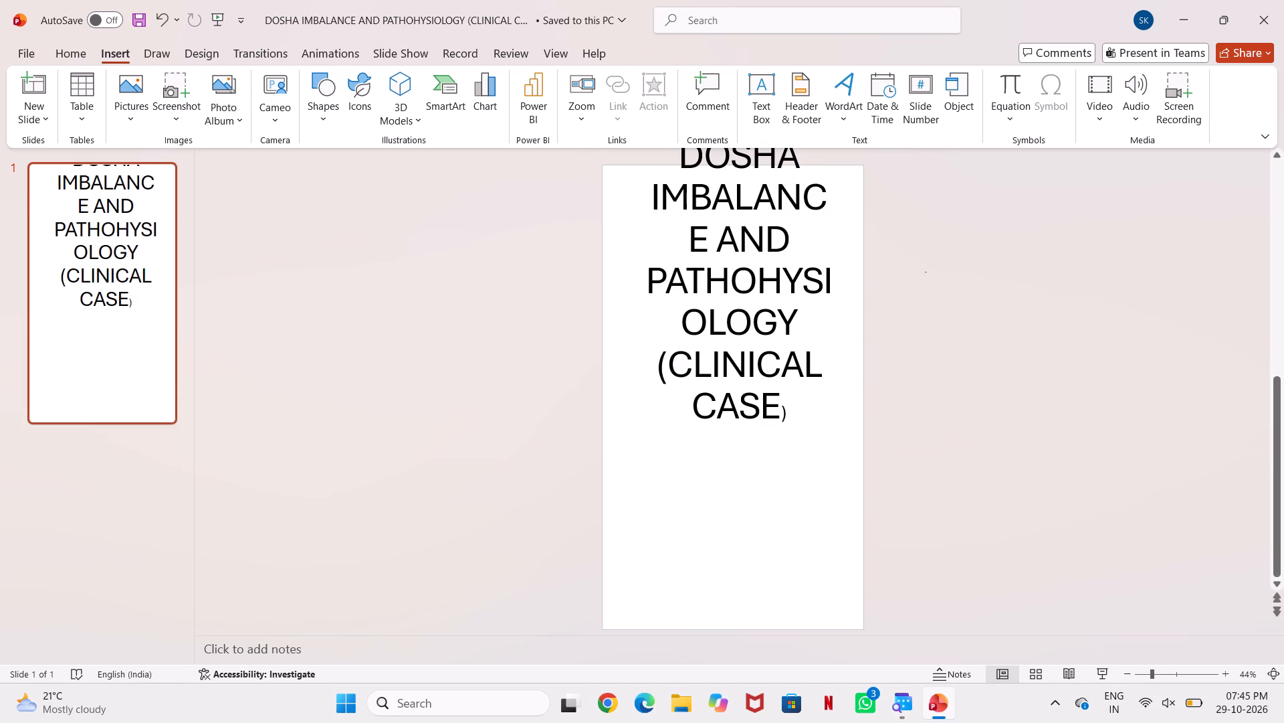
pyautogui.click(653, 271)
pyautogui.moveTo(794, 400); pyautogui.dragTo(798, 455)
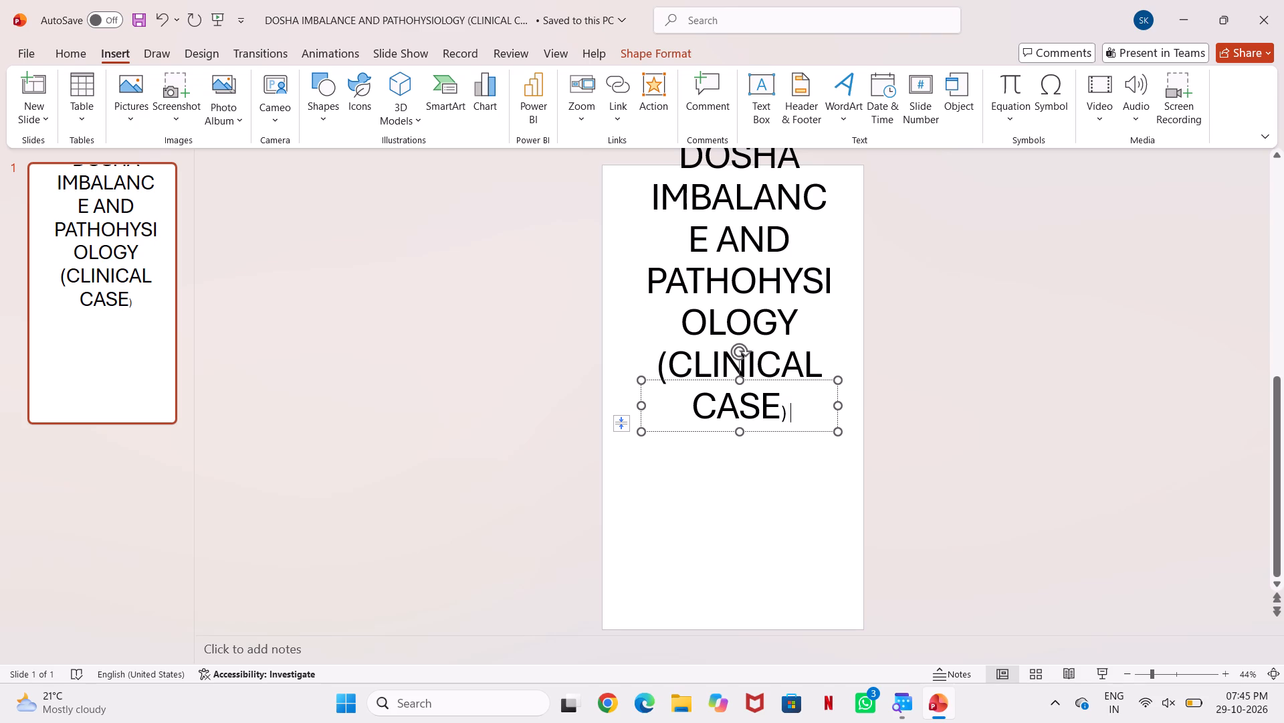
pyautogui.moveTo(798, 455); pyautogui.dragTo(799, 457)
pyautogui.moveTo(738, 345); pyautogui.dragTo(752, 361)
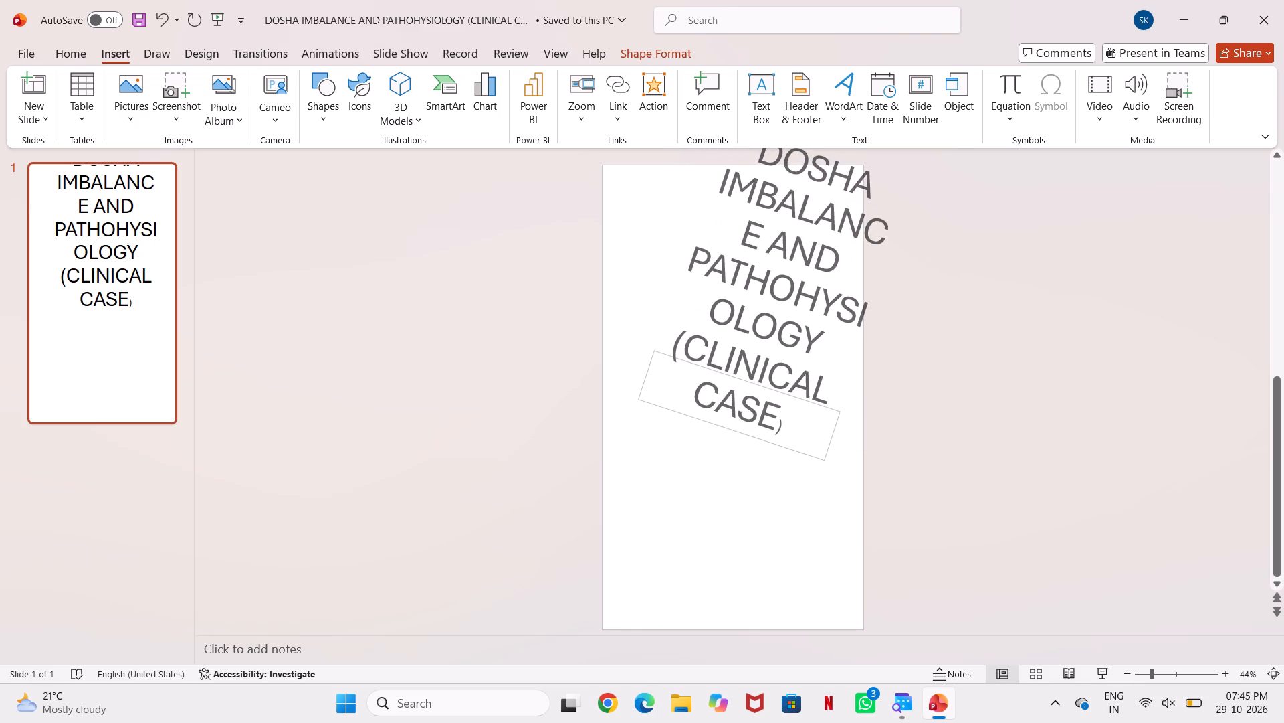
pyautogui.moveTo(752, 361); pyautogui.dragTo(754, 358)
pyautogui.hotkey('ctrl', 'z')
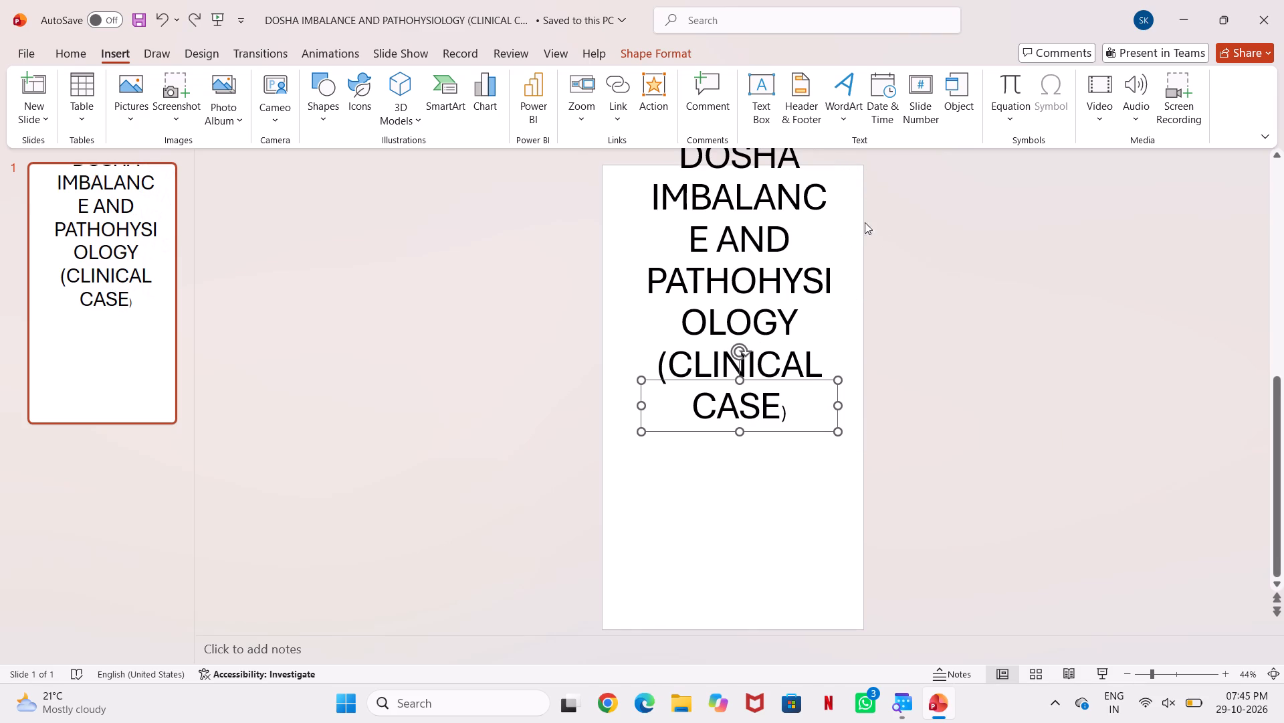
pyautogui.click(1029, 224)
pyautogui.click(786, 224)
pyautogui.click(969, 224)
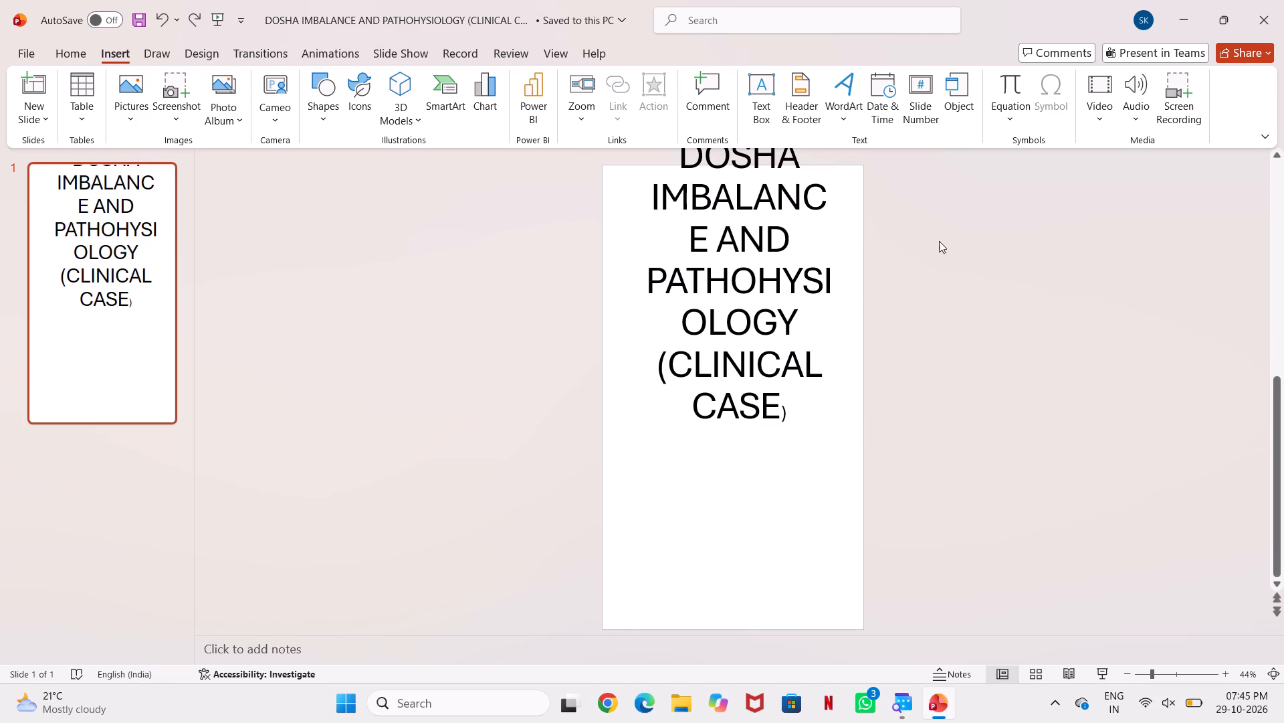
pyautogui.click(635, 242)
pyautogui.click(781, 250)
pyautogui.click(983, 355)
# Move the title box down so that the whole enlarged title fits on the slide, roughly centred.
pyautogui.click(733, 300)
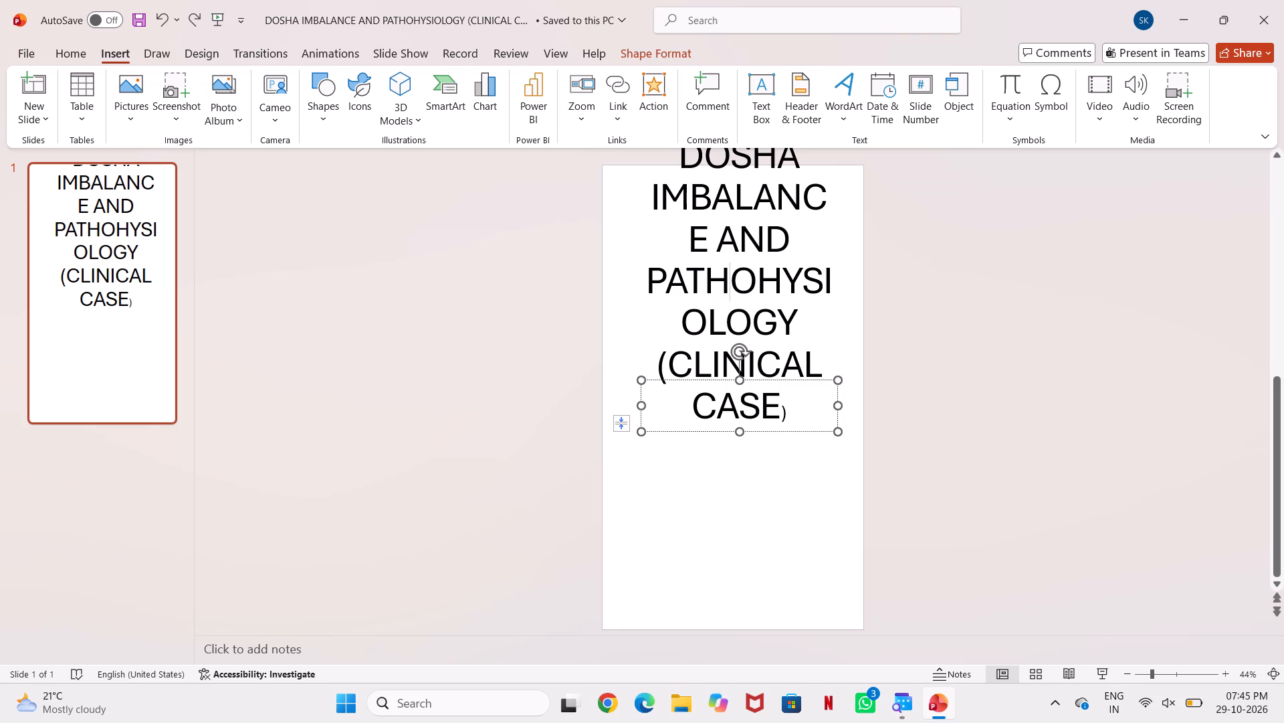
pyautogui.moveTo(794, 379); pyautogui.dragTo(841, 498)
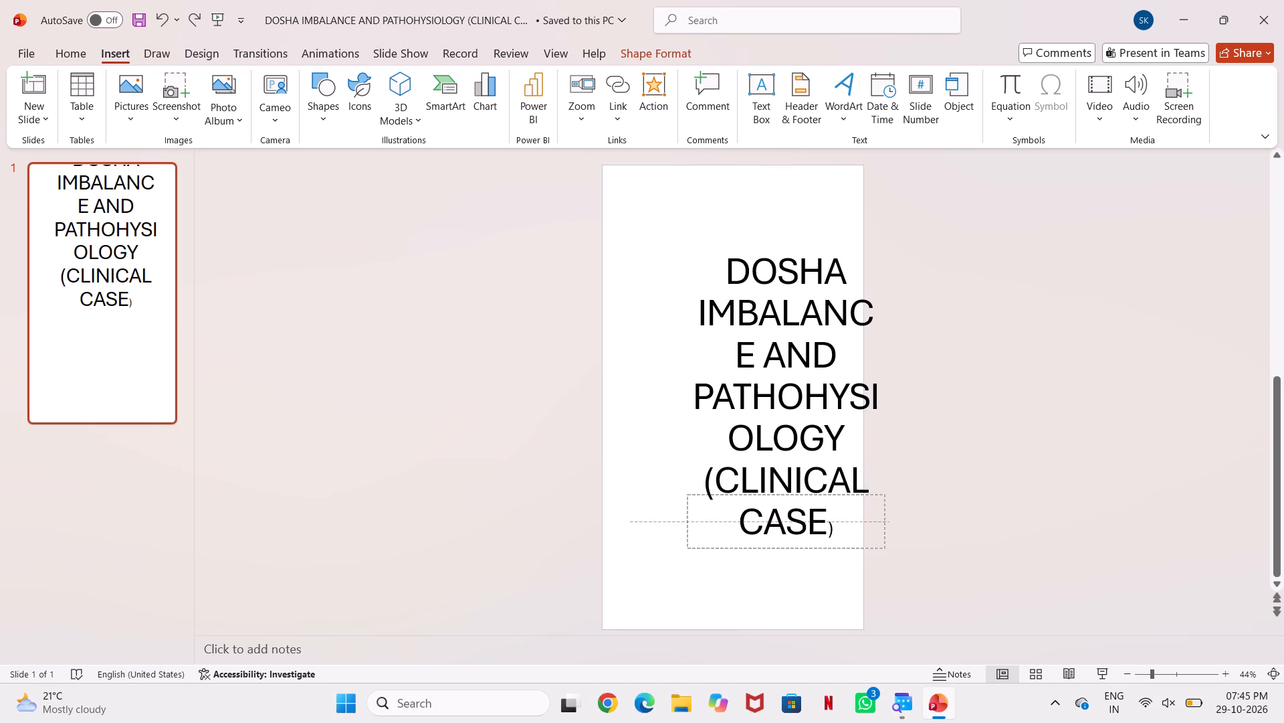
pyautogui.moveTo(841, 498); pyautogui.dragTo(795, 483)
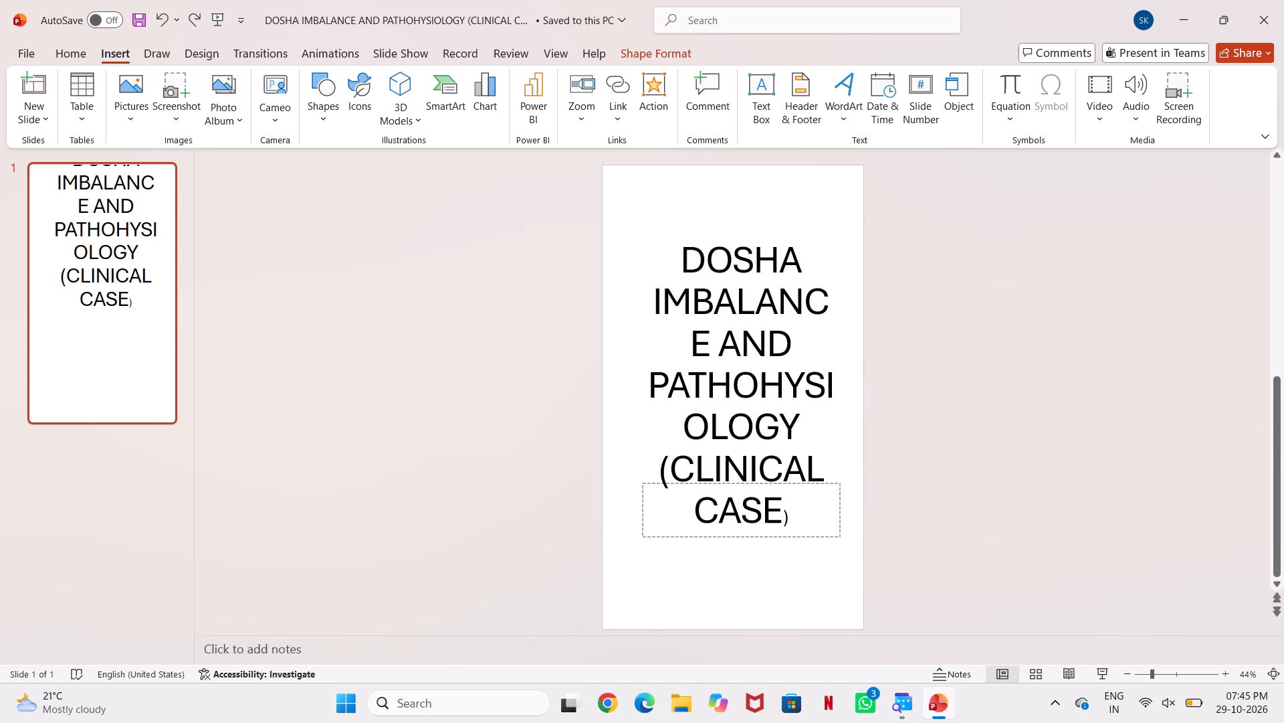
pyautogui.moveTo(795, 483); pyautogui.dragTo(792, 493)
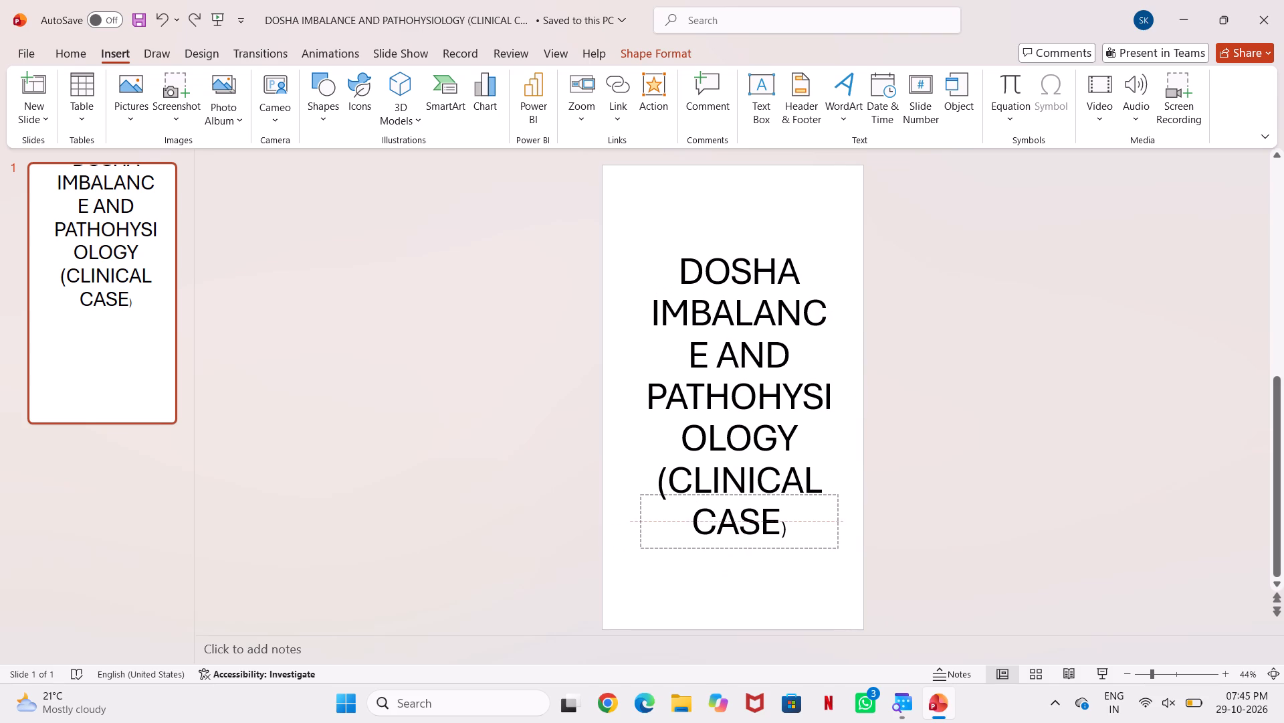
pyautogui.moveTo(792, 493); pyautogui.dragTo(792, 490)
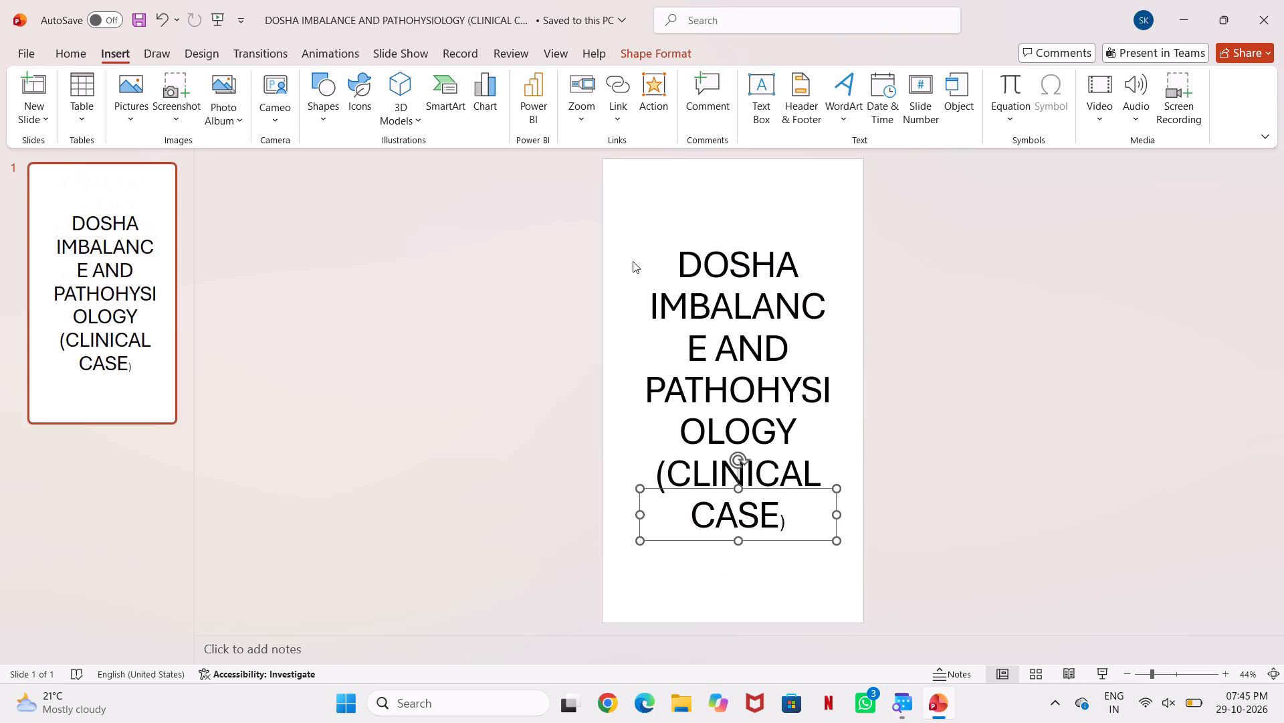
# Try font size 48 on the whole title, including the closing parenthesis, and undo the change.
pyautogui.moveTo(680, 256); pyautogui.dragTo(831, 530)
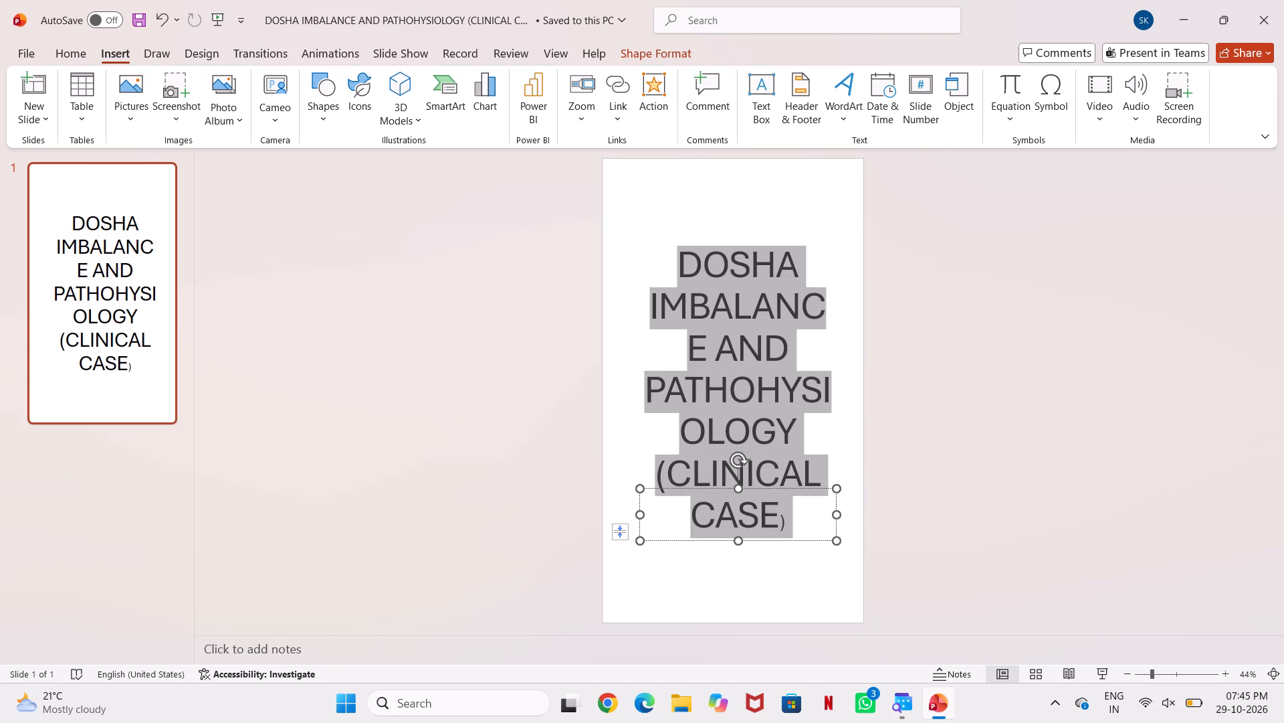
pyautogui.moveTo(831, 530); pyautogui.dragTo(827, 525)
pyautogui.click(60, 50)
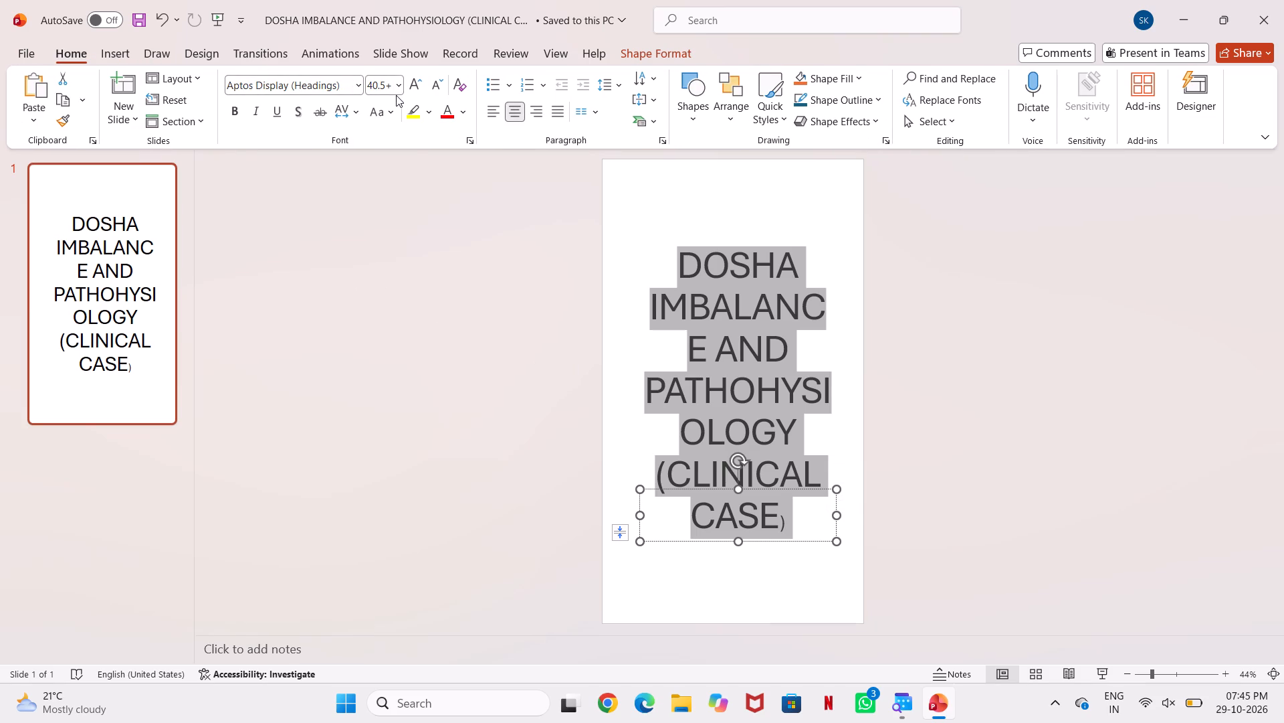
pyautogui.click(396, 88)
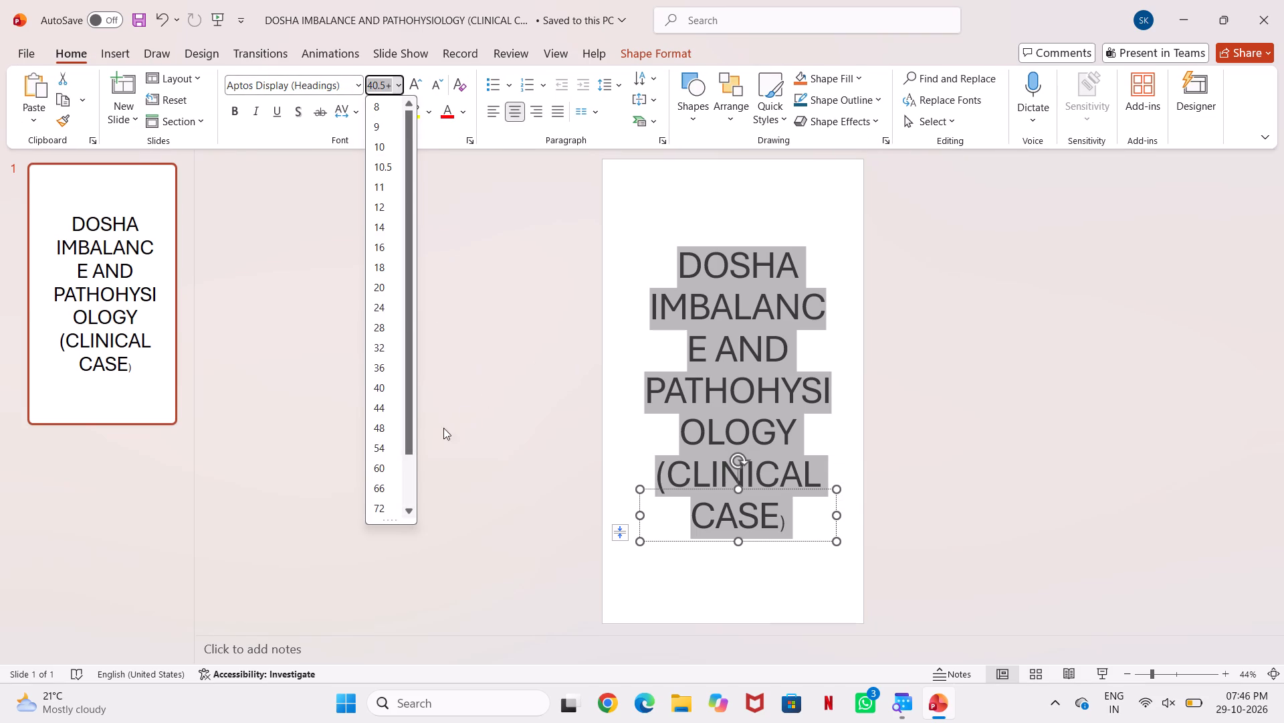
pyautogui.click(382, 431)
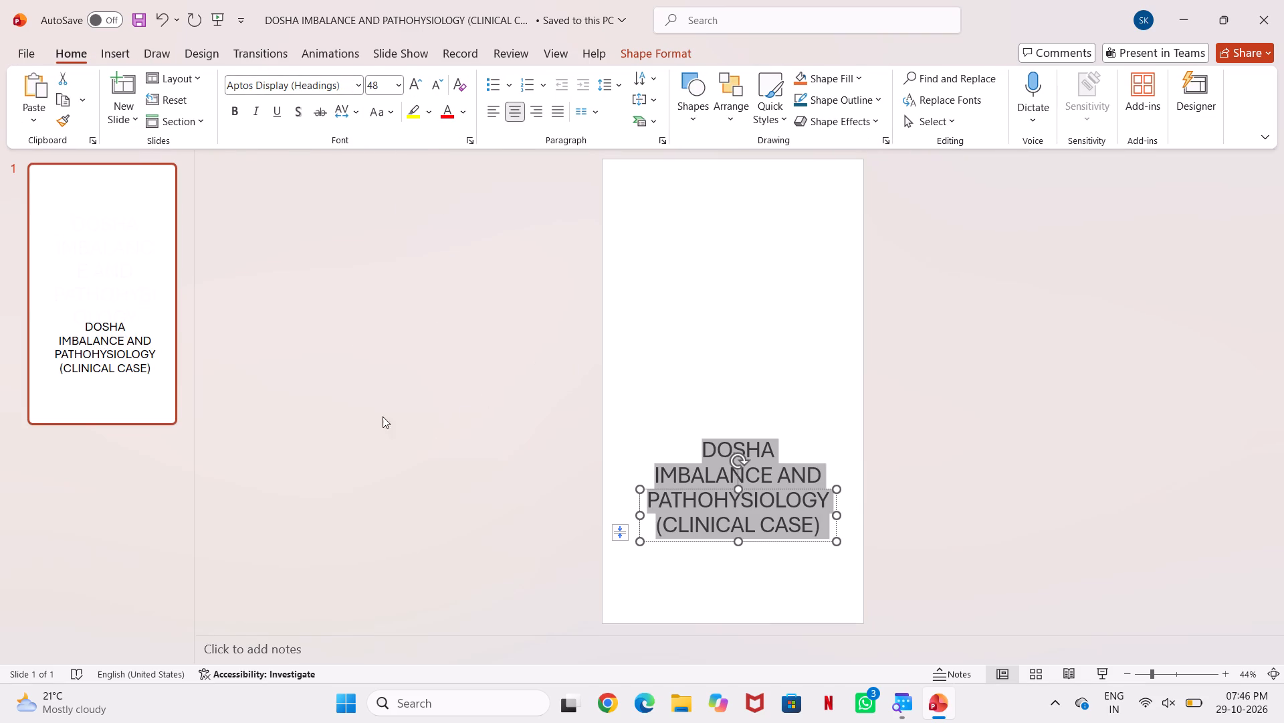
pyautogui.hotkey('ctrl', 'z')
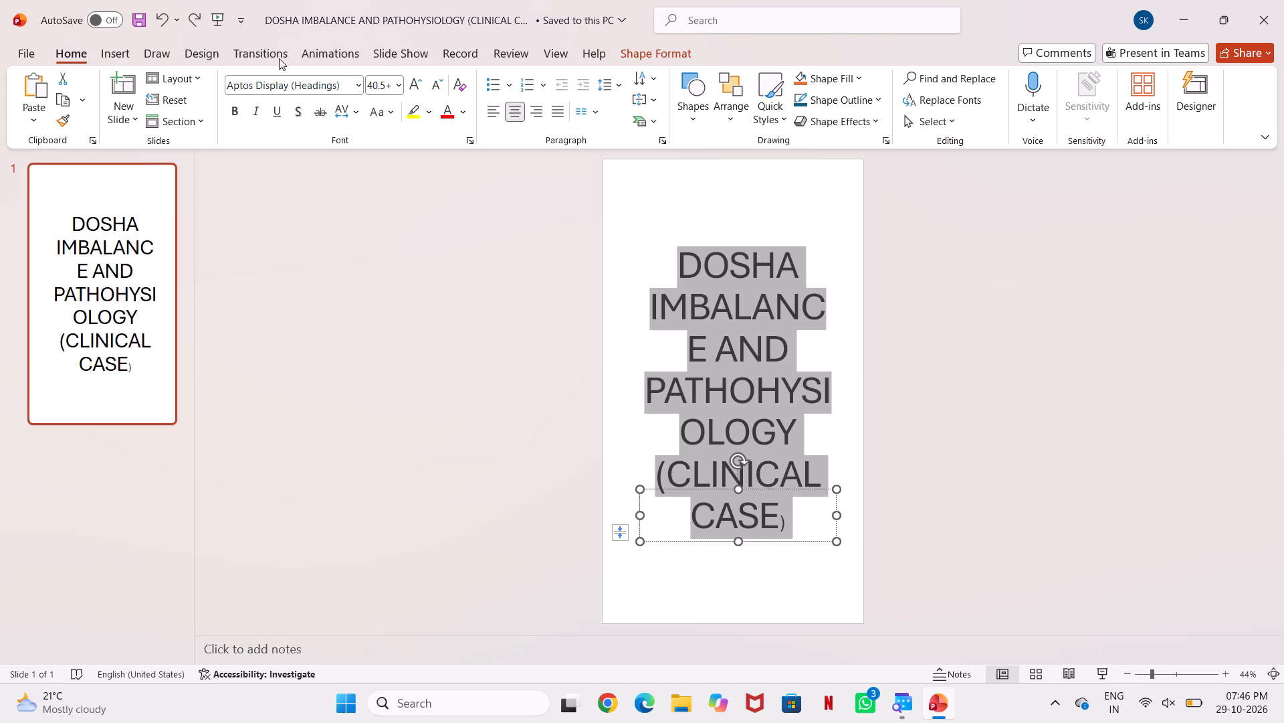
# Set a custom portrait slide size of 21 cm width by 29.7 cm height.
pyautogui.click(201, 63)
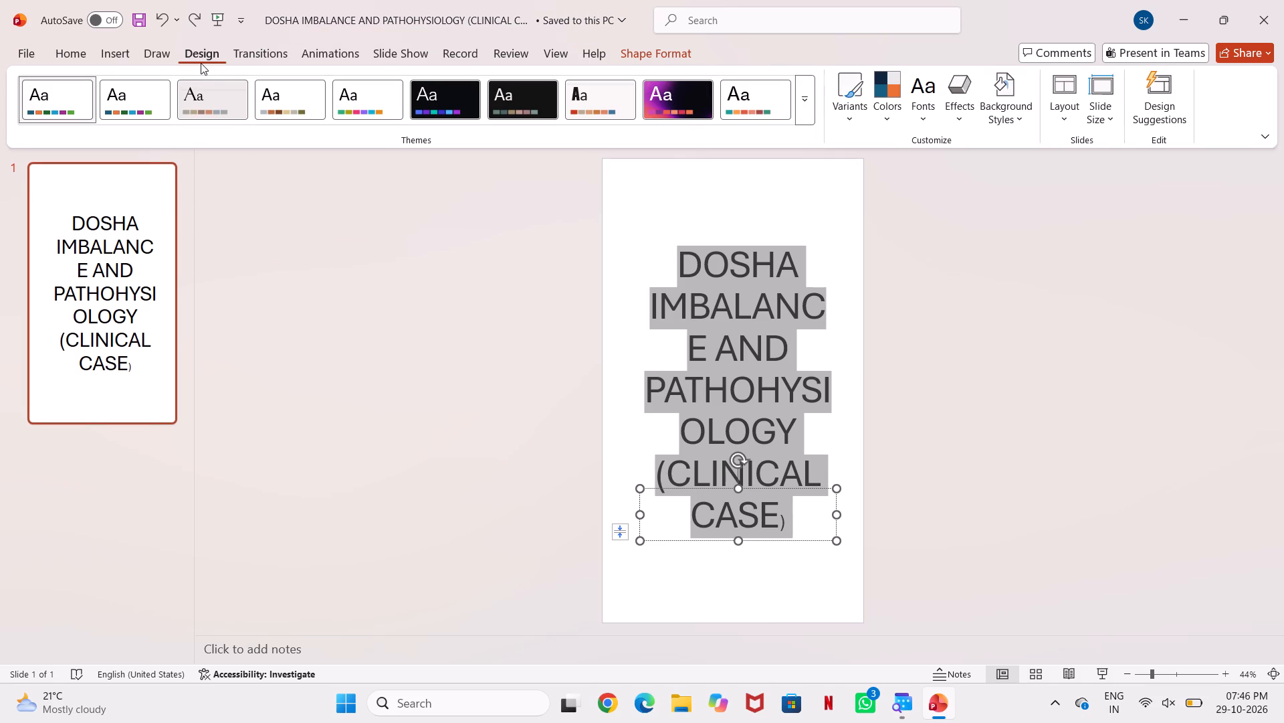
pyautogui.click(1090, 92)
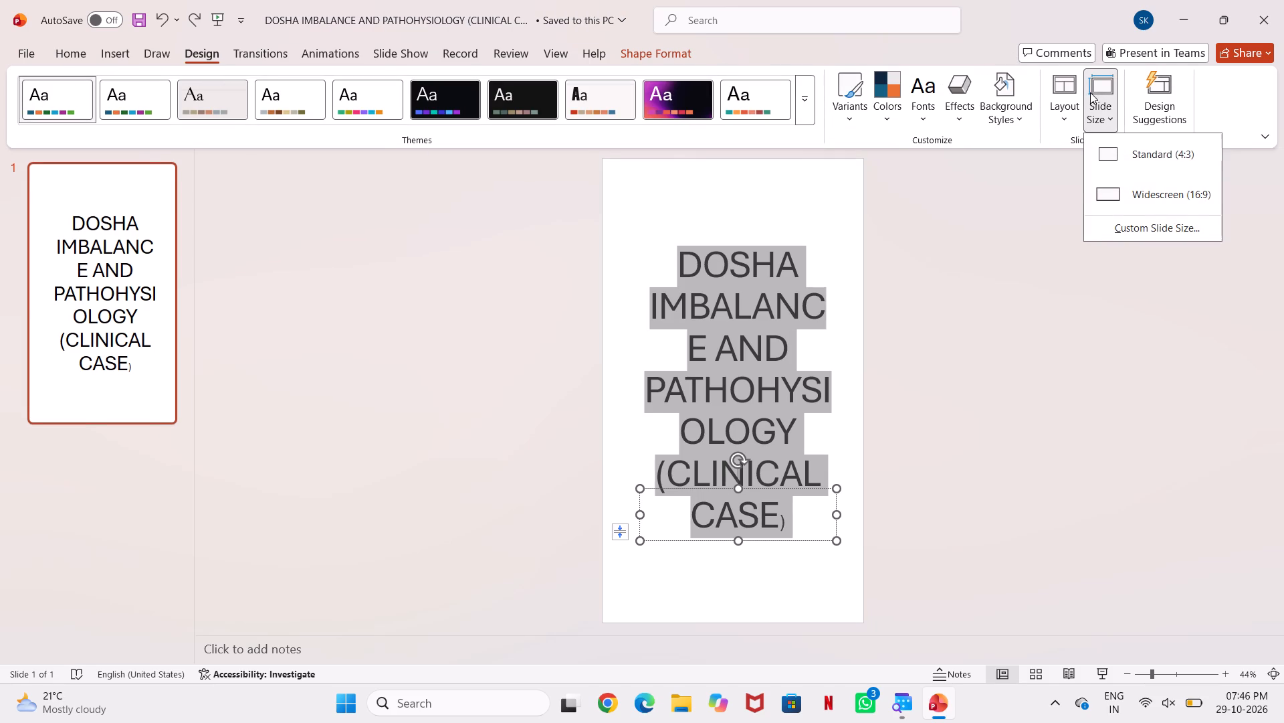
pyautogui.click(1154, 229)
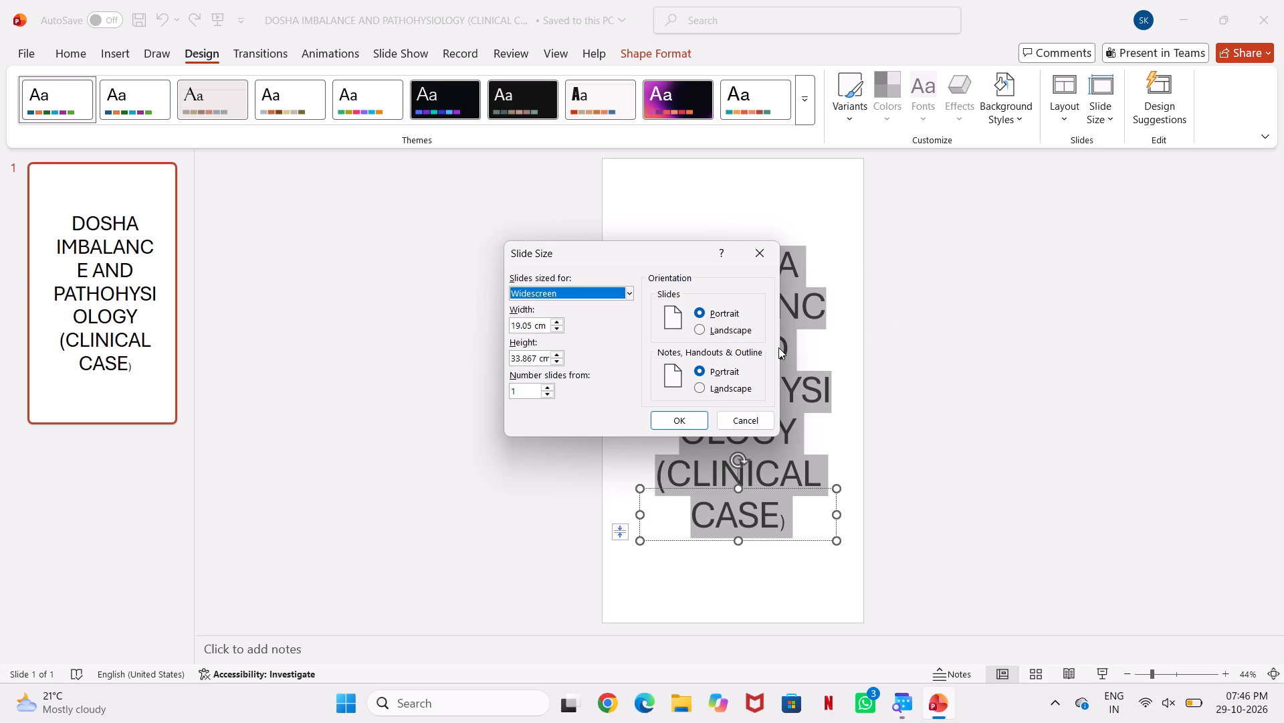
pyautogui.click(544, 328)
pyautogui.click(544, 328)
pyautogui.click(544, 328)
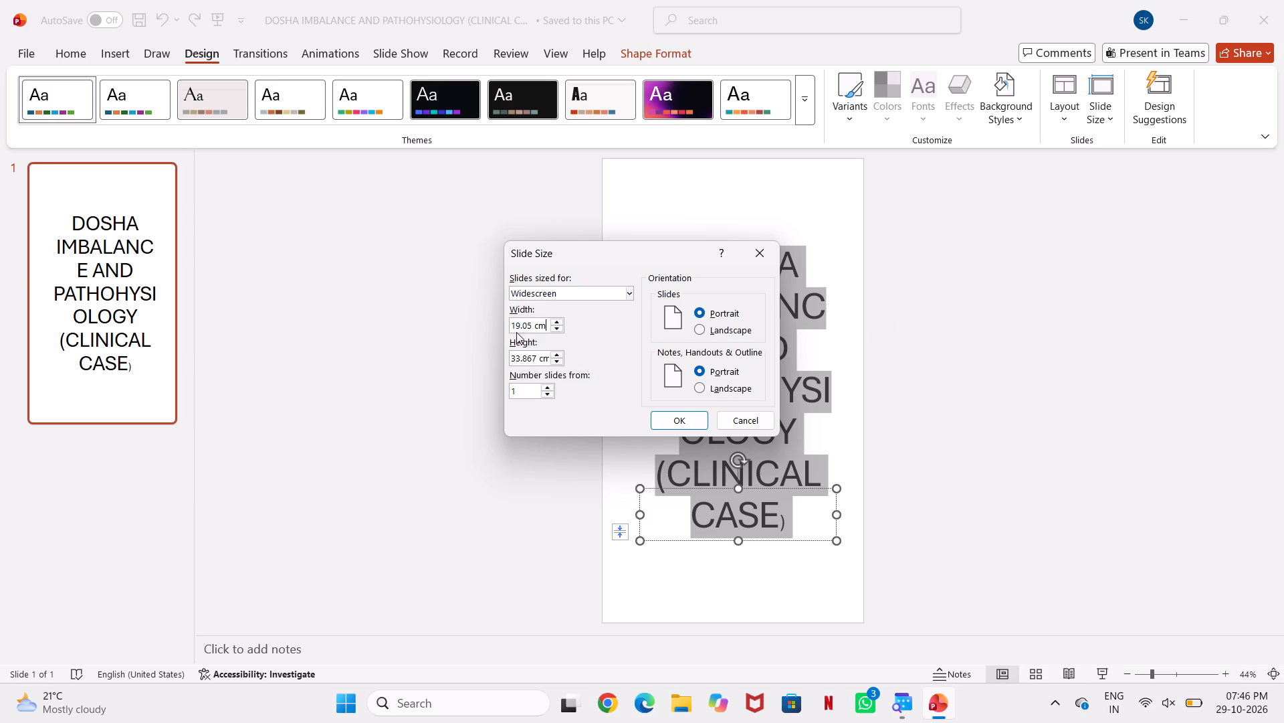
pyautogui.doubleClick(512, 329)
pyautogui.click(512, 329)
pyautogui.write('21cm')
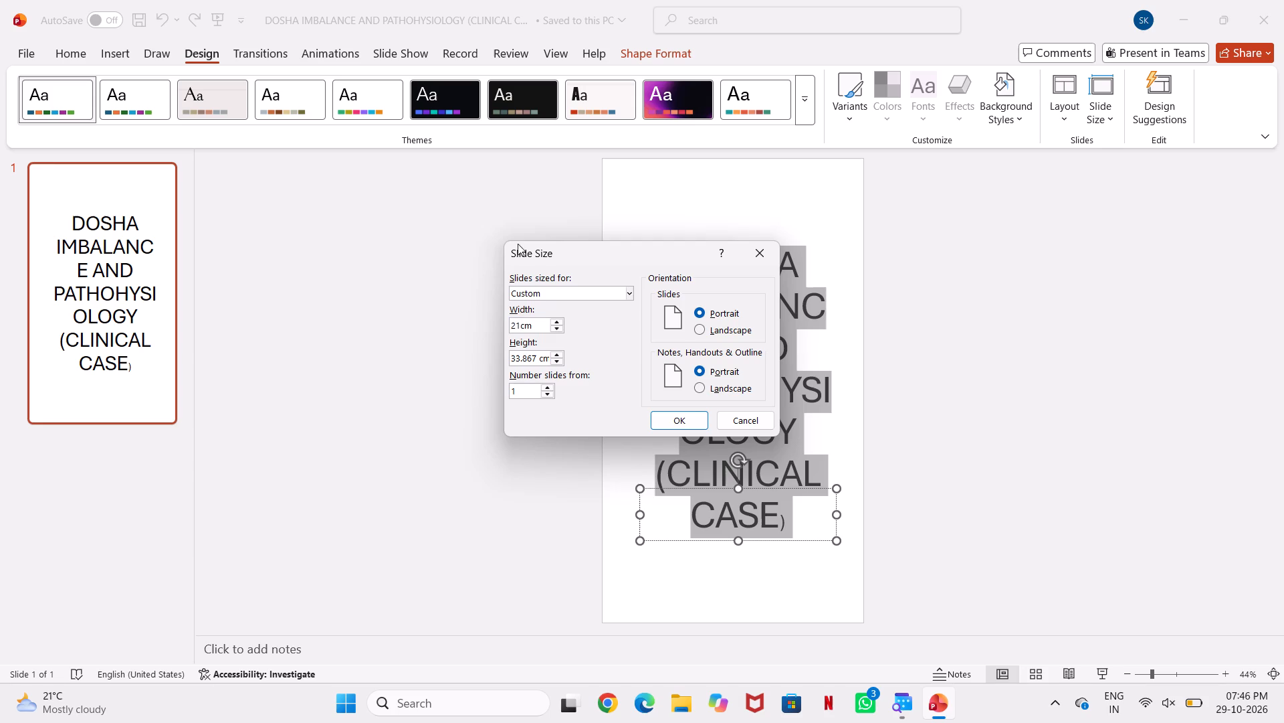
pyautogui.tripleClick(512, 360)
pyautogui.press('2')
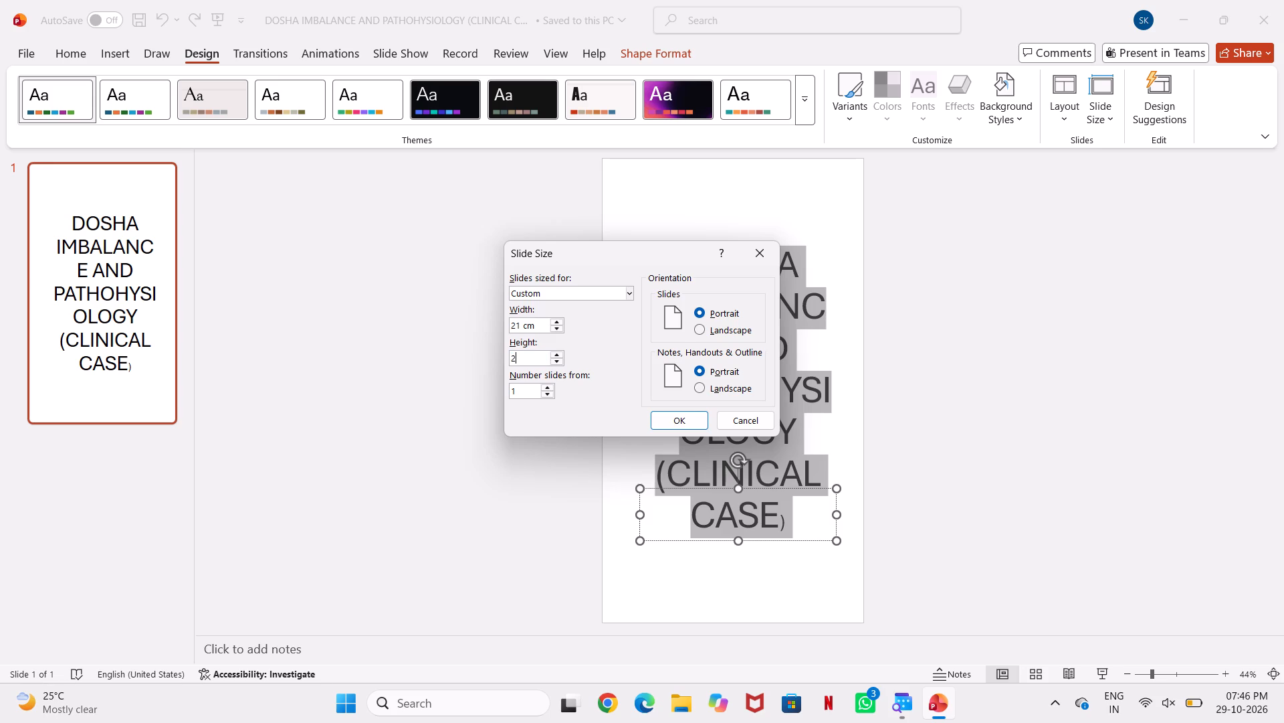
pyautogui.press('9')
pyautogui.press('.')
pyautogui.write('7cm')
pyautogui.click(676, 420)
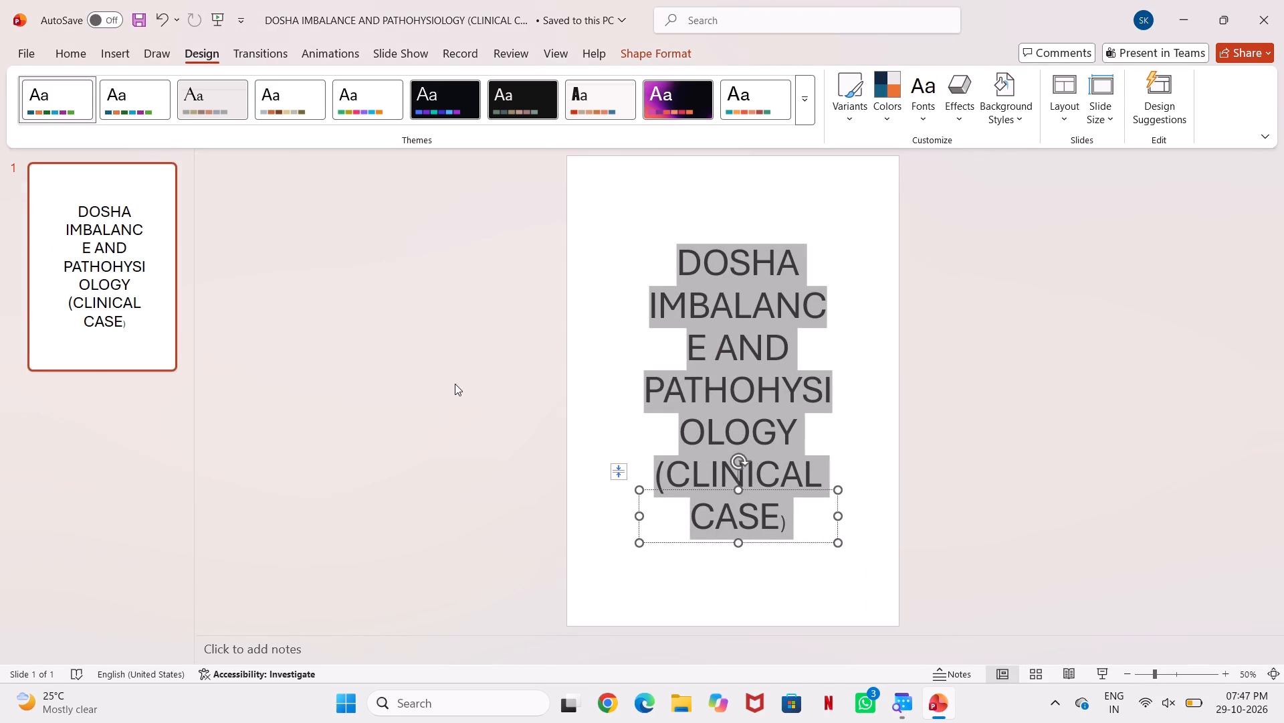
pyautogui.click(455, 384)
pyautogui.scroll(3, 615, 398)
pyautogui.scroll(-1, 615, 398)
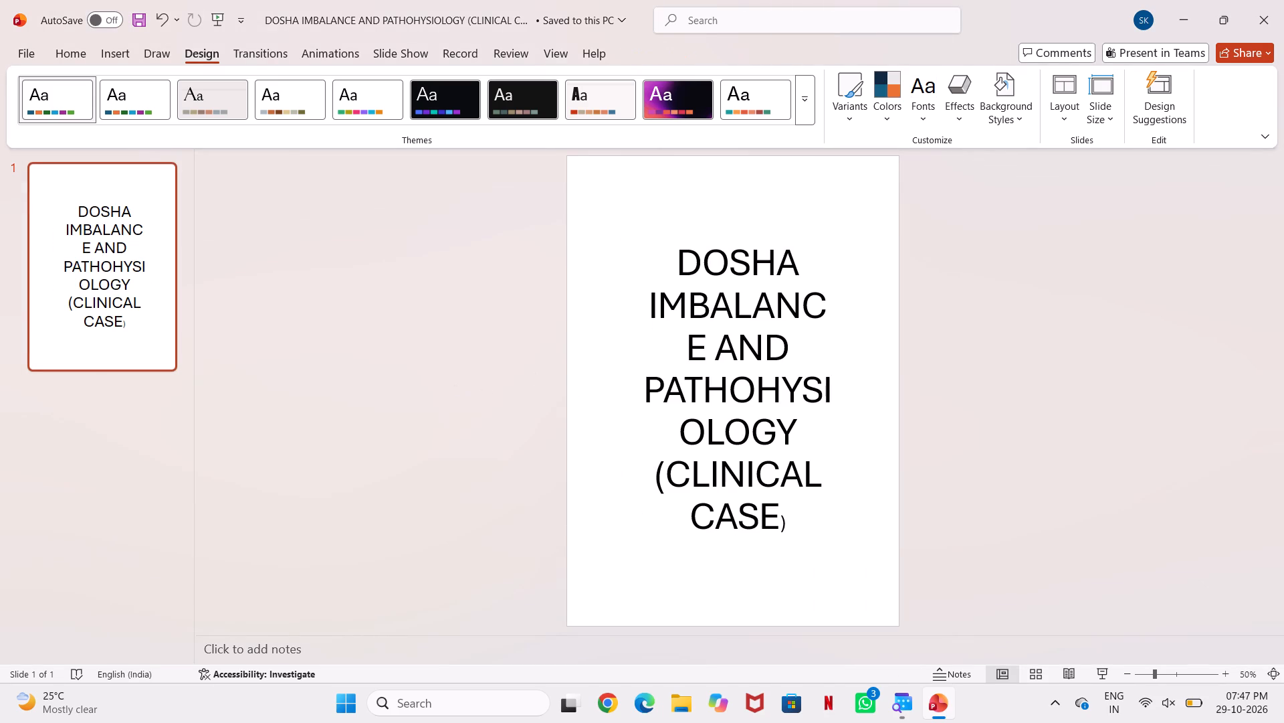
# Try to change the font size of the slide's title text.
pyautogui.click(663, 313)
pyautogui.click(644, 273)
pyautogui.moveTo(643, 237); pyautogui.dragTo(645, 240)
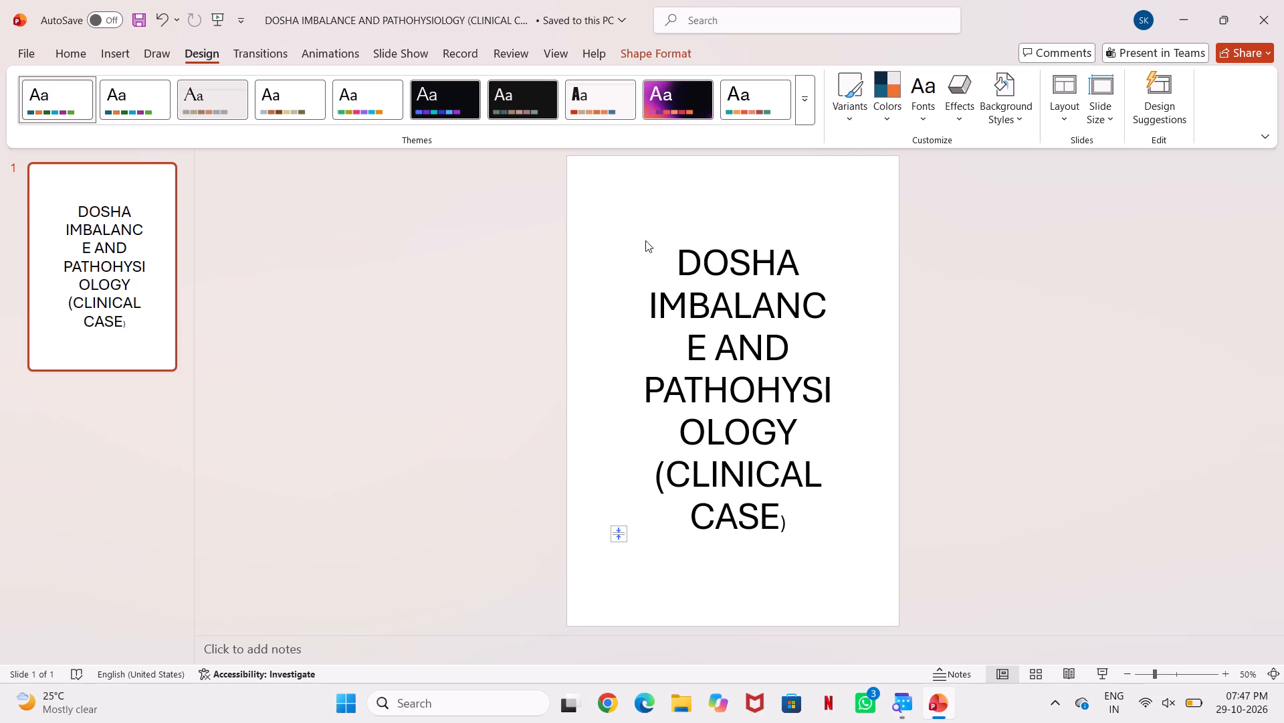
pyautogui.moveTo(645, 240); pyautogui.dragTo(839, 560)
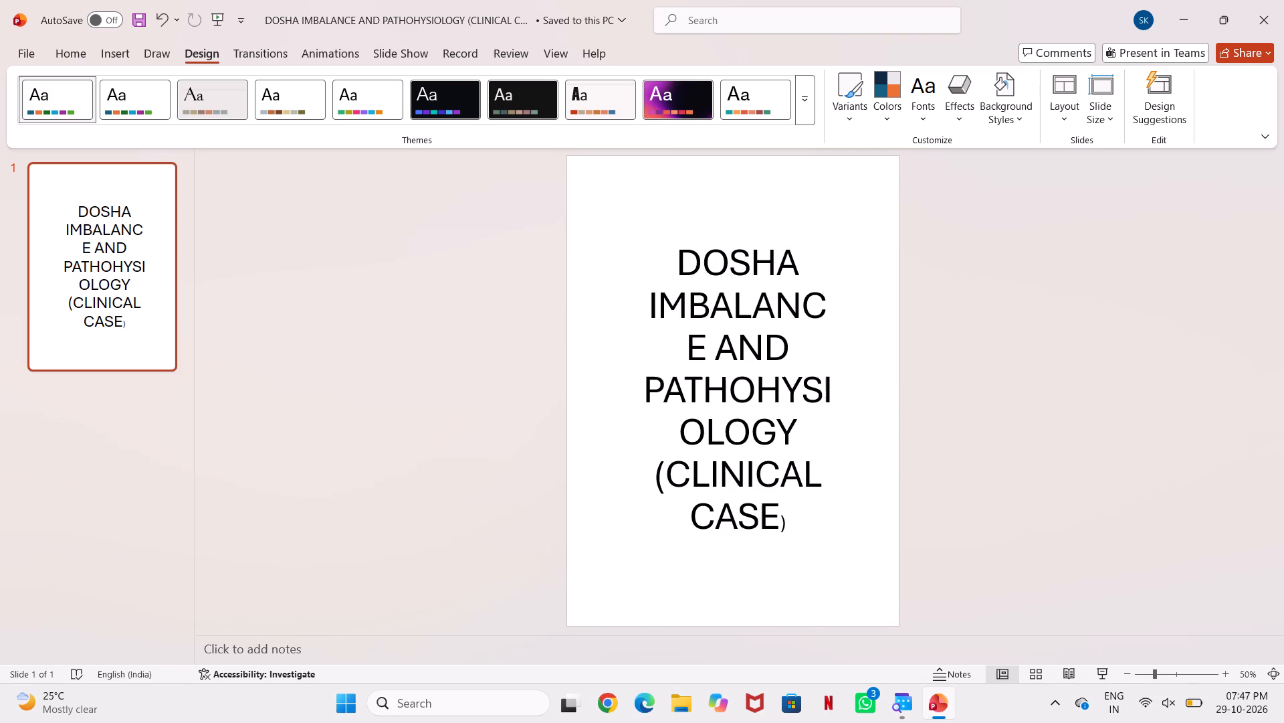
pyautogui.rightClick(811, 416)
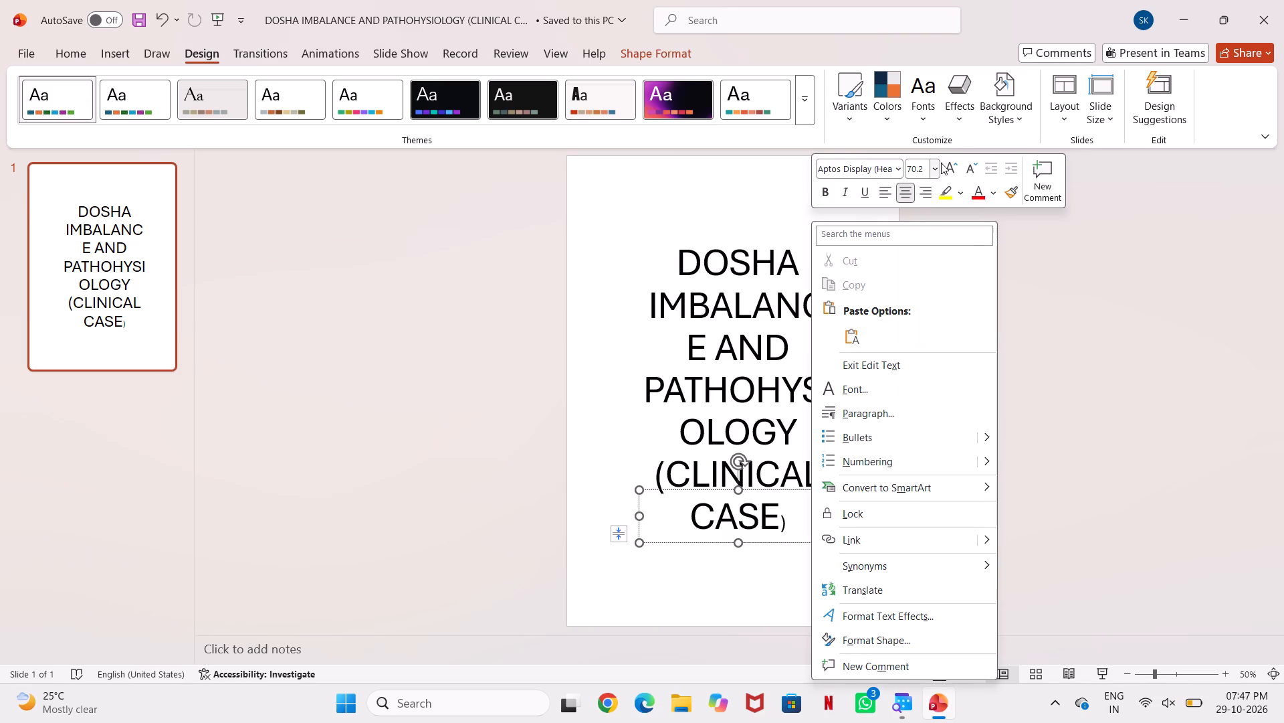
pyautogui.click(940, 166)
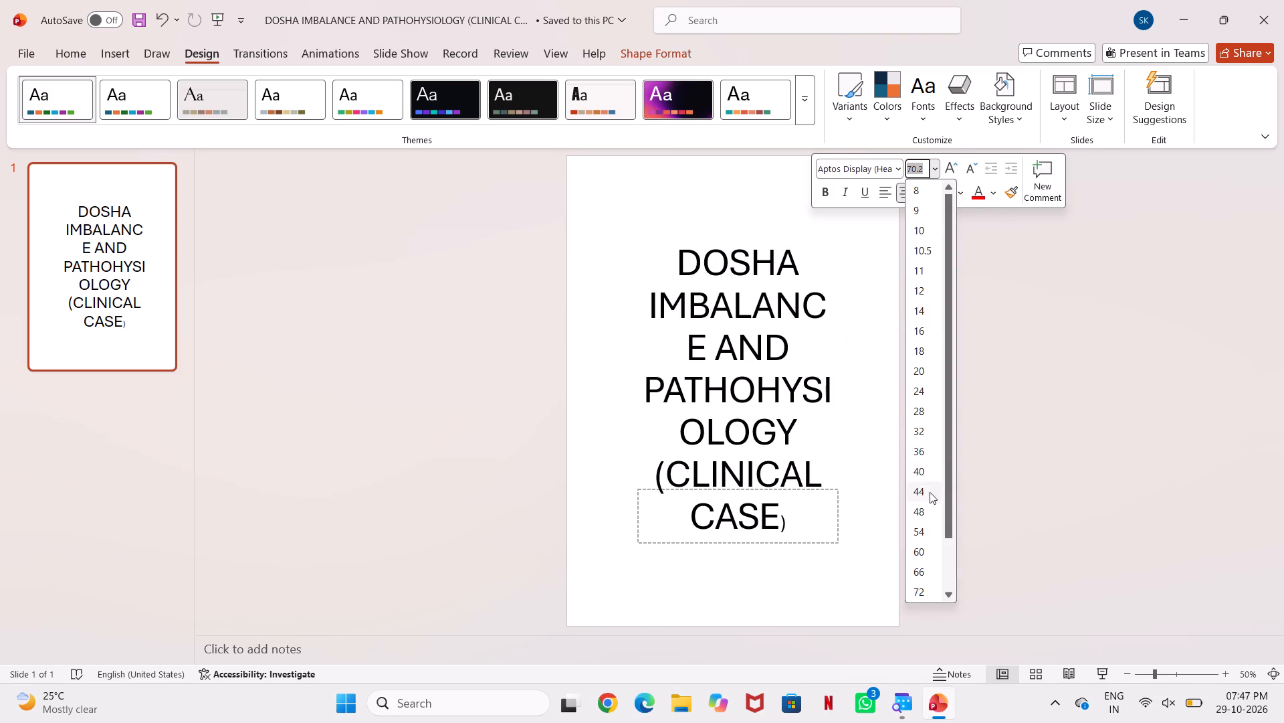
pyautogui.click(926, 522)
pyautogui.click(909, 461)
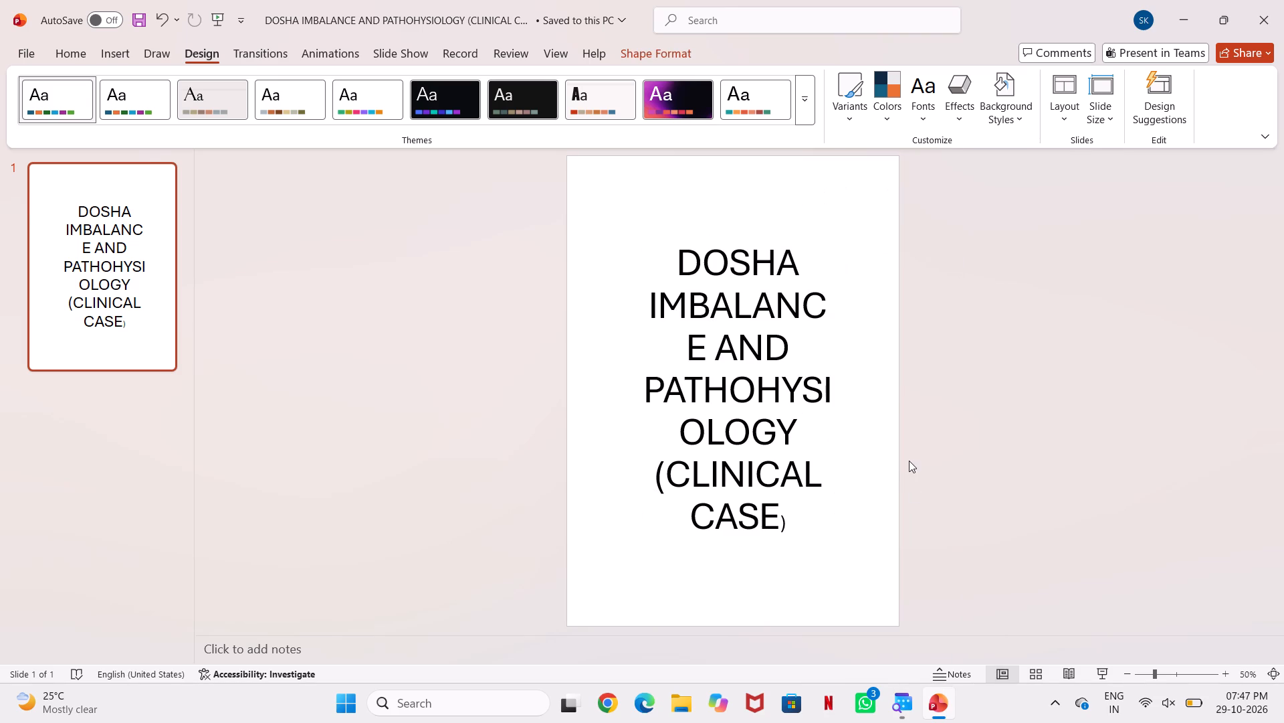
# Set the font size of the title text, up to the closing parenthesis, to 60.
pyautogui.moveTo(679, 255); pyautogui.dragTo(759, 572)
pyautogui.click(883, 526)
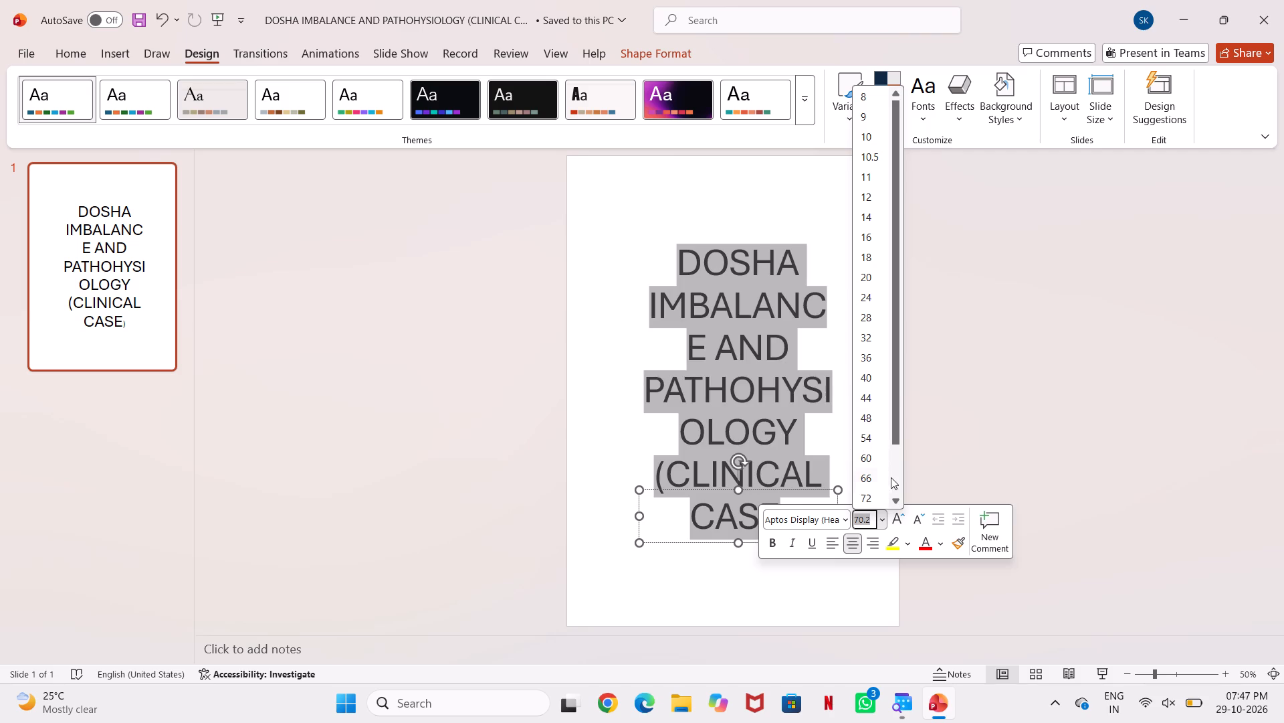
pyautogui.click(866, 451)
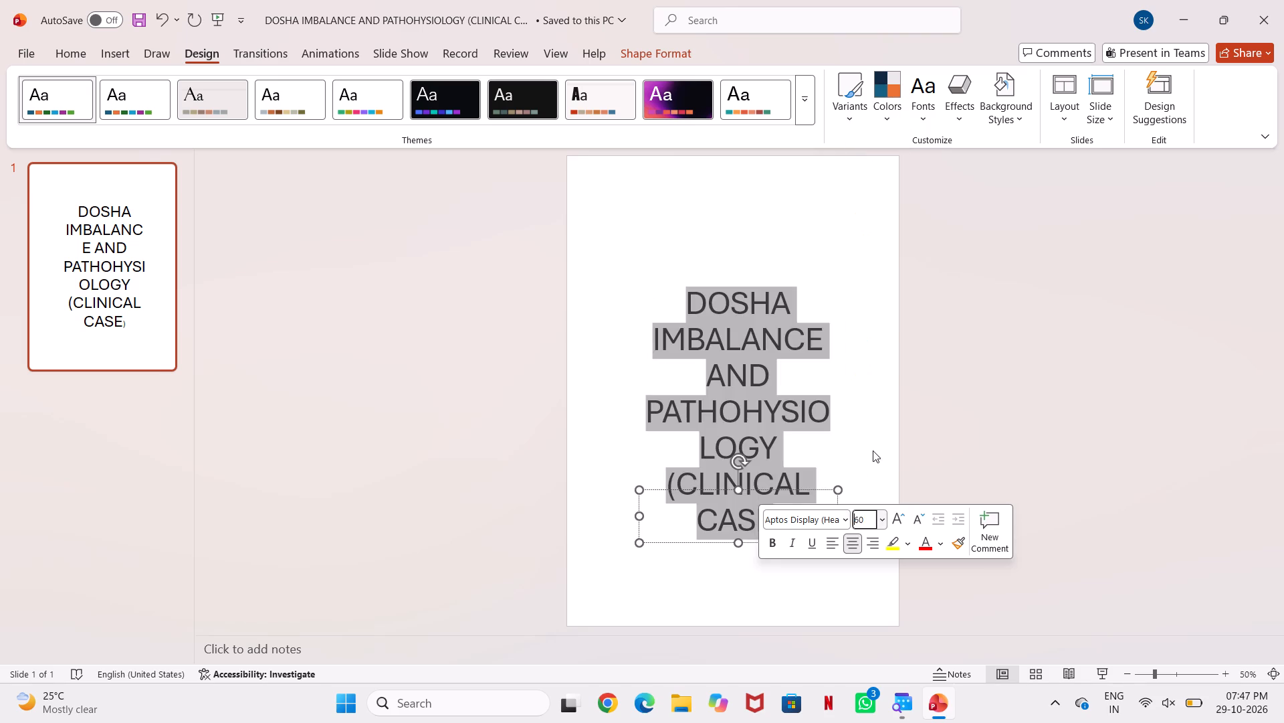
pyautogui.click(983, 414)
# Widen the title box rightward to just past the slide's right edge so that PATHOHYSIOLOGY fits on one line.
pyautogui.click(786, 349)
pyautogui.click(831, 376)
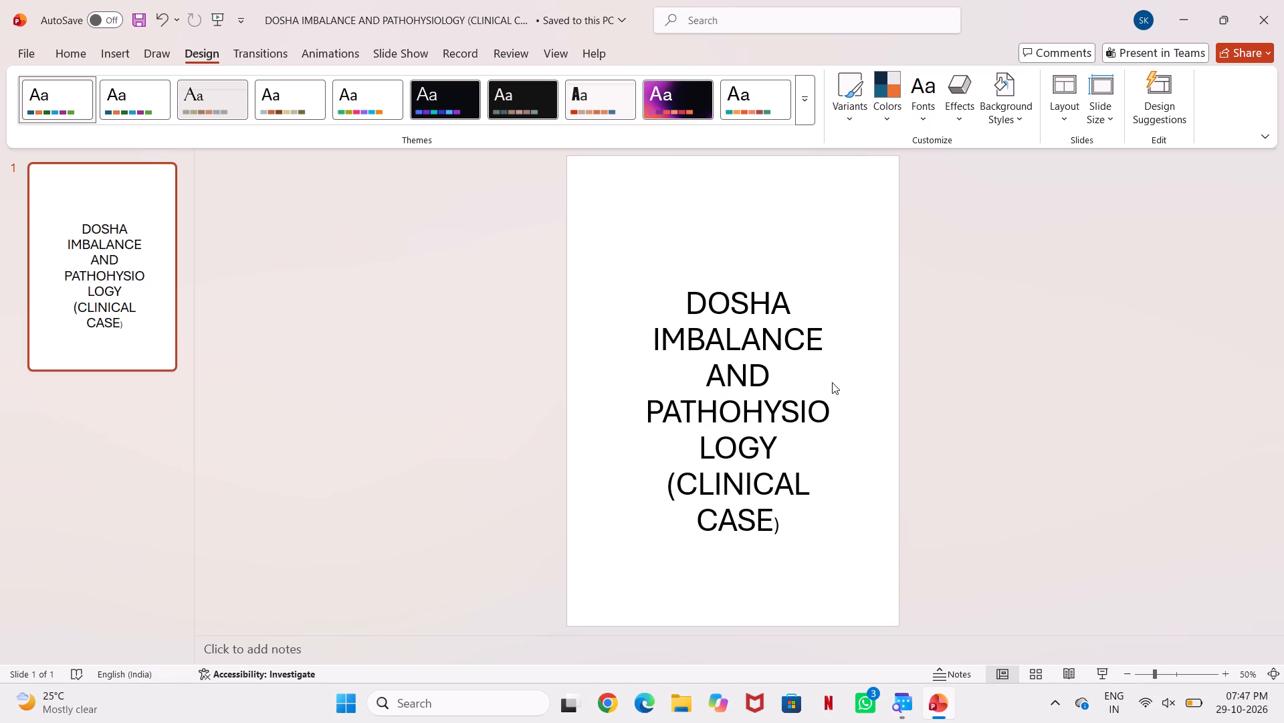
pyautogui.click(814, 386)
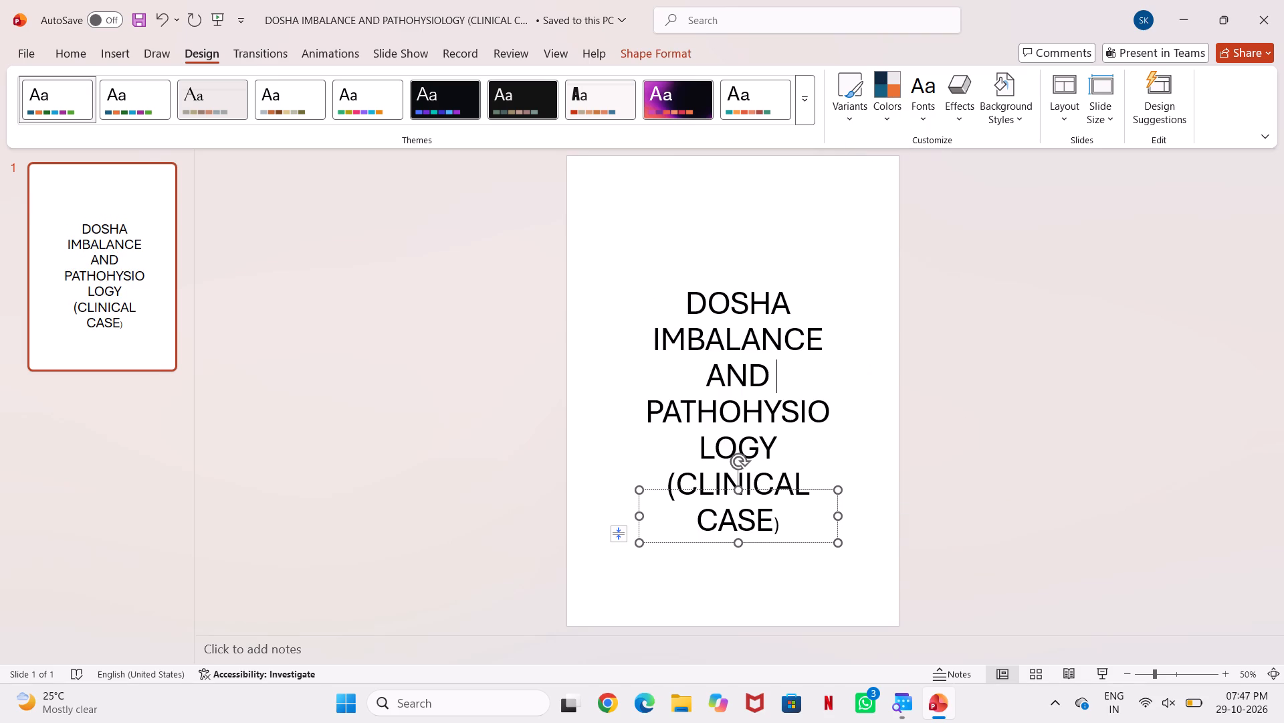
pyautogui.moveTo(839, 486); pyautogui.dragTo(873, 489)
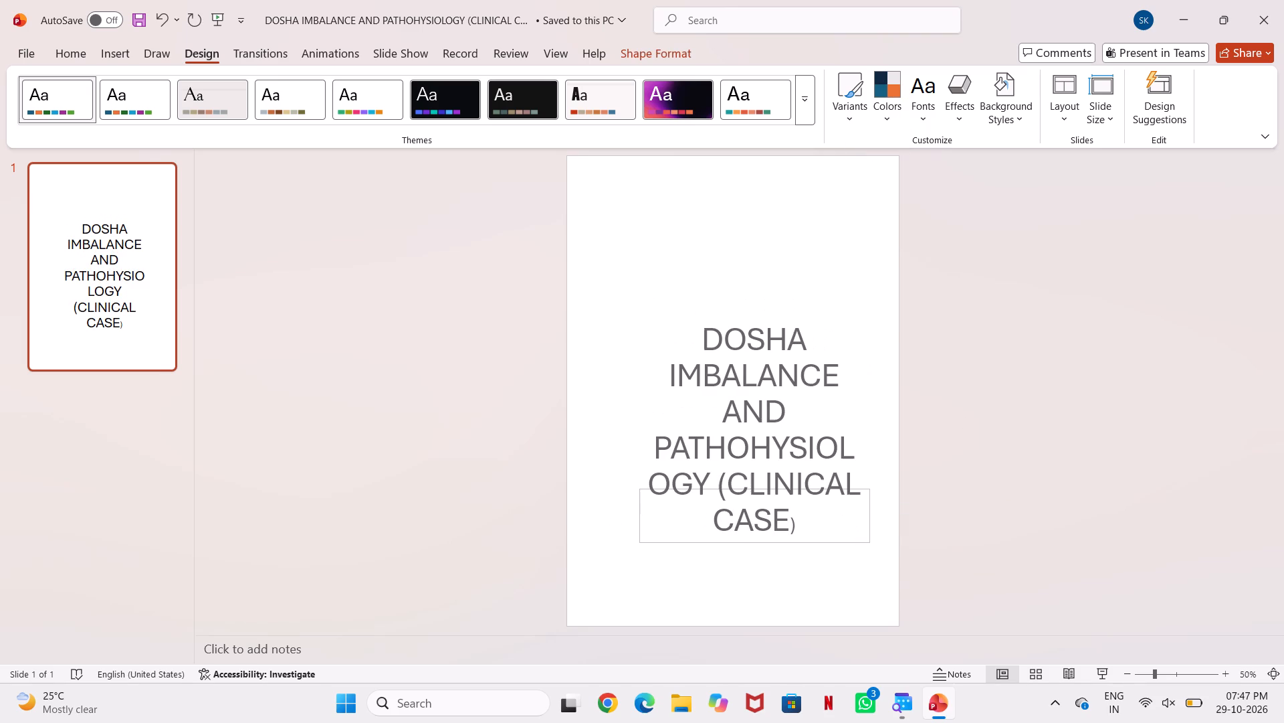
pyautogui.moveTo(873, 489); pyautogui.dragTo(874, 489)
pyautogui.click(987, 441)
pyautogui.moveTo(770, 412); pyautogui.dragTo(766, 411)
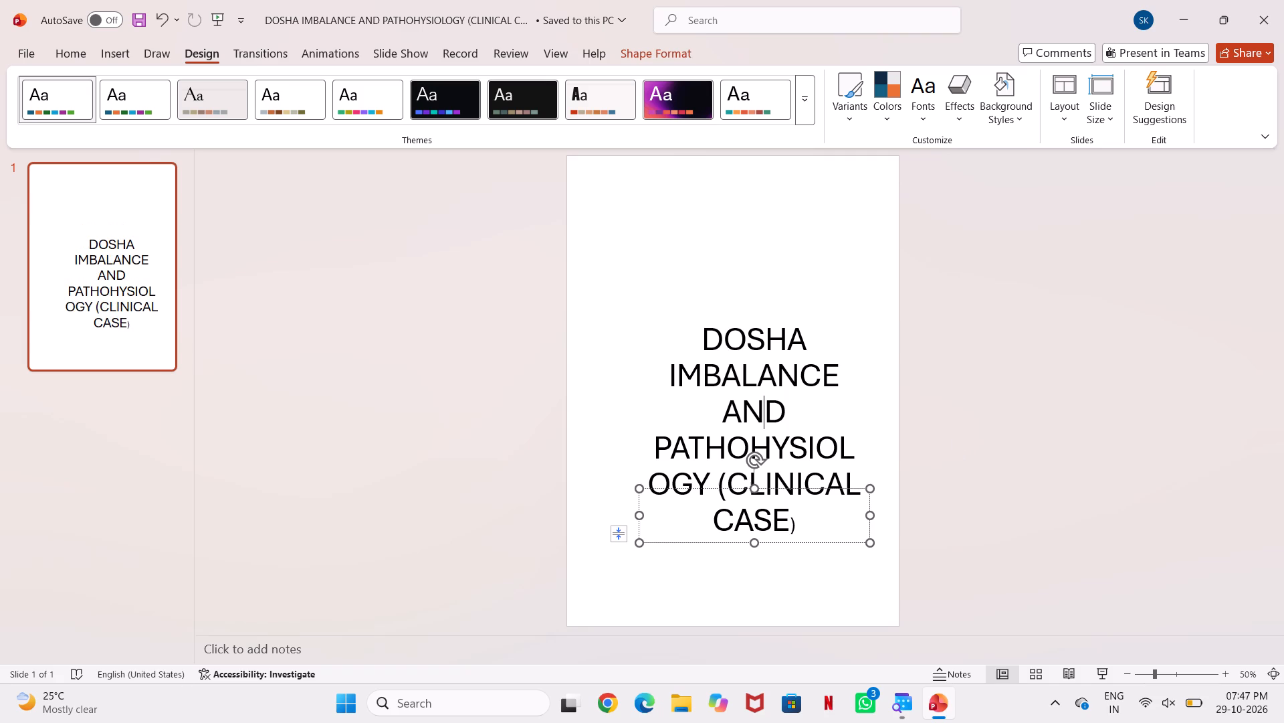
pyautogui.moveTo(766, 411); pyautogui.dragTo(739, 386)
pyautogui.click(974, 437)
pyautogui.click(792, 450)
pyautogui.moveTo(871, 489); pyautogui.dragTo(903, 492)
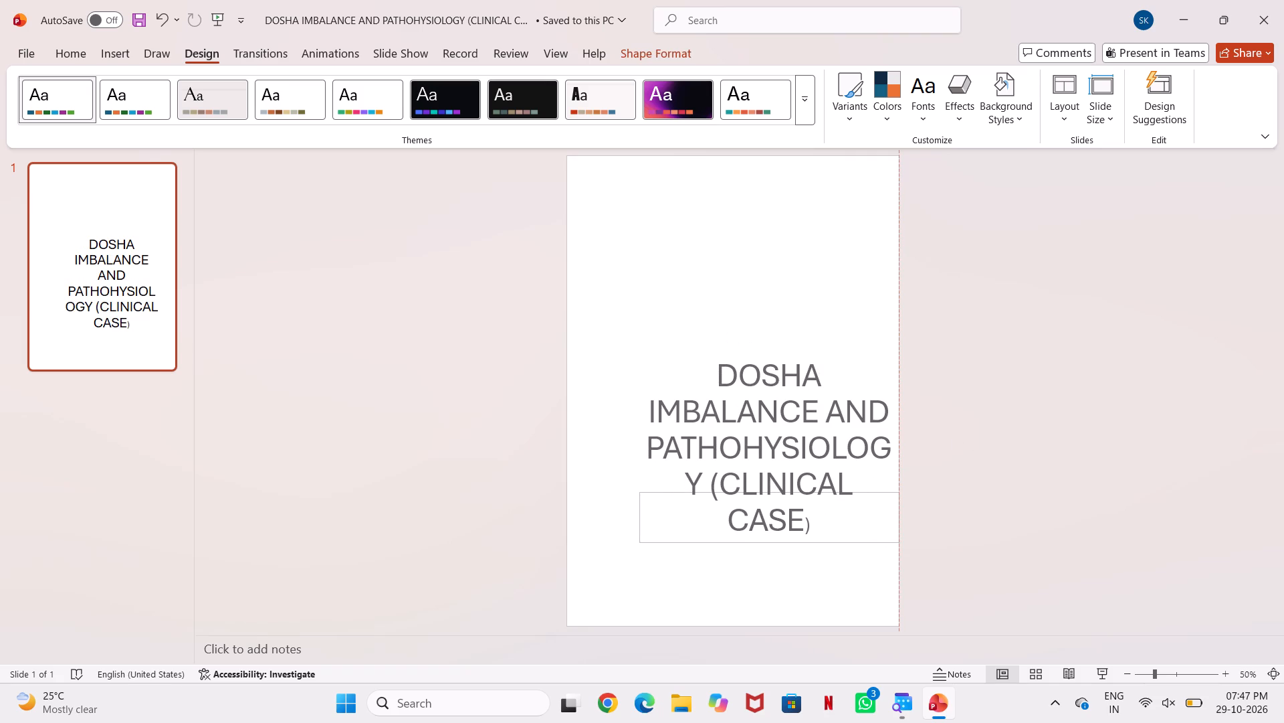
pyautogui.moveTo(903, 492); pyautogui.dragTo(912, 492)
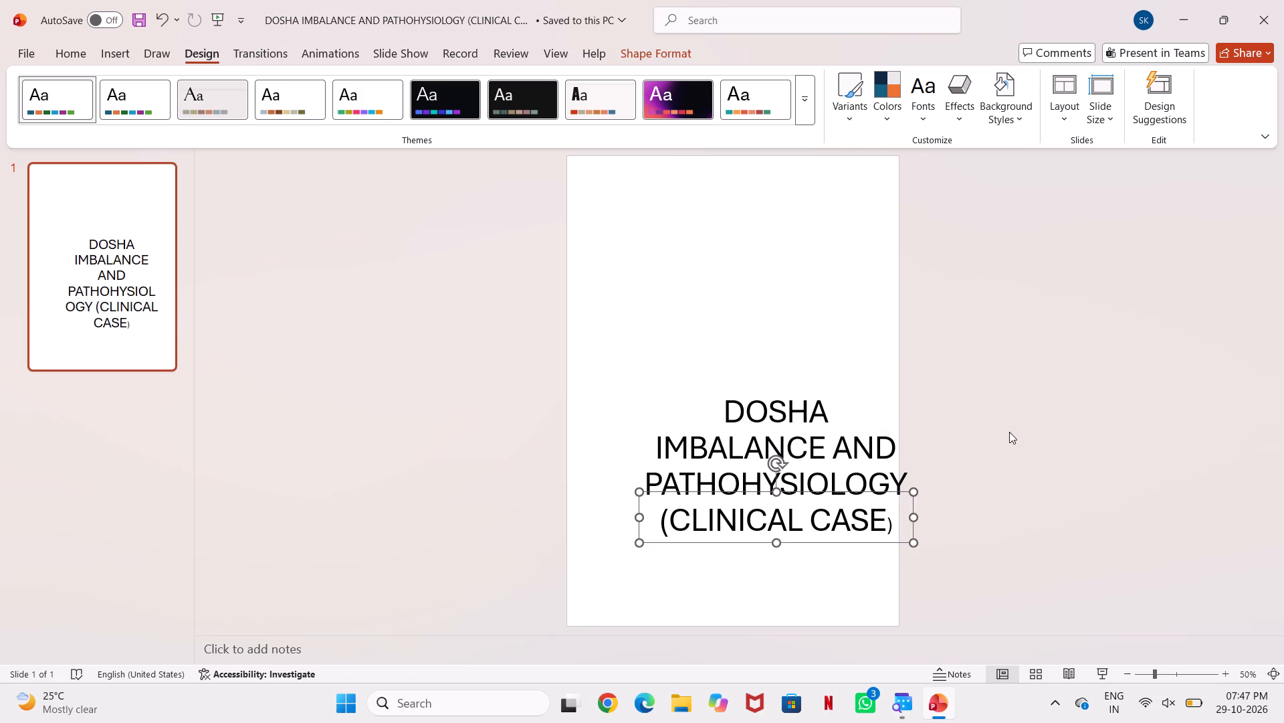
pyautogui.click(1009, 432)
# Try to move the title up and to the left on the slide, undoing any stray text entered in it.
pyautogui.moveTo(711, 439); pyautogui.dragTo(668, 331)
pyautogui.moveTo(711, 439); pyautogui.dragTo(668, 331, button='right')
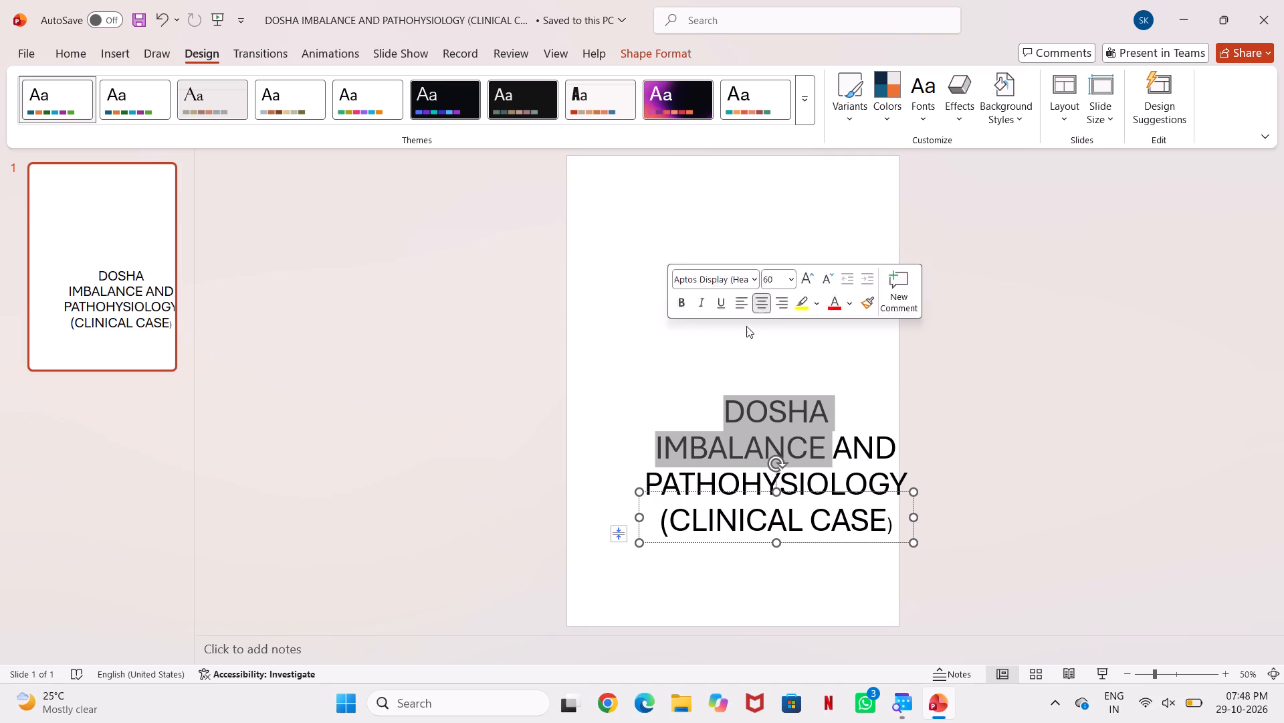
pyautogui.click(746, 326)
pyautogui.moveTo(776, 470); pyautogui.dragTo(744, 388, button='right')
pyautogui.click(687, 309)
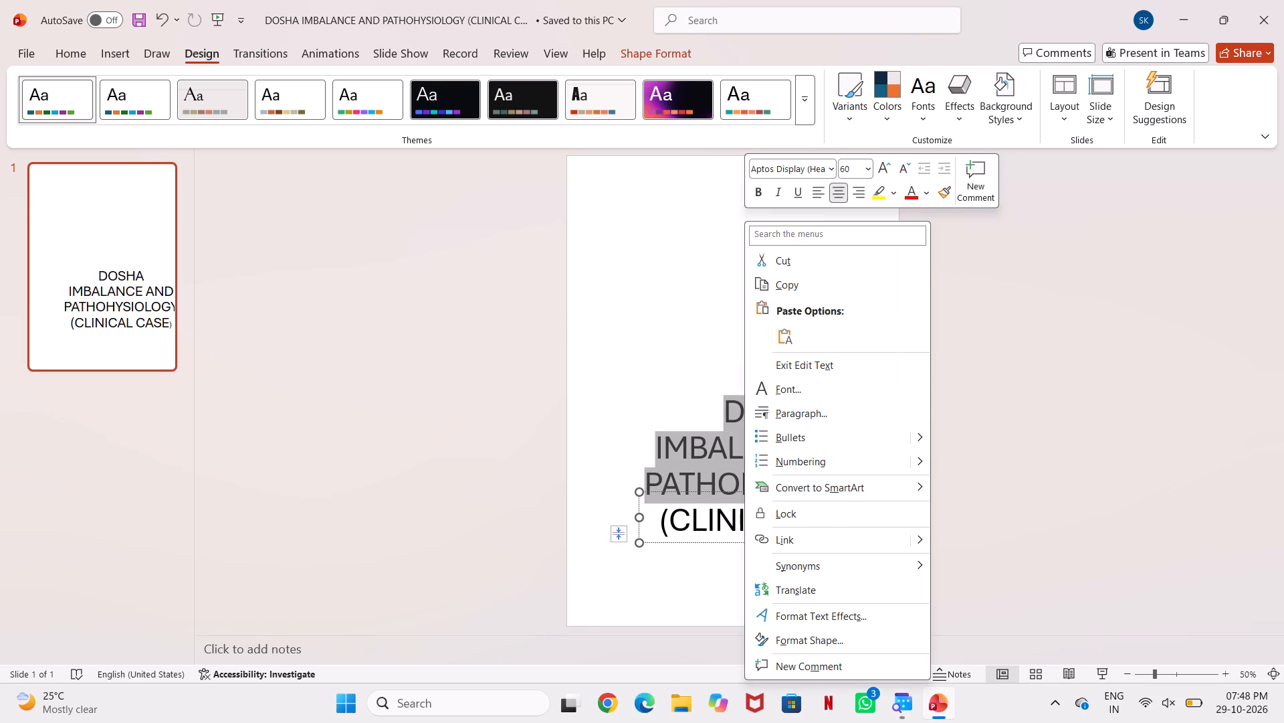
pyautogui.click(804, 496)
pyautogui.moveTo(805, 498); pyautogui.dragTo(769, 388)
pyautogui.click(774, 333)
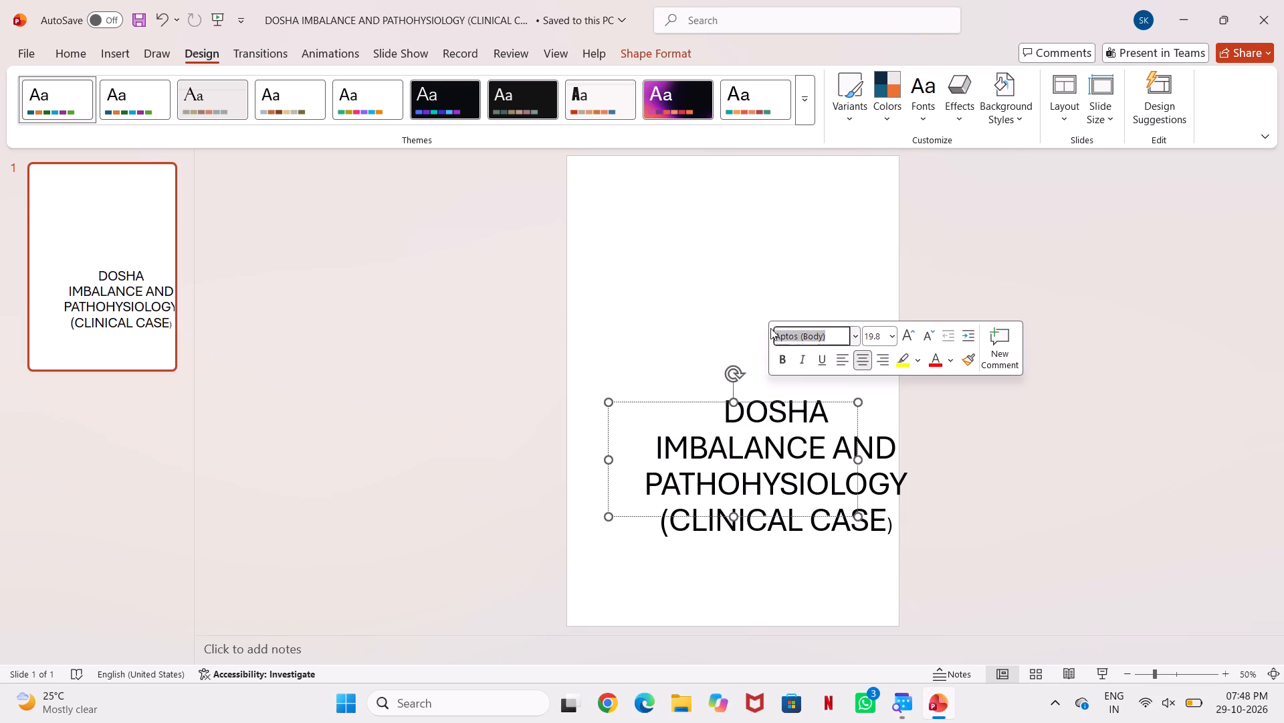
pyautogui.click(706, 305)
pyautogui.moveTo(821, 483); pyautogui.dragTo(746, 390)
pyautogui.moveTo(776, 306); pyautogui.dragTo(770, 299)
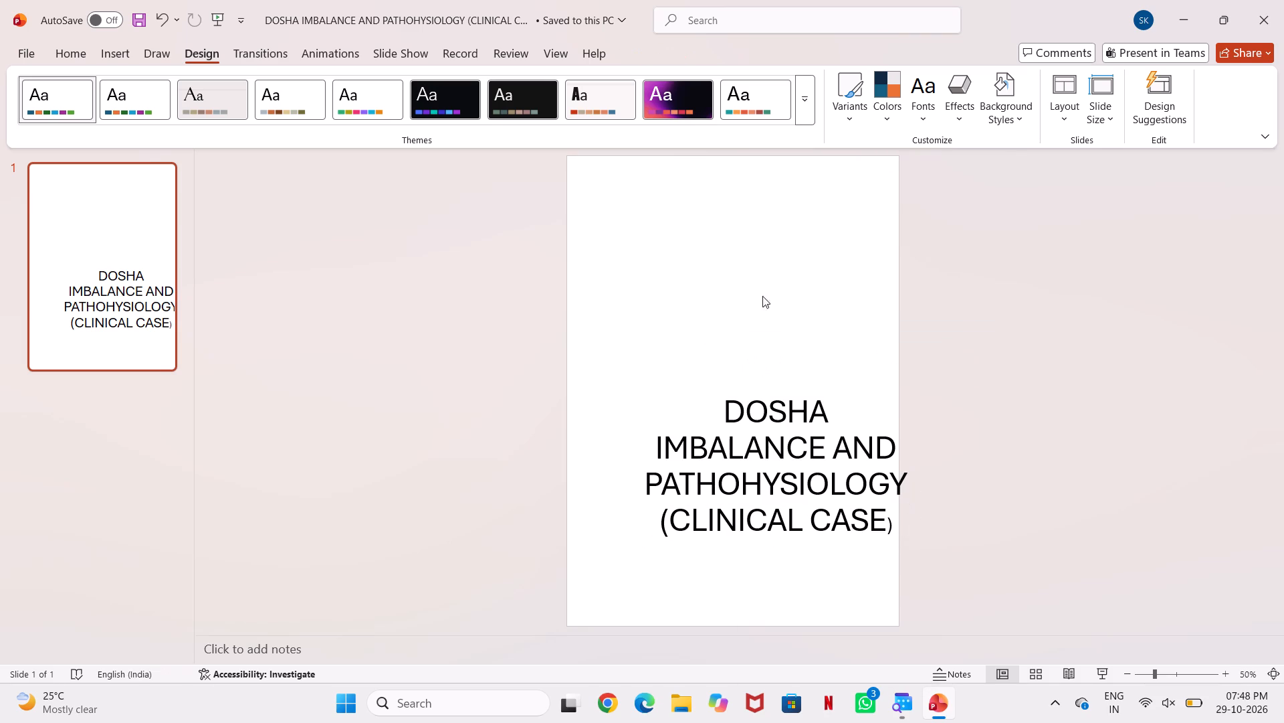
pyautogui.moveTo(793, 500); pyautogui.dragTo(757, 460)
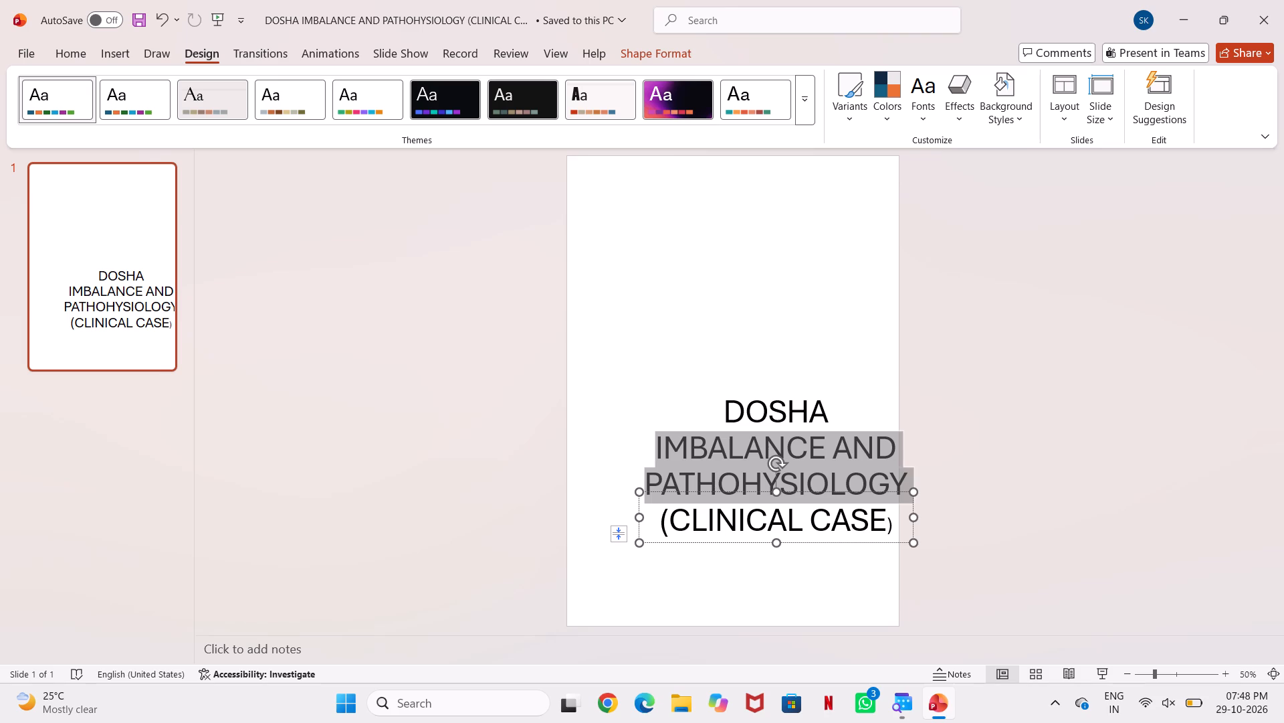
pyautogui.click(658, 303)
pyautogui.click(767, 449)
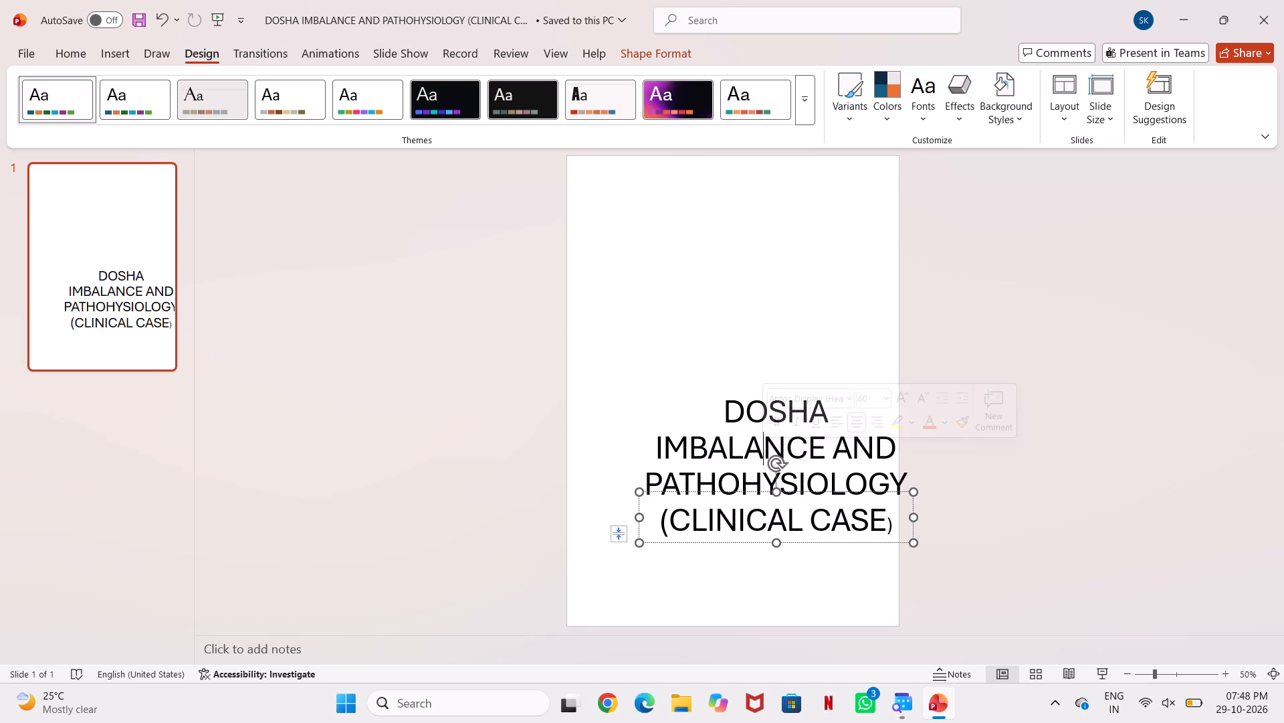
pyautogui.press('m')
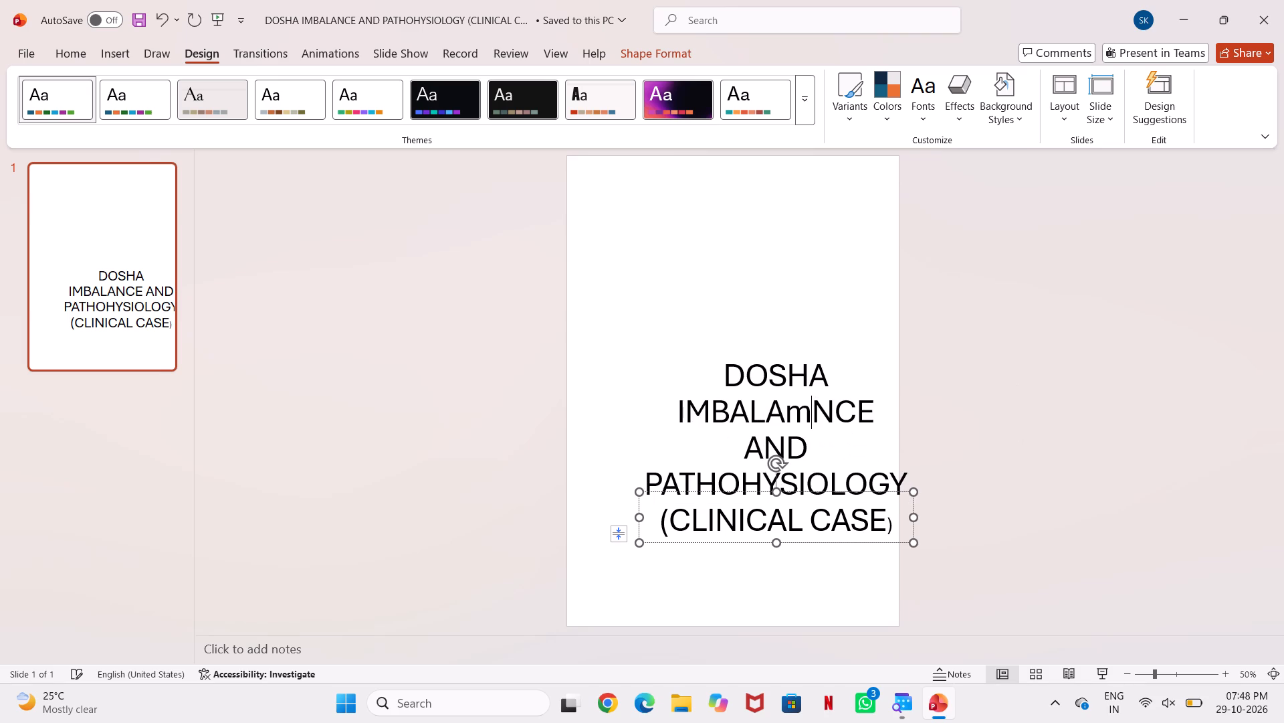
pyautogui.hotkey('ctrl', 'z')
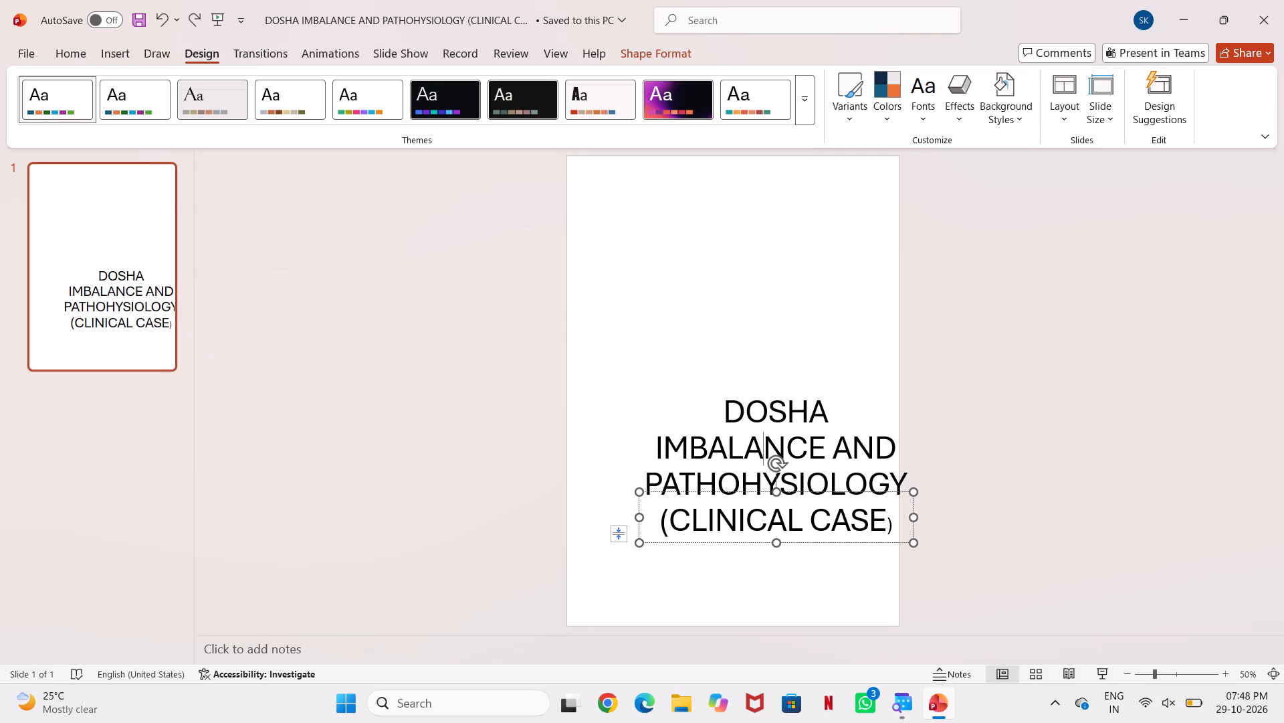
# Move the title box up and left so it is horizontally centred on the slide, with its text slightly above mid-height.
pyautogui.moveTo(895, 519); pyautogui.dragTo(891, 507)
pyautogui.moveTo(820, 489); pyautogui.dragTo(773, 430)
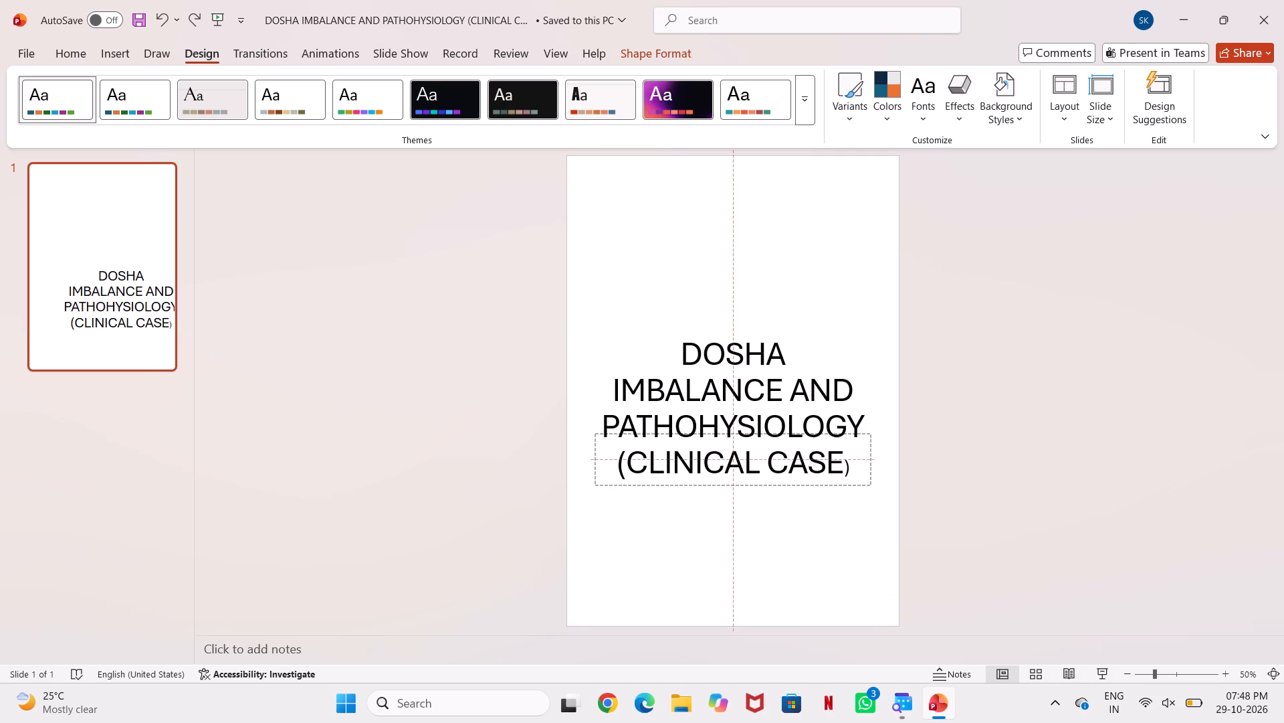
pyautogui.moveTo(773, 430); pyautogui.dragTo(773, 429)
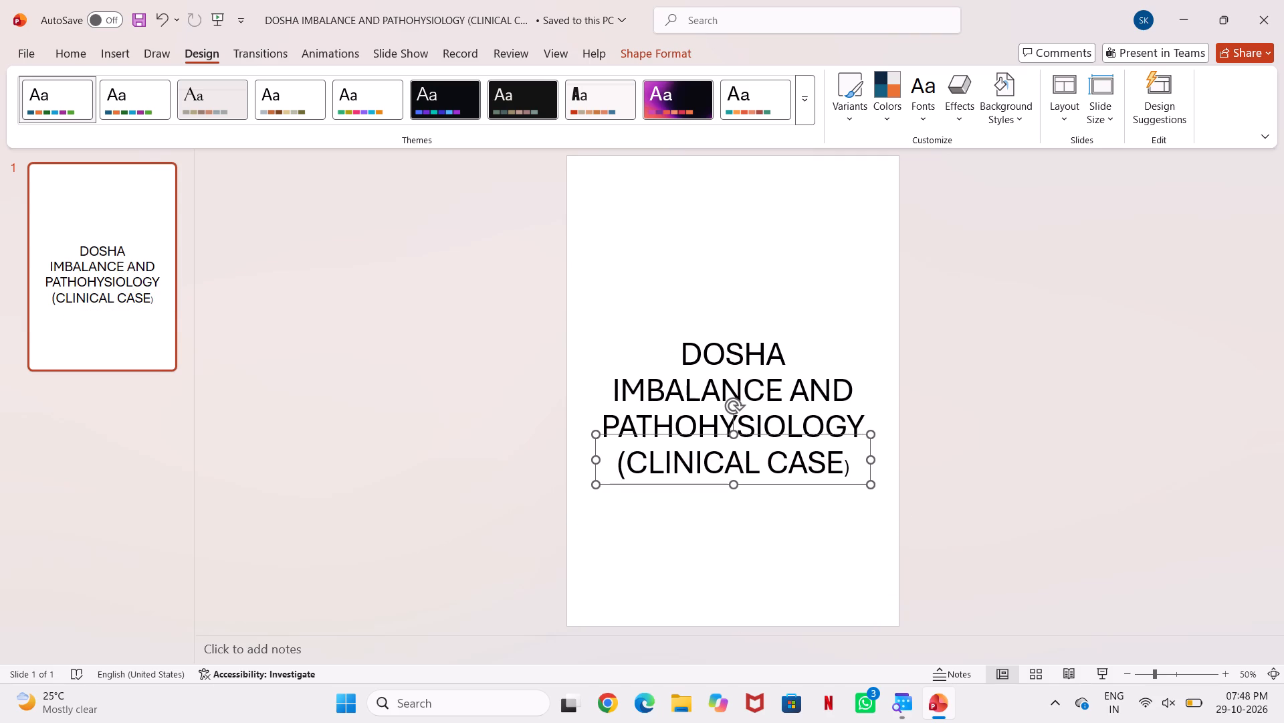
pyautogui.moveTo(781, 436); pyautogui.dragTo(778, 419)
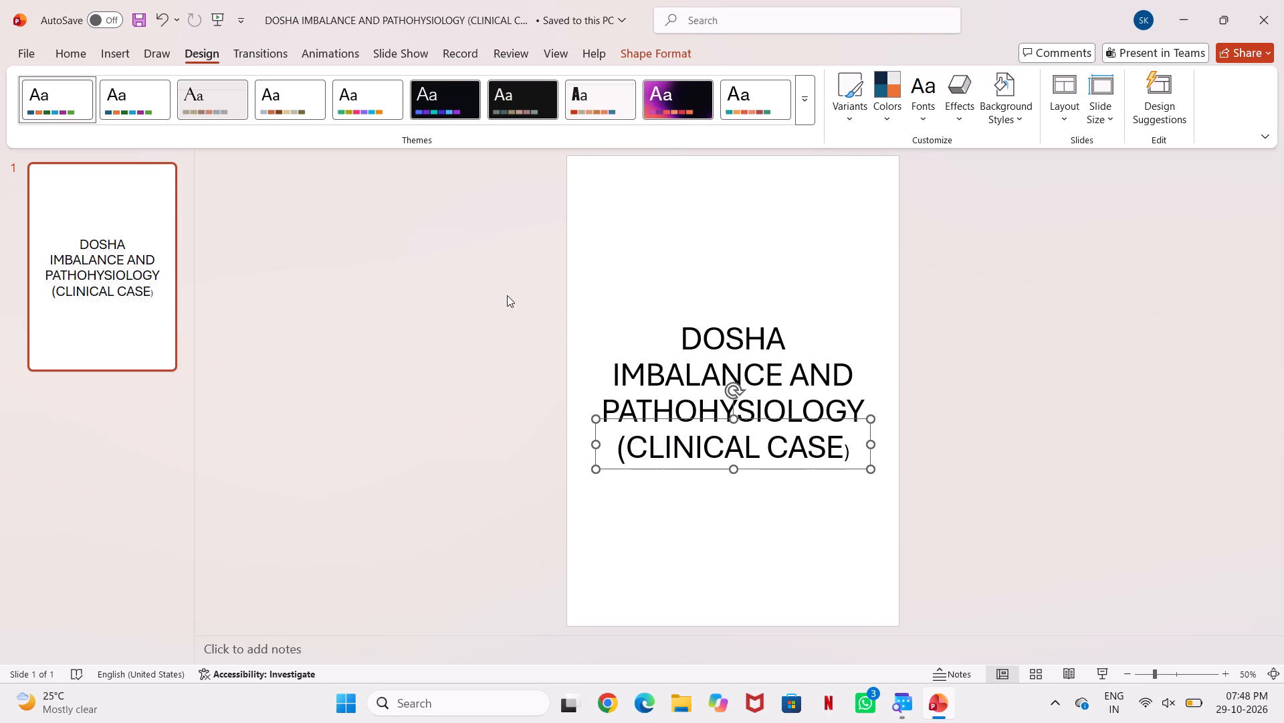
pyautogui.click(1121, 296)
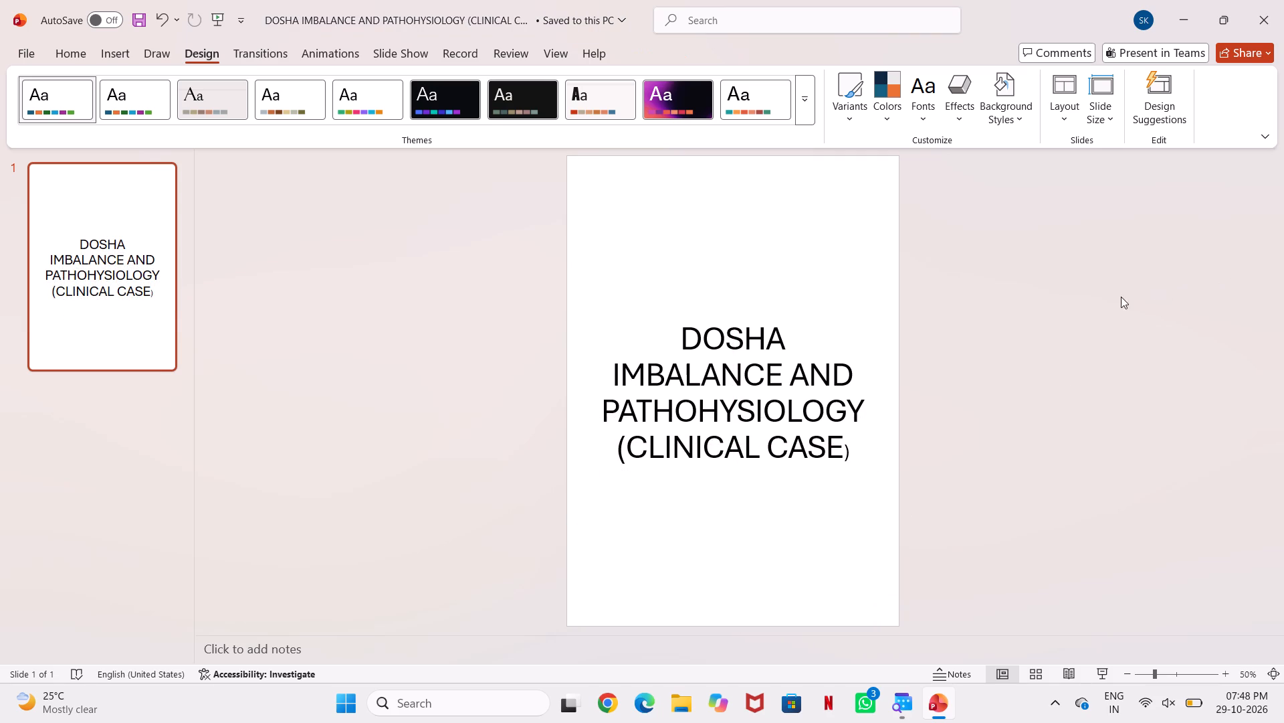
pyautogui.click(730, 366)
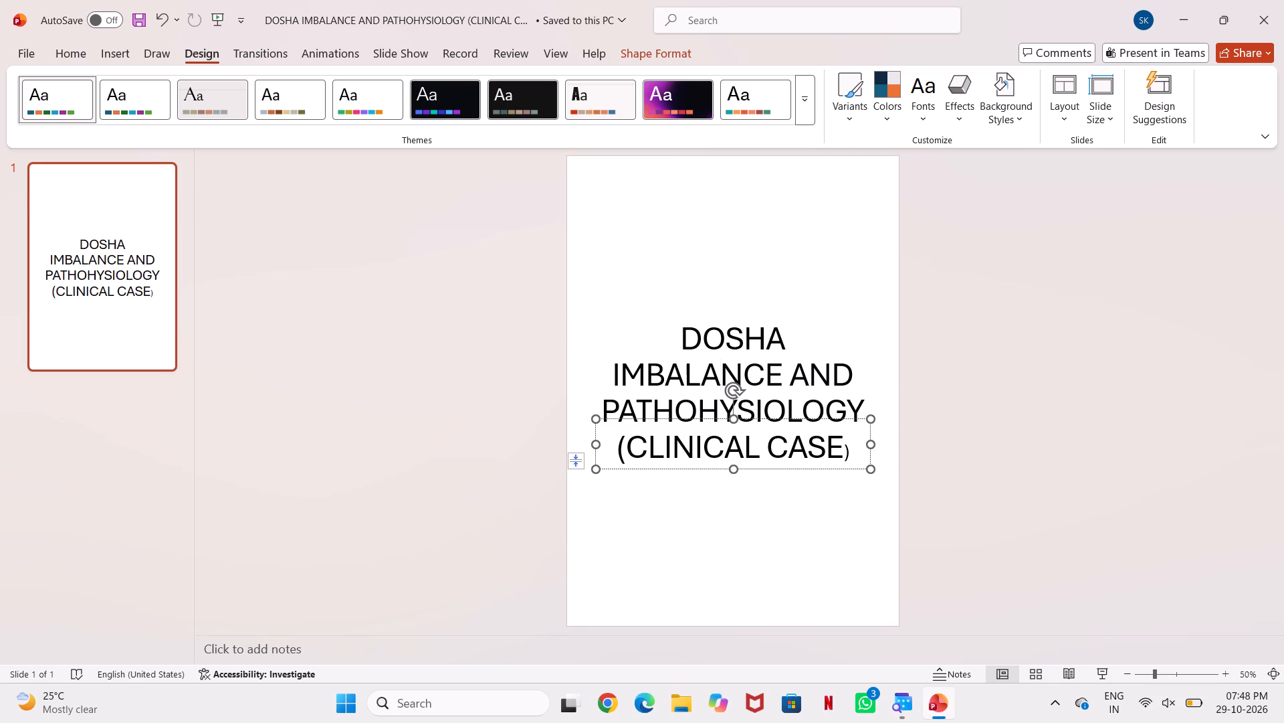
pyautogui.moveTo(807, 418); pyautogui.dragTo(809, 399)
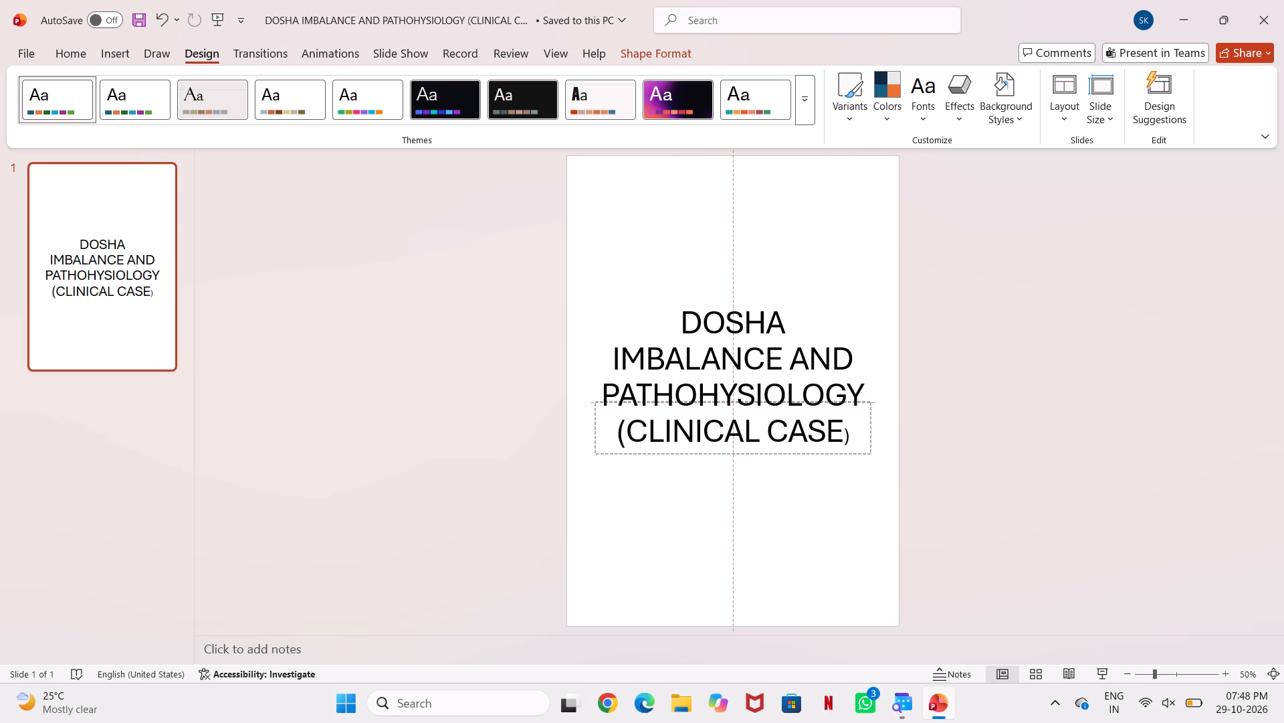
pyautogui.moveTo(809, 399); pyautogui.dragTo(803, 386)
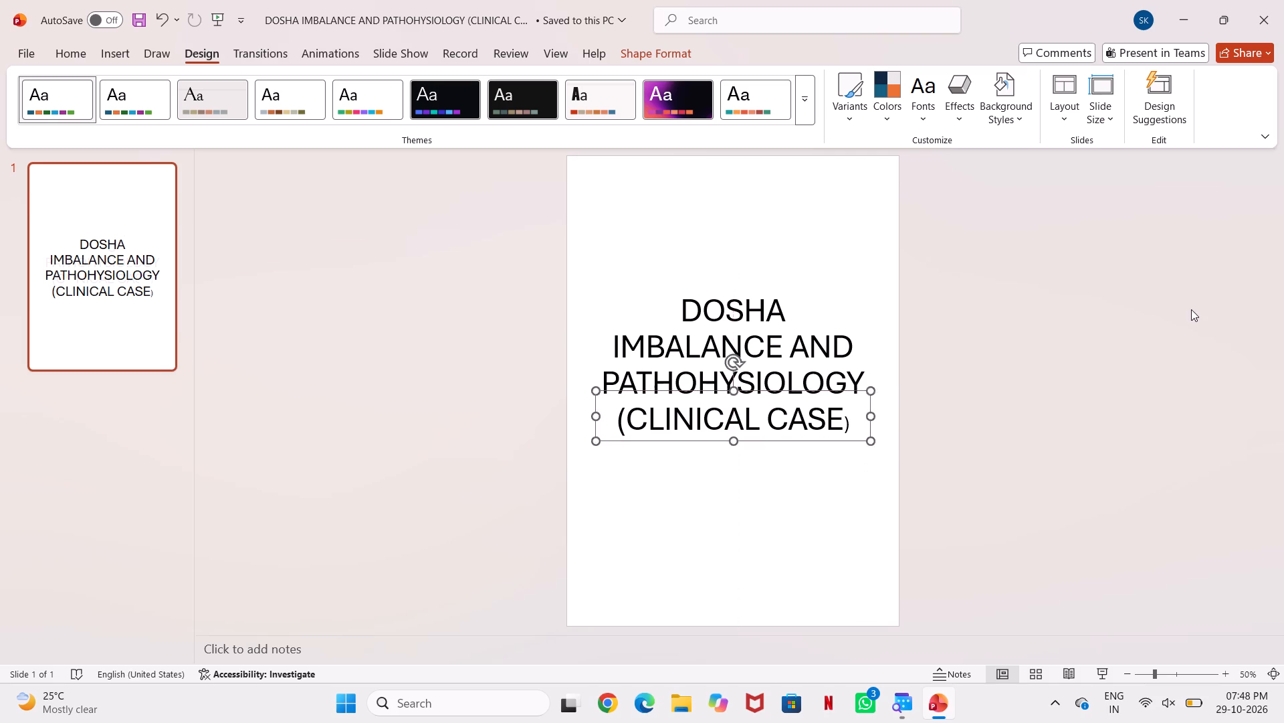
pyautogui.click(1191, 309)
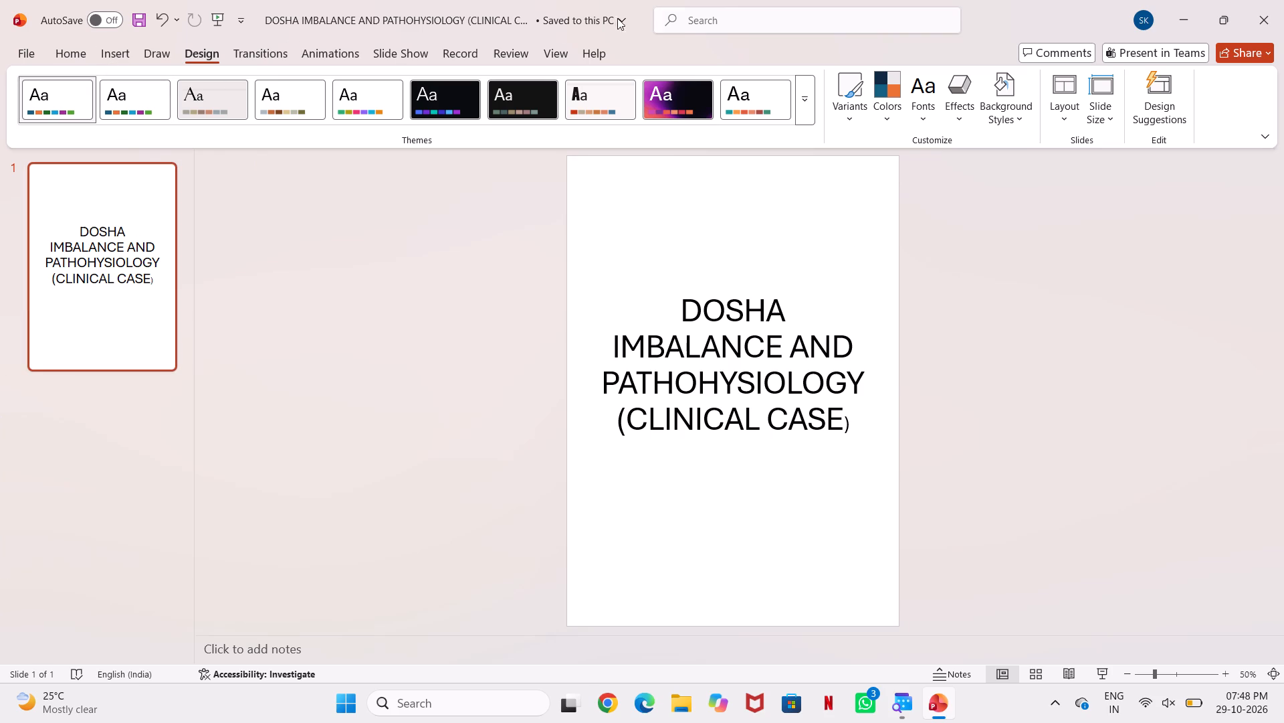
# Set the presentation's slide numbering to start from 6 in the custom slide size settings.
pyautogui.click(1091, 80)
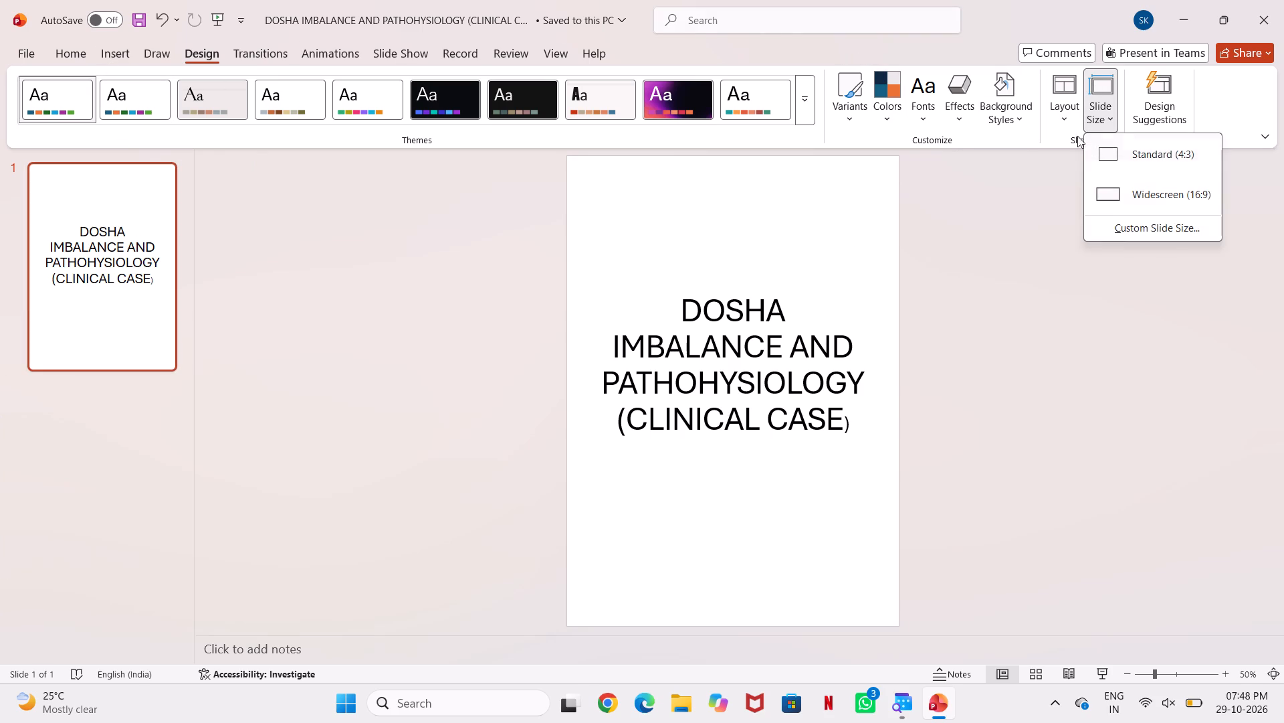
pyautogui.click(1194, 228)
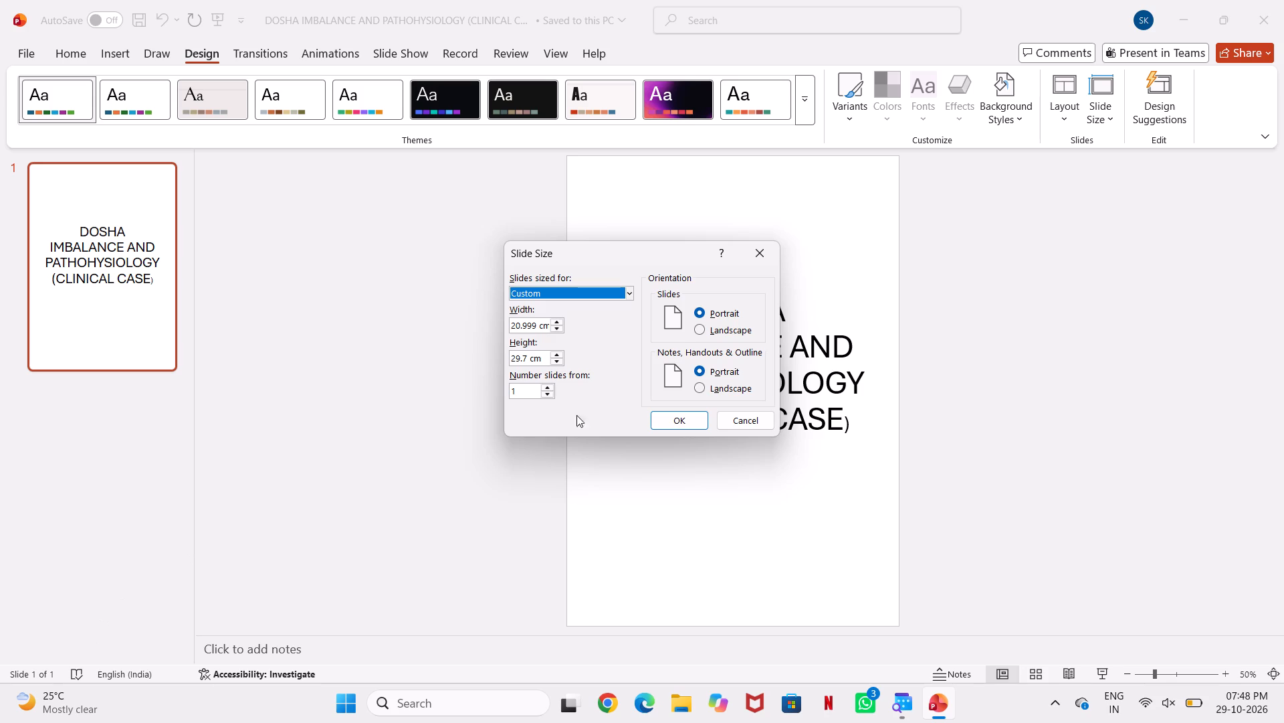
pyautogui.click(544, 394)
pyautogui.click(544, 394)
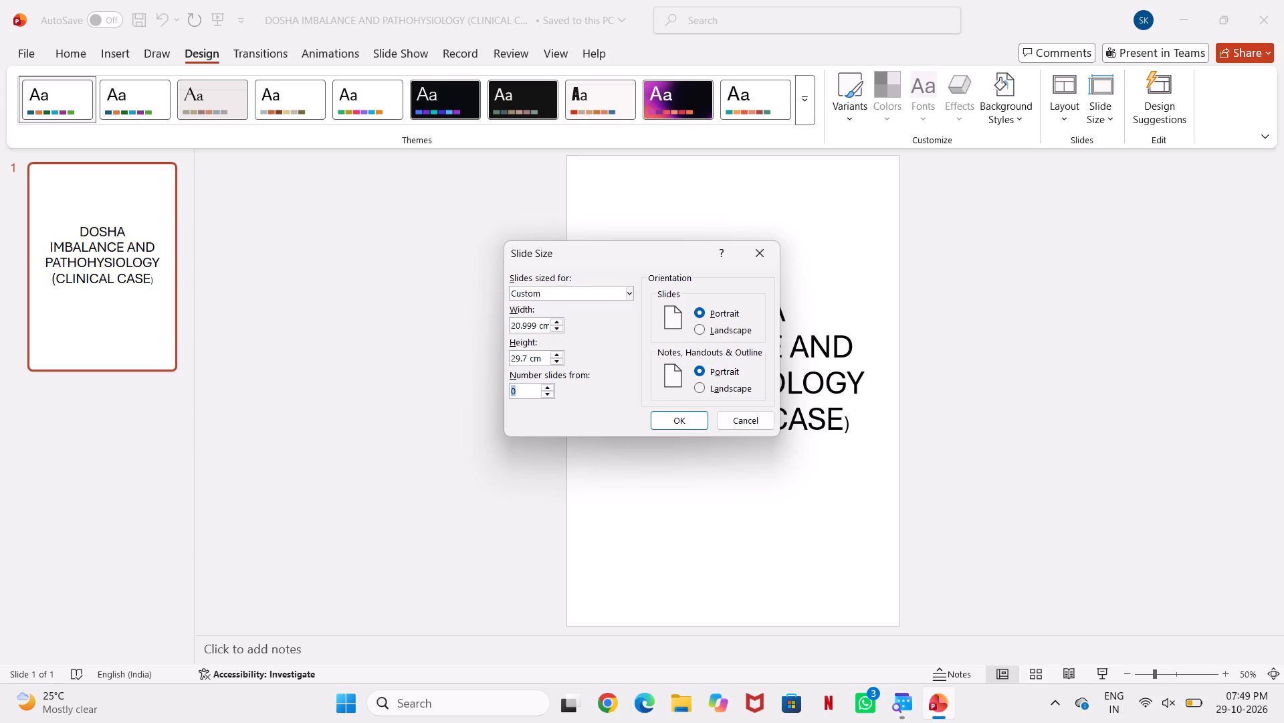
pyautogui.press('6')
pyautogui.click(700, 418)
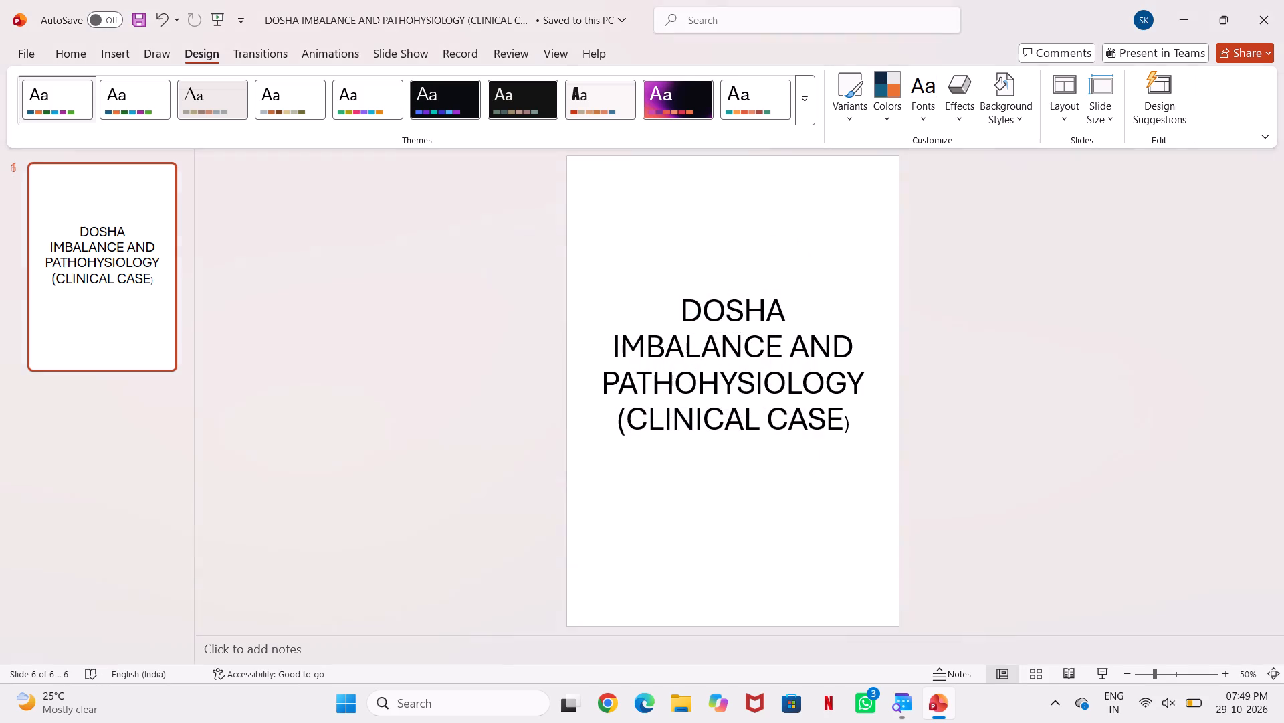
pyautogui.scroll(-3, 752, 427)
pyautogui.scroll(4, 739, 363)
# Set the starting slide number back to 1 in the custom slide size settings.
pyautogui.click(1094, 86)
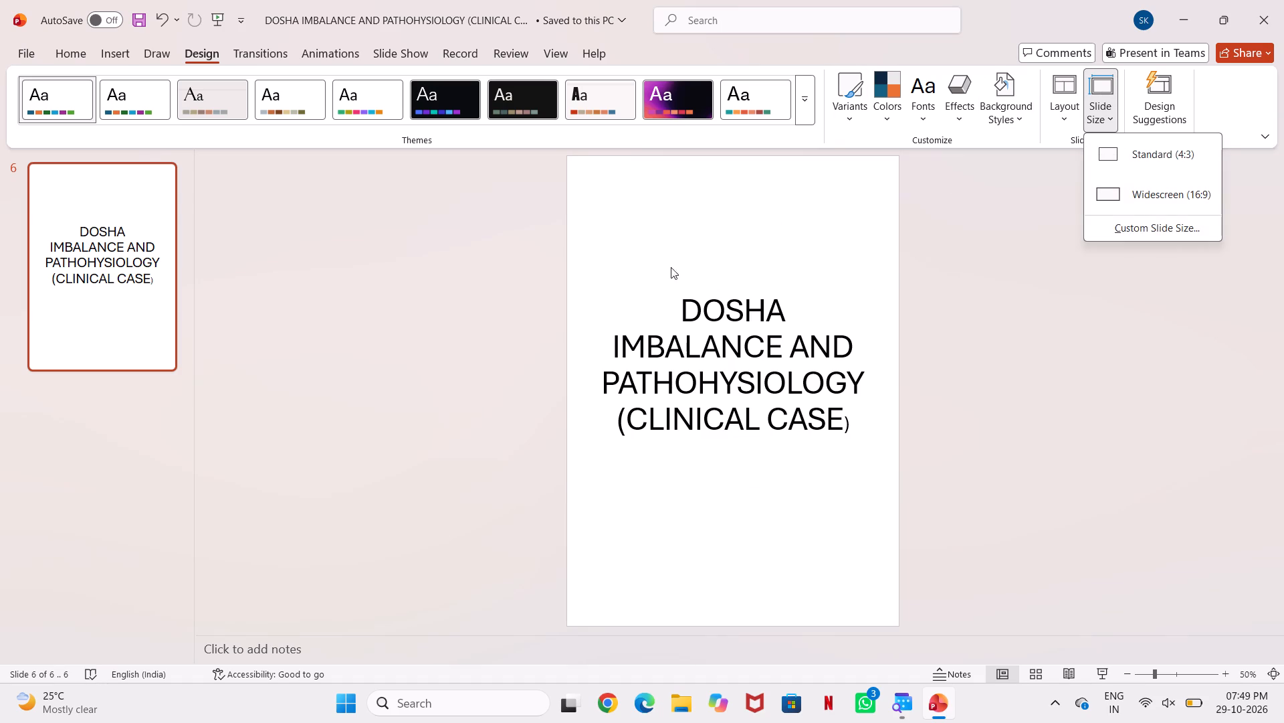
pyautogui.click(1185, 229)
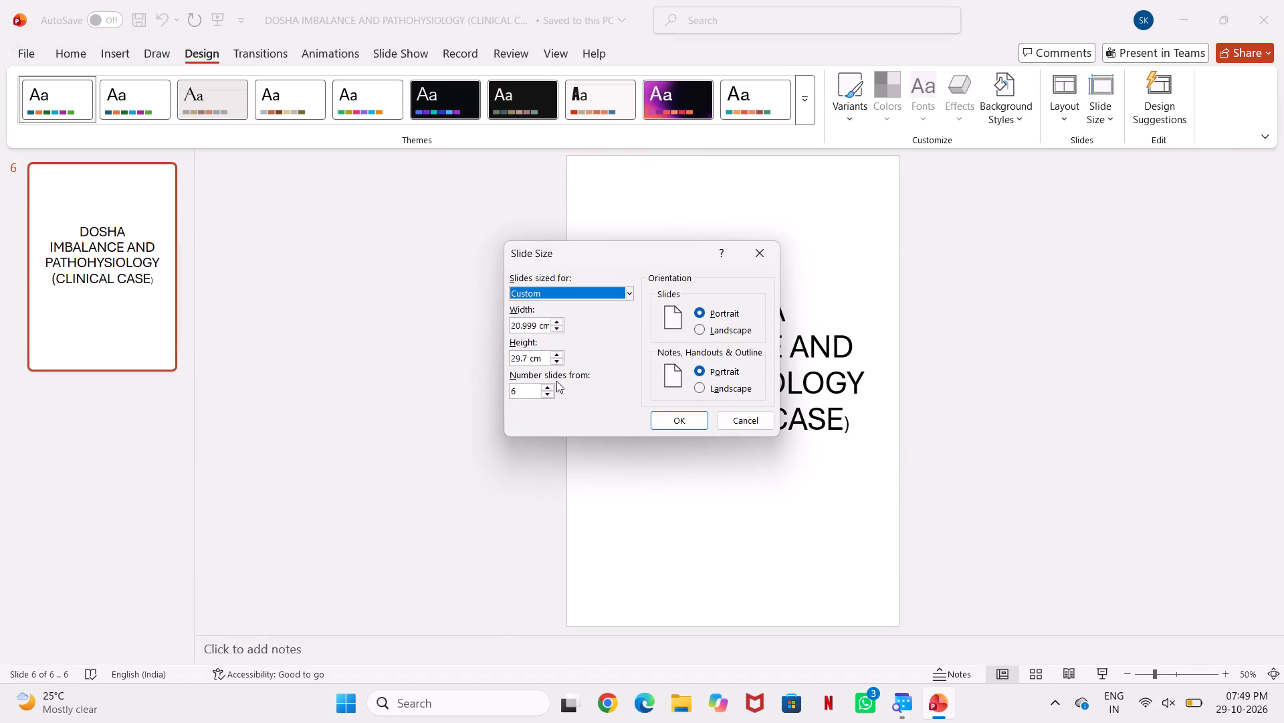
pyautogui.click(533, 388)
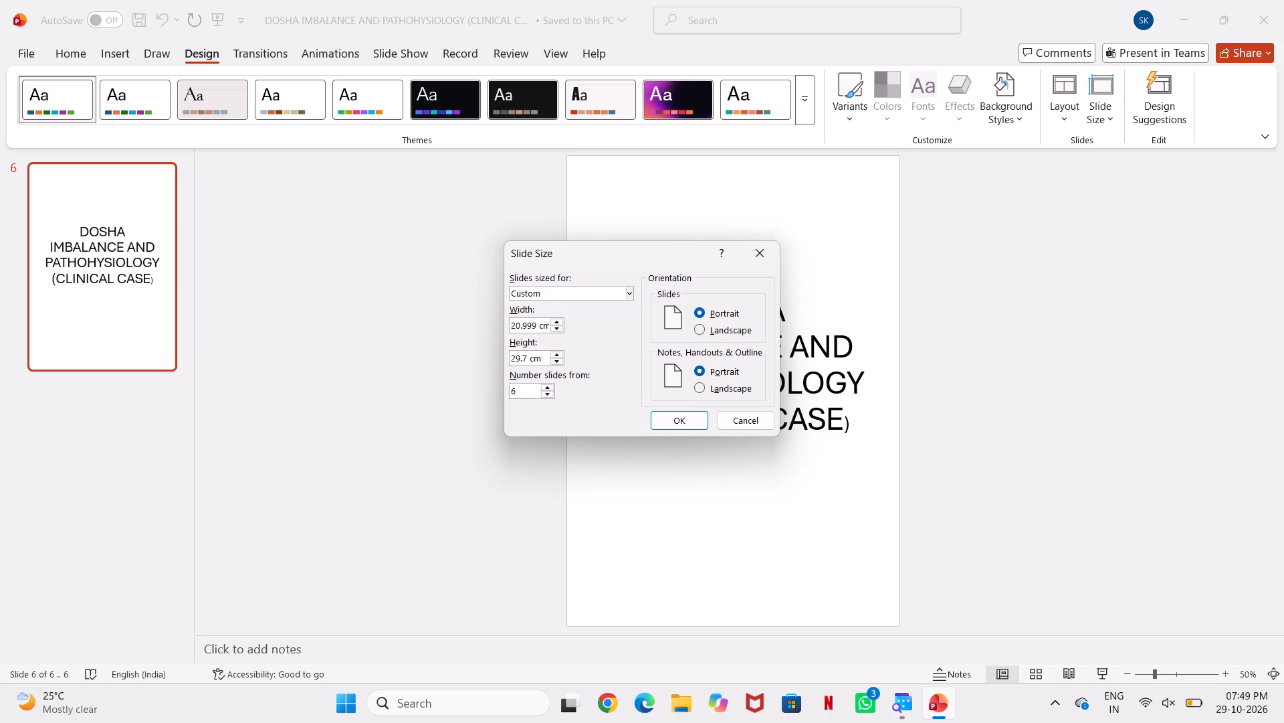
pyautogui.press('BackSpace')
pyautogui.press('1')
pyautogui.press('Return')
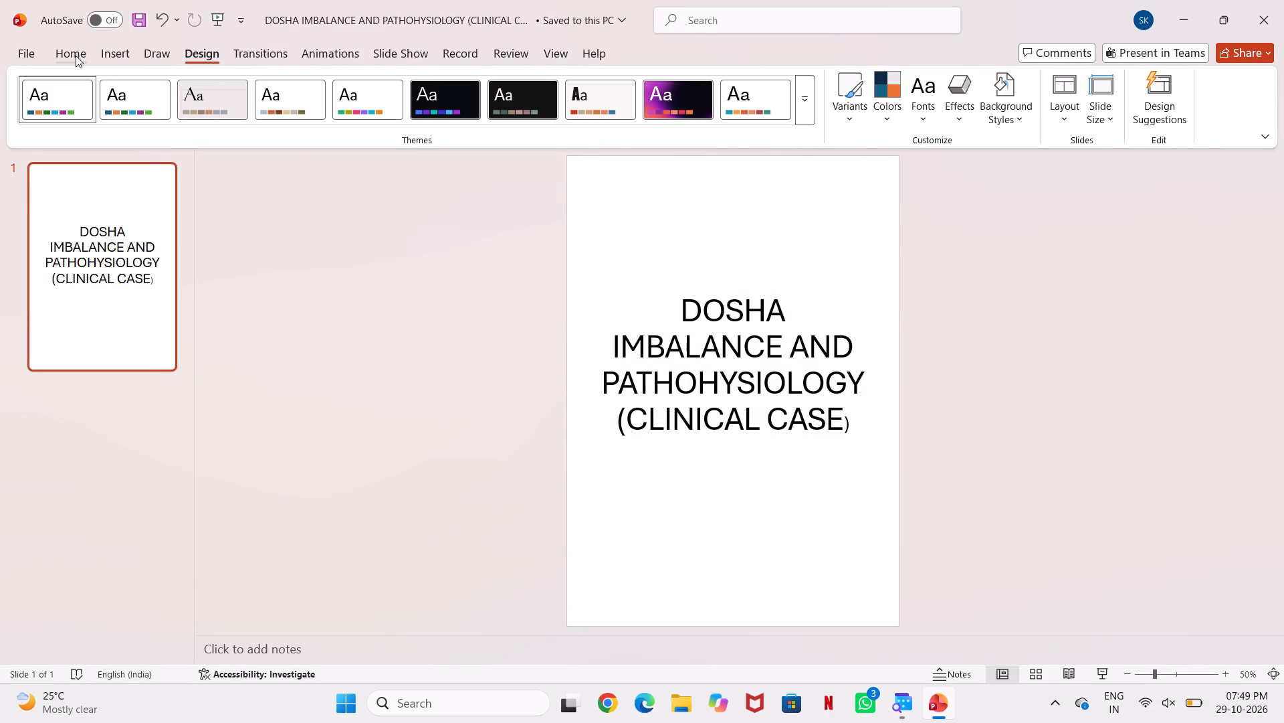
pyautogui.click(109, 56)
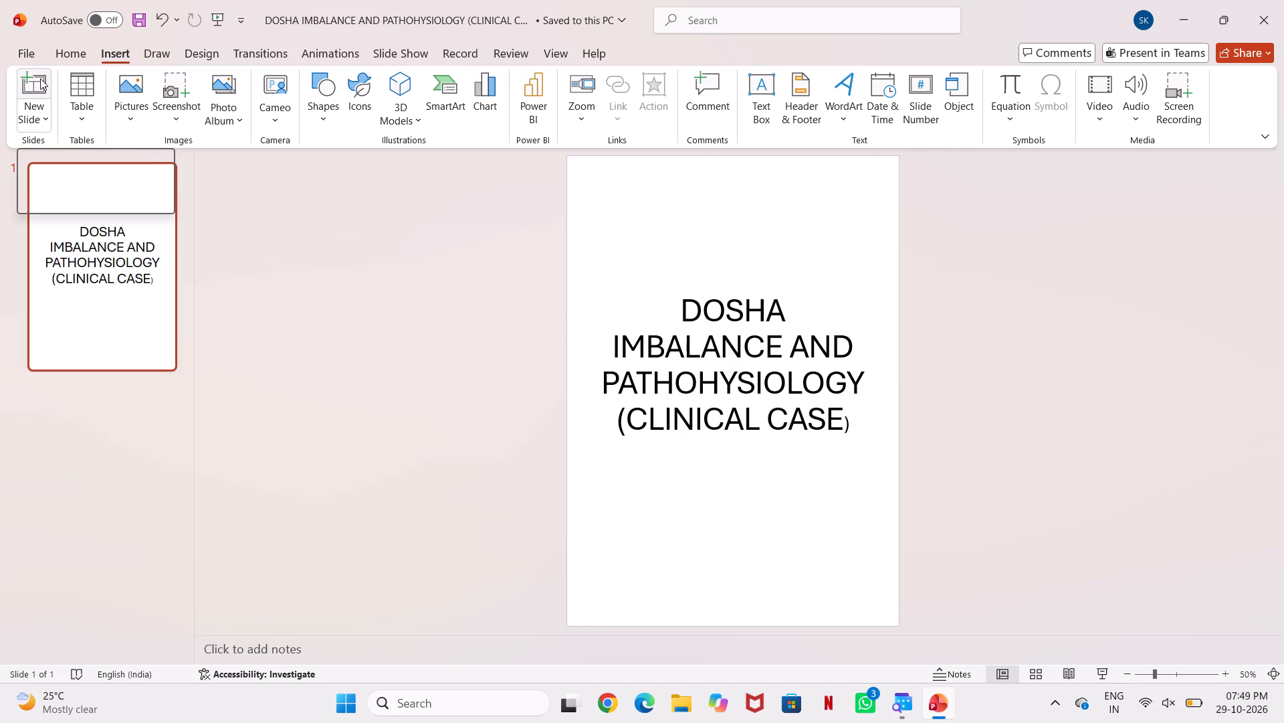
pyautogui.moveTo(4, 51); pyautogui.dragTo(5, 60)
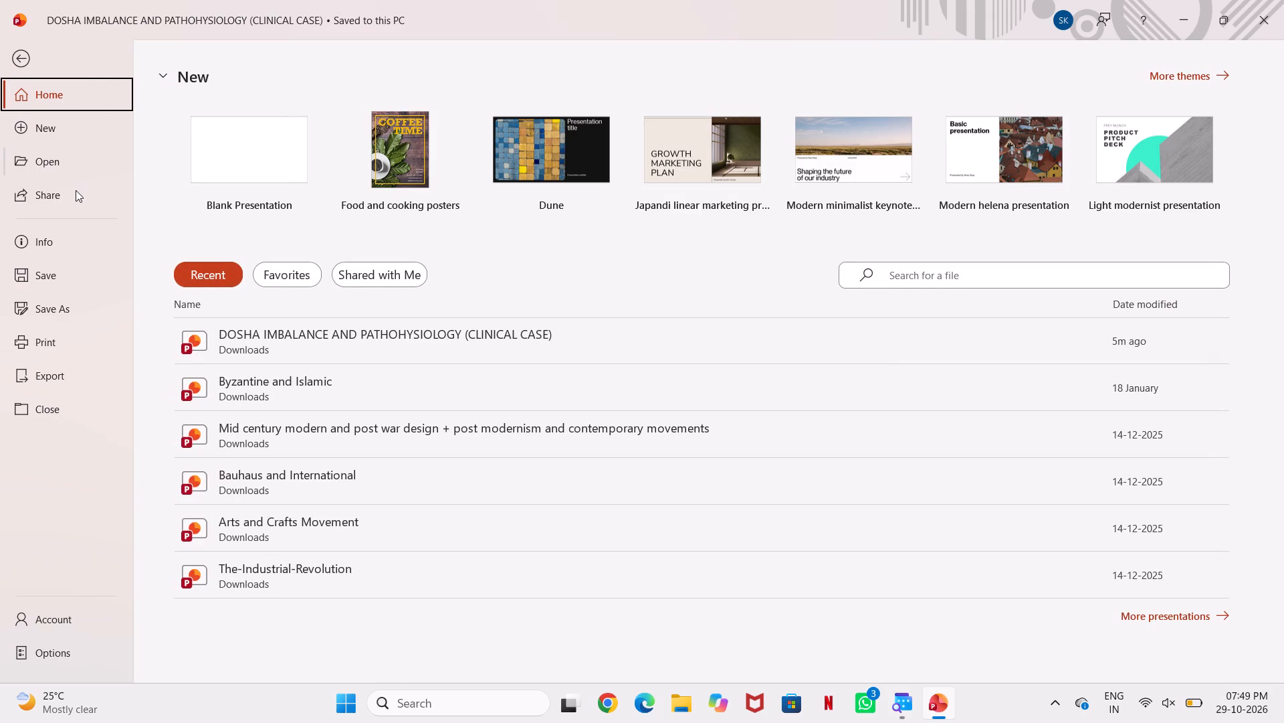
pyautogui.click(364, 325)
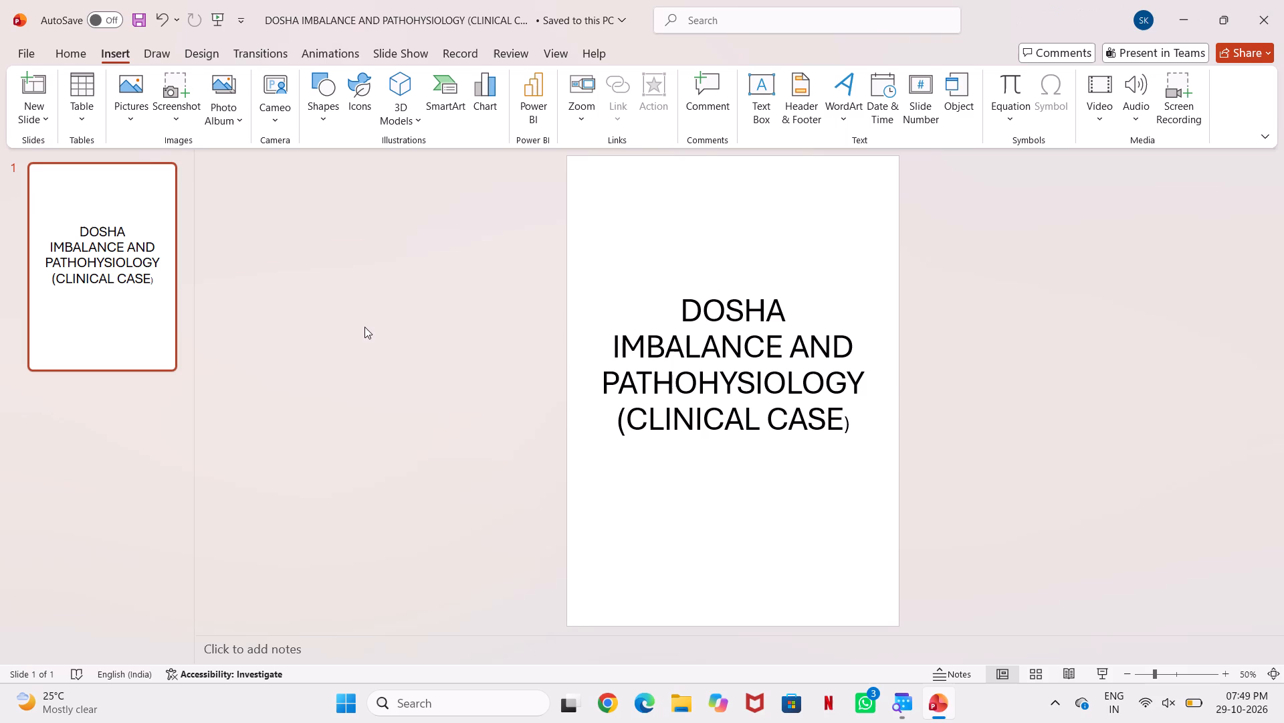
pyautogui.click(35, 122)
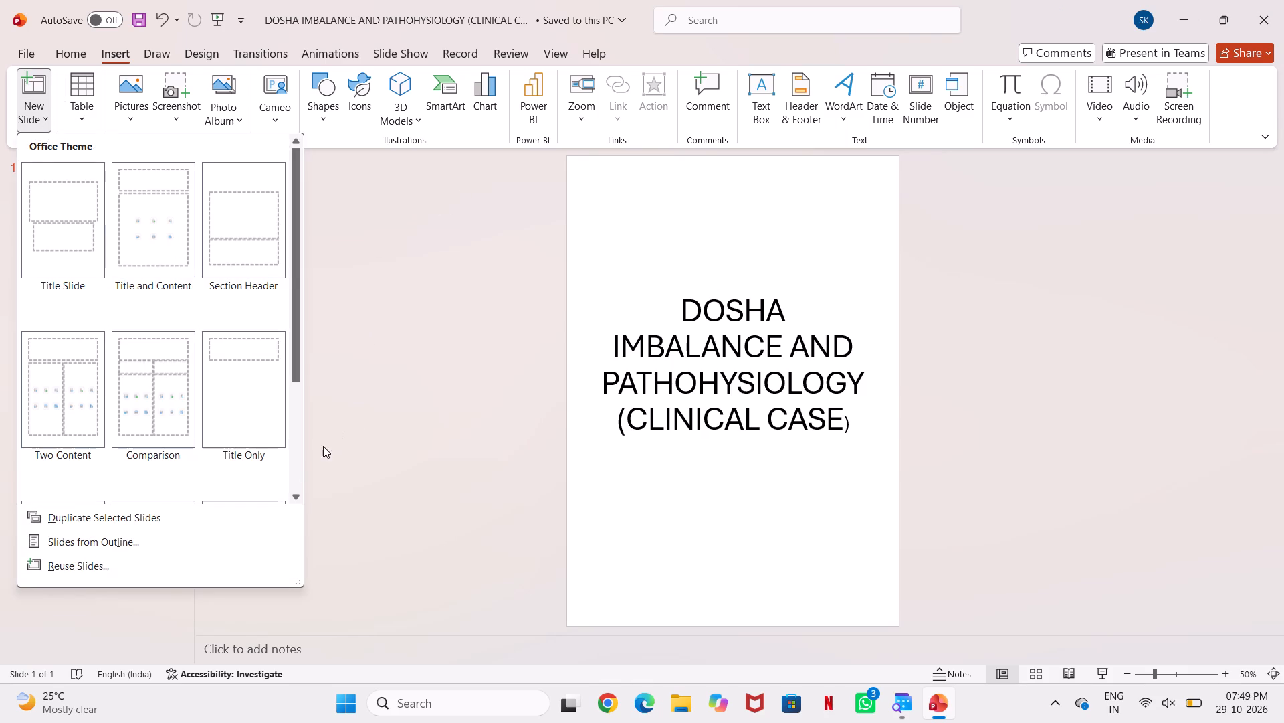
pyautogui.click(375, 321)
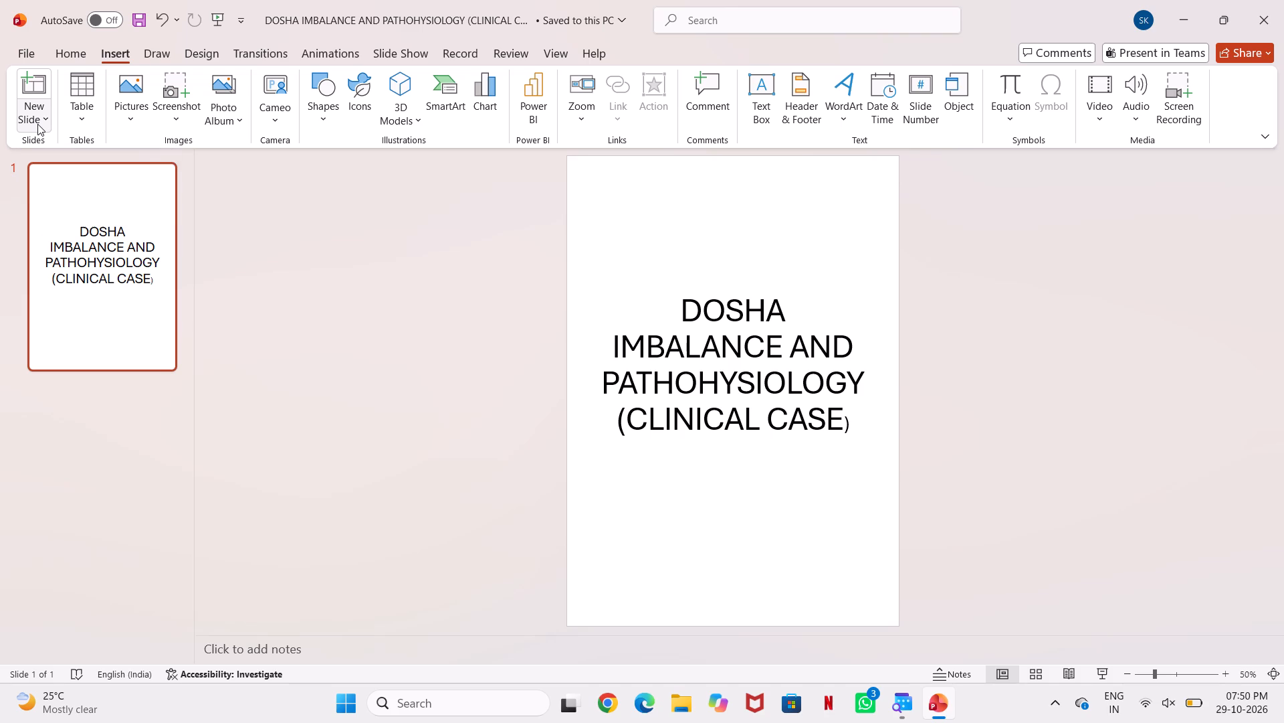
# Add a new slide with title and content placeholders after the title slide.
pyautogui.hotkey('ctrl', 'm')
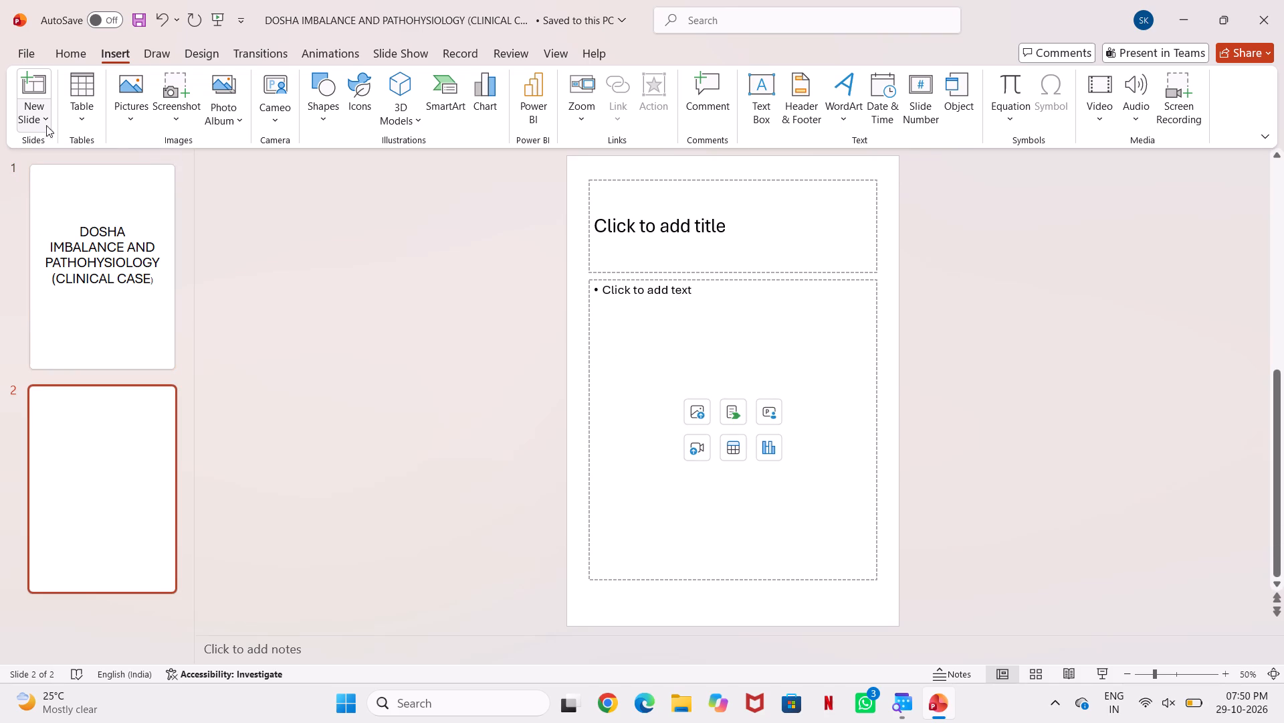
pyautogui.scroll(4, 746, 401)
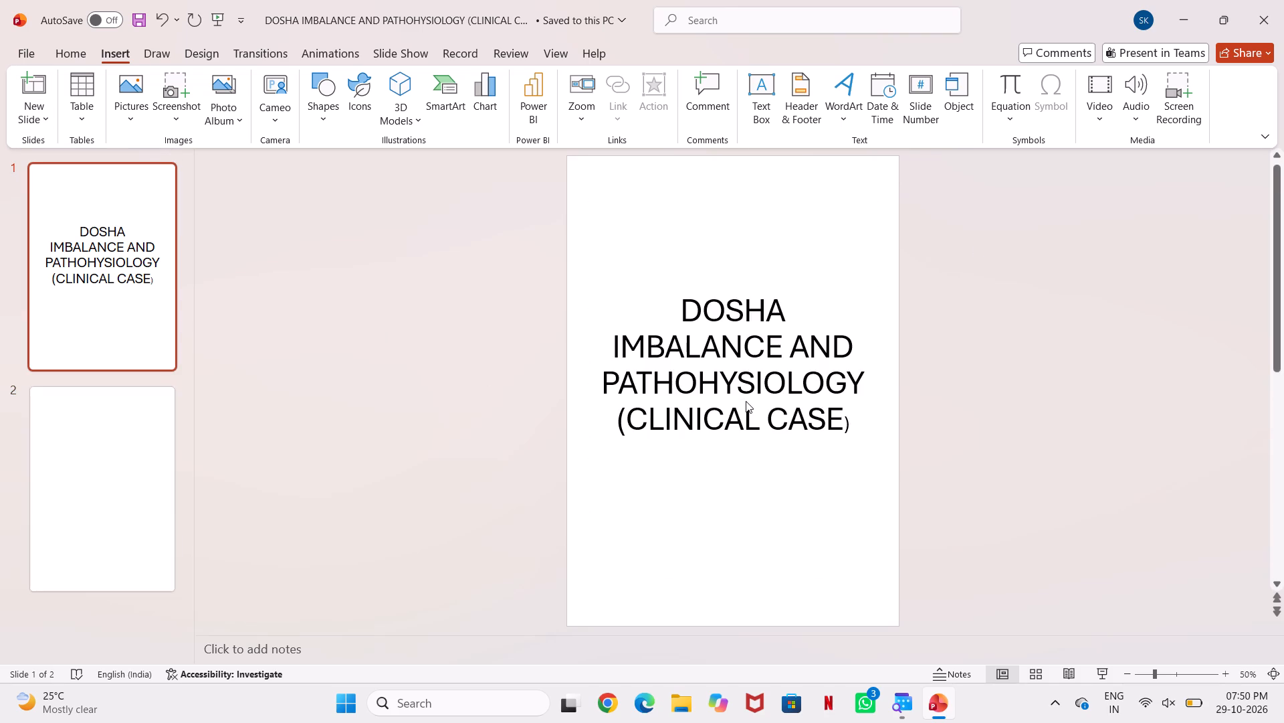
pyautogui.scroll(-1, 746, 401)
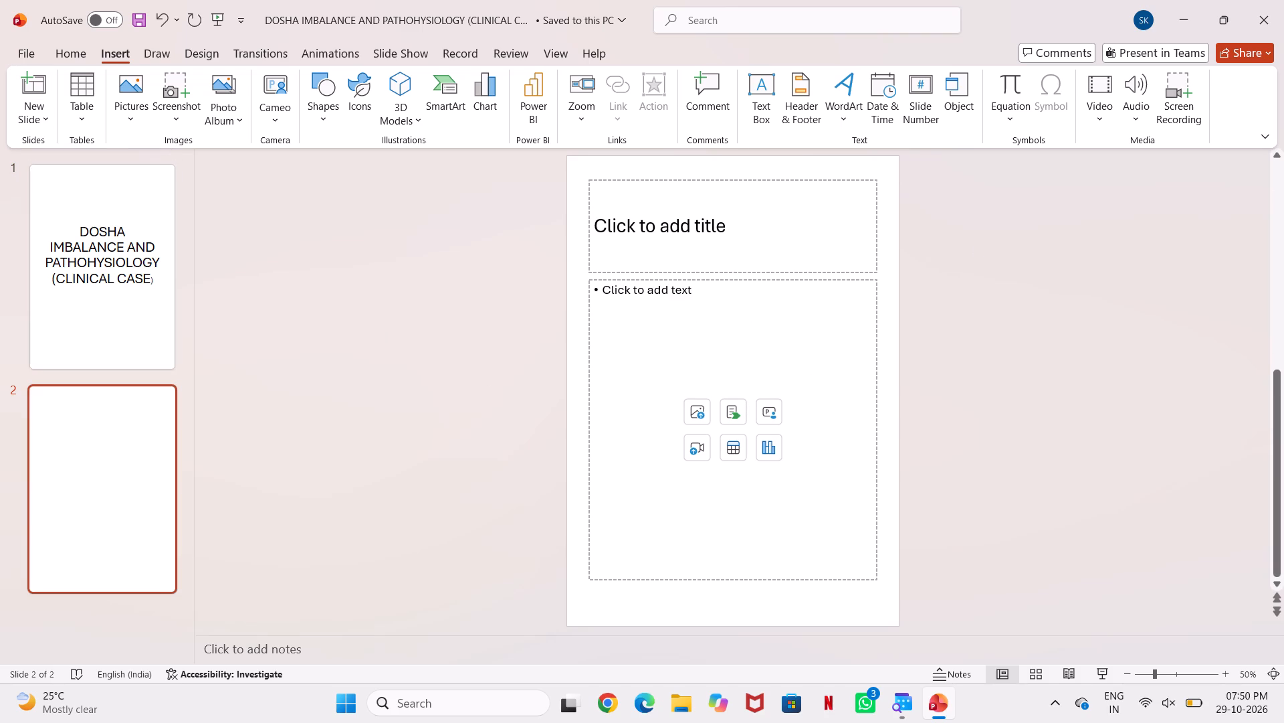
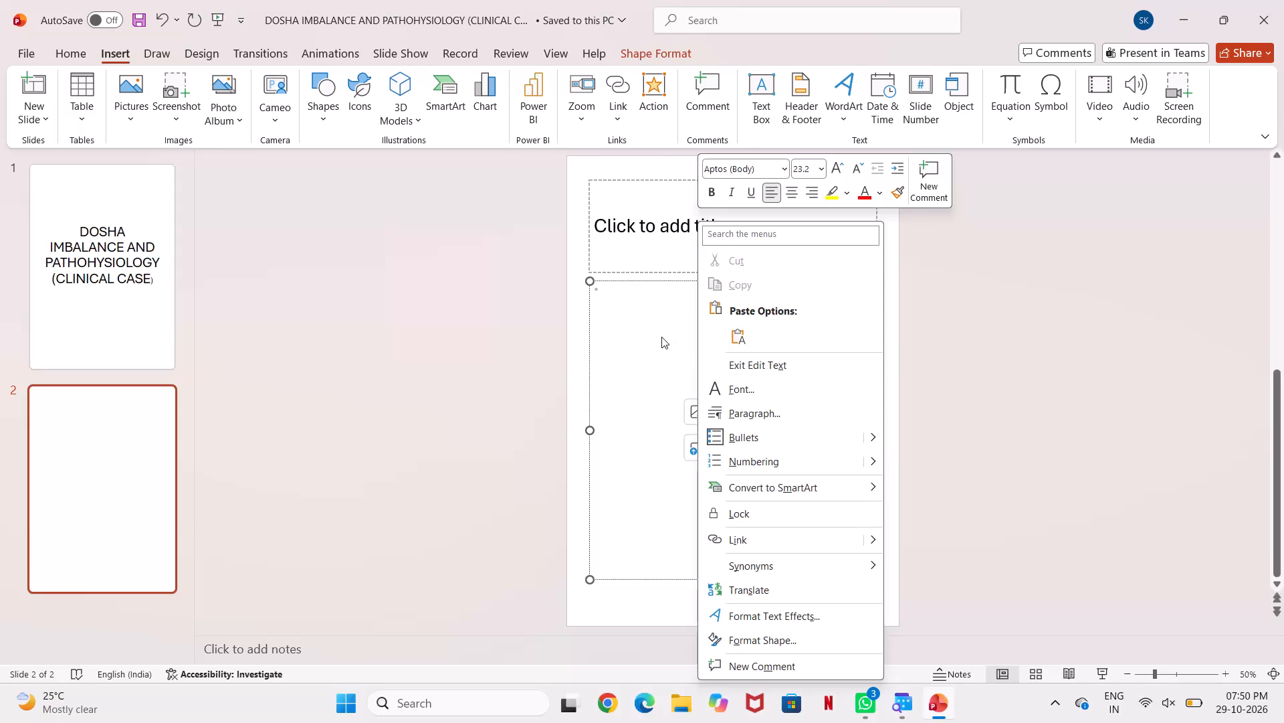
# Paste the copied acknowledgments paragraph into slide 2's content placeholder.
pyautogui.click(661, 337)
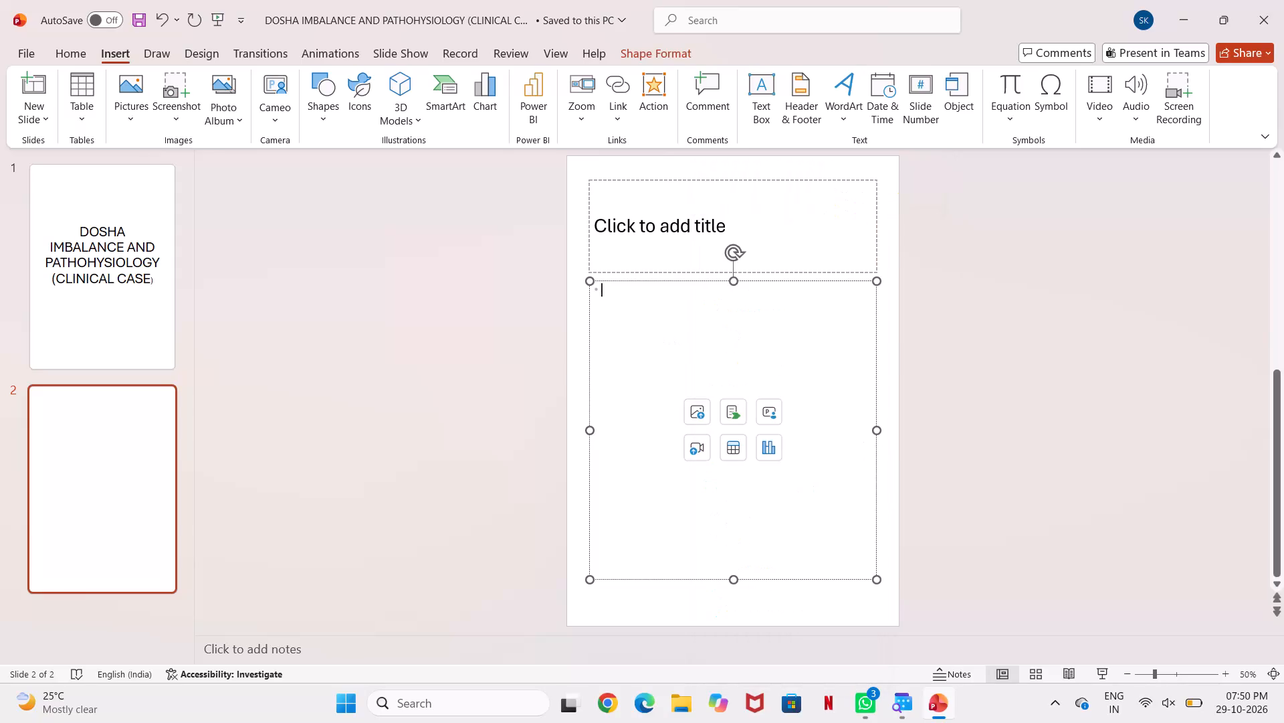
pyautogui.hotkey('ctrl', 'v')
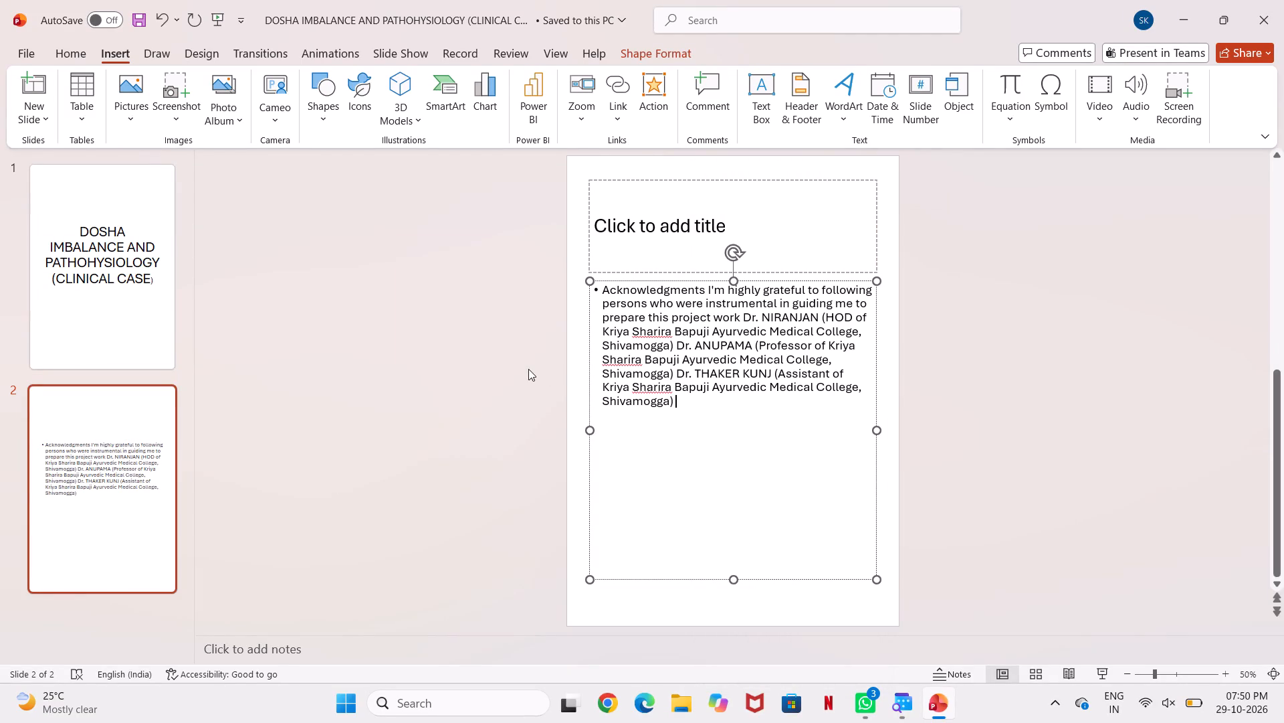
pyautogui.click(520, 339)
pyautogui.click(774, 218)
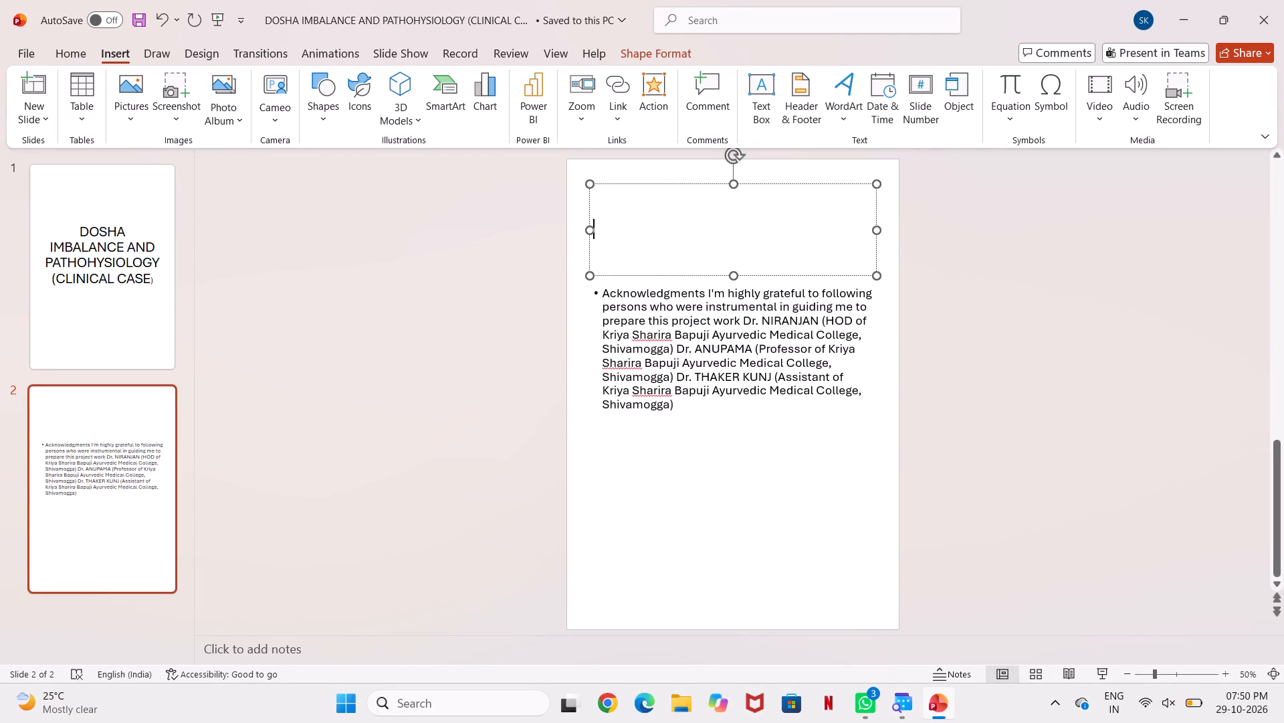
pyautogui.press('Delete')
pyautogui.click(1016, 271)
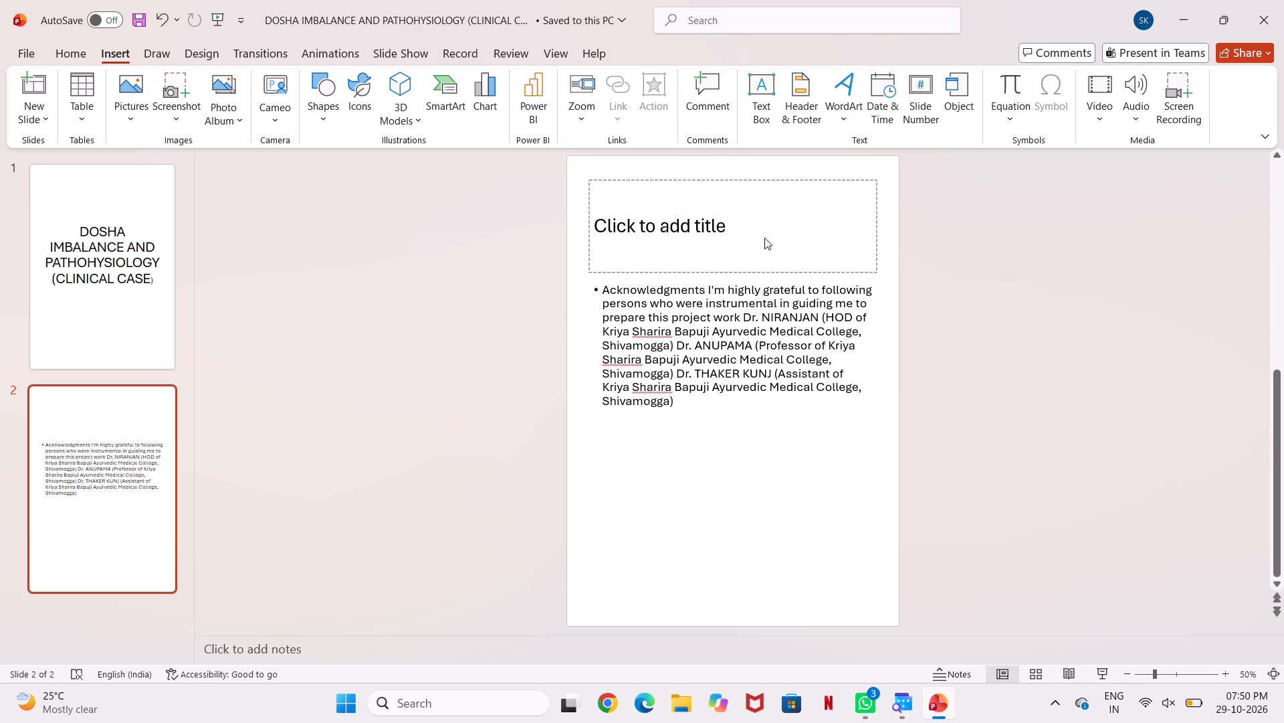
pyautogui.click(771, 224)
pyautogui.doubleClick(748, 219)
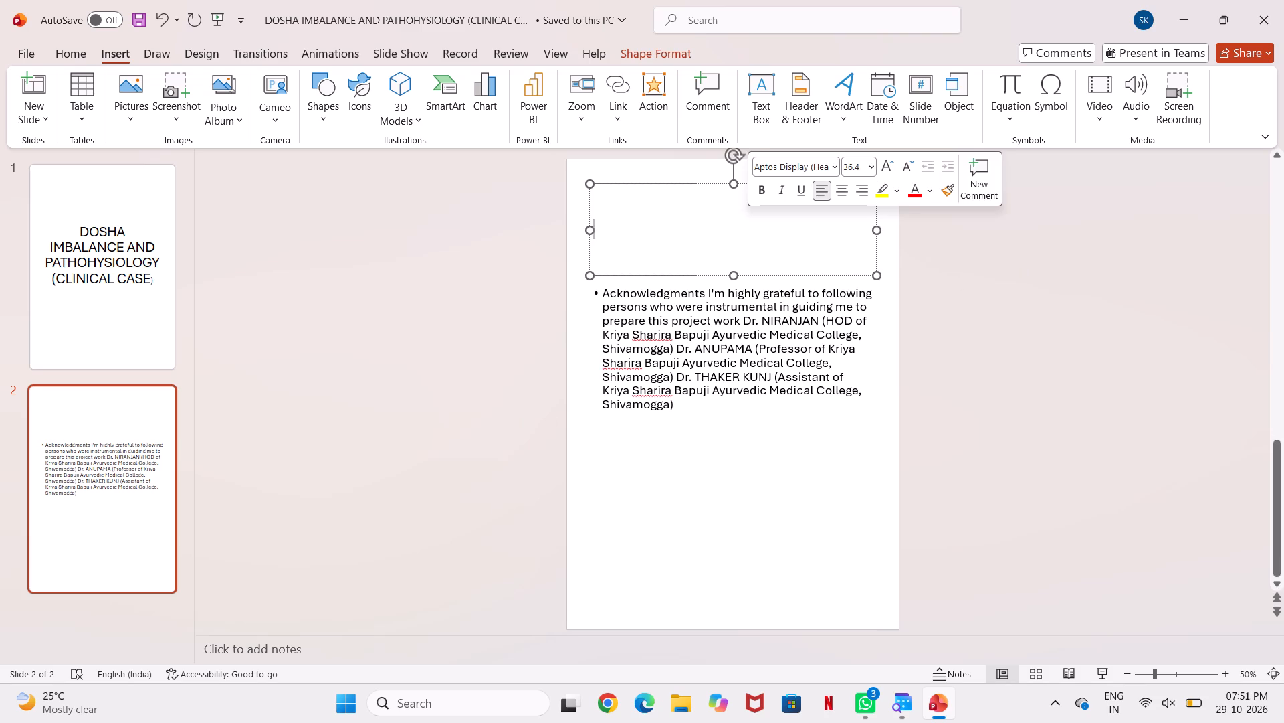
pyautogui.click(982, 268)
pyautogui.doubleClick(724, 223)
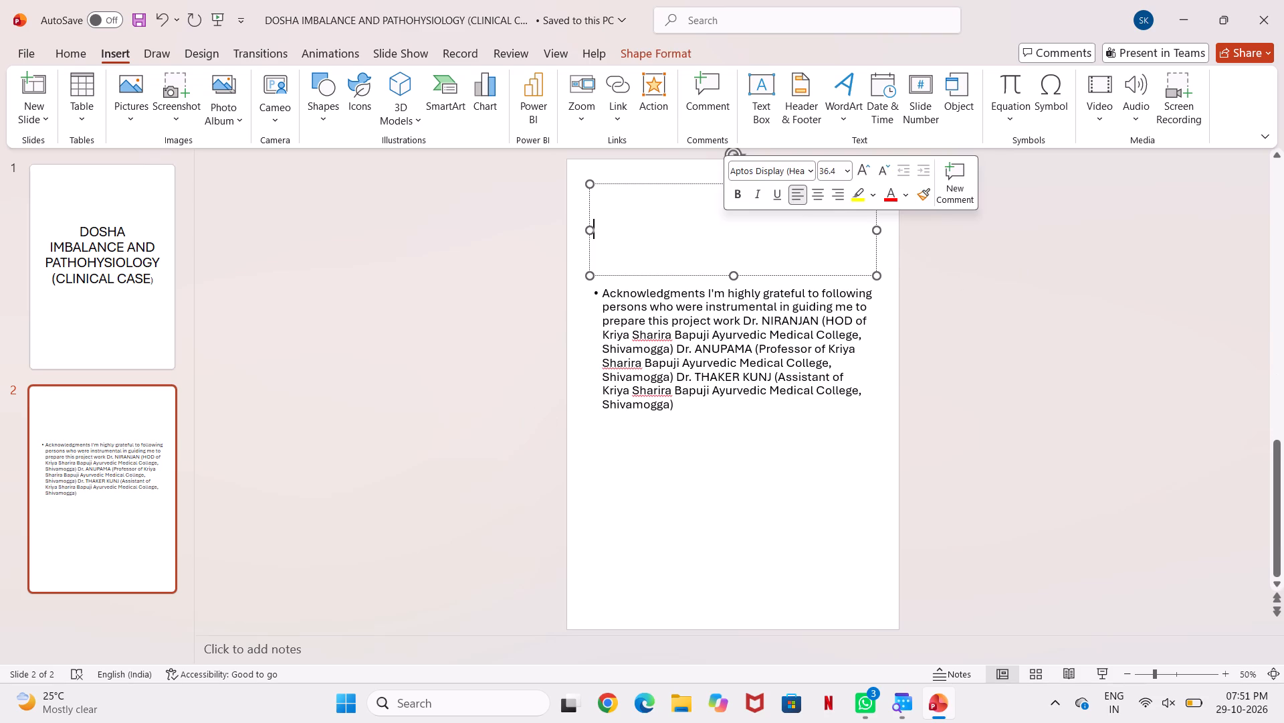
# Copy the word "Acknowledgments" from the start of the body text into slide 2's empty title placeholder.
pyautogui.moveTo(601, 296); pyautogui.dragTo(606, 293)
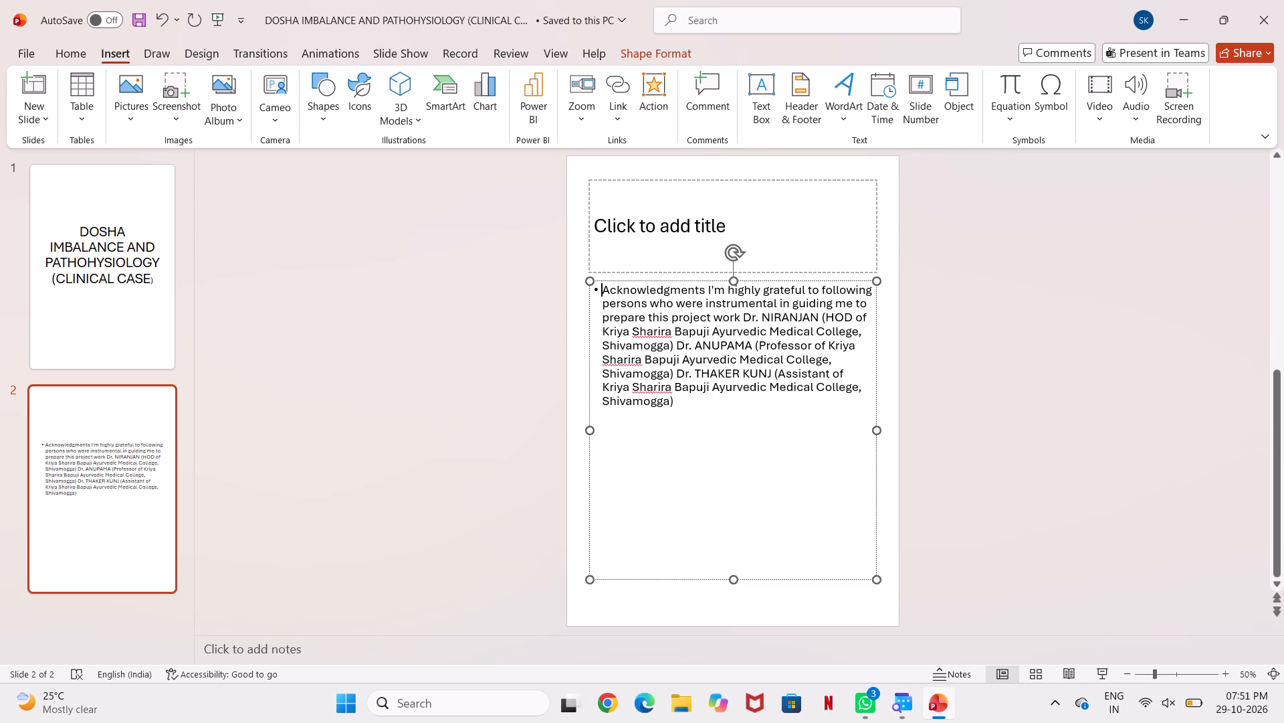
pyautogui.moveTo(606, 293); pyautogui.dragTo(712, 291)
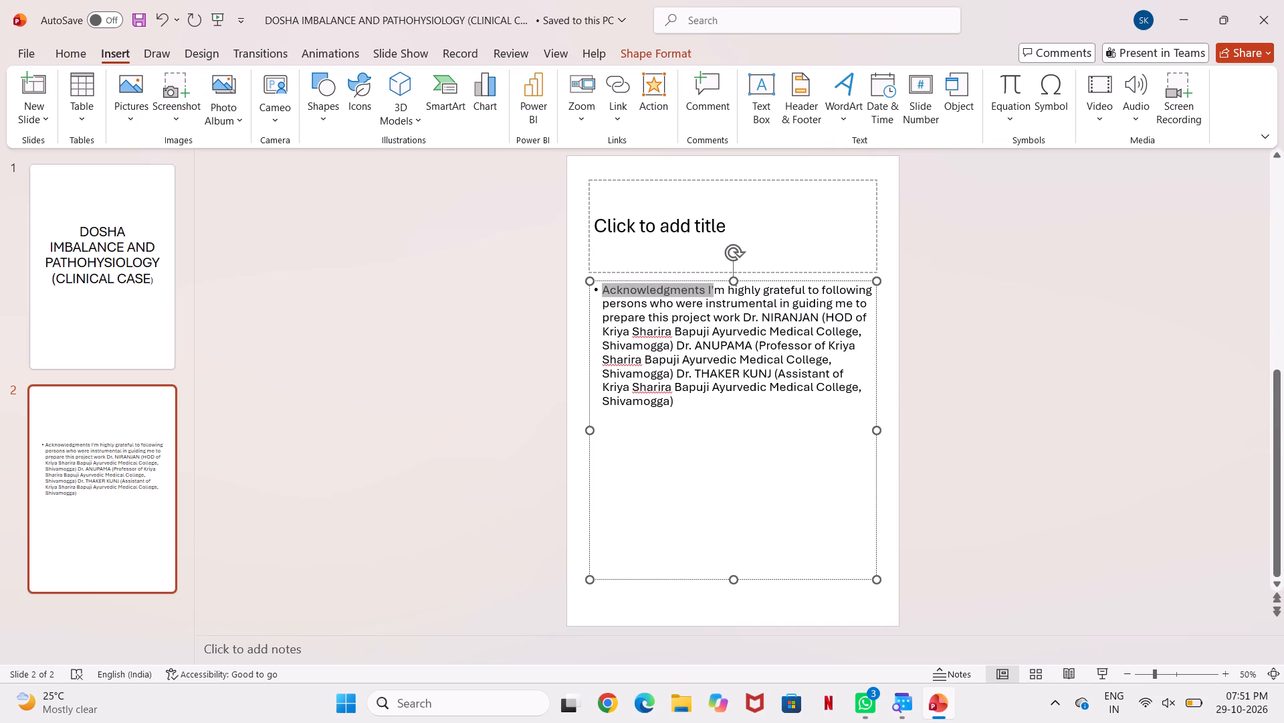
pyautogui.moveTo(712, 291); pyautogui.dragTo(707, 295)
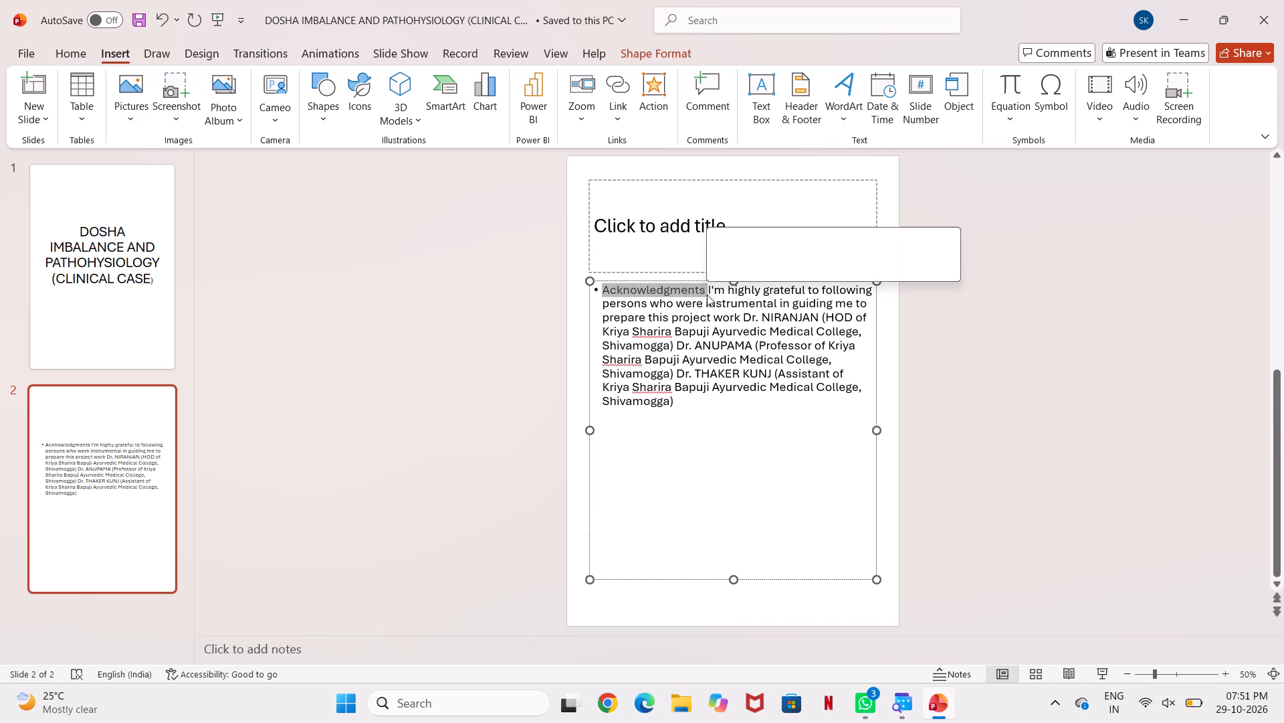
pyautogui.hotkey('ctrl', 'c')
pyautogui.click(814, 221)
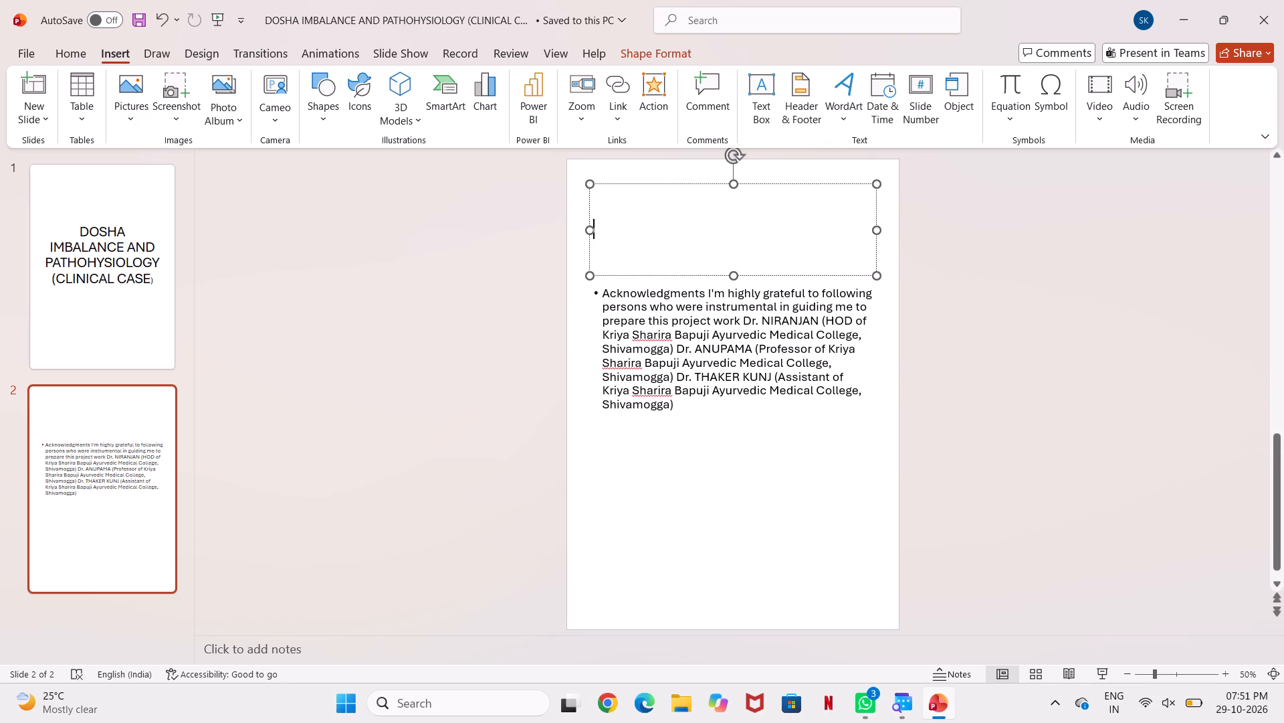
pyautogui.hotkey('ctrl', 'v')
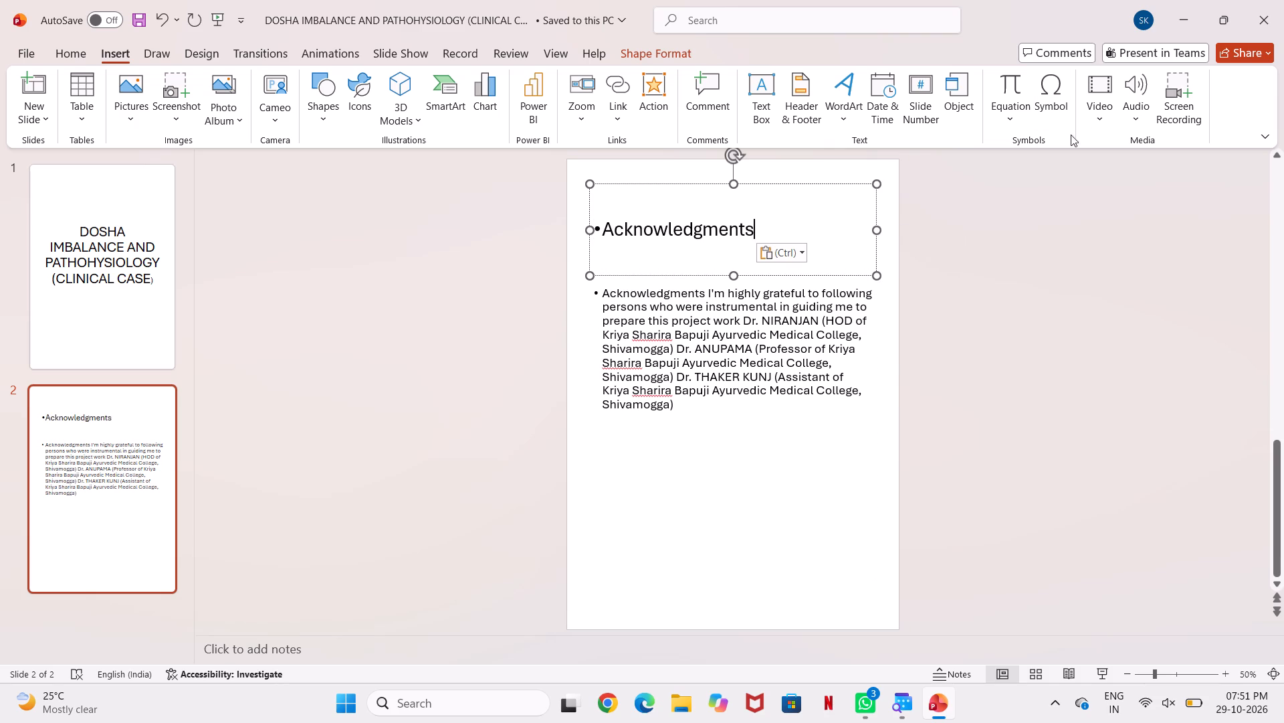
pyautogui.click(1032, 307)
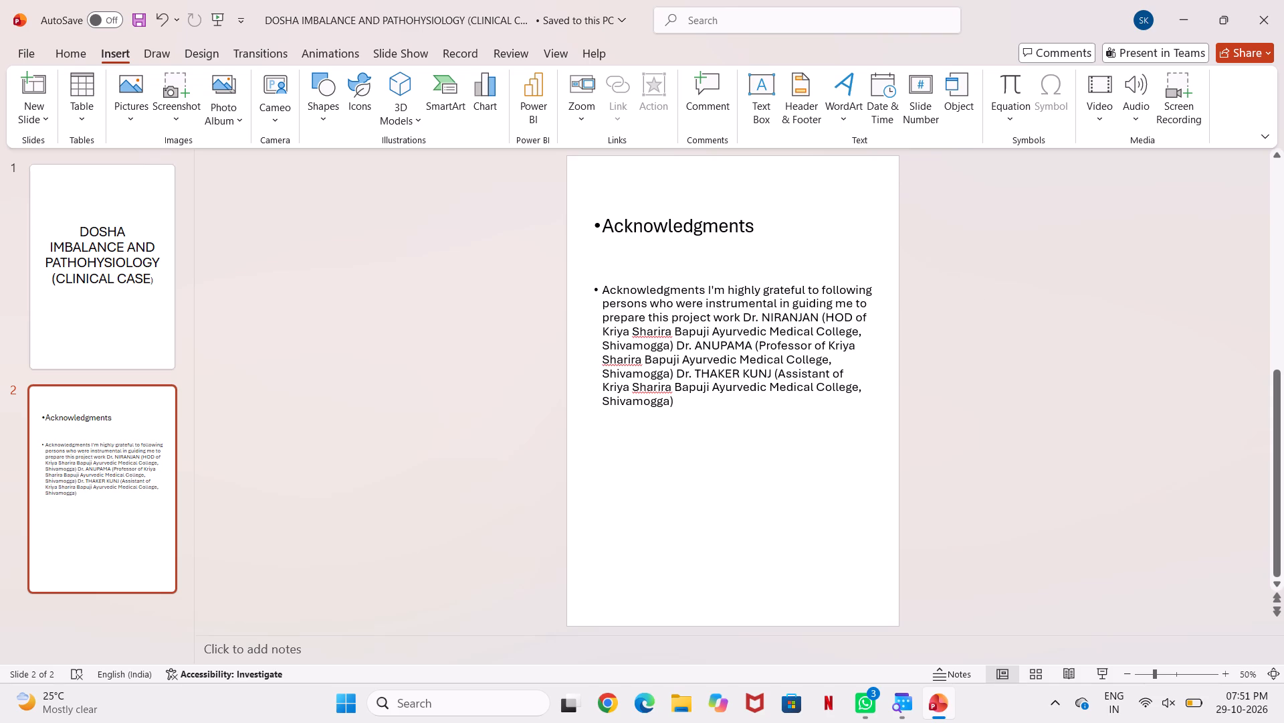
# Delete the word "Acknowledgments" from the start of slide 2's body text.
pyautogui.click(595, 293)
pyautogui.click(356, 341)
pyautogui.click(606, 291)
pyautogui.moveTo(605, 290); pyautogui.dragTo(710, 283)
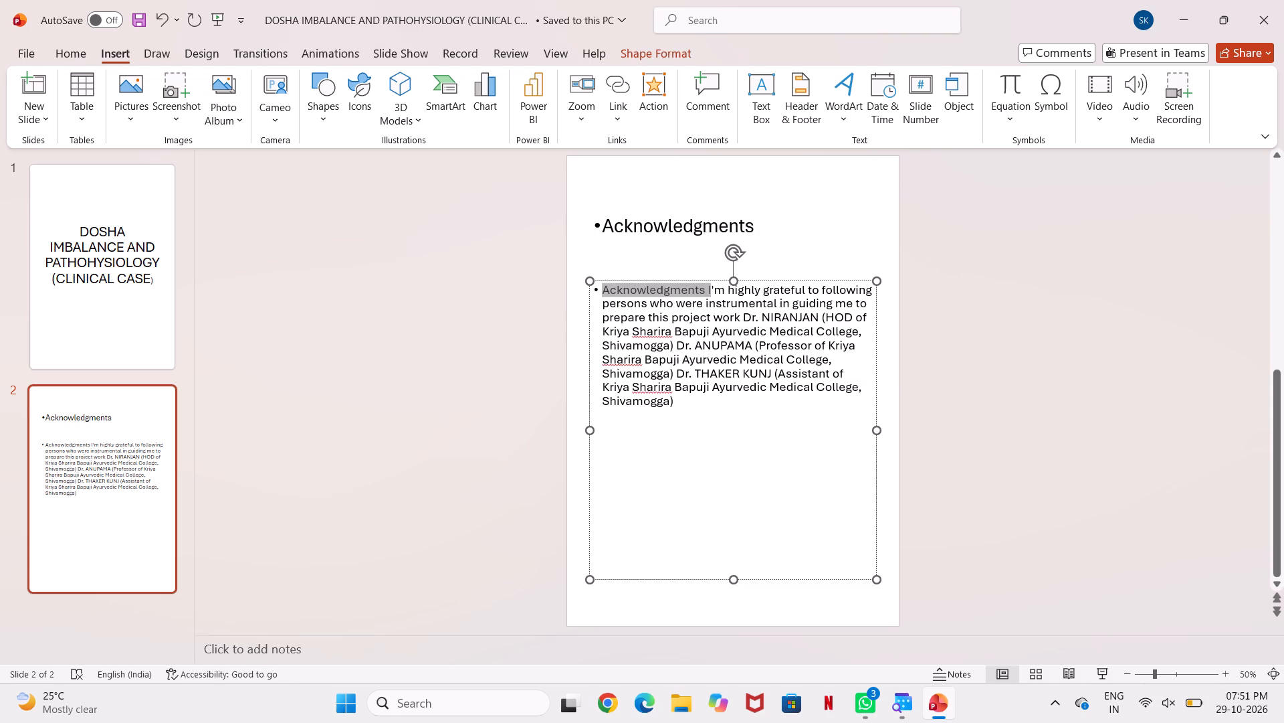
pyautogui.moveTo(710, 283); pyautogui.dragTo(706, 295)
pyautogui.moveTo(706, 295); pyautogui.dragTo(706, 295)
pyautogui.press('Delete')
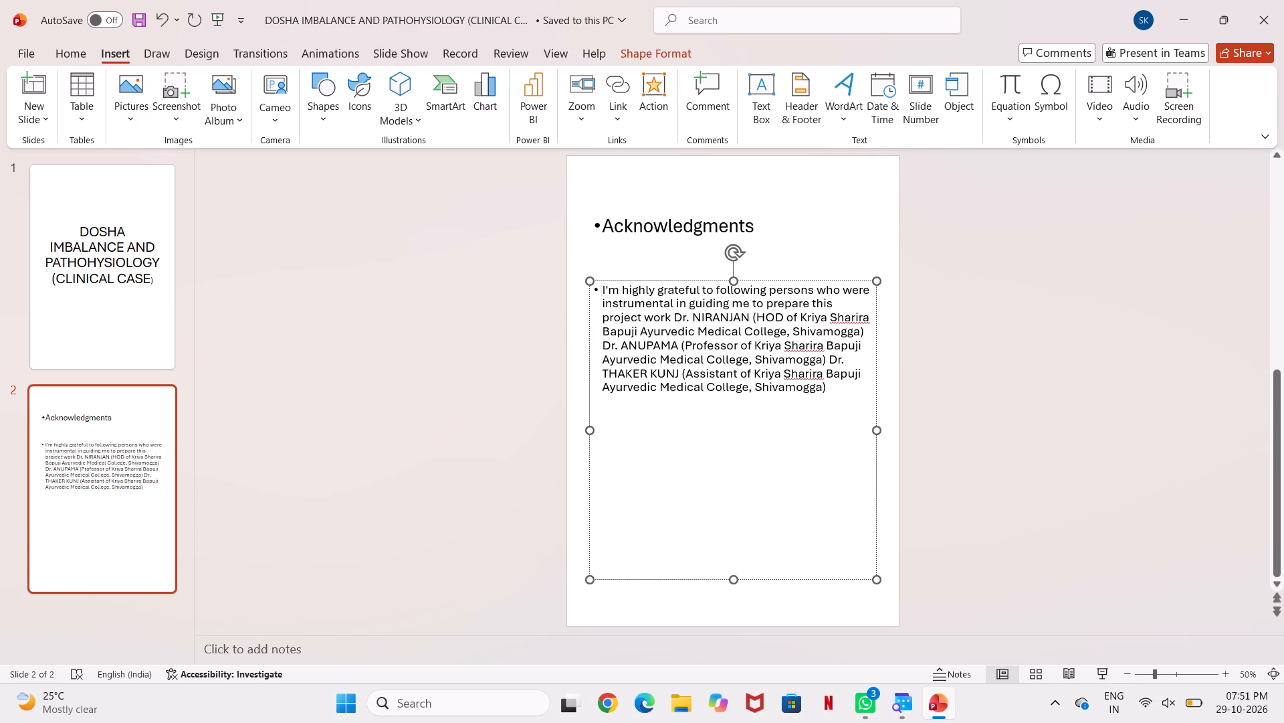
# Set the font size of the "Acknowledgments" title on slide 2 to 60.
pyautogui.click(626, 202)
pyautogui.click(532, 236)
pyautogui.click(637, 218)
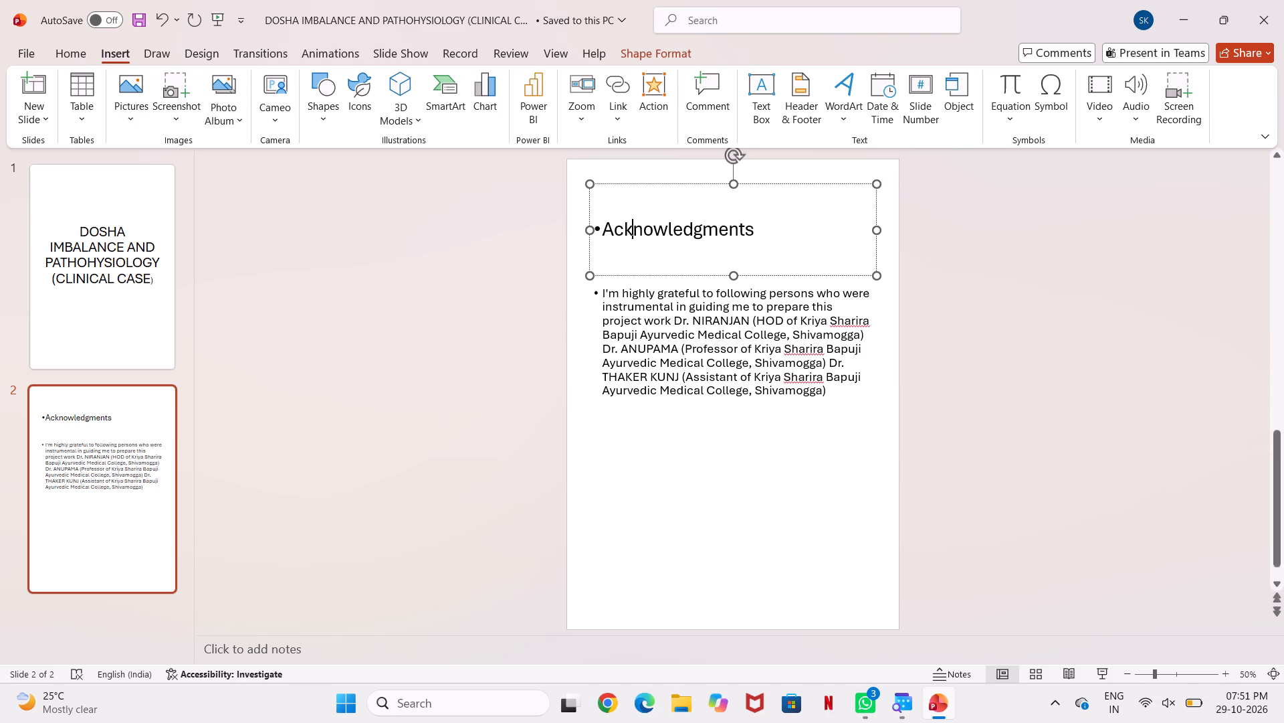
pyautogui.moveTo(600, 228); pyautogui.dragTo(613, 231)
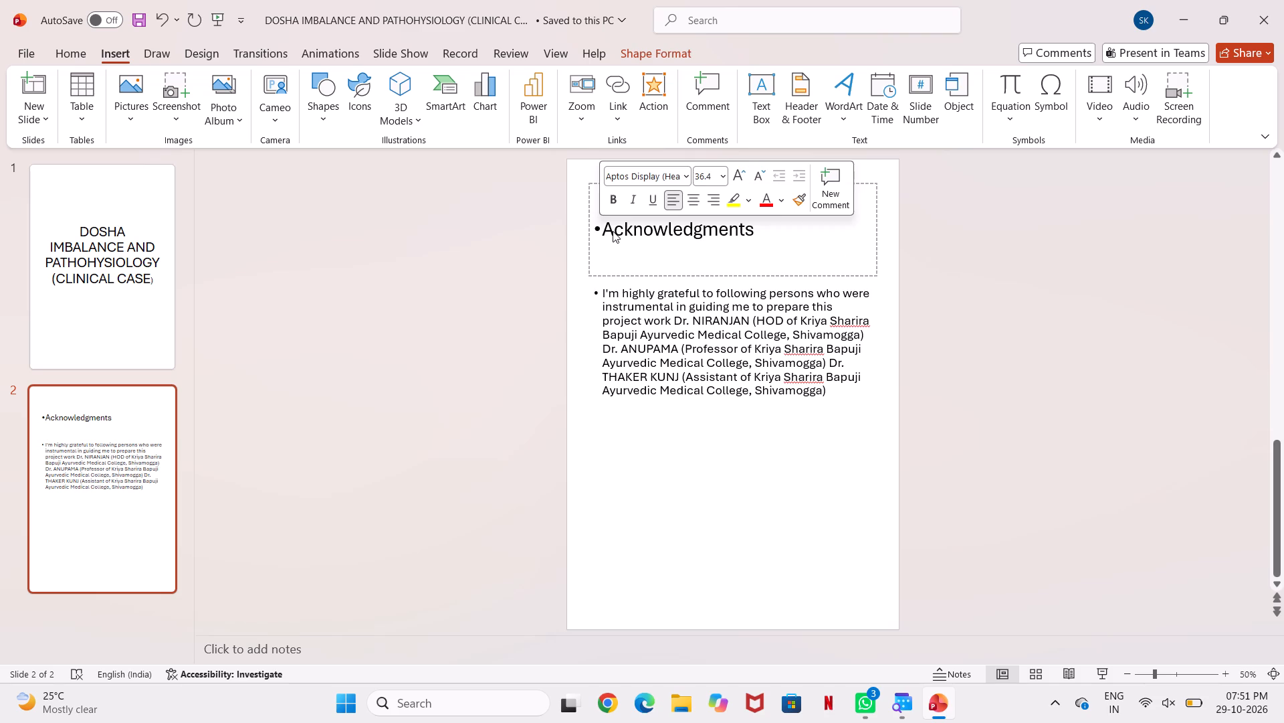
pyautogui.click(435, 266)
pyautogui.doubleClick(648, 220)
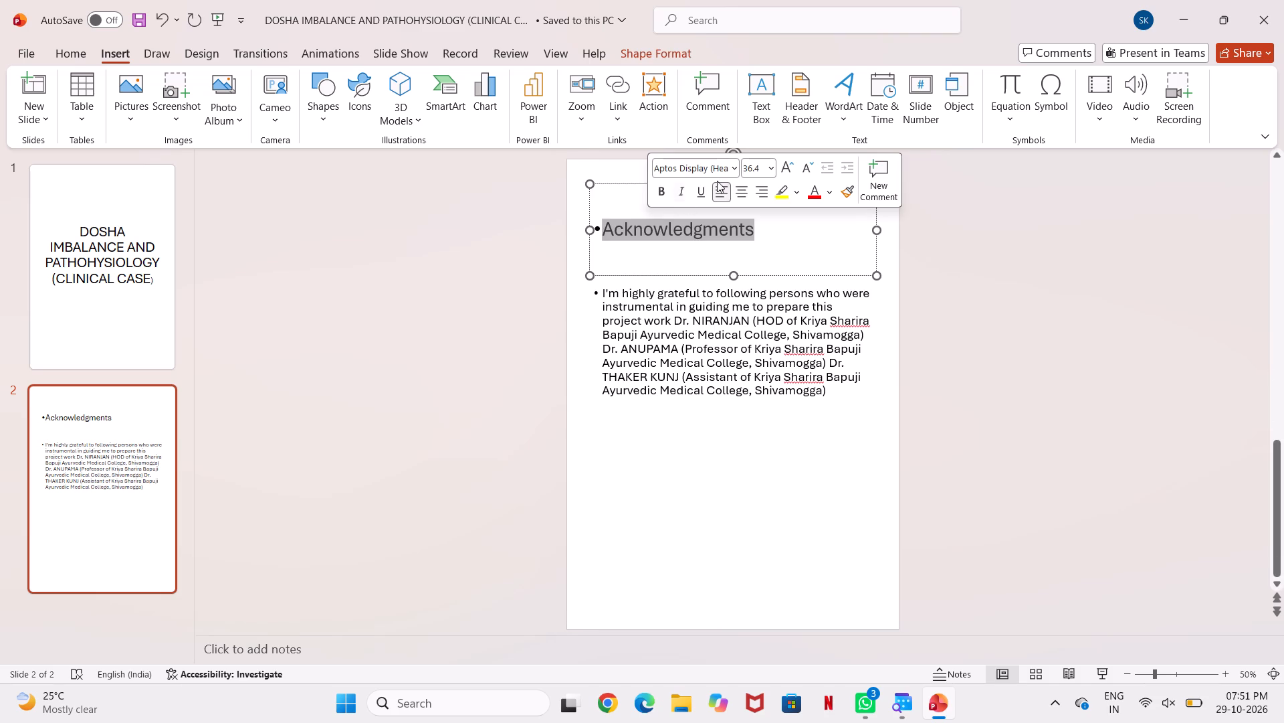
pyautogui.click(771, 164)
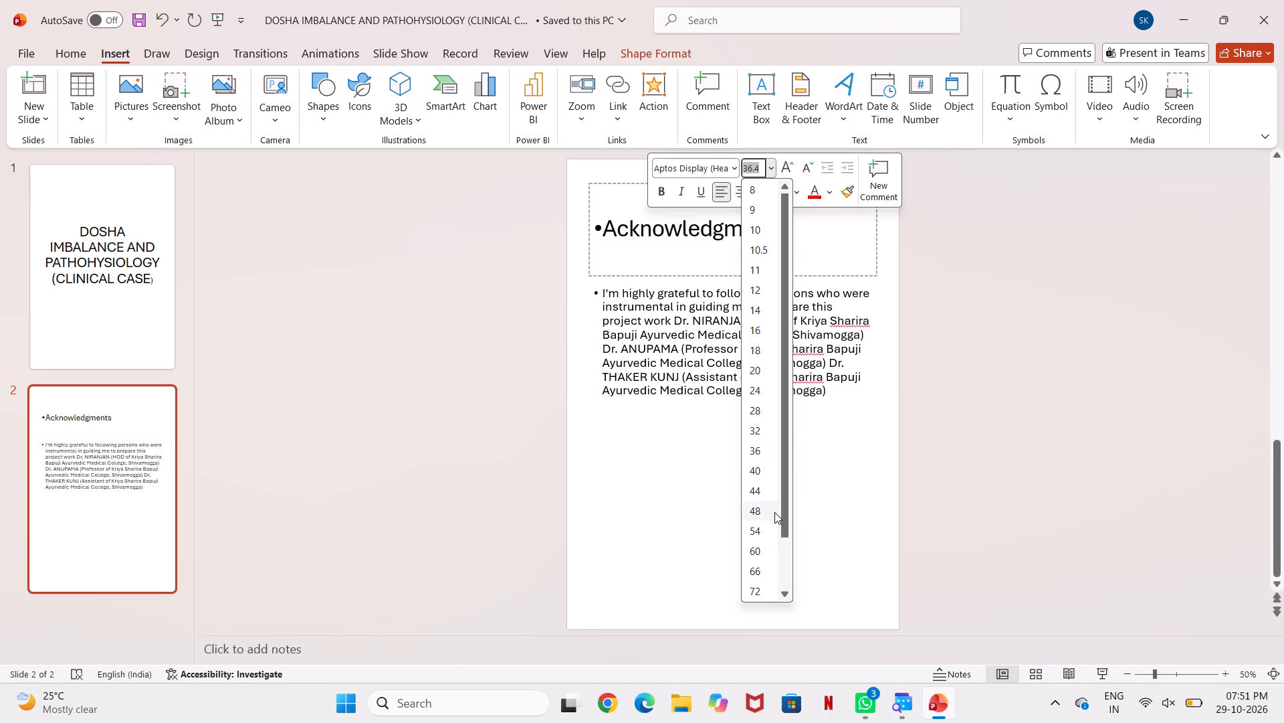
pyautogui.click(760, 548)
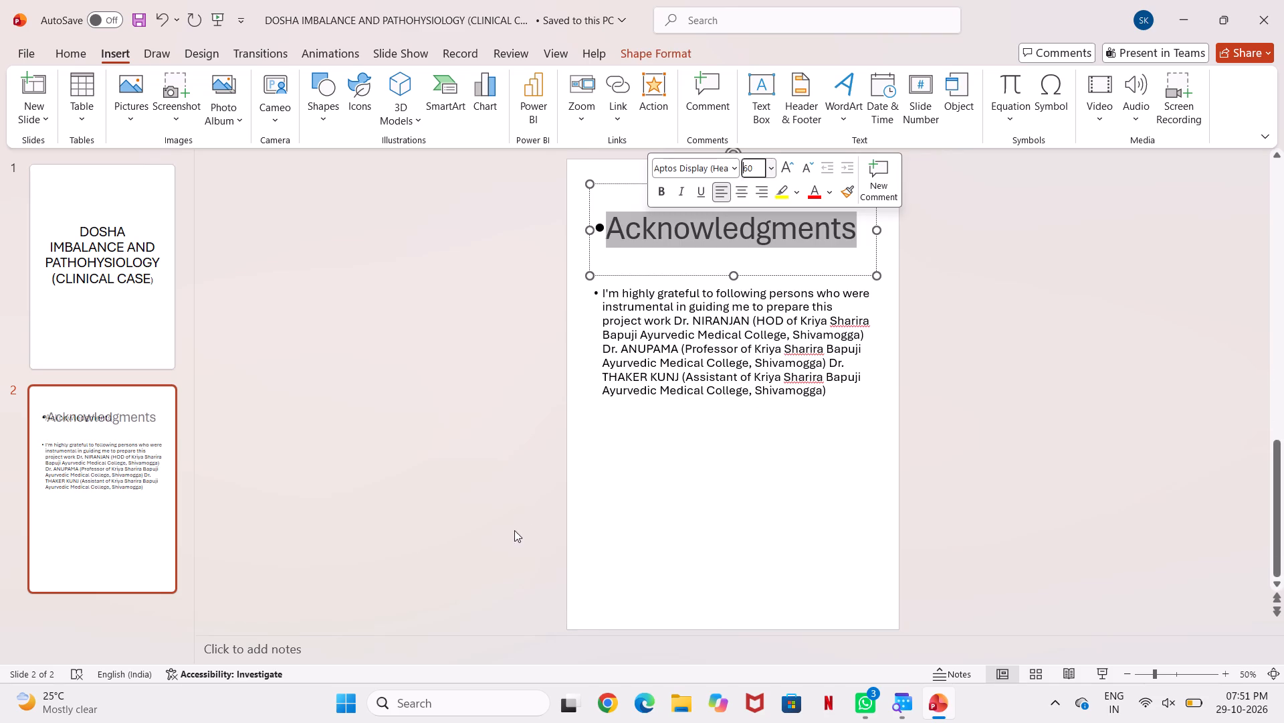
pyautogui.click(514, 528)
pyautogui.click(671, 240)
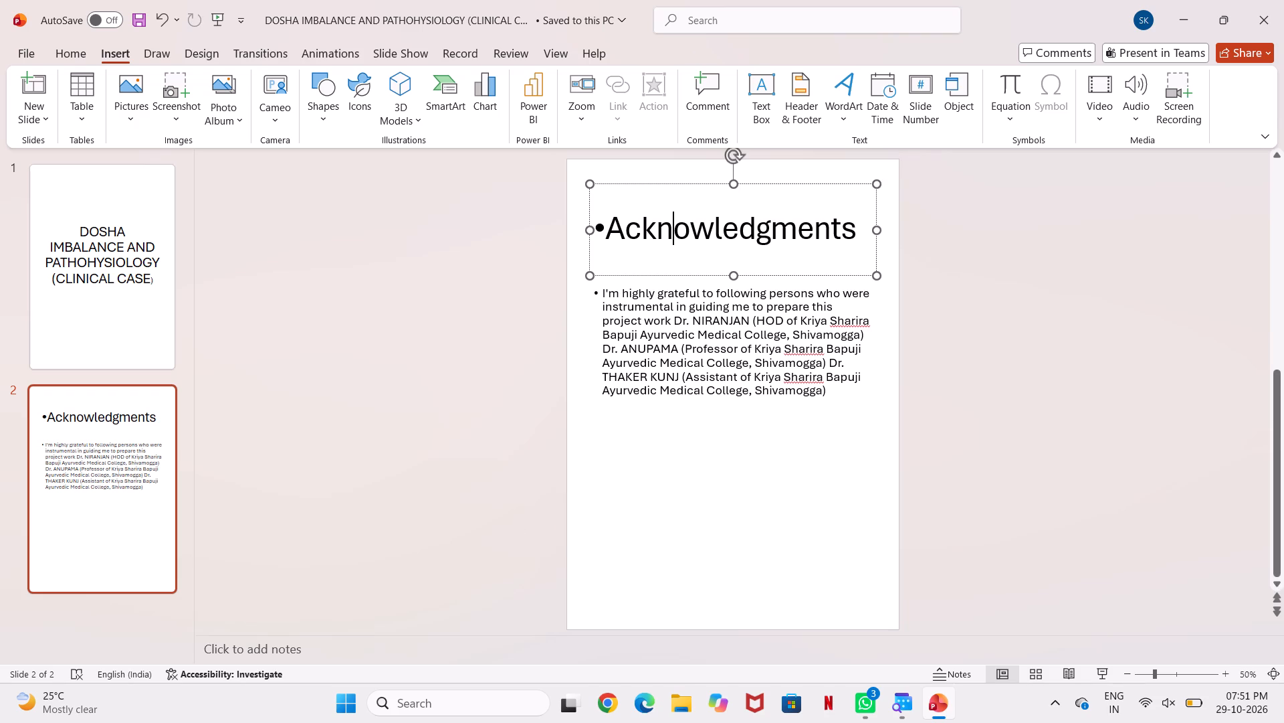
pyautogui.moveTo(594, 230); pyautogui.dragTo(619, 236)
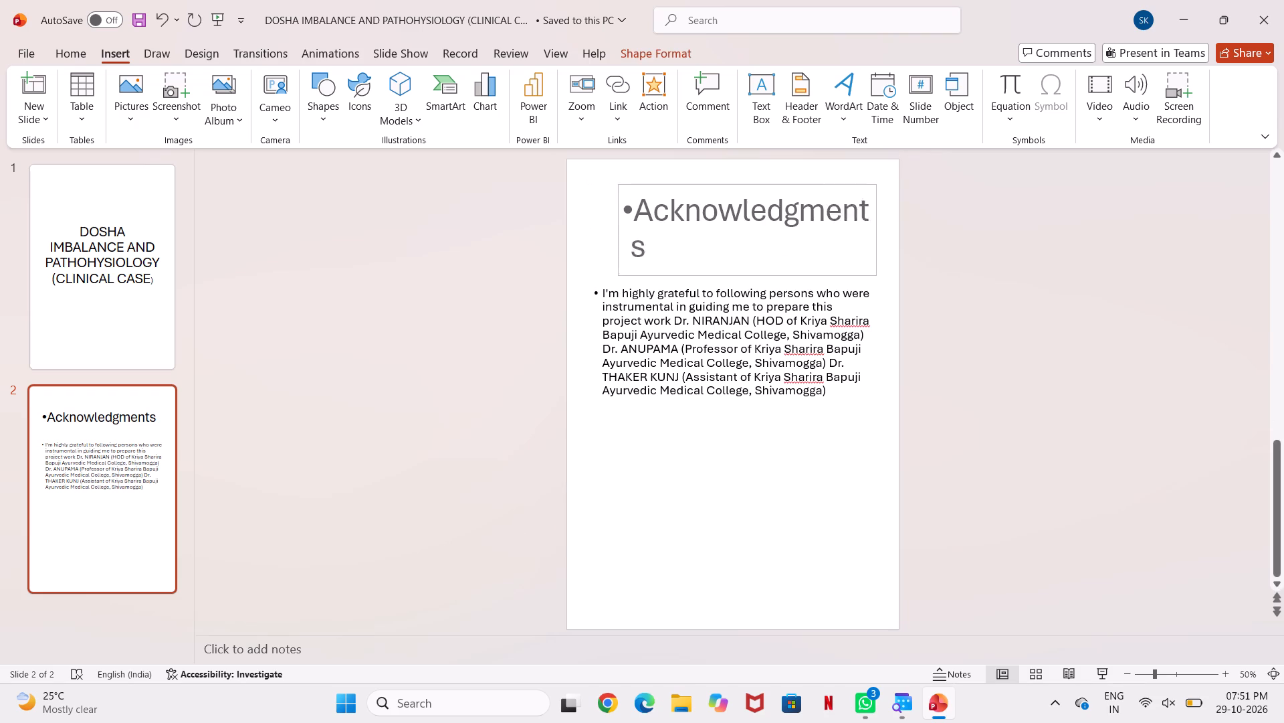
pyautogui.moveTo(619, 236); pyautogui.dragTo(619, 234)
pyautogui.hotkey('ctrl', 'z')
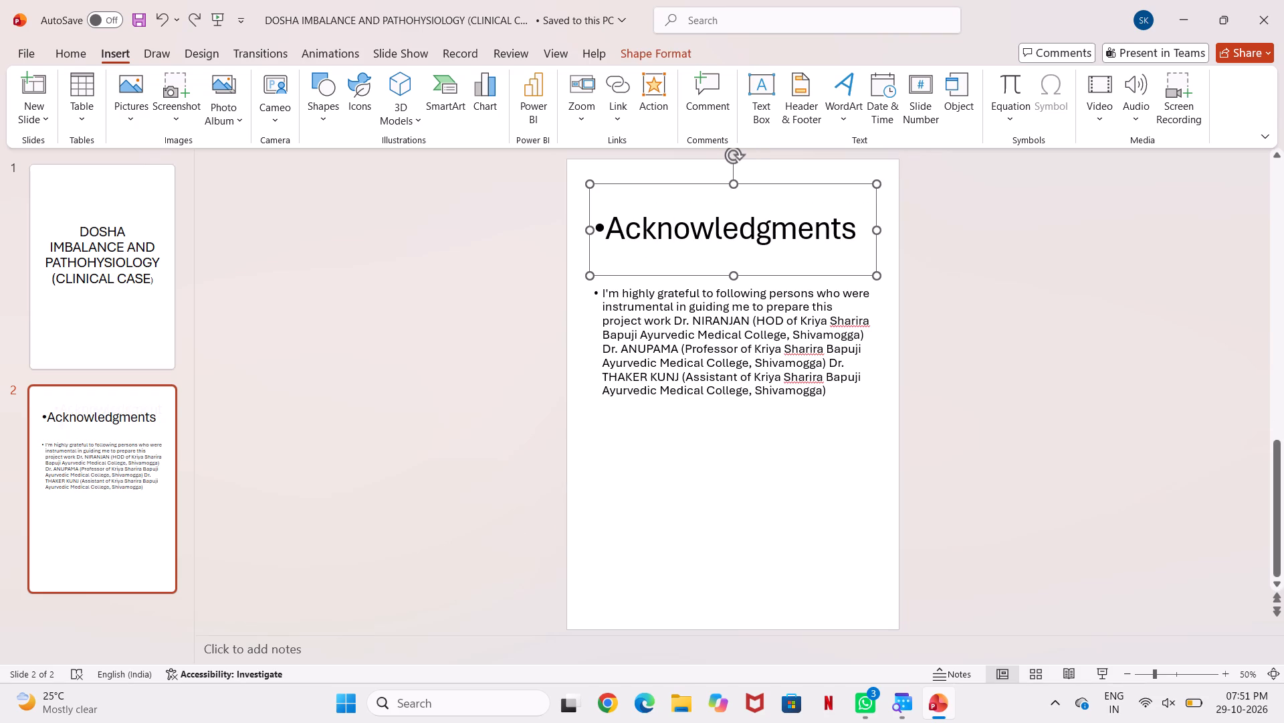
# Set the font size of the "Acknowledgments" title on slide 2 to 48.
pyautogui.tripleClick(611, 237)
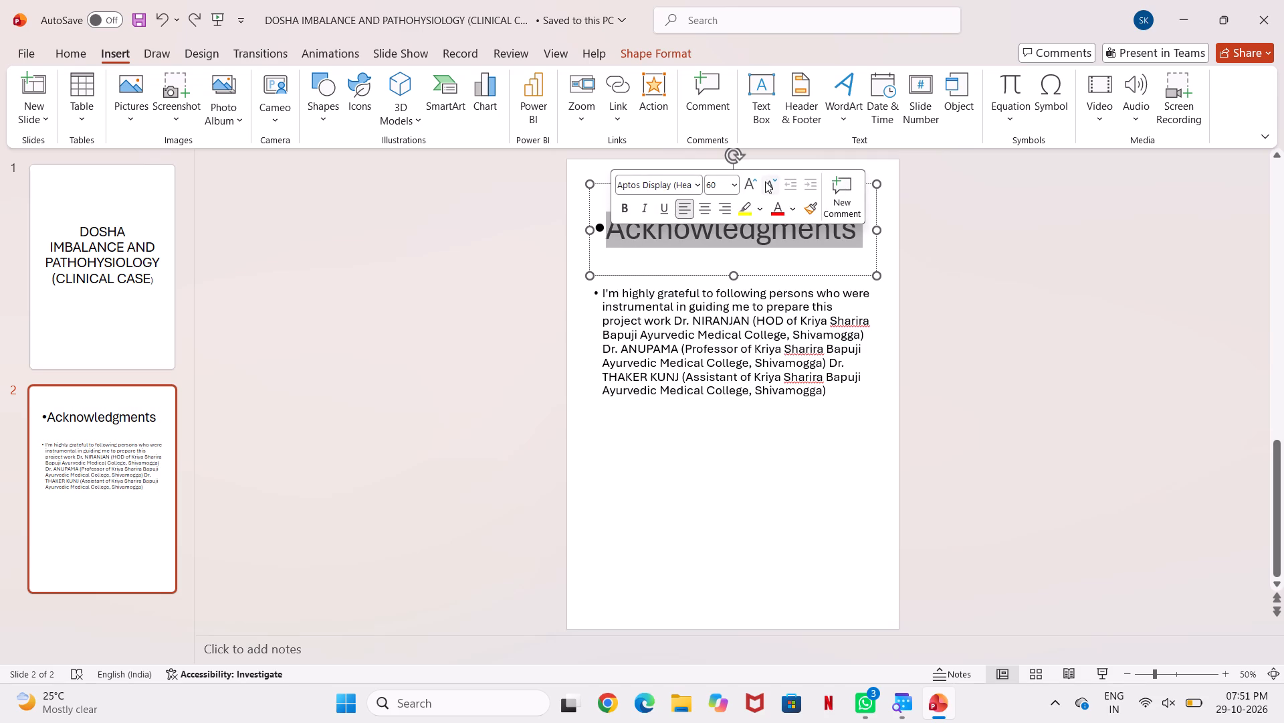
pyautogui.click(737, 184)
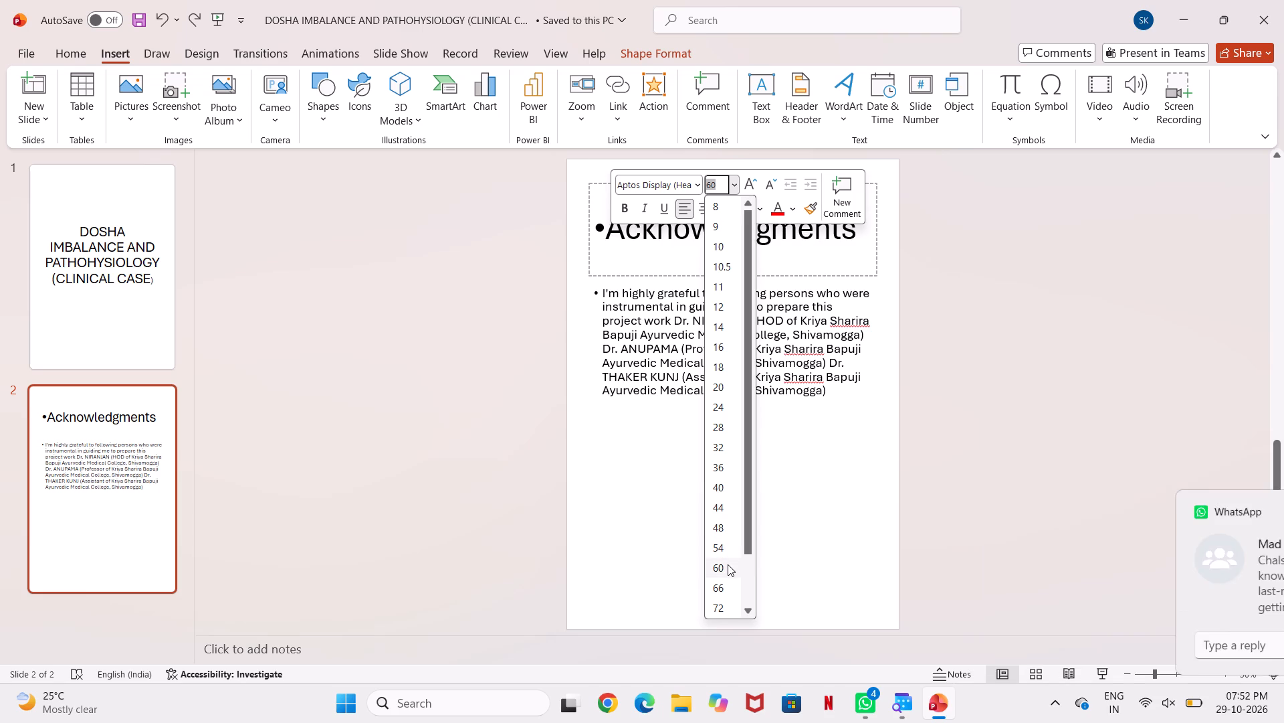
pyautogui.click(723, 523)
pyautogui.click(205, 501)
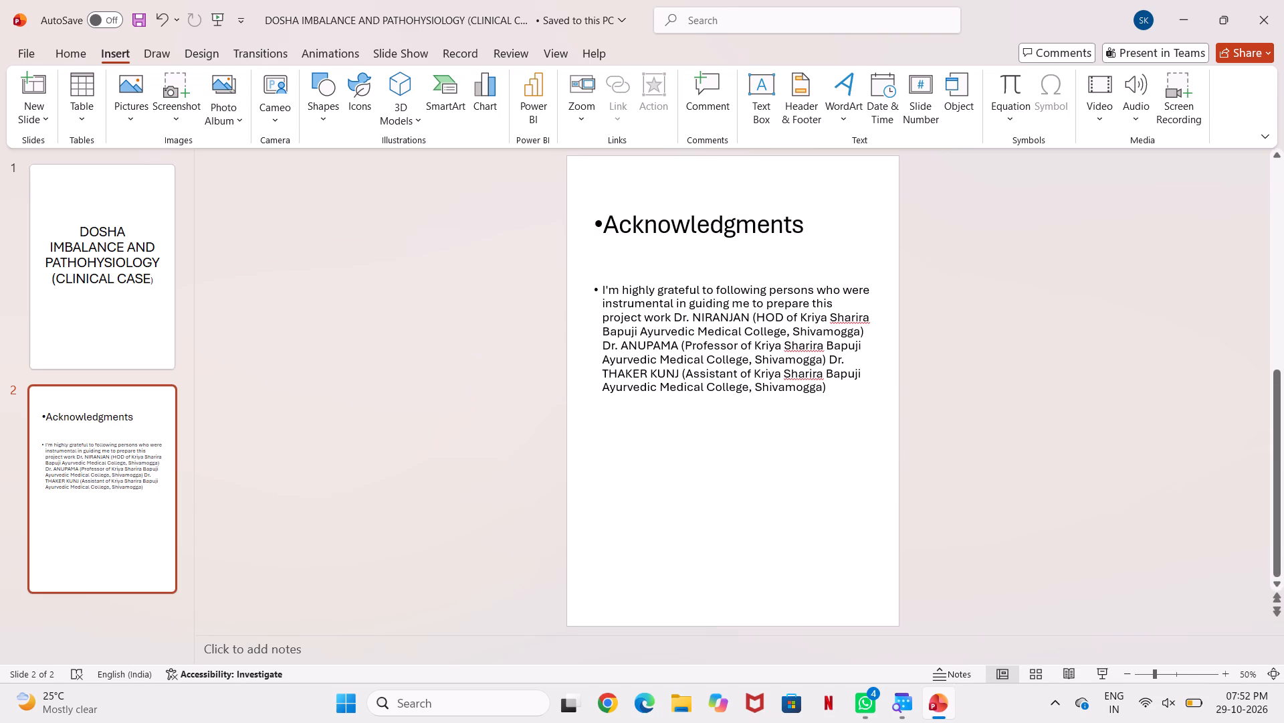
# Copy the opening sentence, from "I'm highly grateful" through "project work", and place the text cursor at the end of slide 2's title.
pyautogui.moveTo(602, 286); pyautogui.dragTo(617, 291)
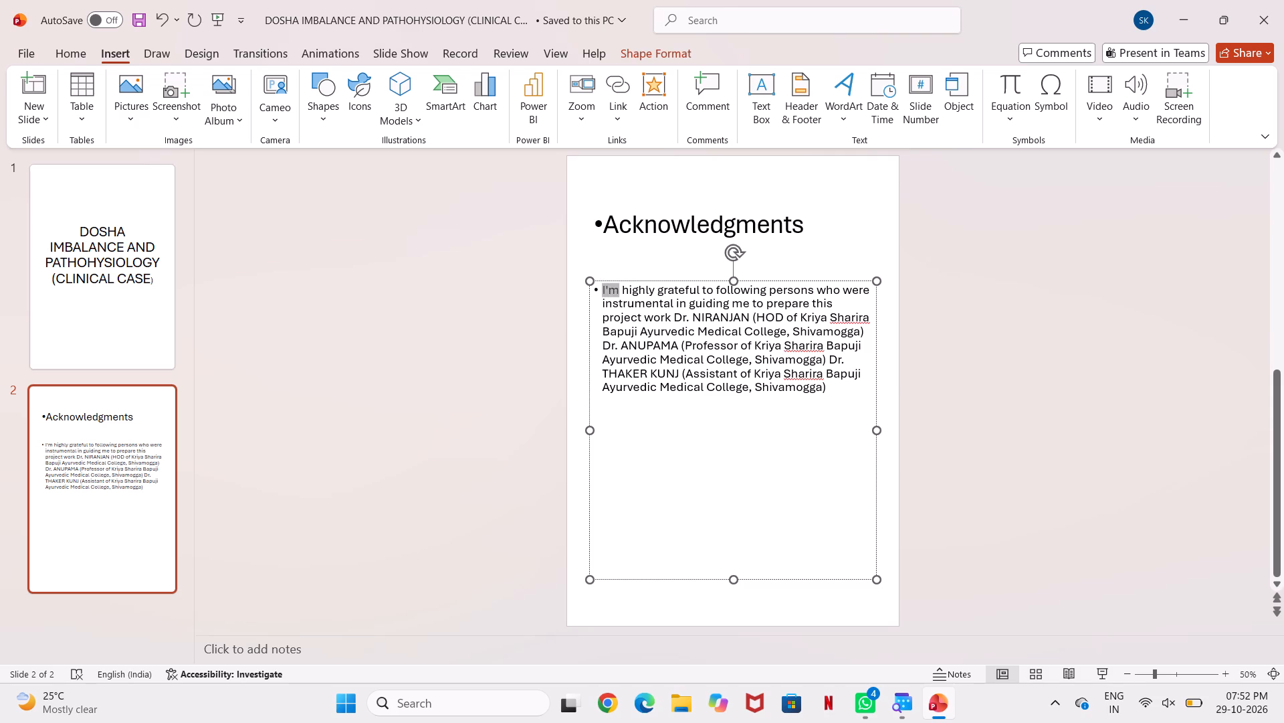
pyautogui.moveTo(617, 291); pyautogui.dragTo(667, 311)
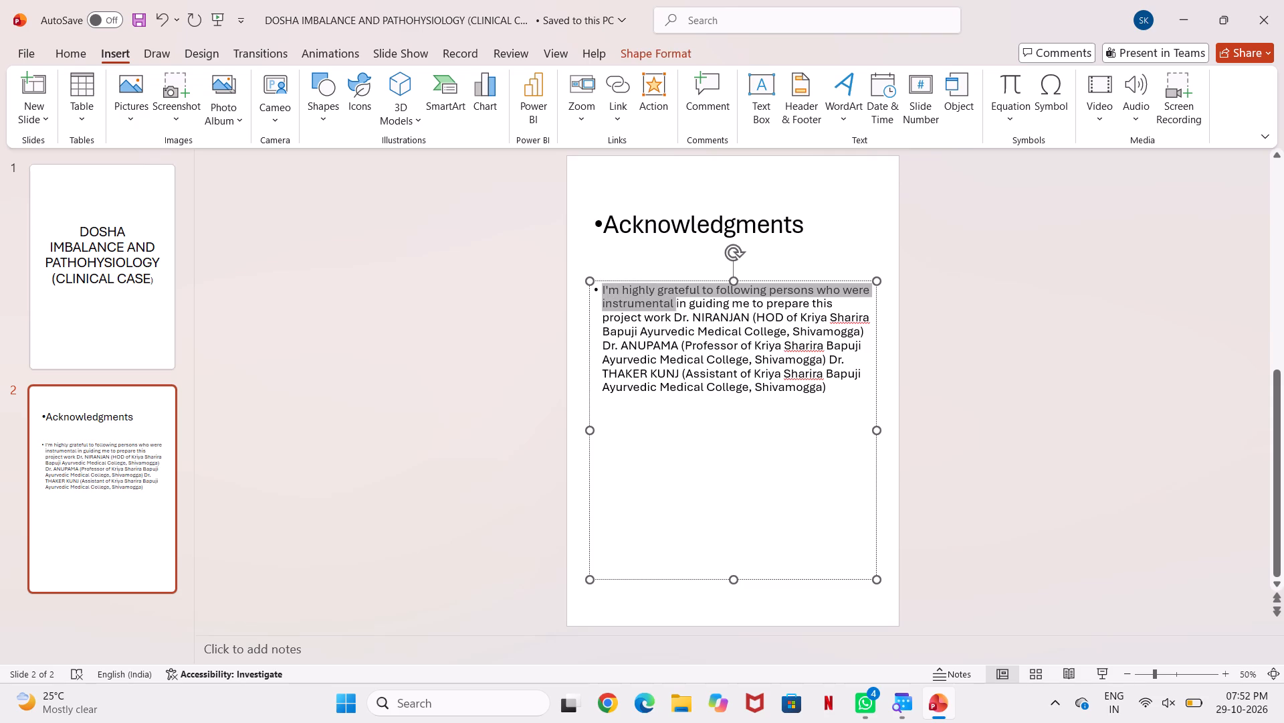
pyautogui.moveTo(667, 311); pyautogui.dragTo(671, 319)
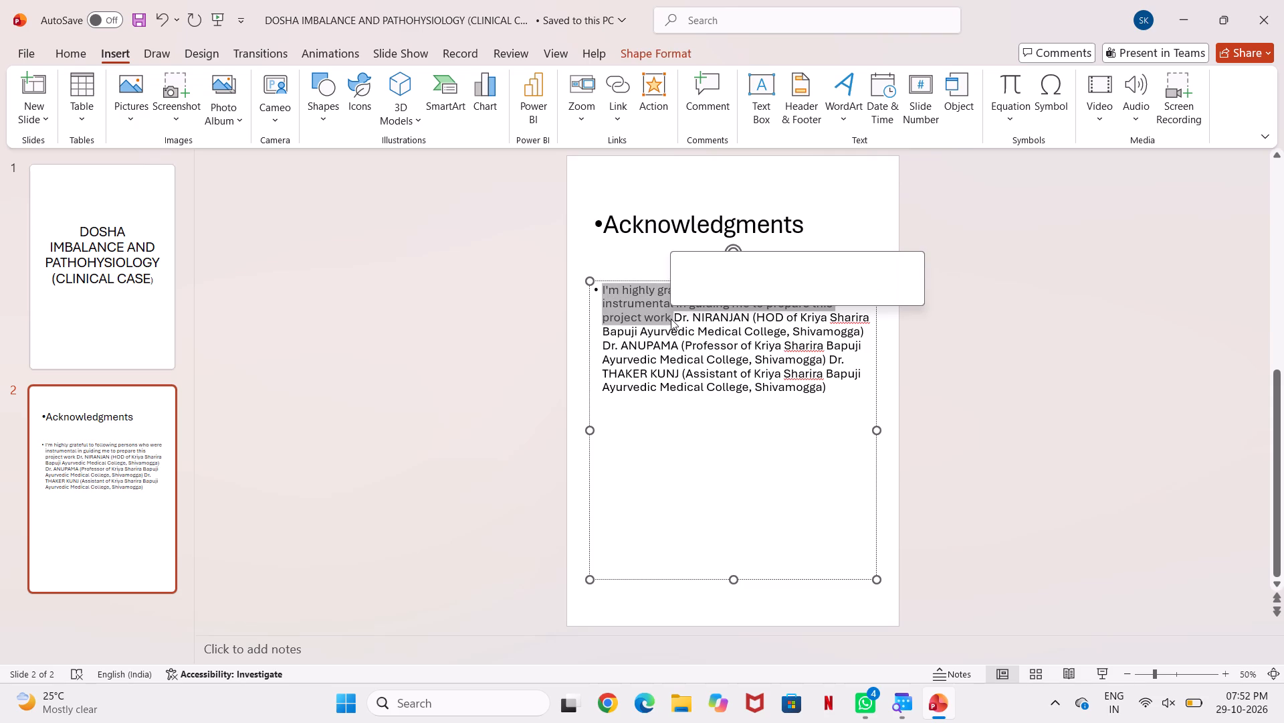
pyautogui.hotkey('ctrl', 'c')
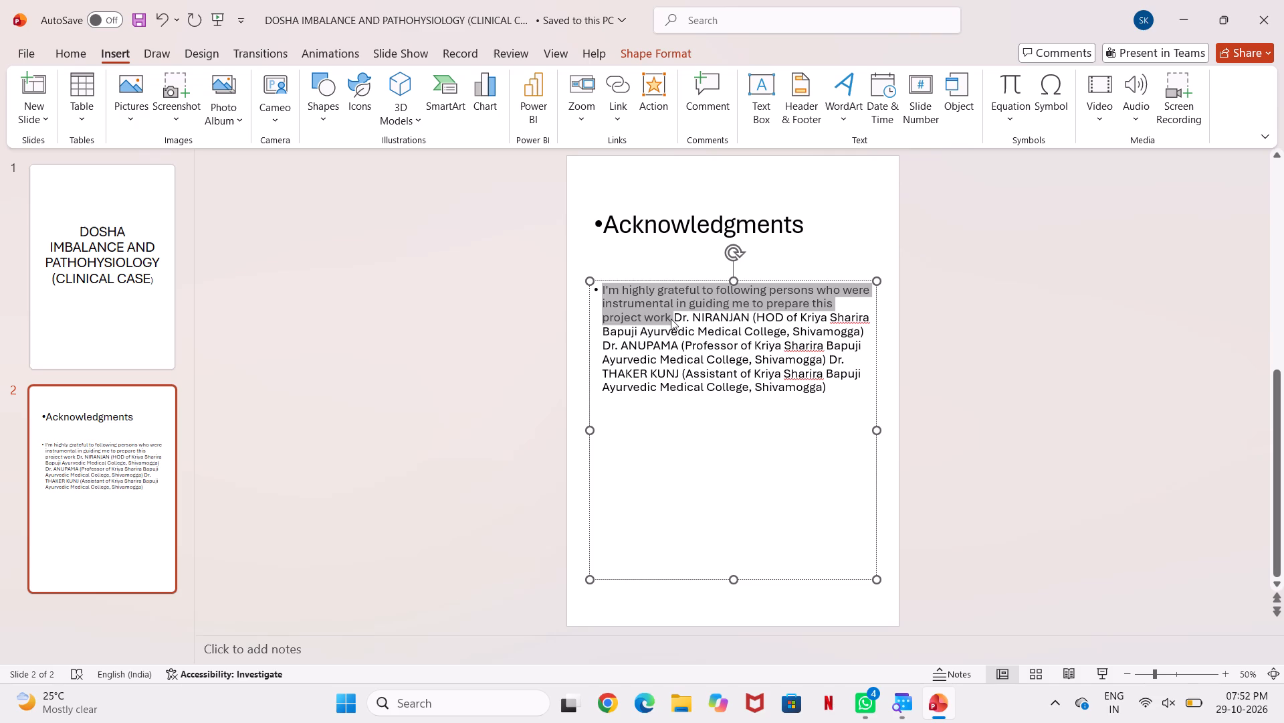
pyautogui.click(689, 258)
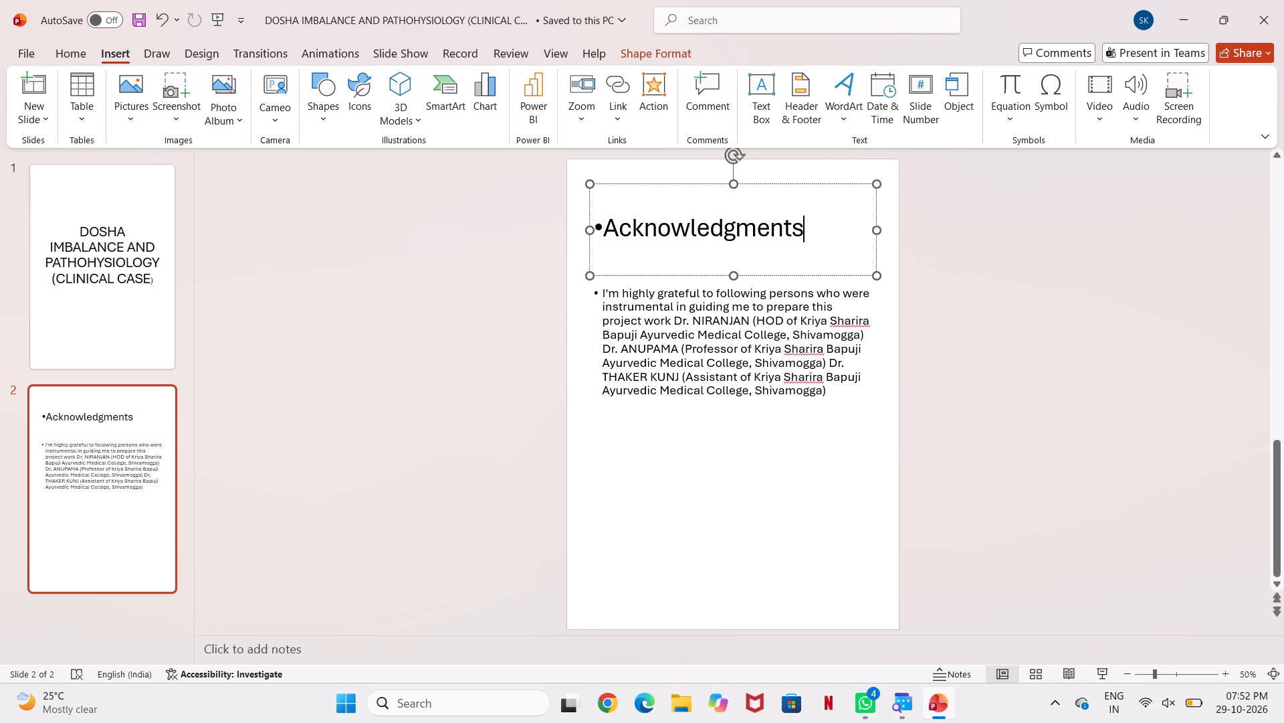
# Paste the sentence "I'm highly grateful to following persons who were instrumental in guiding me to prepare this project work" into the last line of the body text.
pyautogui.click(659, 356)
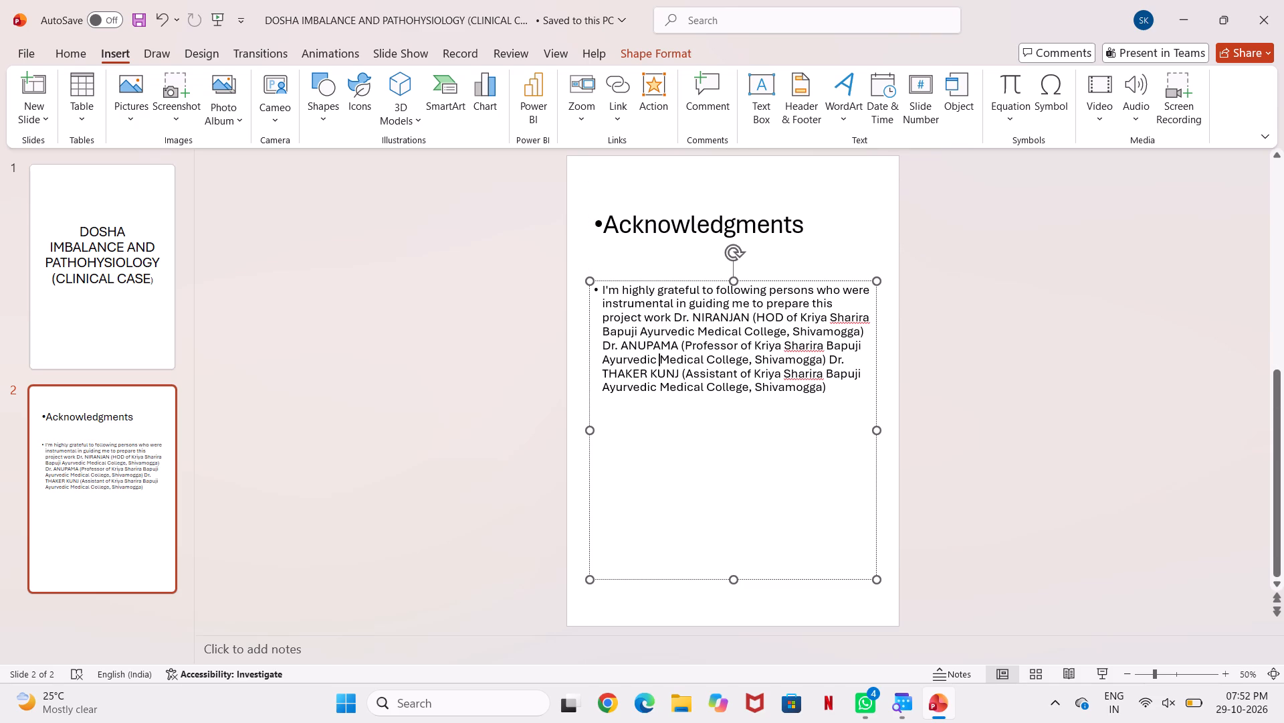
pyautogui.click(649, 435)
pyautogui.hotkey('ctrl', 'v')
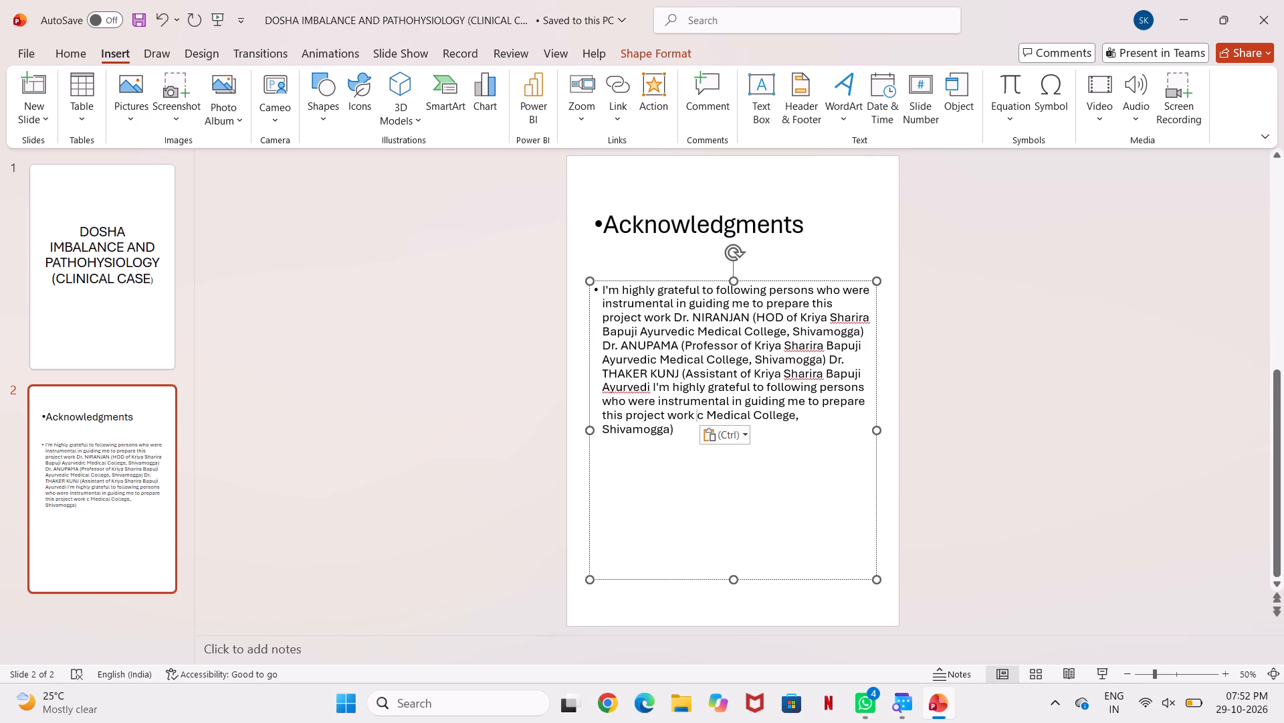
# Delete the opening "I'm highly grateful…" sentence that precedes the first doctor's name in the body text.
pyautogui.click(597, 293)
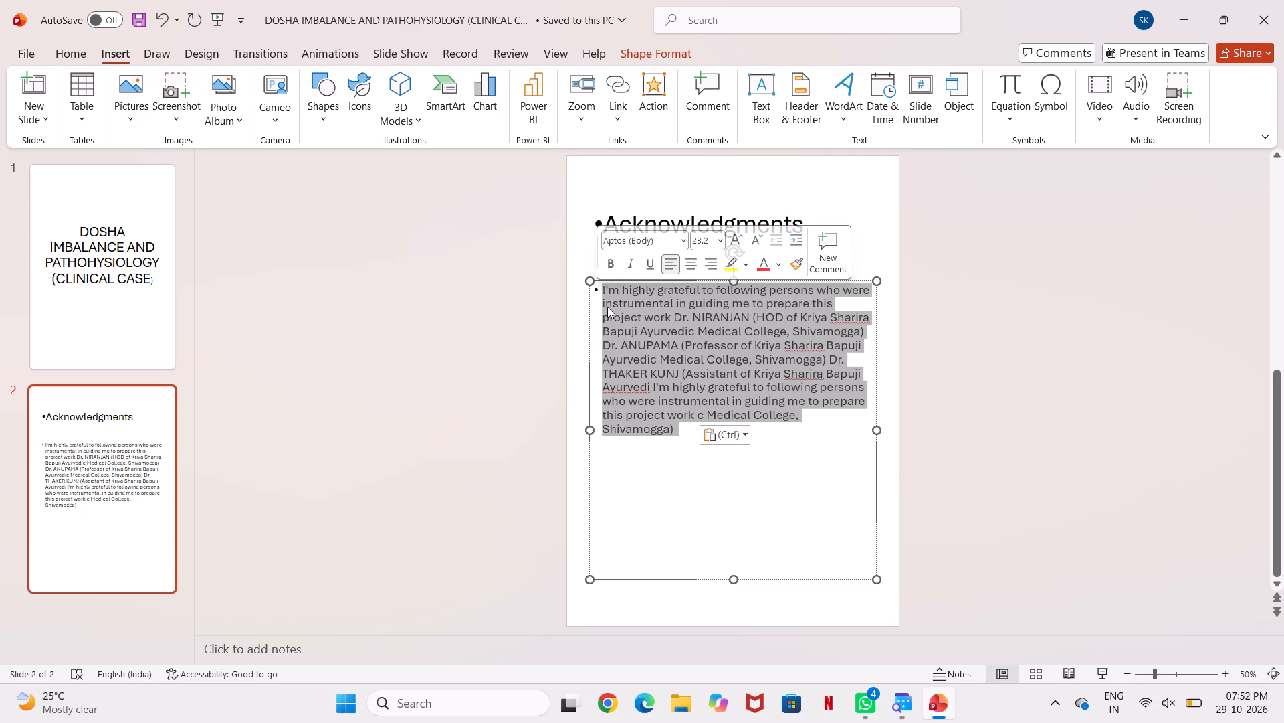
pyautogui.click(698, 478)
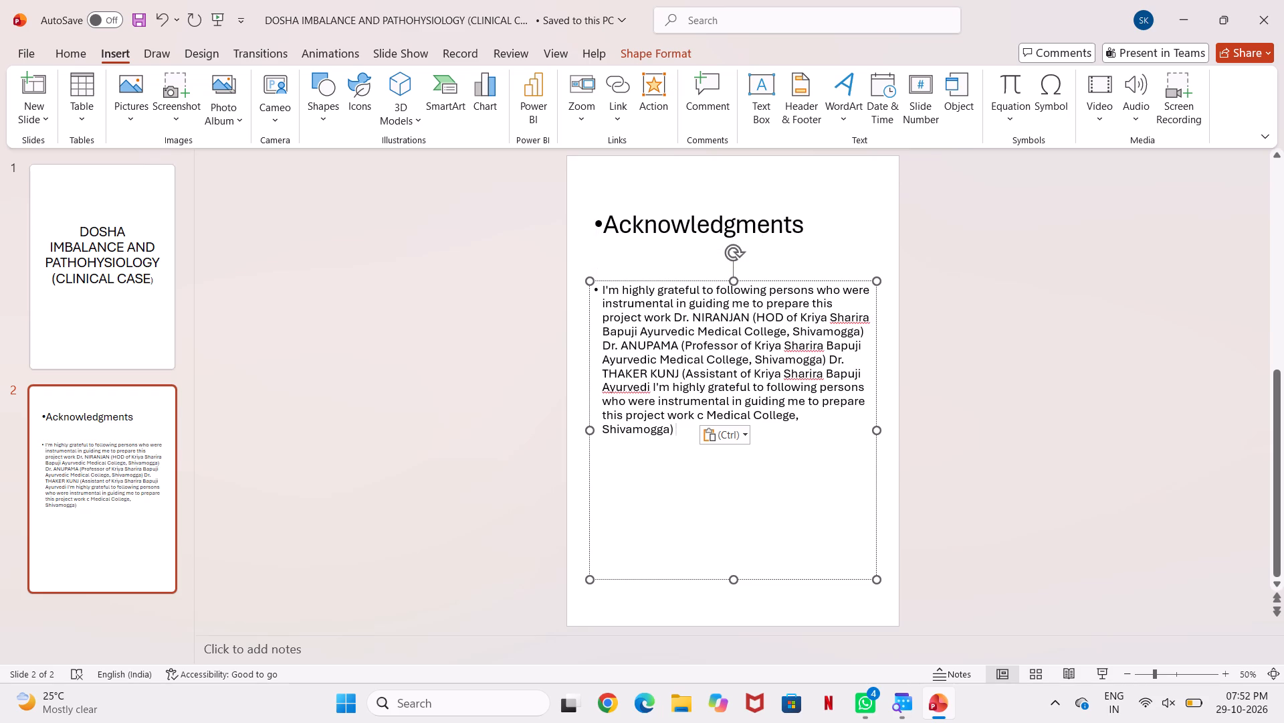
pyautogui.moveTo(600, 291); pyautogui.dragTo(668, 310)
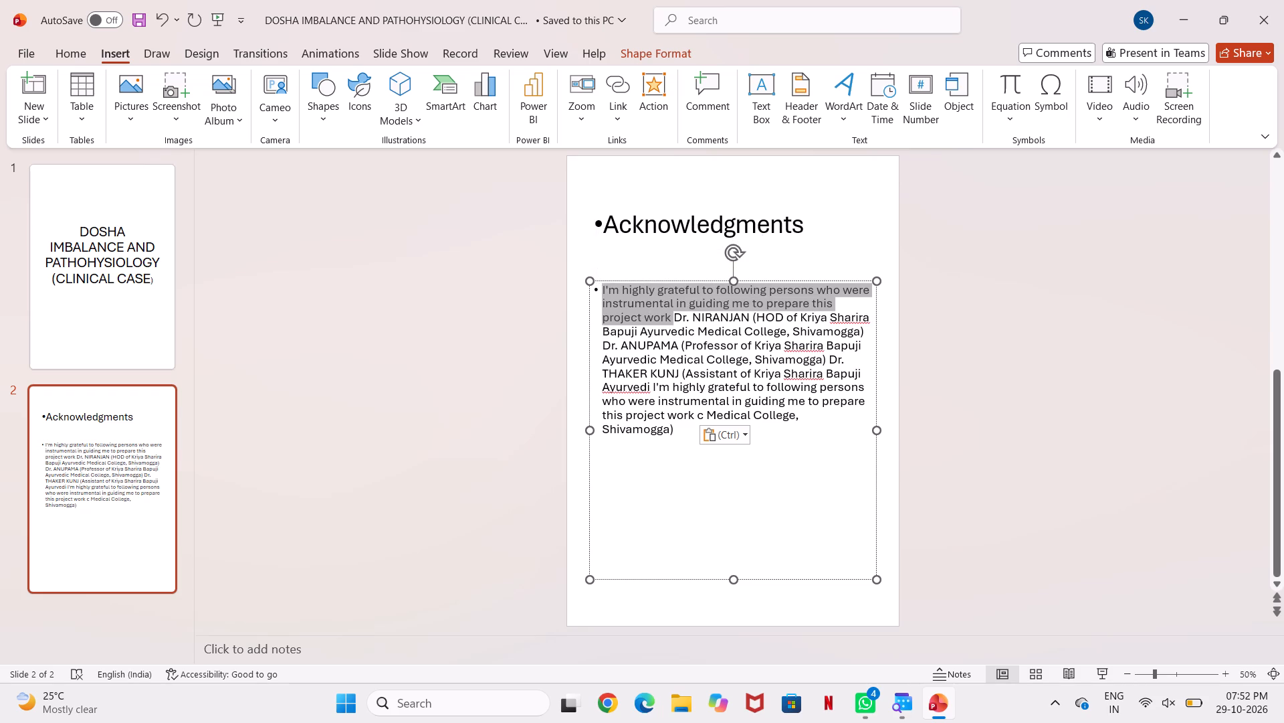
pyautogui.moveTo(668, 310); pyautogui.dragTo(668, 317)
pyautogui.press('Delete')
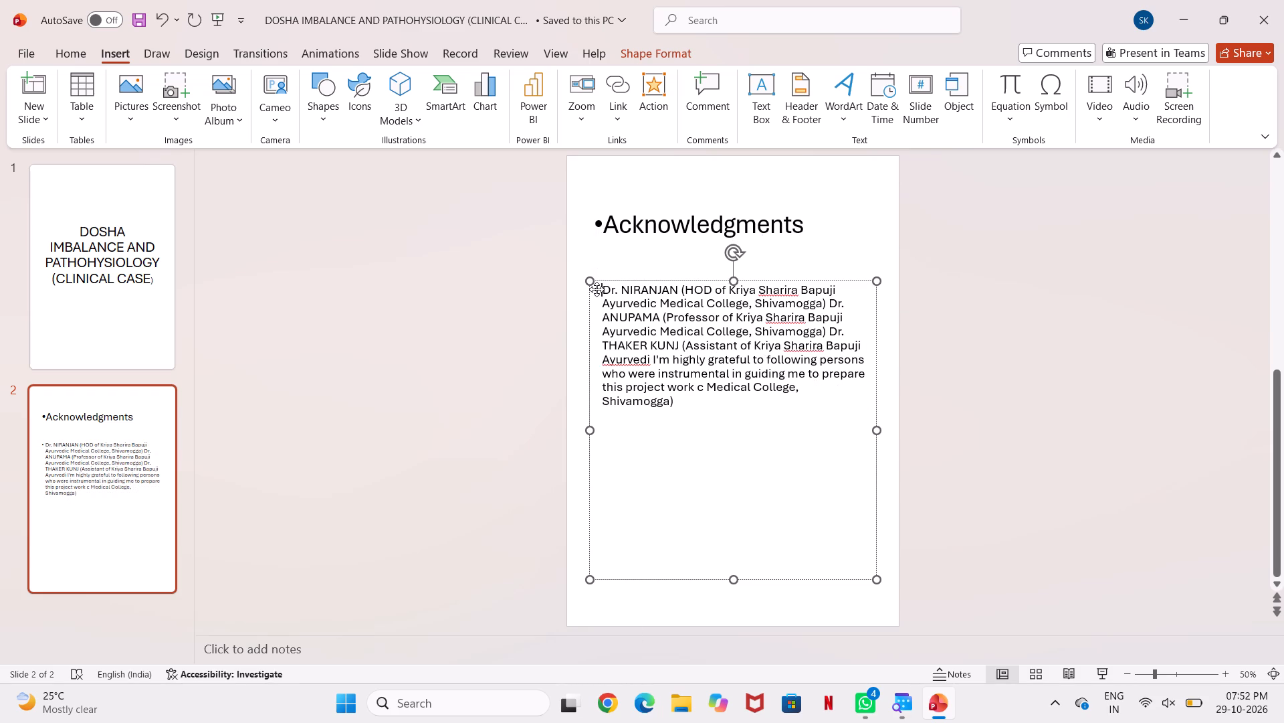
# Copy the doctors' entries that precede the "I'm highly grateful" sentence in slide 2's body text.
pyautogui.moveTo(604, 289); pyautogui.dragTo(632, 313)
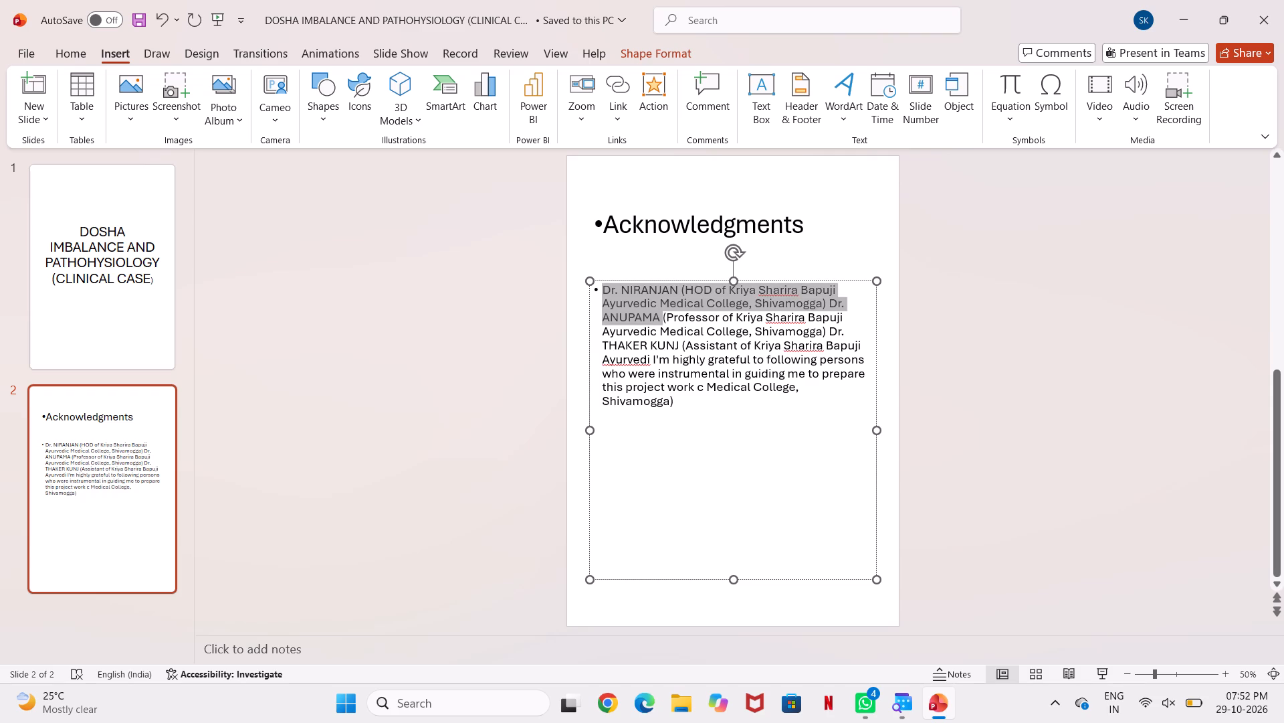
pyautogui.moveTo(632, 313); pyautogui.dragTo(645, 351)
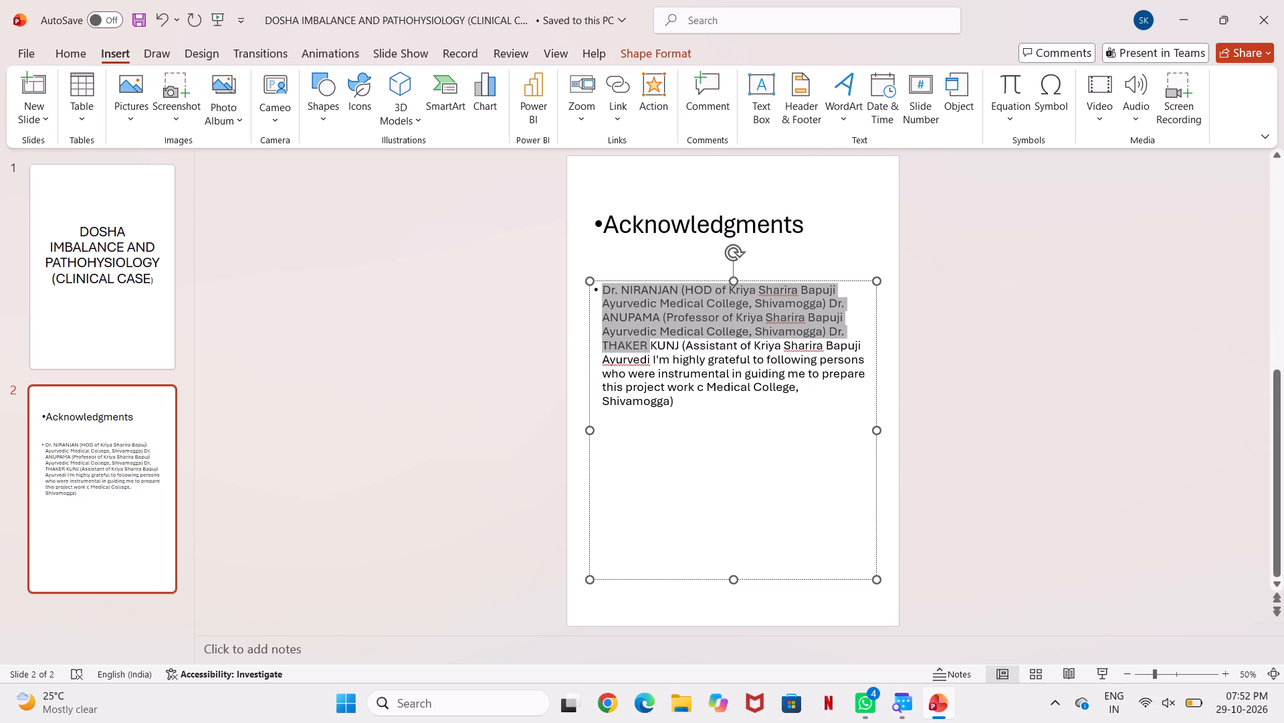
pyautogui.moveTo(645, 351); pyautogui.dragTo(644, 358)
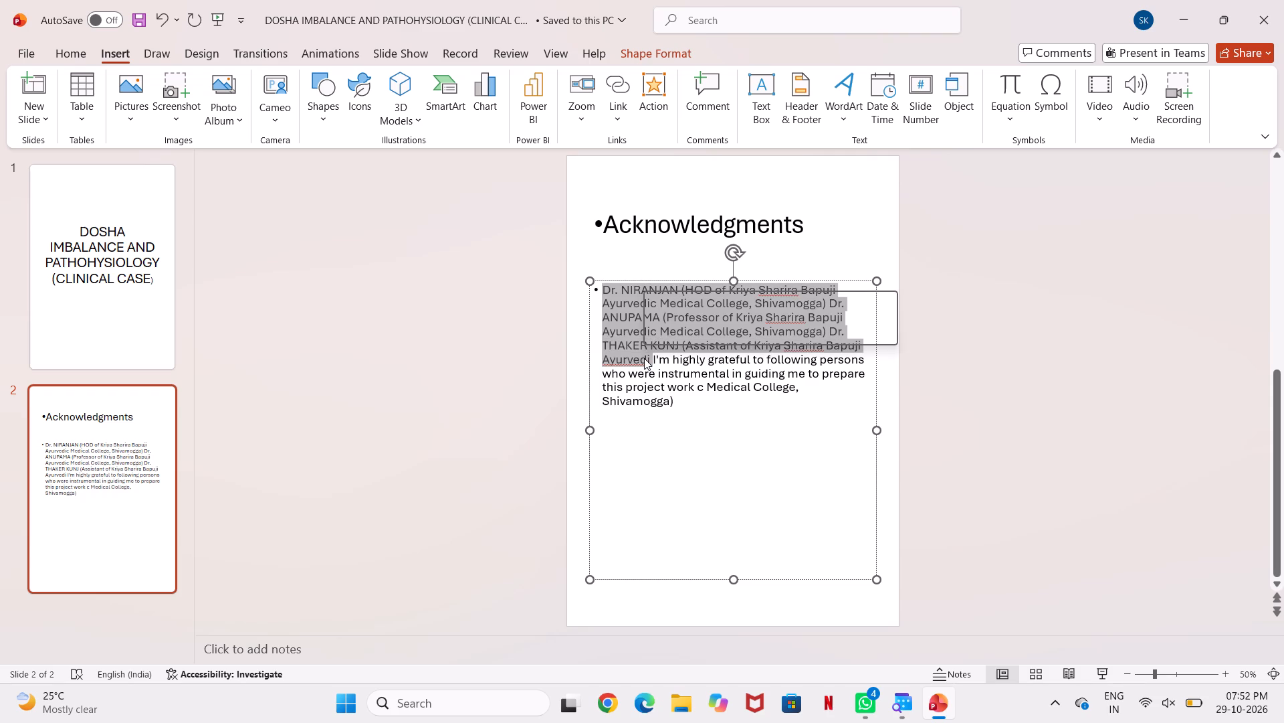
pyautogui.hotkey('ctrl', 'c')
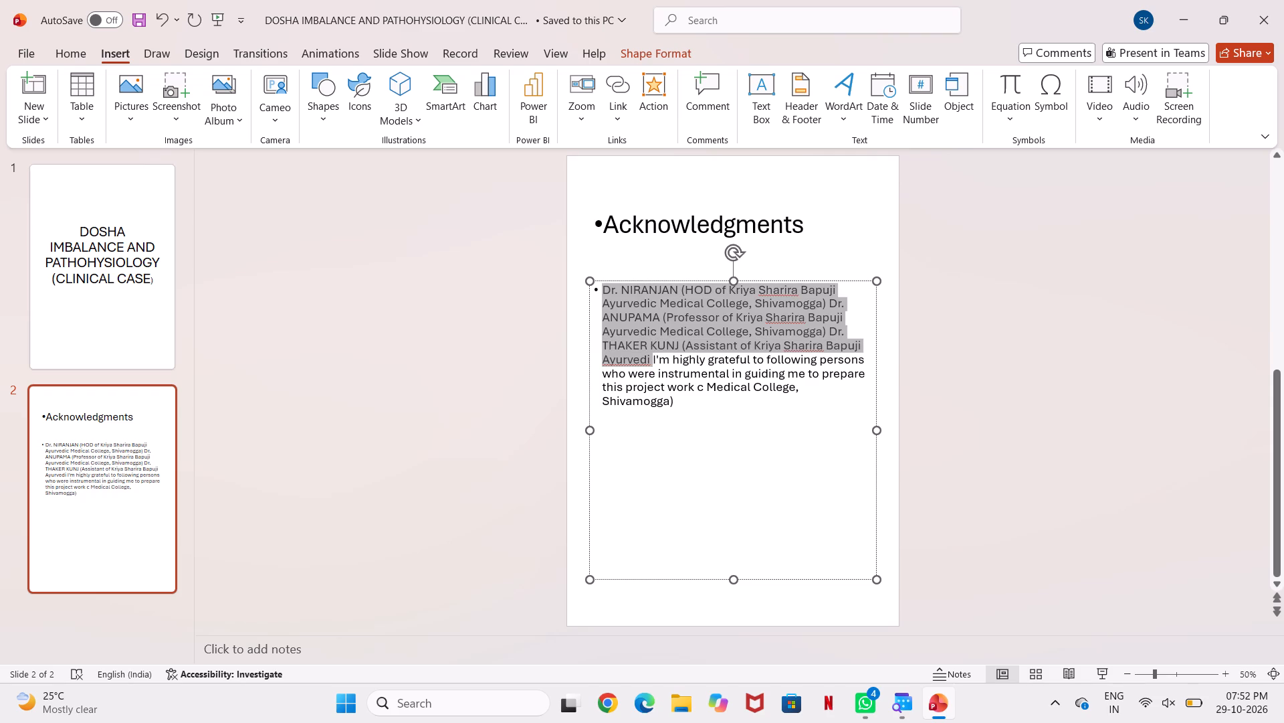
# Add three empty lines below the body paragraph on slide 2, with the cursor on the first one.
pyautogui.click(798, 457)
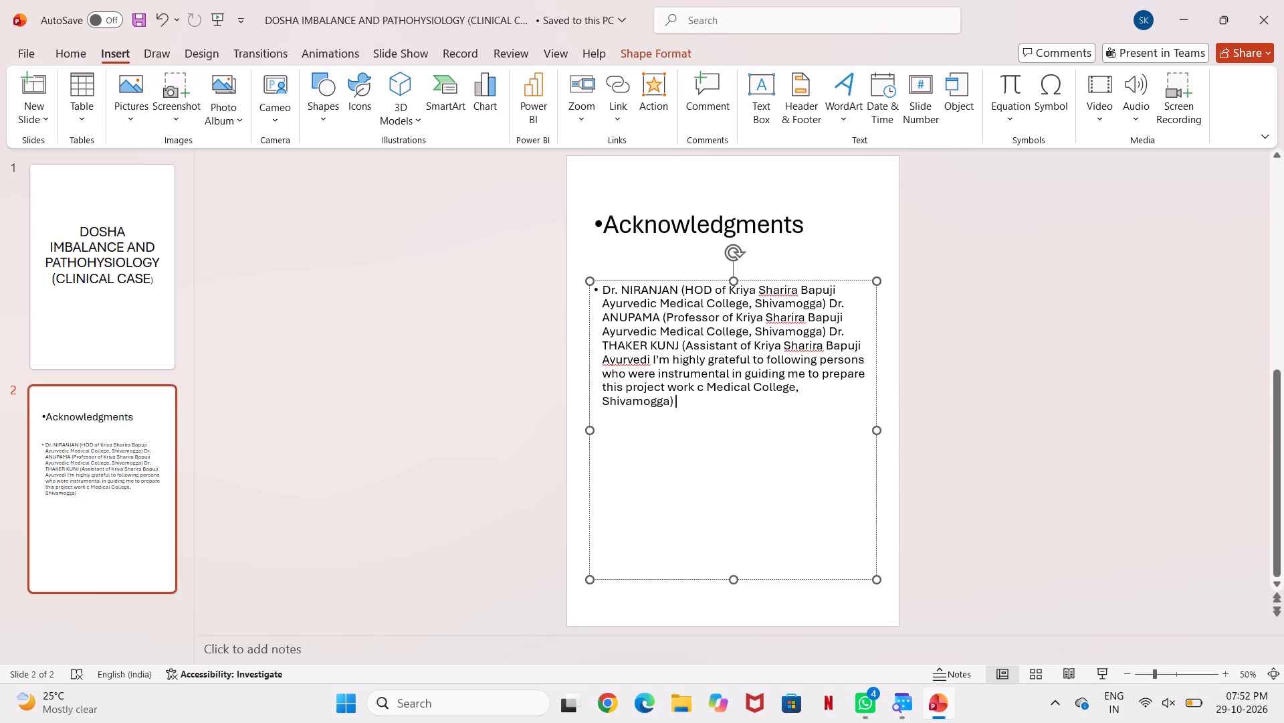
pyautogui.press('Return')
pyautogui.press('Return')
pyautogui.press('Return')
pyautogui.press('Return')
pyautogui.press('Return')
pyautogui.press('Return')
pyautogui.press('BackSpace')
pyautogui.press('BackSpace')
pyautogui.press('BackSpace')
pyautogui.press('BackSpace')
pyautogui.press('BackSpace')
pyautogui.press('BackSpace')
pyautogui.press('BackSpace')
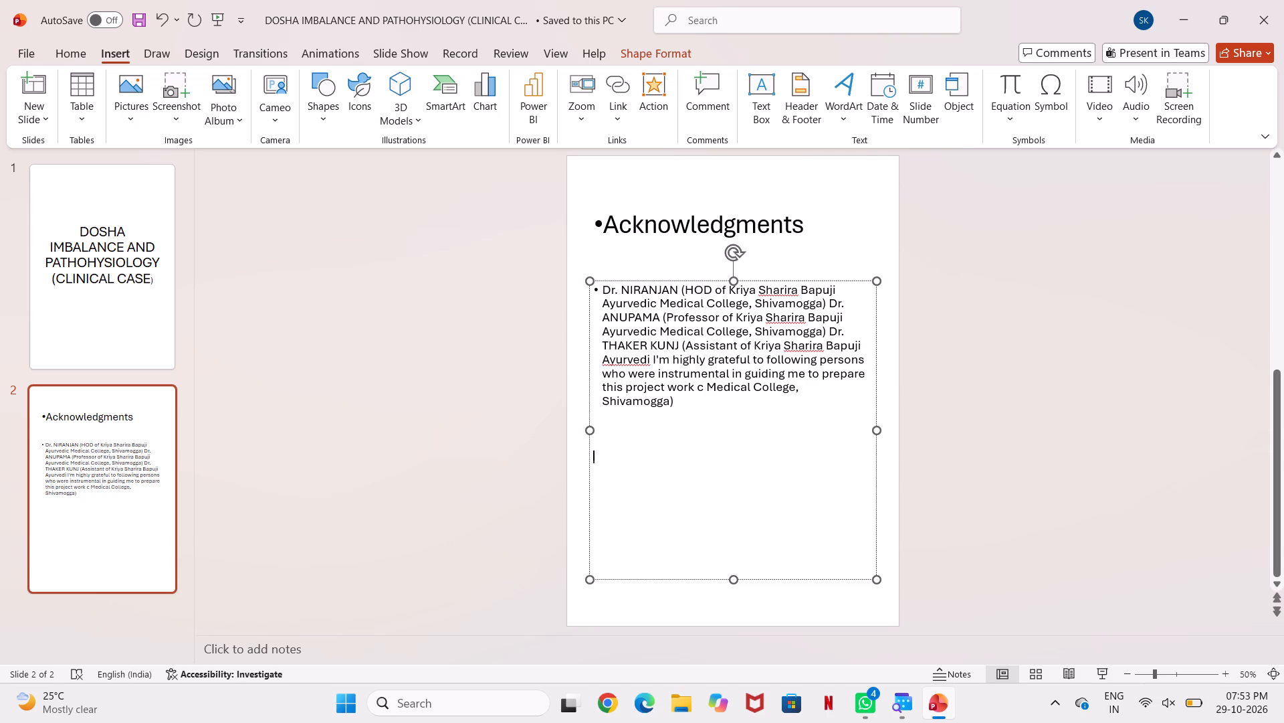
pyautogui.click(607, 419)
# Copy the HOD's full entry, through "Shivamogga)", from the start of the body text and place the cursor at the paragraph's end.
pyautogui.moveTo(599, 290); pyautogui.dragTo(629, 293)
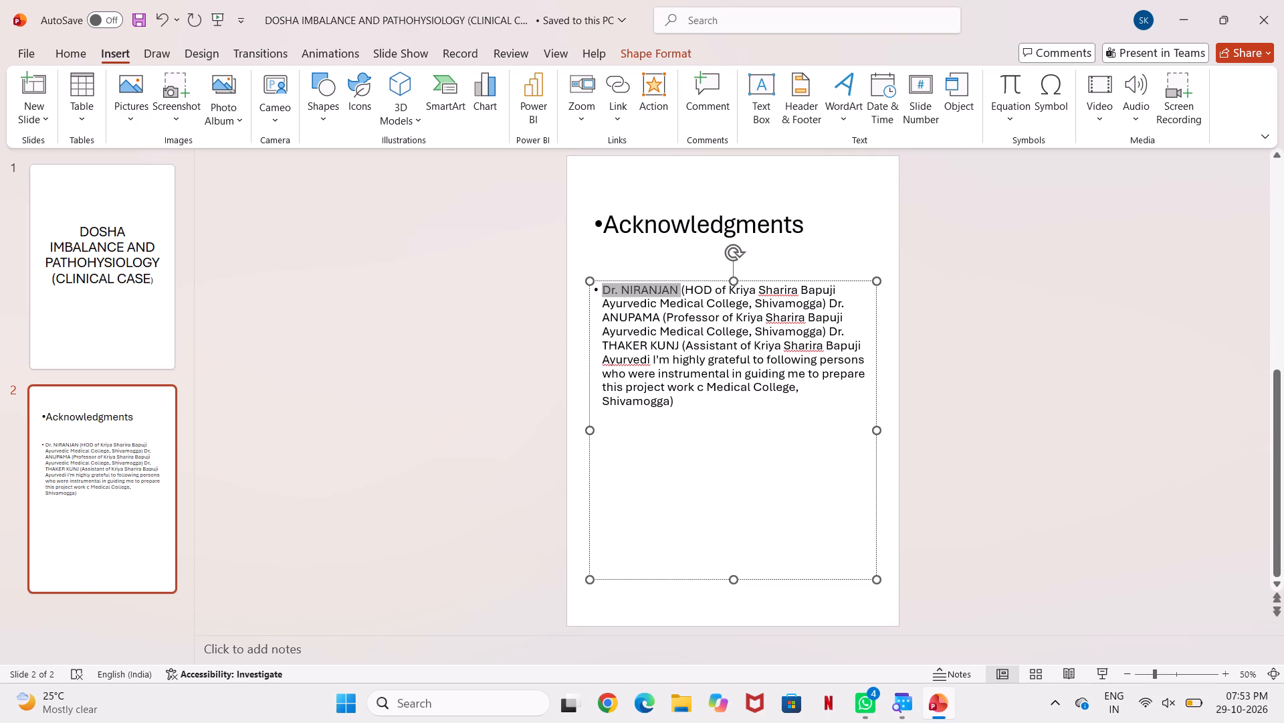
pyautogui.moveTo(629, 293); pyautogui.dragTo(816, 303)
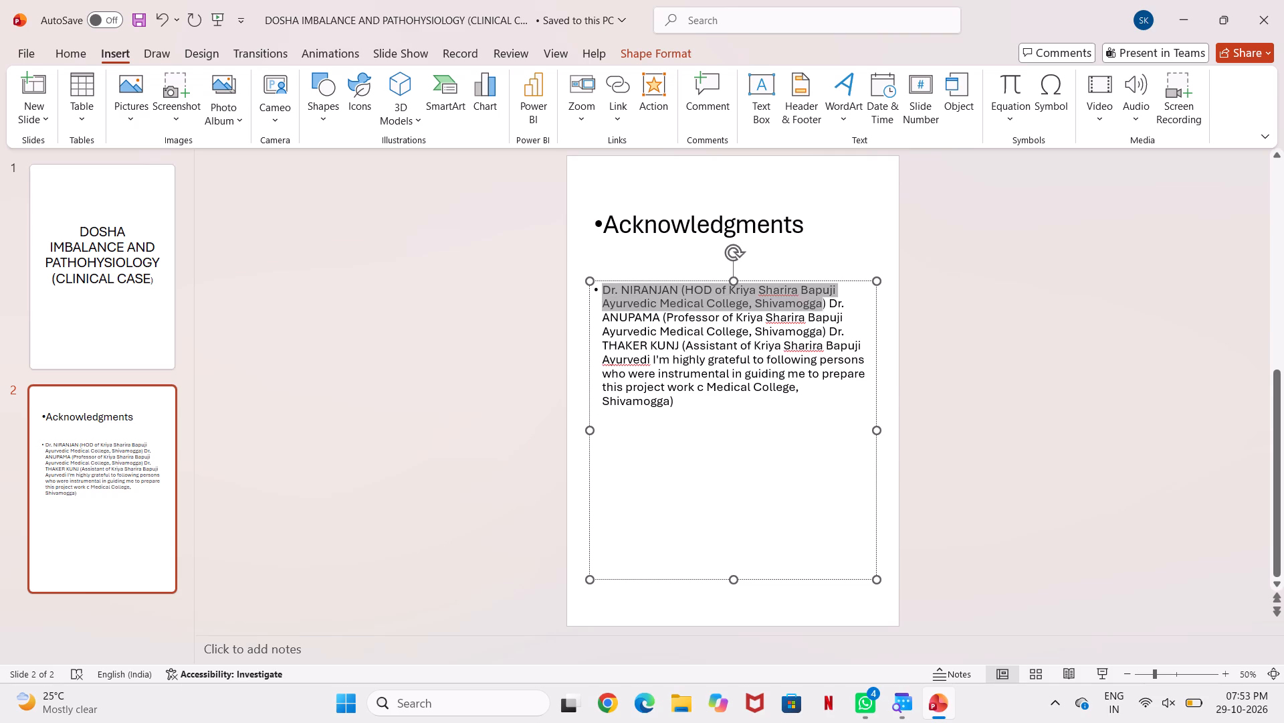
pyautogui.moveTo(816, 303); pyautogui.dragTo(827, 306)
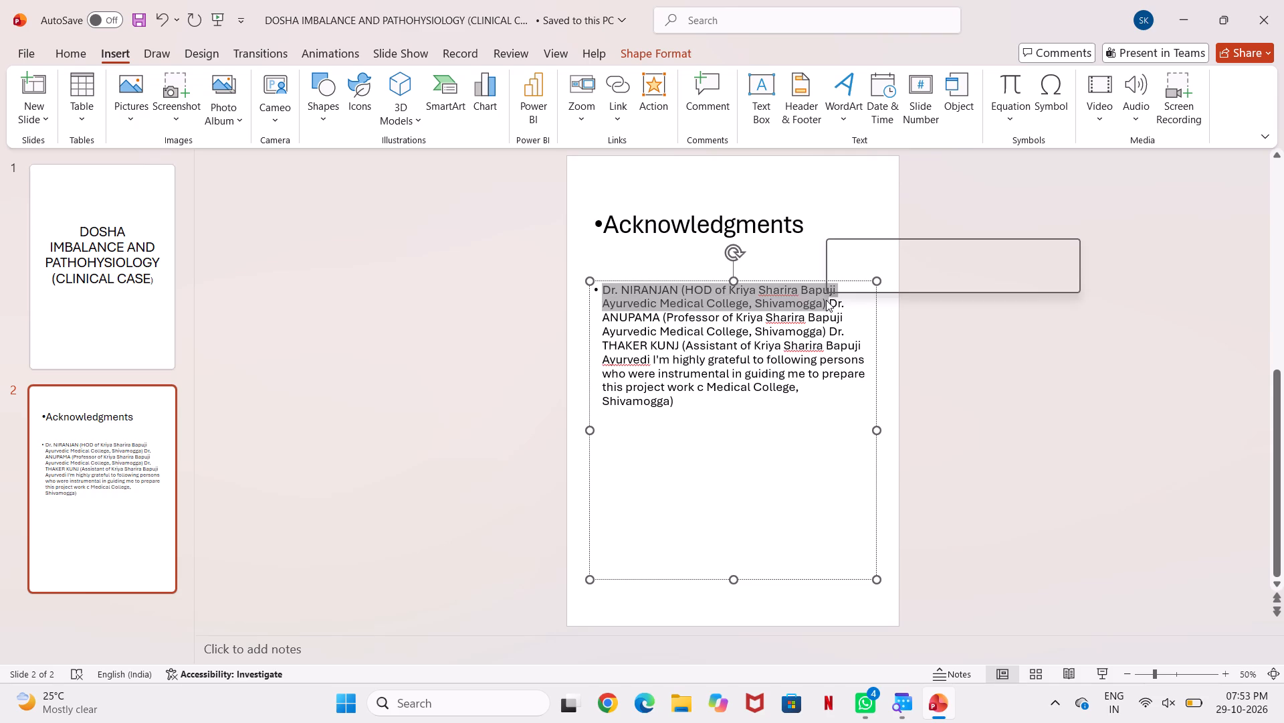
pyautogui.hotkey('ctrl', 'c')
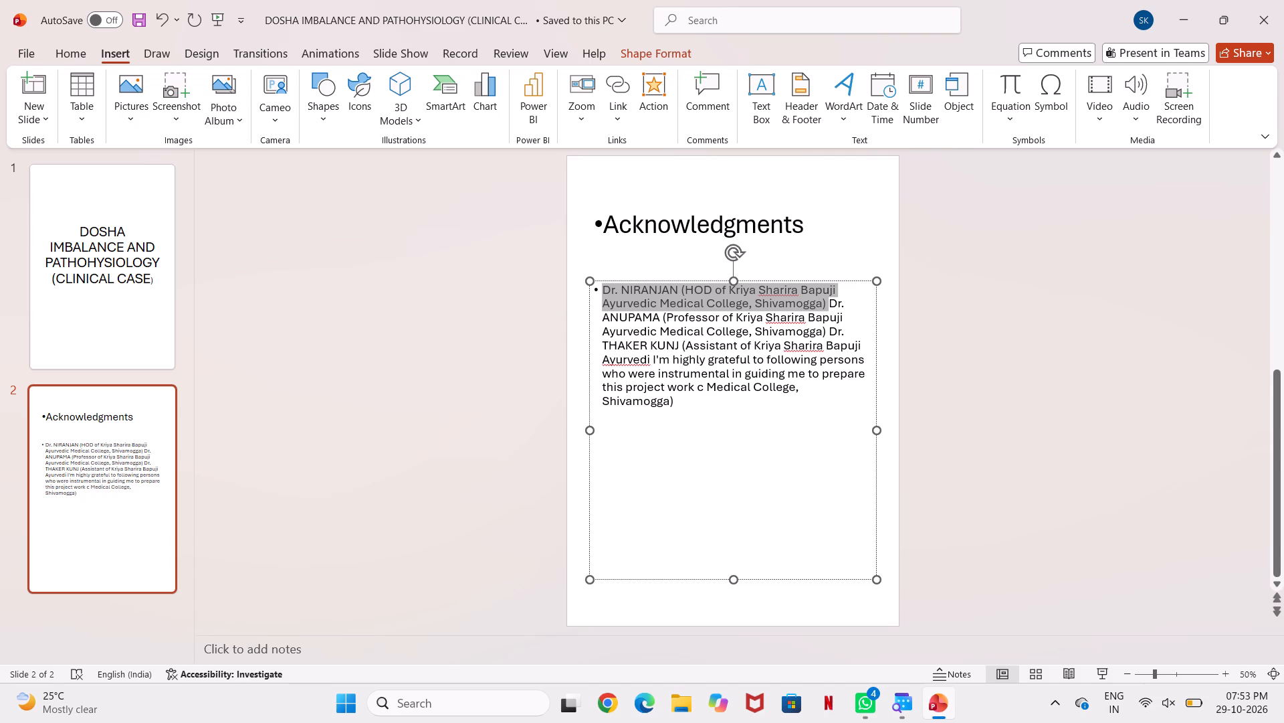
pyautogui.click(675, 409)
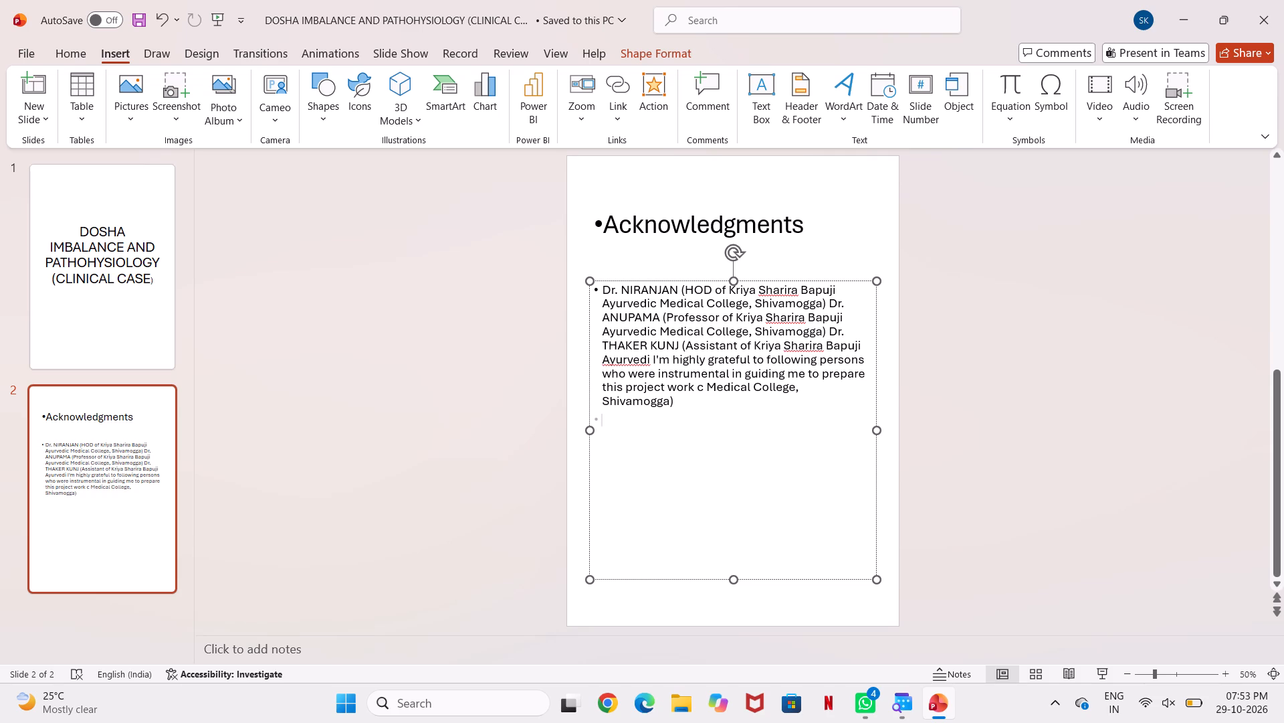
# Paste the copied HOD entry as its own bullet below the body paragraph, leaving an empty line between them.
pyautogui.press('Return')
pyautogui.hotkey('ctrl', 'v')
pyautogui.click(1022, 338)
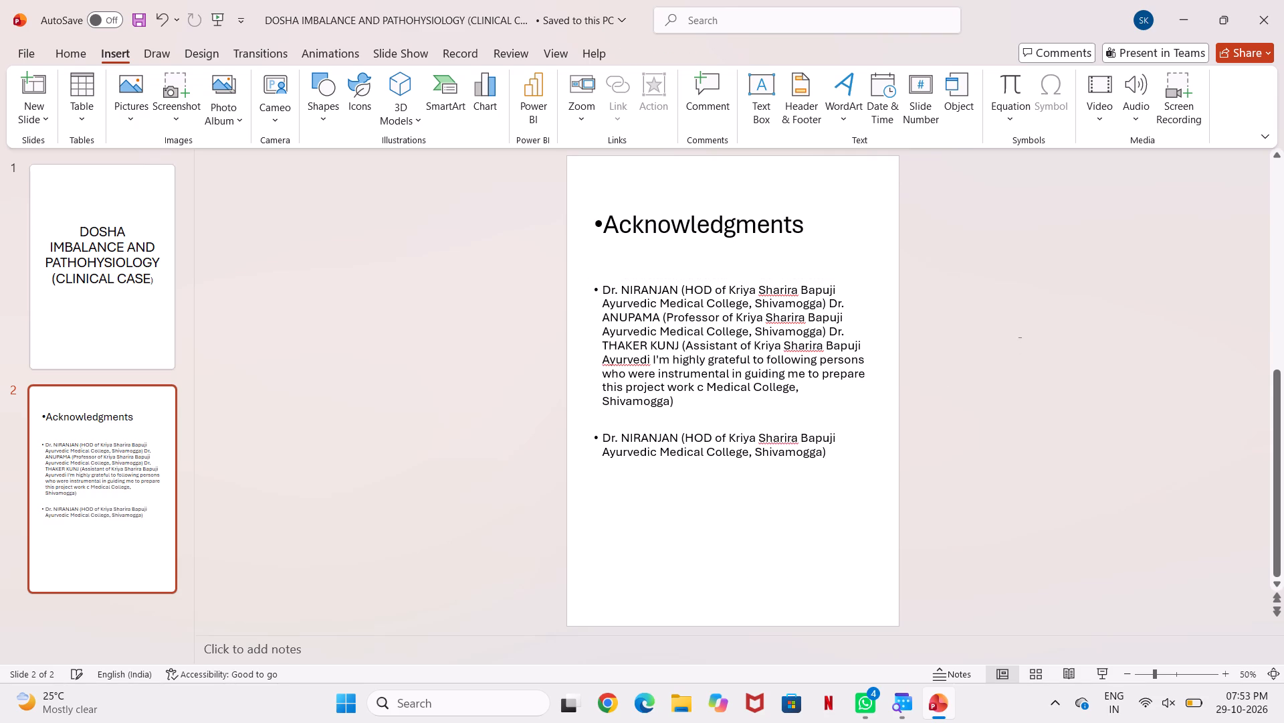
# Delete the original HOD entry, through "Shivamogga)", from the start of the first body paragraph.
pyautogui.moveTo(599, 289); pyautogui.dragTo(619, 297)
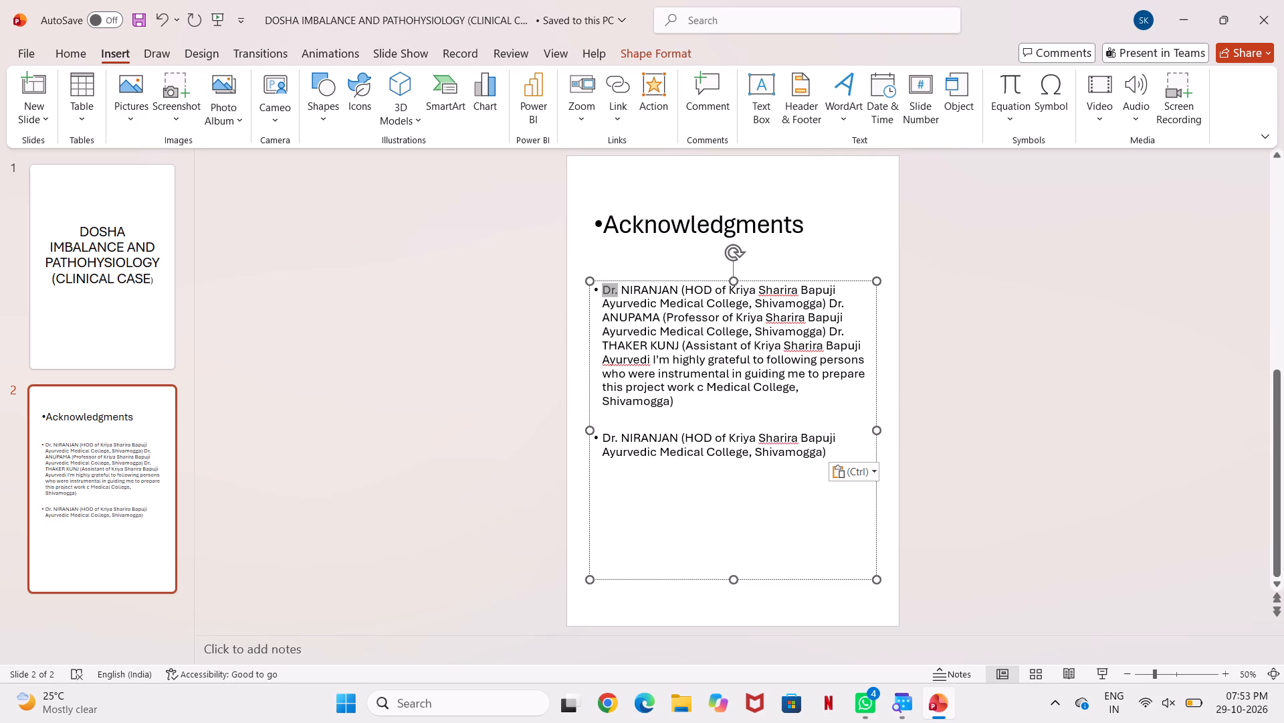
pyautogui.moveTo(619, 297); pyautogui.dragTo(813, 300)
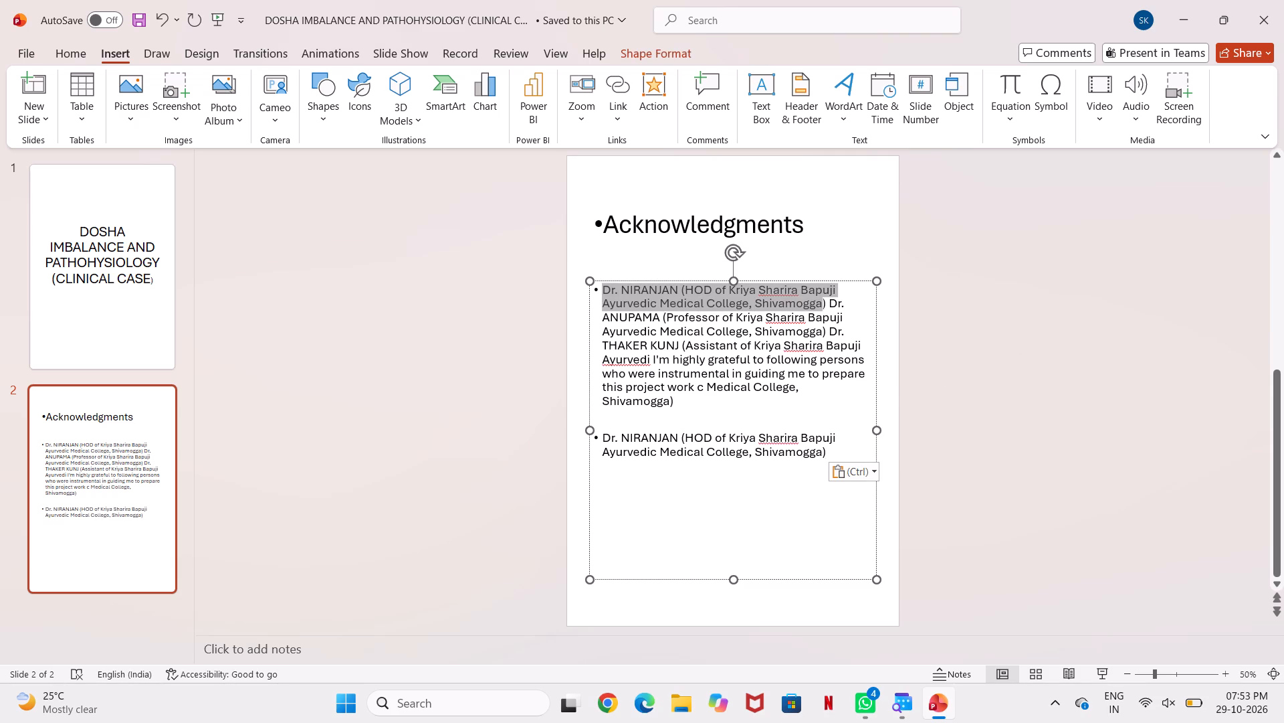
pyautogui.moveTo(813, 300); pyautogui.dragTo(826, 302)
pyautogui.press('Delete')
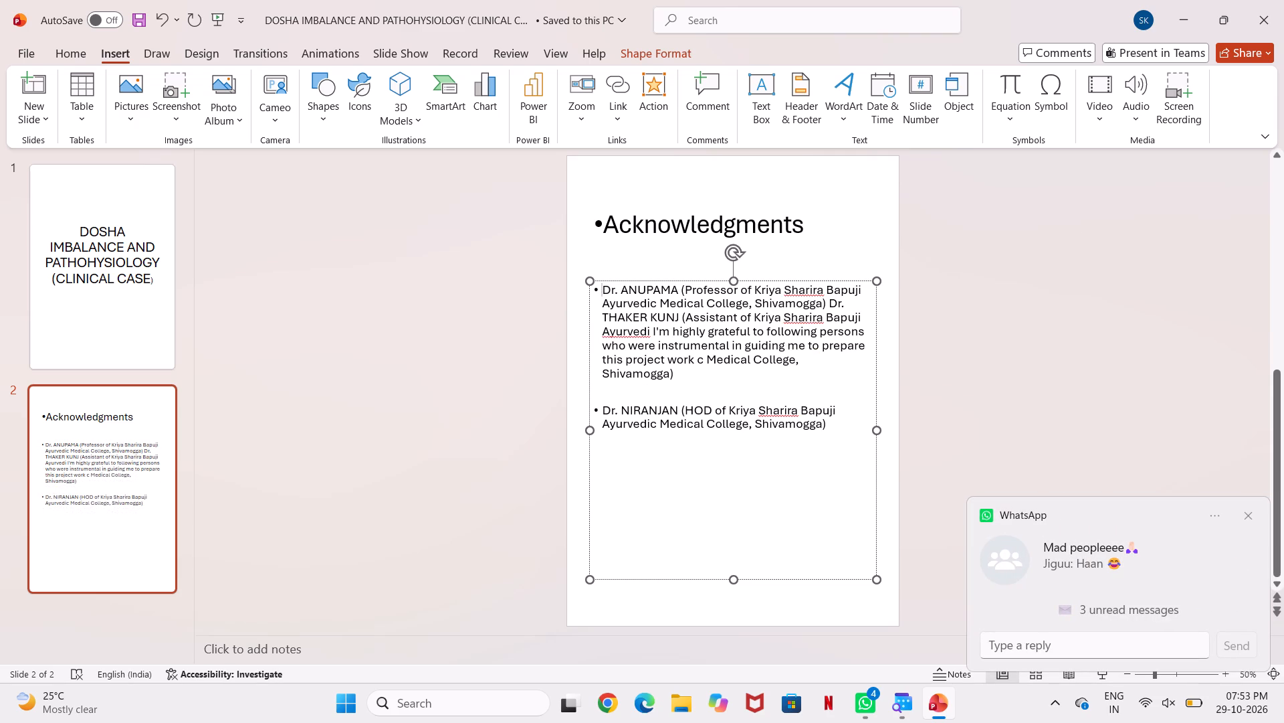
# Copy the Professor's entry from the start of the body text into a new bullet below the HOD's bullet, separated by an empty line.
pyautogui.moveTo(601, 289); pyautogui.dragTo(809, 300)
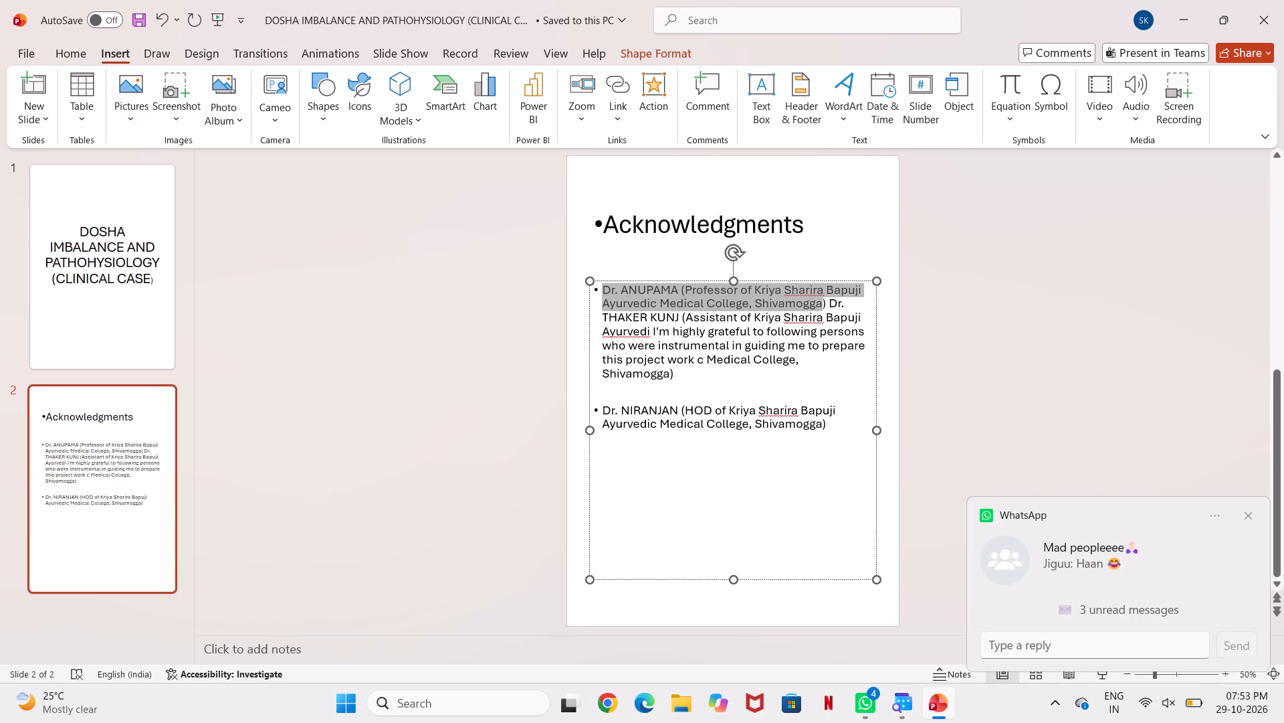
pyautogui.moveTo(809, 300); pyautogui.dragTo(827, 305)
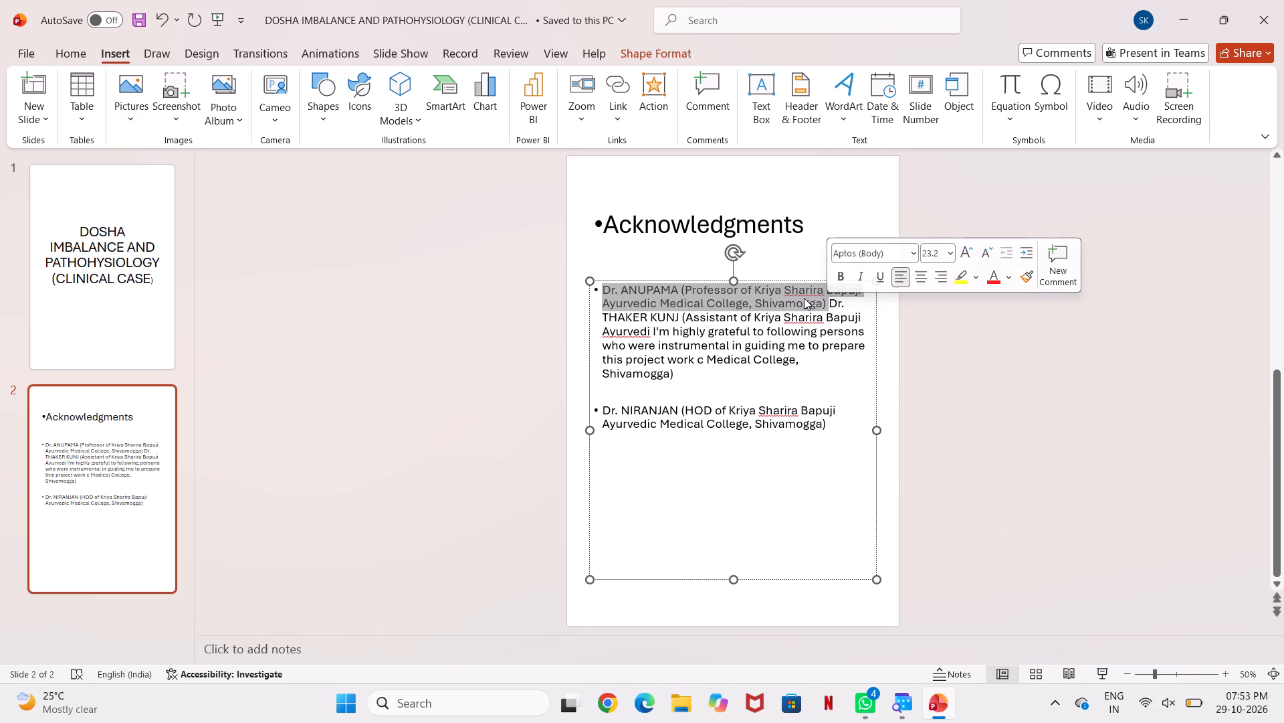
pyautogui.hotkey('ctrl', 'c')
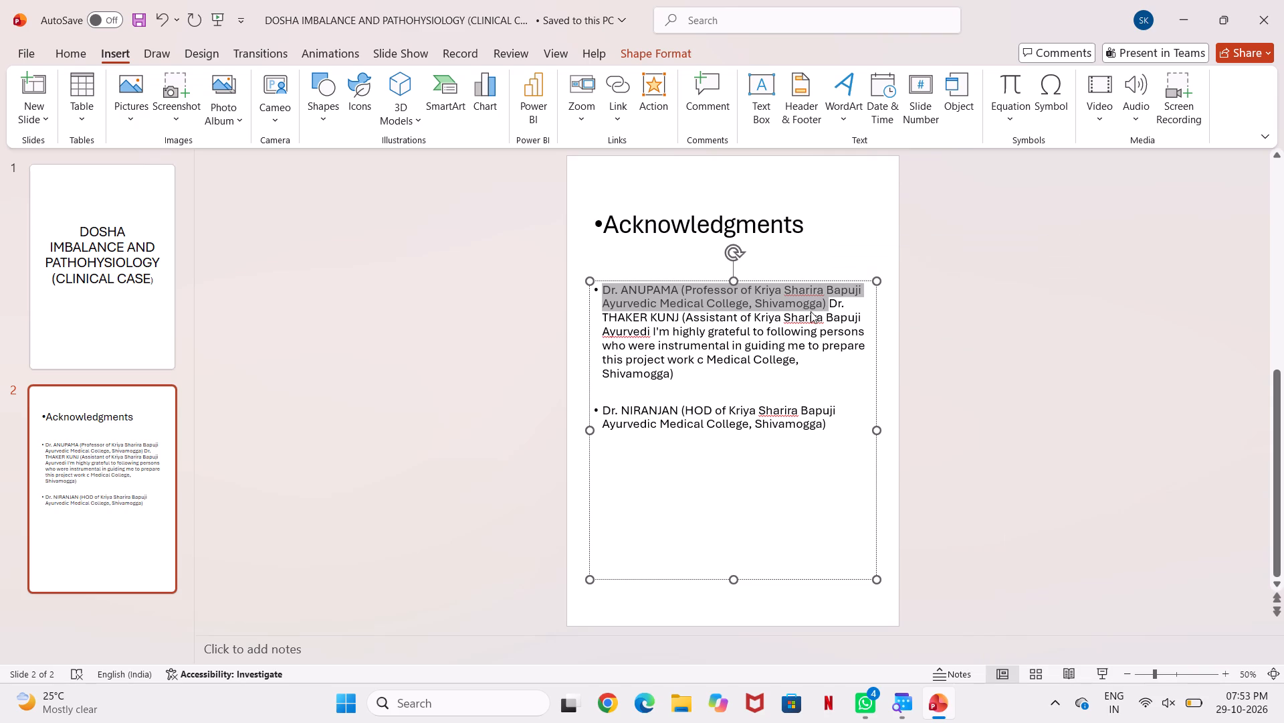
pyautogui.click(815, 490)
pyautogui.click(828, 425)
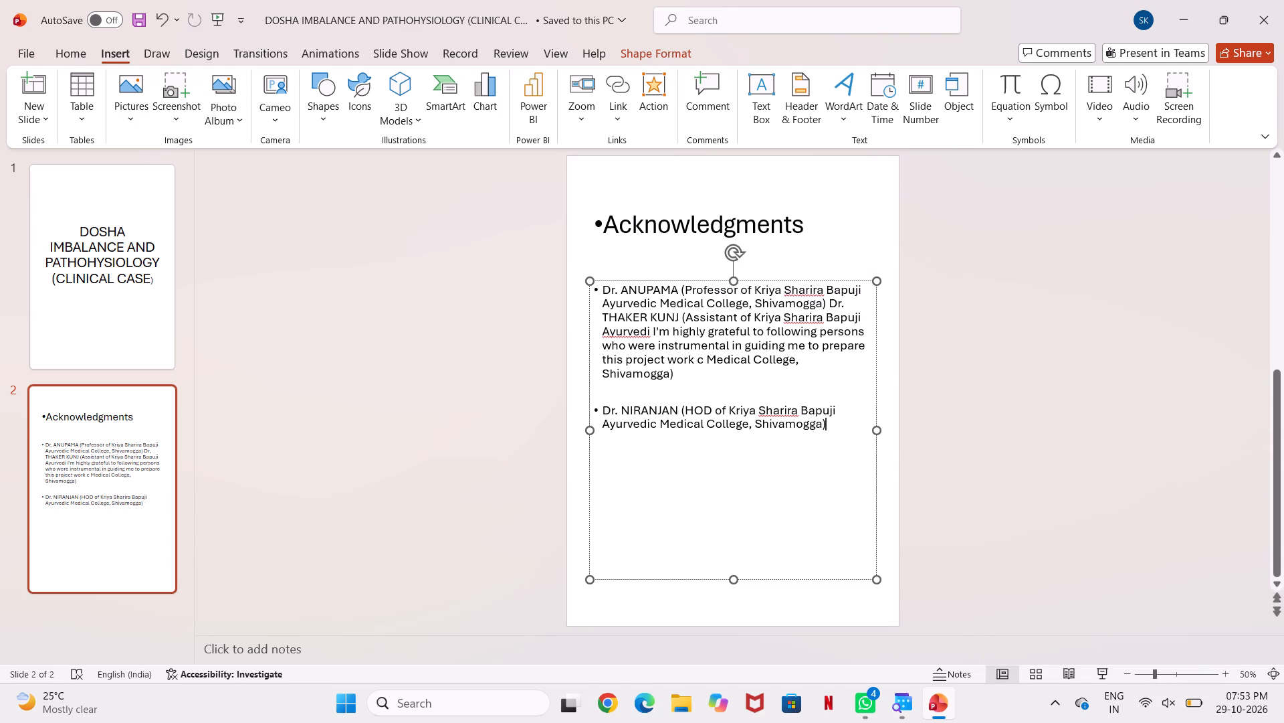
pyautogui.press('Return')
pyautogui.press('Return')
pyautogui.hotkey('ctrl', 'v')
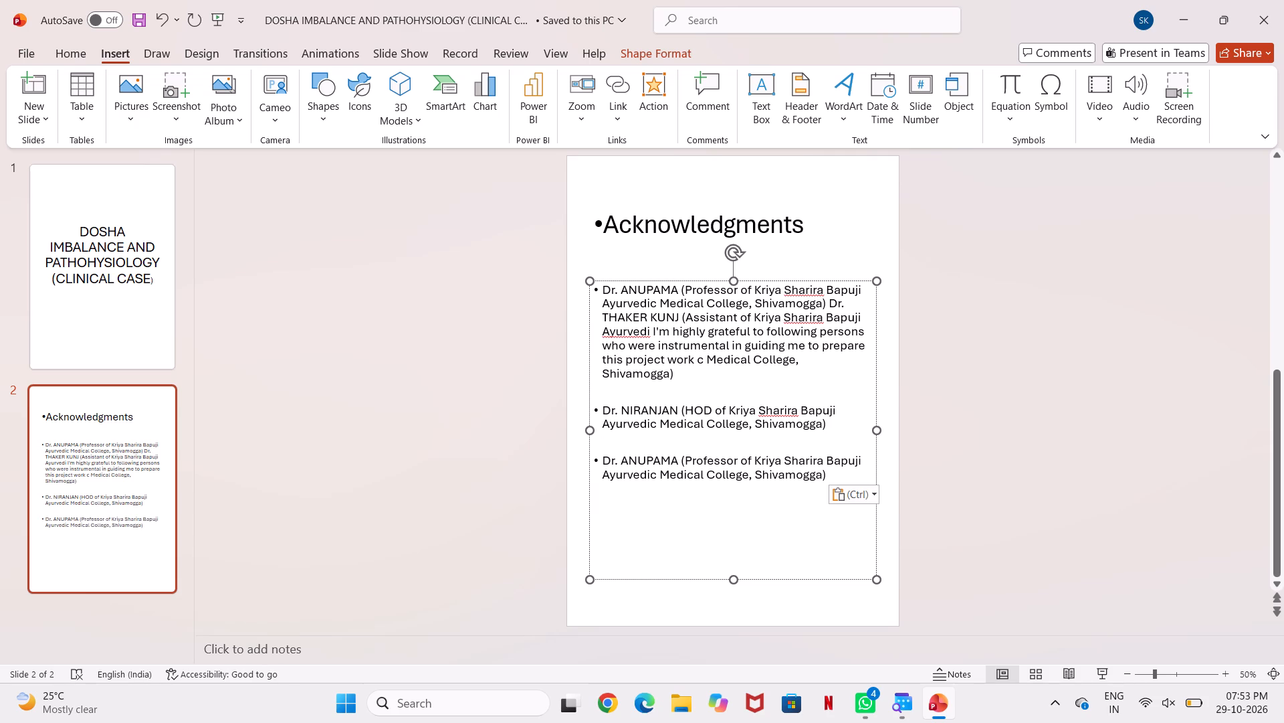
# Delete the original Professor's entry, through "Shivamogga)", from the start of the first body paragraph.
pyautogui.click(829, 383)
pyautogui.moveTo(594, 290); pyautogui.dragTo(697, 312)
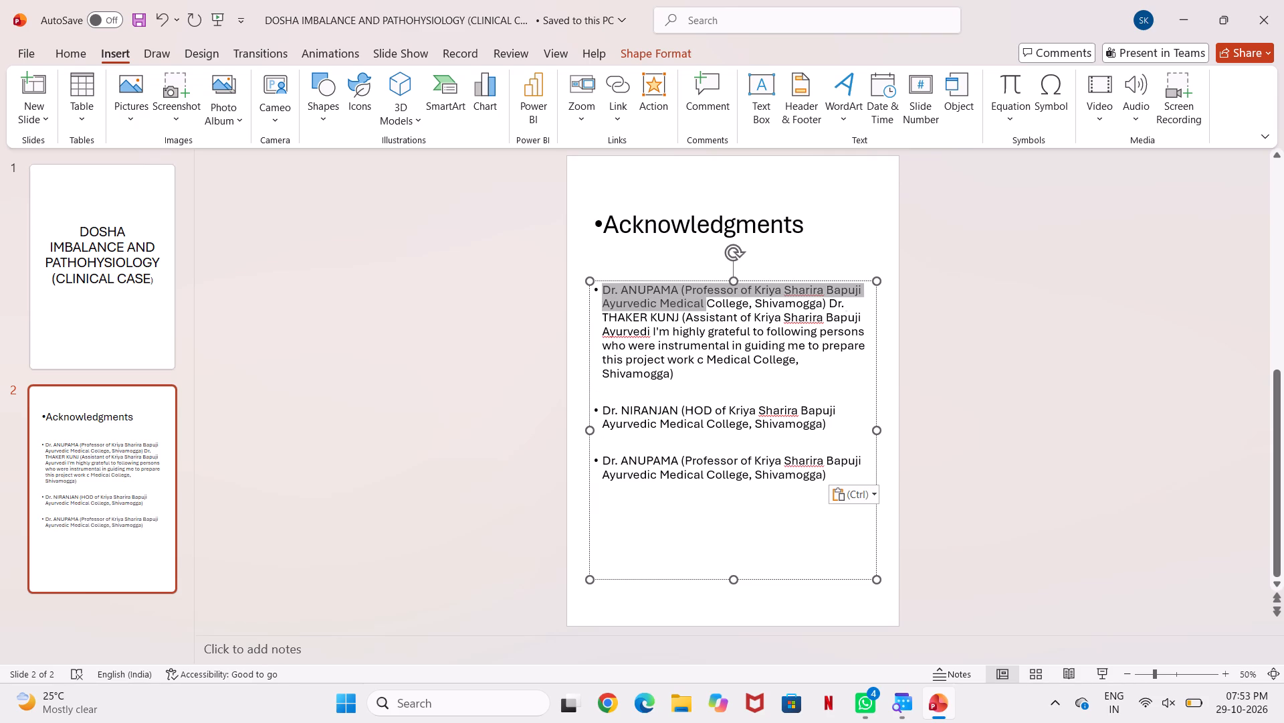
pyautogui.moveTo(697, 312); pyautogui.dragTo(827, 304)
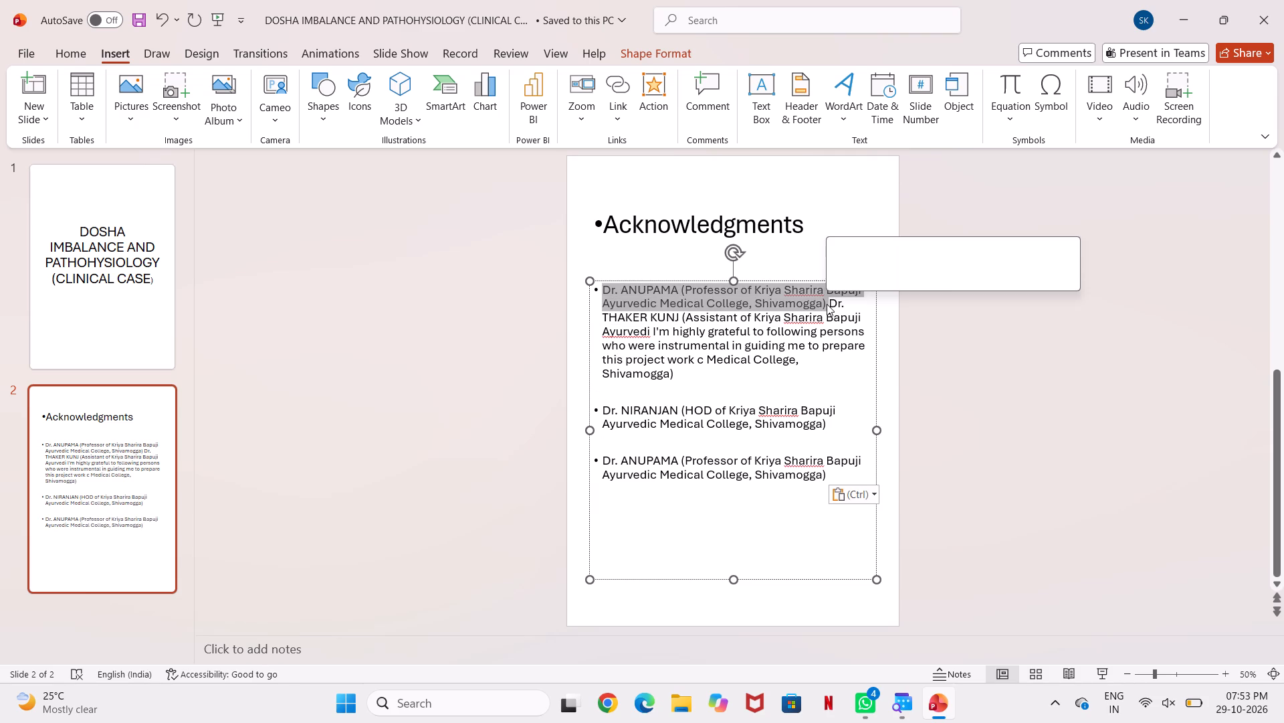
pyautogui.press('Delete')
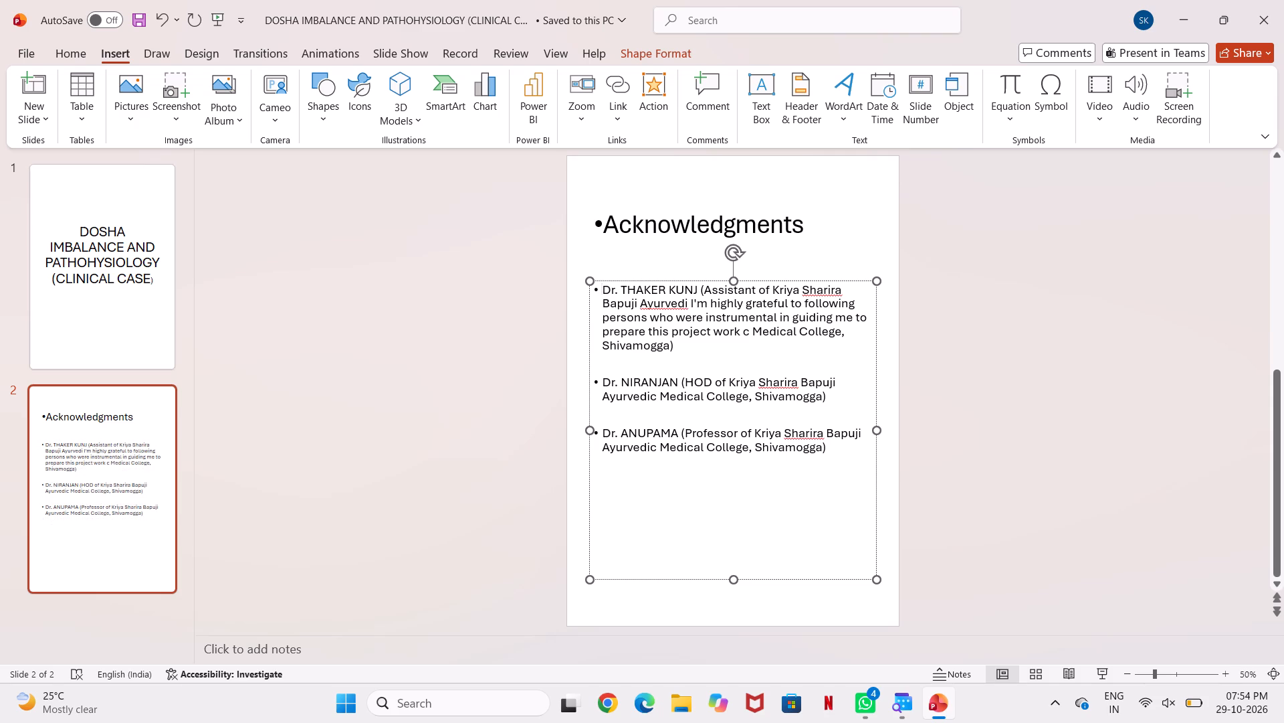
# Select the Assistant's entry at the start of the first body paragraph, from "Dr." through "Ayurvedi".
pyautogui.moveTo(594, 290); pyautogui.dragTo(689, 299)
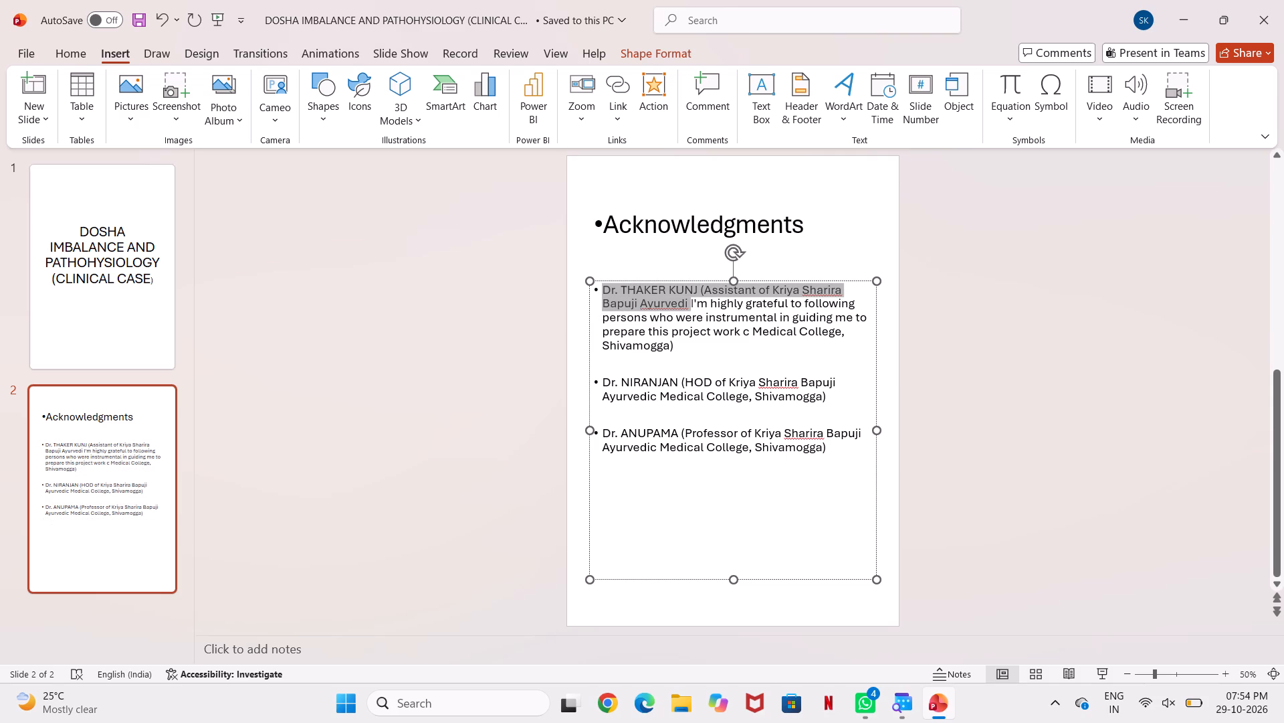
pyautogui.moveTo(689, 299); pyautogui.dragTo(689, 306)
pyautogui.moveTo(689, 306); pyautogui.dragTo(695, 301)
pyautogui.moveTo(695, 301); pyautogui.dragTo(683, 307)
pyautogui.moveTo(683, 307); pyautogui.dragTo(683, 304)
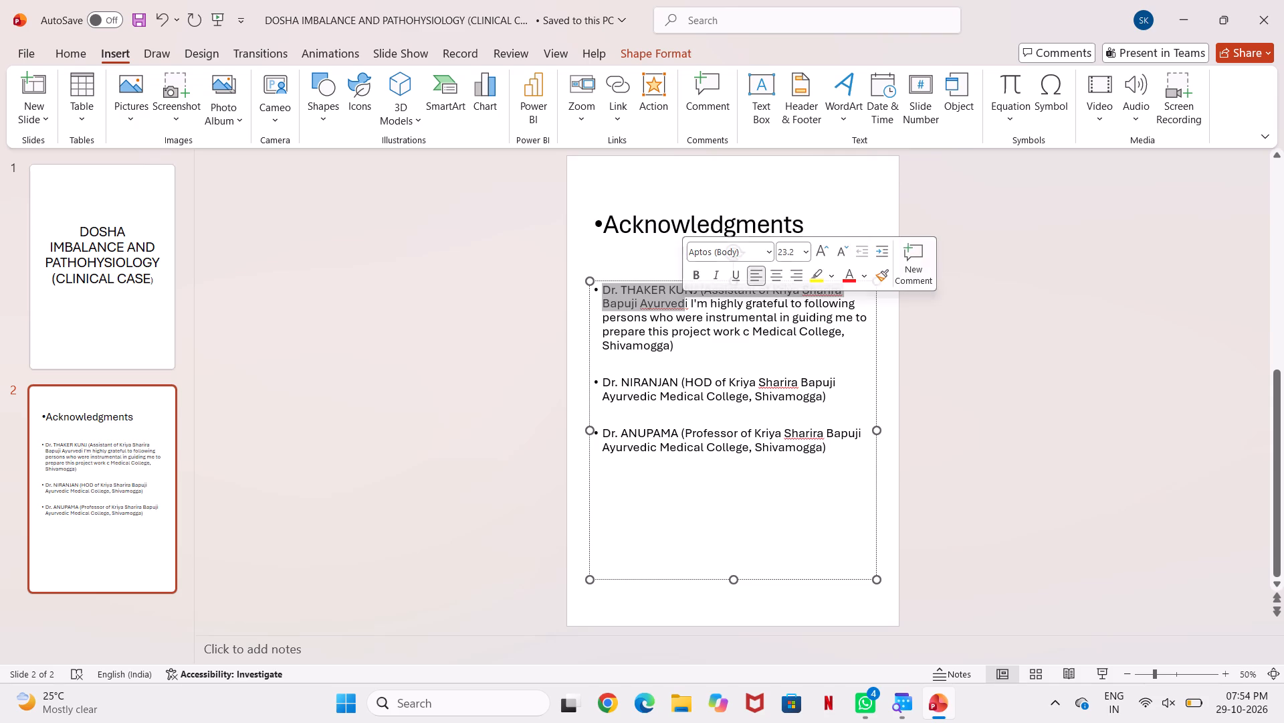
# Delete the "I'm highly grateful to following persons… project work" sentence from the middle of the Assistant's entry.
pyautogui.click(1004, 317)
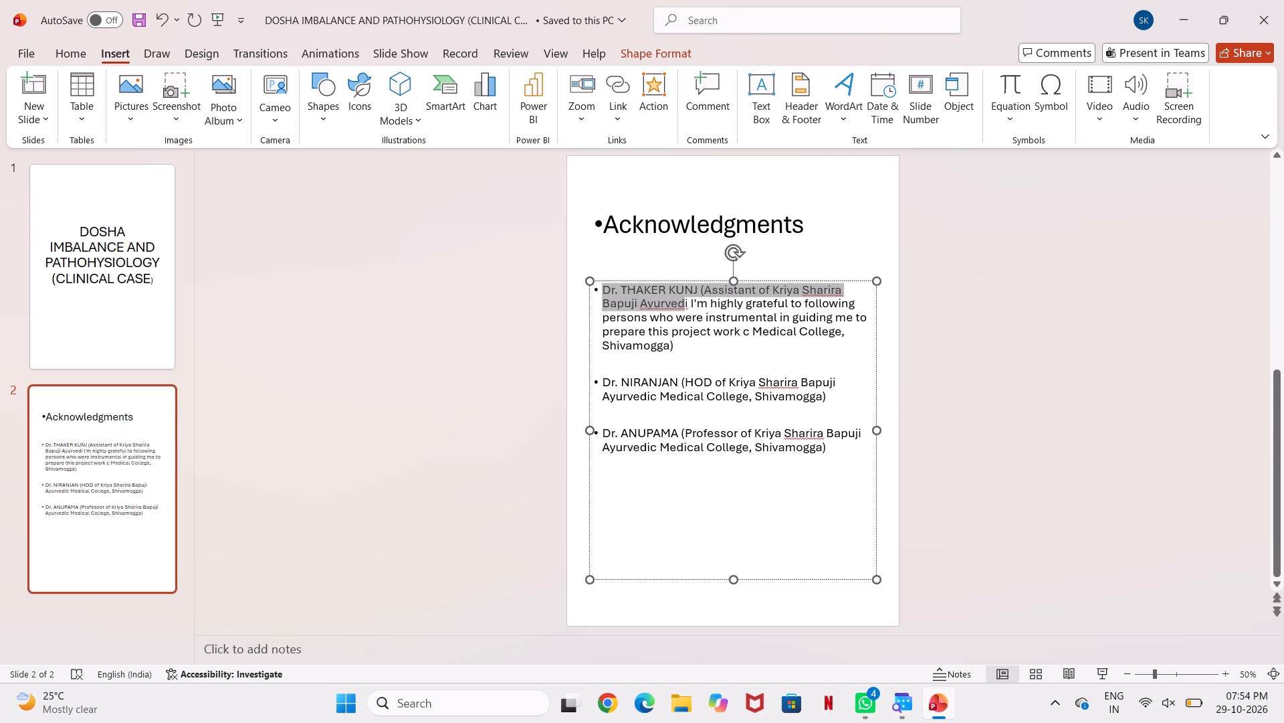
pyautogui.moveTo(689, 301); pyautogui.dragTo(732, 332)
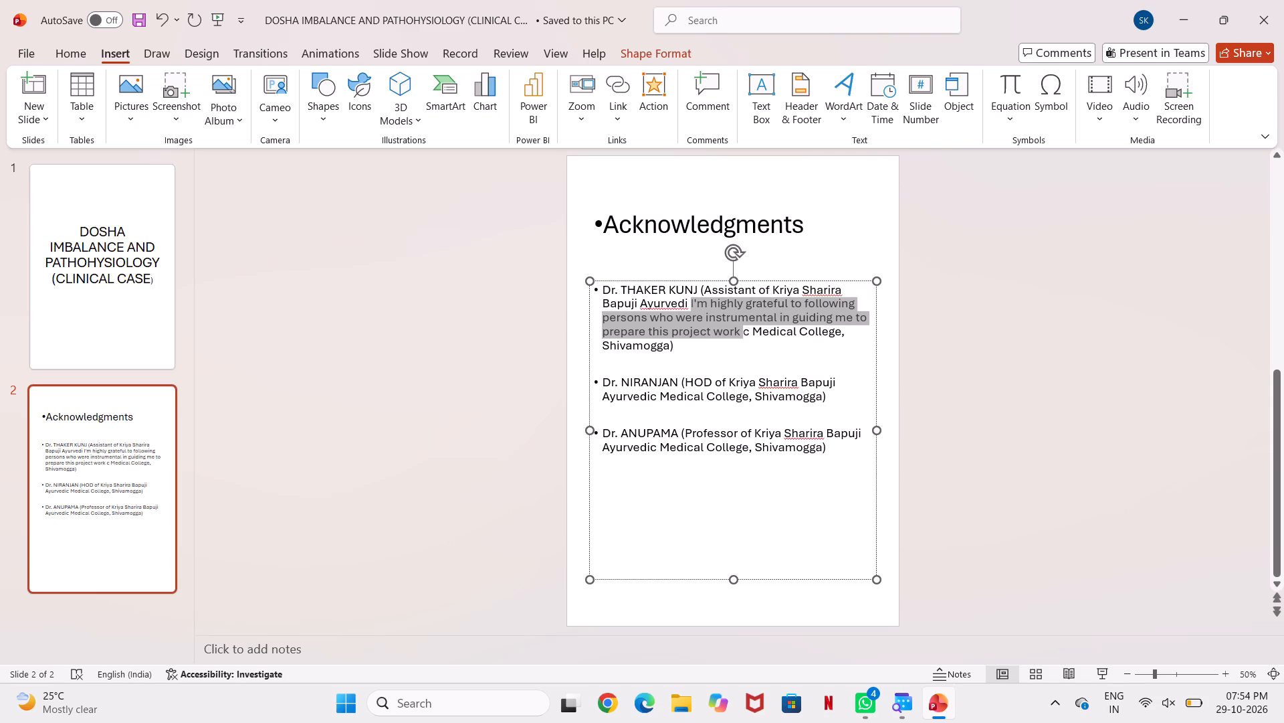
pyautogui.moveTo(732, 332); pyautogui.dragTo(743, 328)
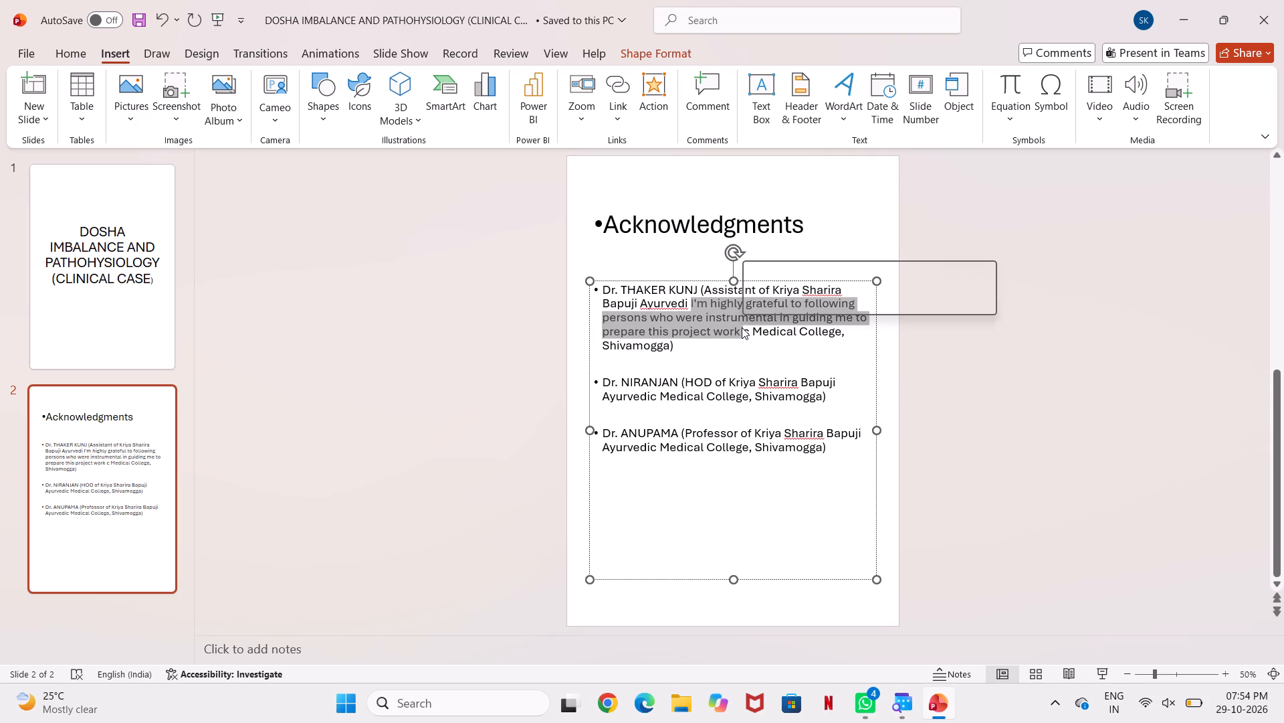
pyautogui.press('Delete')
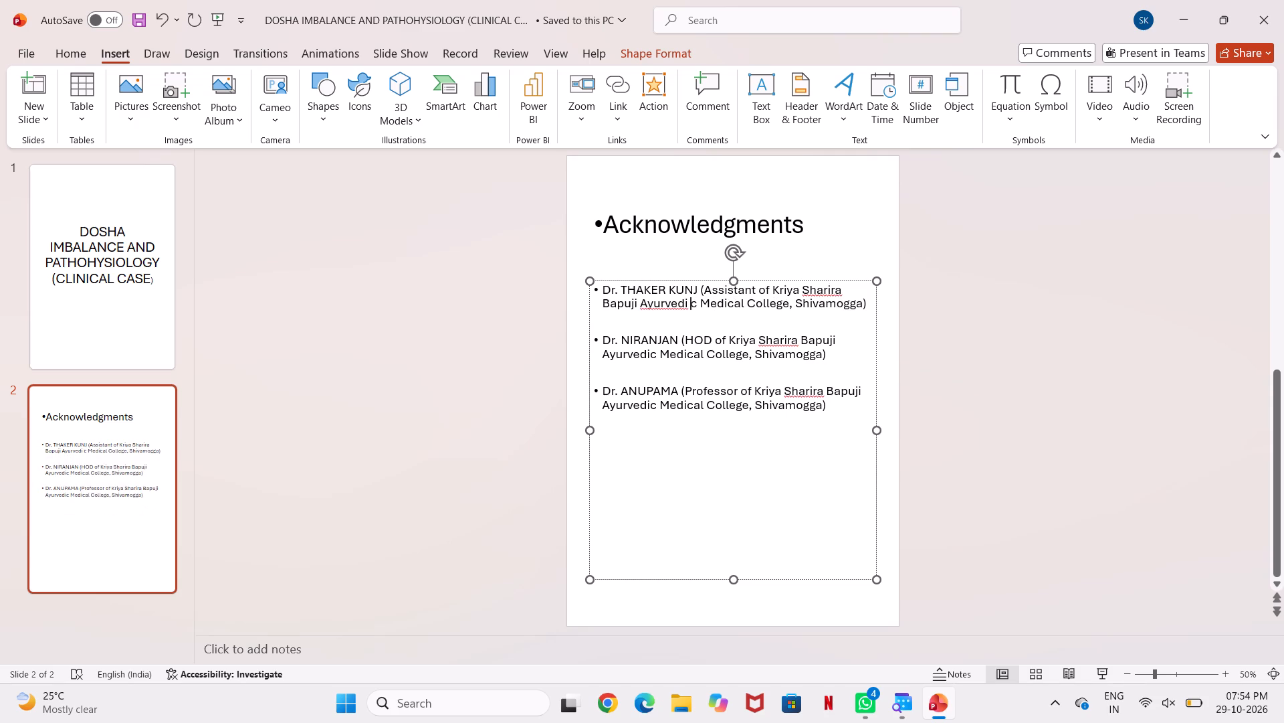
# Remove the stray space inside "Ayurvedic" in the Assistant's entry on slide 2.
pyautogui.press('BackSpace')
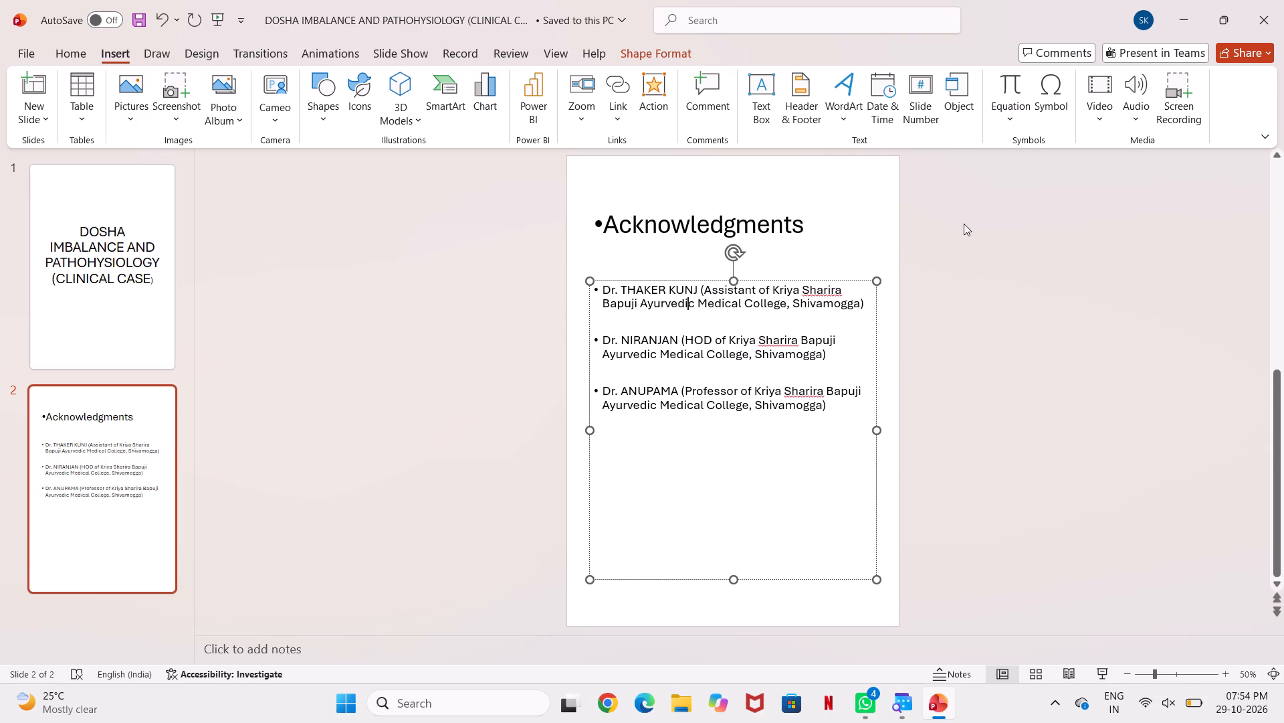
pyautogui.click(1008, 212)
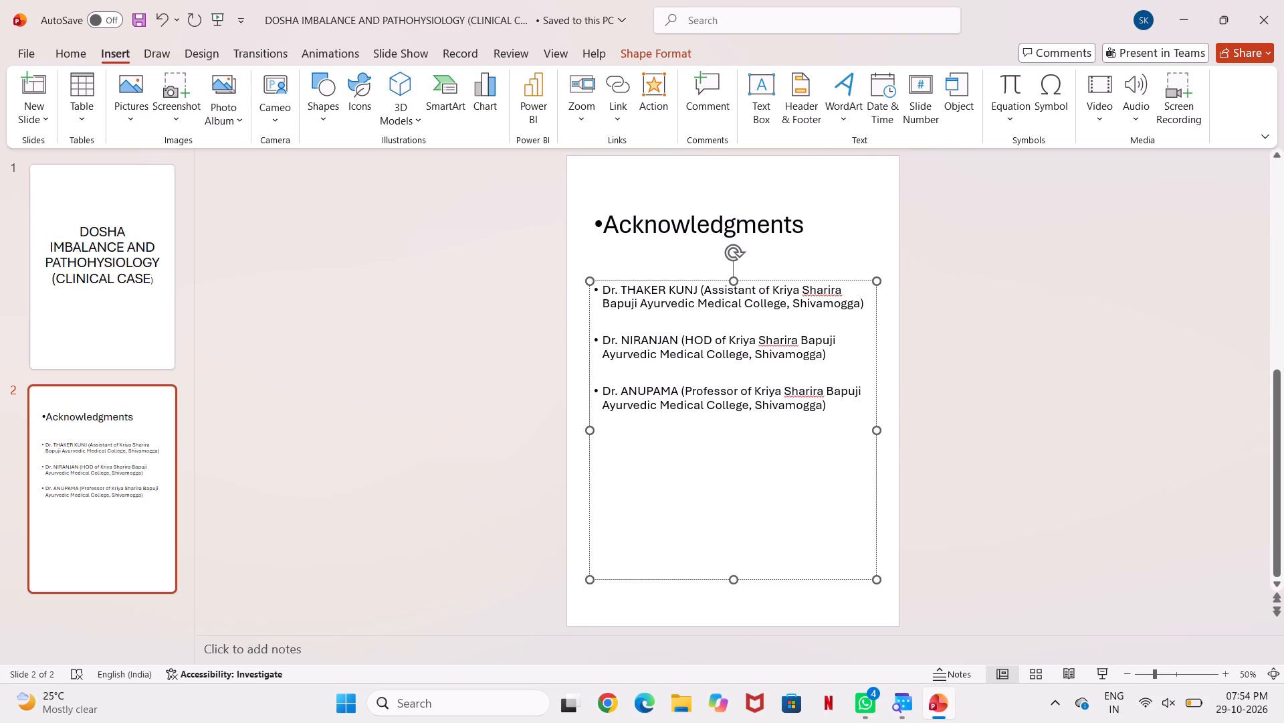
pyautogui.click(591, 282)
pyautogui.click(619, 253)
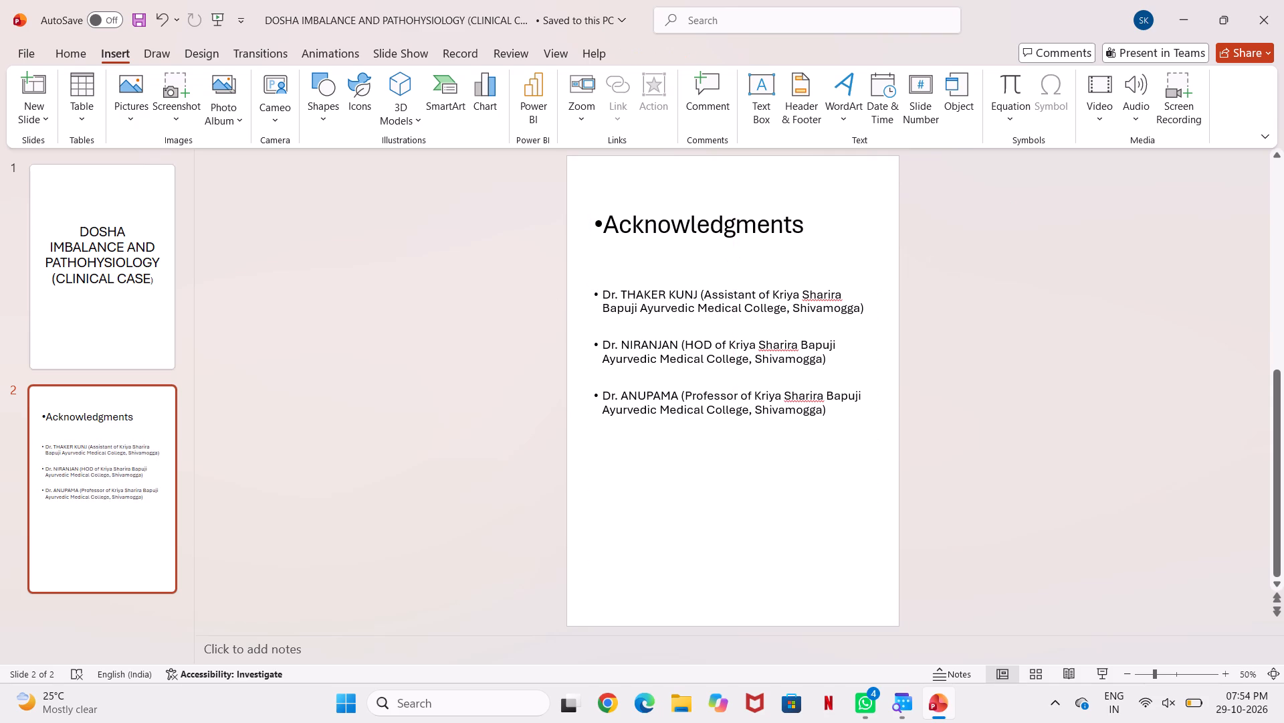
# Copy the Assistant's full entry, through "Shivamogga)", and paste it as a new bullet below the Professor's entry.
pyautogui.moveTo(601, 296); pyautogui.dragTo(843, 304)
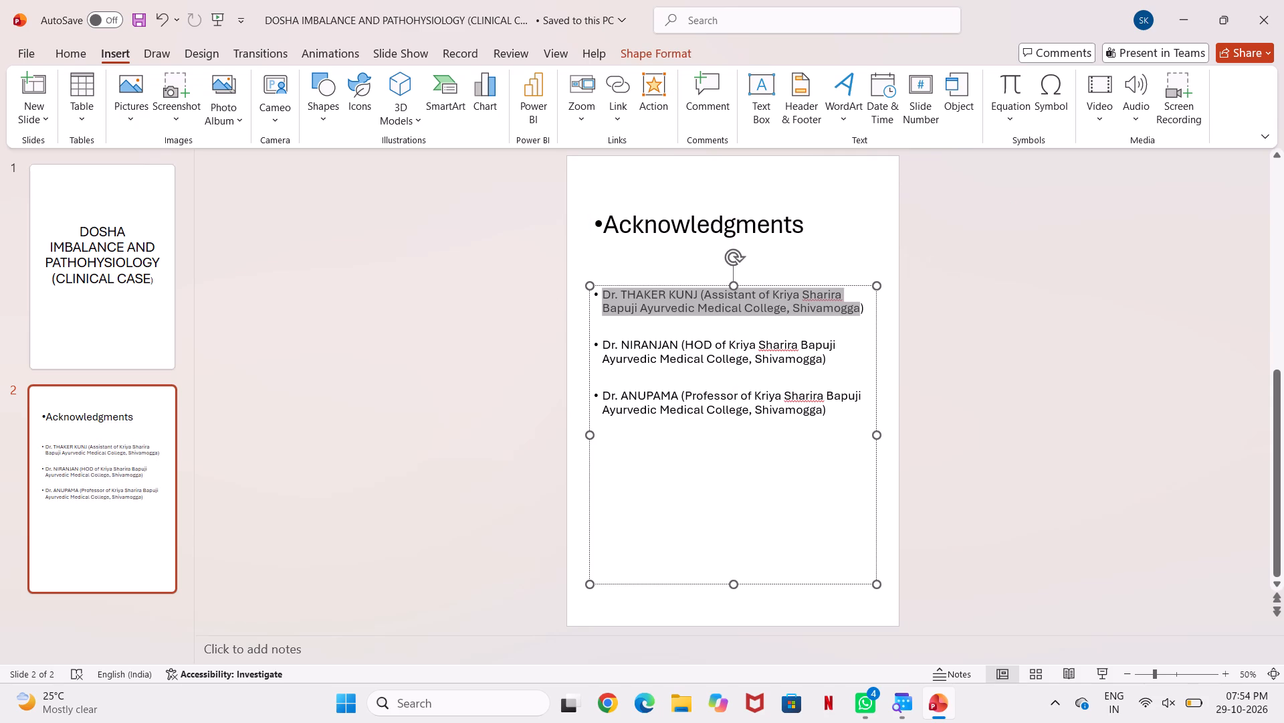
pyautogui.moveTo(843, 304); pyautogui.dragTo(865, 307)
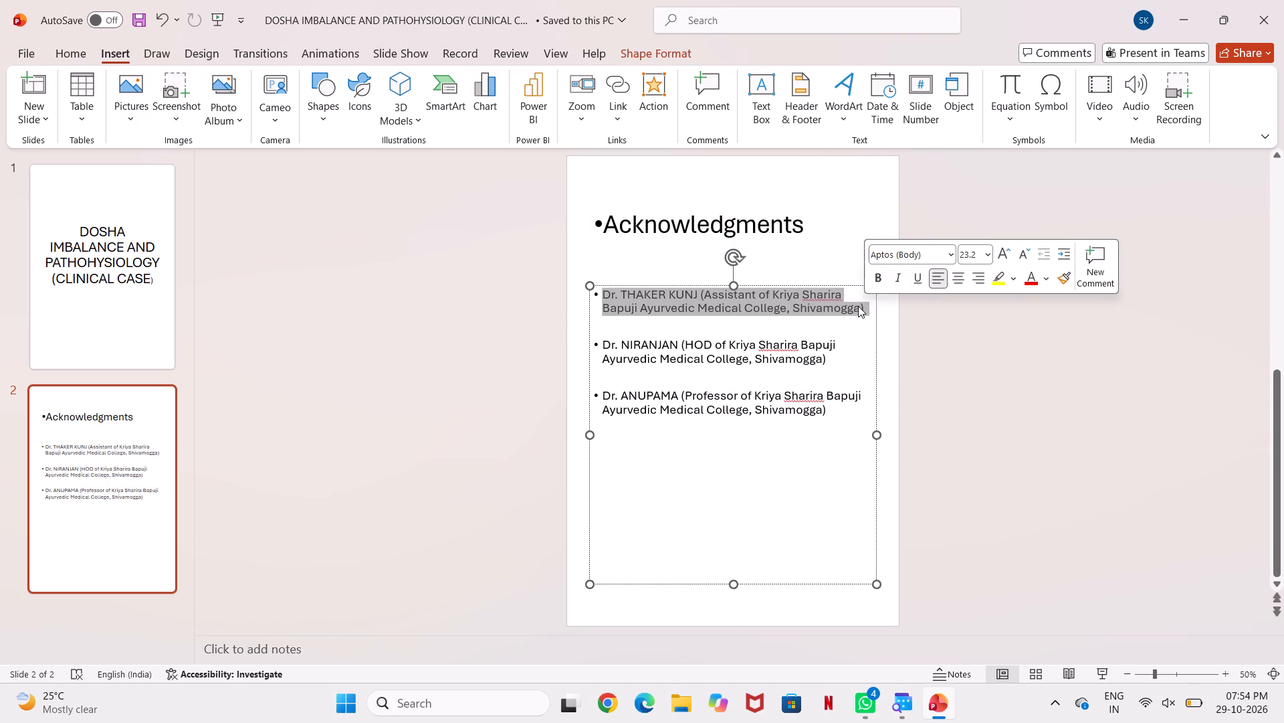
pyautogui.hotkey('ctrl', 'c')
pyautogui.click(773, 483)
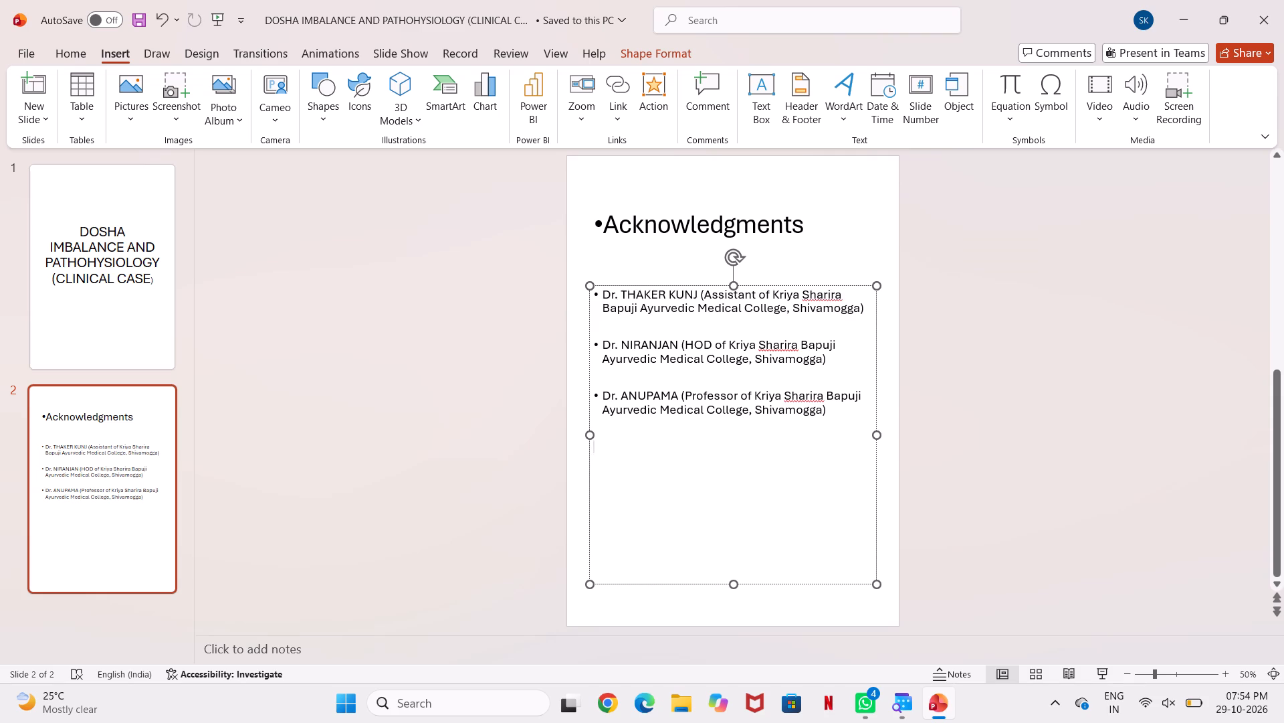
pyautogui.hotkey('ctrl', 'v')
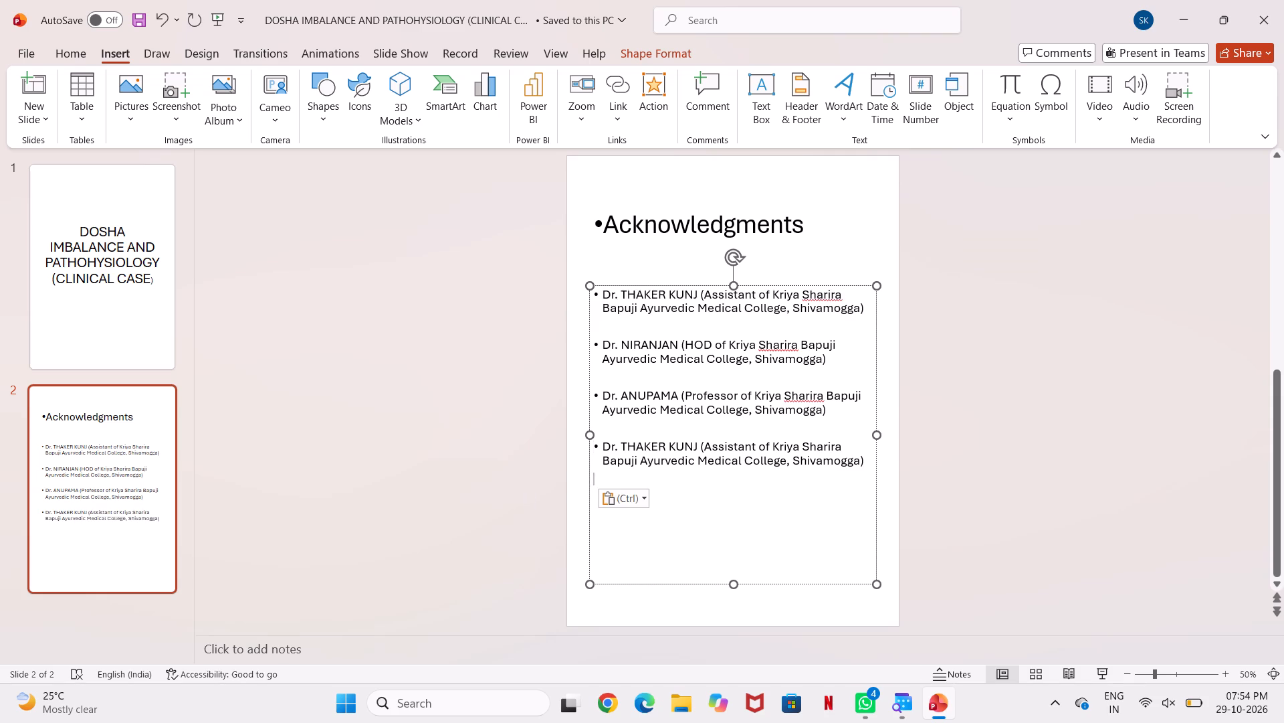
pyautogui.click(694, 495)
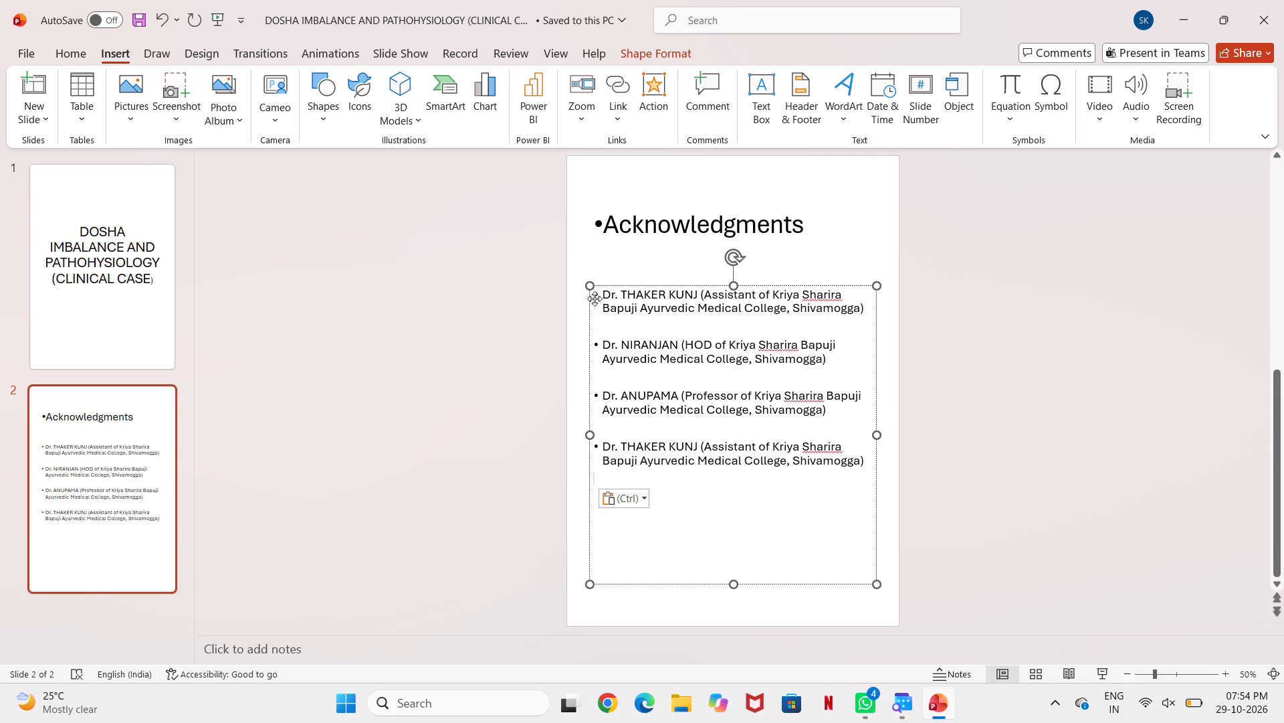
# Delete the original Assistant's entry from the start of the bullet list, keeping the copy at the end.
pyautogui.click(599, 296)
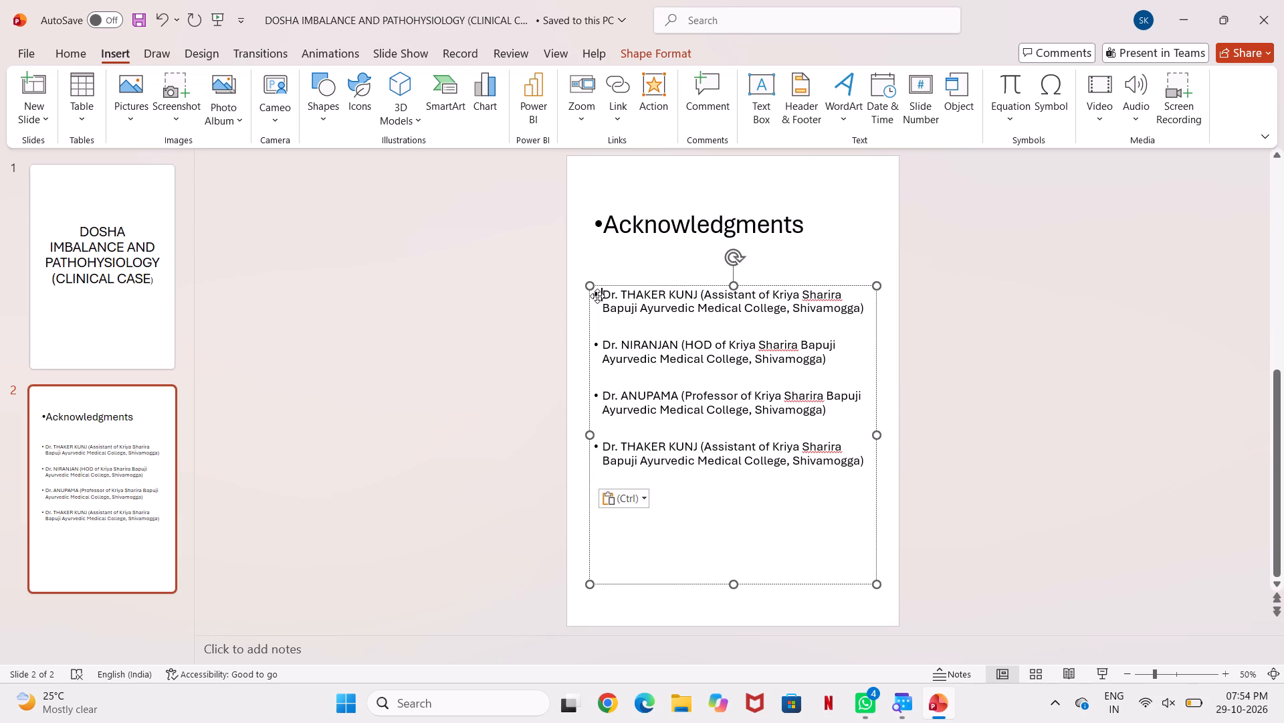
pyautogui.click(597, 296)
pyautogui.click(622, 317)
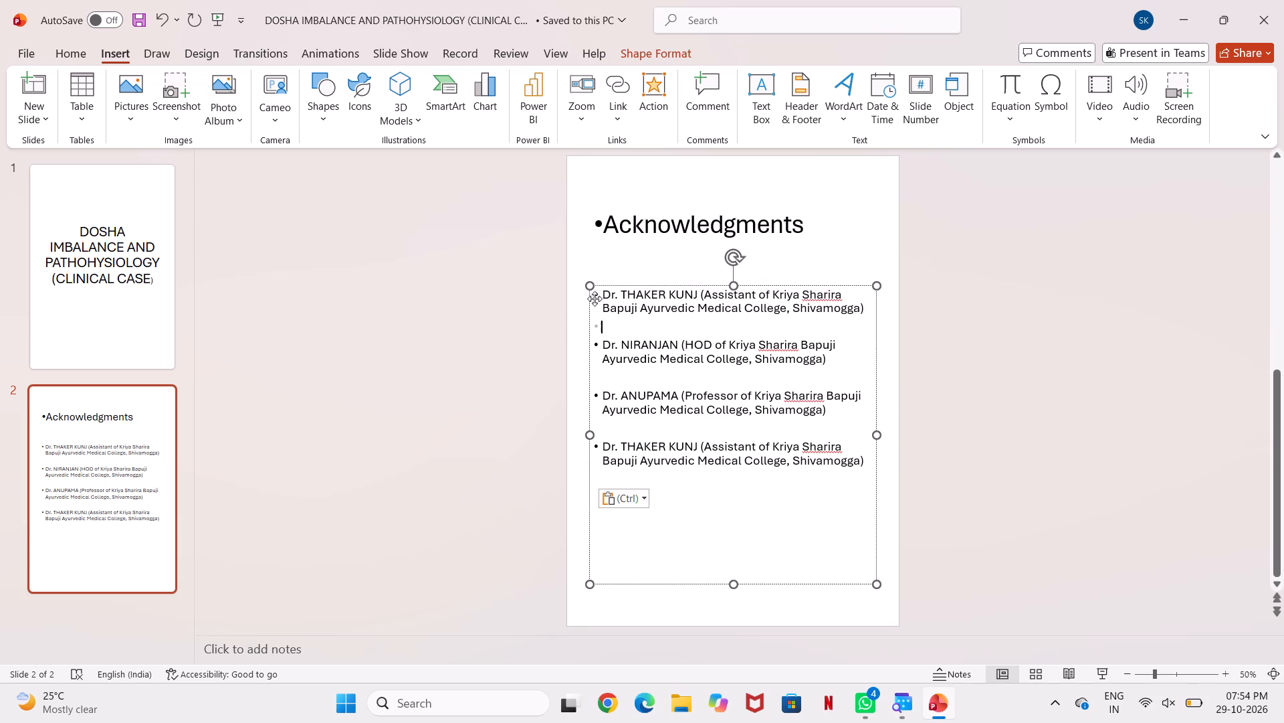
pyautogui.click(595, 299)
pyautogui.click(596, 299)
pyautogui.click(595, 295)
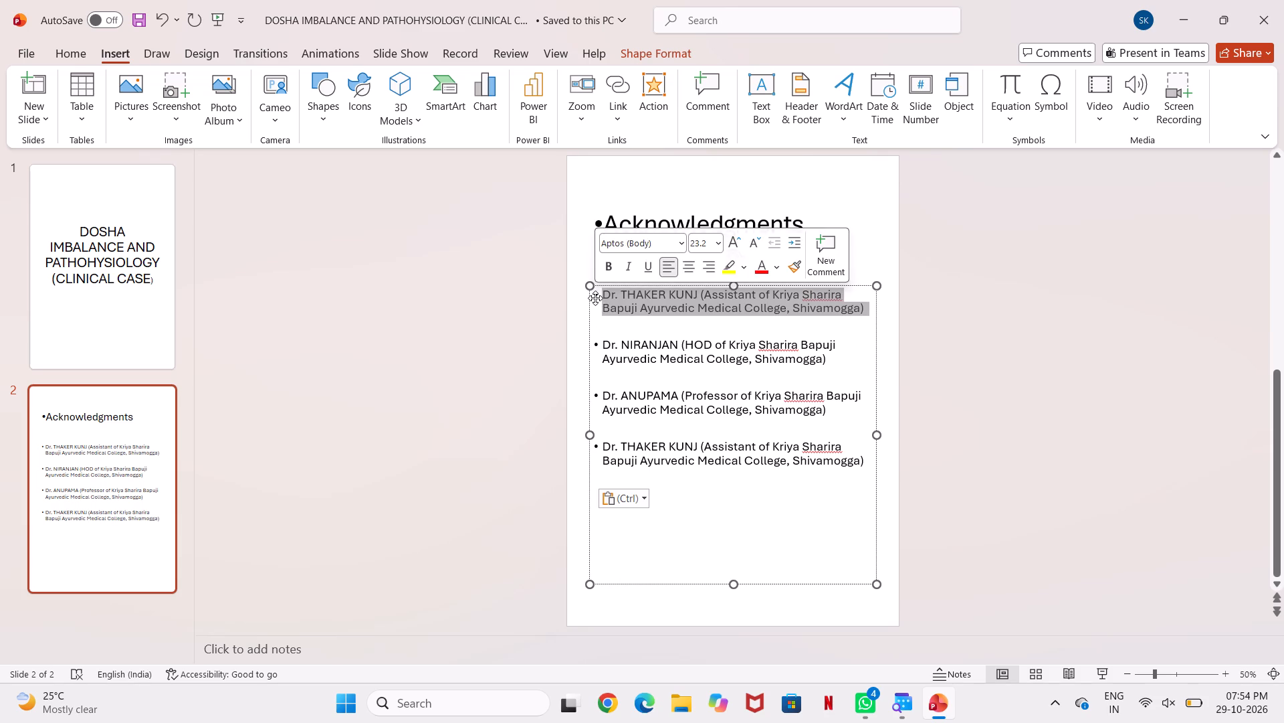
pyautogui.moveTo(595, 298); pyautogui.dragTo(602, 299)
pyautogui.press('Delete')
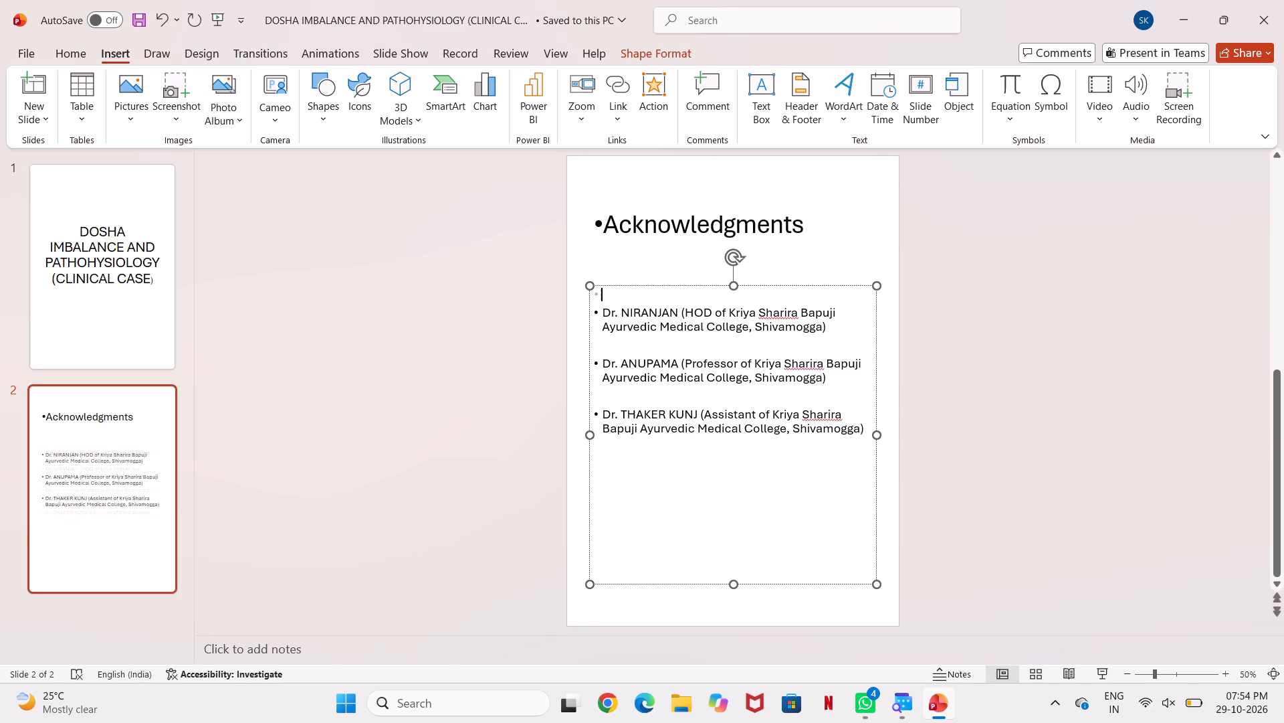
pyautogui.click(948, 248)
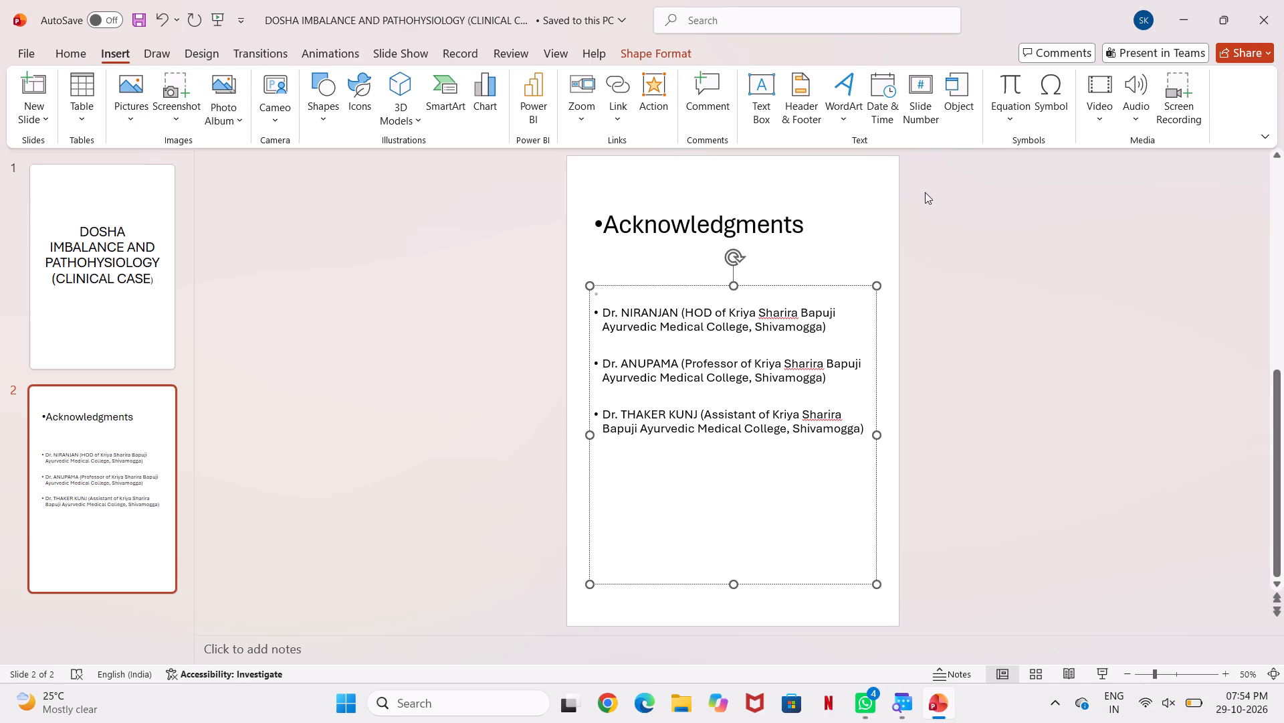
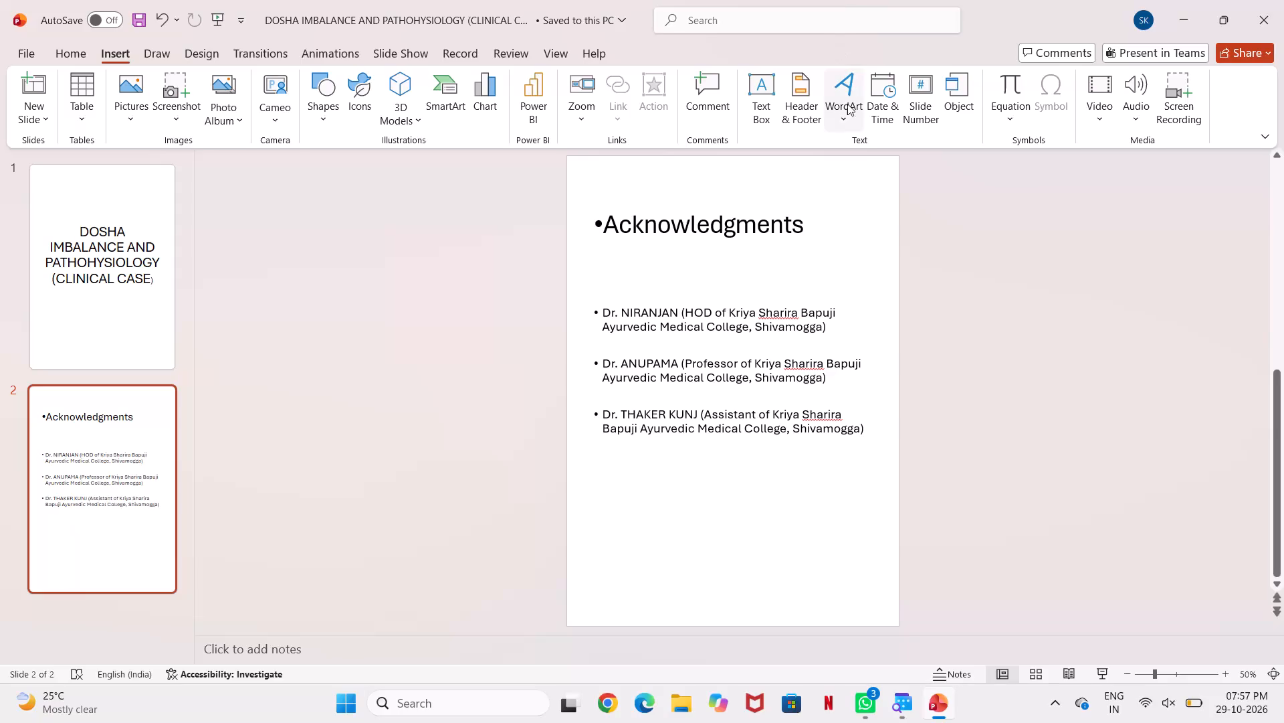
# Duplicate the Acknowledgments slide to create slide 3.
pyautogui.click(950, 309)
pyautogui.scroll(-2, 954, 311)
pyautogui.rightClick(671, 467)
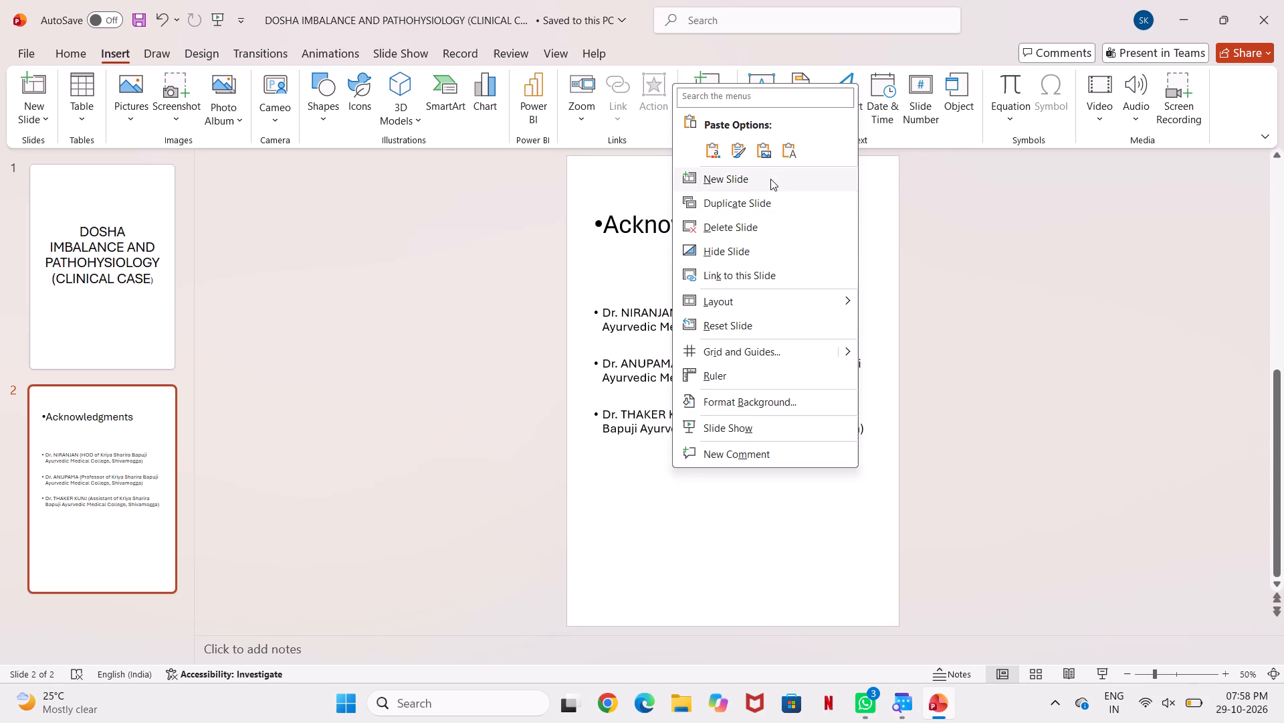
pyautogui.click(772, 208)
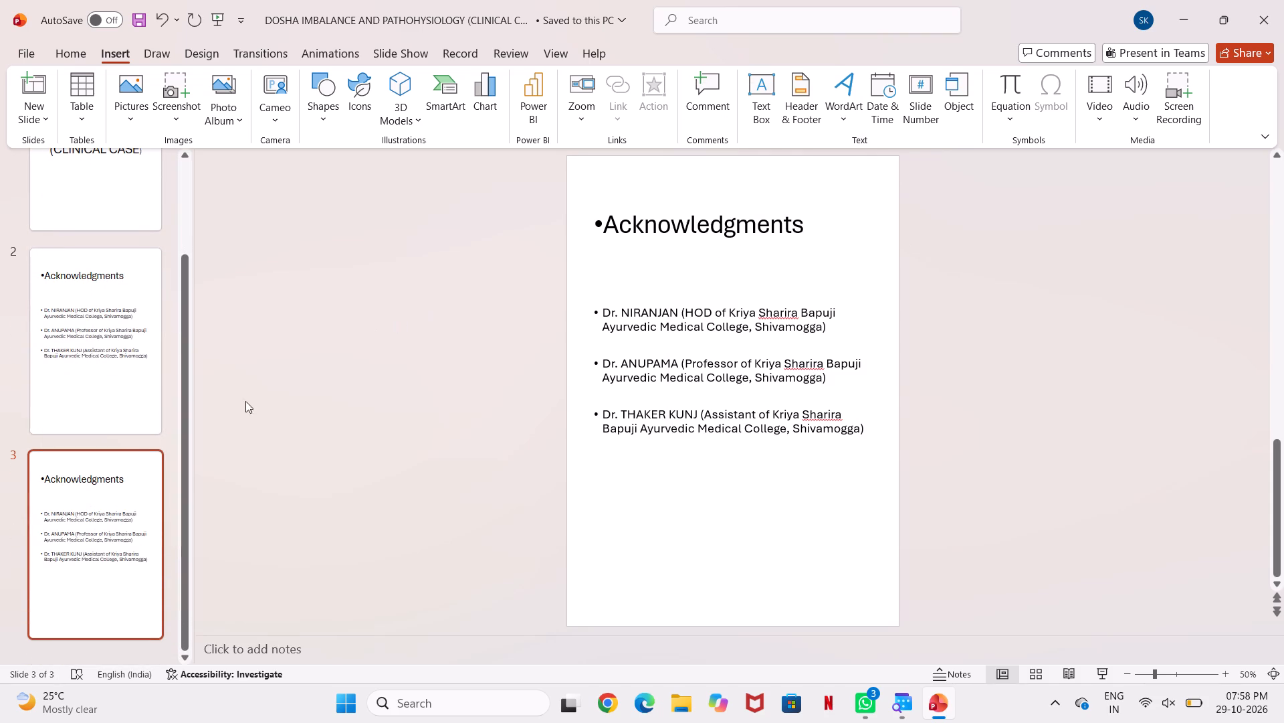
# Select the "Acknowledgments" title on the duplicated slide 3.
pyautogui.click(591, 220)
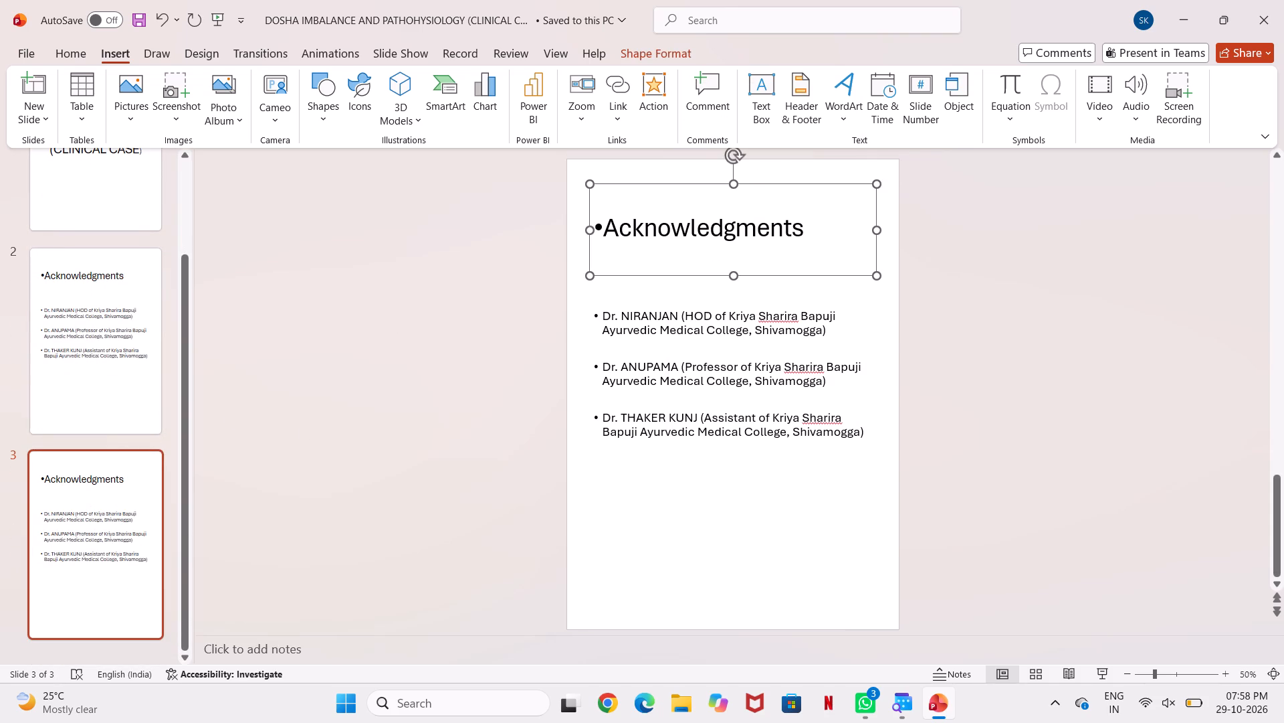
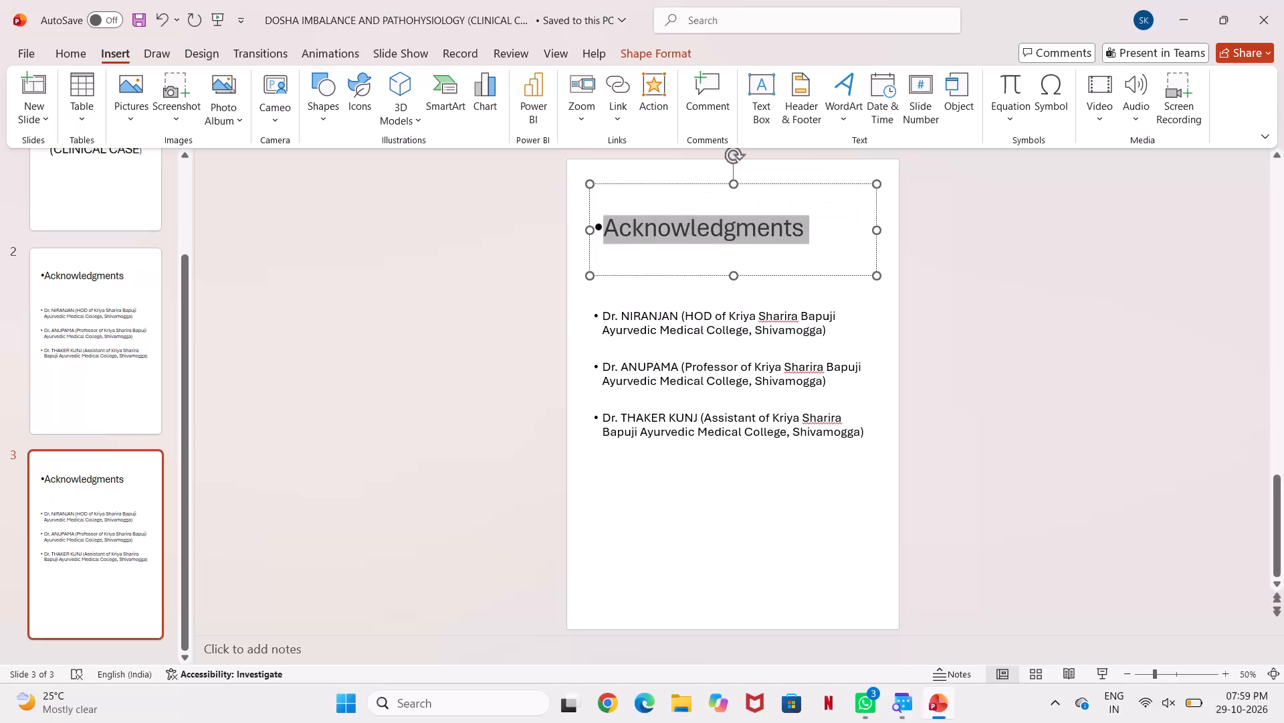
# Replace the "Acknowledgments" title on slide 3 with the copied heading "Content".
pyautogui.doubleClick(720, 234)
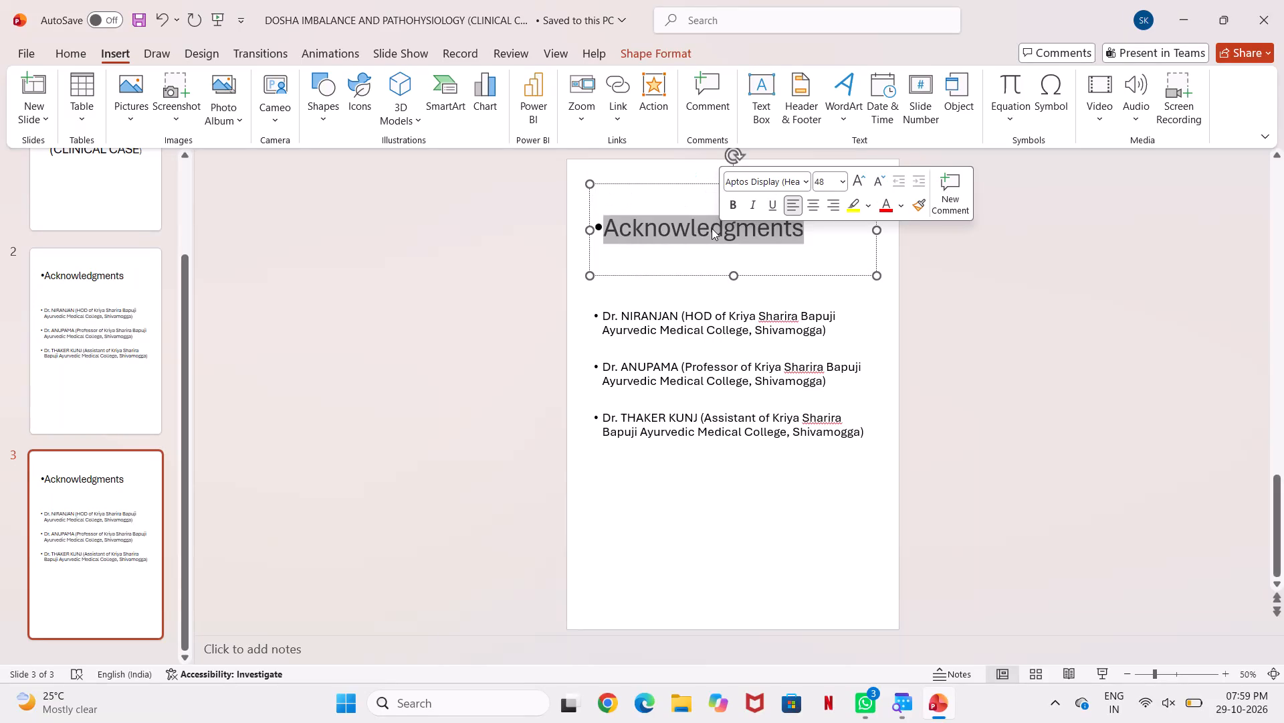
pyautogui.press('Delete')
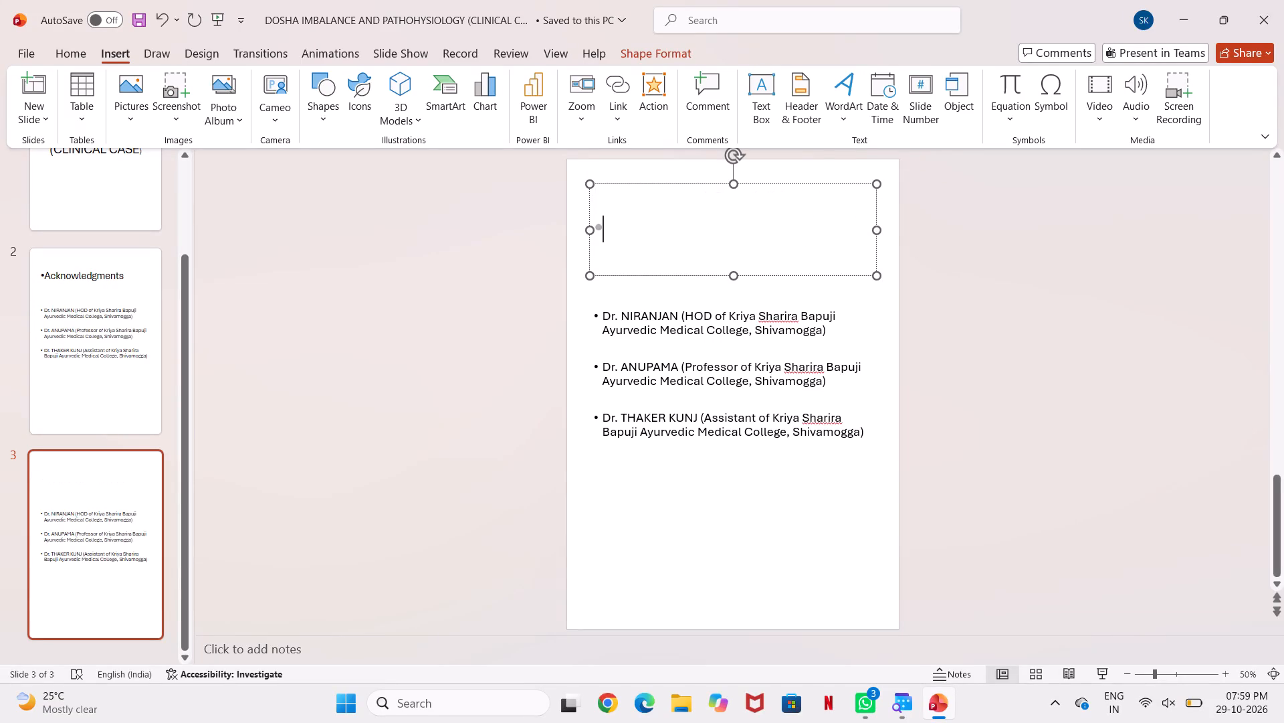
pyautogui.hotkey('ctrl', 'v')
pyautogui.click(926, 283)
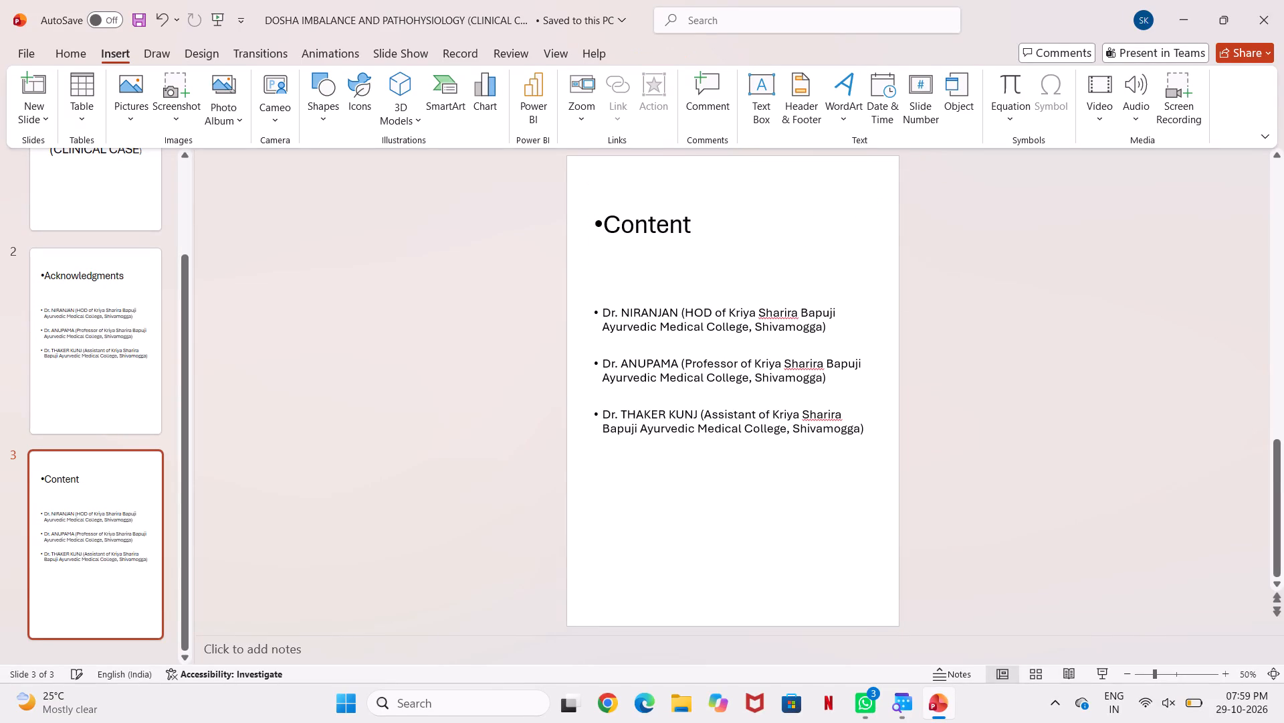
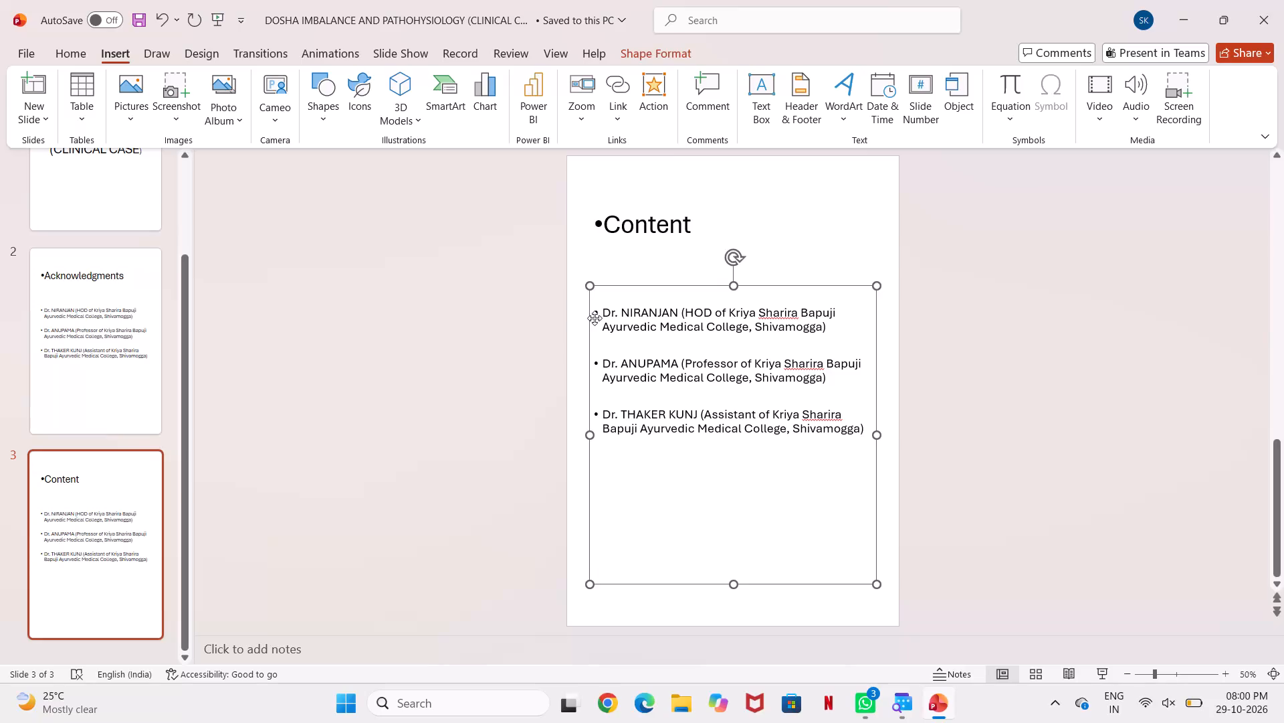
# Delete the HOD's entry from the body text of the Content slide.
pyautogui.click(595, 318)
pyautogui.tripleClick(595, 316)
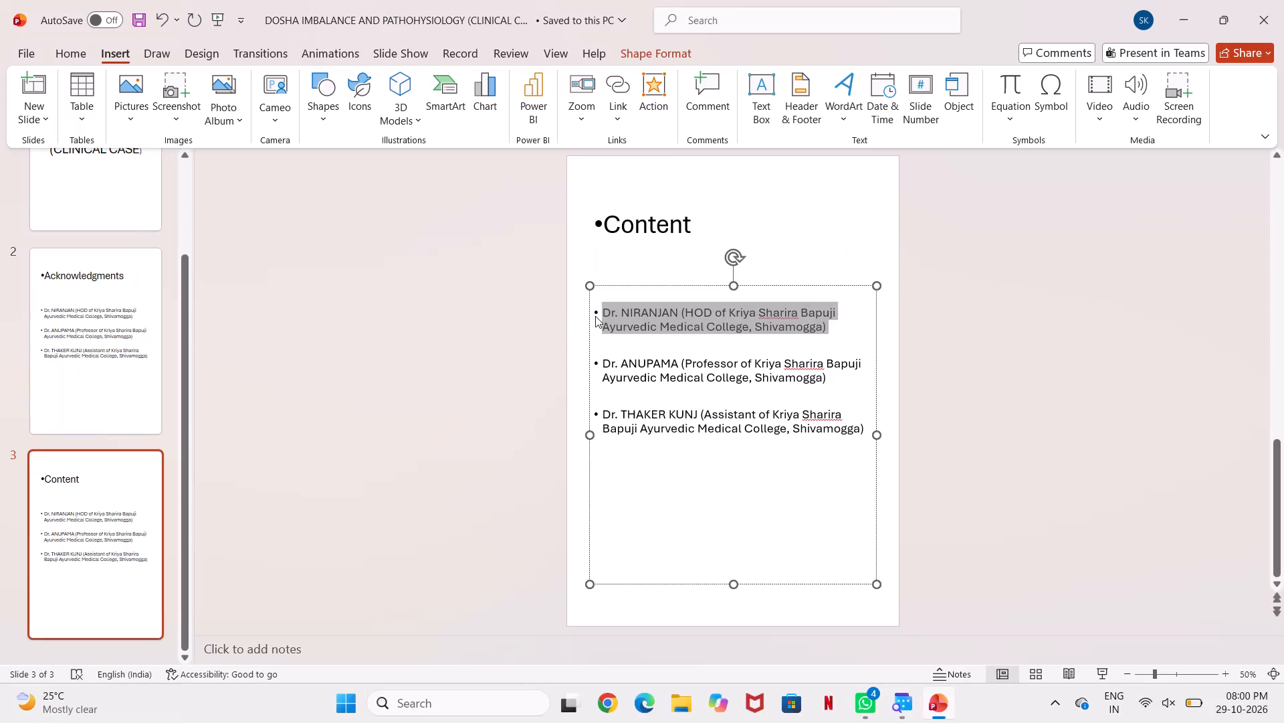
pyautogui.click(595, 316)
pyautogui.moveTo(596, 313); pyautogui.dragTo(645, 355)
pyautogui.click(679, 357)
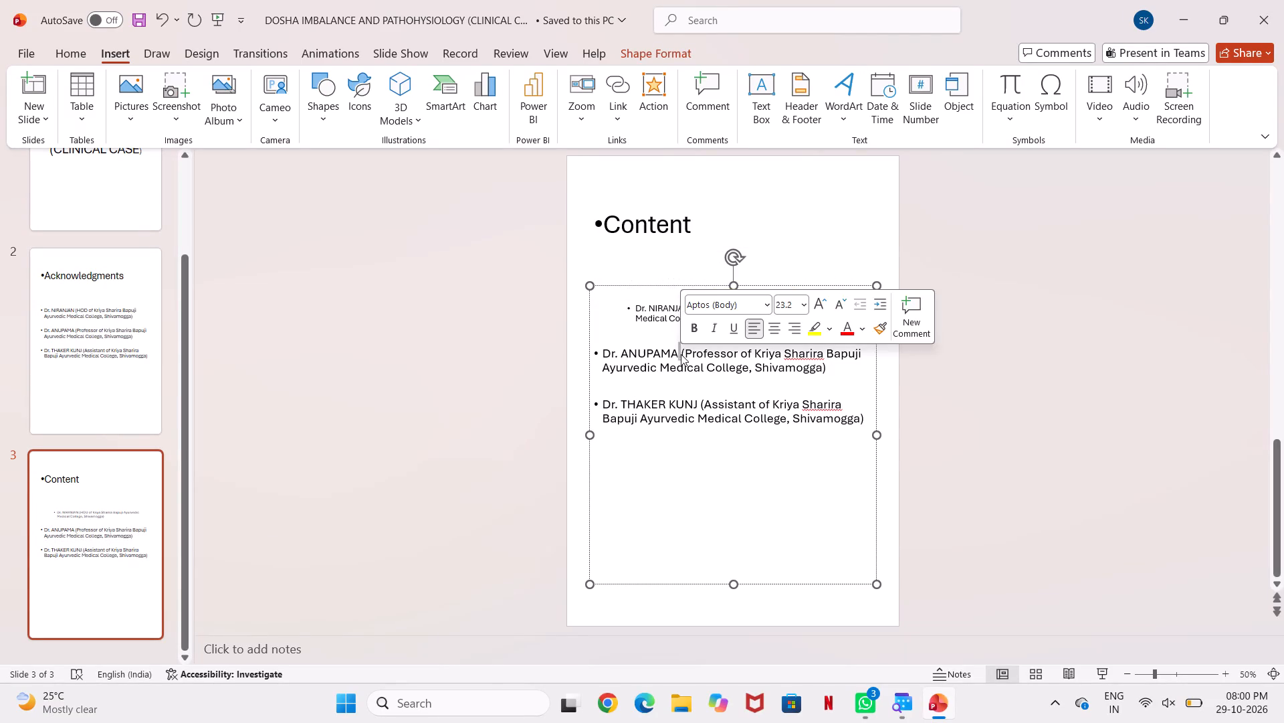
pyautogui.click(651, 456)
pyautogui.click(629, 313)
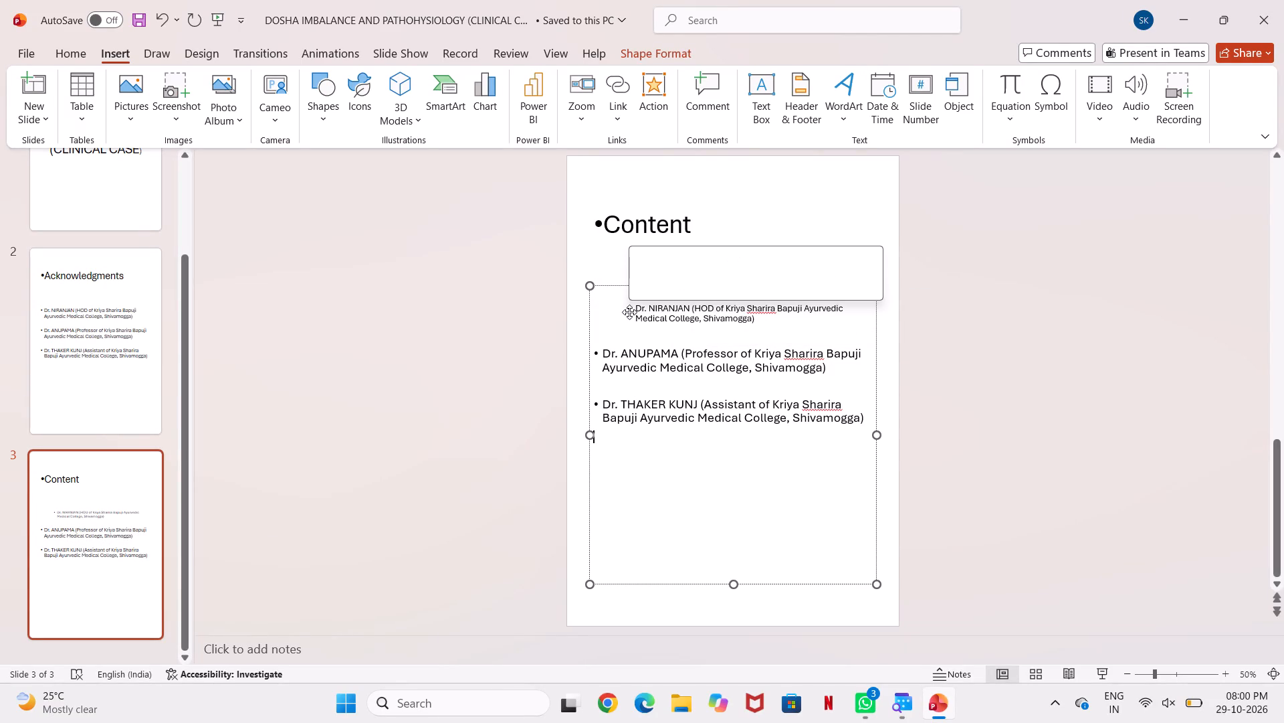
pyautogui.press('Delete')
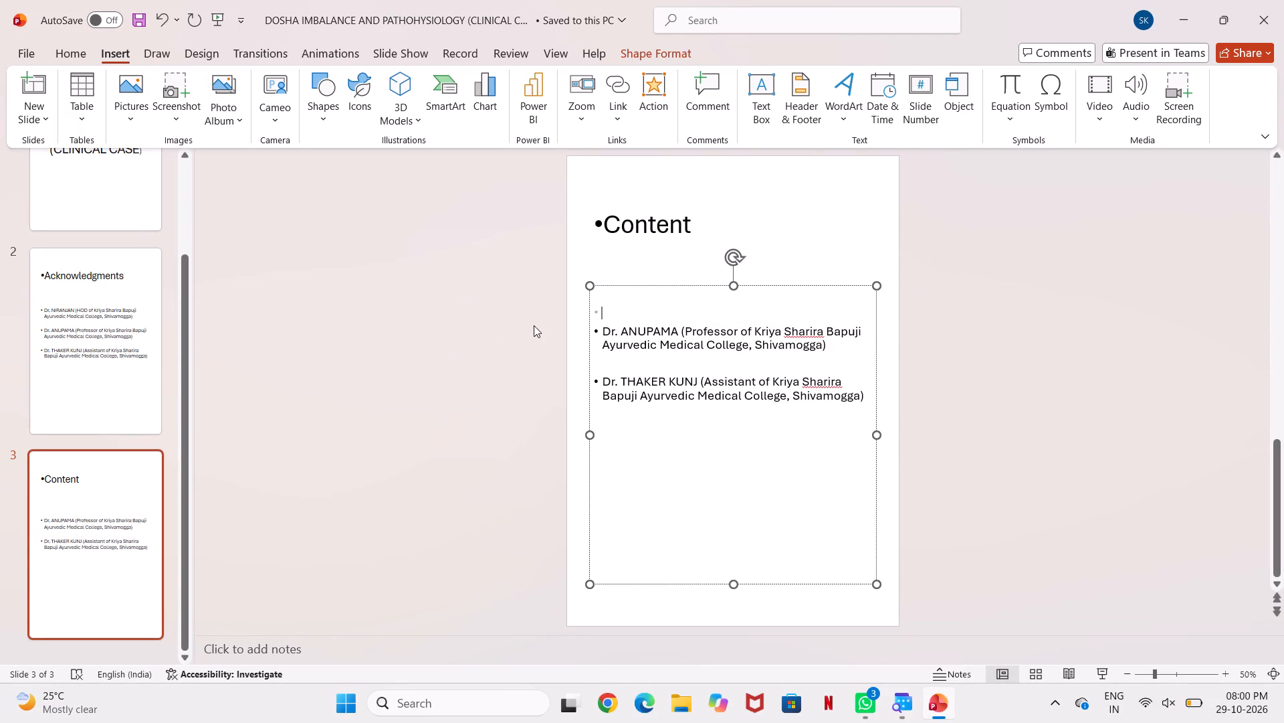
# Delete the Professor's entry from the Content slide's body text.
pyautogui.click(597, 331)
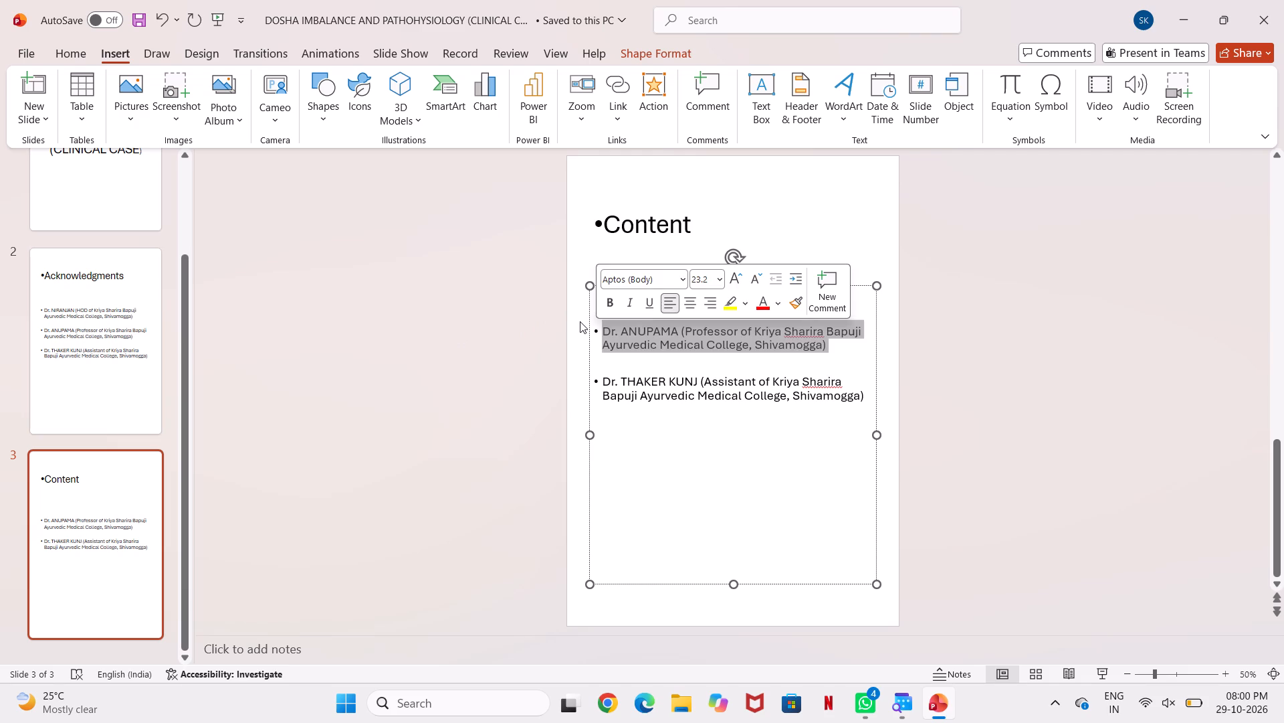
pyautogui.press('Delete')
# Select the Assistant's entry in the Content slide's body text.
pyautogui.doubleClick(603, 355)
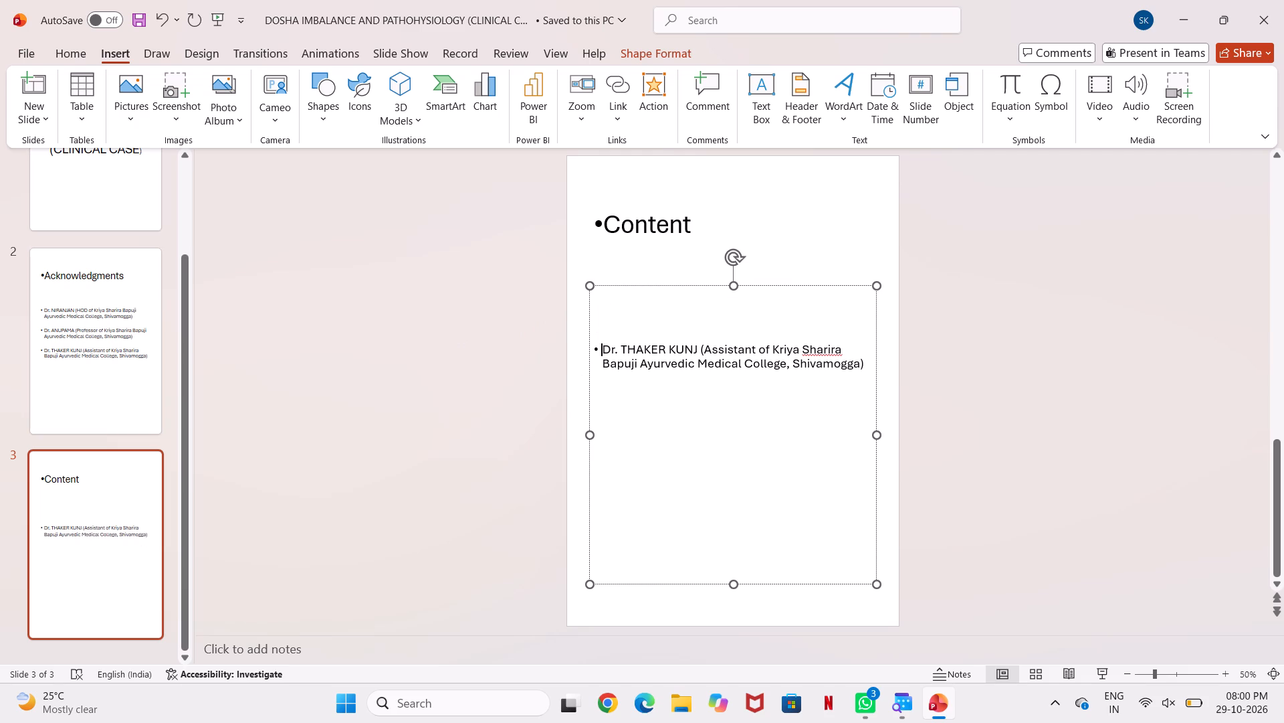
# Replace the remaining staff entry in slide 3's body with the copied 12-item list running from Introduction to References.
pyautogui.click(603, 355)
pyautogui.press('Delete')
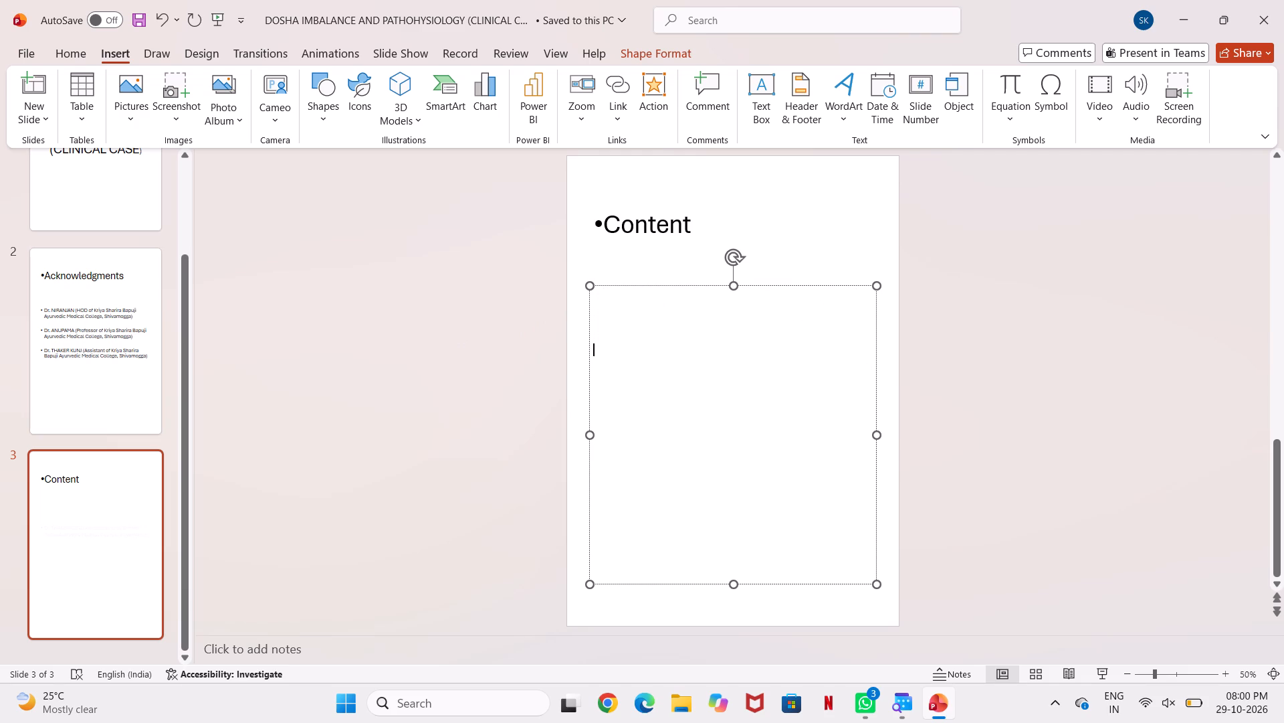
pyautogui.hotkey('ctrl', 'v')
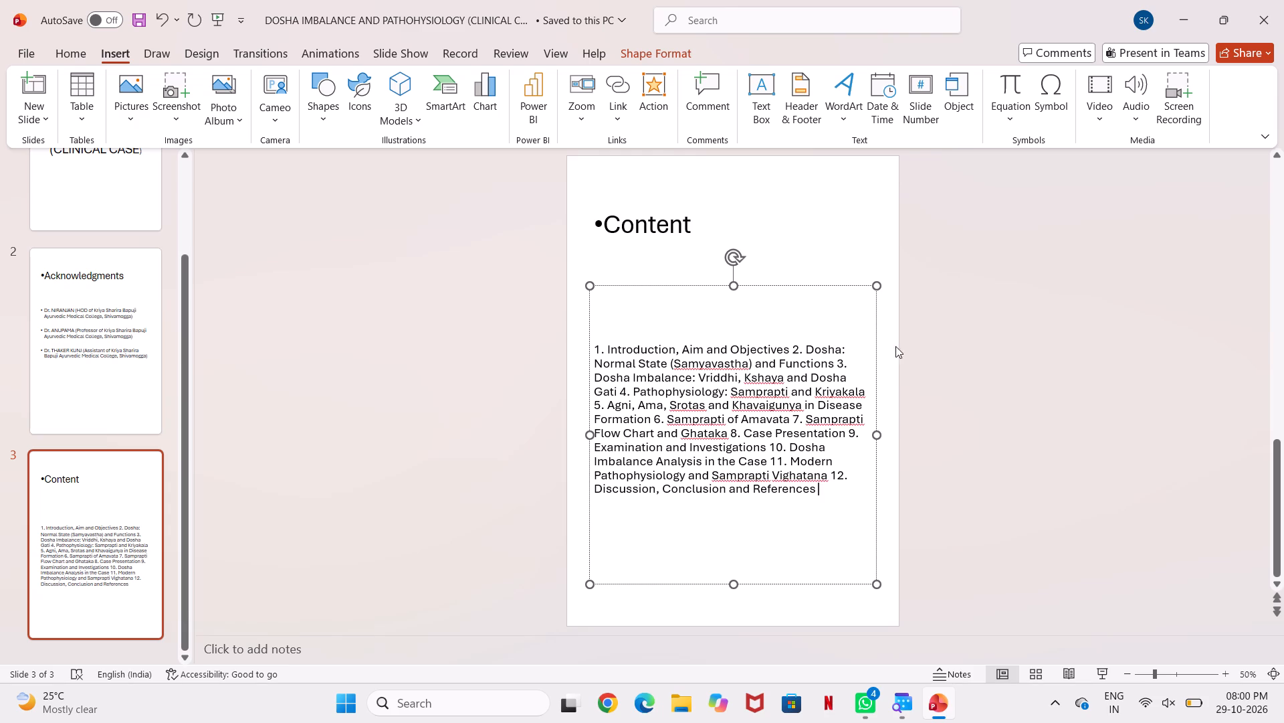
pyautogui.click(976, 319)
pyautogui.click(833, 383)
# Start item 2 of the Content list on its own automatically numbered line and remove its duplicate typed "2.".
pyautogui.click(788, 350)
pyautogui.press('Return')
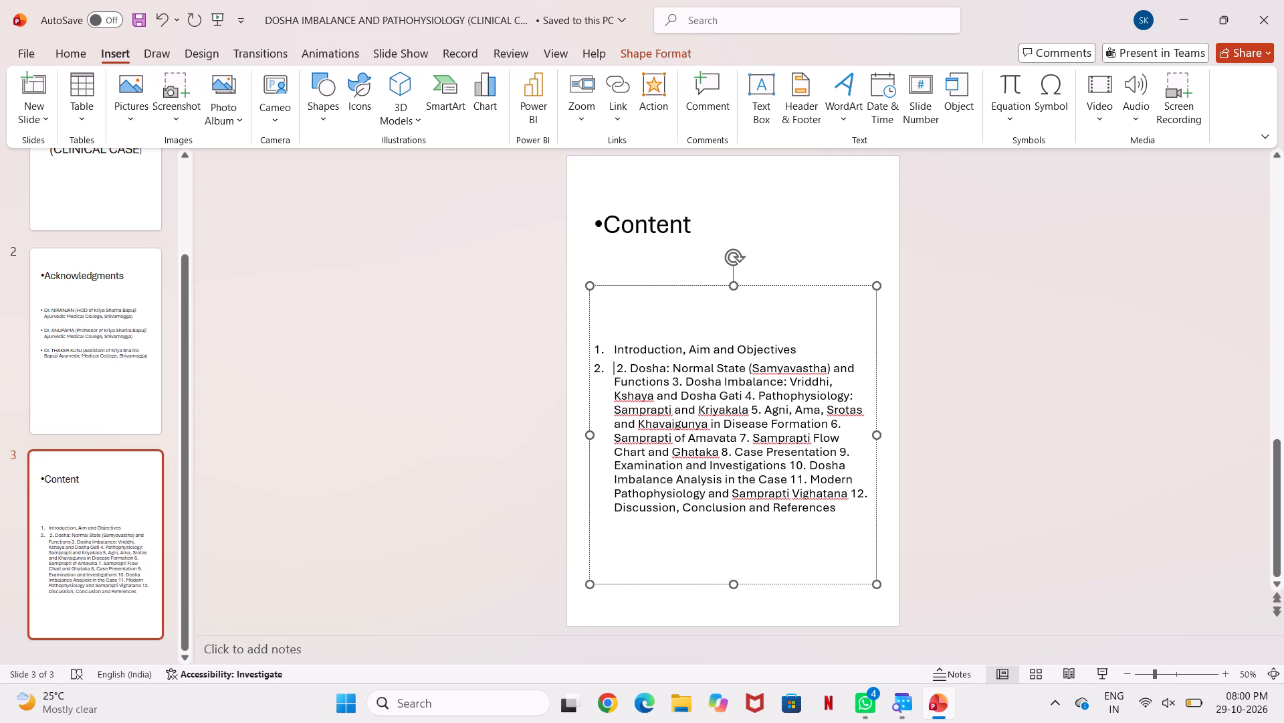
pyautogui.click(629, 370)
pyautogui.press('BackSpace')
pyautogui.press('BackSpace')
pyautogui.press('BackSpace')
pyautogui.press('BackSpace')
pyautogui.press('BackSpace')
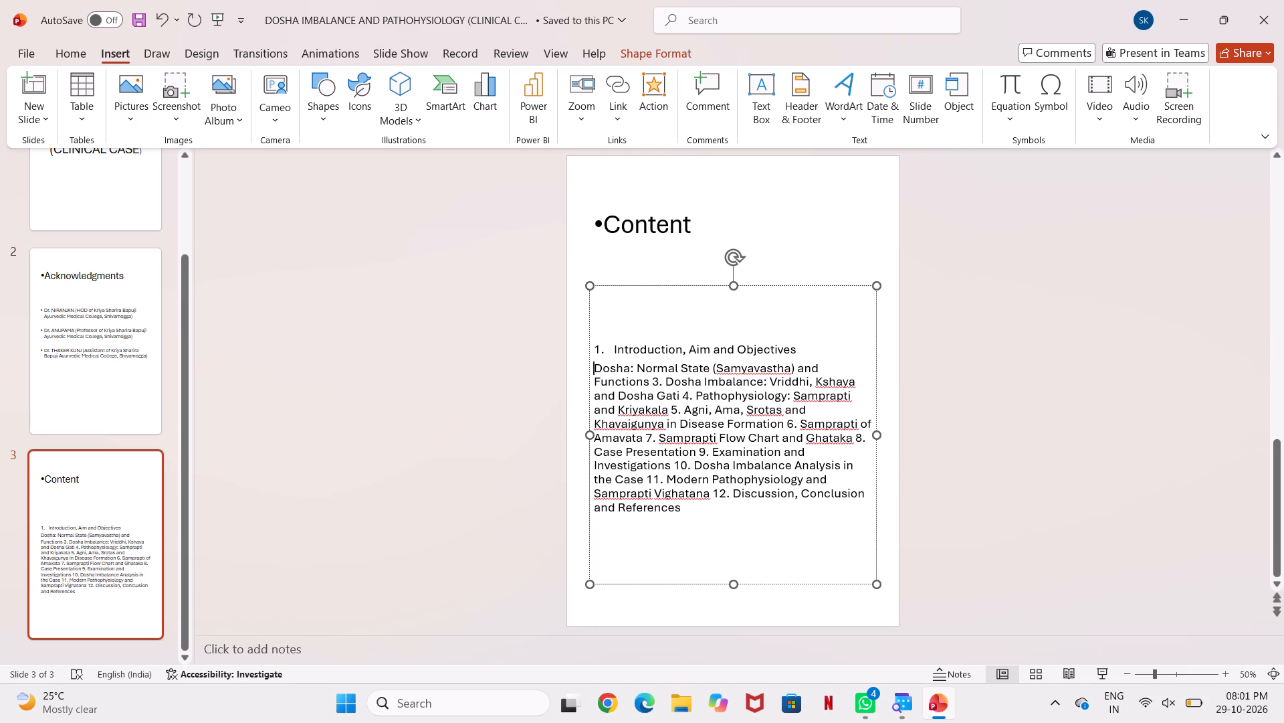
pyautogui.hotkey('ctrl', 'z')
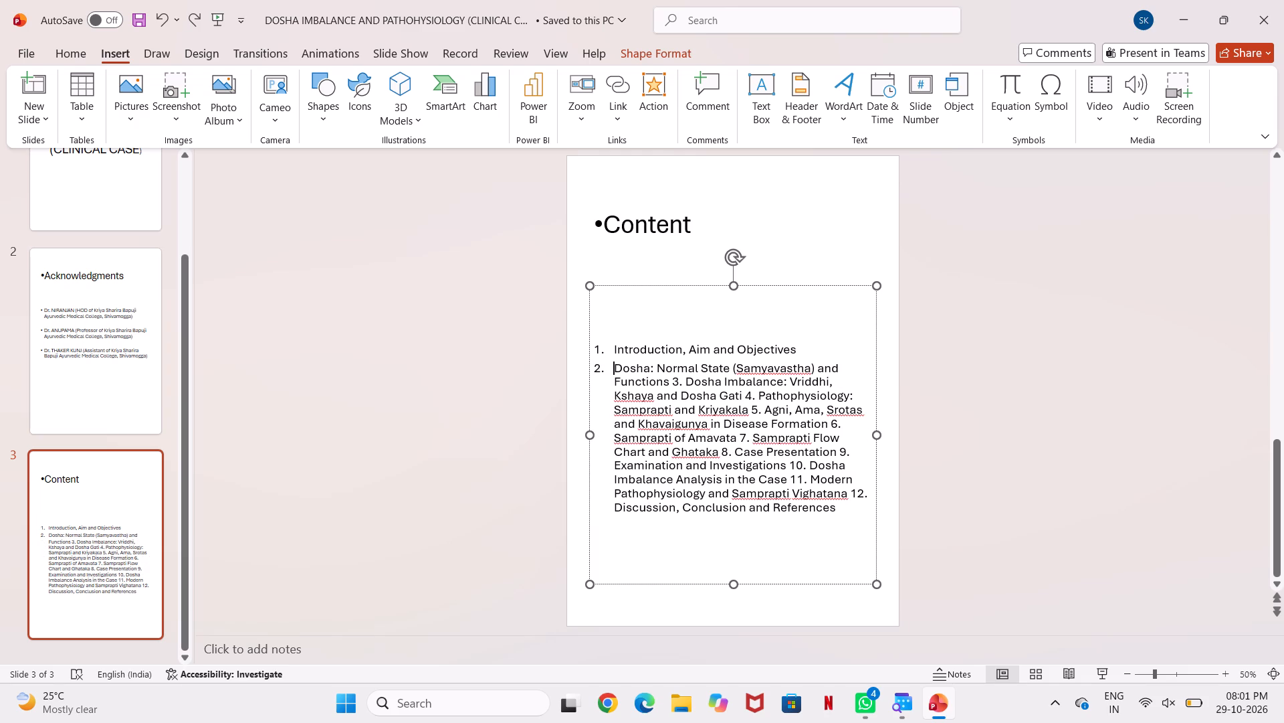
# Break the Content list so items 3 to 8 each start on a new line, keeping their typed numbers without automatic numbering.
pyautogui.click(672, 382)
pyautogui.press('Return')
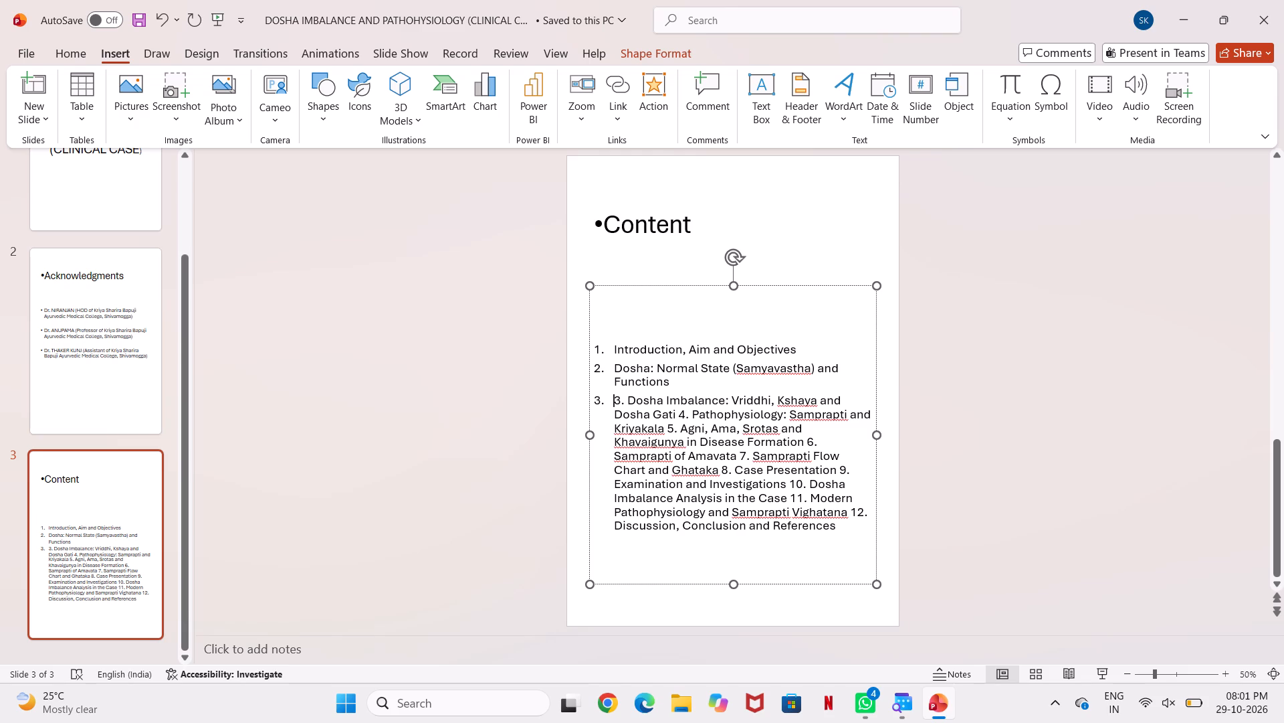
pyautogui.press('BackSpace')
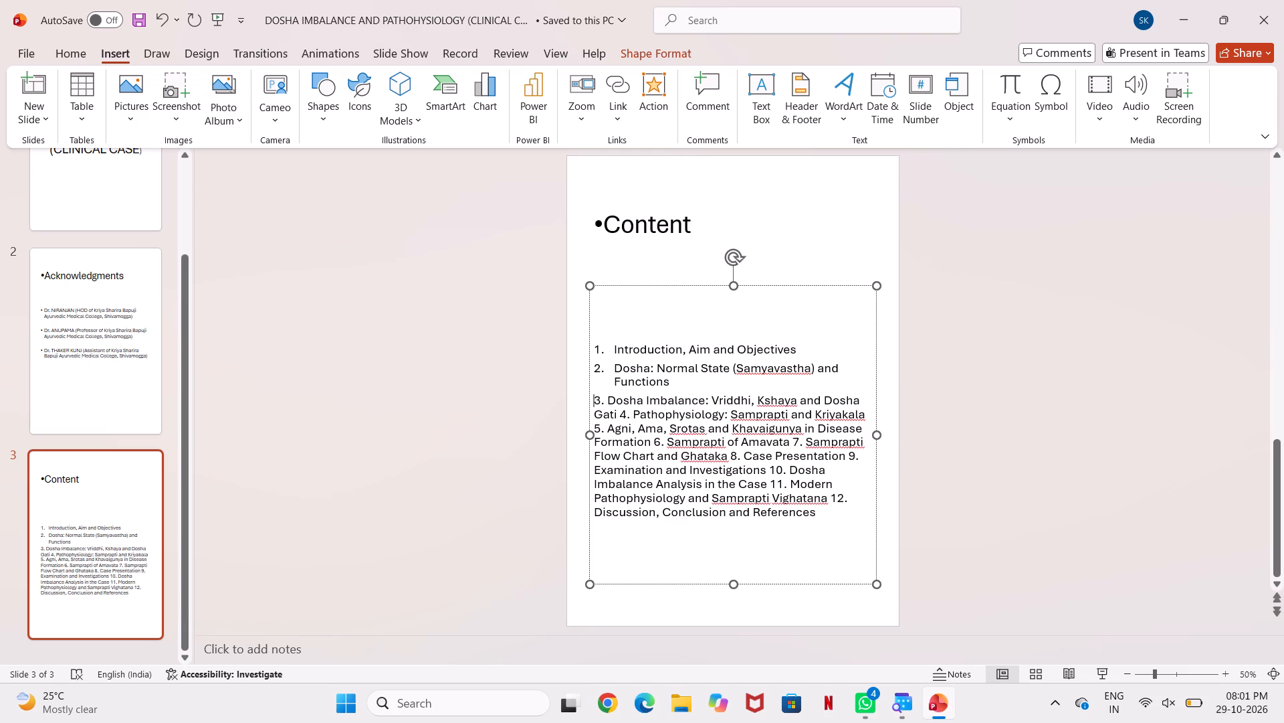
pyautogui.click(619, 416)
pyautogui.press('Return')
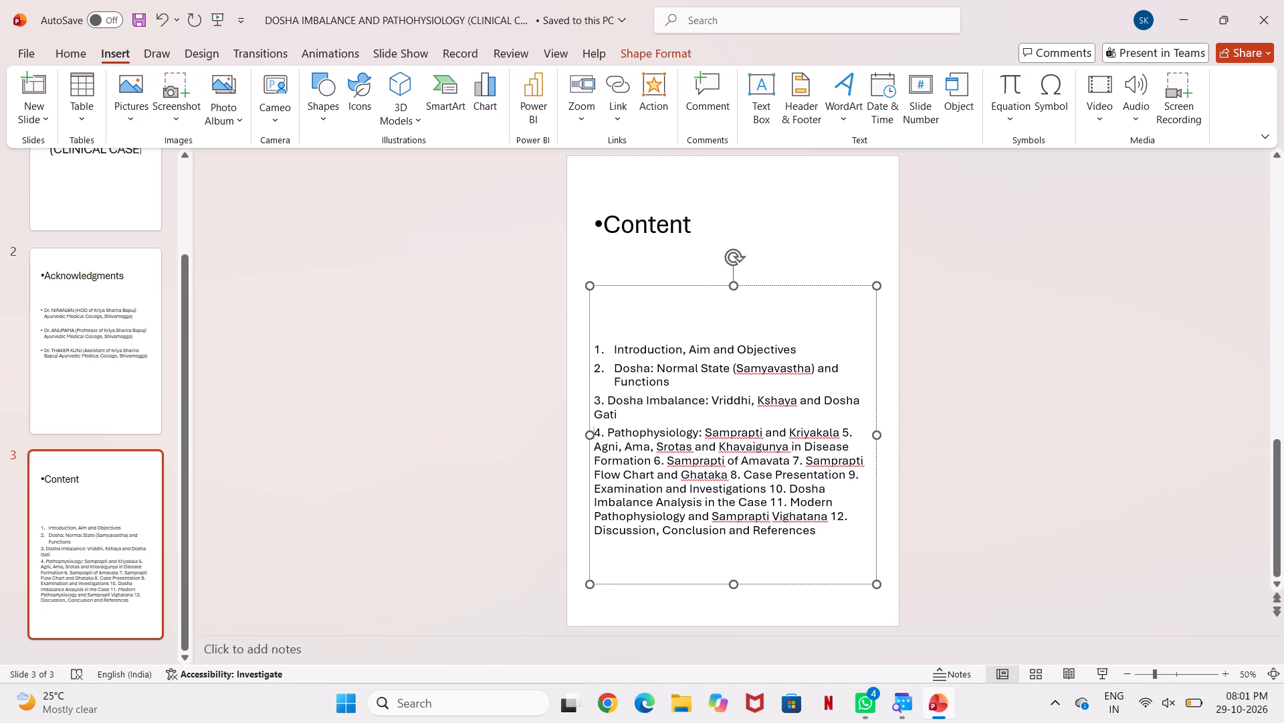
pyautogui.click(839, 432)
pyautogui.press('Return')
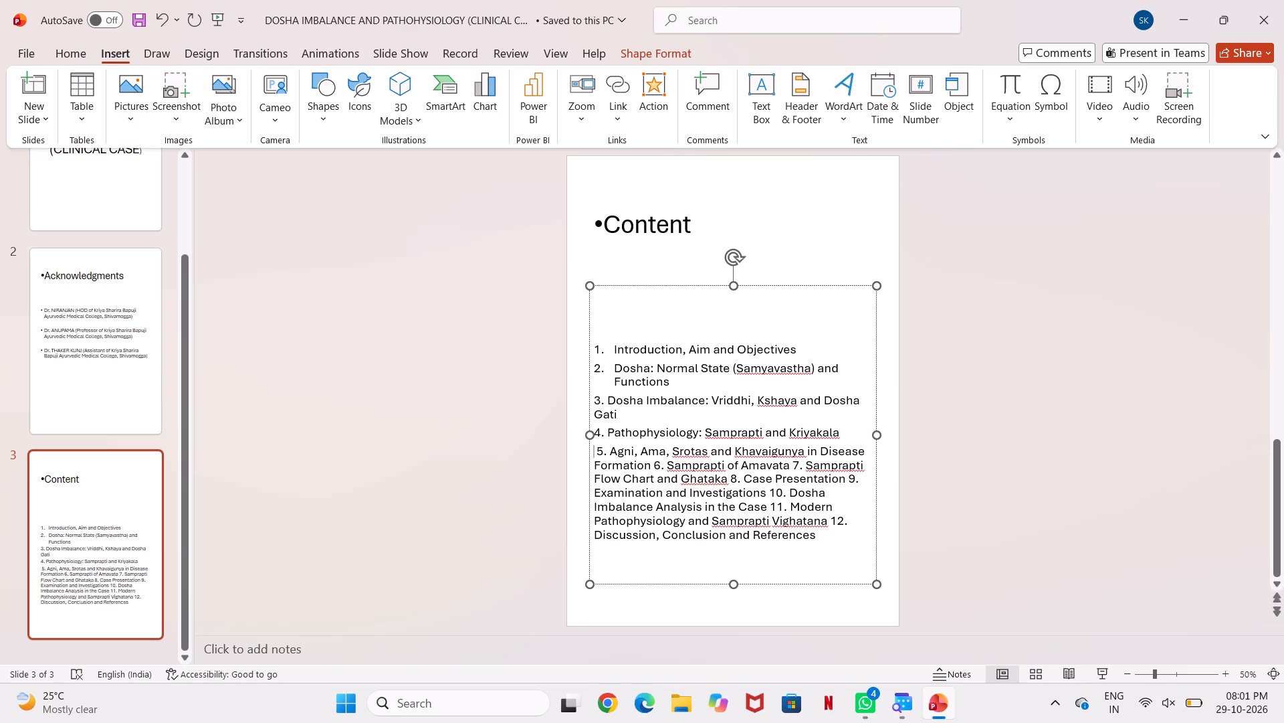
pyautogui.click(651, 467)
pyautogui.press('Return')
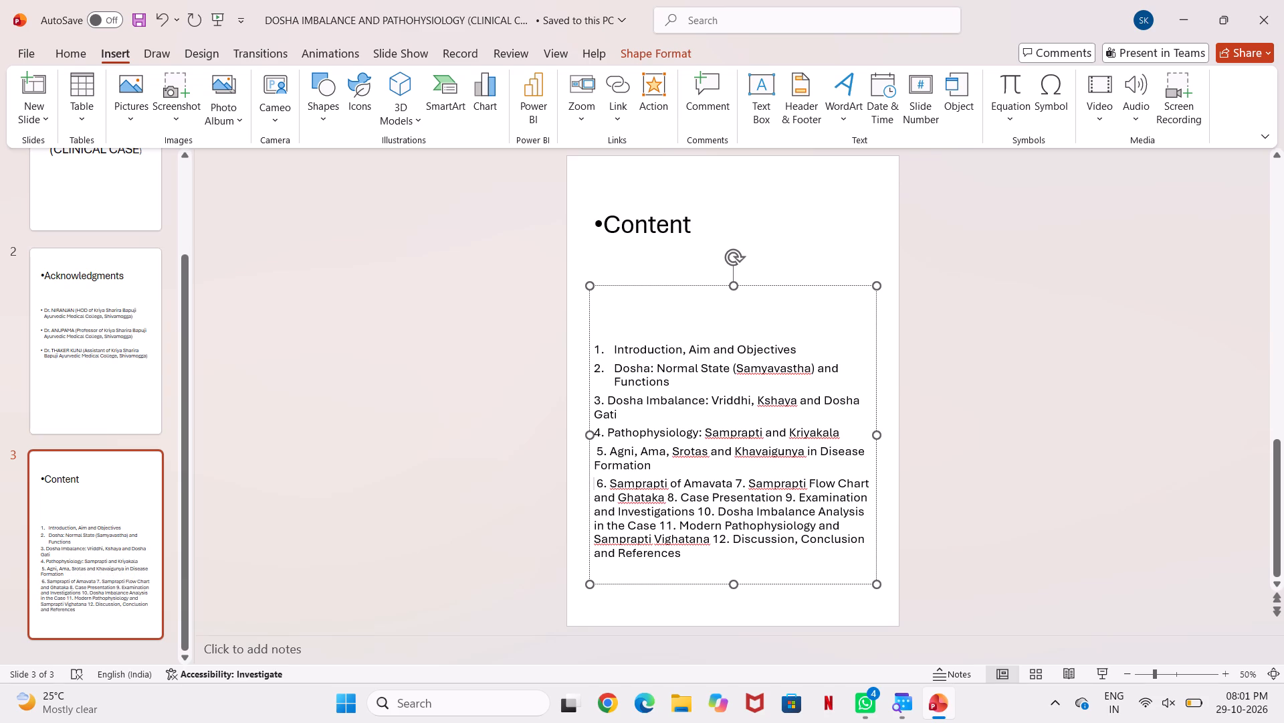
pyautogui.click(742, 480)
pyautogui.click(731, 484)
pyautogui.press('Return')
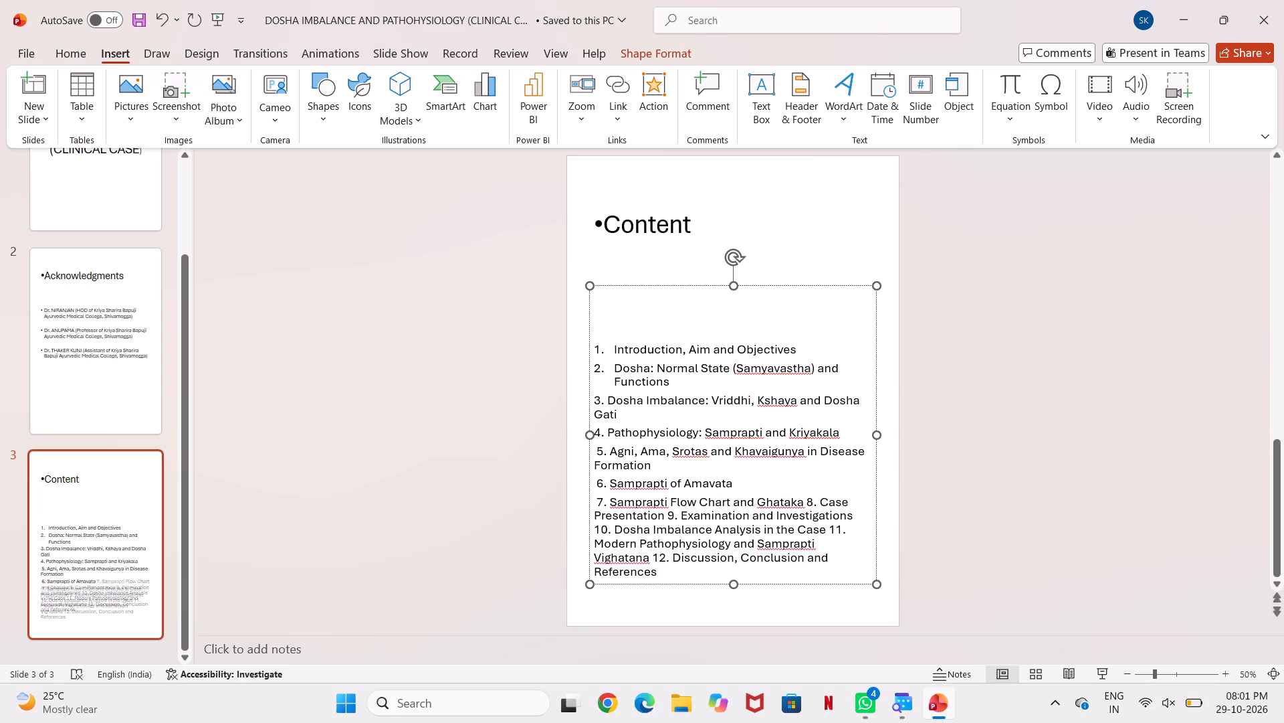
pyautogui.click(804, 499)
pyautogui.press('Return')
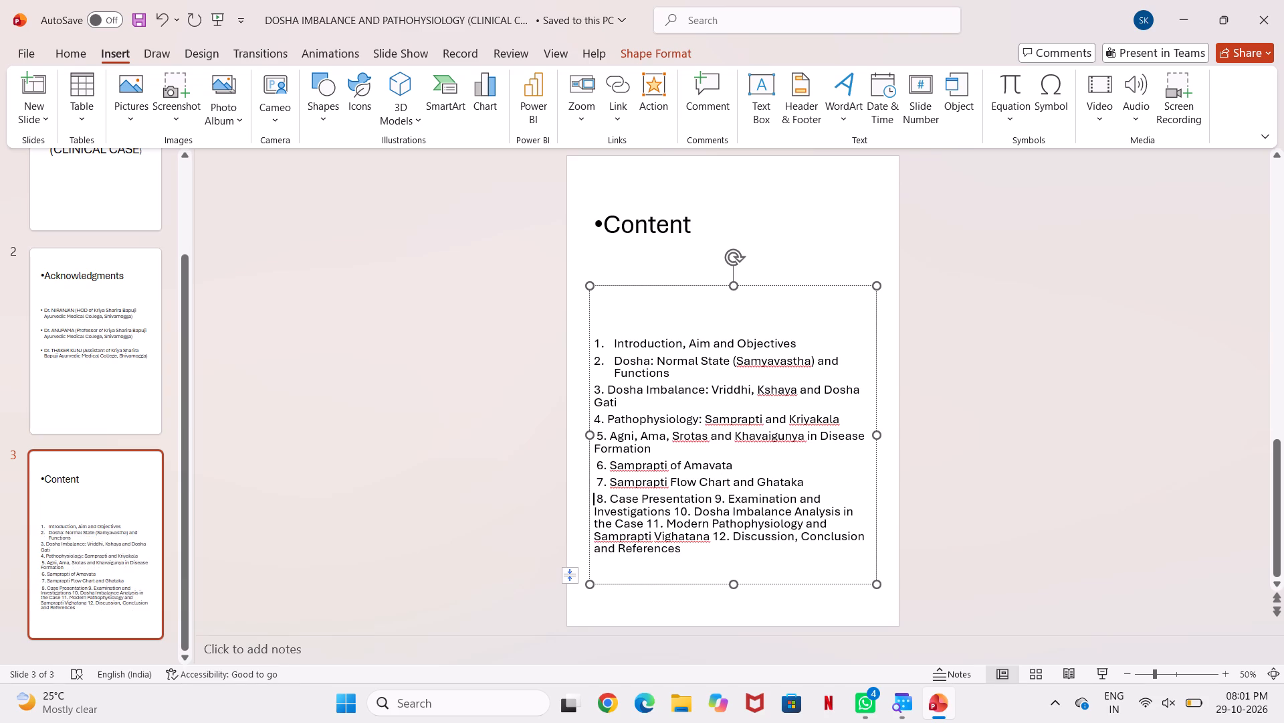
# Break the Content list so items 9, 10 and 11 each start on a new line, then deselect the text box.
pyautogui.click(711, 498)
pyautogui.press('Return')
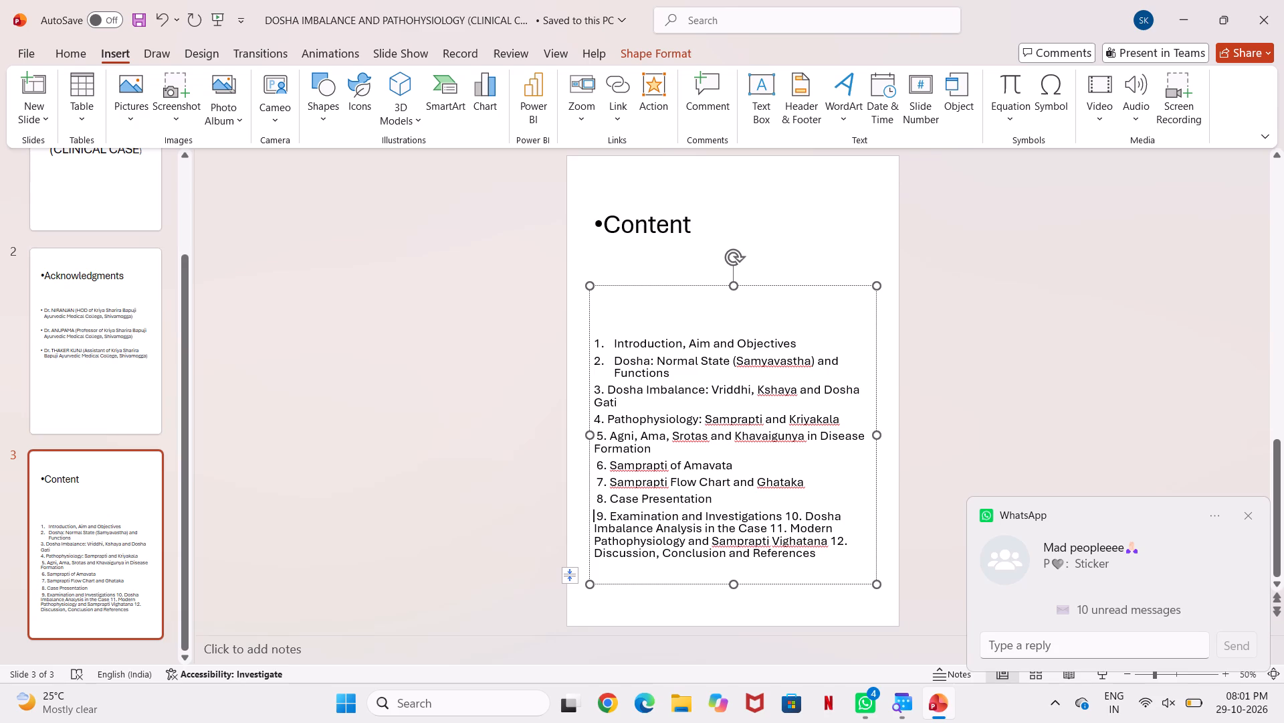
pyautogui.click(782, 516)
pyautogui.press('Return')
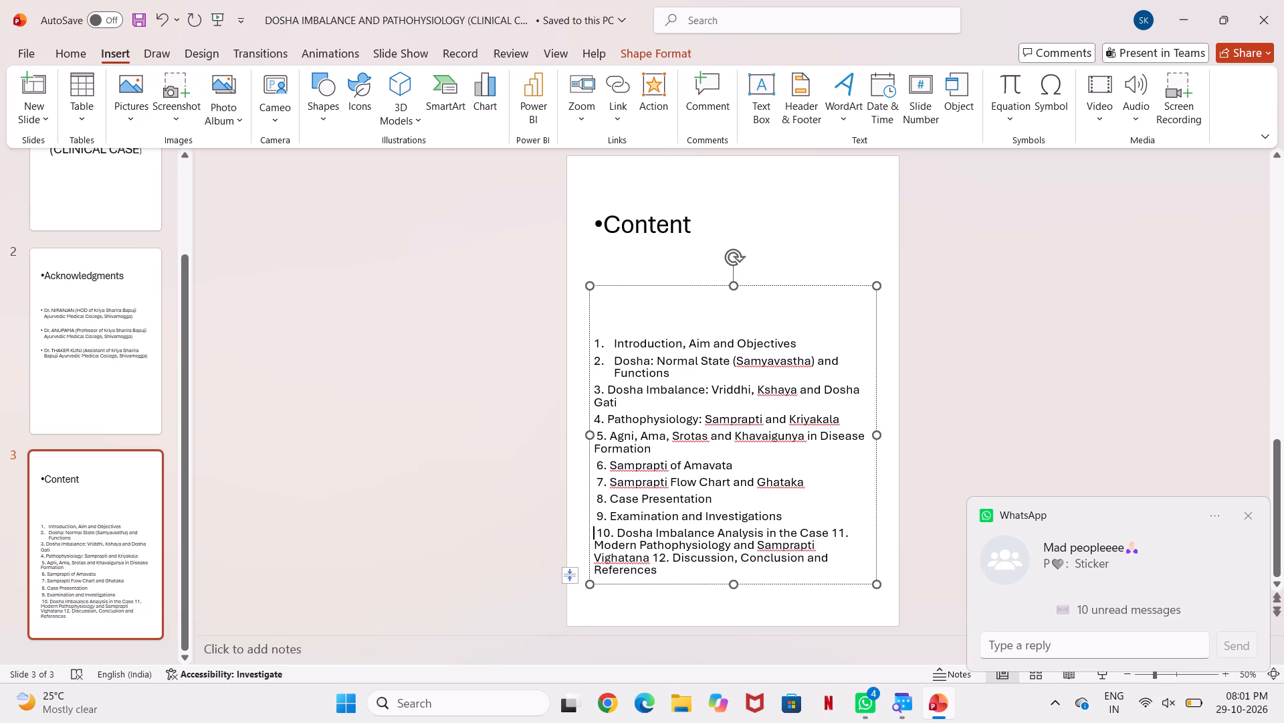
pyautogui.click(832, 532)
pyautogui.press('Return')
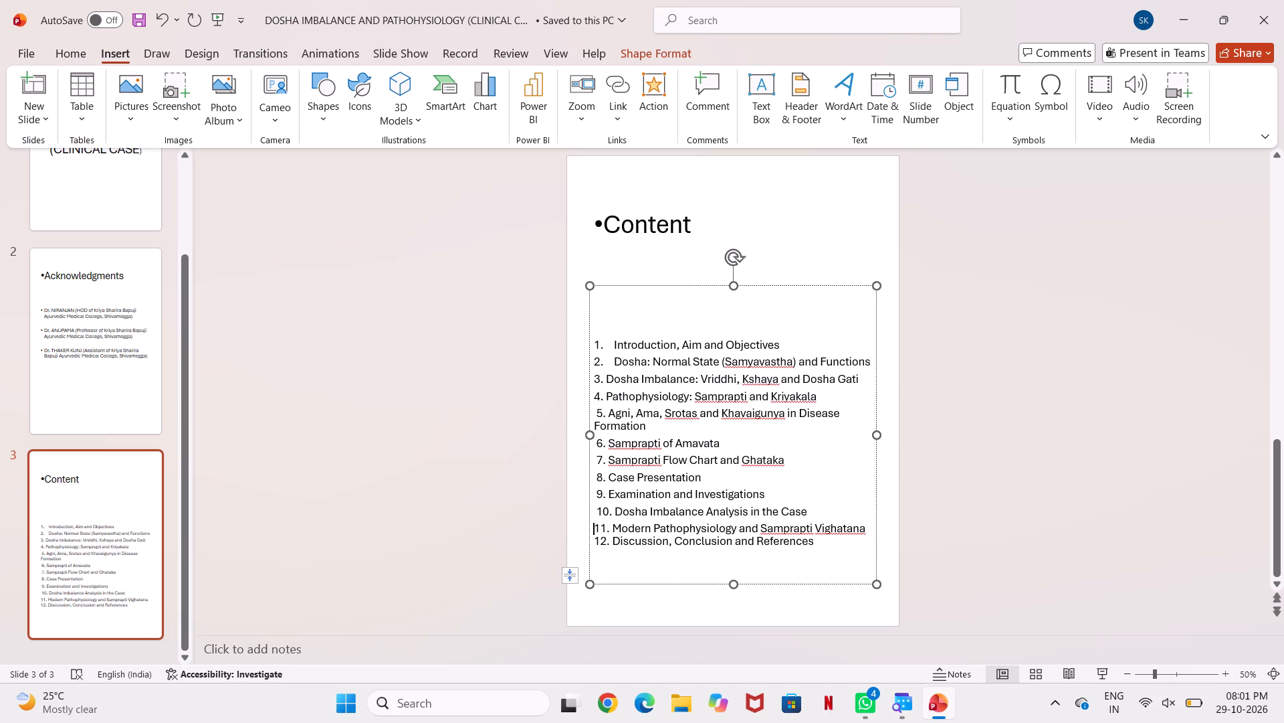
pyautogui.click(926, 430)
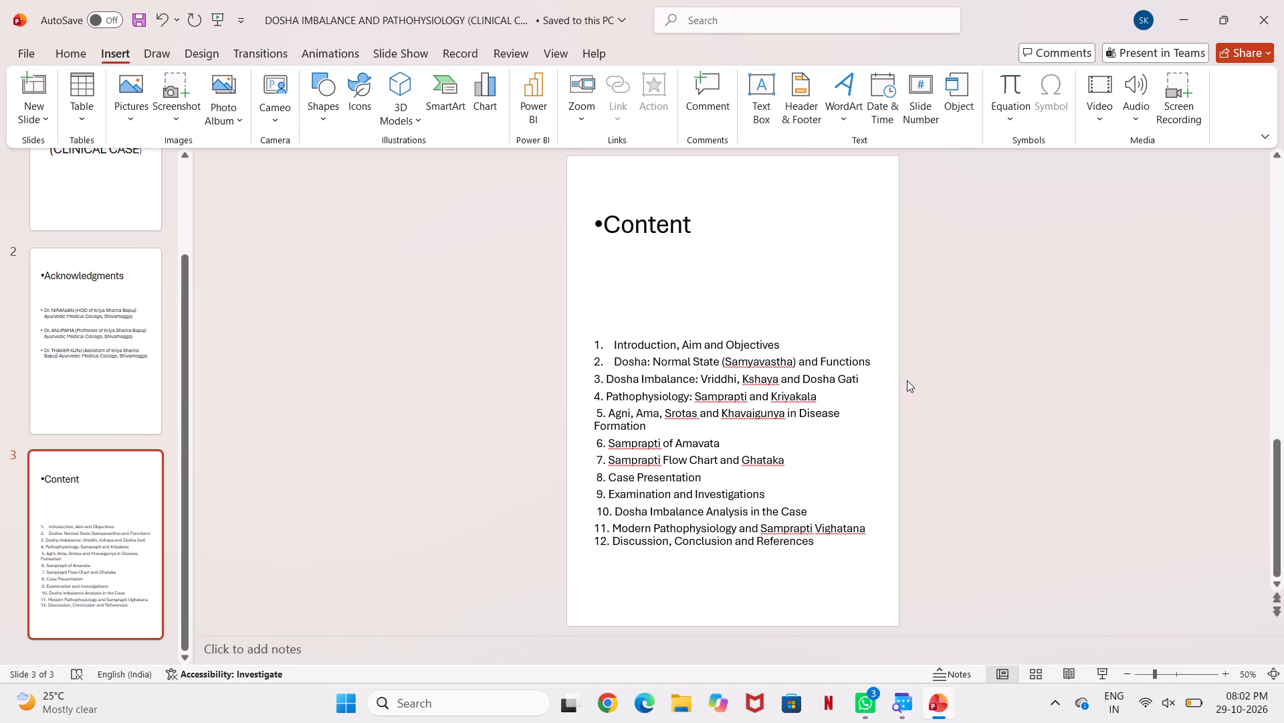
# Move the list text box up so the items sit directly beneath the "Content" title, horizontally centred on the slide.
pyautogui.click(706, 403)
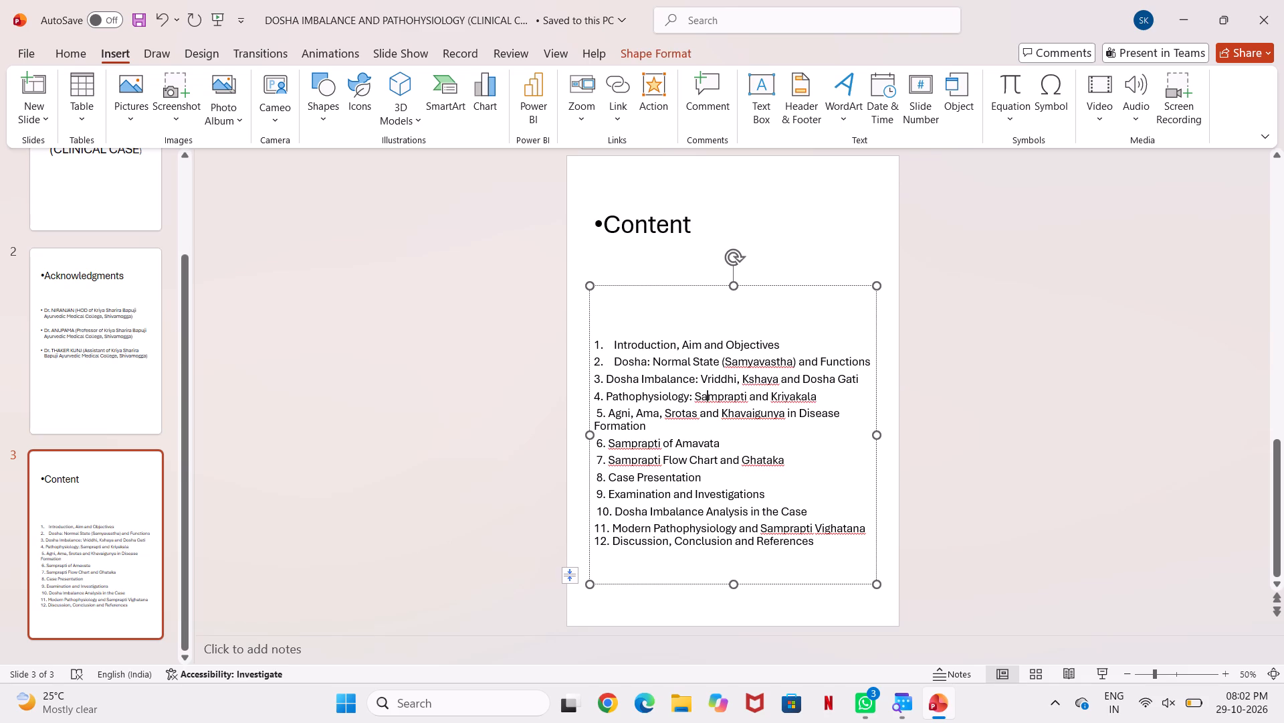
pyautogui.moveTo(630, 285); pyautogui.dragTo(617, 253)
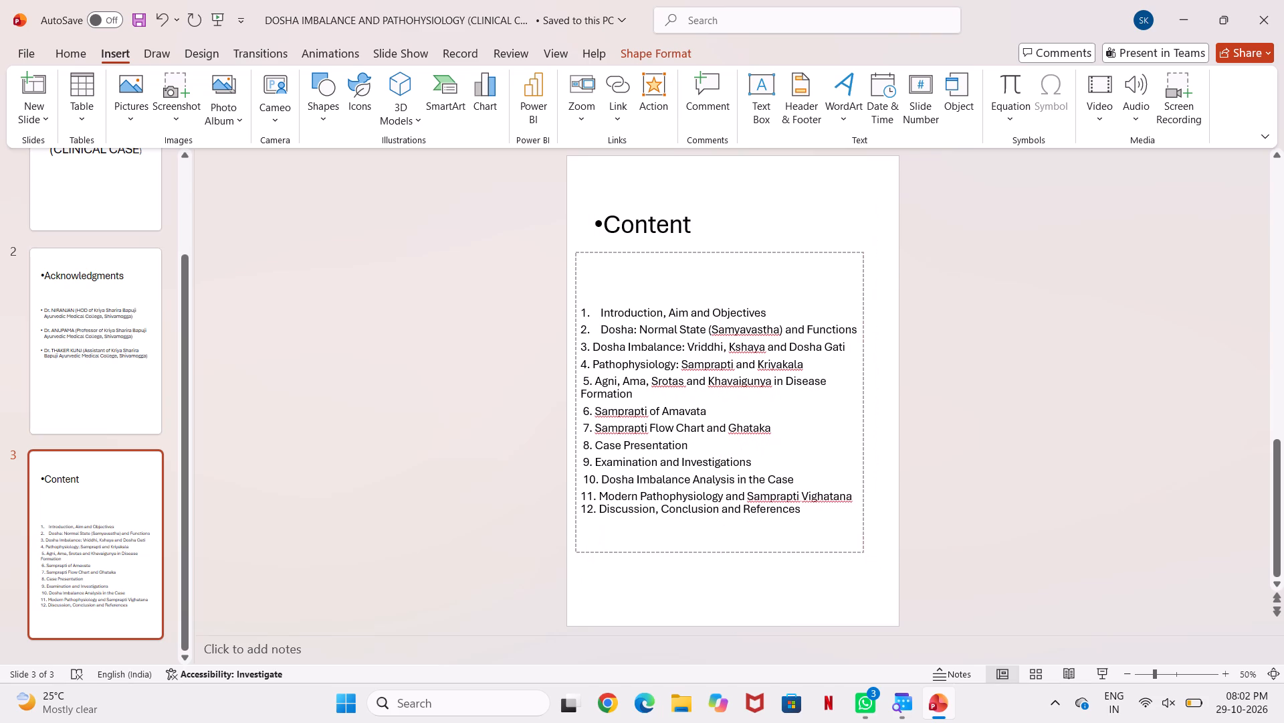
pyautogui.moveTo(617, 253); pyautogui.dragTo(626, 230)
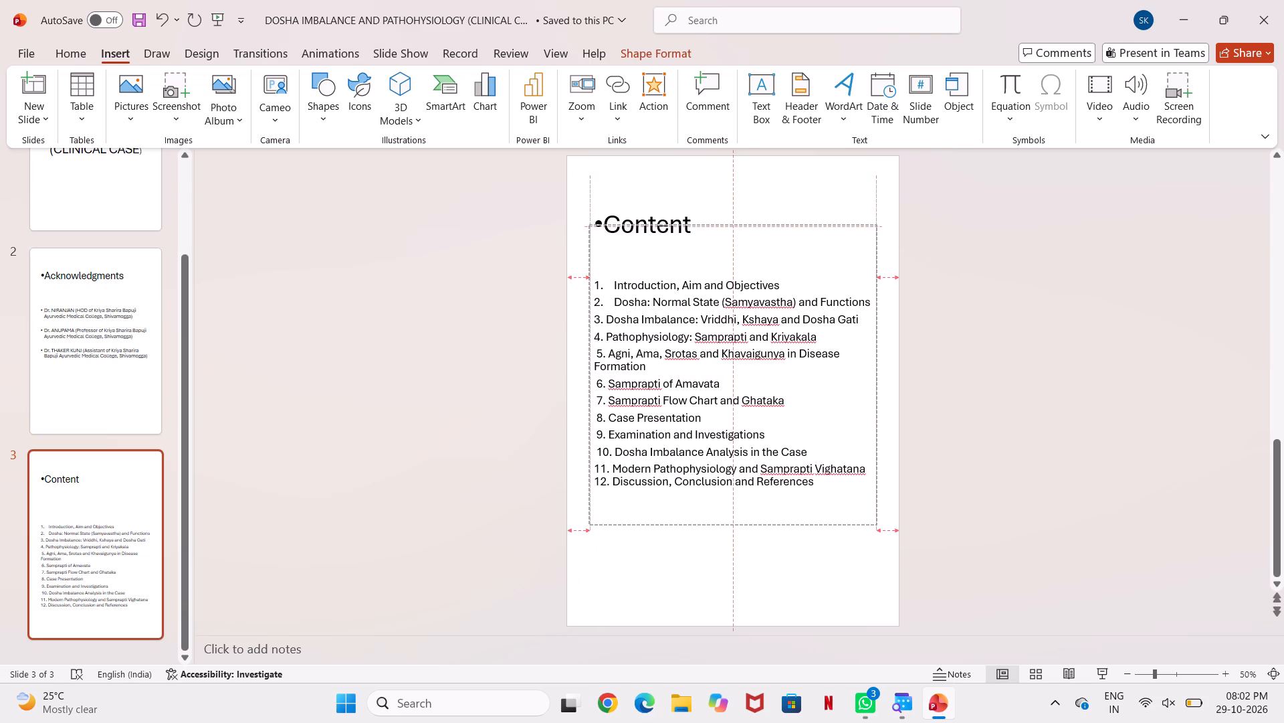
pyautogui.moveTo(626, 230); pyautogui.dragTo(631, 204)
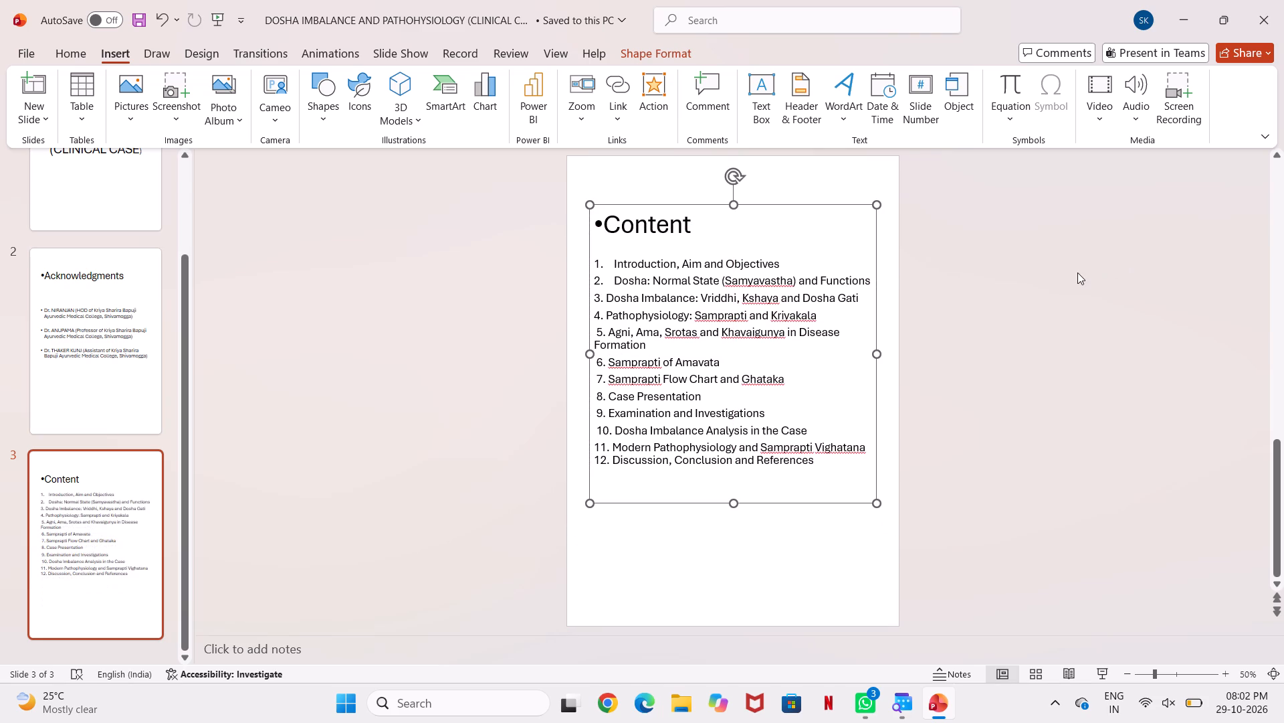
pyautogui.click(1077, 272)
pyautogui.click(1077, 272)
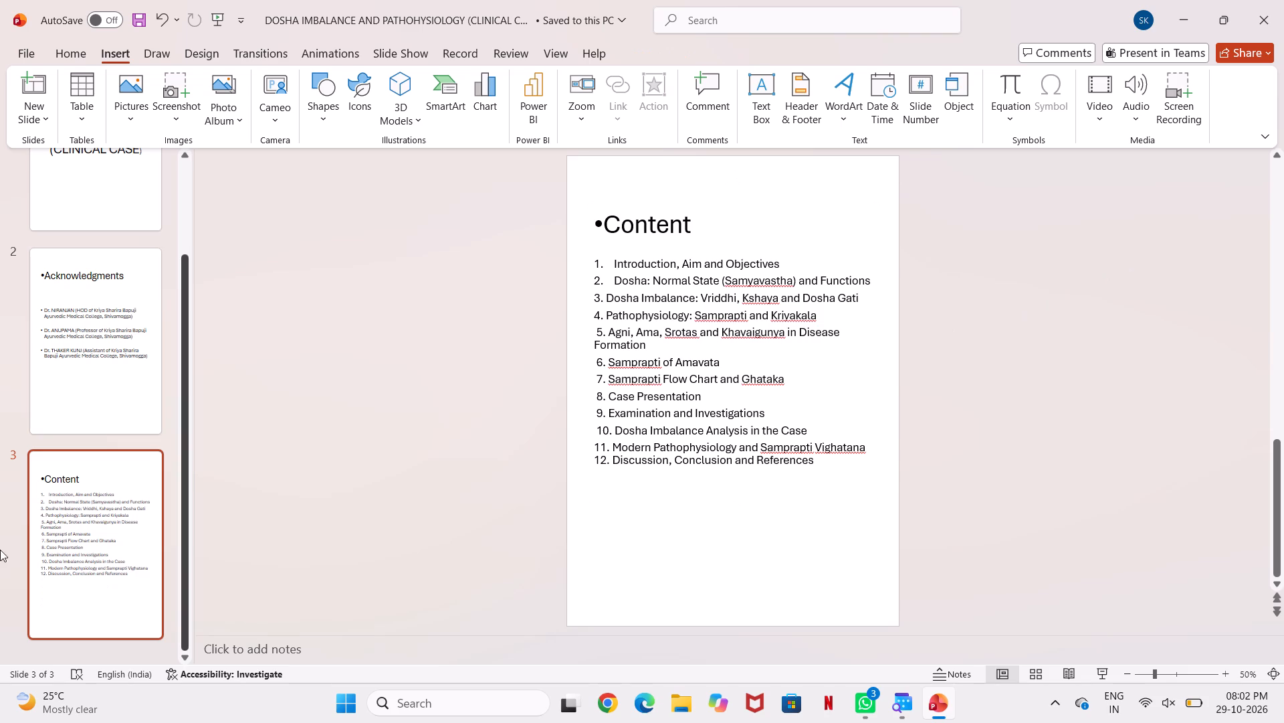
# Review the title, Acknowledgments and Content slides one after another, ending on slide 1.
pyautogui.click(80, 398)
pyautogui.scroll(2, 82, 367)
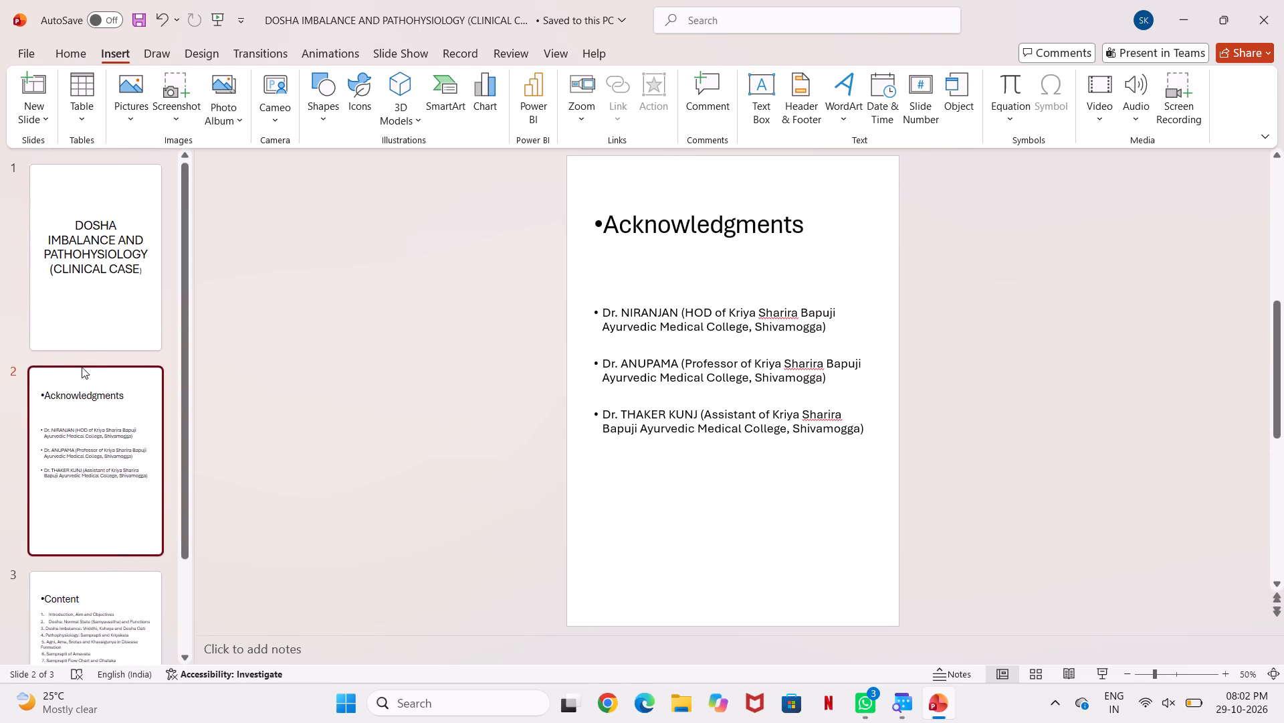
pyautogui.click(77, 283)
pyautogui.click(122, 452)
pyautogui.scroll(-2, 119, 468)
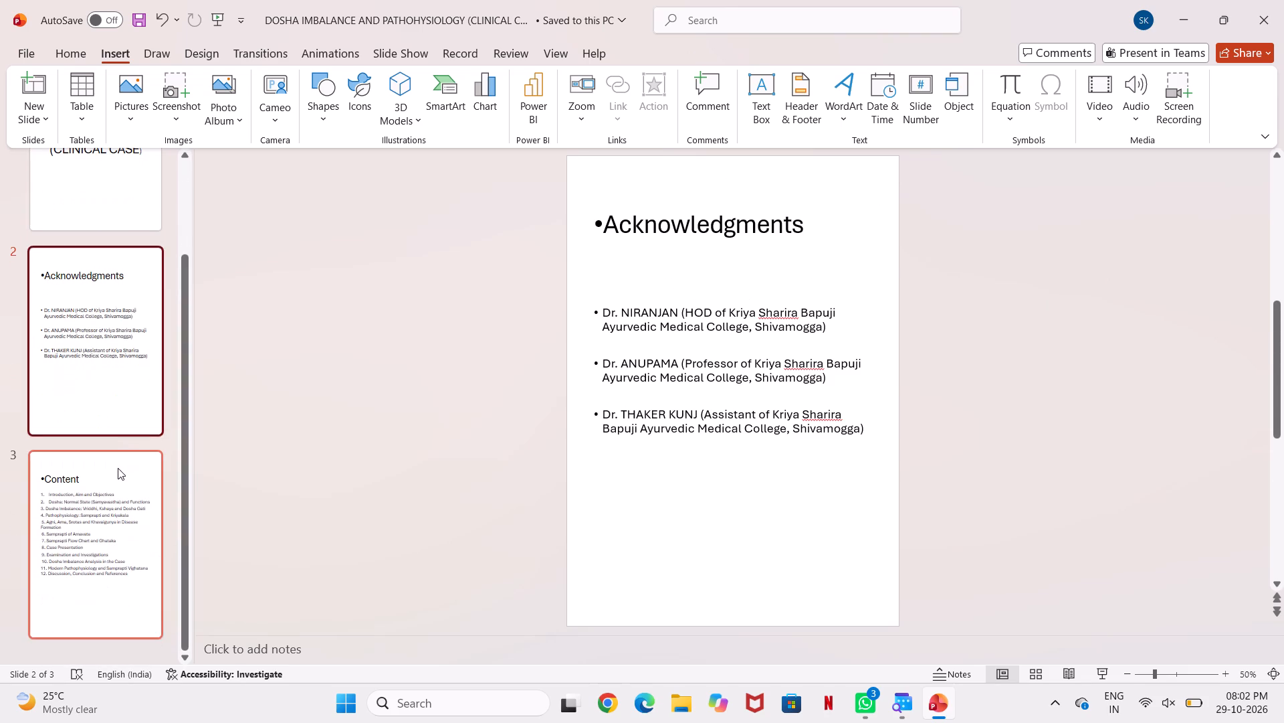
pyautogui.click(116, 483)
pyautogui.scroll(-2, 116, 479)
pyautogui.click(356, 424)
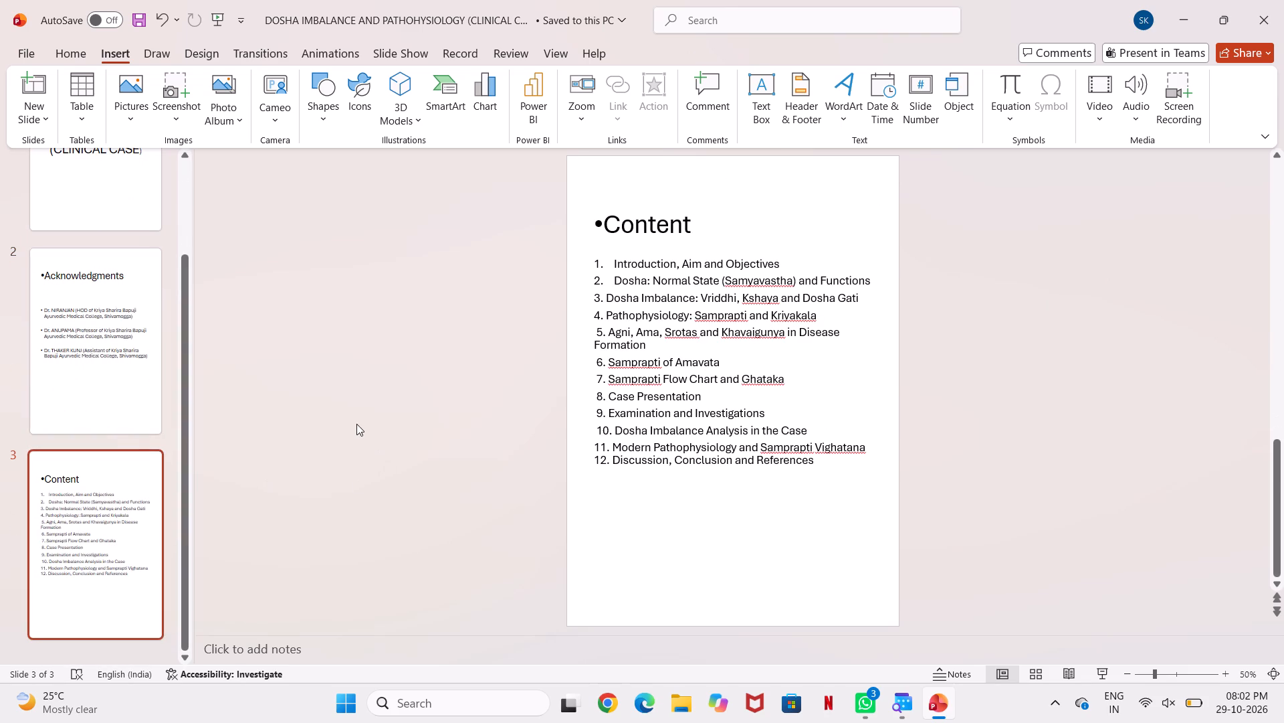
pyautogui.click(112, 342)
pyautogui.click(86, 202)
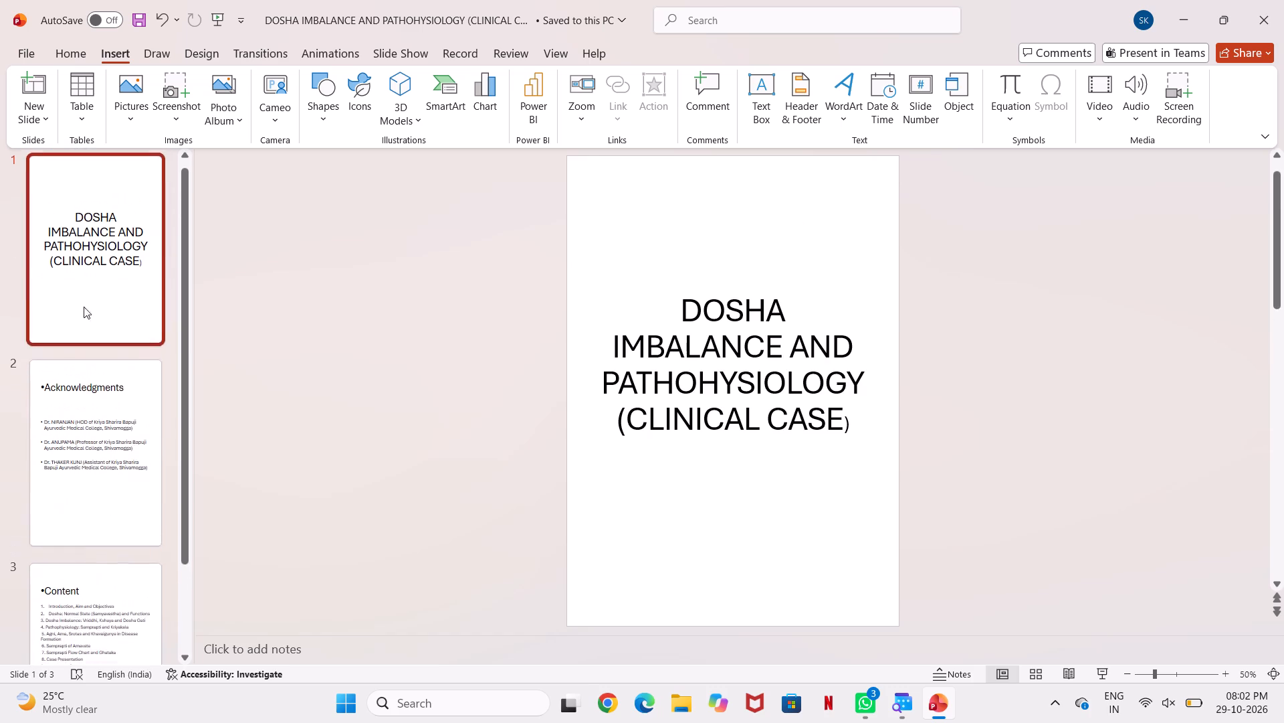
pyautogui.click(130, 439)
pyautogui.click(92, 316)
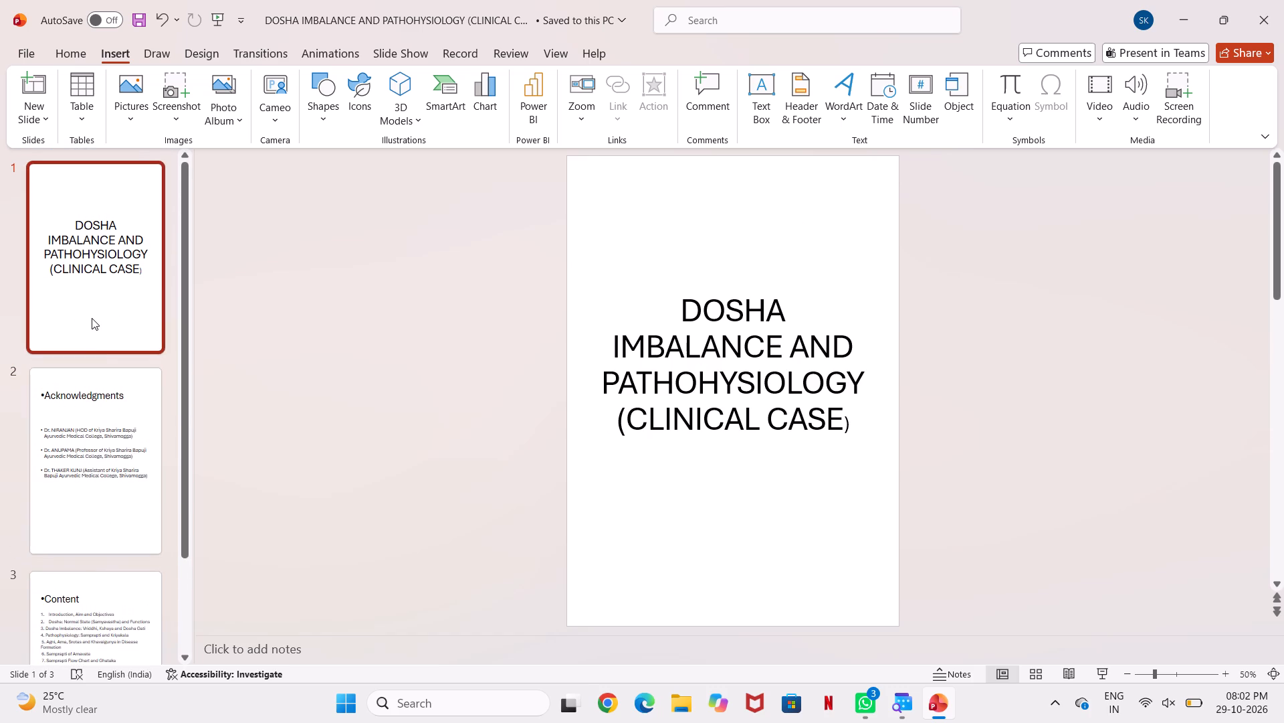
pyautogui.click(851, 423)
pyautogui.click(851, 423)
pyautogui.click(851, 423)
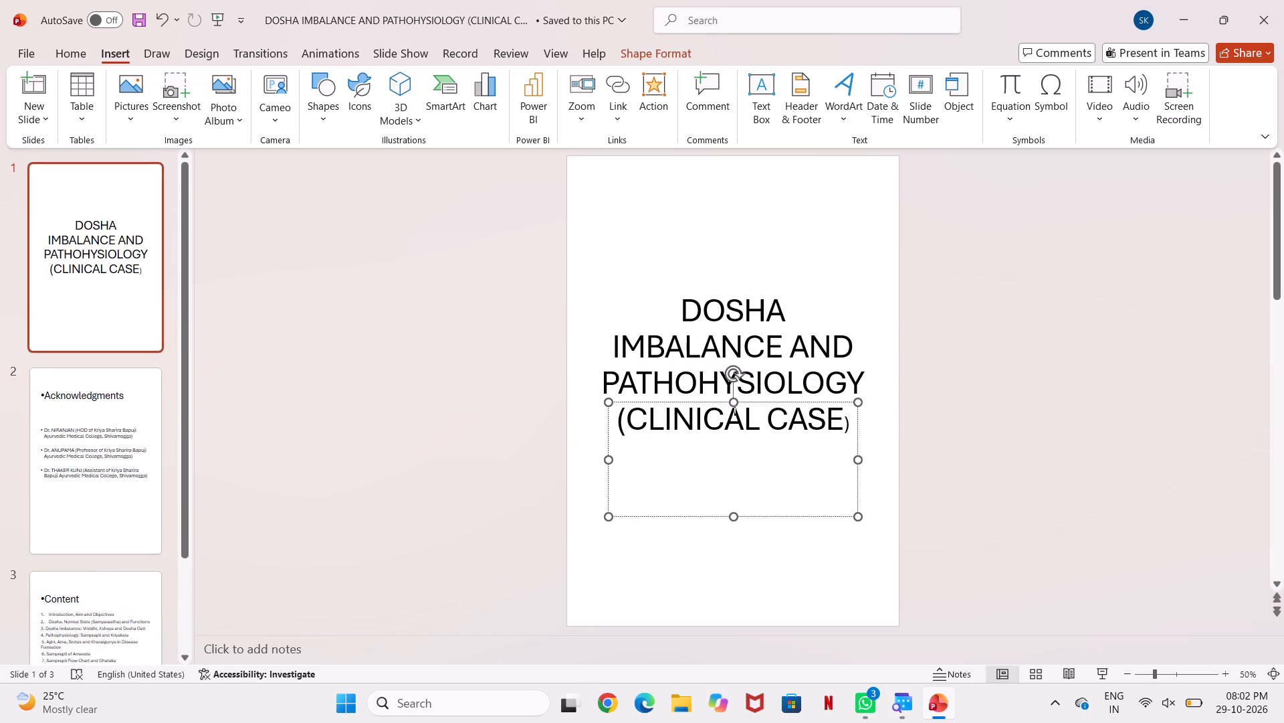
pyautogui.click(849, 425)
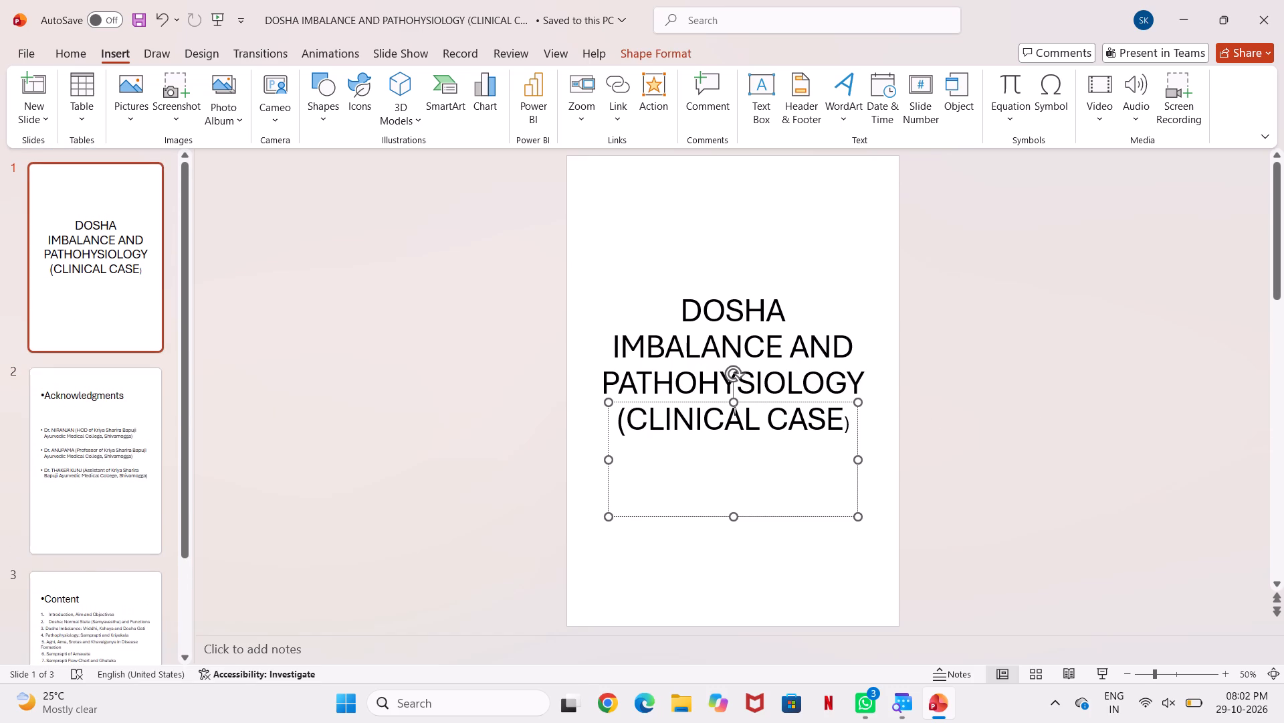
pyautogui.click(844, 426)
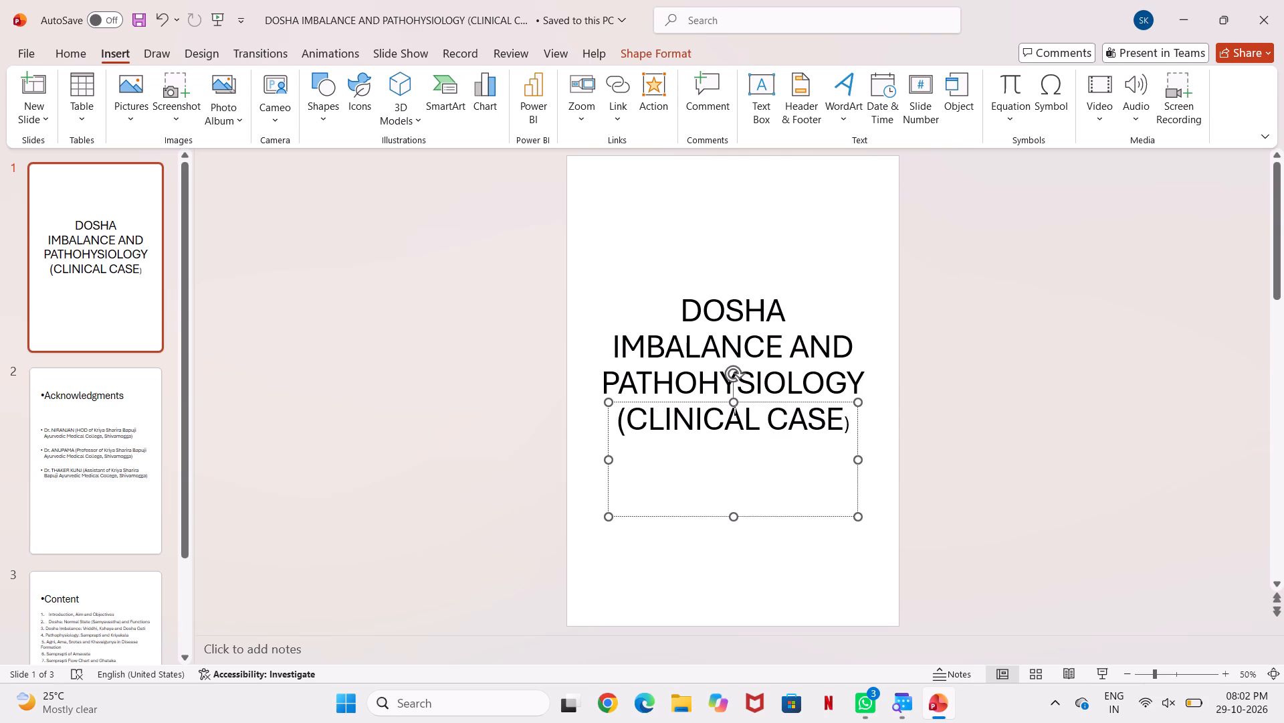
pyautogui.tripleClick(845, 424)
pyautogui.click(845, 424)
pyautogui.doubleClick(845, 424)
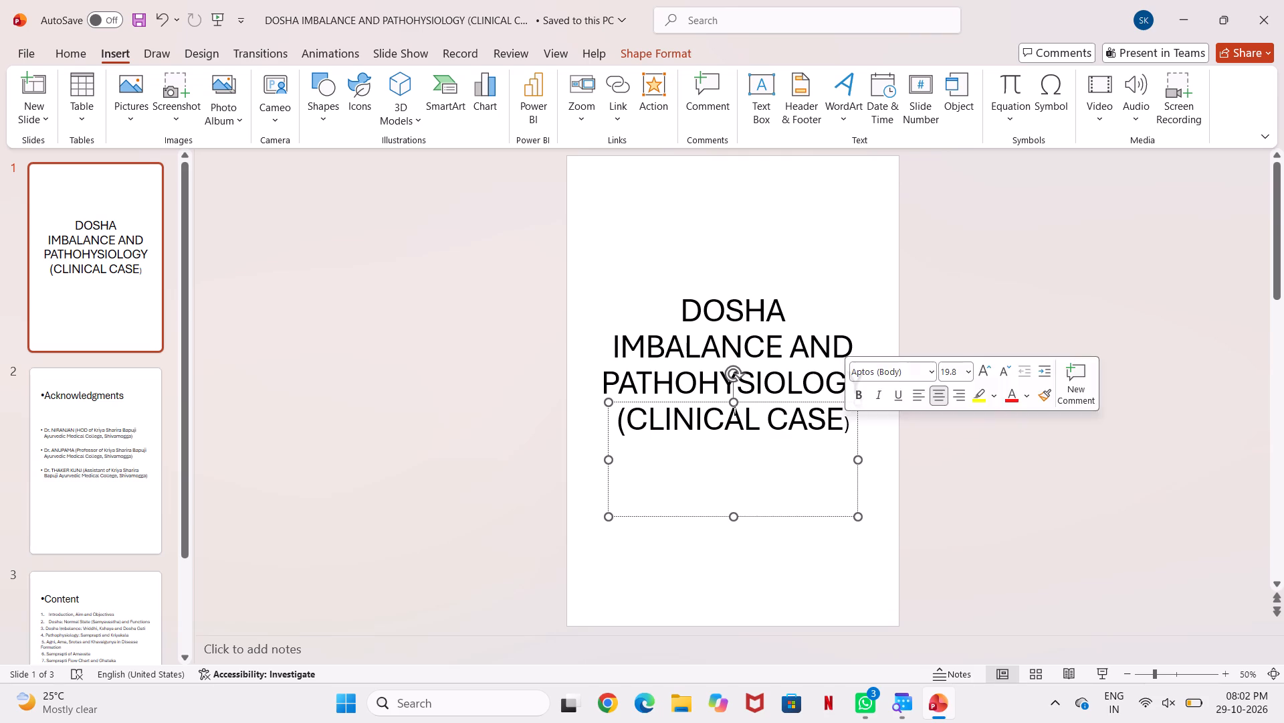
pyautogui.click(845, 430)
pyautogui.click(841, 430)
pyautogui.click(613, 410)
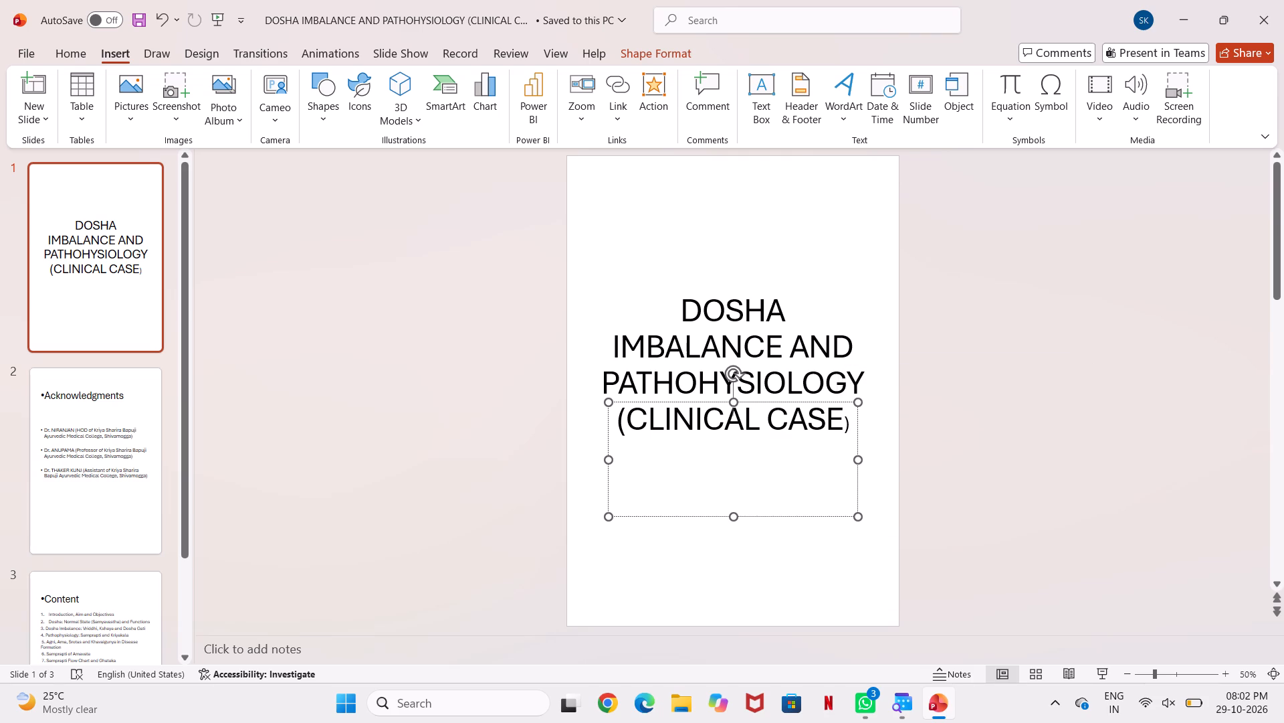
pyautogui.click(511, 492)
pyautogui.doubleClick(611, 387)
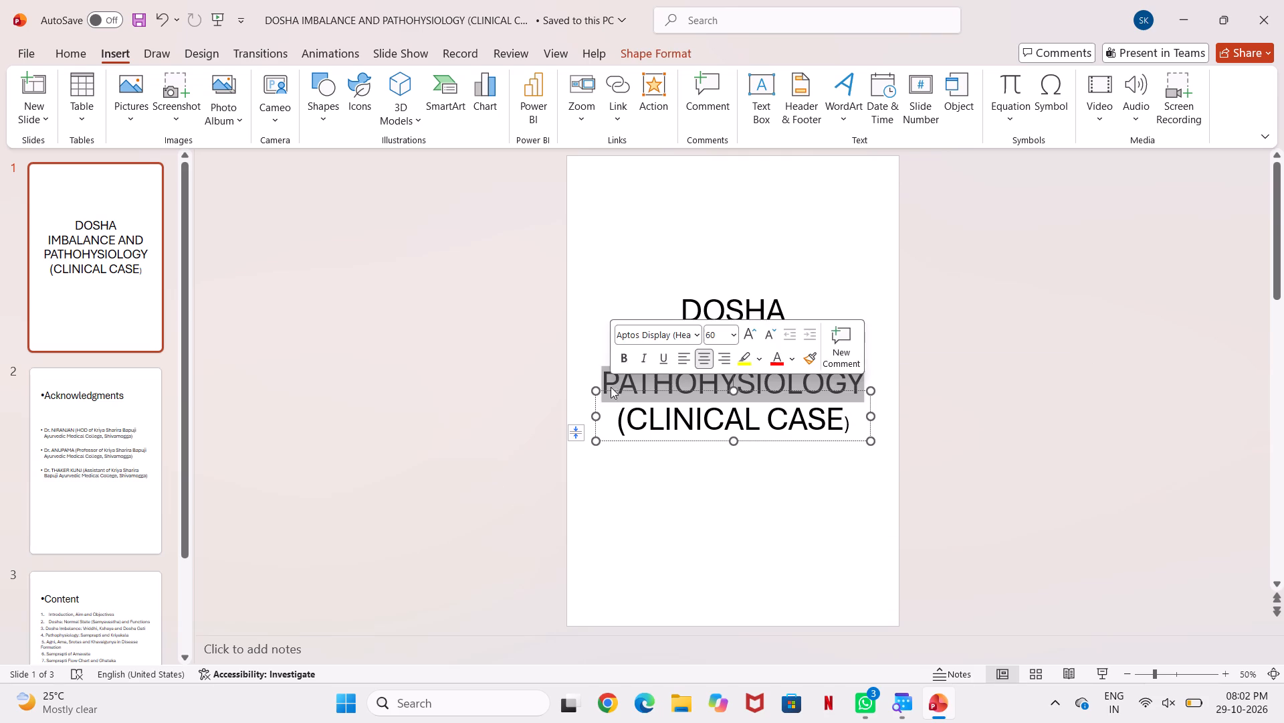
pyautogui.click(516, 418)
# Try to set the small closing parenthesis after "CLINICAL CASE" on slide 1 to font size 60.
pyautogui.doubleClick(624, 430)
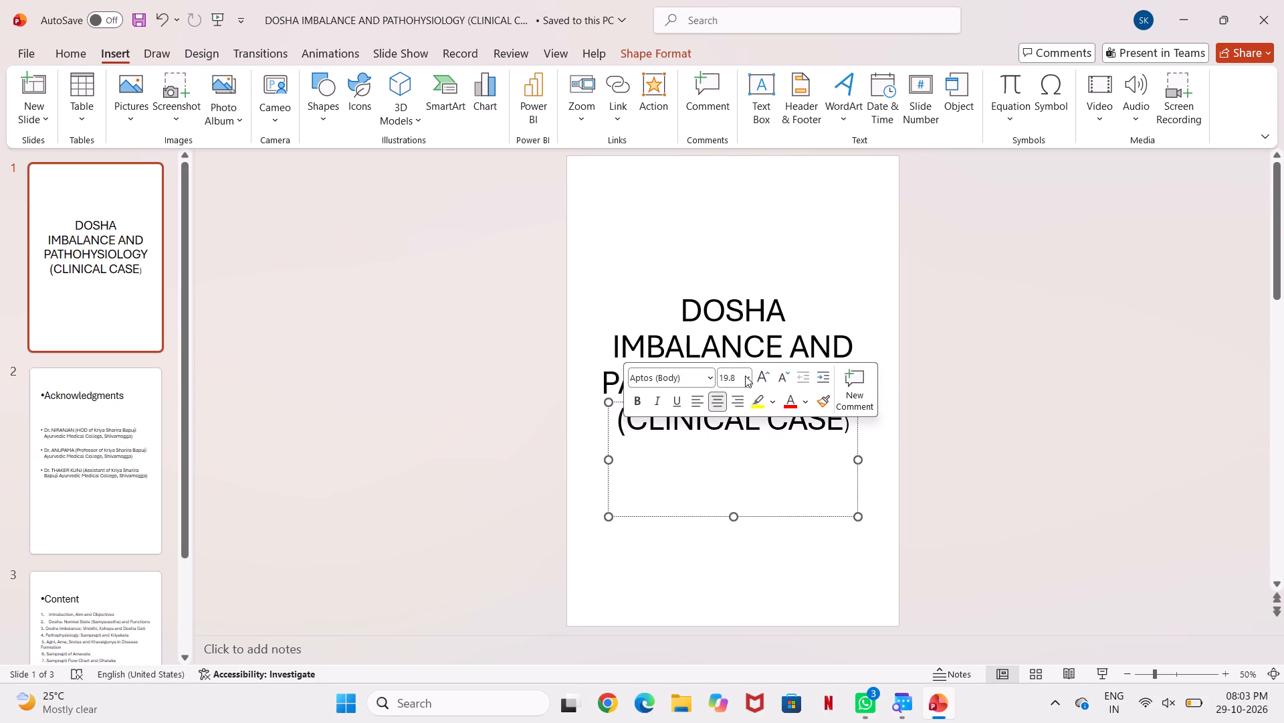
pyautogui.click(745, 376)
pyautogui.scroll(-2, 738, 313)
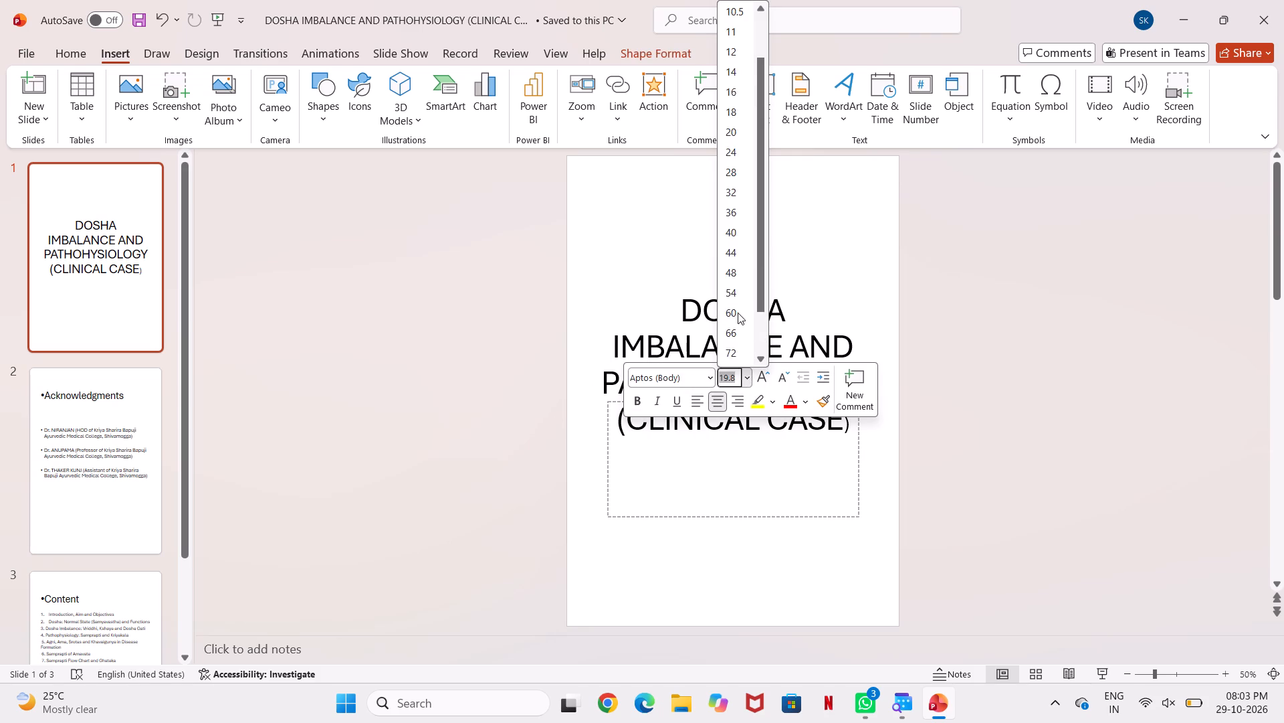
pyautogui.scroll(-1, 738, 317)
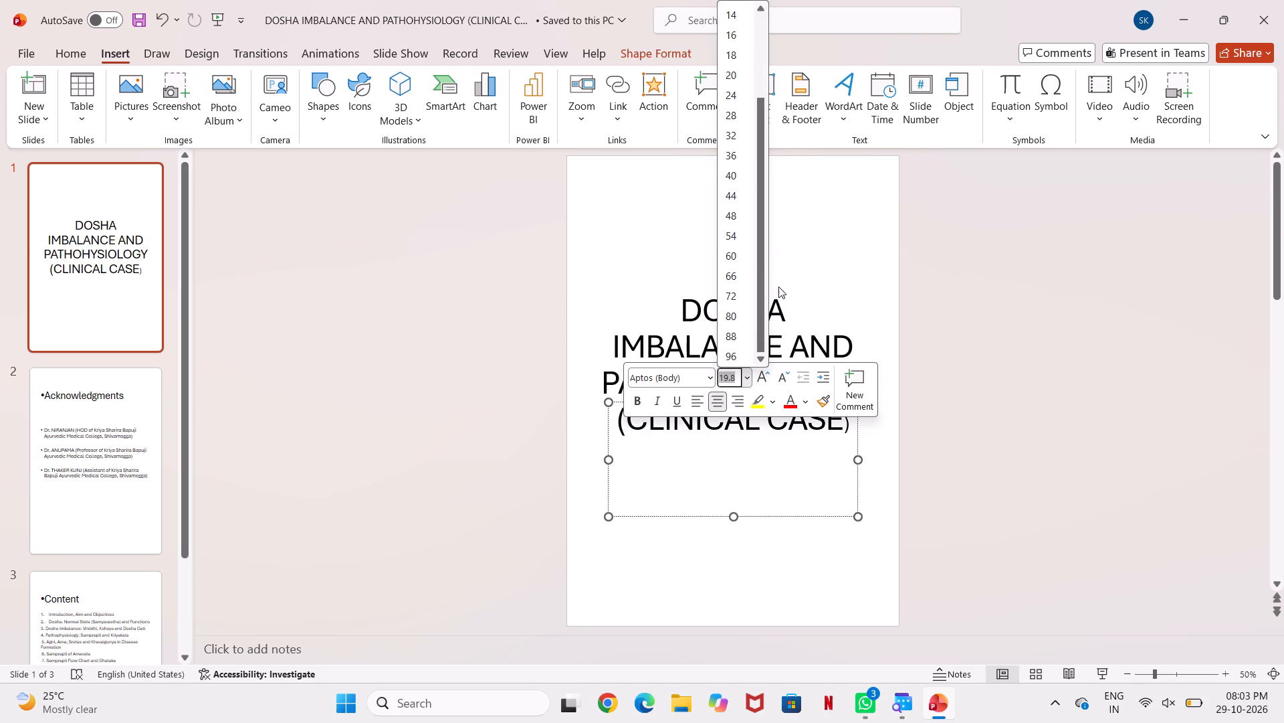
pyautogui.click(725, 258)
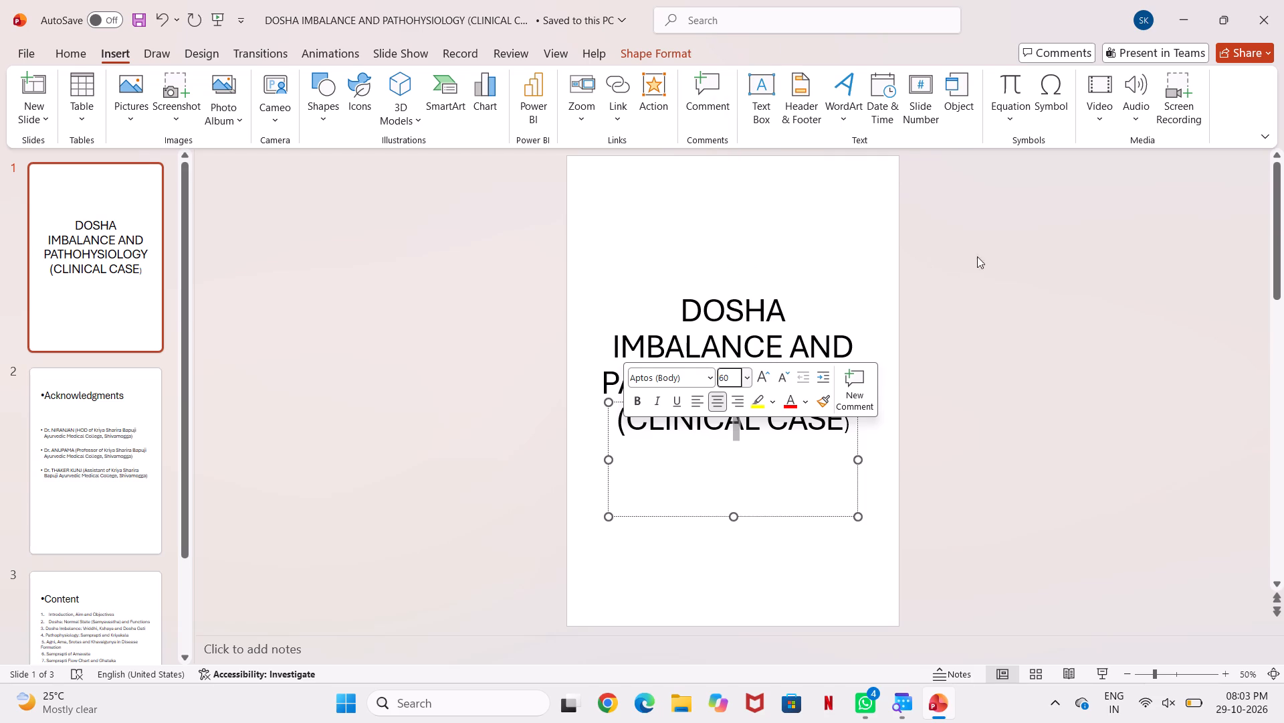
pyautogui.click(1013, 254)
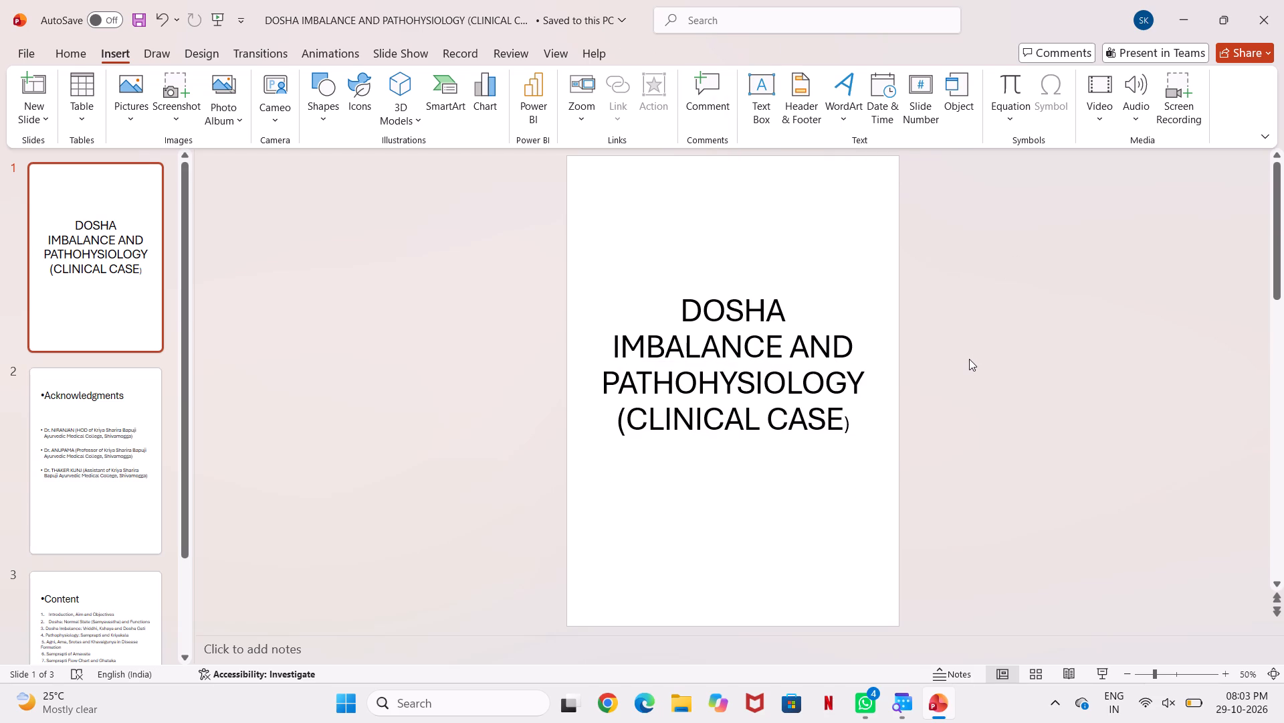
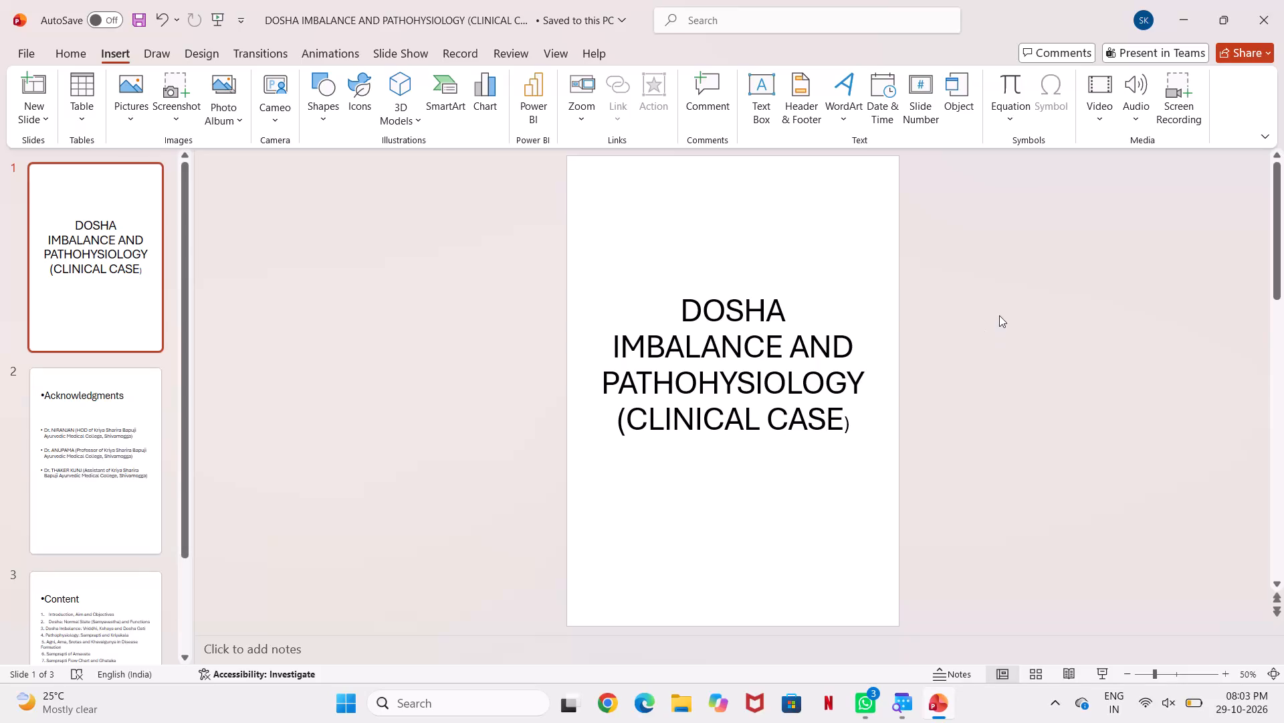
# Duplicate the Acknowledgments slide so that the copy sits between it and the Content slide.
pyautogui.click(942, 369)
pyautogui.click(106, 446)
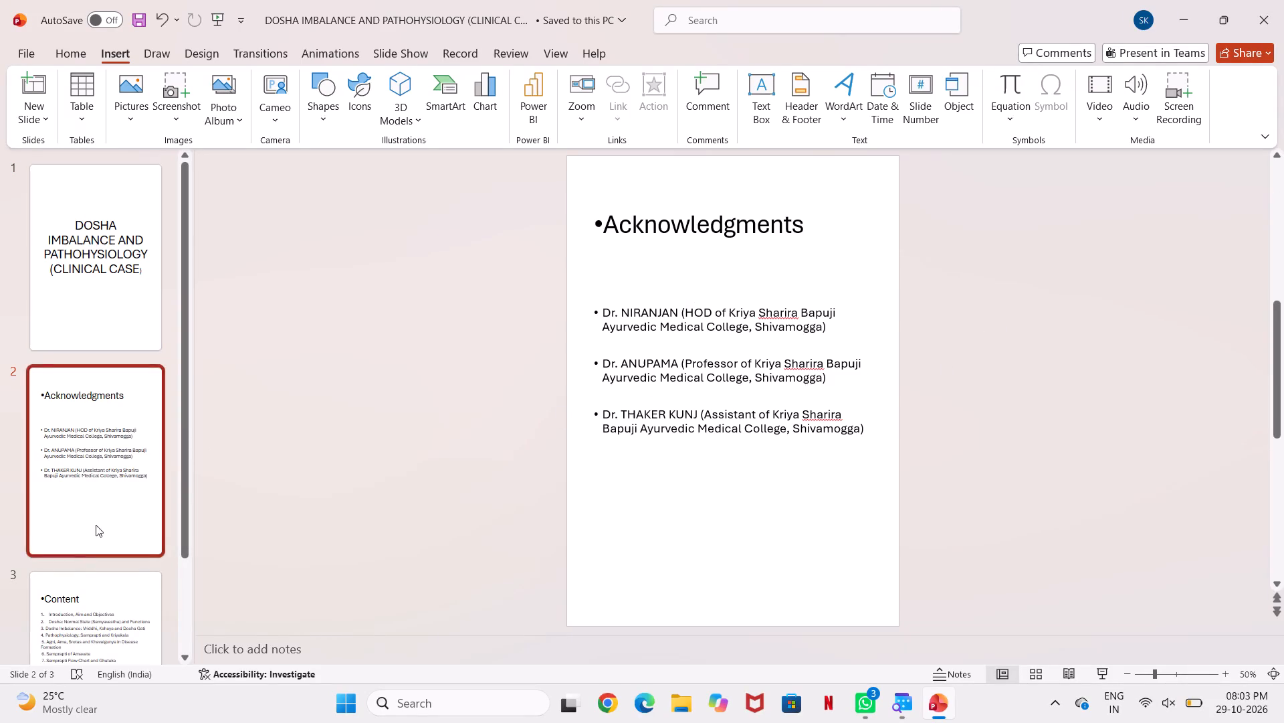
pyautogui.click(60, 598)
pyautogui.click(98, 297)
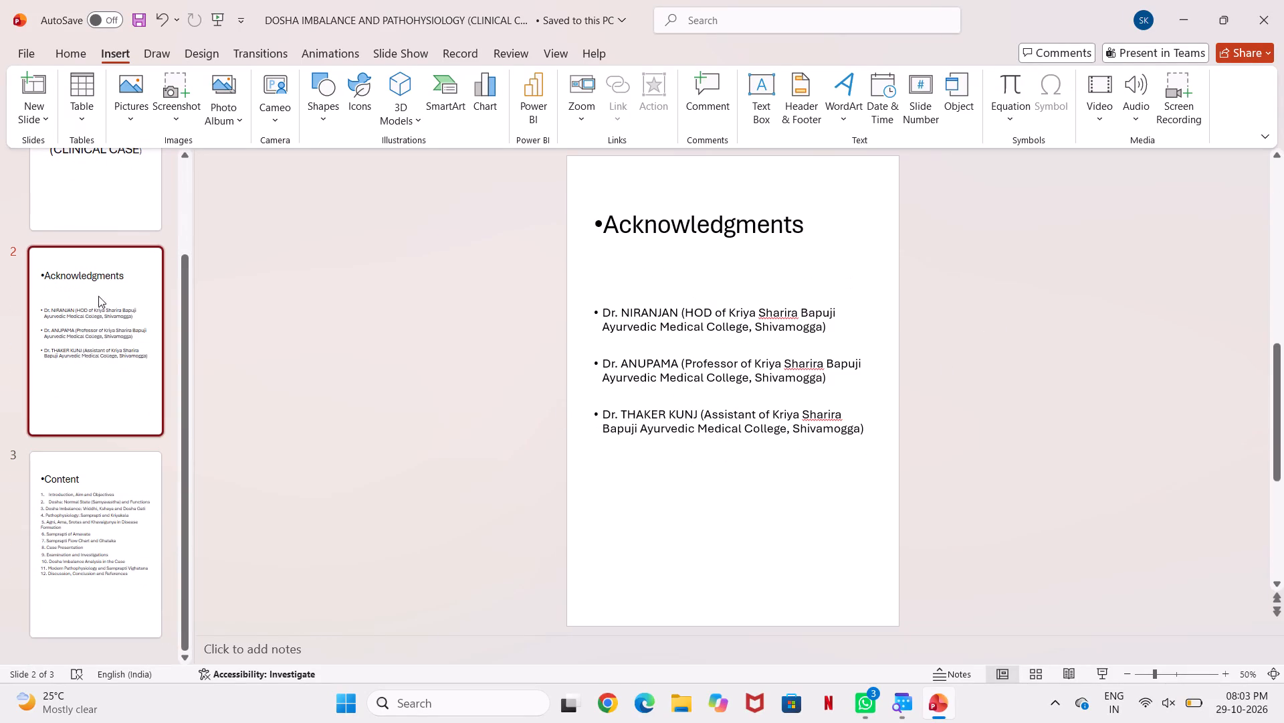
pyautogui.scroll(-2, 124, 489)
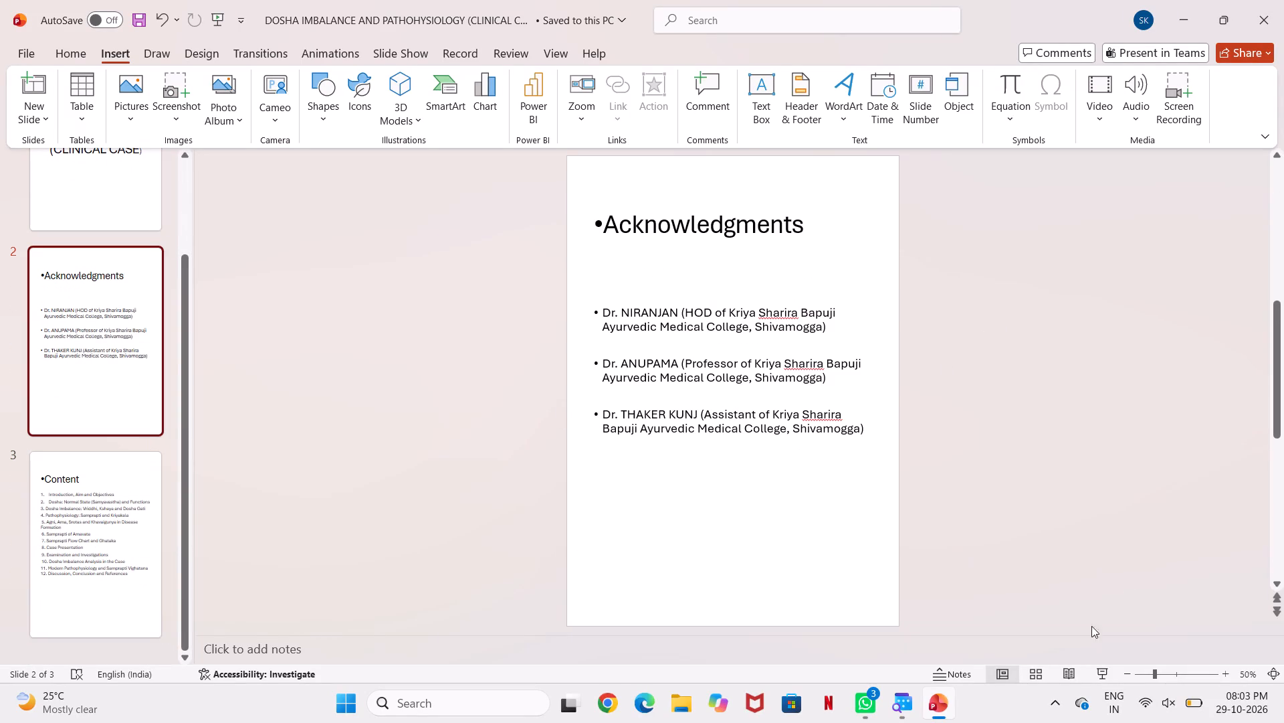
pyautogui.rightClick(768, 574)
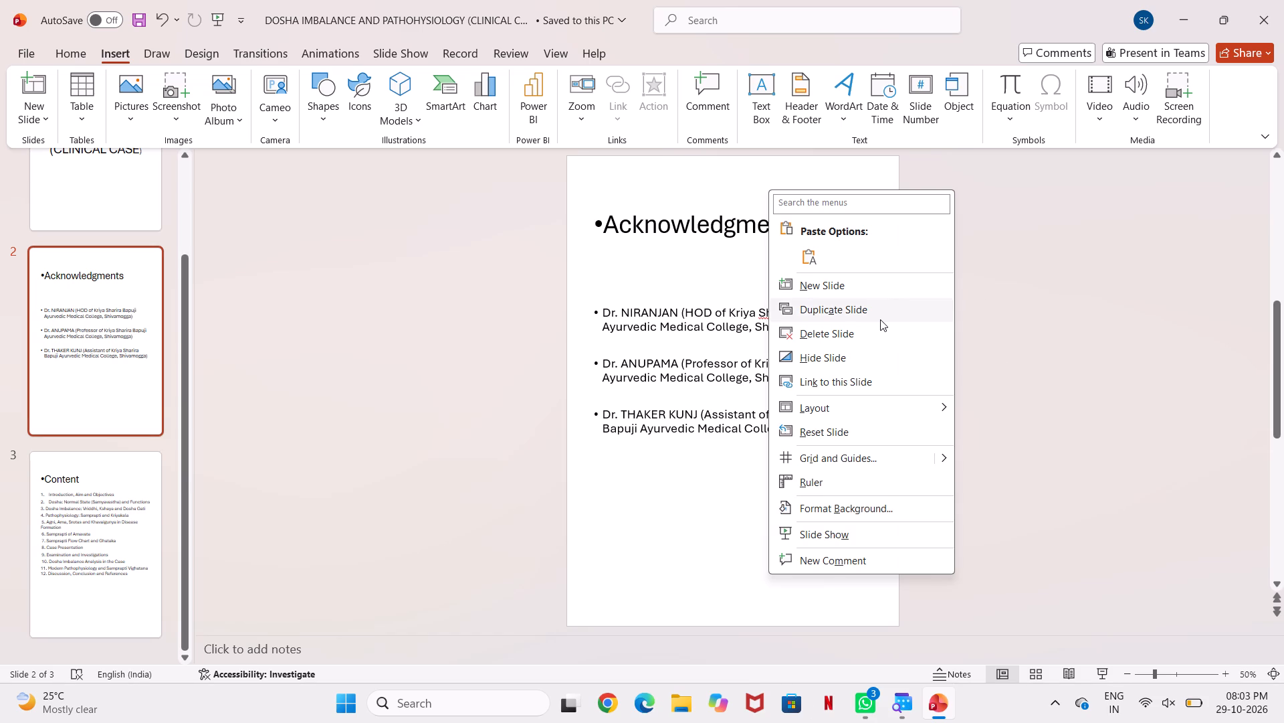
pyautogui.click(880, 319)
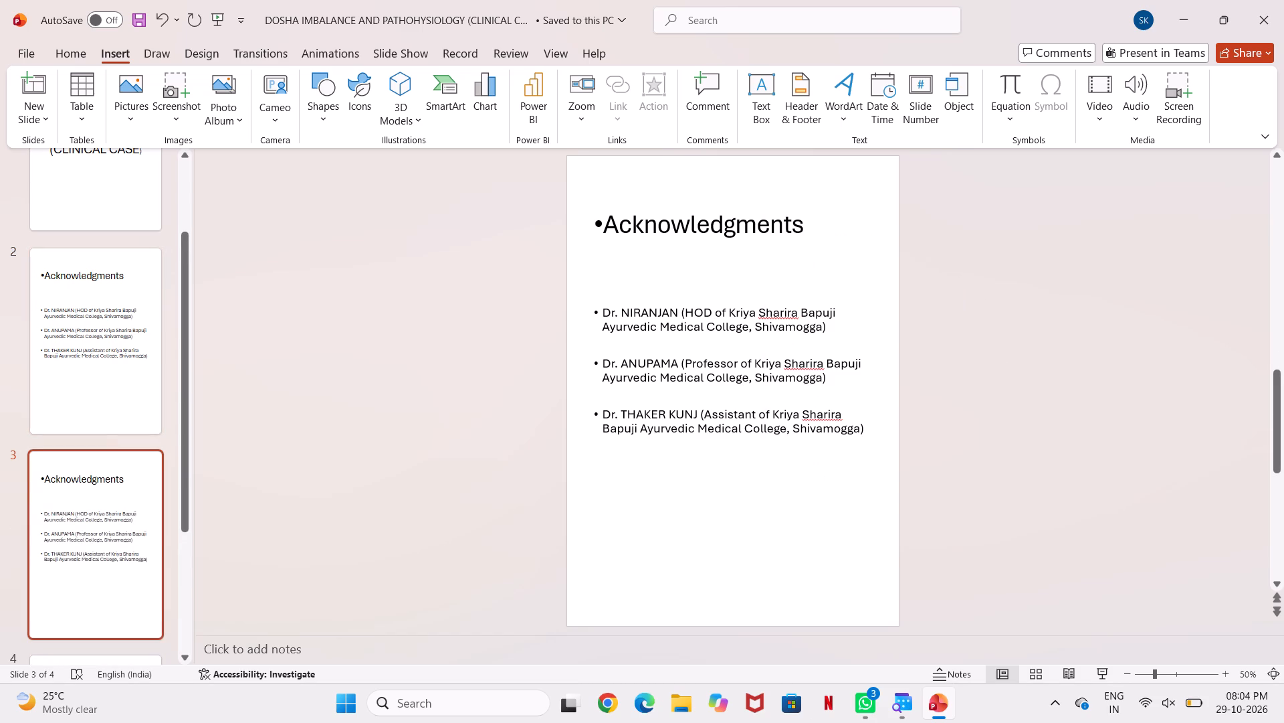
# Select the "Acknowledgments" title text on the duplicated slide 3.
pyautogui.moveTo(594, 217); pyautogui.dragTo(835, 308)
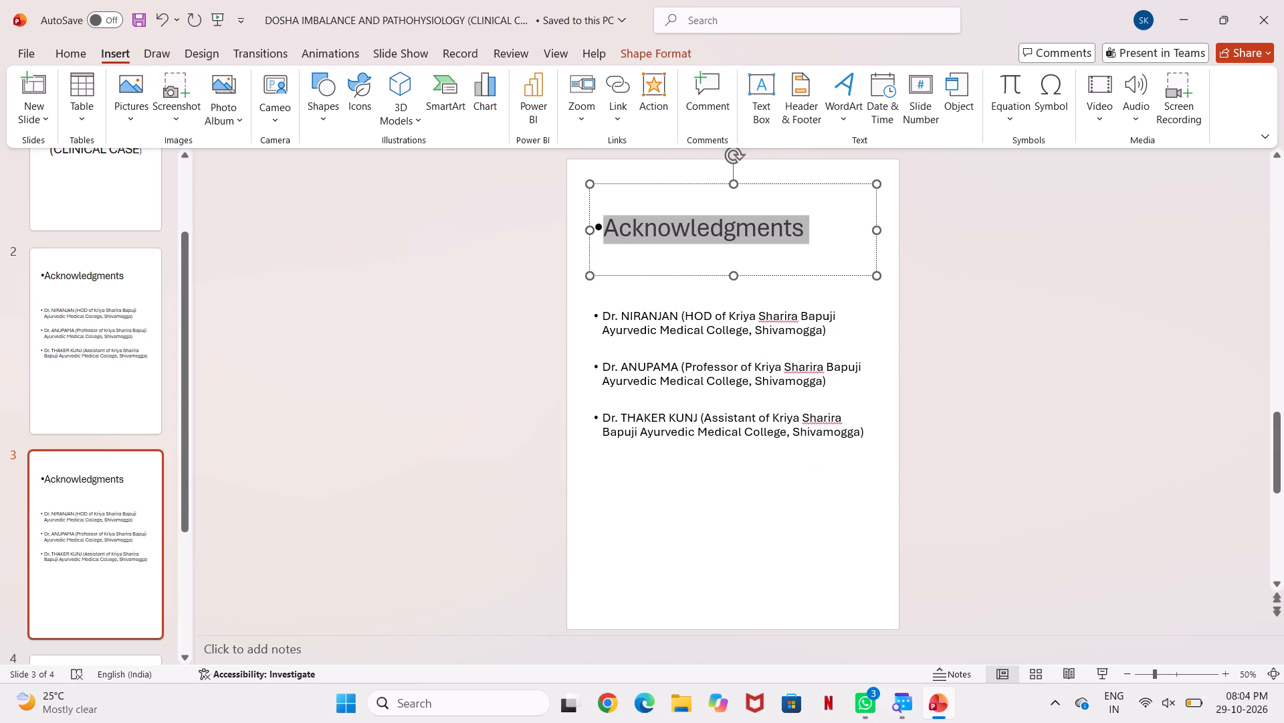
pyautogui.moveTo(835, 308); pyautogui.dragTo(835, 312)
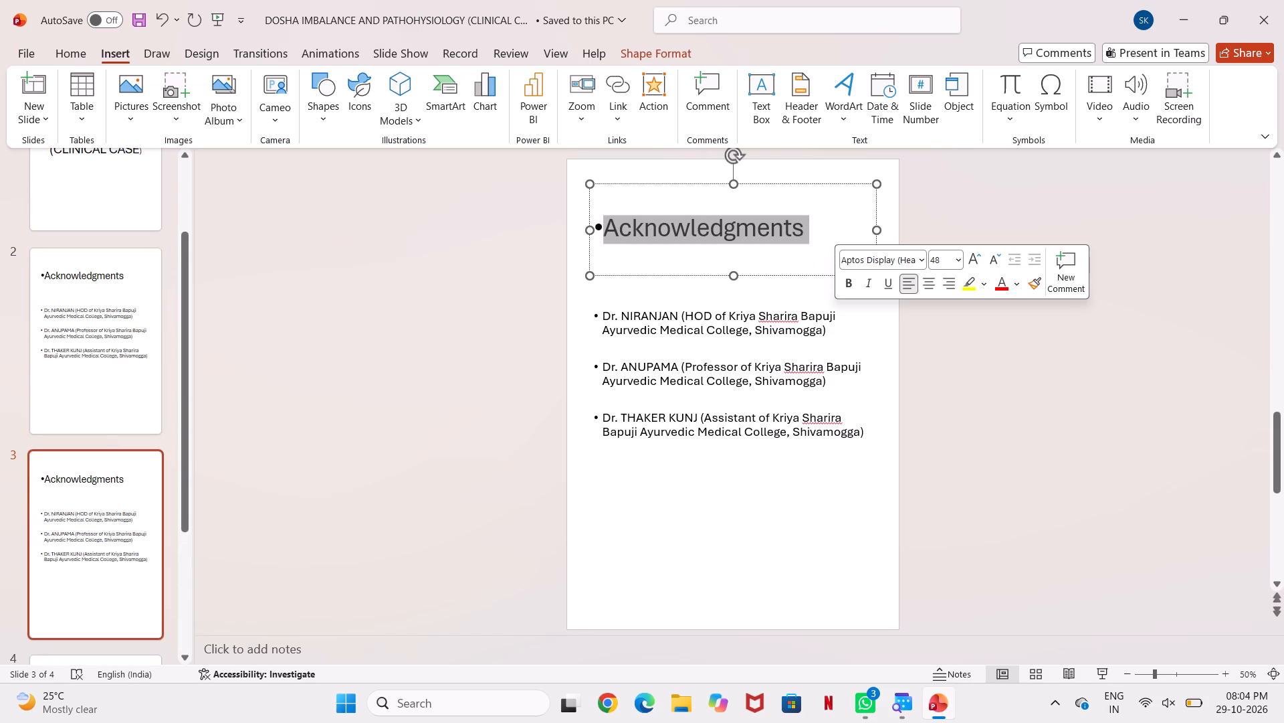
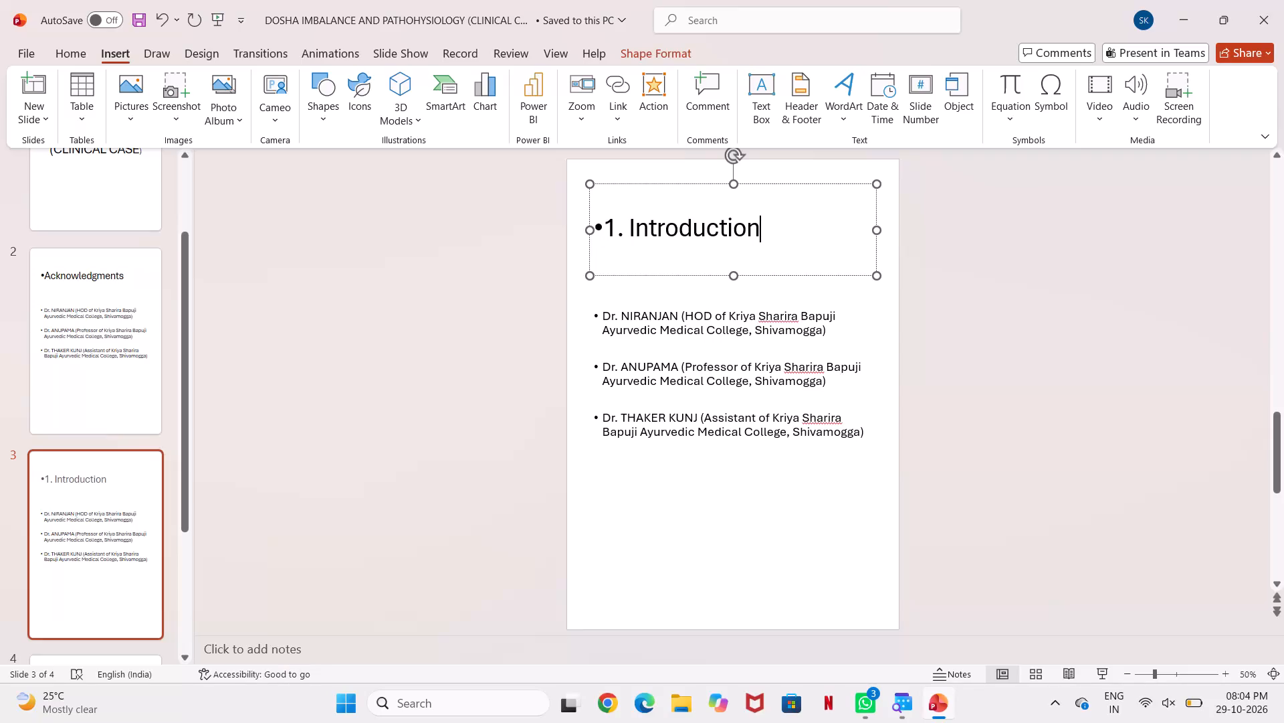
# Delete all three acknowledgment entries from the body text of slide 3, below the "1. Introduction" title.
pyautogui.click(964, 234)
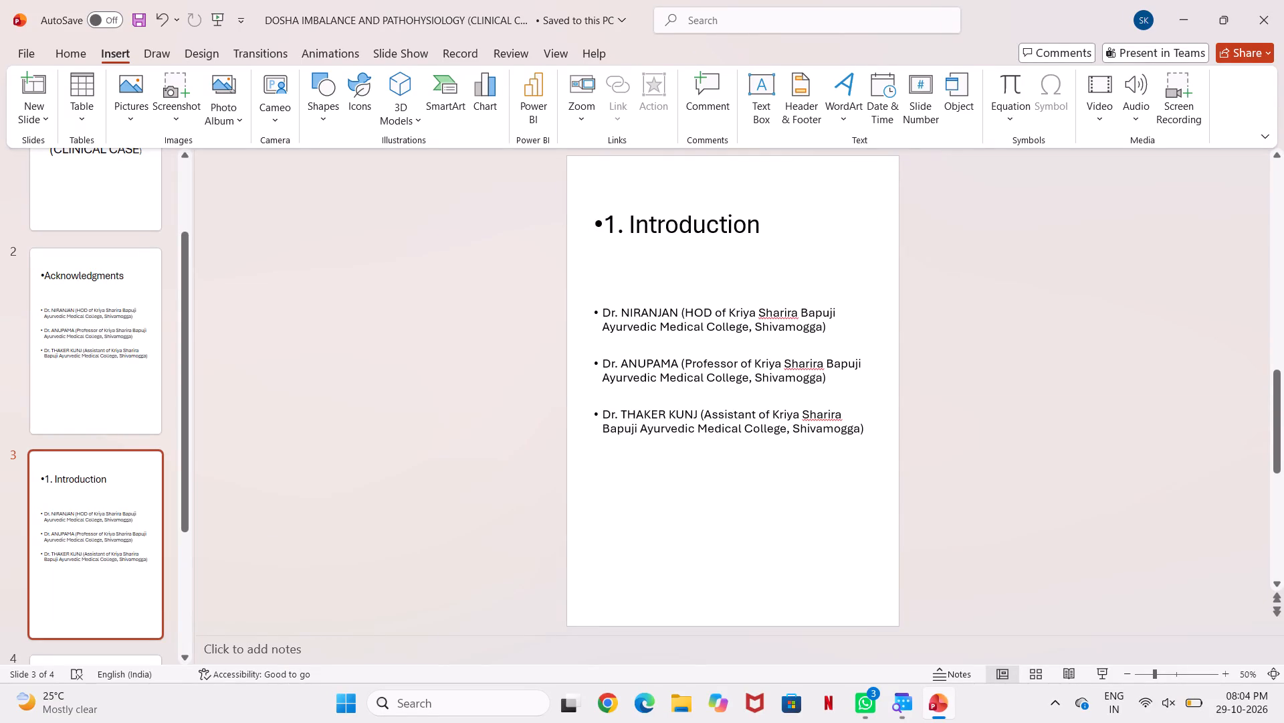
pyautogui.doubleClick(593, 314)
pyautogui.click(601, 314)
pyautogui.moveTo(601, 314); pyautogui.dragTo(619, 320)
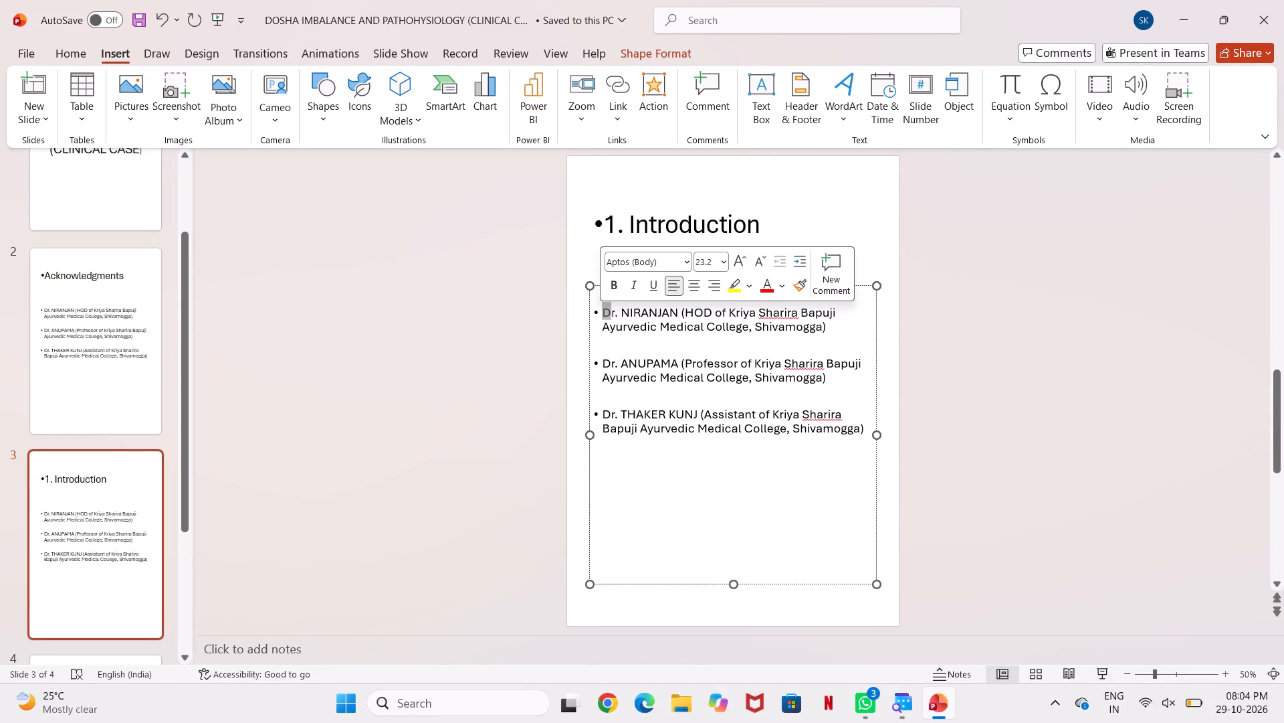
pyautogui.moveTo(619, 320); pyautogui.dragTo(813, 485)
pyautogui.press('Delete')
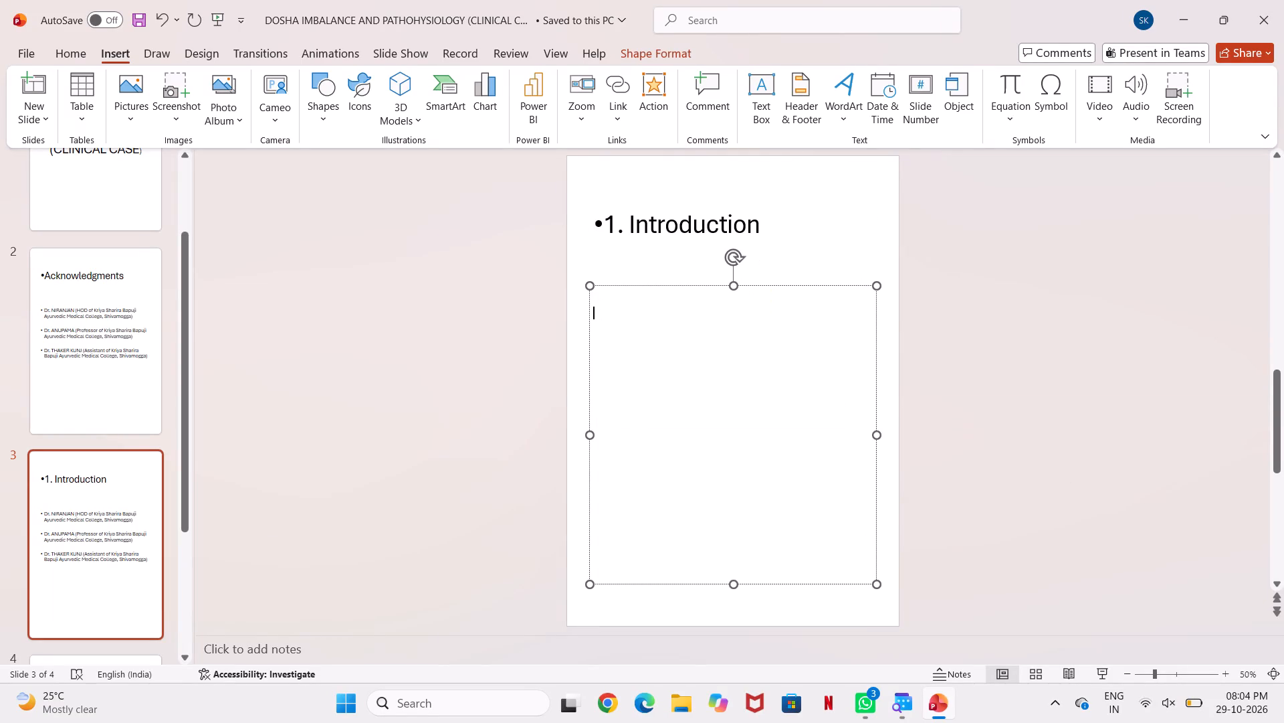
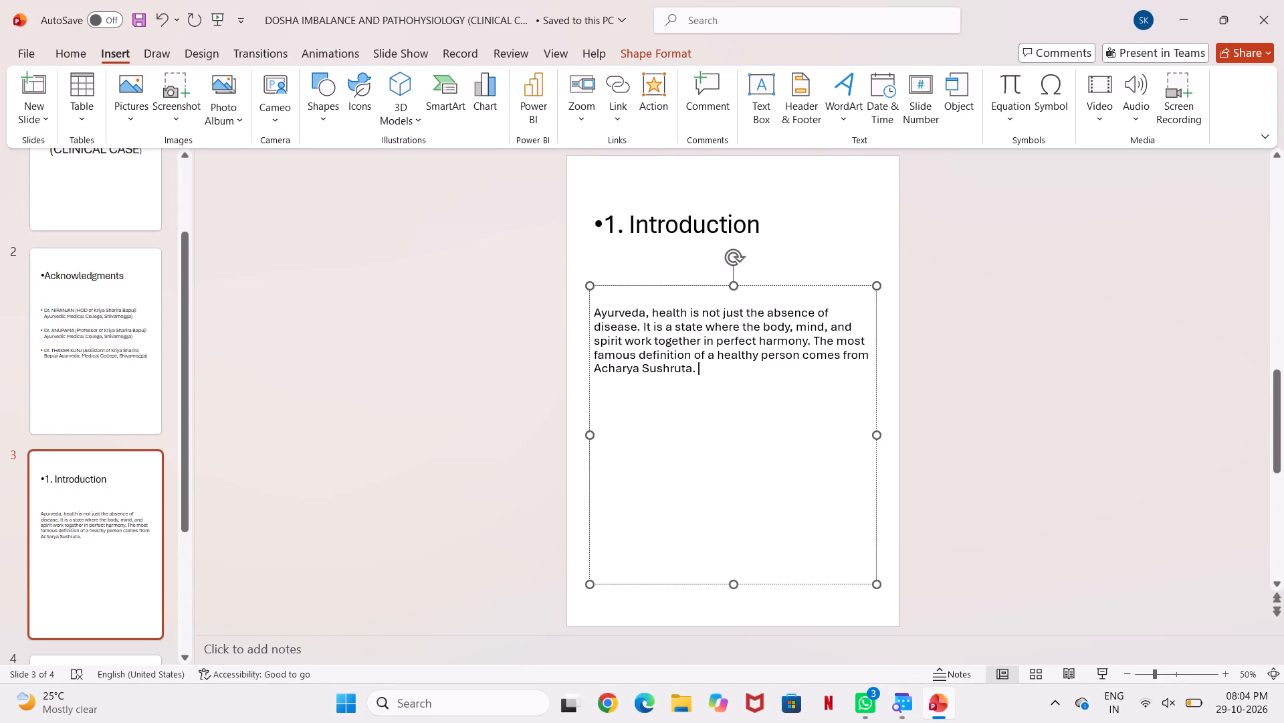
# Move the introduction body text box on slide 3 up so it sits directly beneath the "1. Introduction" title, aligned with it.
pyautogui.moveTo(768, 279); pyautogui.dragTo(762, 232)
pyautogui.click(1031, 231)
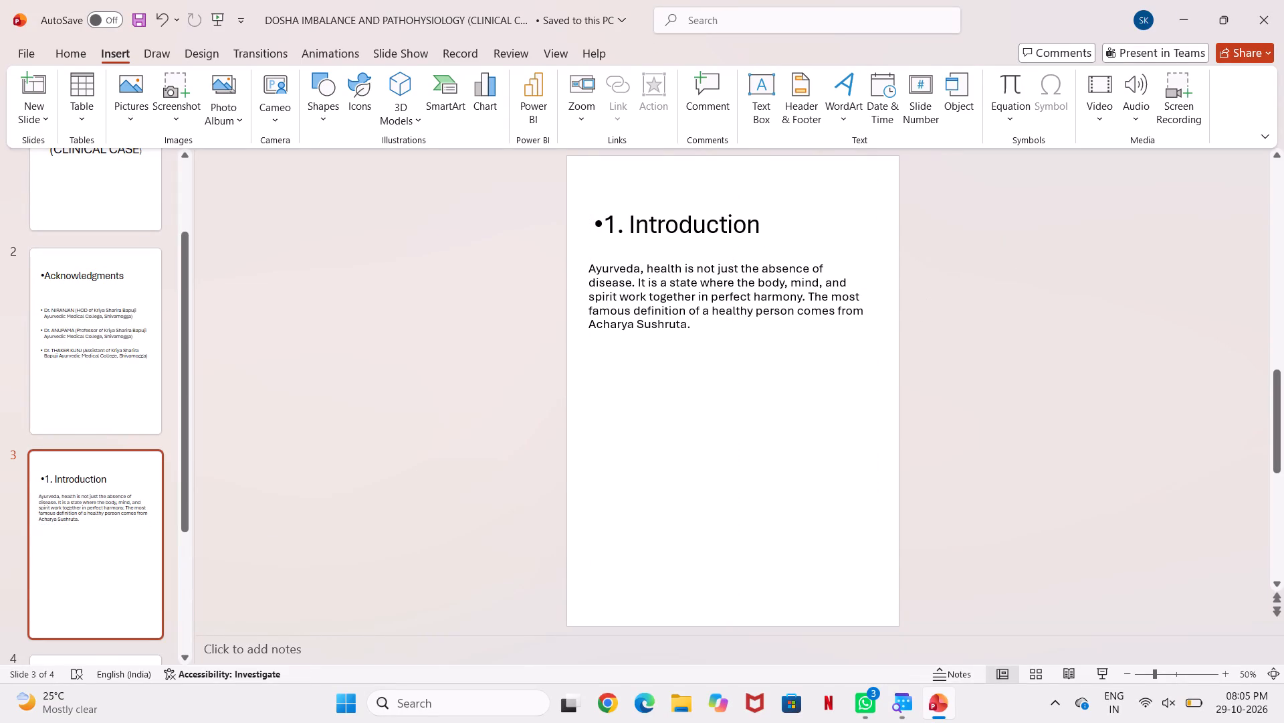
pyautogui.click(746, 274)
pyautogui.click(776, 242)
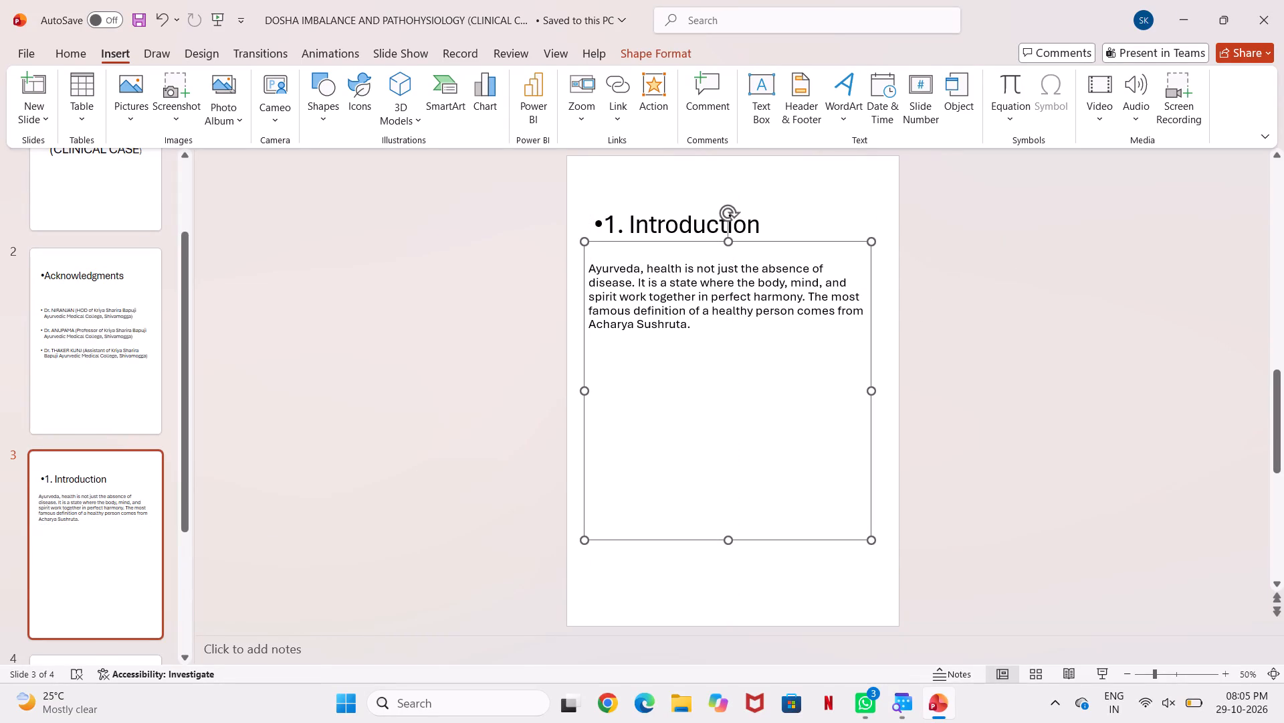
# Reorder the slides so the "1. Introduction" slide comes after the Content slide, as slide 4.
pyautogui.click(1283, 206)
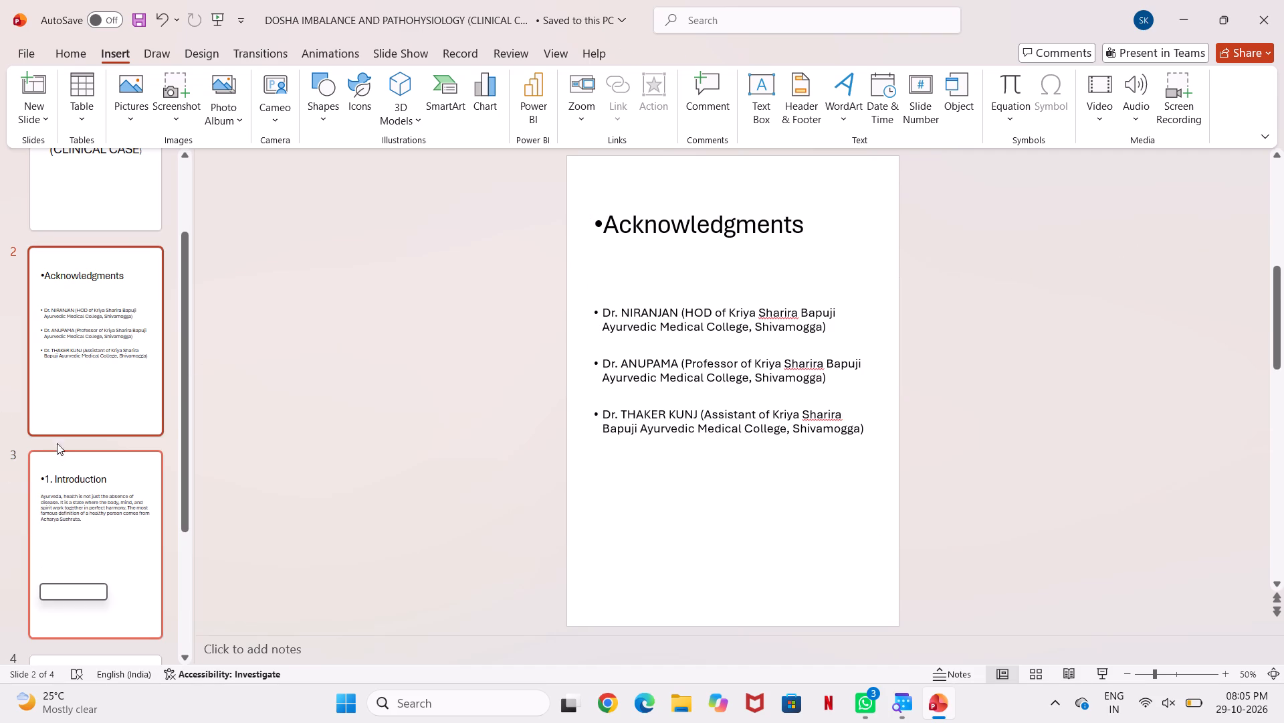
pyautogui.scroll(2, 103, 279)
pyautogui.scroll(-4, 103, 279)
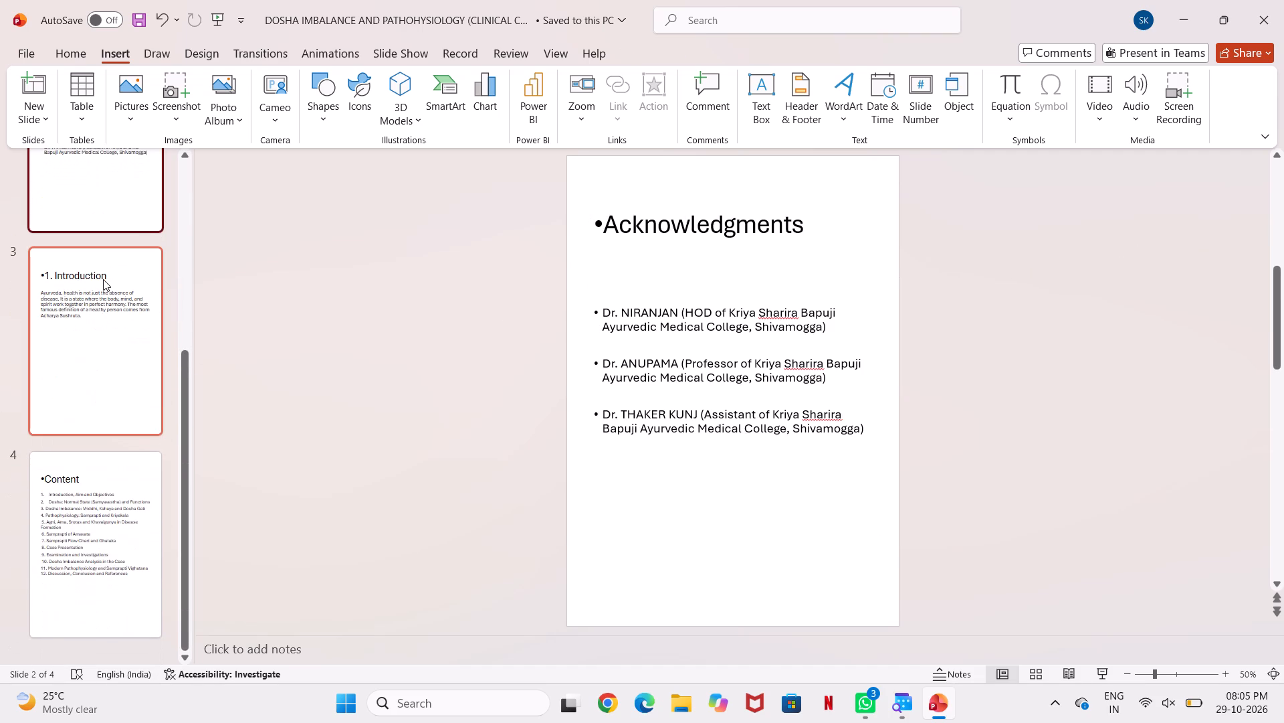
pyautogui.scroll(-3, 103, 279)
pyautogui.moveTo(119, 360); pyautogui.dragTo(145, 382)
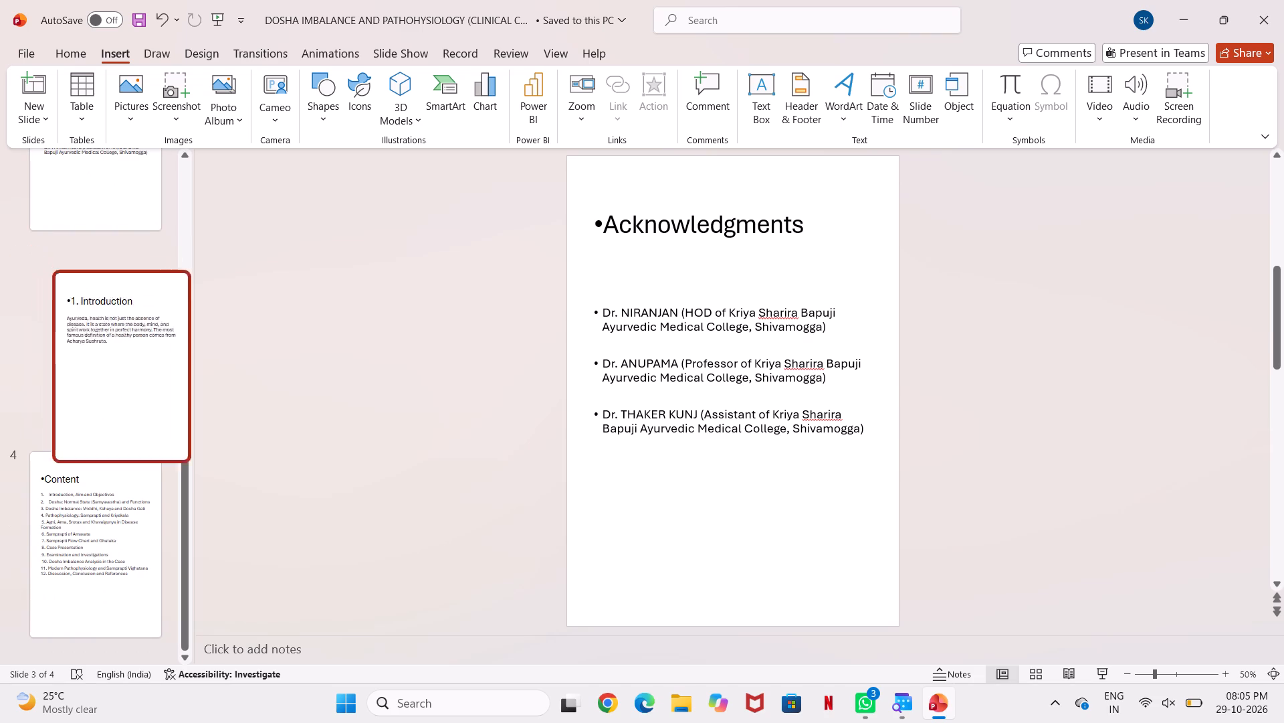
pyautogui.moveTo(145, 382); pyautogui.dragTo(112, 536)
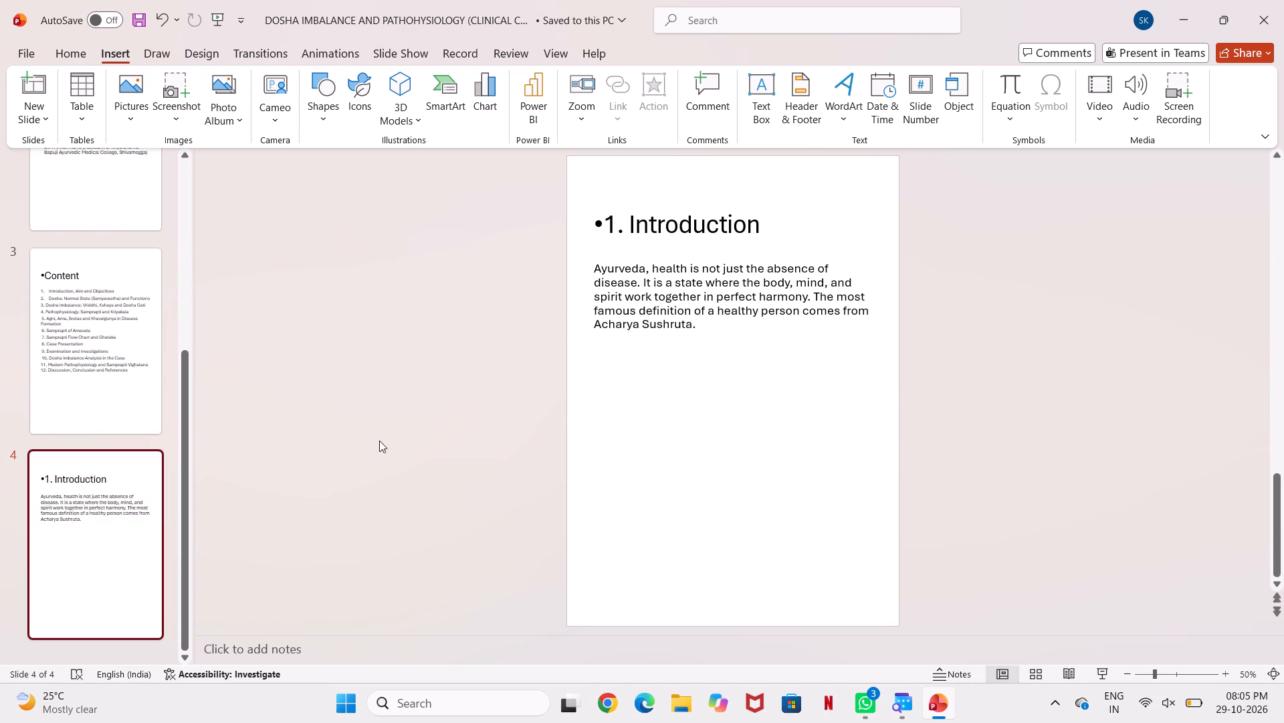
pyautogui.click(379, 440)
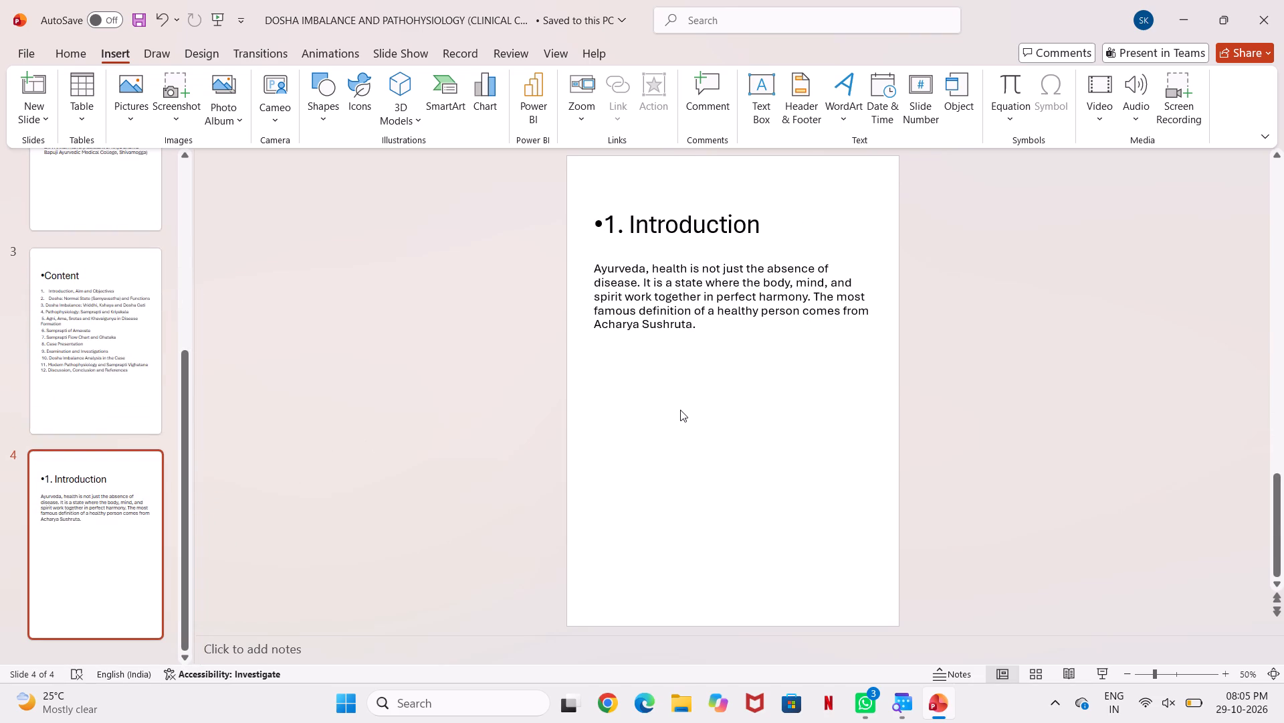
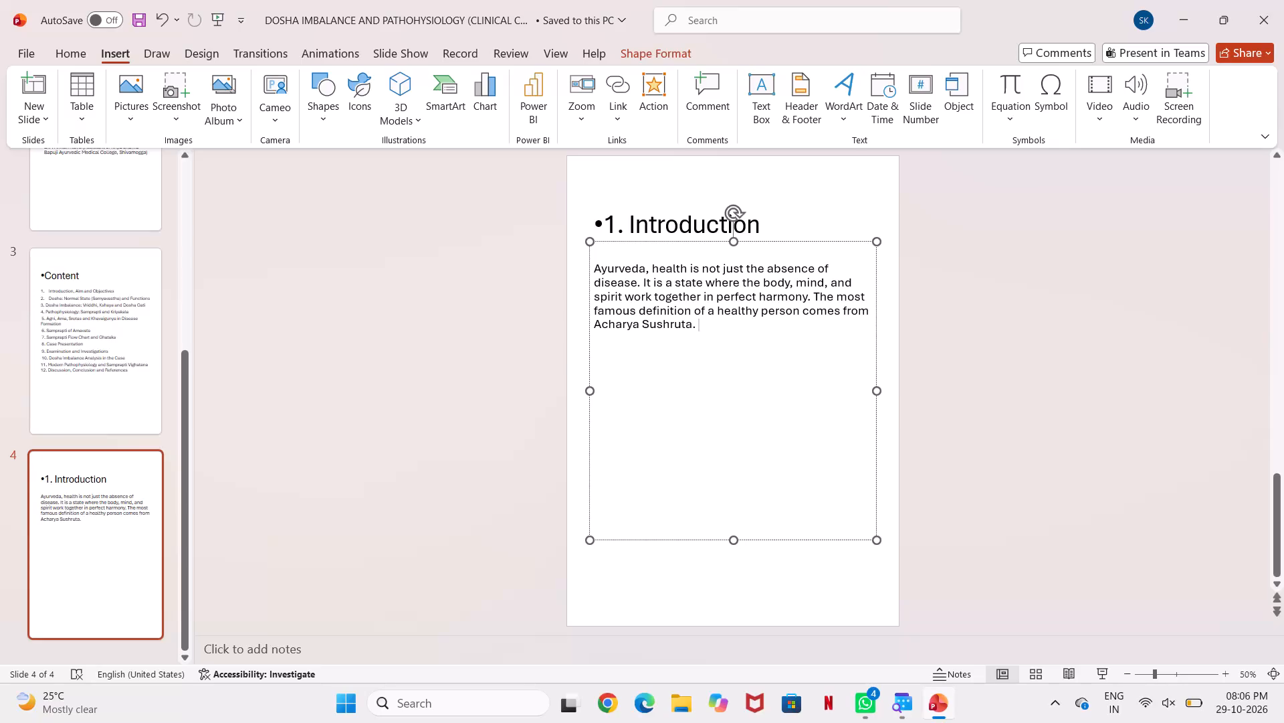
# Add the Sanskrit verse "समदोषः समाग्निश्च समधातु मलःक्रियाः।प्रसन्नात्मेन्द्रियमनः स्वस्थ इत्यभिधीयते॥" below "Acharya Sushruta." on the Introduction slide, separated by a blank line.
pyautogui.press('Return')
pyautogui.hotkey('ctrl', 'z')
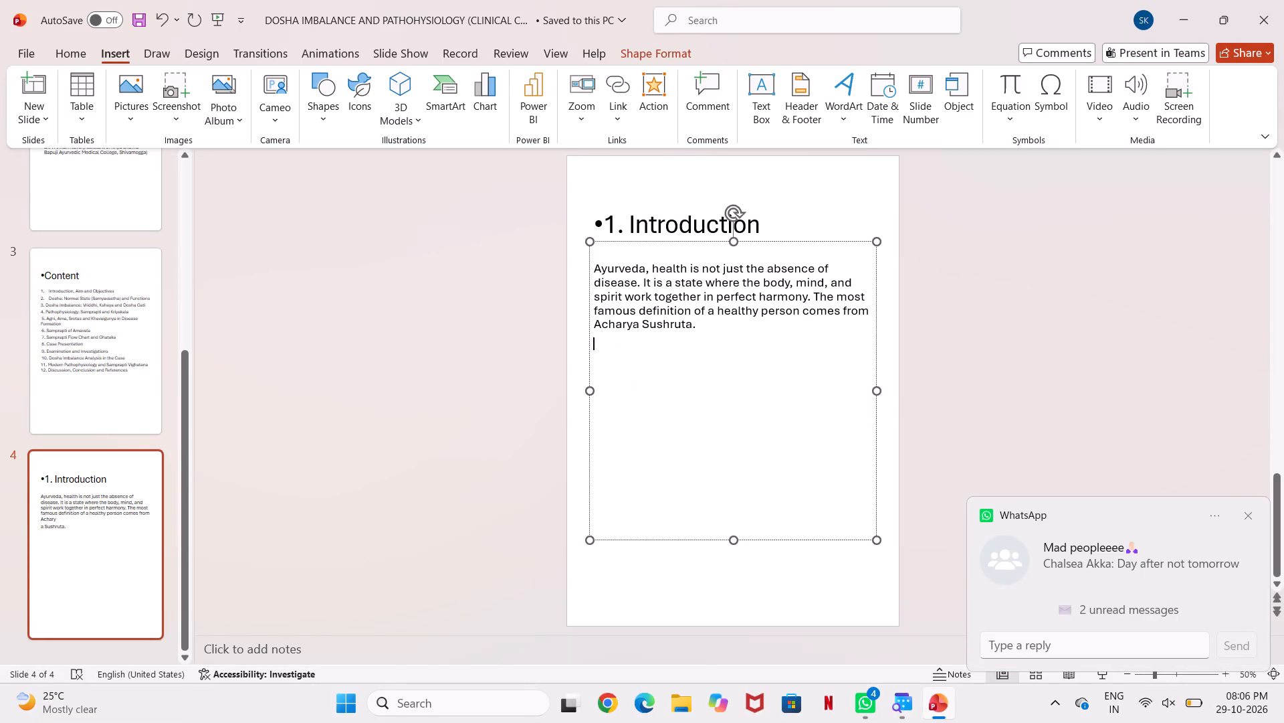
pyautogui.click(708, 326)
pyautogui.press('Return')
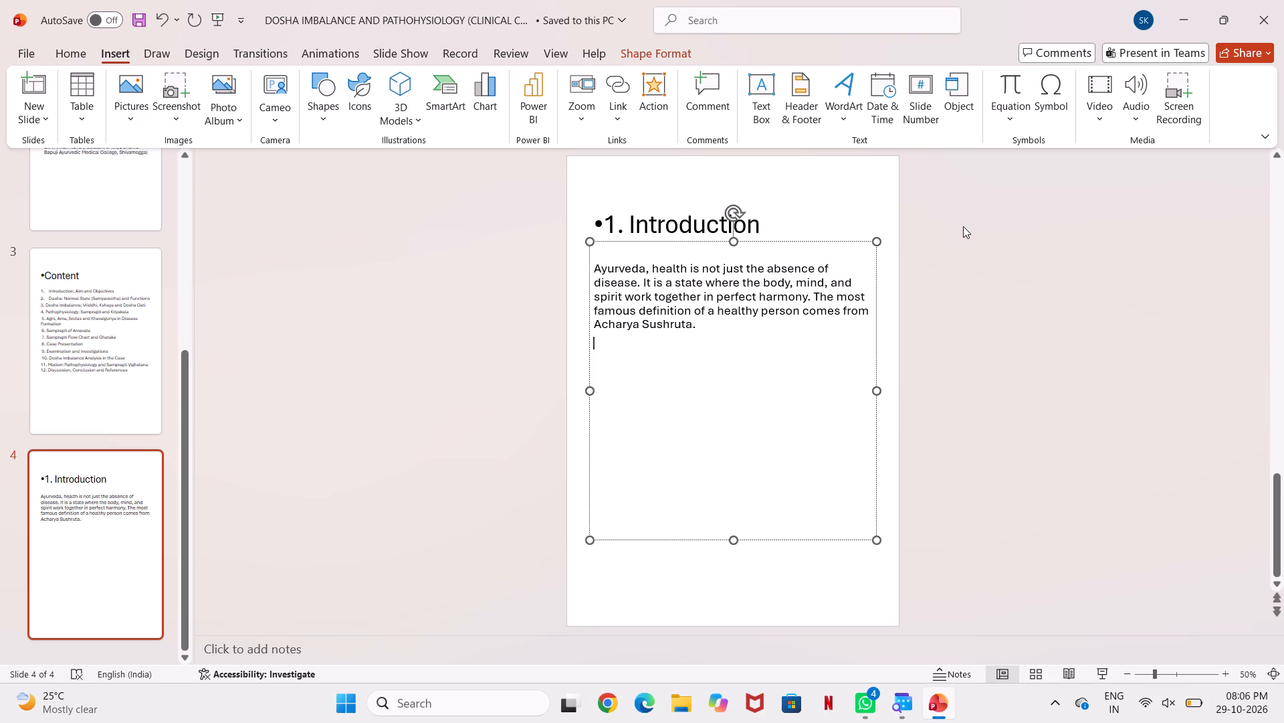
pyautogui.press('Return')
# Paste the Sanskrit verse "समदोषः समाग्निश्च समधातु मलःक्रियाः।प्रसन्नात्मेन्द्रियमनः स्वस्थ इत्यभिधीयते॥" below the Acharya Sushruta paragraph on the Introduction slide.
pyautogui.hotkey('ctrl', 'v')
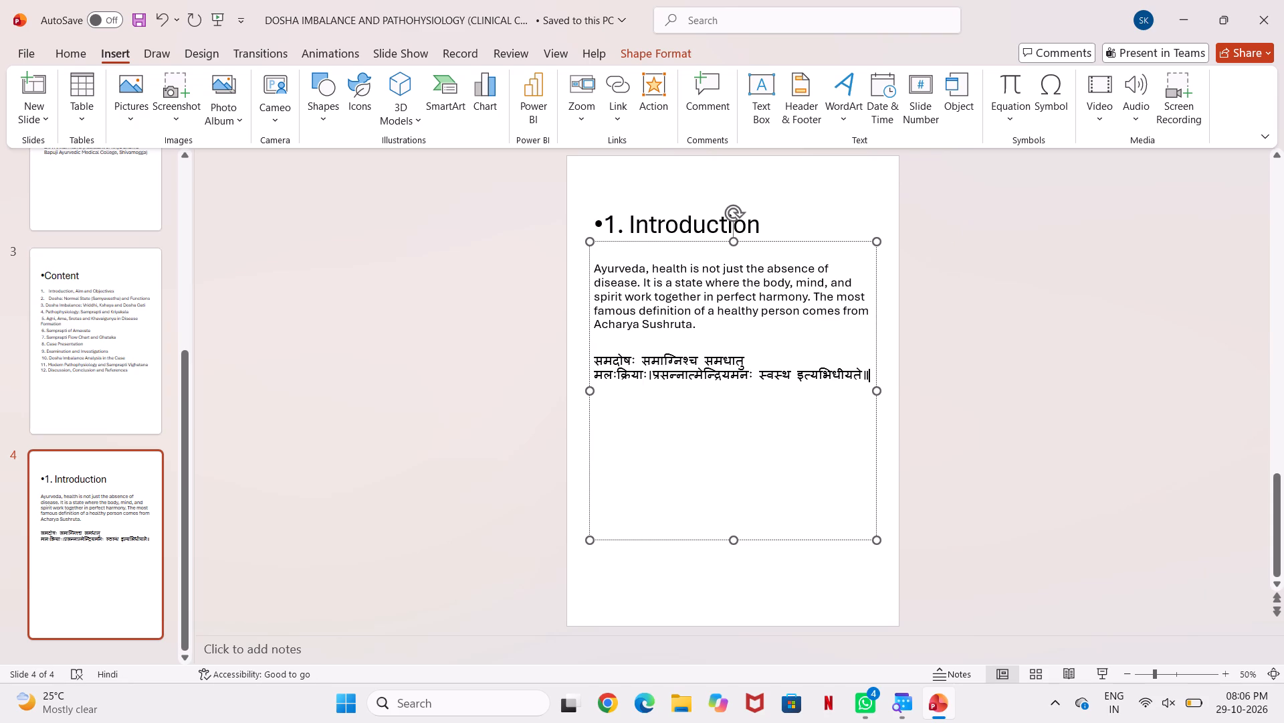
pyautogui.click(1027, 218)
pyautogui.scroll(-2, 985, 340)
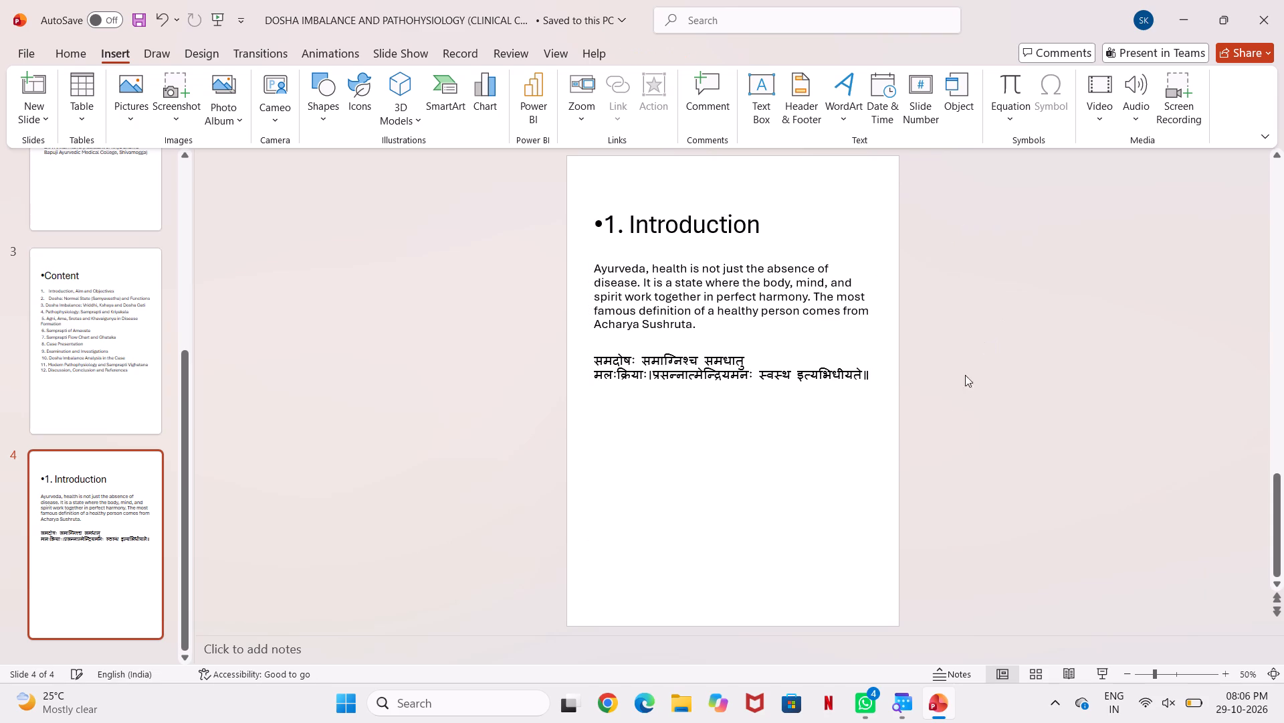
pyautogui.scroll(-1, 835, 472)
pyautogui.click(884, 374)
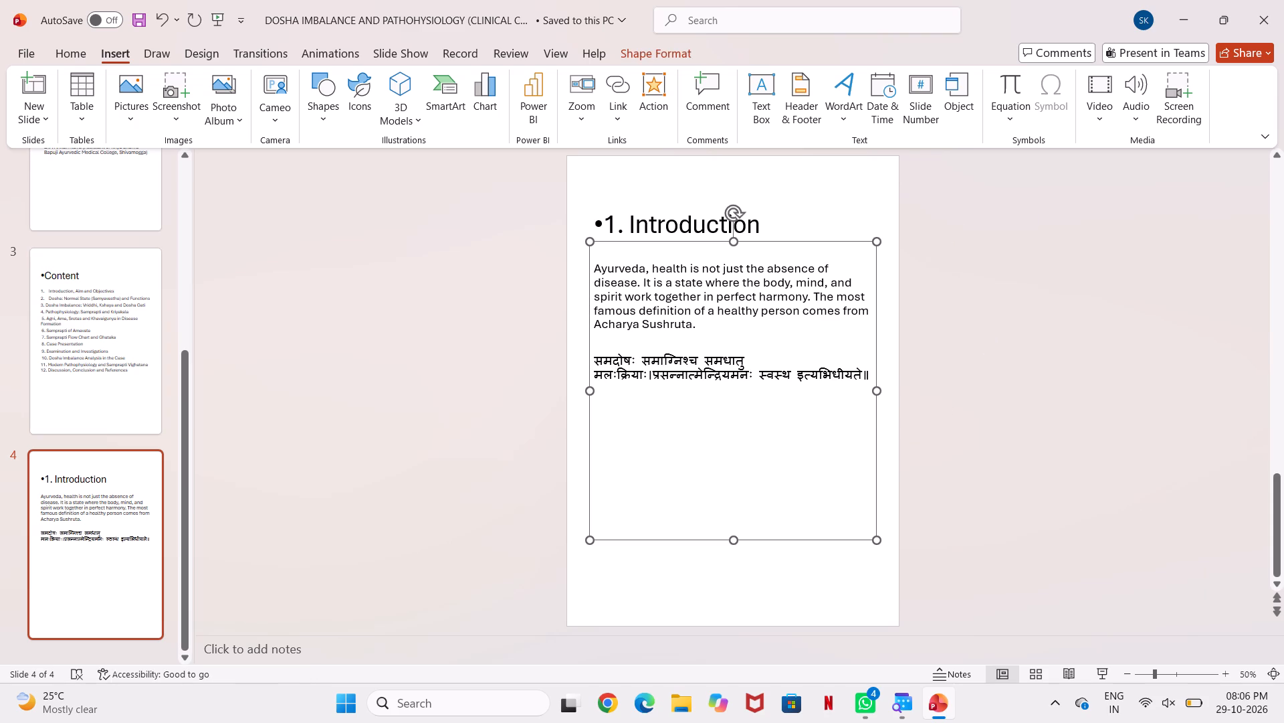
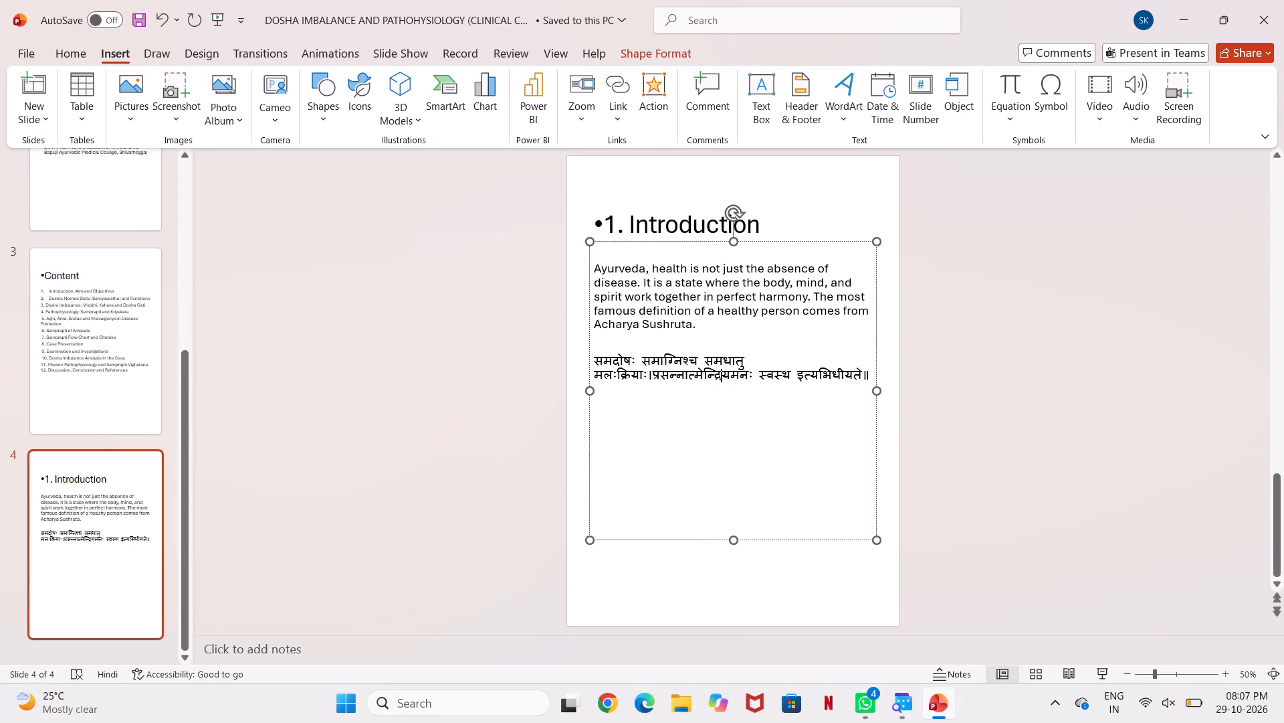
# Paste the Sushruta Samhita (Sutrasthana, 15/48) paragraph explaining the healthy person and the pathological state on a new line below the Sanskrit verse.
pyautogui.click(870, 382)
pyautogui.press('Return')
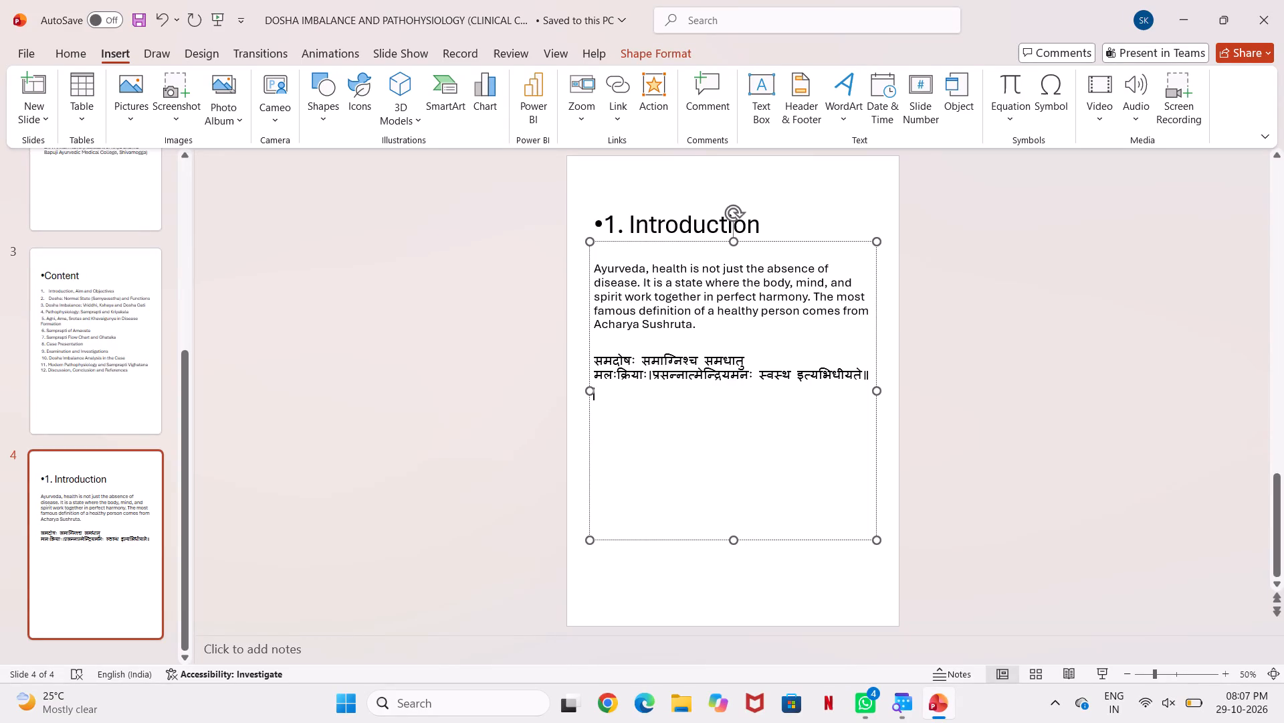
pyautogui.hotkey('ctrl', 'v')
pyautogui.scroll(-1, 871, 332)
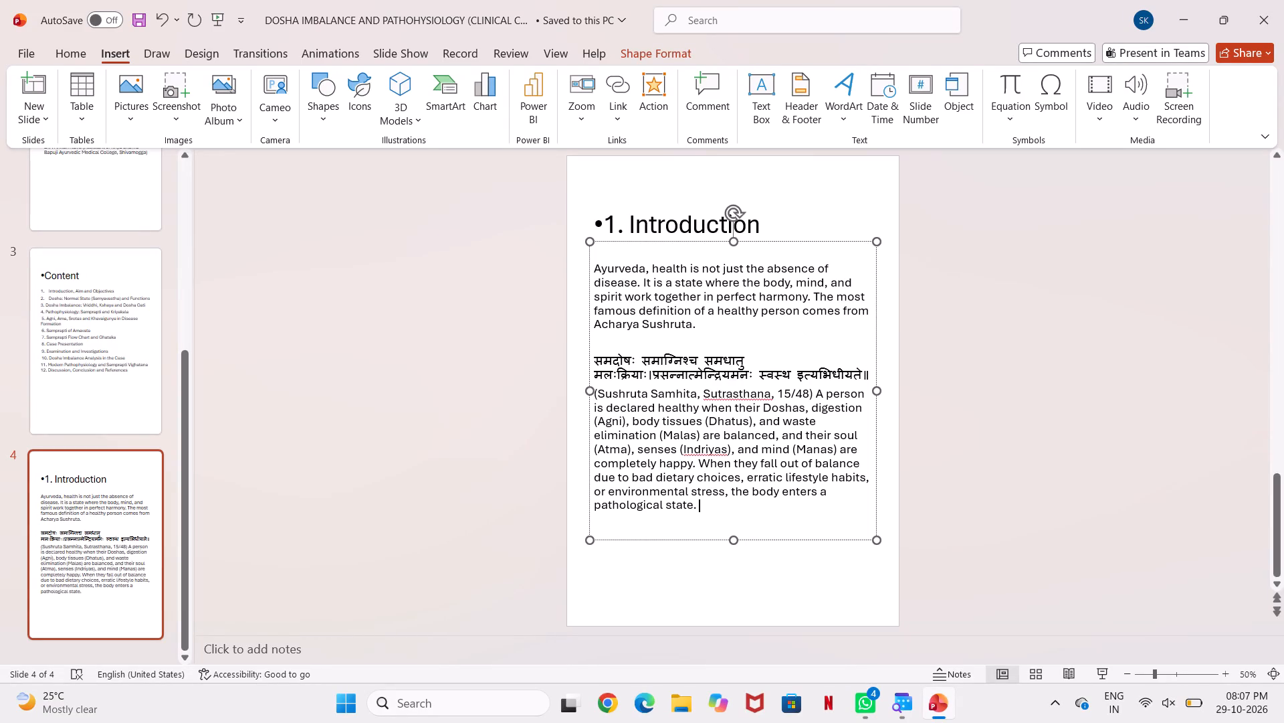
pyautogui.scroll(-2, 871, 332)
pyautogui.click(835, 524)
pyautogui.click(1035, 417)
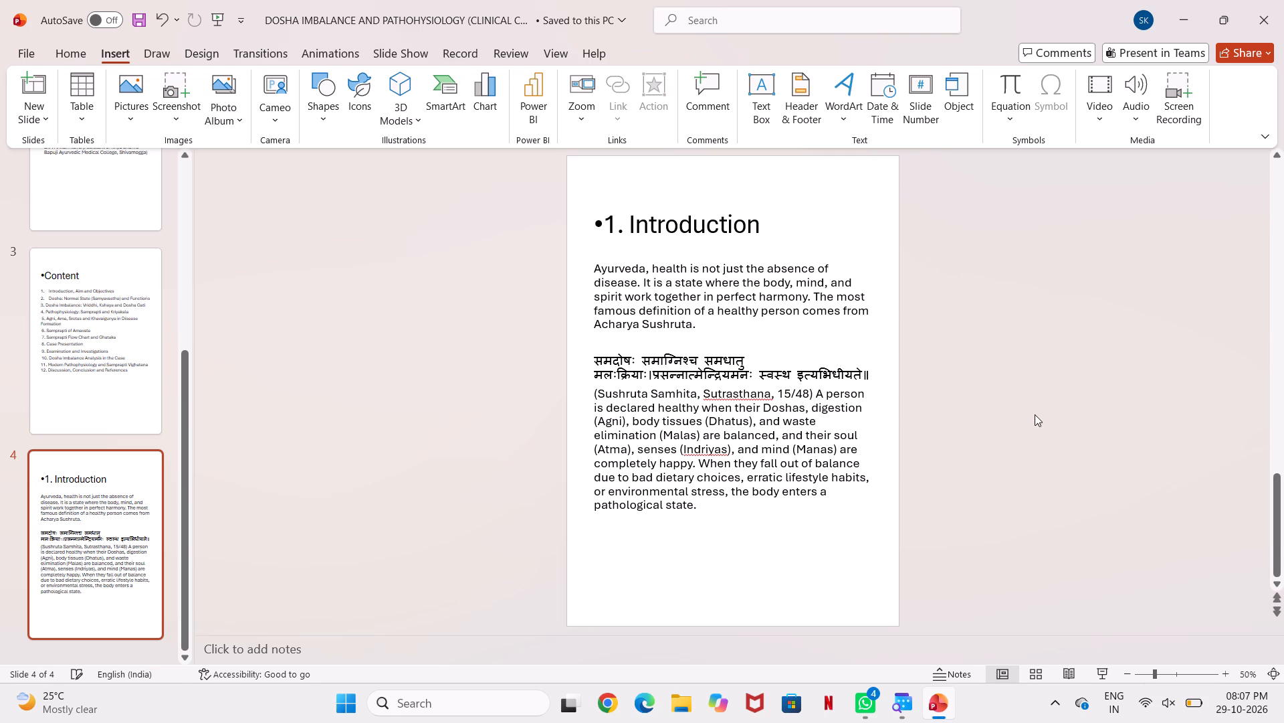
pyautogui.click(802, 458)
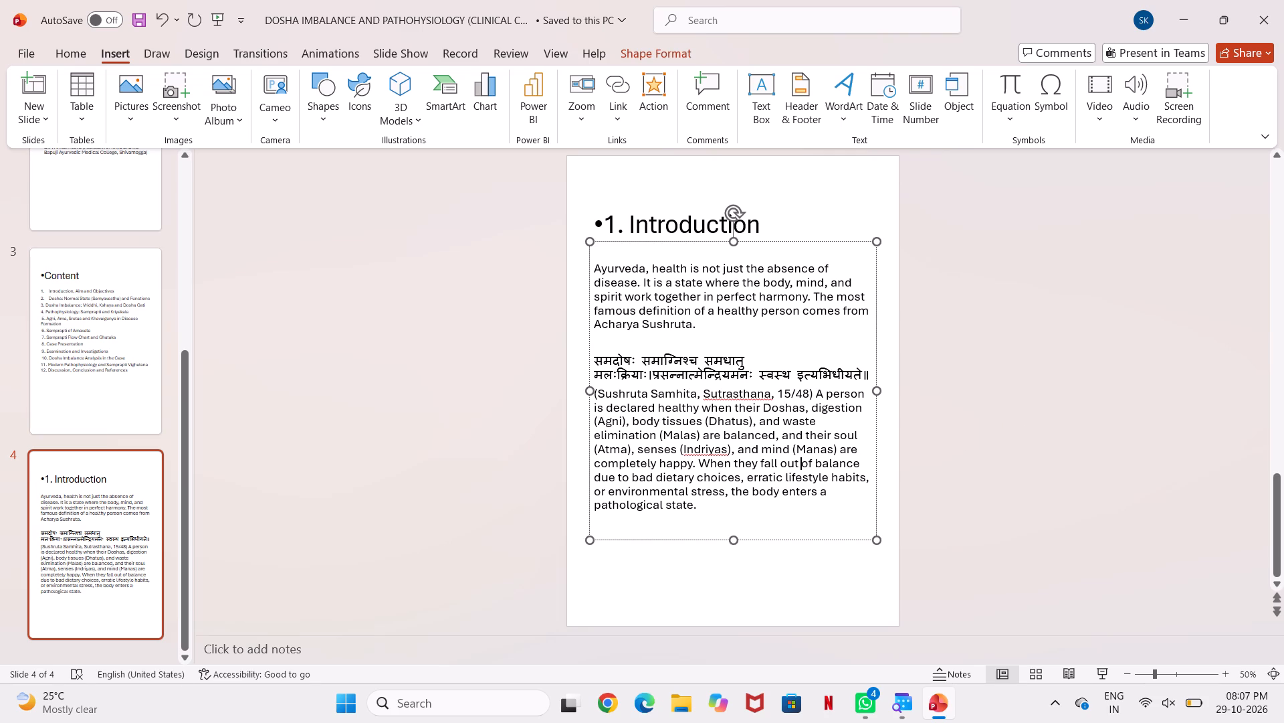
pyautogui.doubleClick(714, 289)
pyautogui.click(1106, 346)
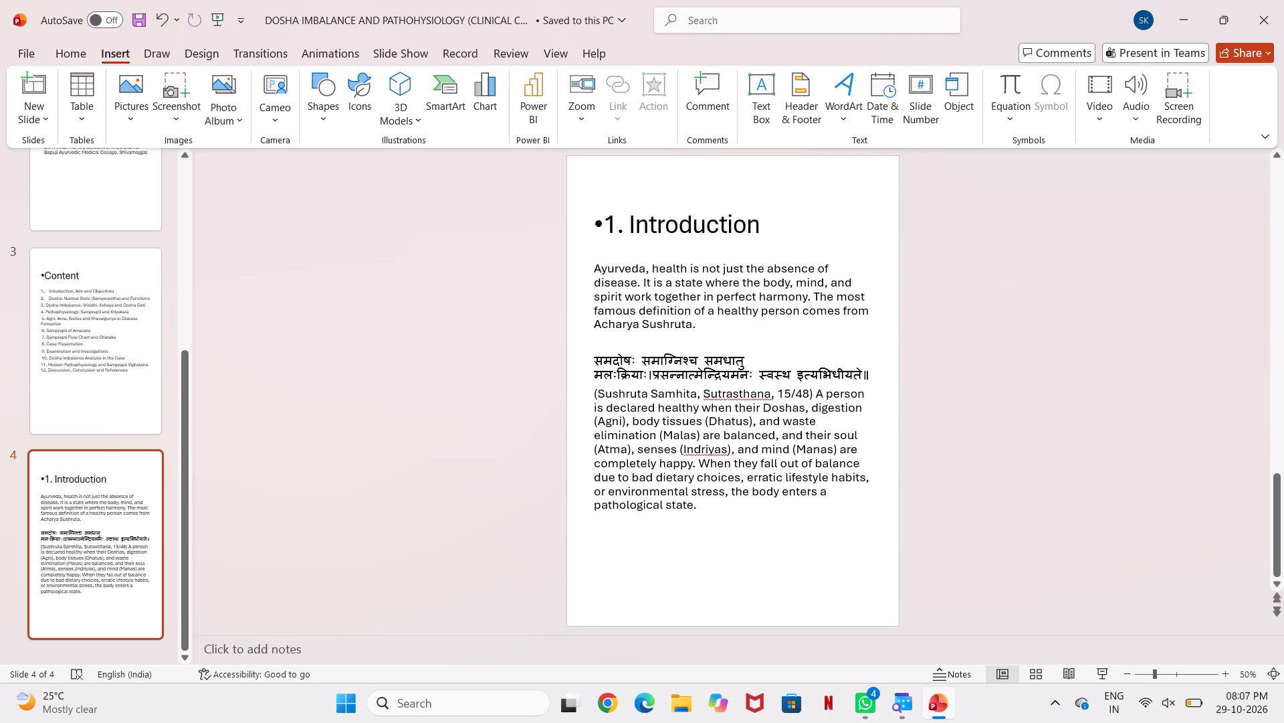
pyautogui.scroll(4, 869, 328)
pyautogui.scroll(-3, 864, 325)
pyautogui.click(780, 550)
# Go back to the Content slide.
pyautogui.click(80, 355)
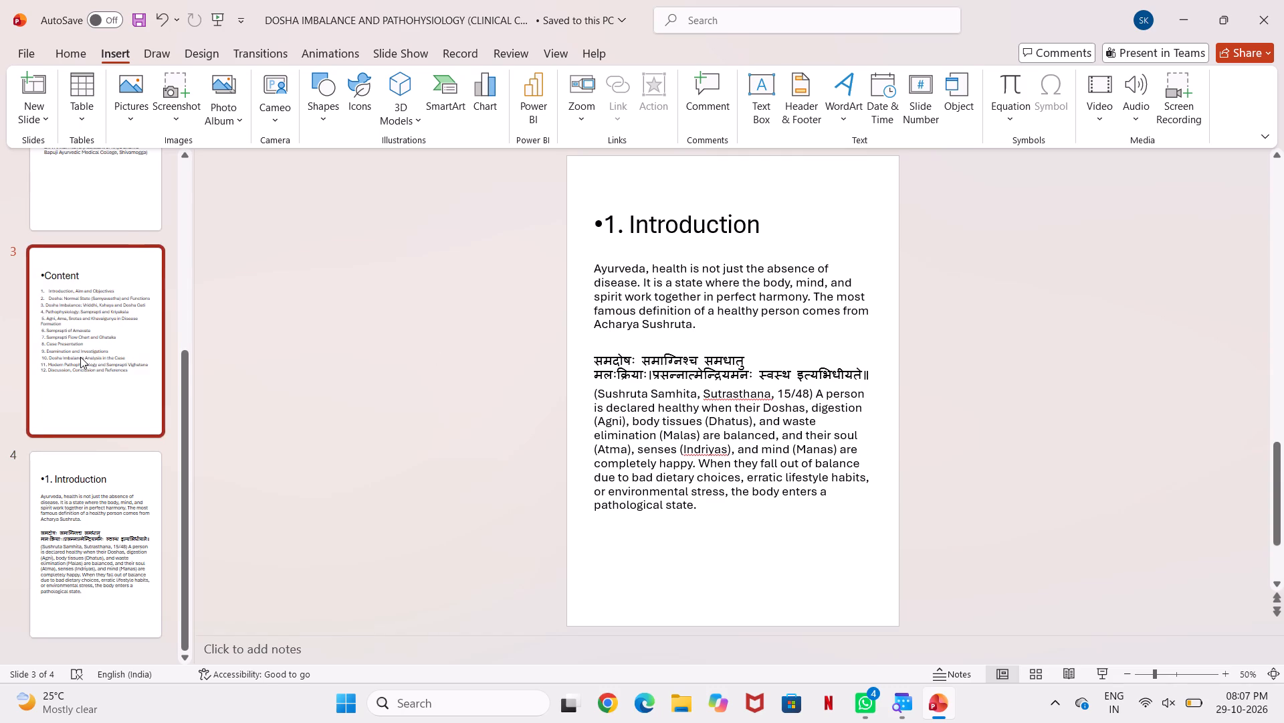
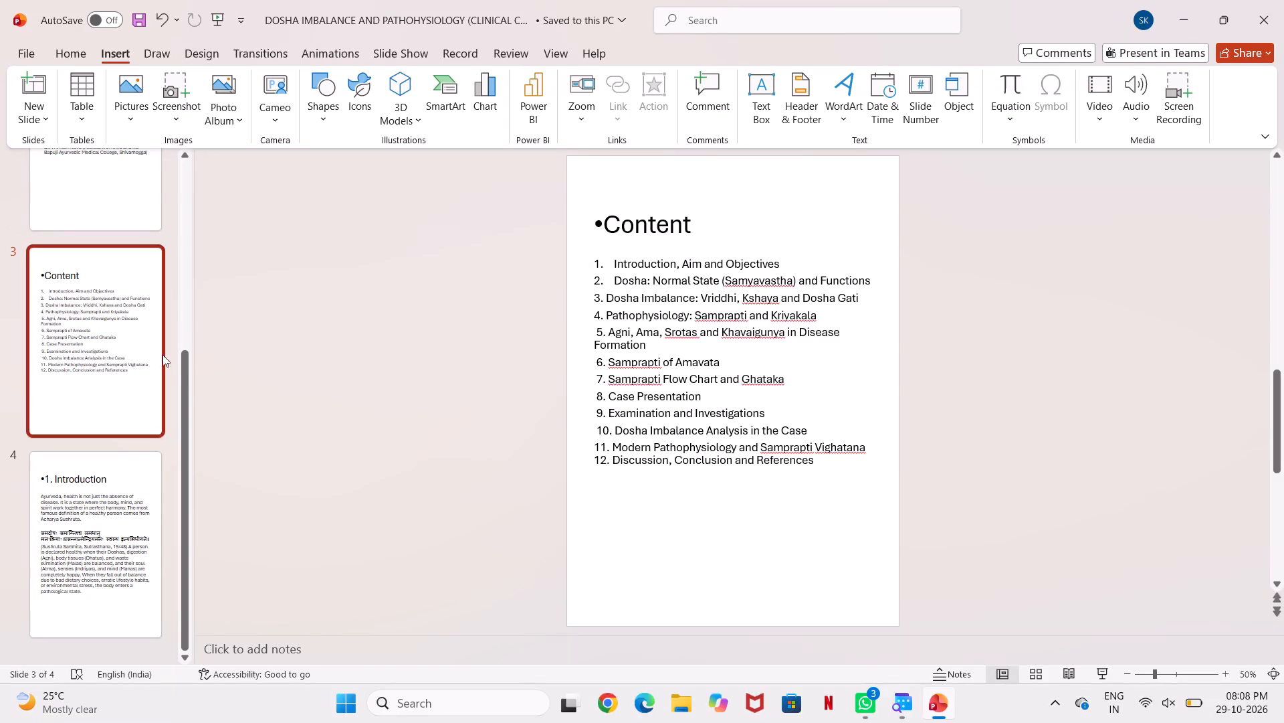
# Return to the Introduction slide and its body text.
pyautogui.scroll(-3, 668, 418)
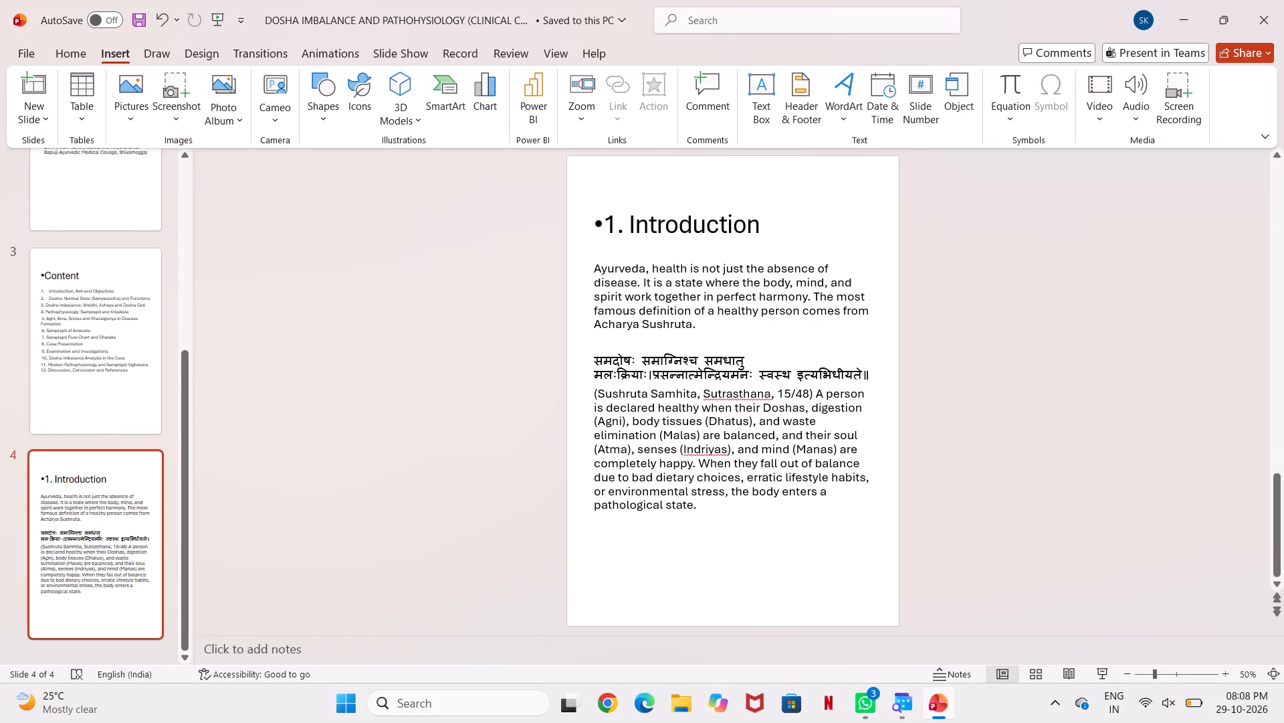
pyautogui.click(702, 504)
pyautogui.click(863, 577)
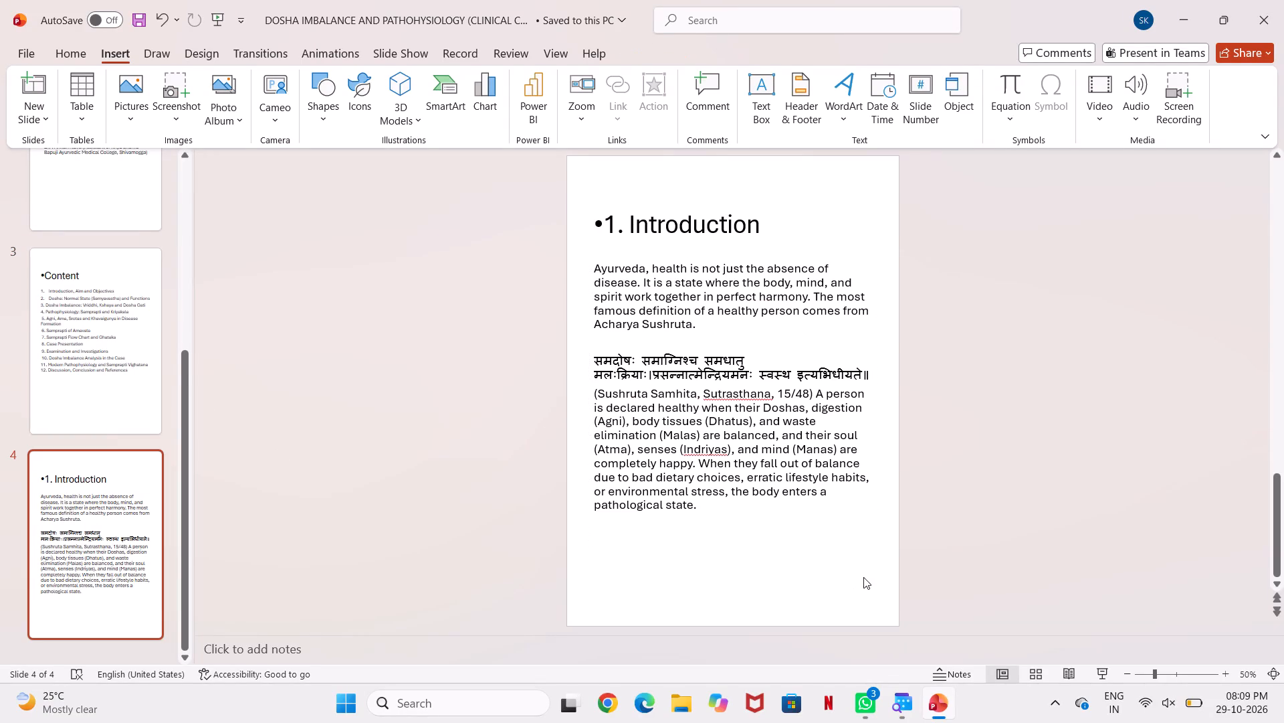
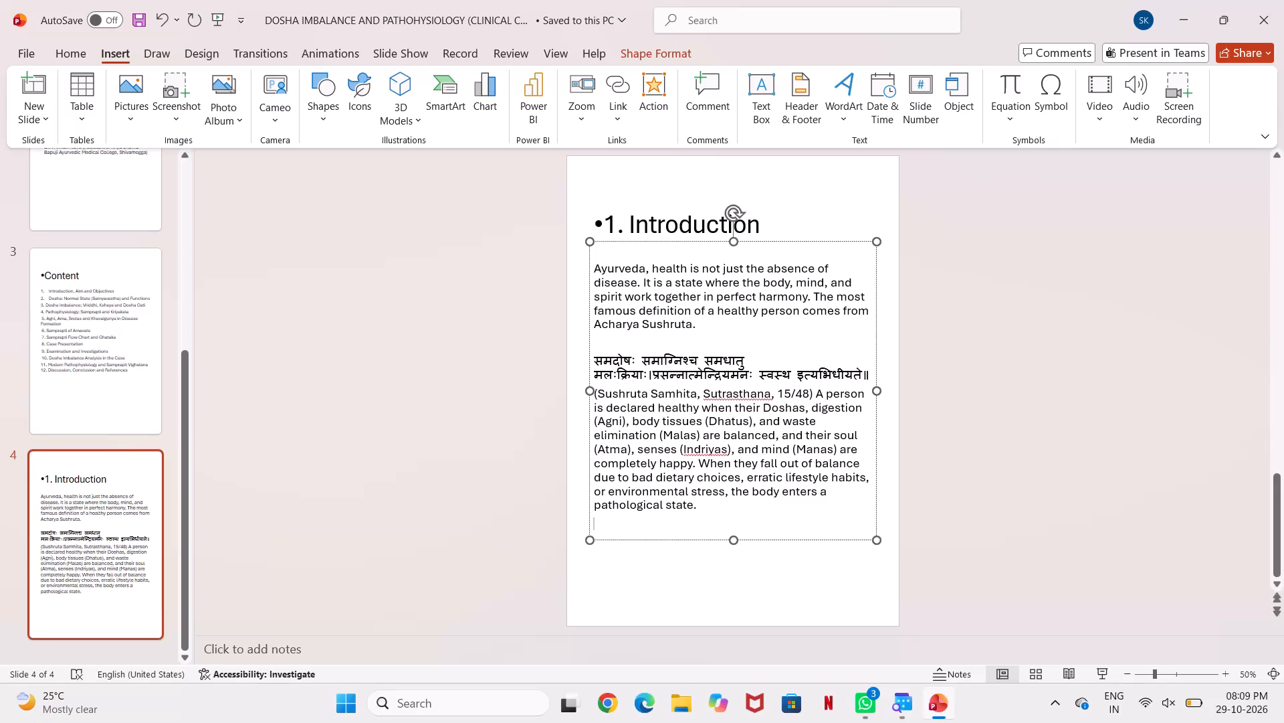
# Paste the copied paragraph on the three Doshas and Samprapti as a new paragraph at the end of the Introduction body text.
pyautogui.press('Return')
pyautogui.hotkey('ctrl', 'v')
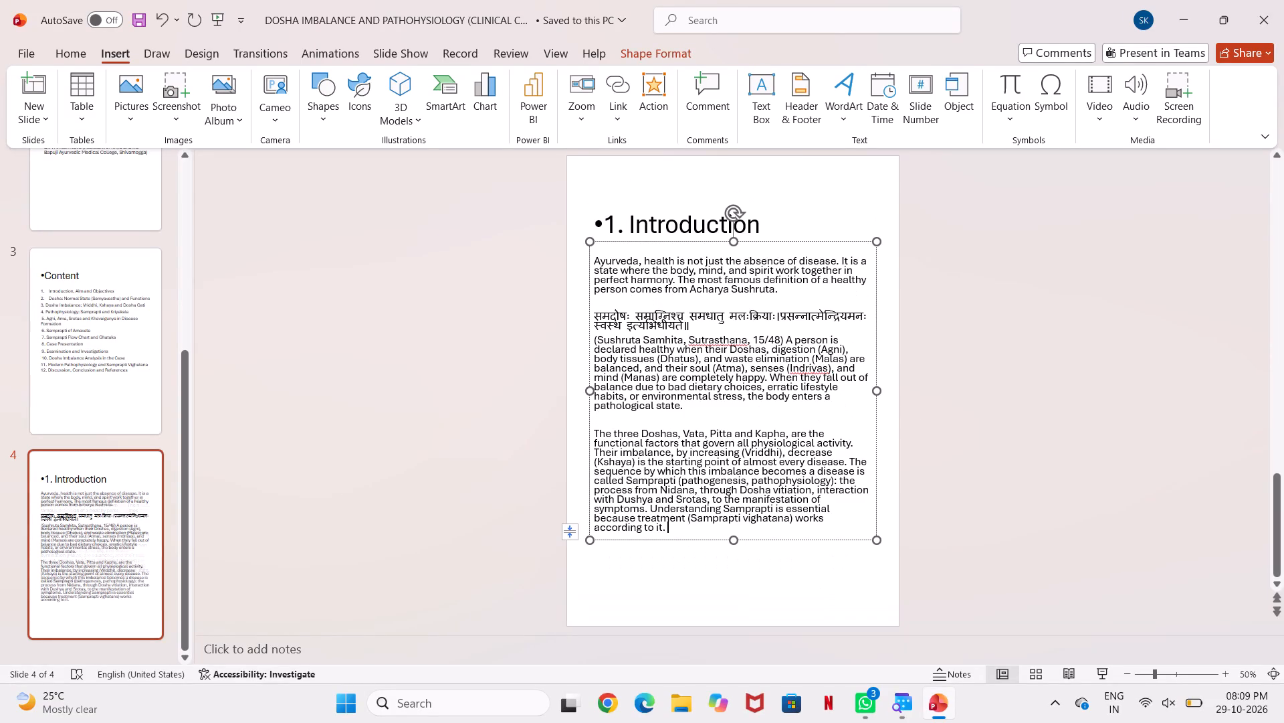
pyautogui.click(985, 309)
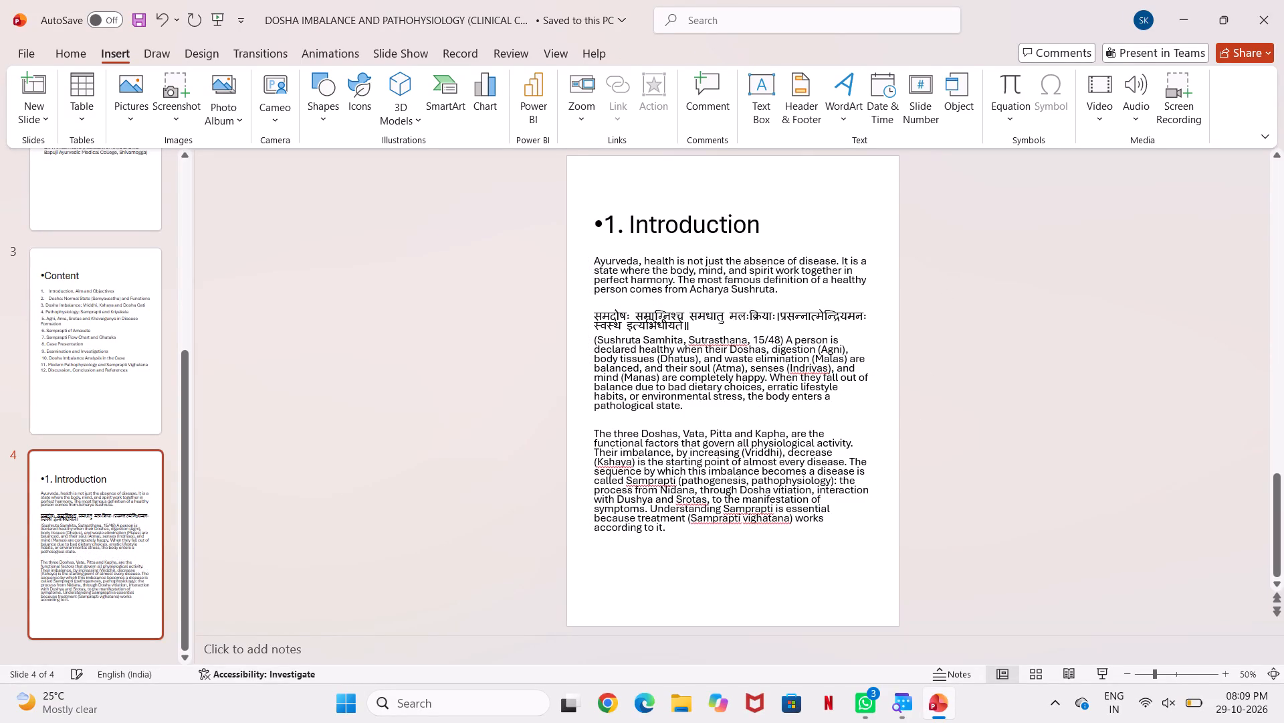
pyautogui.click(965, 405)
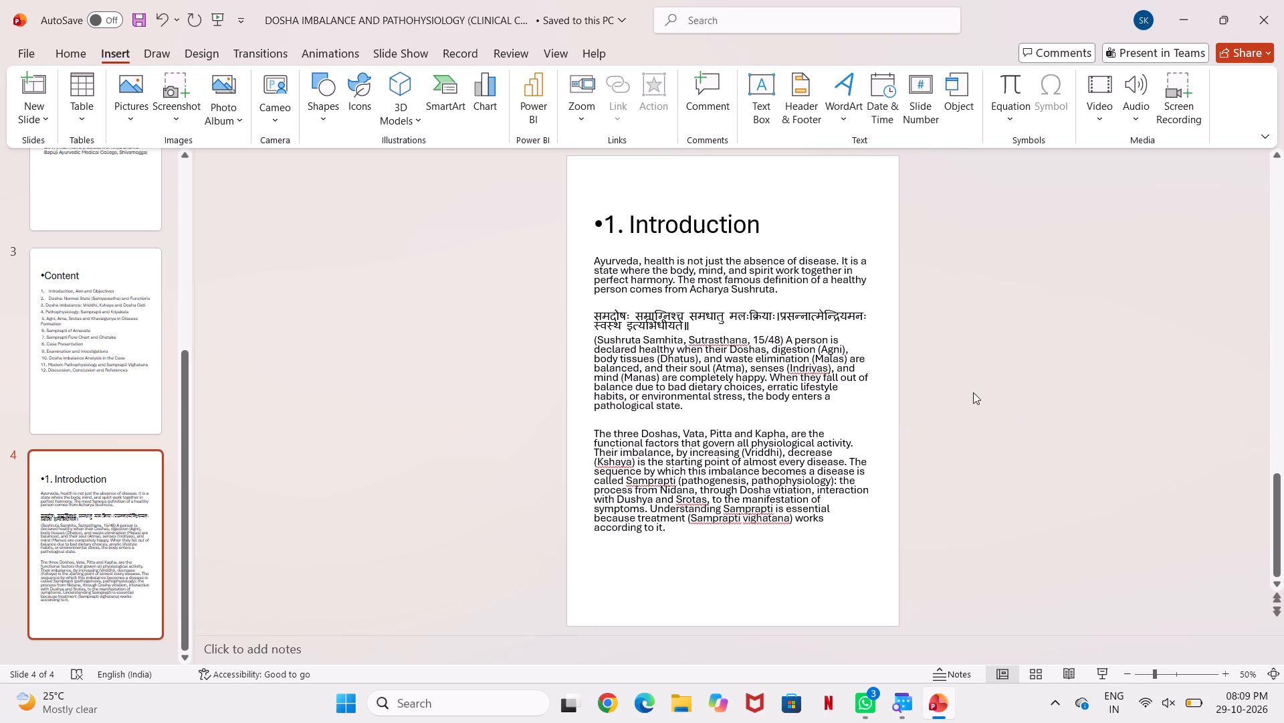
# Review the title, Acknowledgments and Content slides, ending back on the Introduction slide.
pyautogui.click(111, 345)
pyautogui.scroll(3, 108, 348)
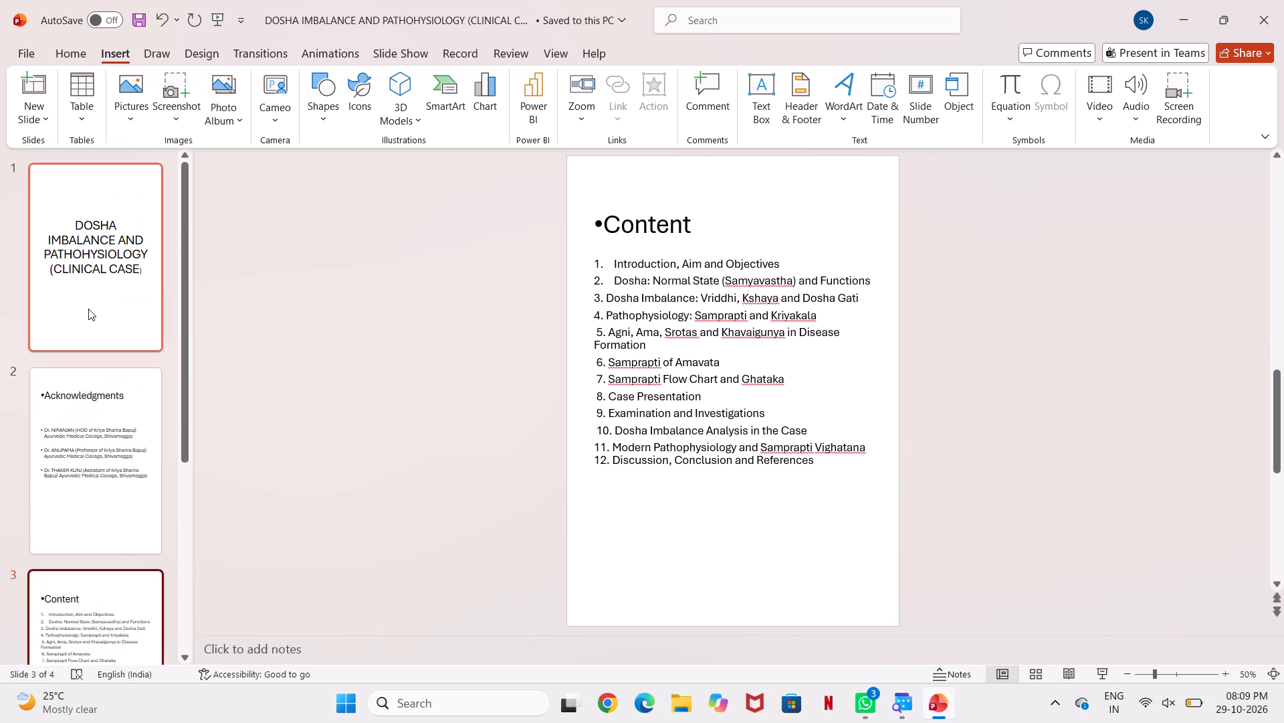
pyautogui.click(93, 302)
pyautogui.click(74, 421)
pyautogui.scroll(-2, 96, 433)
pyautogui.click(102, 457)
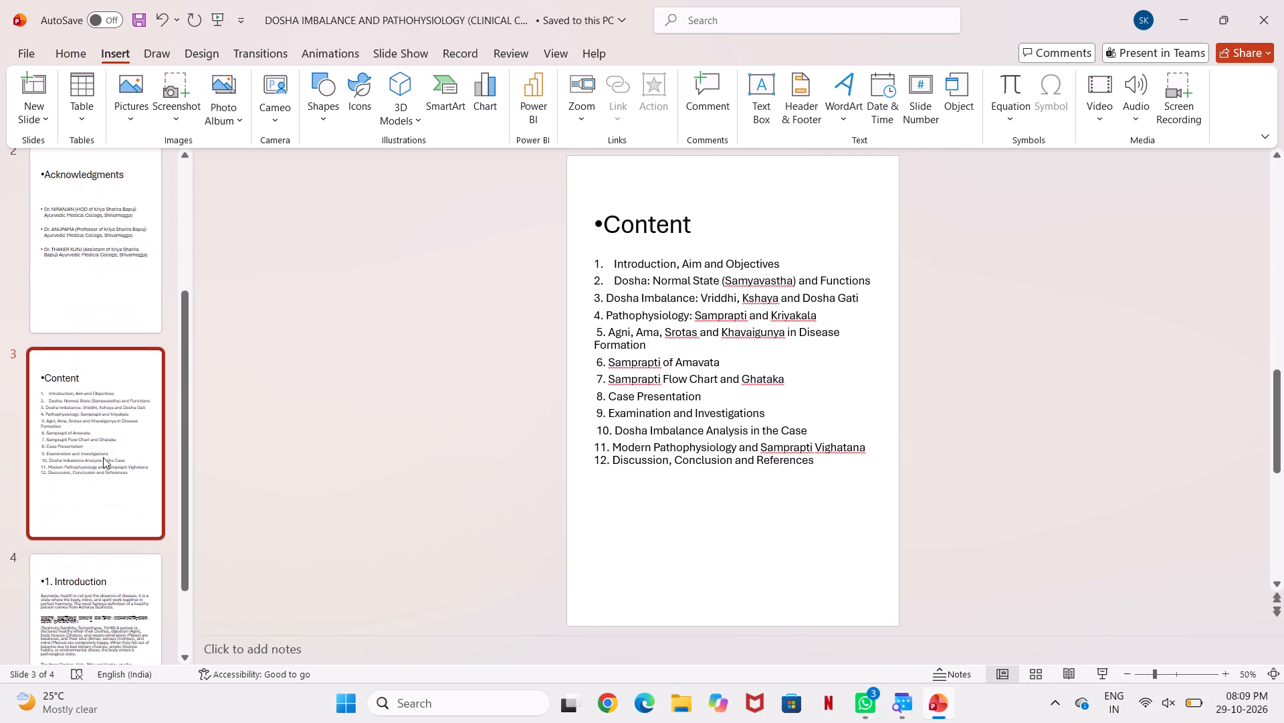
pyautogui.scroll(-3, 103, 457)
pyautogui.click(100, 507)
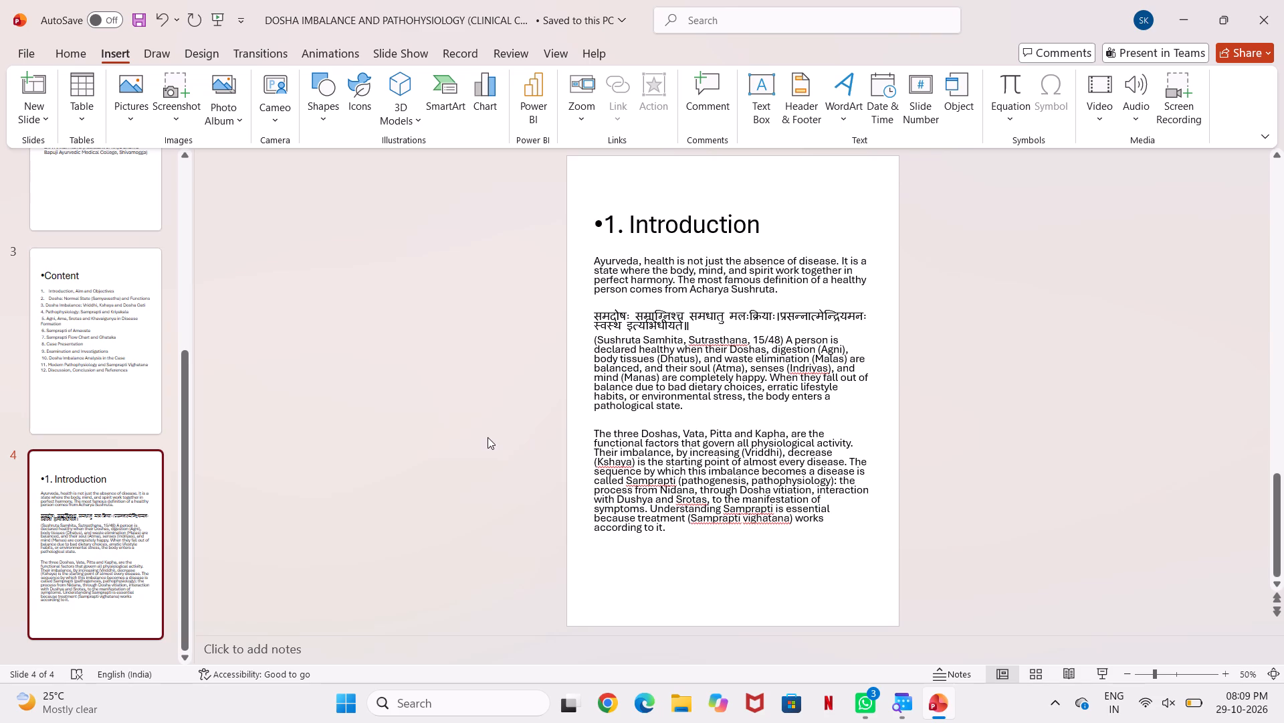
pyautogui.click(488, 437)
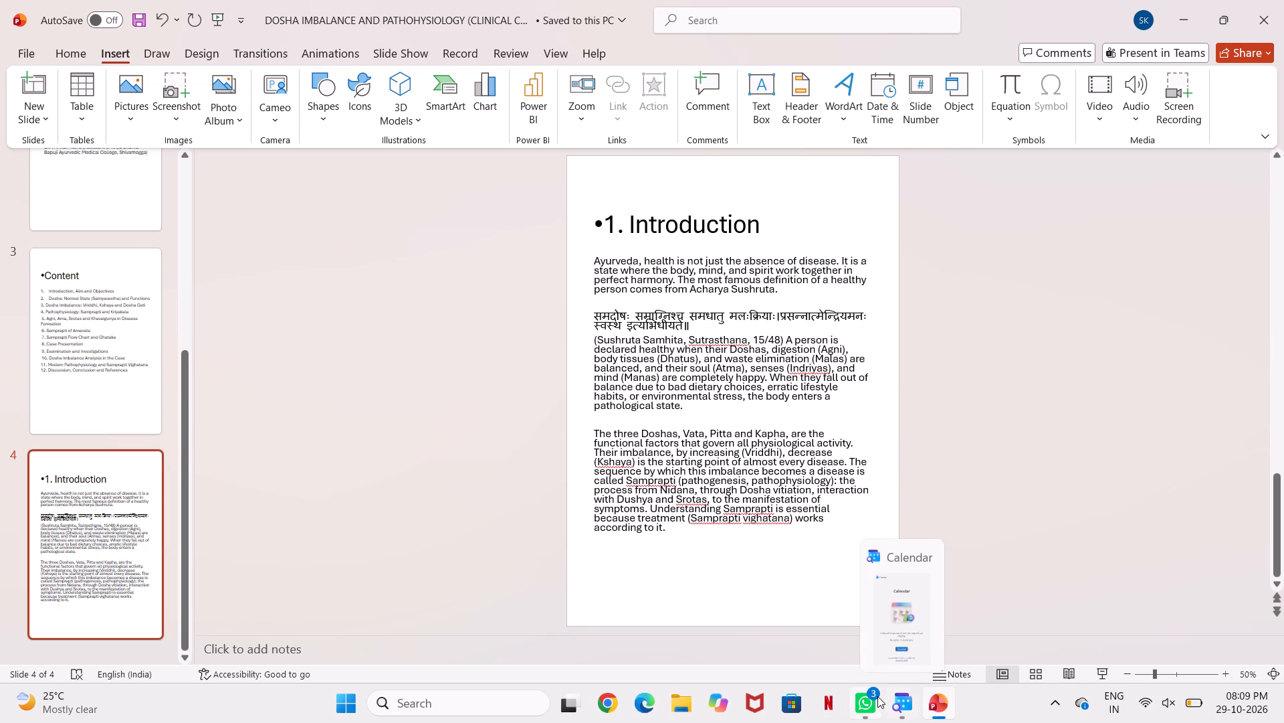
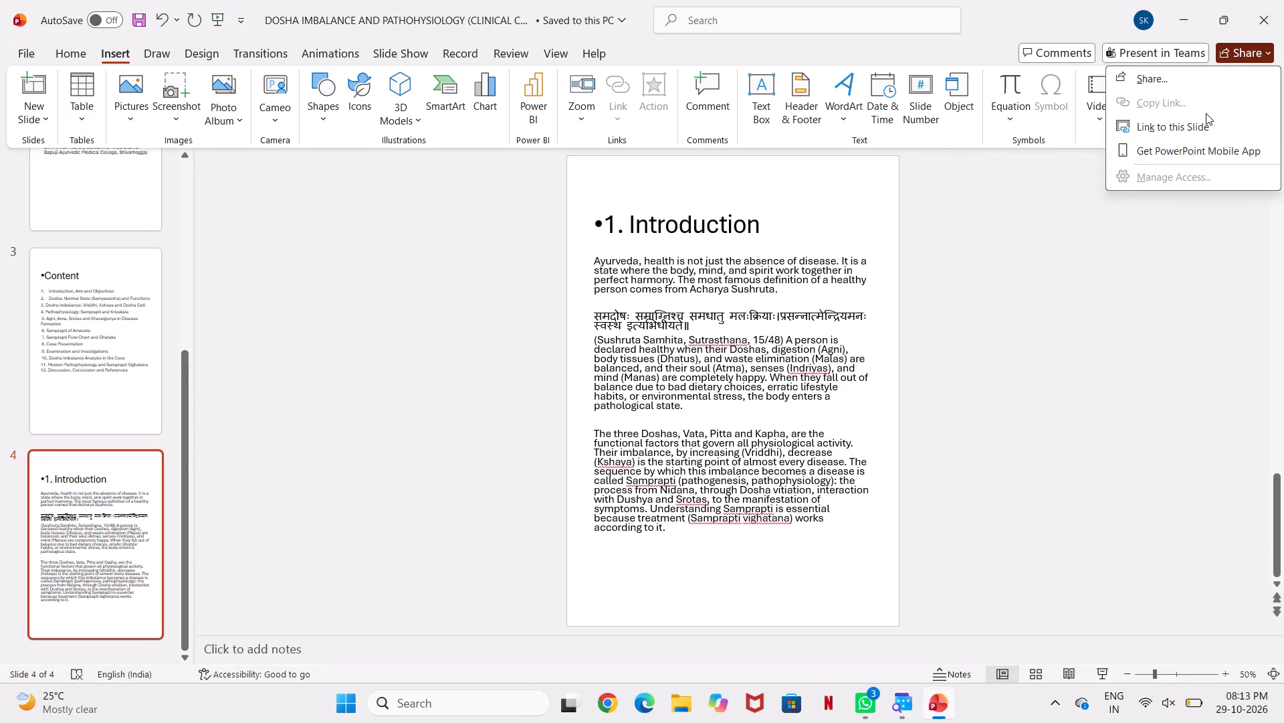
# Open the Share dialog for the presentation.
pyautogui.click(1177, 78)
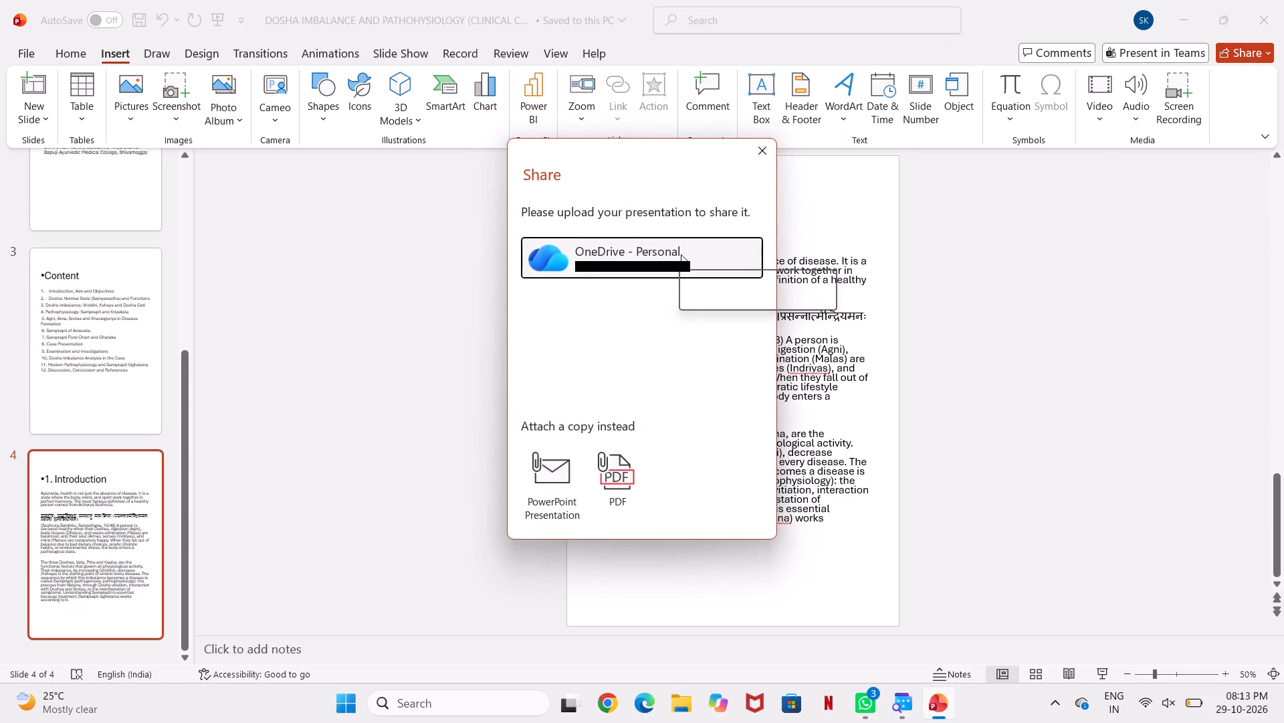
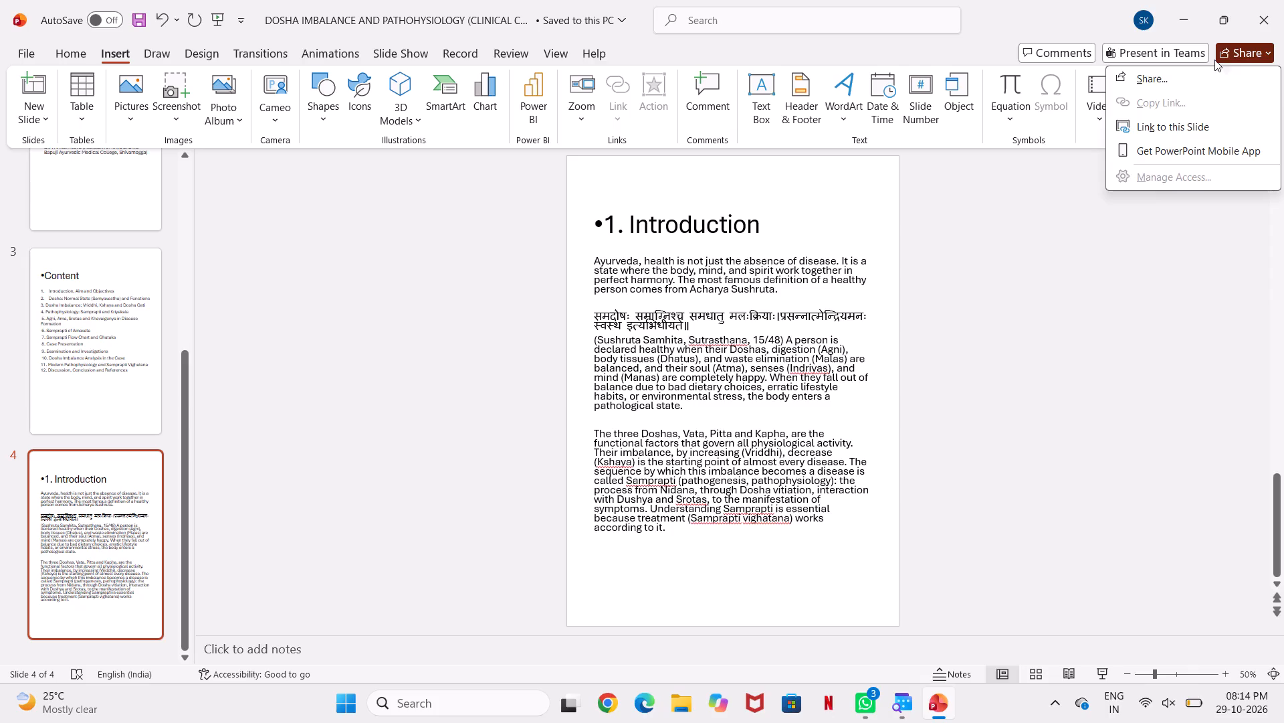
# Open the Share dialog for the presentation.
pyautogui.click(1170, 84)
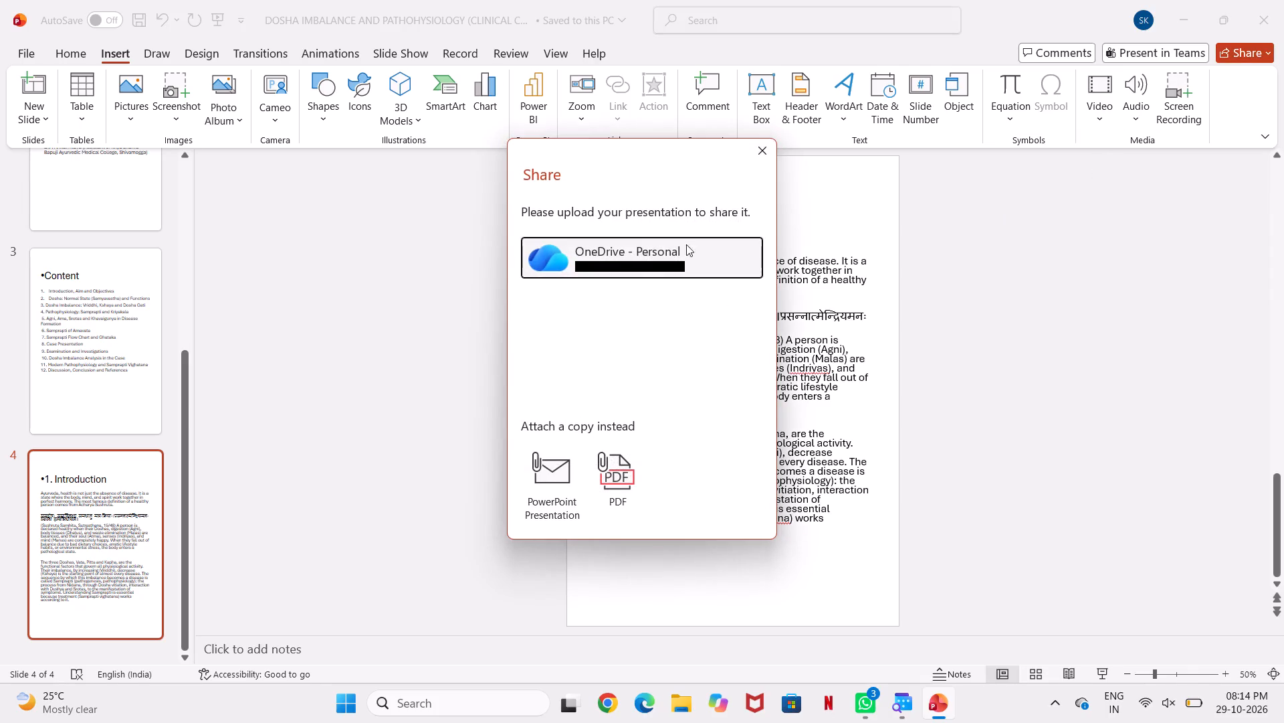
# Upload the presentation to the personal OneDrive for sharing, and dismiss the sharing invitation without adding recipients.
pyautogui.click(614, 262)
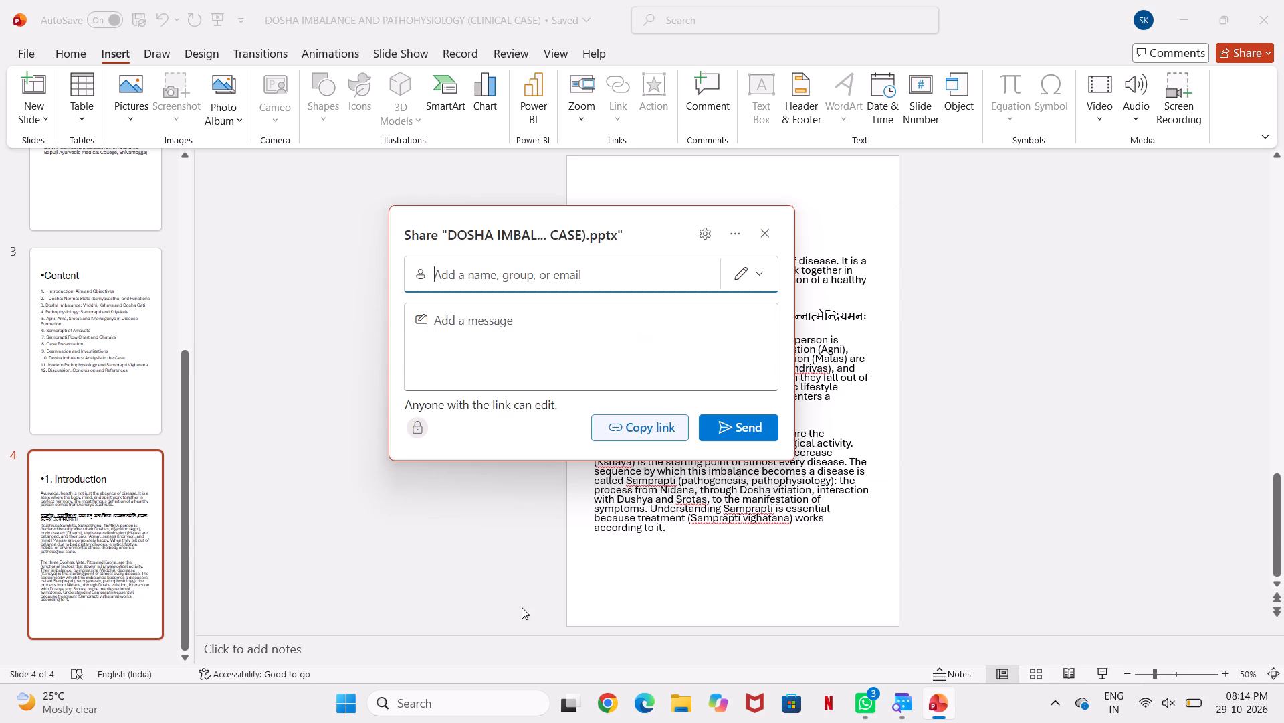
pyautogui.click(764, 229)
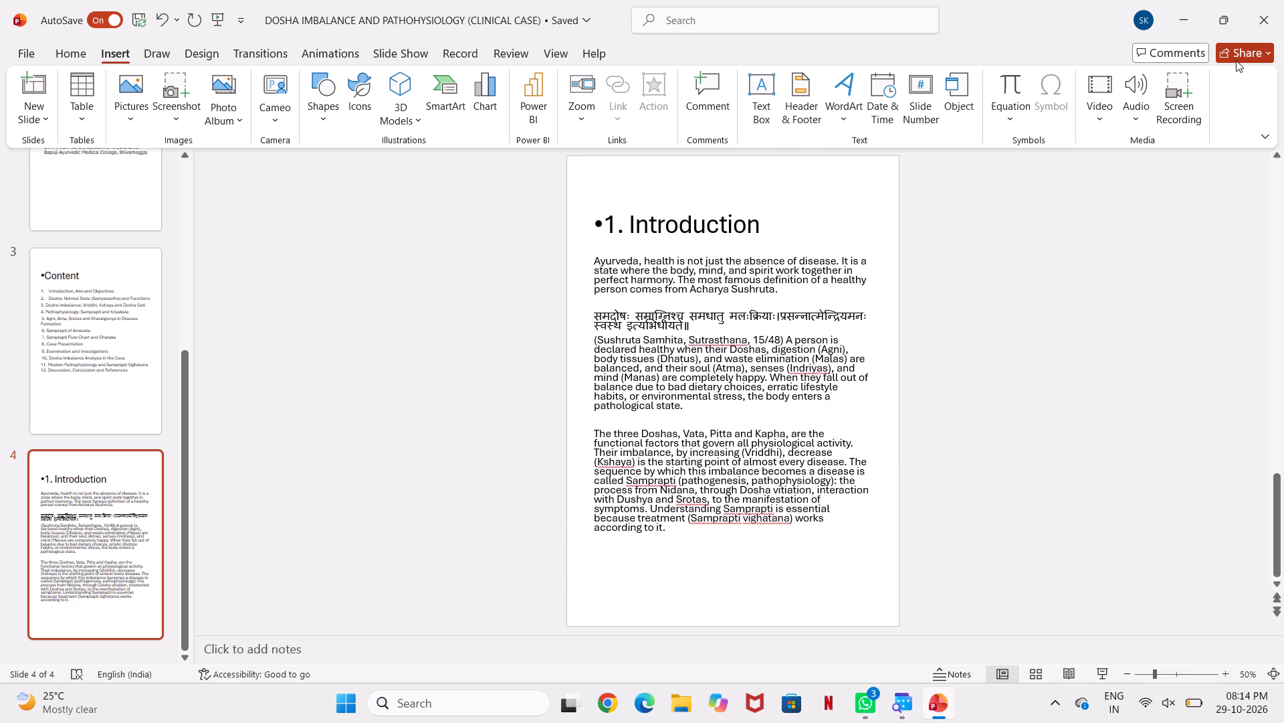
# Open a sharing option for the uploaded dosha imbalance presentation.
pyautogui.click(1236, 60)
pyautogui.click(1200, 101)
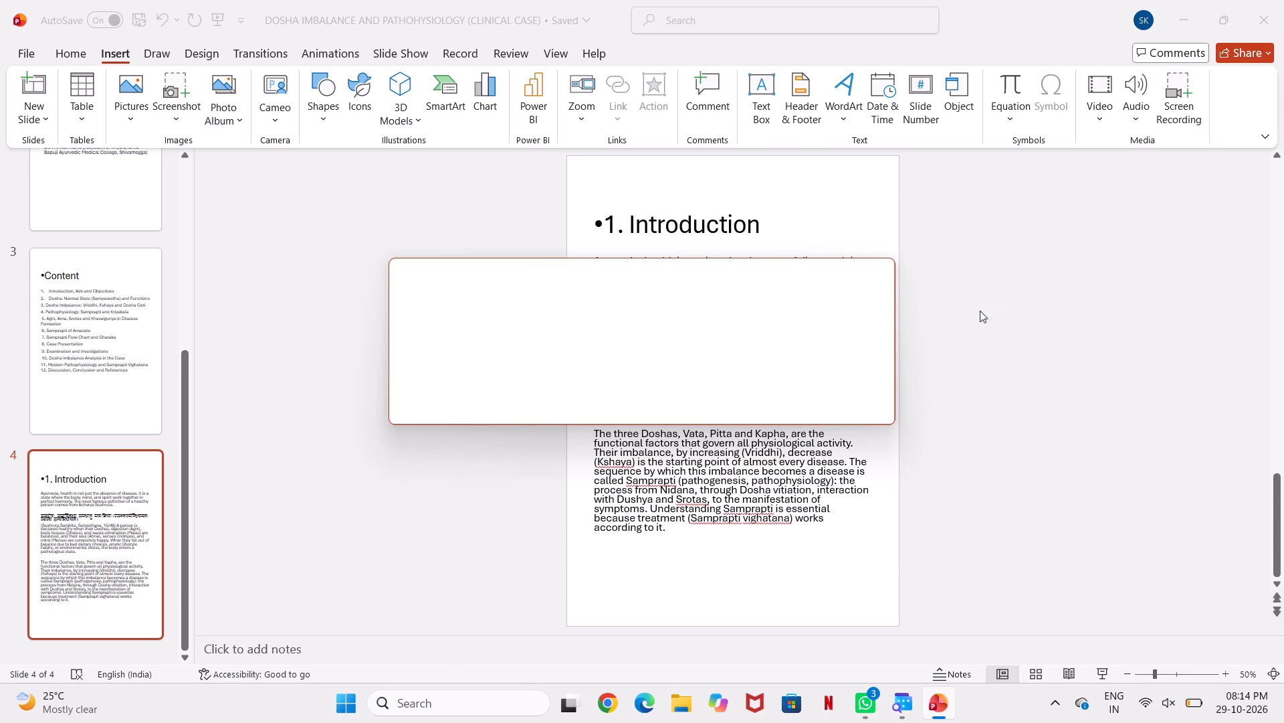
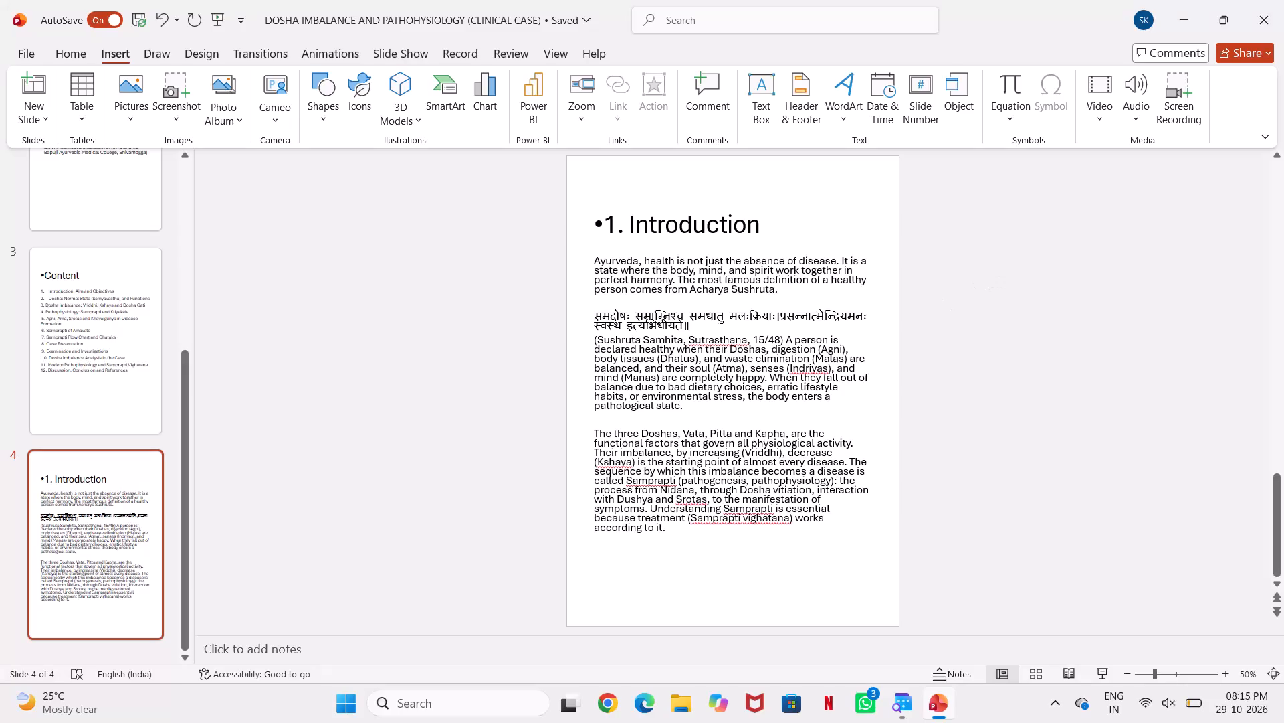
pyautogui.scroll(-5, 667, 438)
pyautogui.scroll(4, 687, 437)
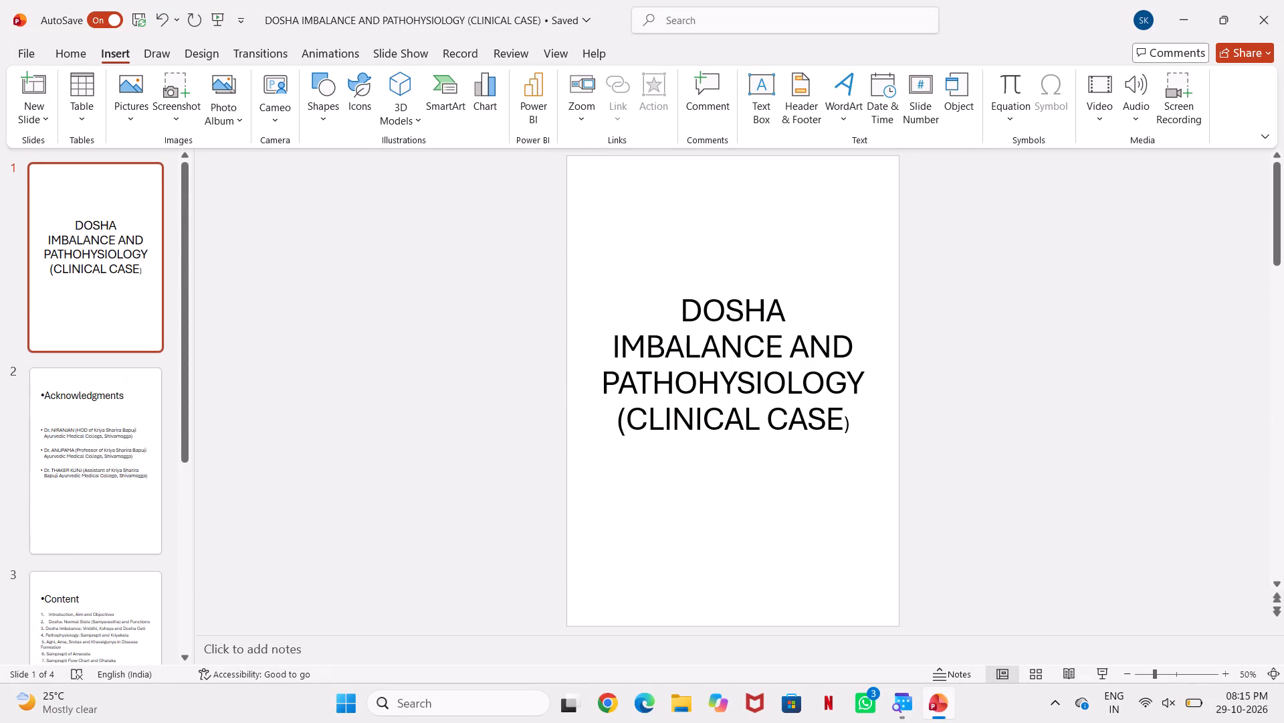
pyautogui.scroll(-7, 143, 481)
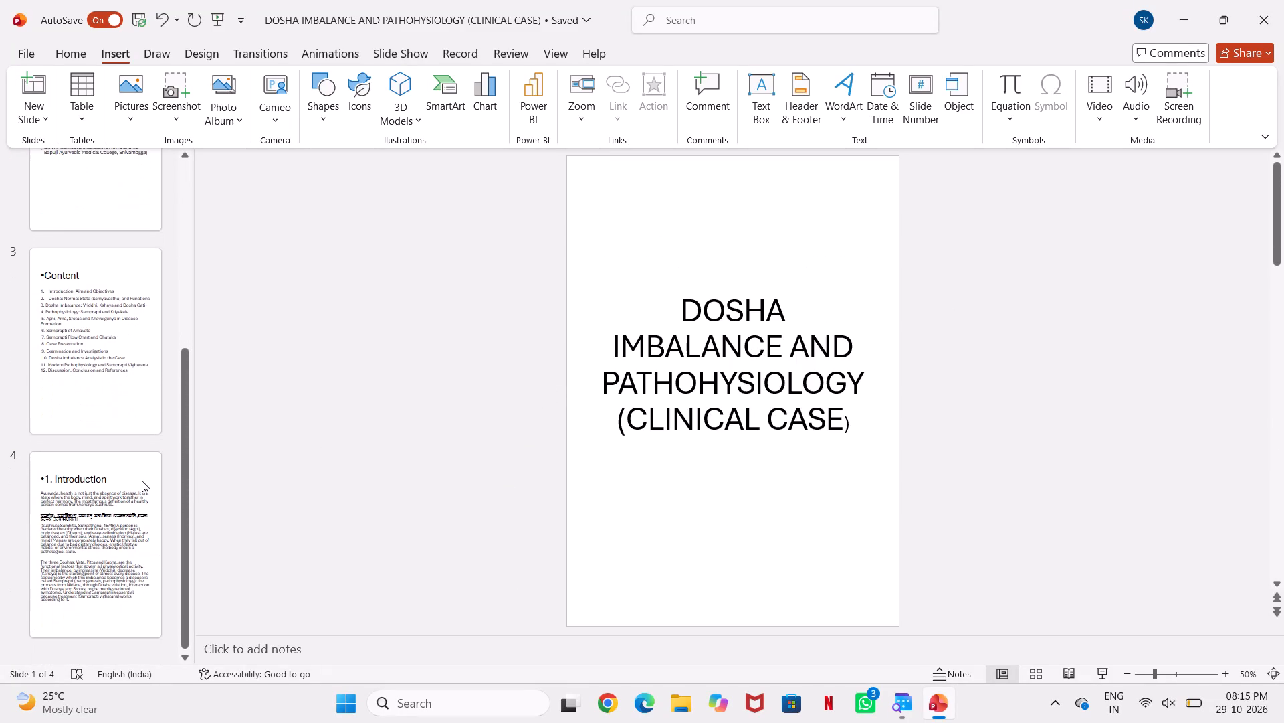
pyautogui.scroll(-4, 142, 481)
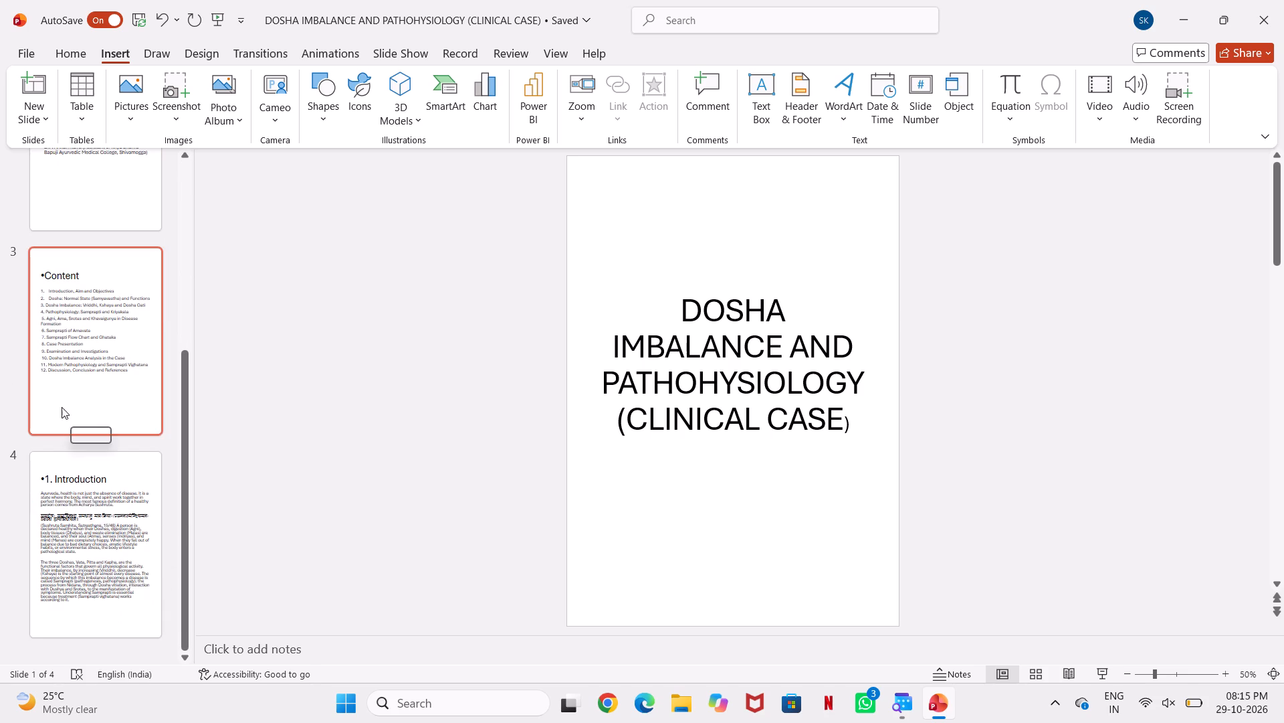
# Review the title, Acknowledgments, Content and Introduction slides again, finishing on the Introduction slide.
pyautogui.scroll(6, 60, 402)
pyautogui.click(82, 335)
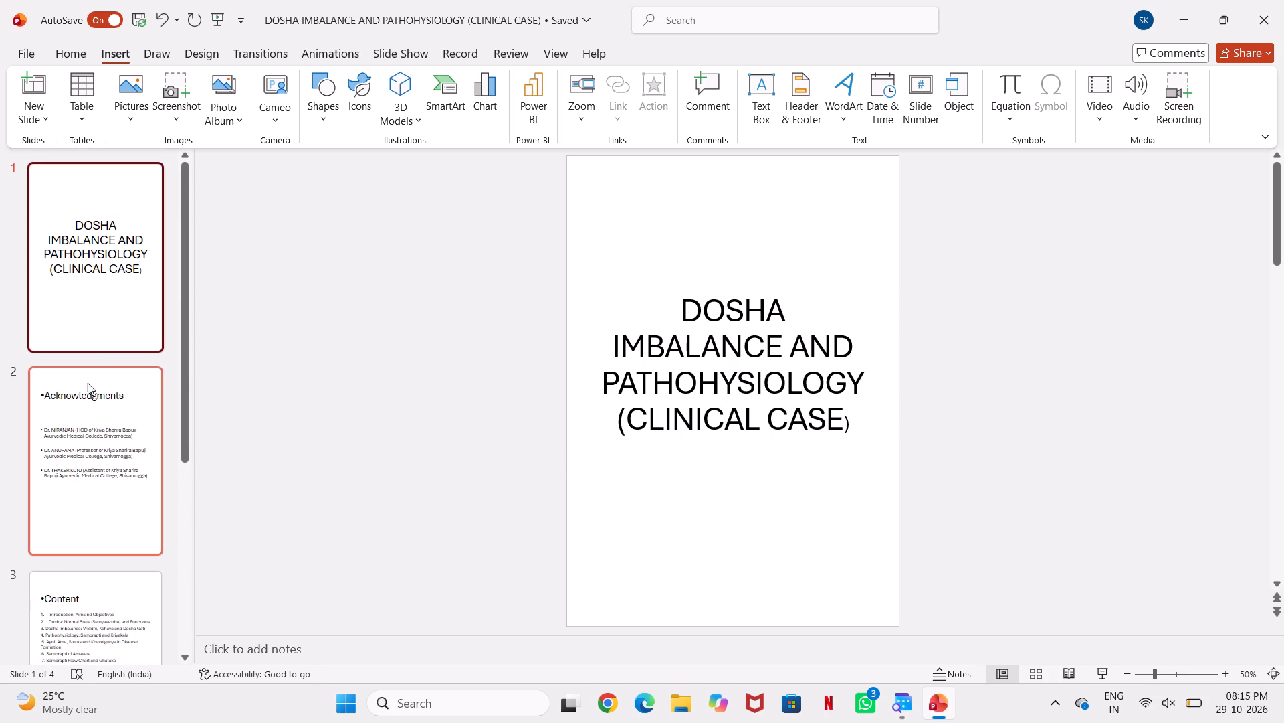
pyautogui.click(86, 397)
pyautogui.scroll(-2, 86, 397)
pyautogui.click(74, 422)
pyautogui.scroll(-3, 78, 422)
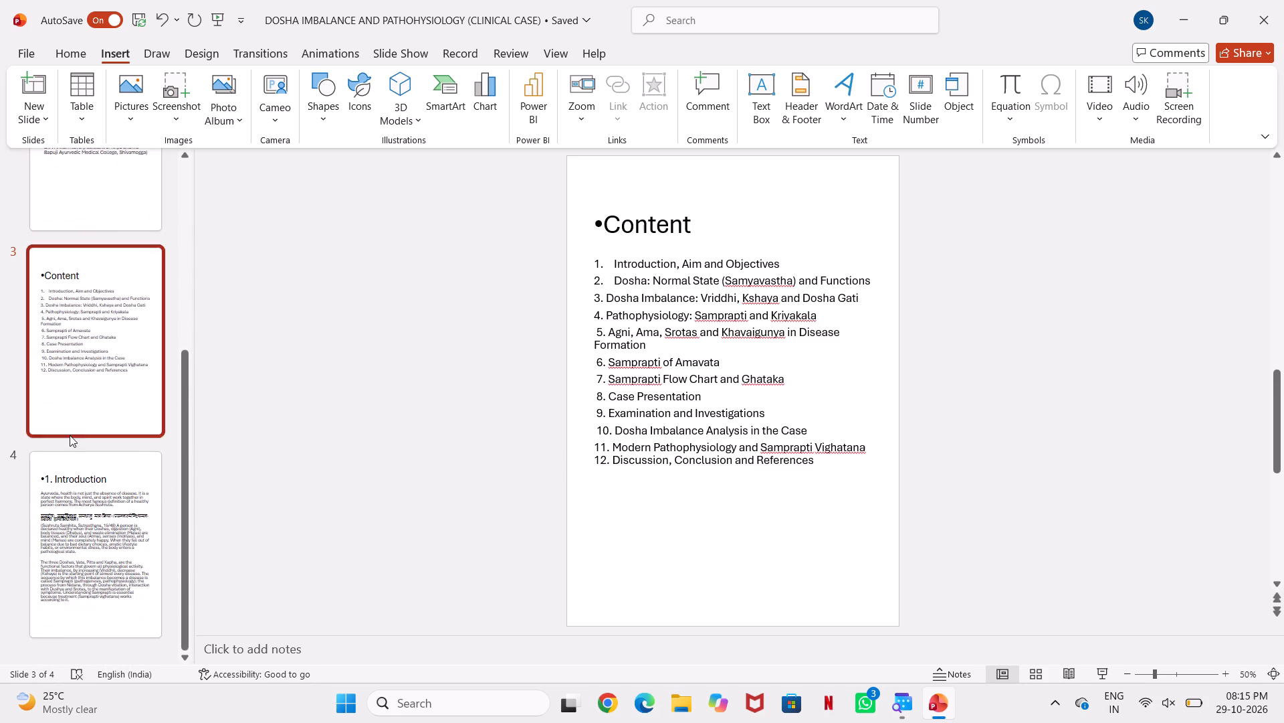
pyautogui.click(78, 474)
pyautogui.scroll(10, 78, 474)
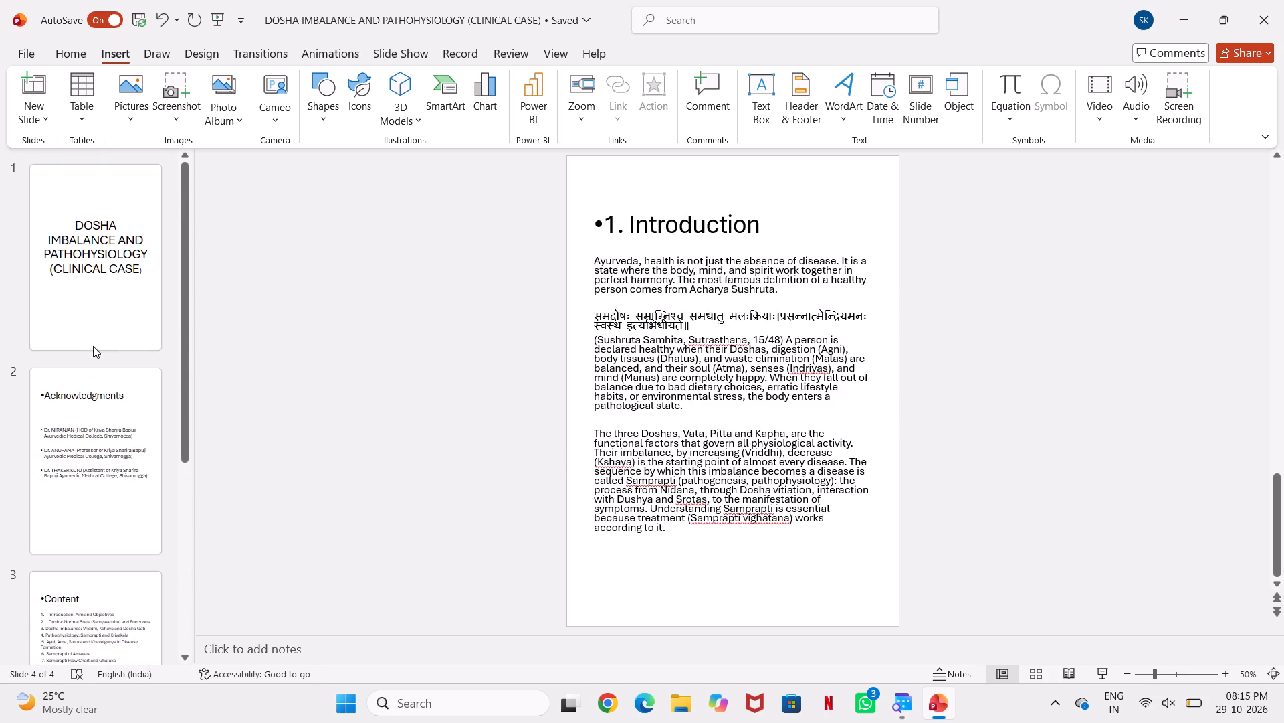
pyautogui.click(94, 342)
pyautogui.click(74, 405)
pyautogui.scroll(-3, 80, 418)
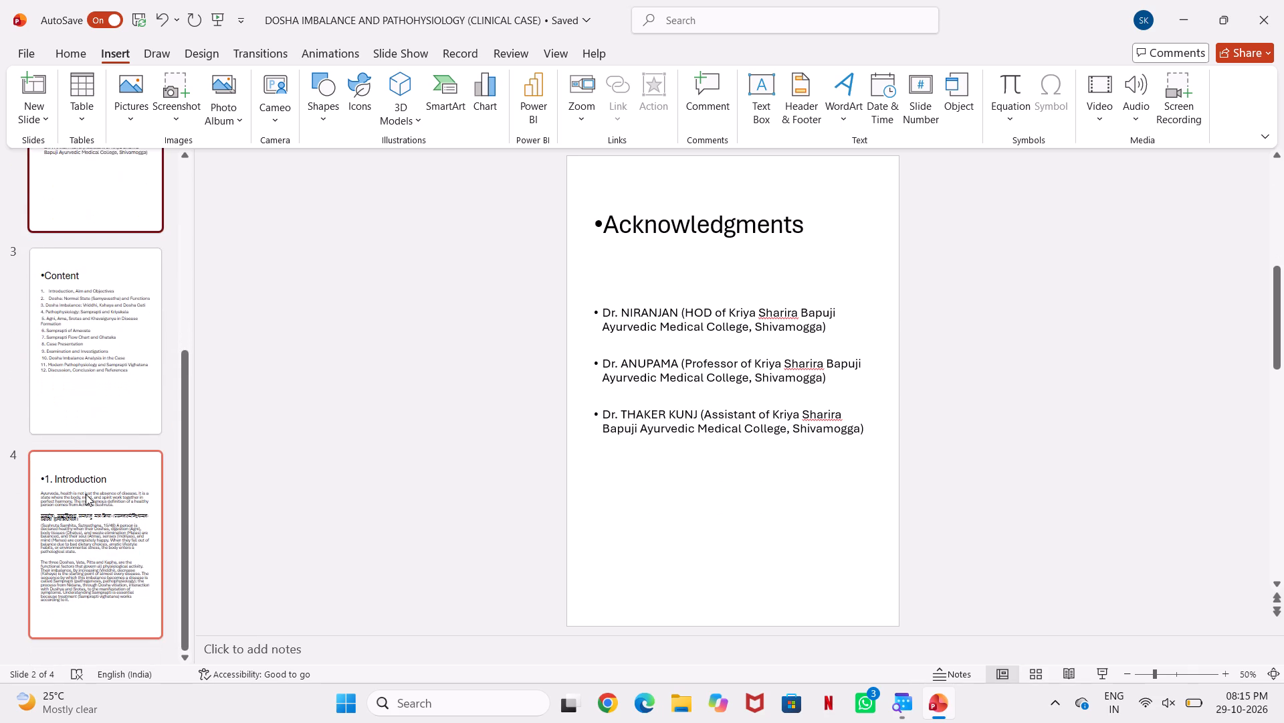
pyautogui.click(86, 494)
pyautogui.scroll(-4, 86, 494)
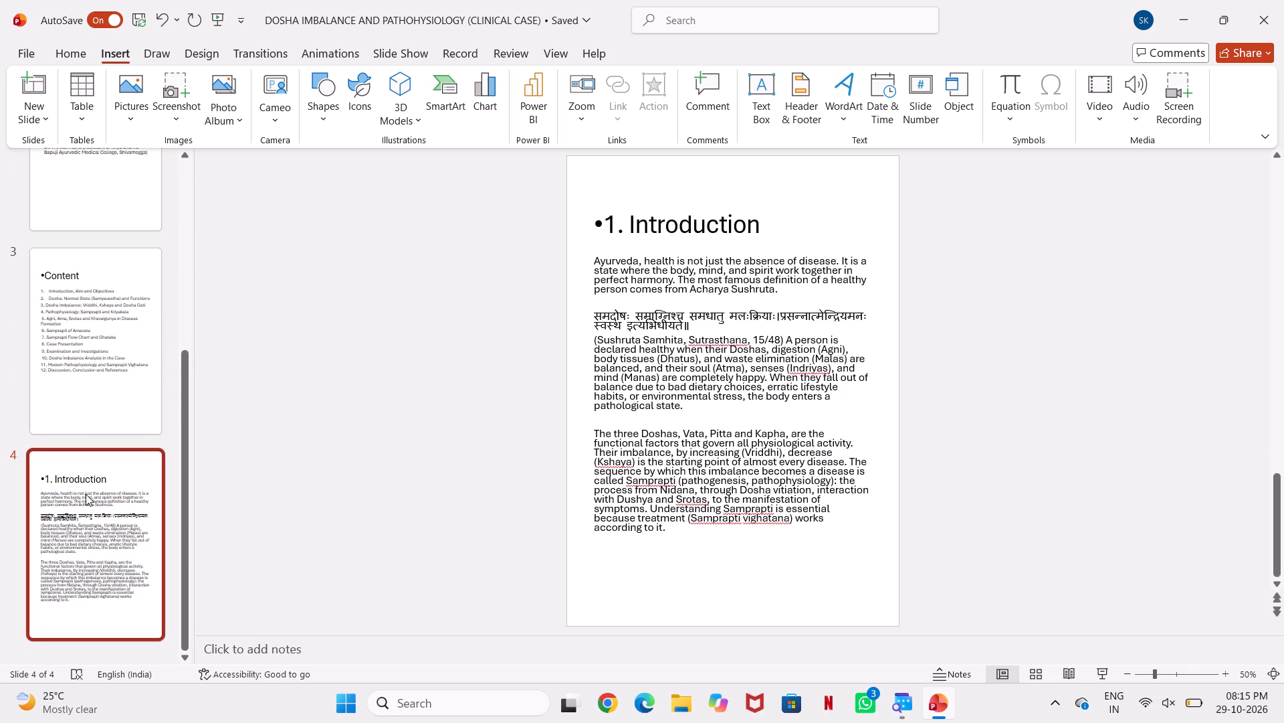
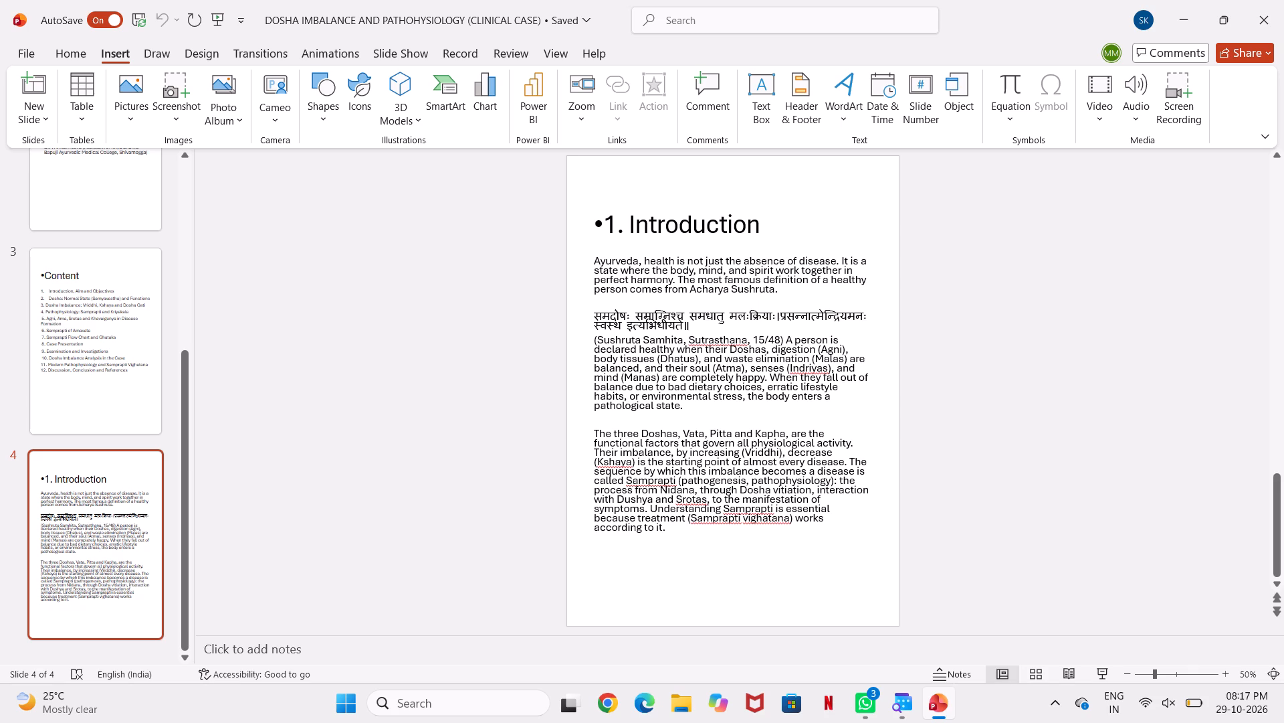
# Split the Sanskrit verse on the Introduction slide into two lines, starting the second line at the danda before प्रसन्नात्मेन्द्रियमनः.
pyautogui.click(775, 315)
pyautogui.press('Return')
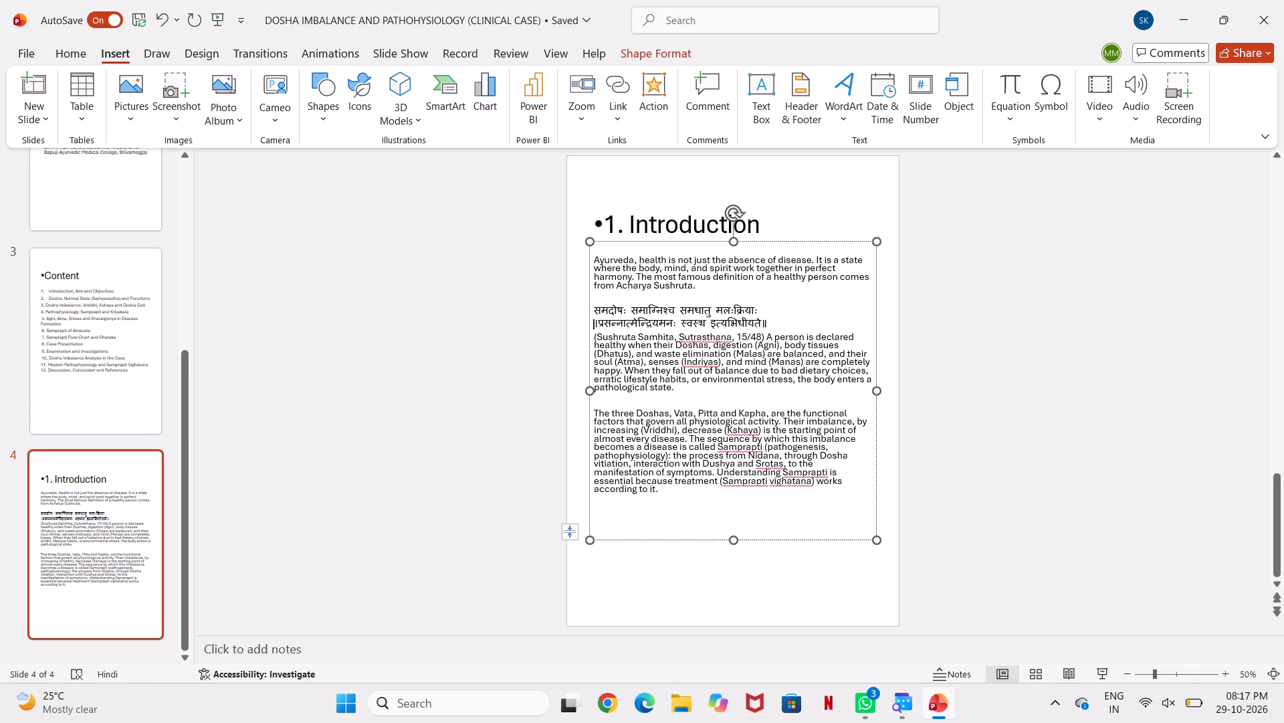
pyautogui.click(970, 299)
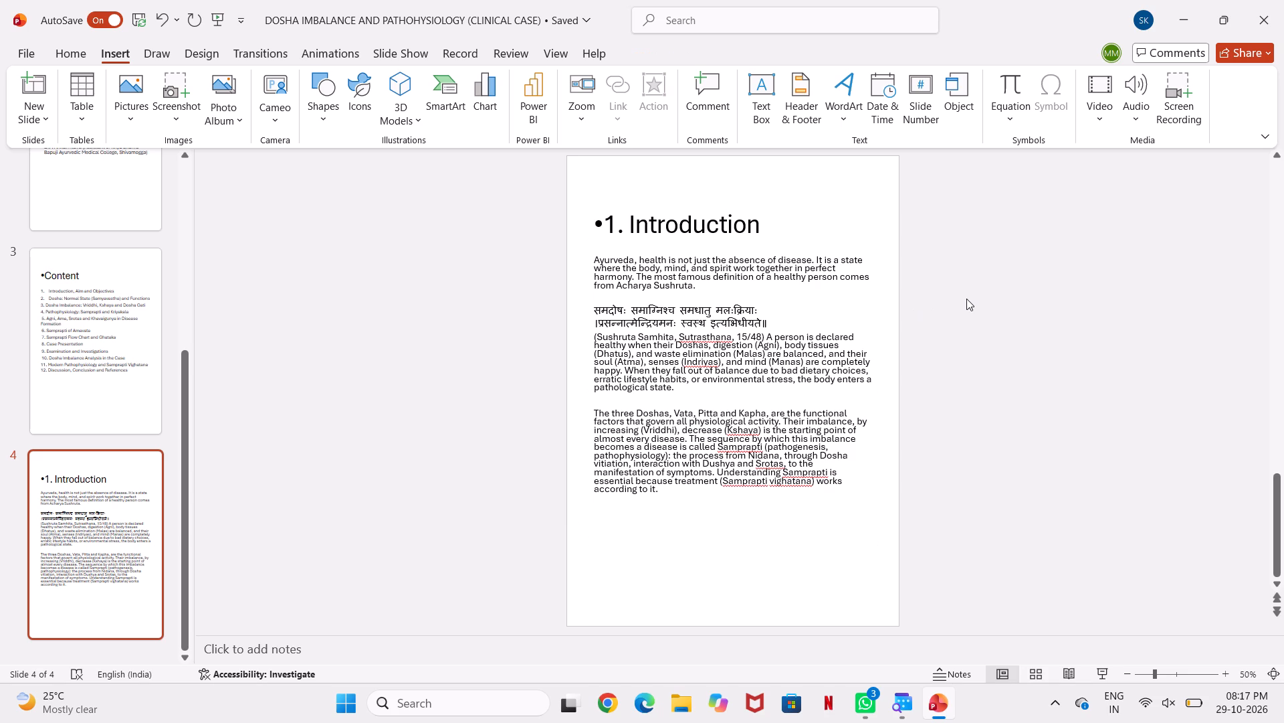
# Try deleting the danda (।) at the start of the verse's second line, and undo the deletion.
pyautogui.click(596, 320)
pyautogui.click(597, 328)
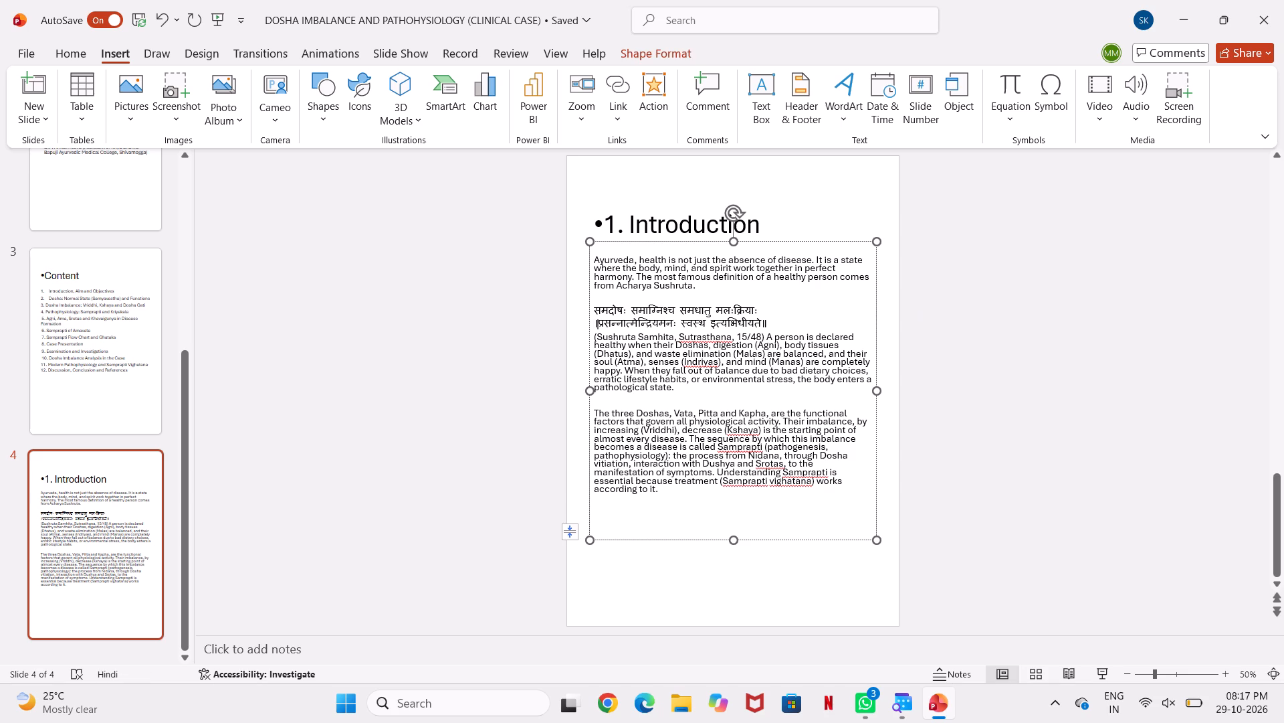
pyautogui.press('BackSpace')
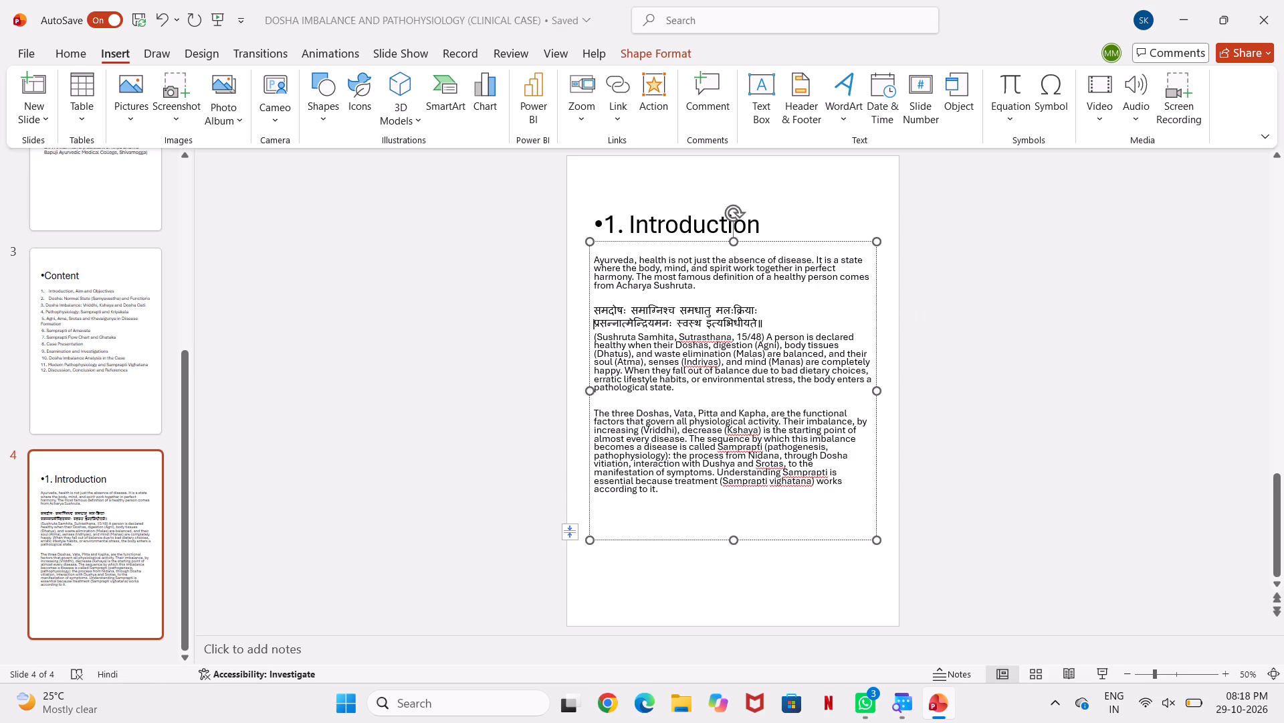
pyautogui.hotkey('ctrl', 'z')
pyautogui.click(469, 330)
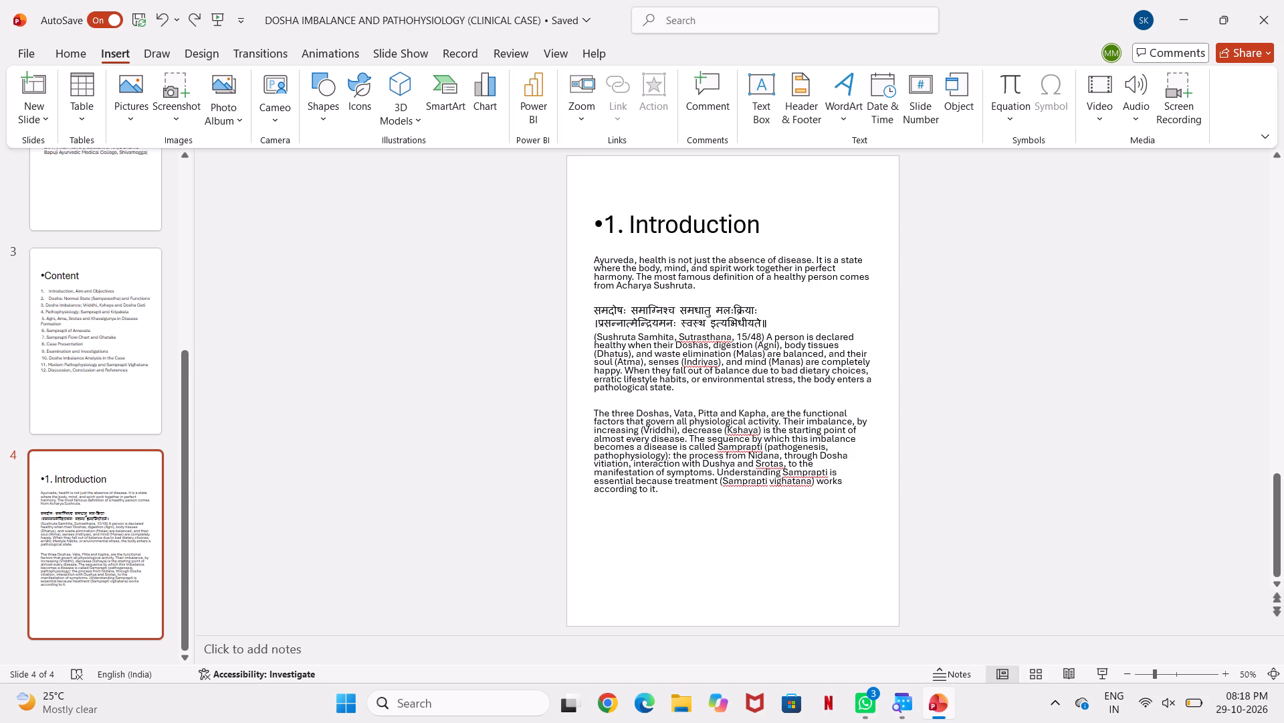
# Put the text beginning "A person is declared healthy" in its own paragraph below the citation (Sushruta Samhita, Sutrasthana, 15/48).
pyautogui.click(765, 336)
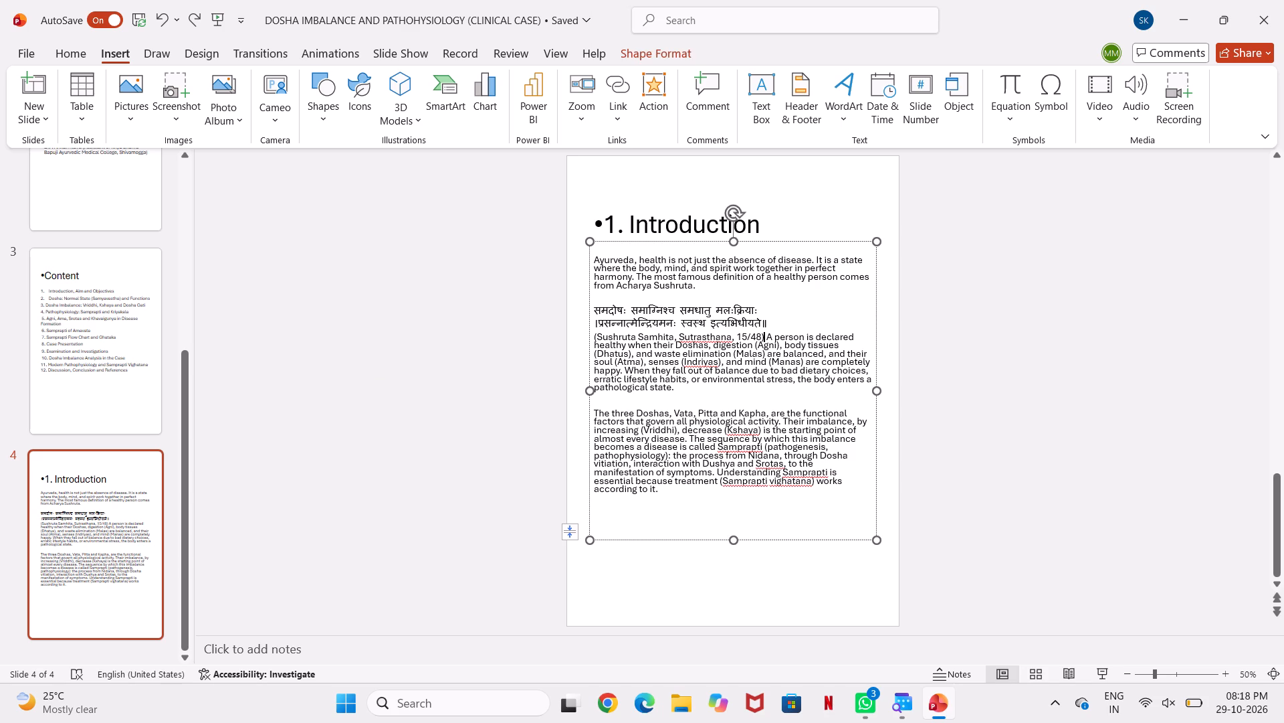
pyautogui.press('Return')
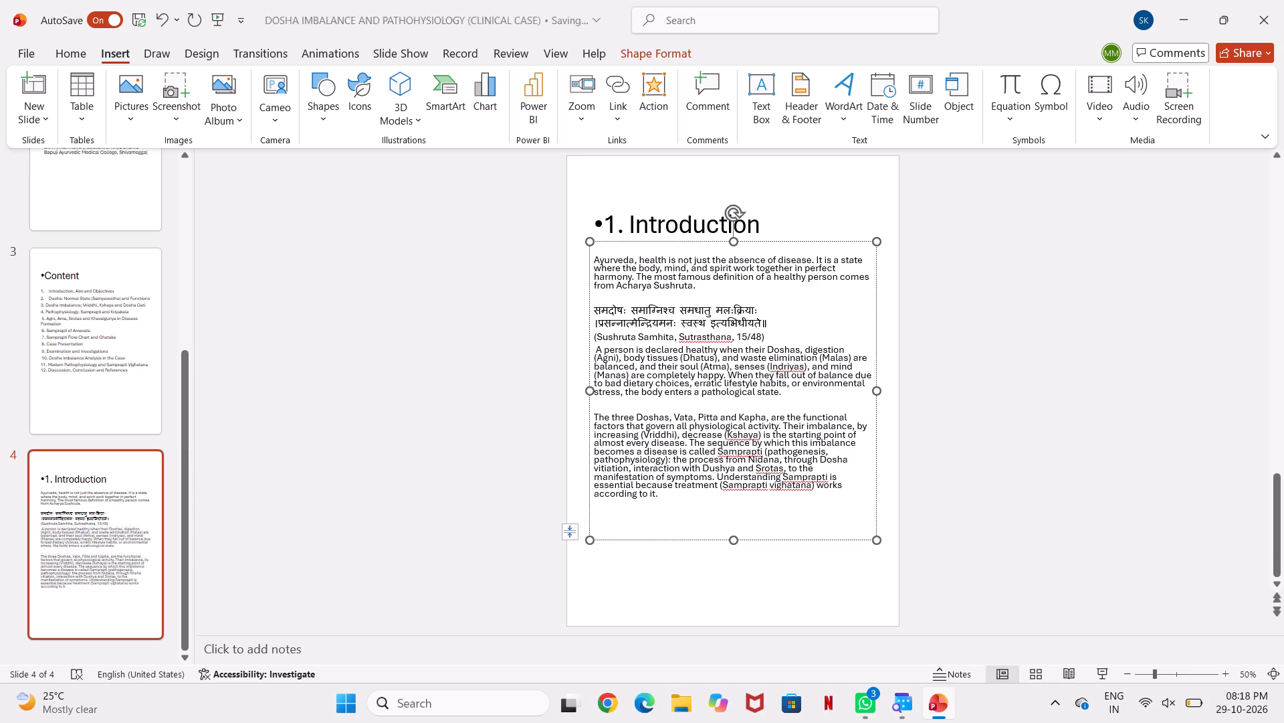
pyautogui.click(1035, 305)
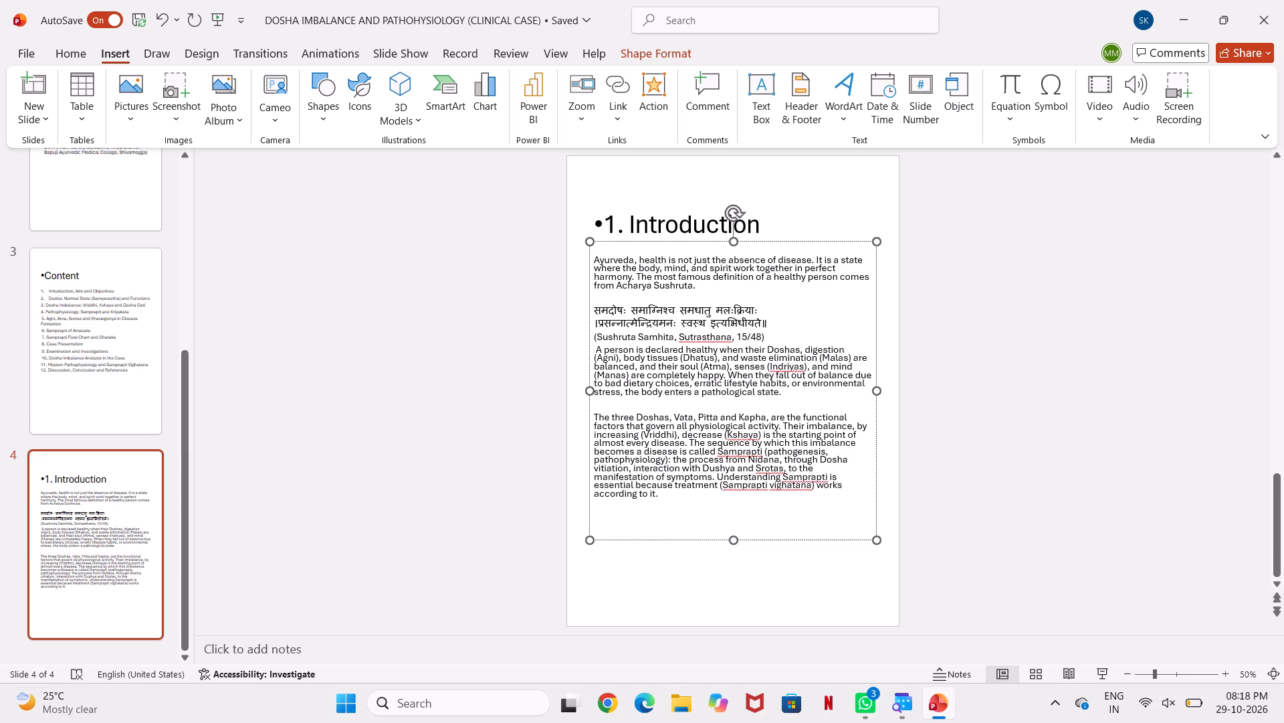
pyautogui.click(974, 322)
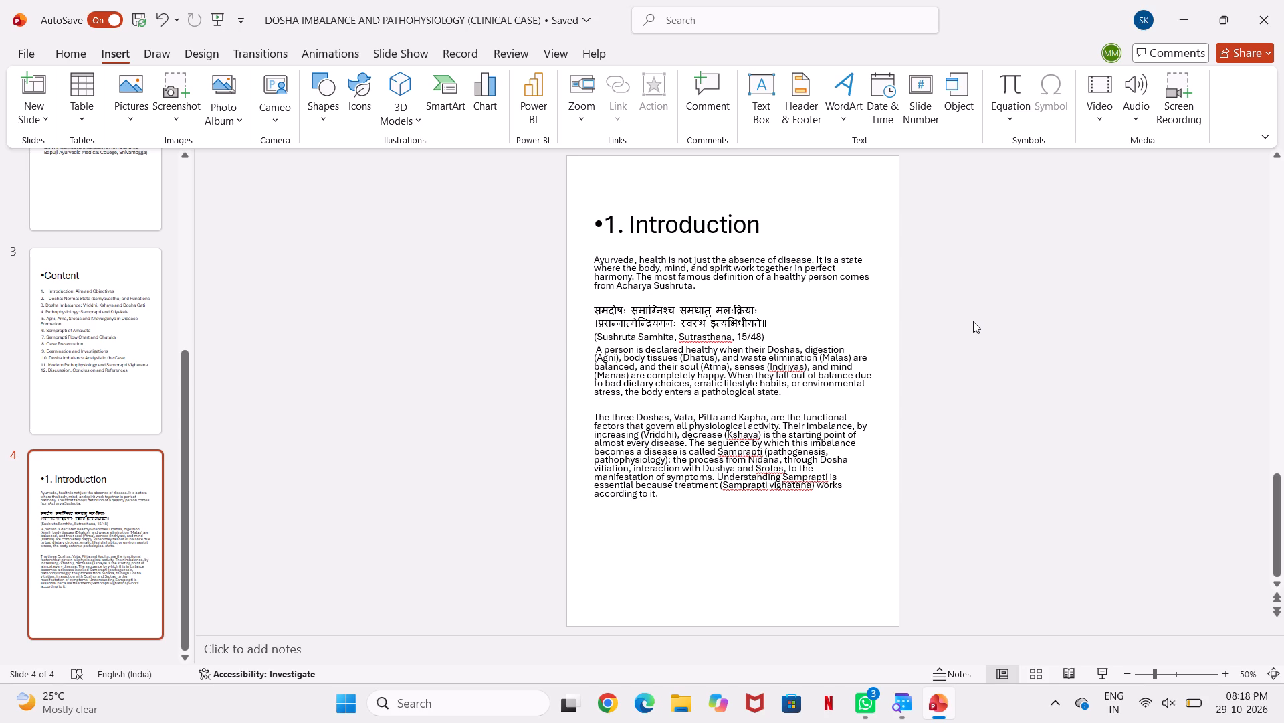
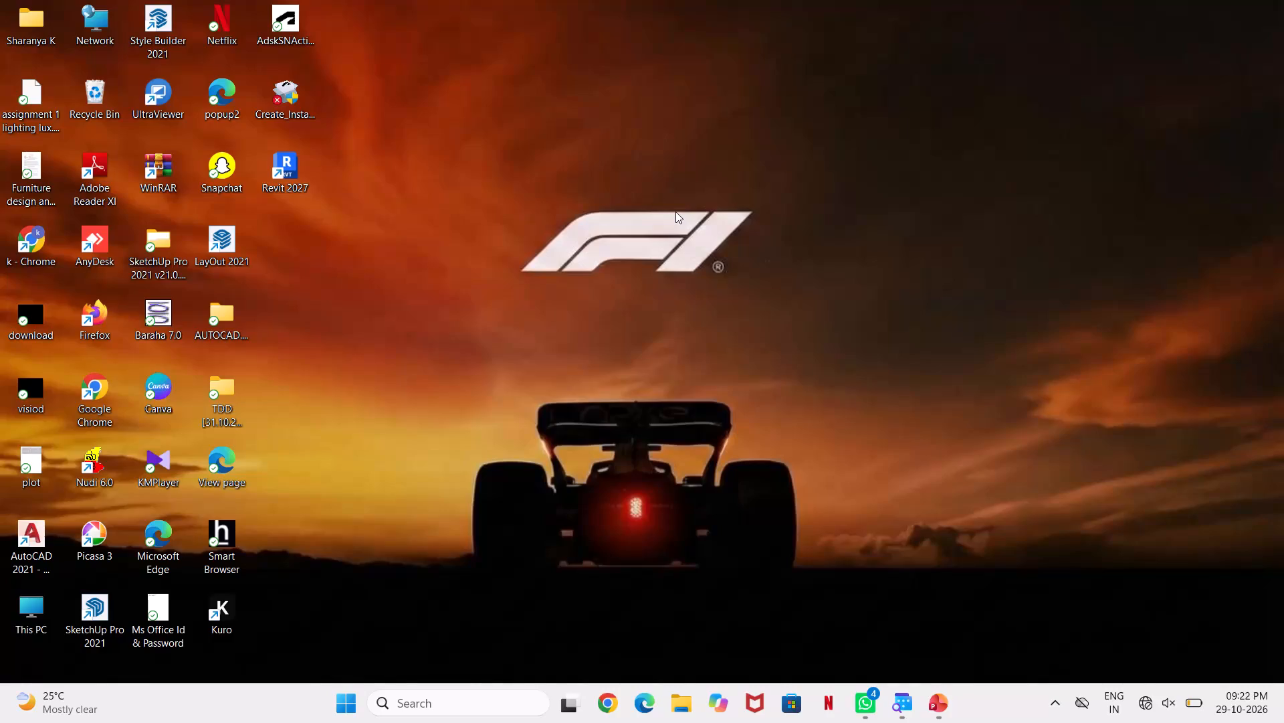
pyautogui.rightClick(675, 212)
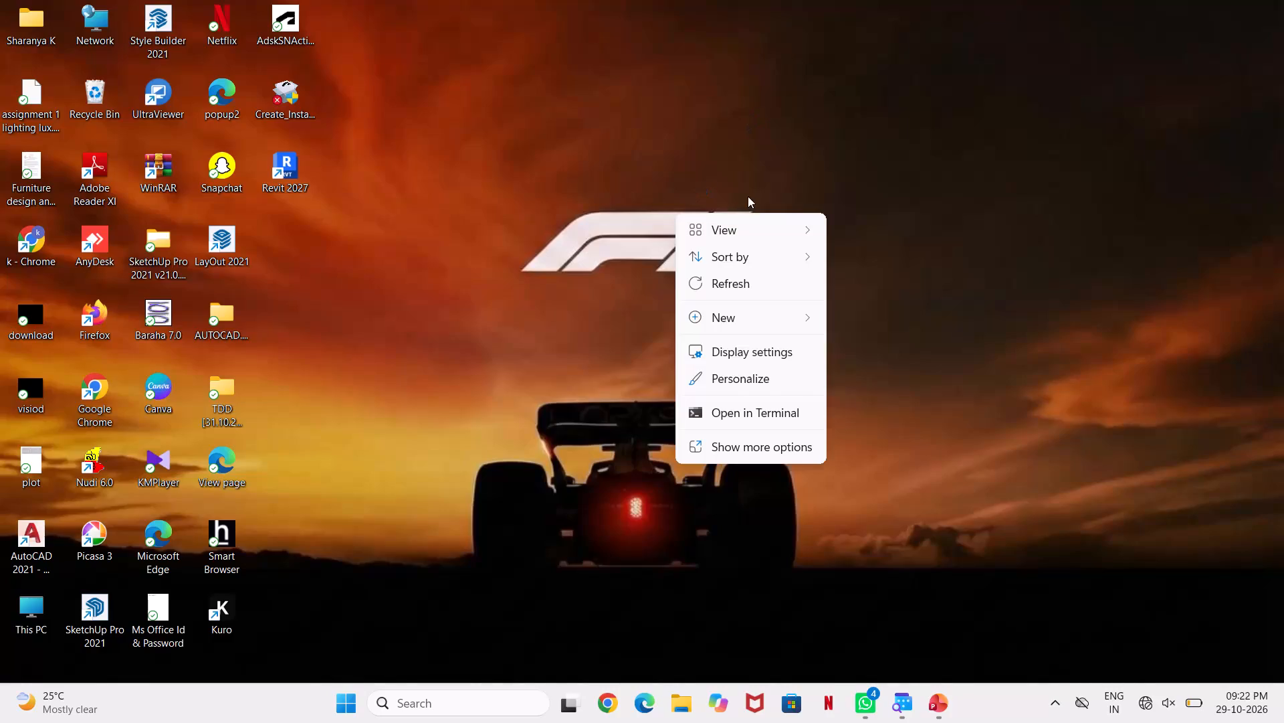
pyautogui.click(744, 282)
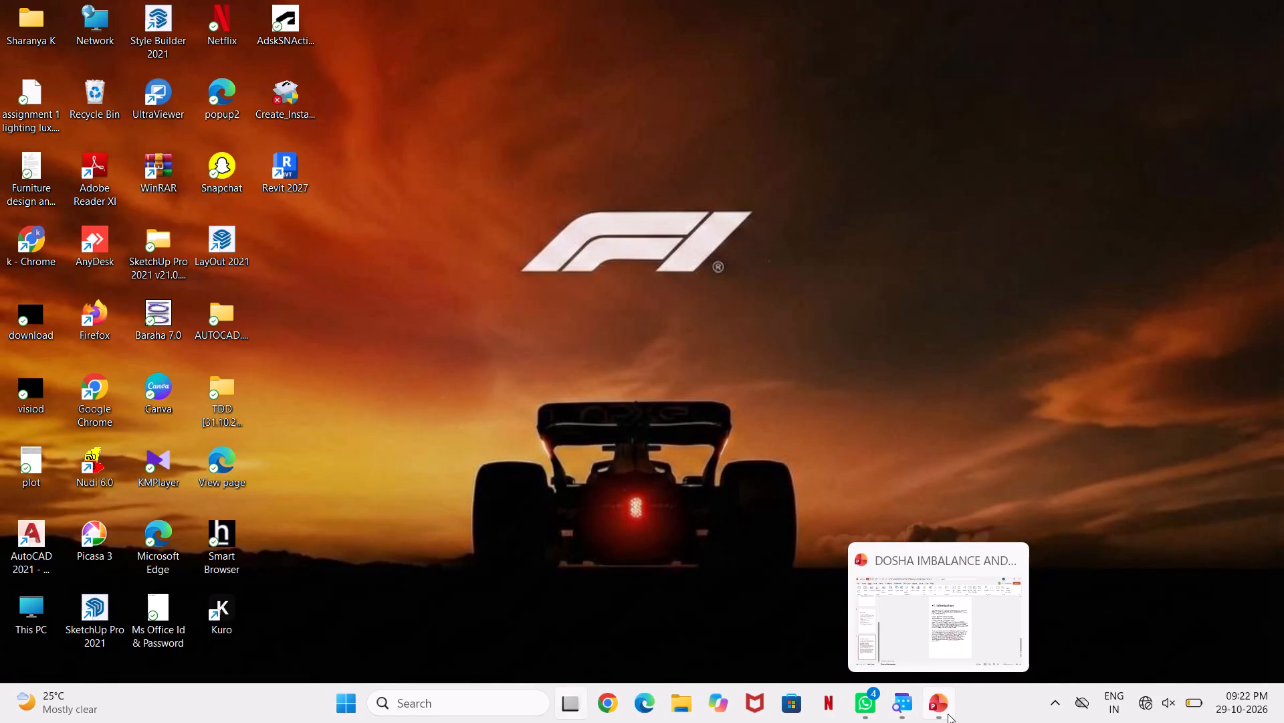
# Return to the dosha imbalance presentation in PowerPoint and add a new slide directly after the Introduction slide.
pyautogui.click(629, 330)
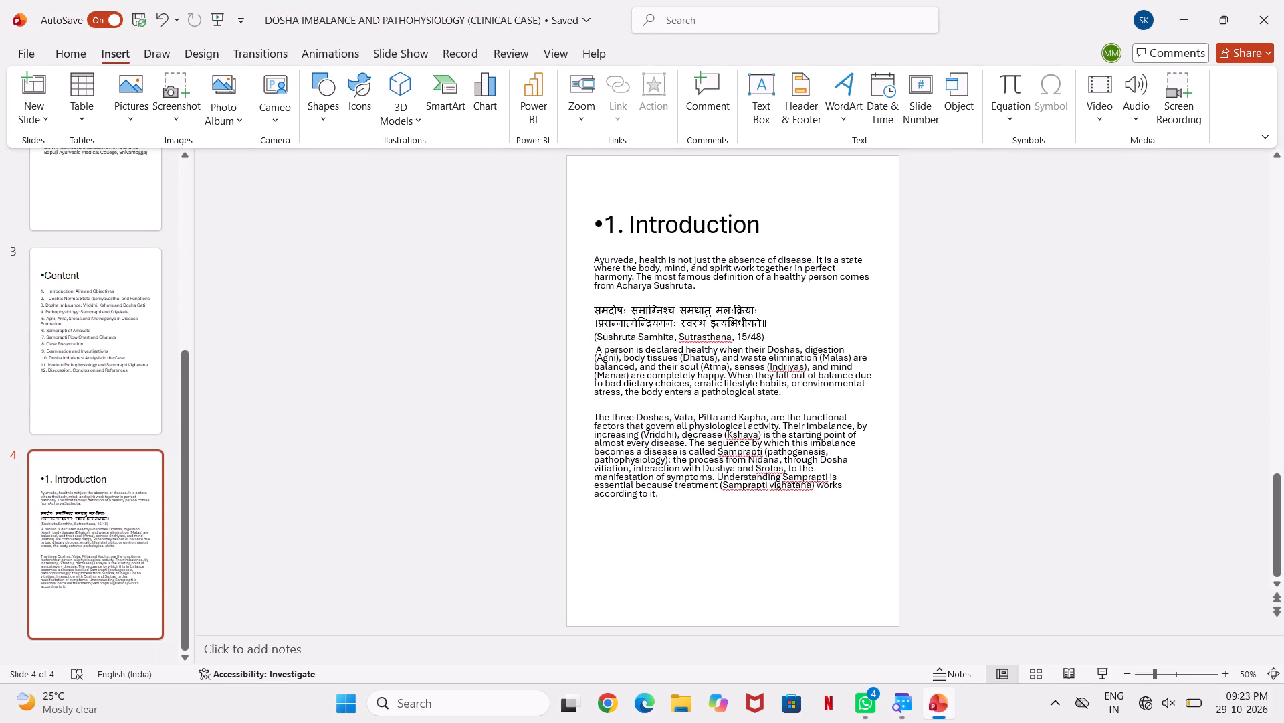
pyautogui.click(1031, 555)
pyautogui.scroll(-1, 1031, 555)
pyautogui.click(758, 568)
pyautogui.click(762, 572)
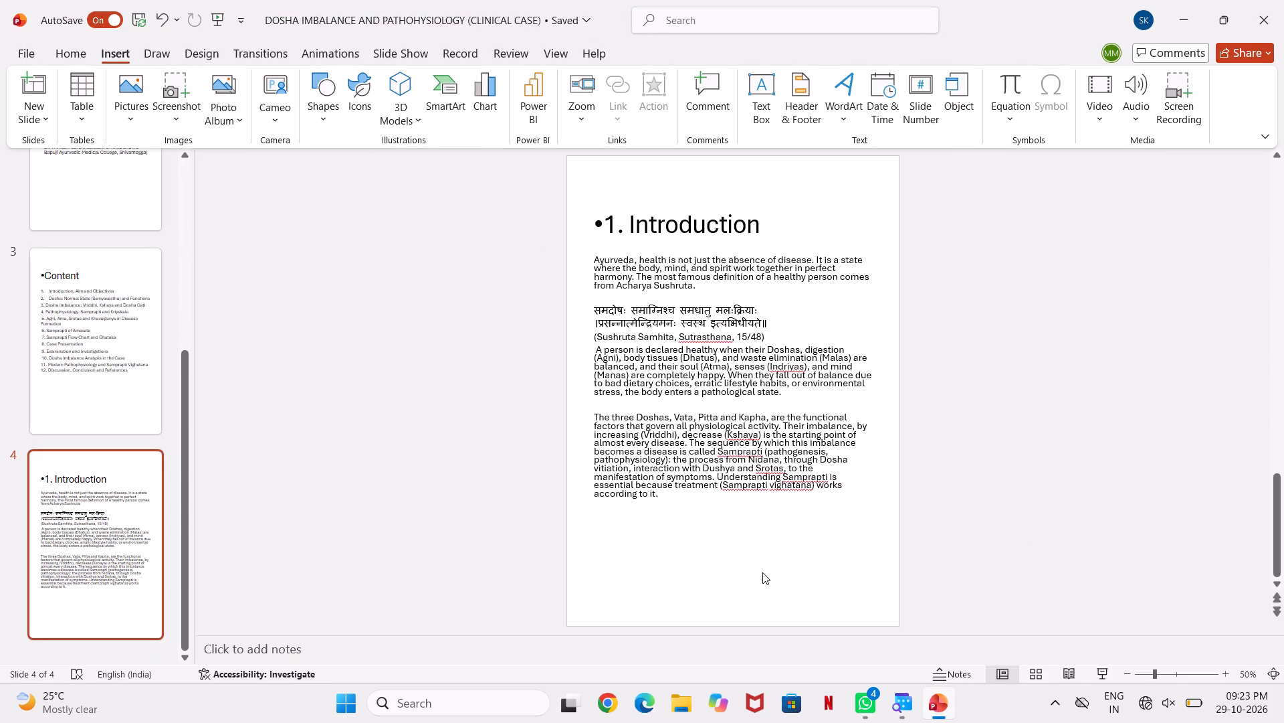
pyautogui.rightClick(762, 572)
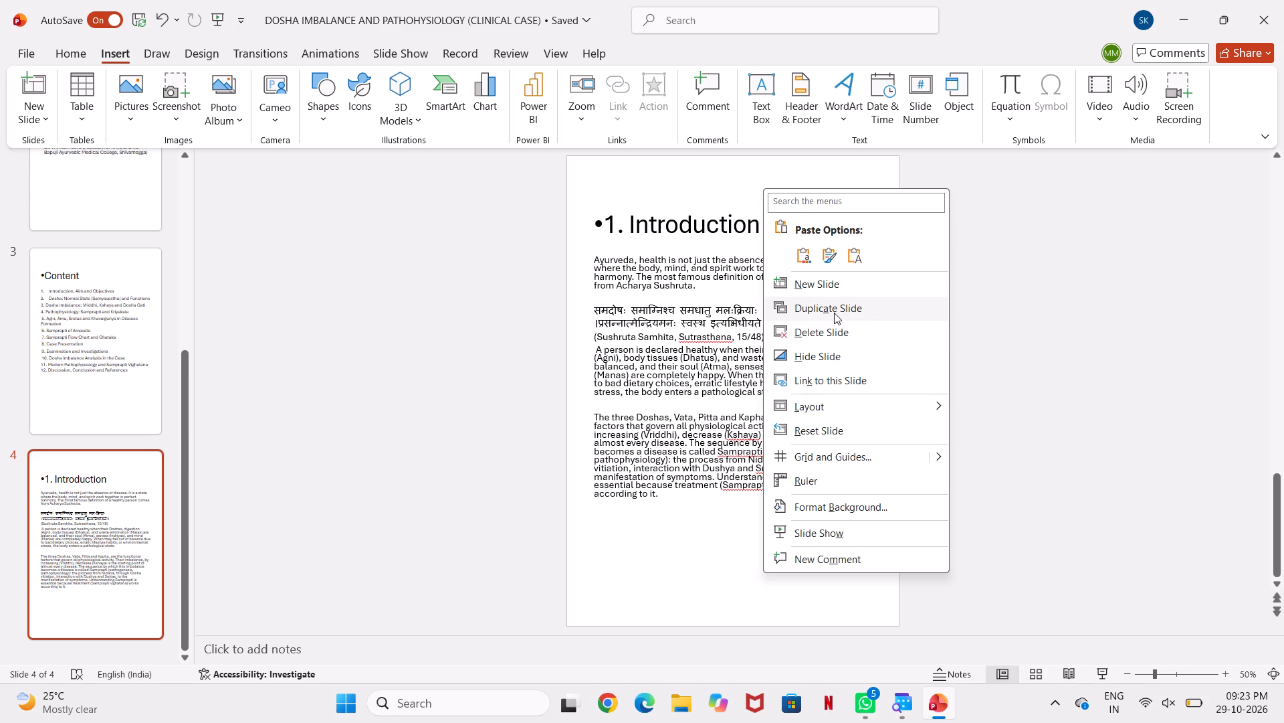
pyautogui.click(837, 289)
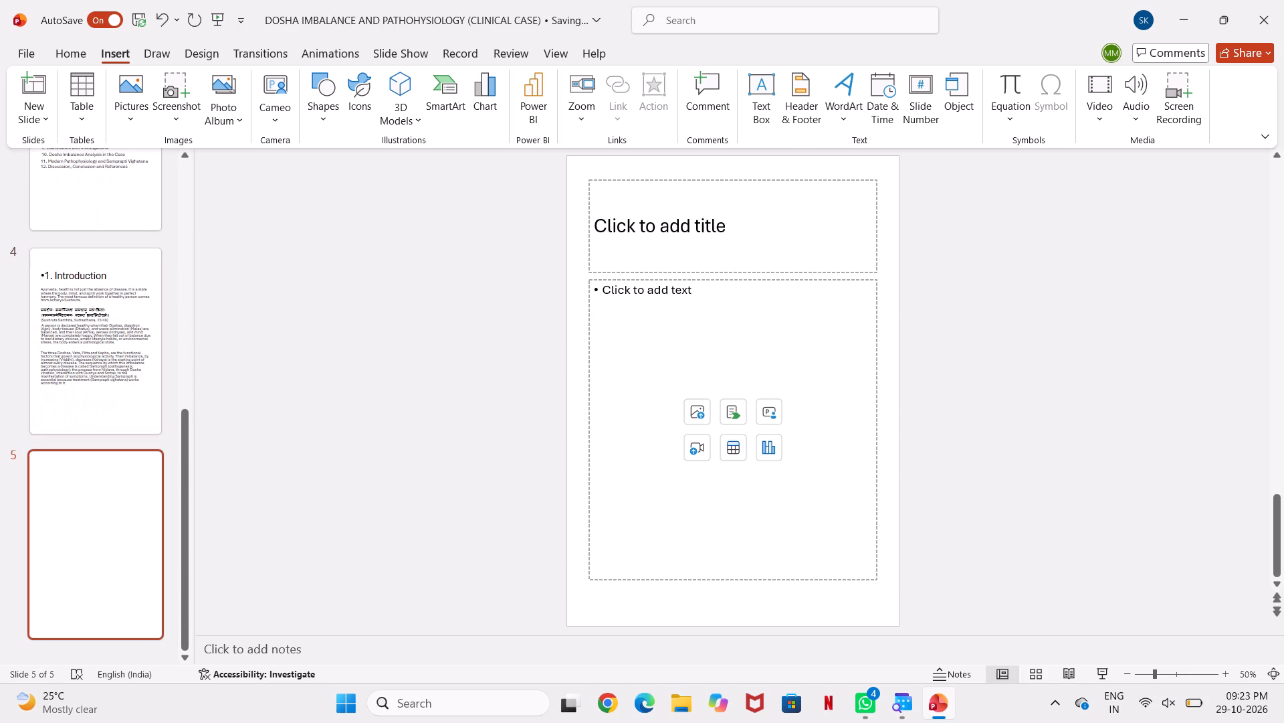
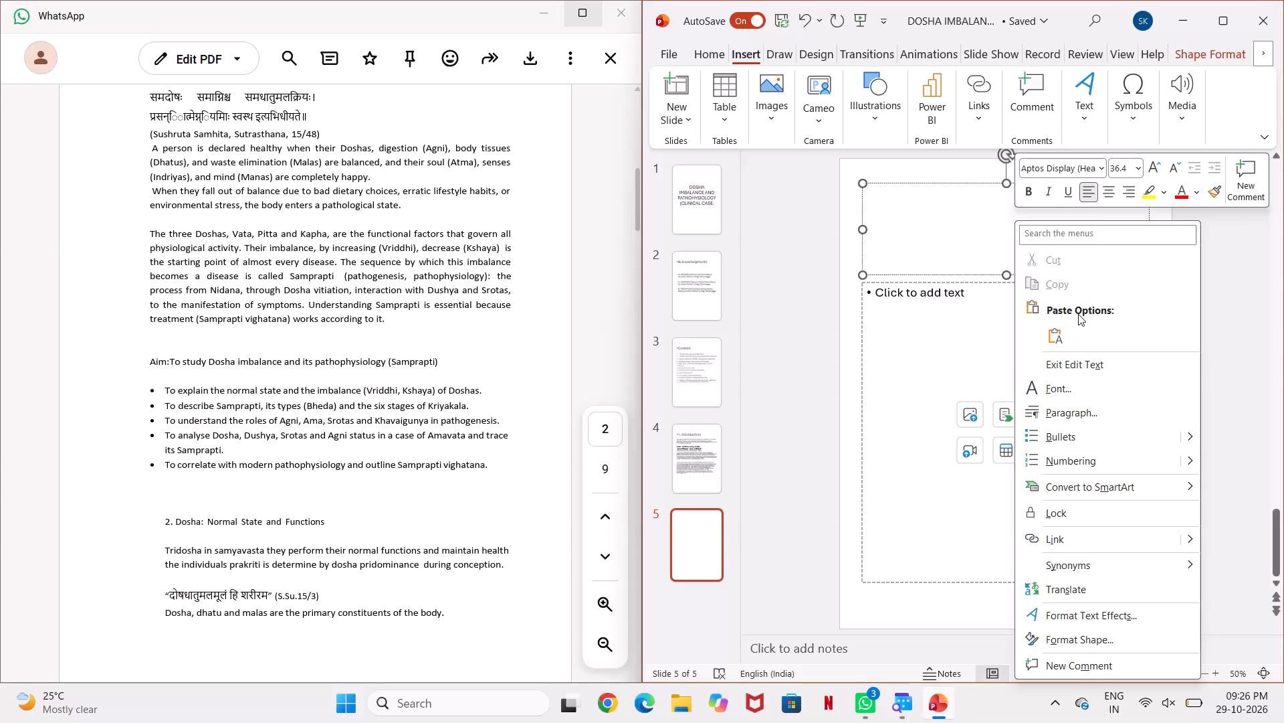
# Paste the copied line "Aim:To study Dosha imbalance and its pathophysiology (Samprapti)" as the title of slide 5.
pyautogui.click(974, 264)
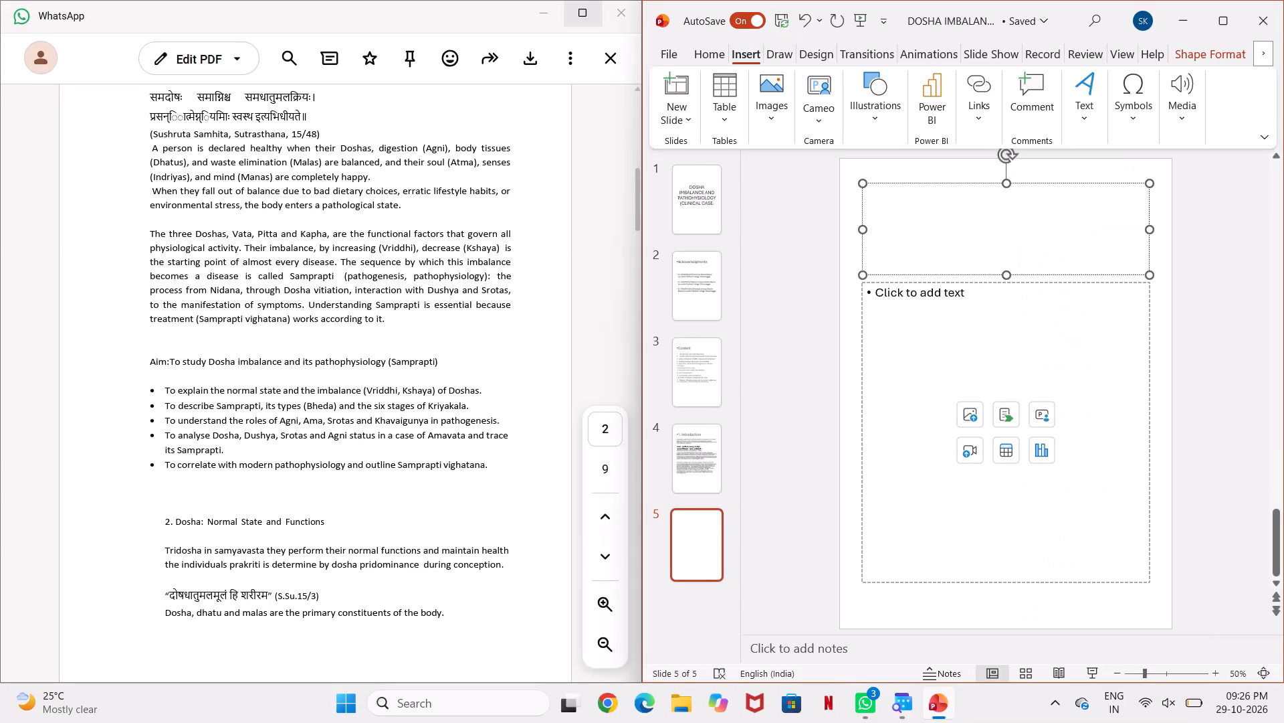
pyautogui.press('Delete')
pyautogui.hotkey('ctrl', 'v')
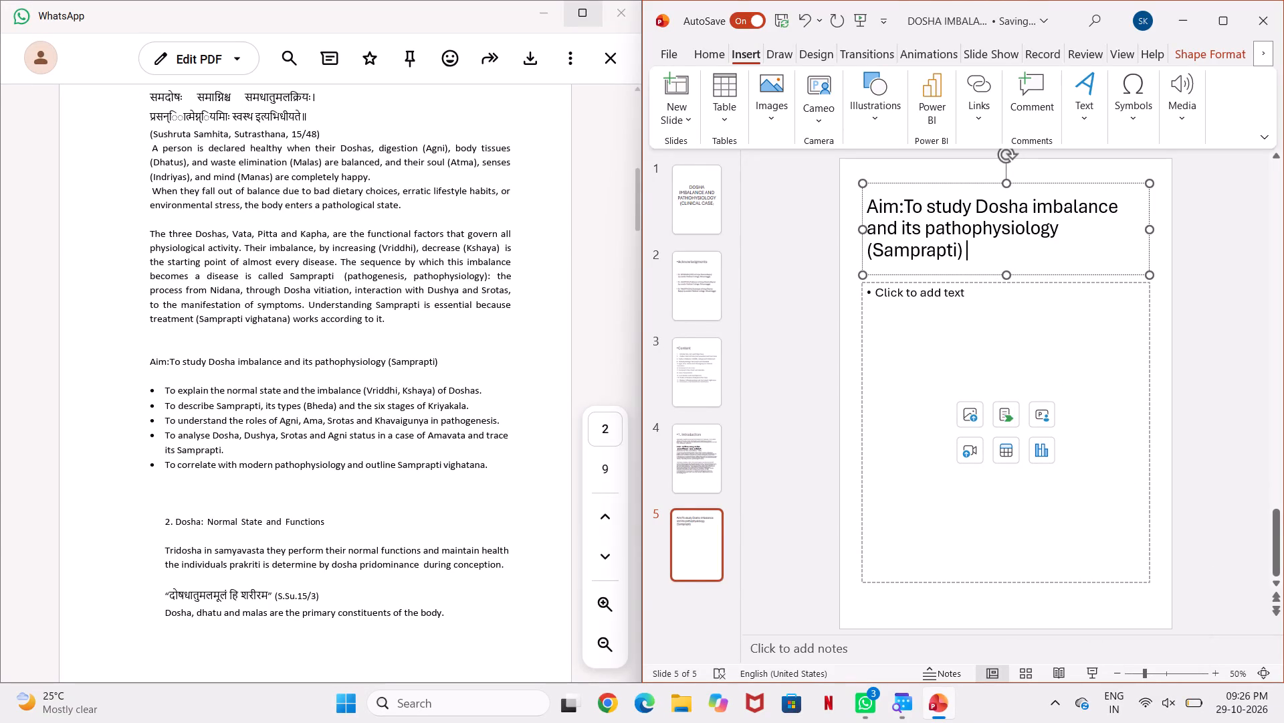
# Select the entire Aim title text on slide 5 and open its font size choices.
pyautogui.click(1054, 239)
pyautogui.click(1063, 240)
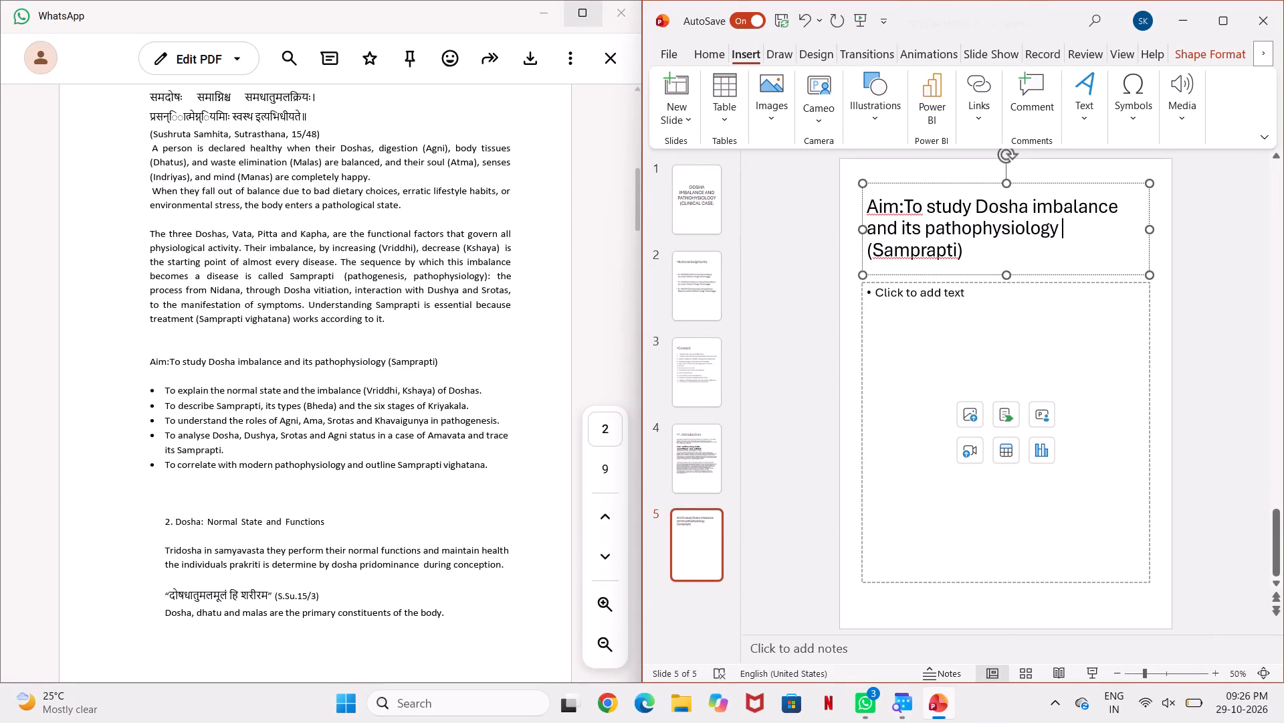
pyautogui.moveTo(872, 205); pyautogui.dragTo(912, 254)
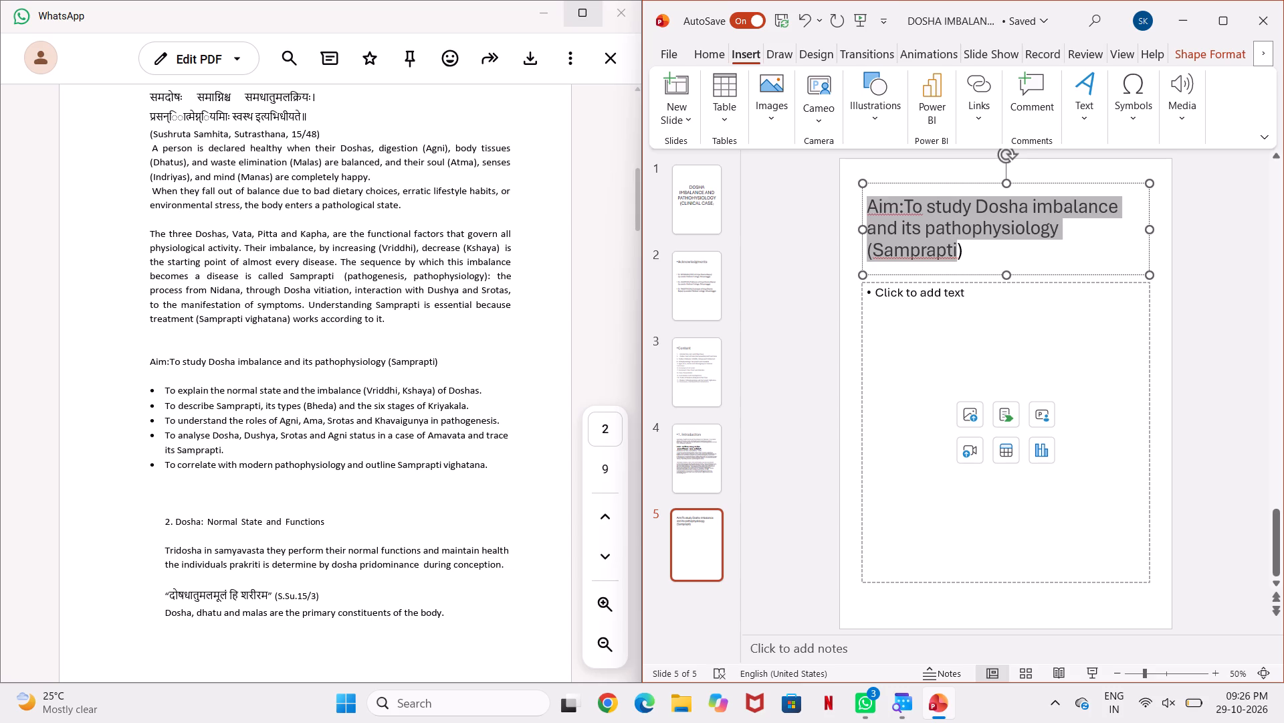
pyautogui.moveTo(912, 254); pyautogui.dragTo(974, 256)
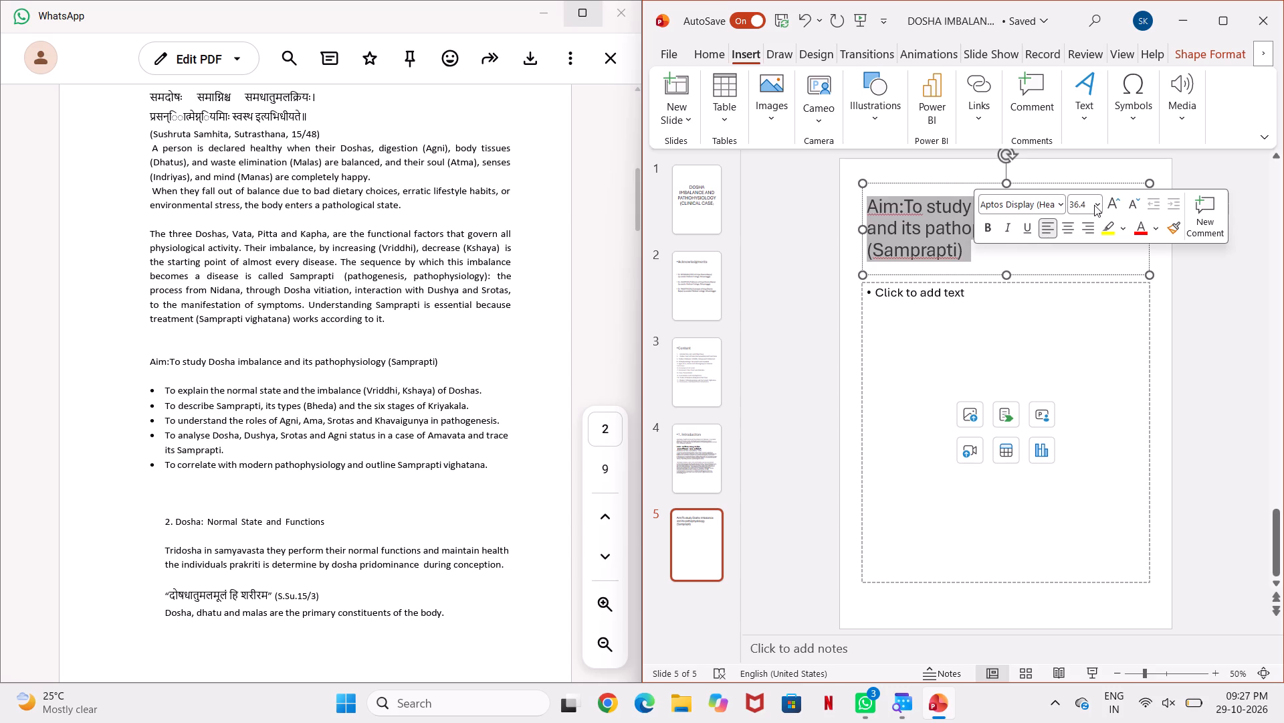
pyautogui.click(1095, 204)
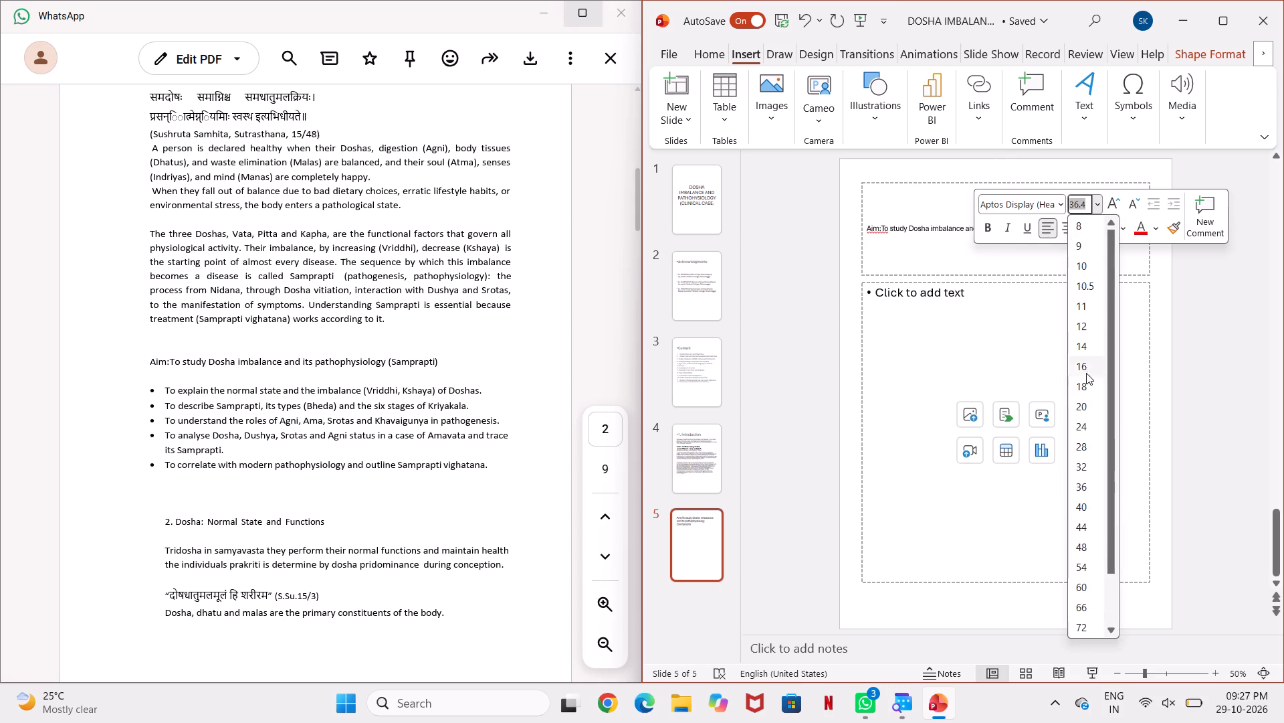
# Set the font size of the selected Aim title on slide 5 to 32.
pyautogui.click(1077, 465)
pyautogui.doubleClick(807, 372)
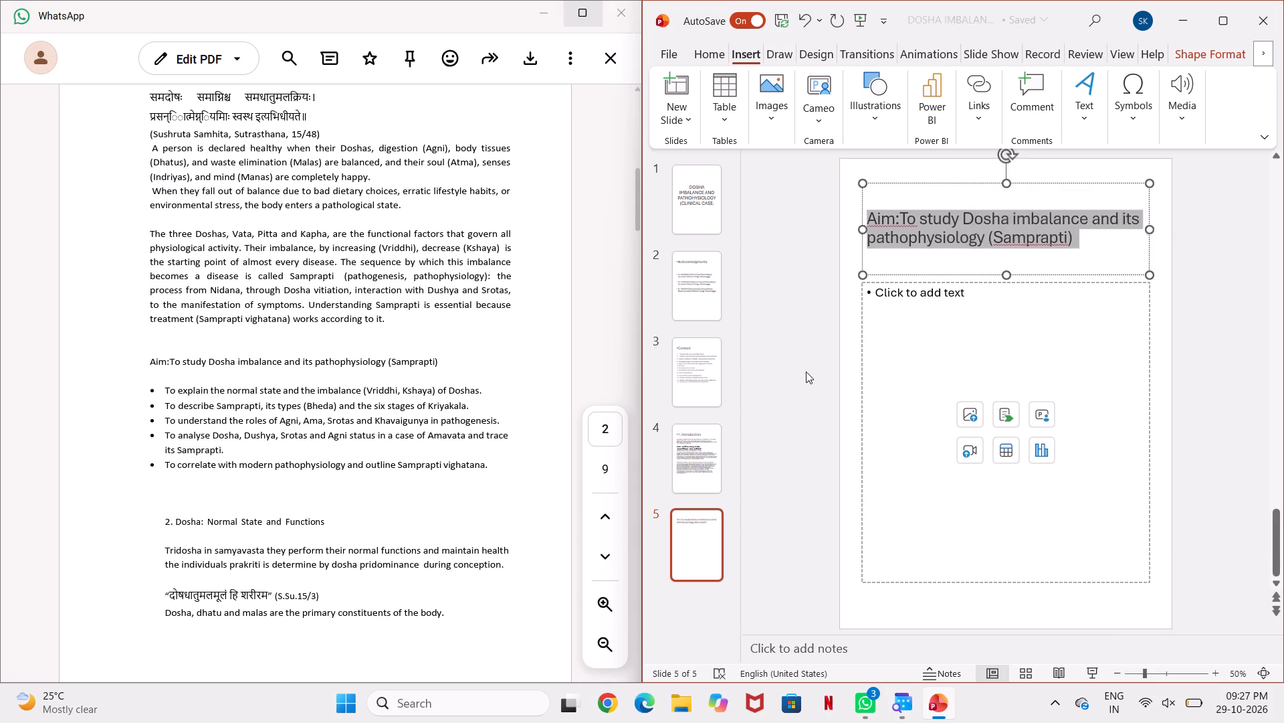
# Review the Introduction slide, return to slide 5 and place the text cursor in its empty content placeholder below the Aim title.
pyautogui.moveTo(730, 358); pyautogui.dragTo(736, 360)
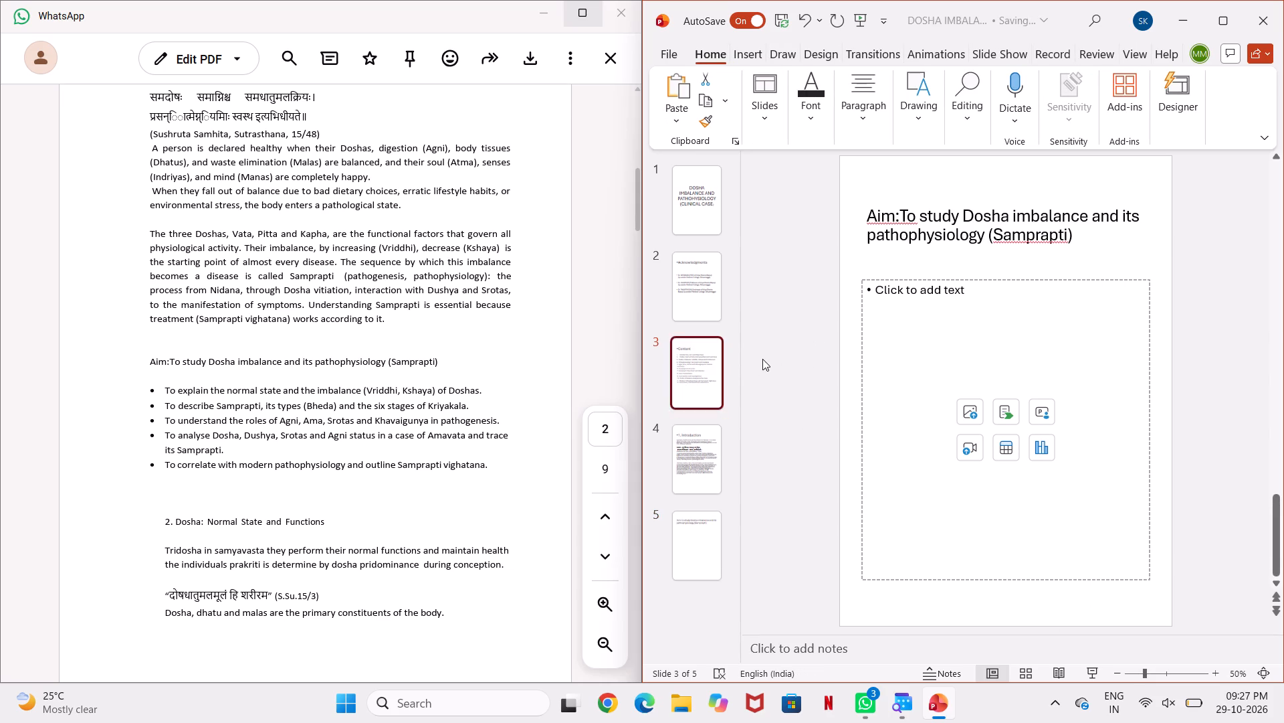
pyautogui.click(762, 359)
pyautogui.click(687, 452)
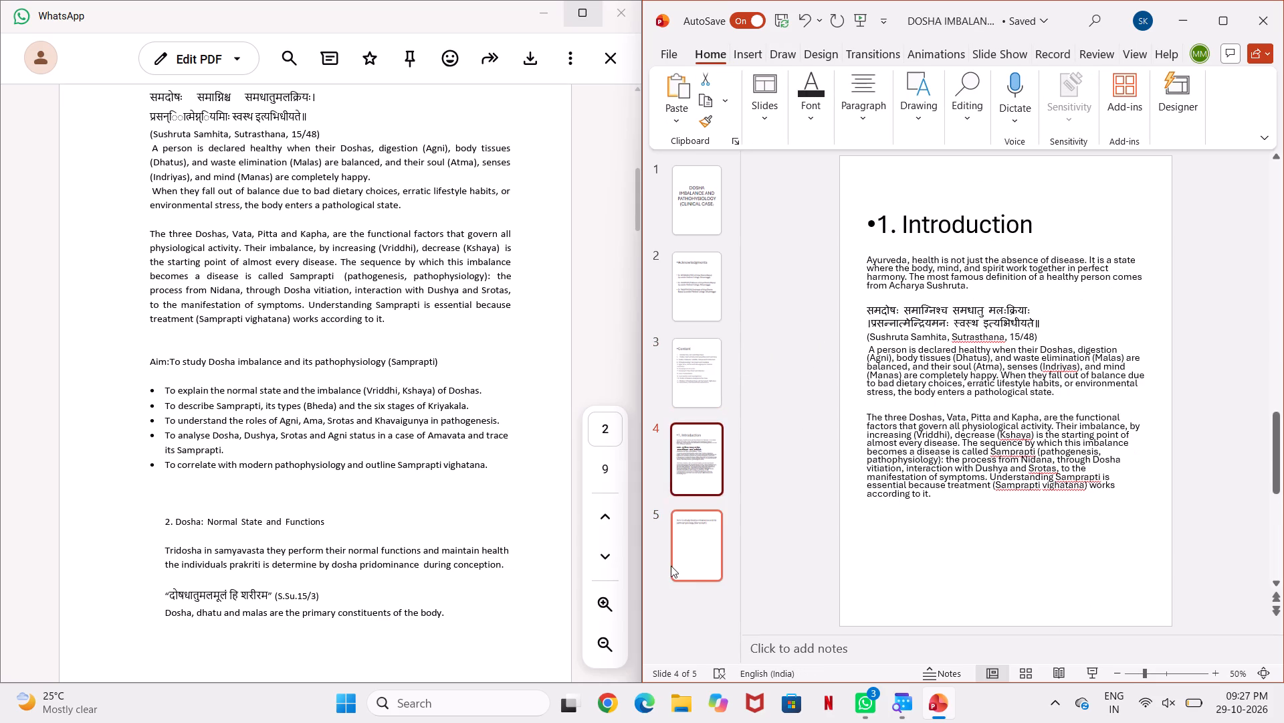
pyautogui.click(697, 555)
pyautogui.click(833, 394)
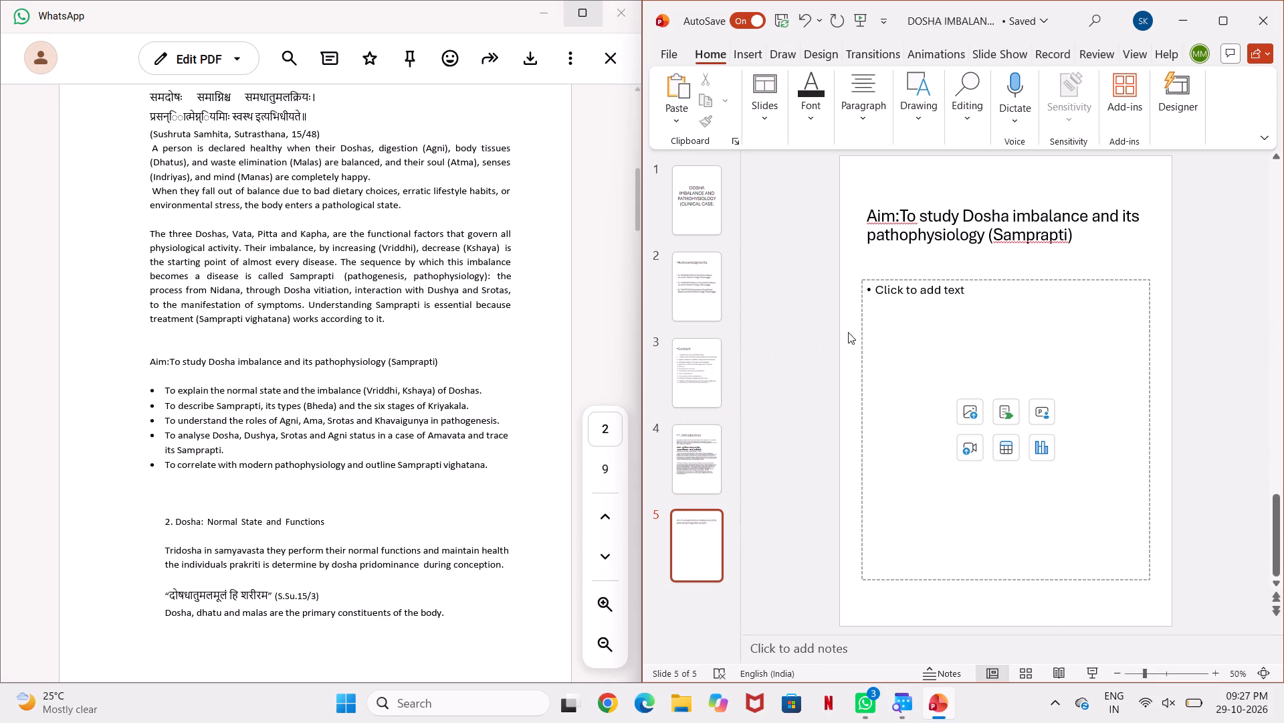
pyautogui.click(901, 291)
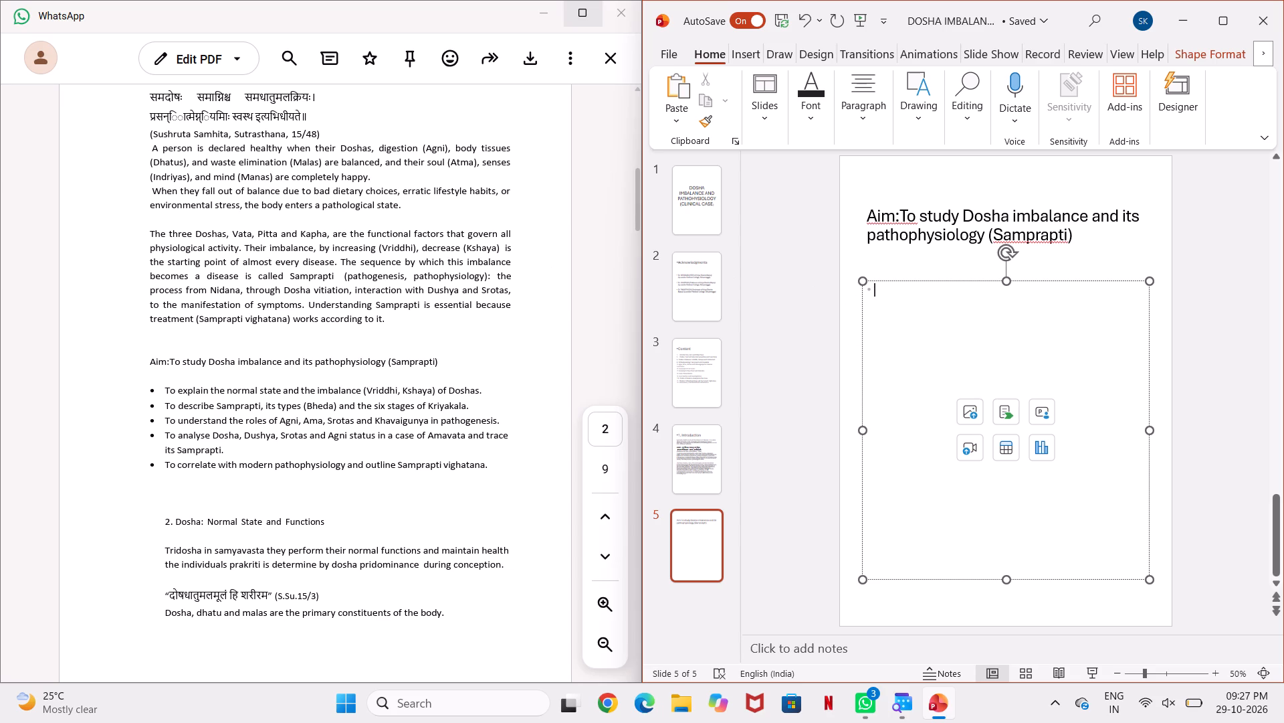
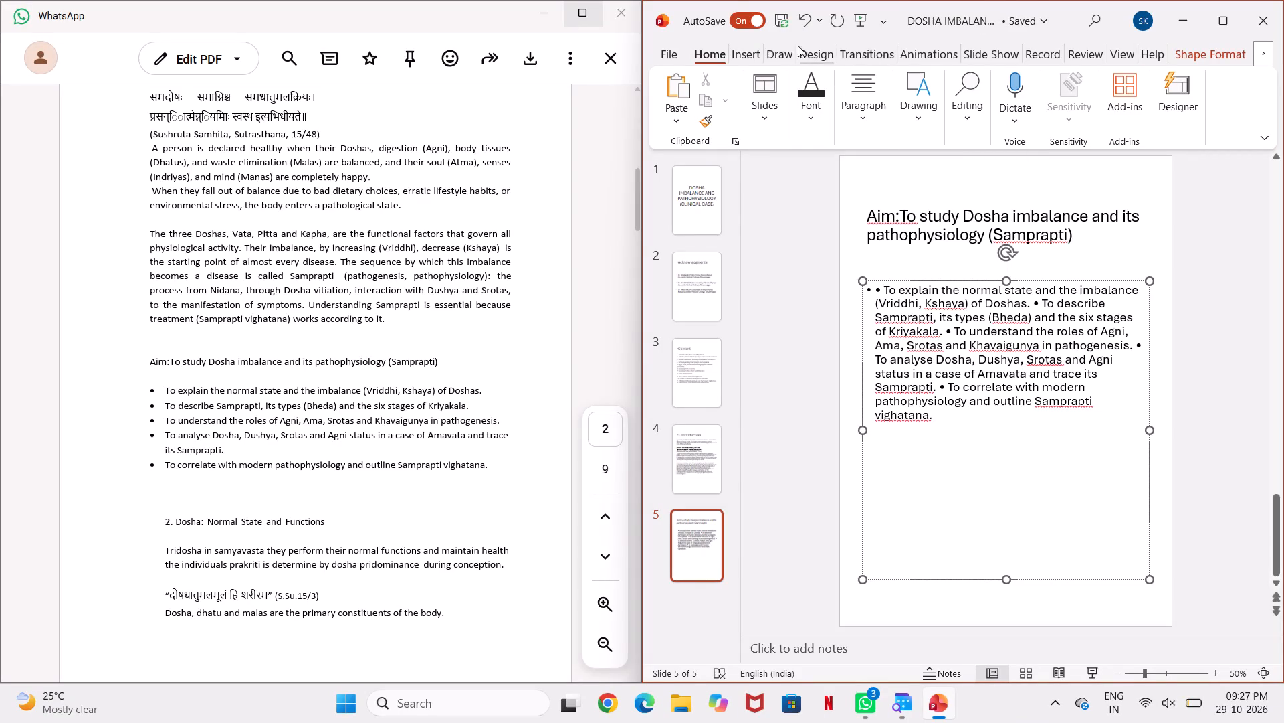
# Switch the objectives text in the body of slide 5 from bullets to a numbered list and reopen its paragraph formatting choices.
pyautogui.click(884, 116)
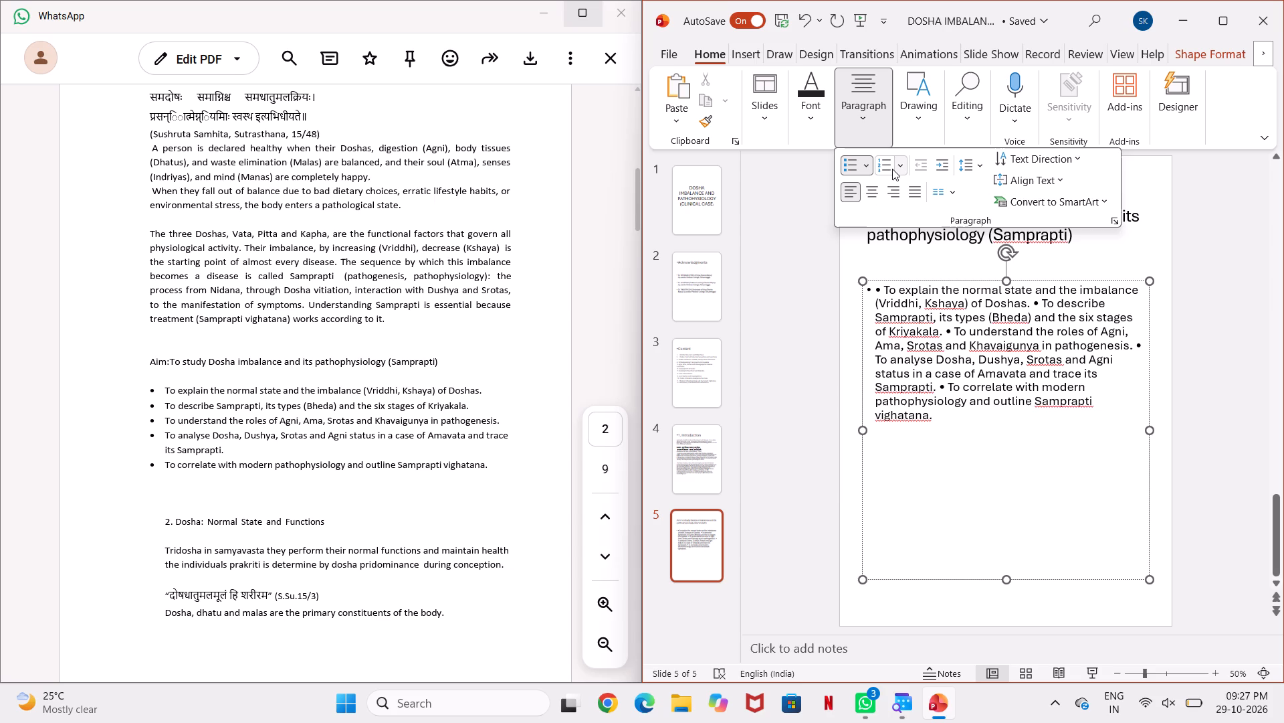
pyautogui.click(892, 169)
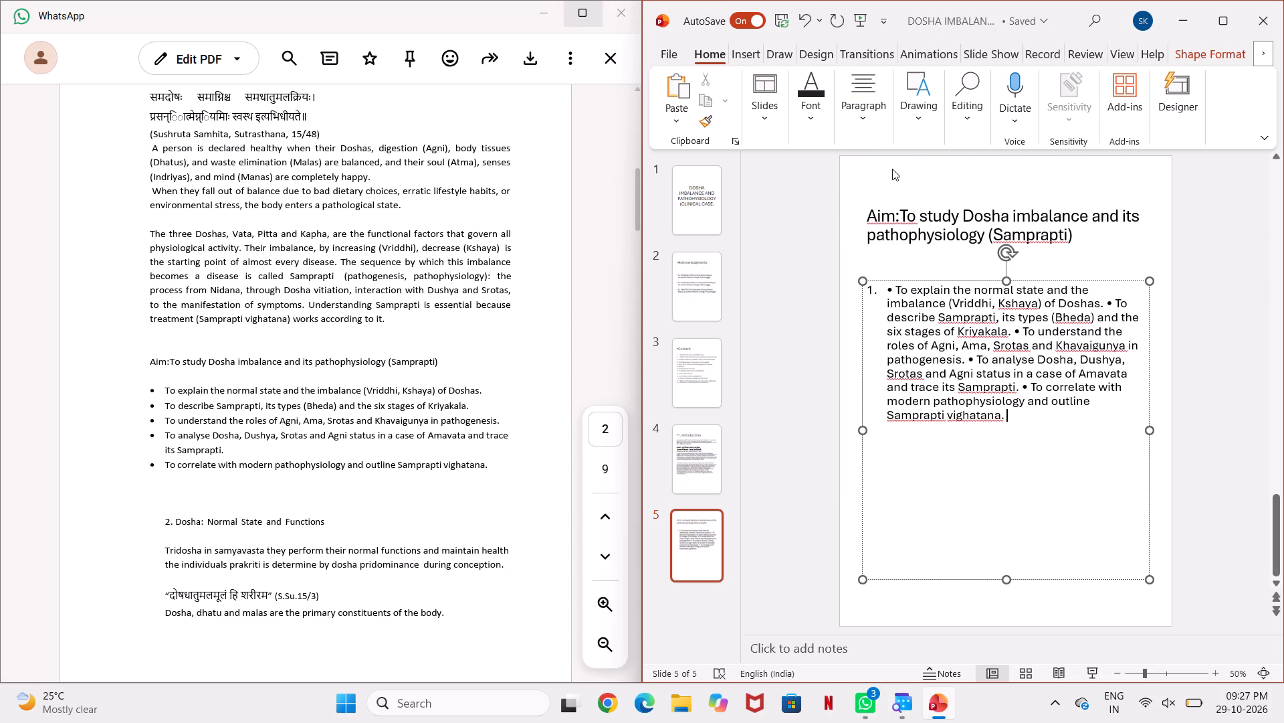
pyautogui.click(875, 105)
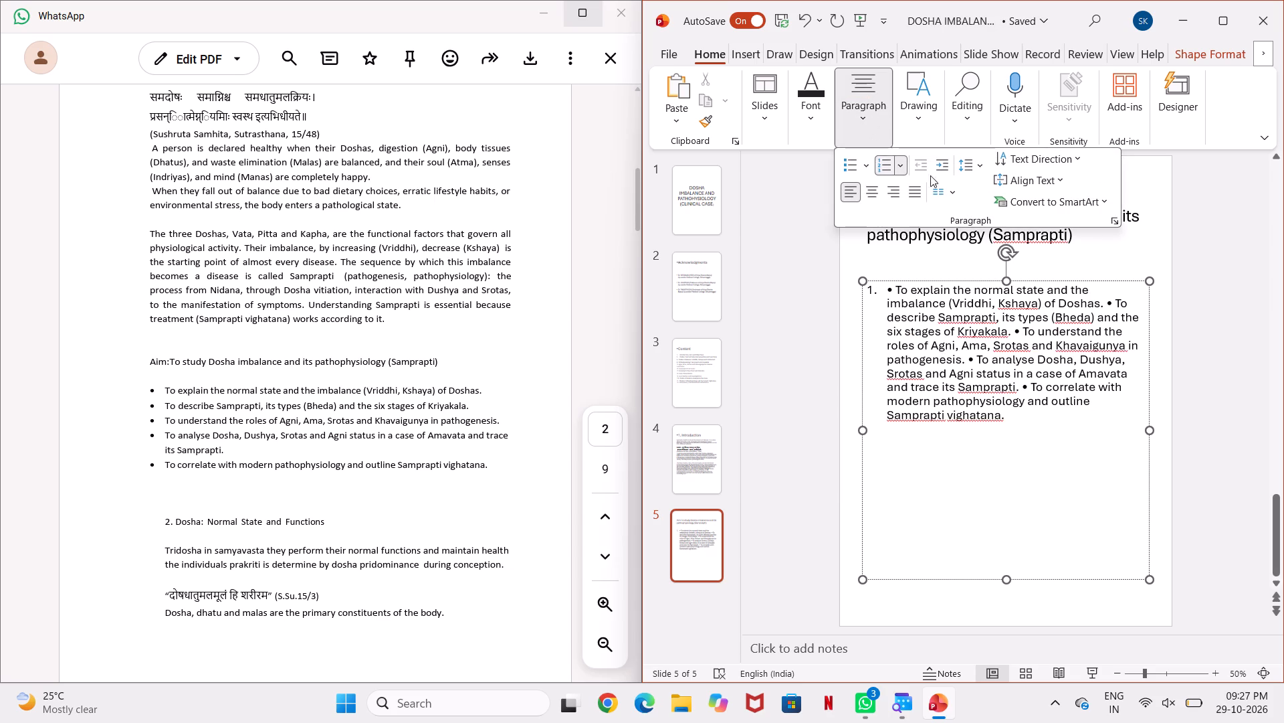
# Align the objectives text to the top of its text box on slide 5.
pyautogui.click(1024, 180)
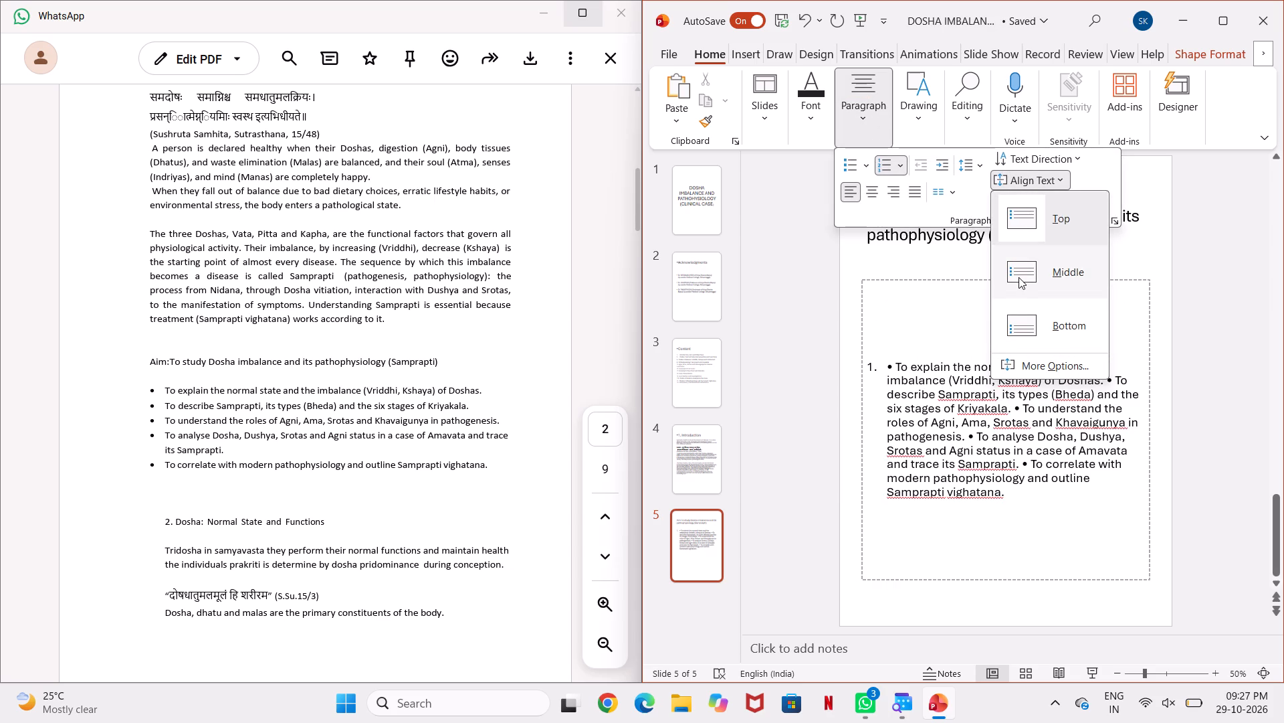
pyautogui.click(1059, 210)
pyautogui.click(798, 252)
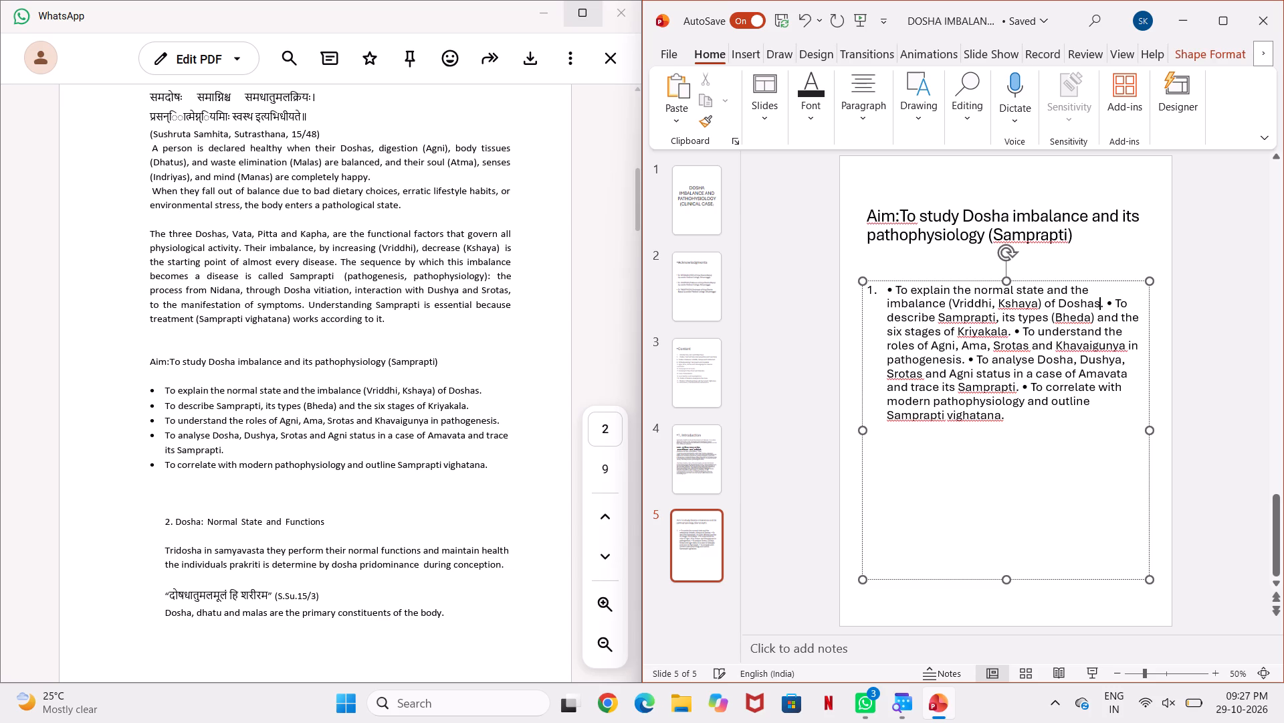
# Start a new paragraph before the "To describe Samprapti" objective and remove the automatic numbering from both paragraphs.
pyautogui.press('Return')
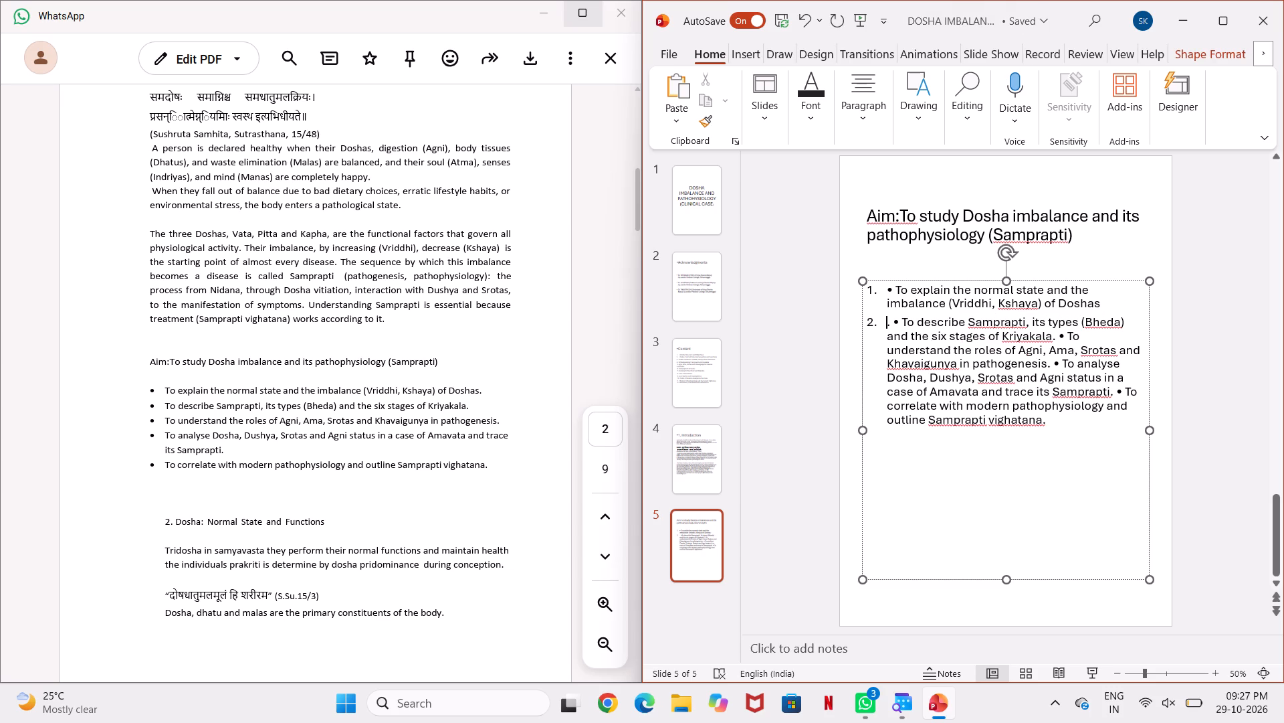
pyautogui.click(879, 325)
pyautogui.click(879, 322)
pyautogui.click(875, 319)
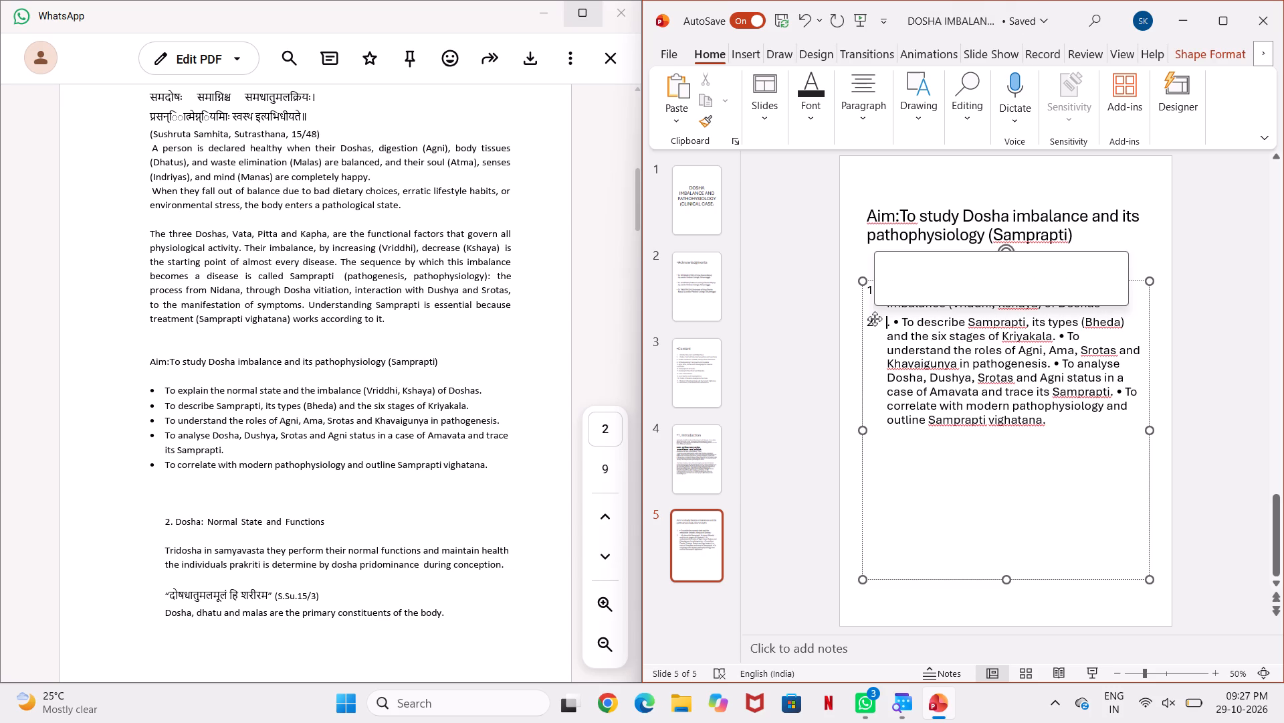
pyautogui.click(901, 493)
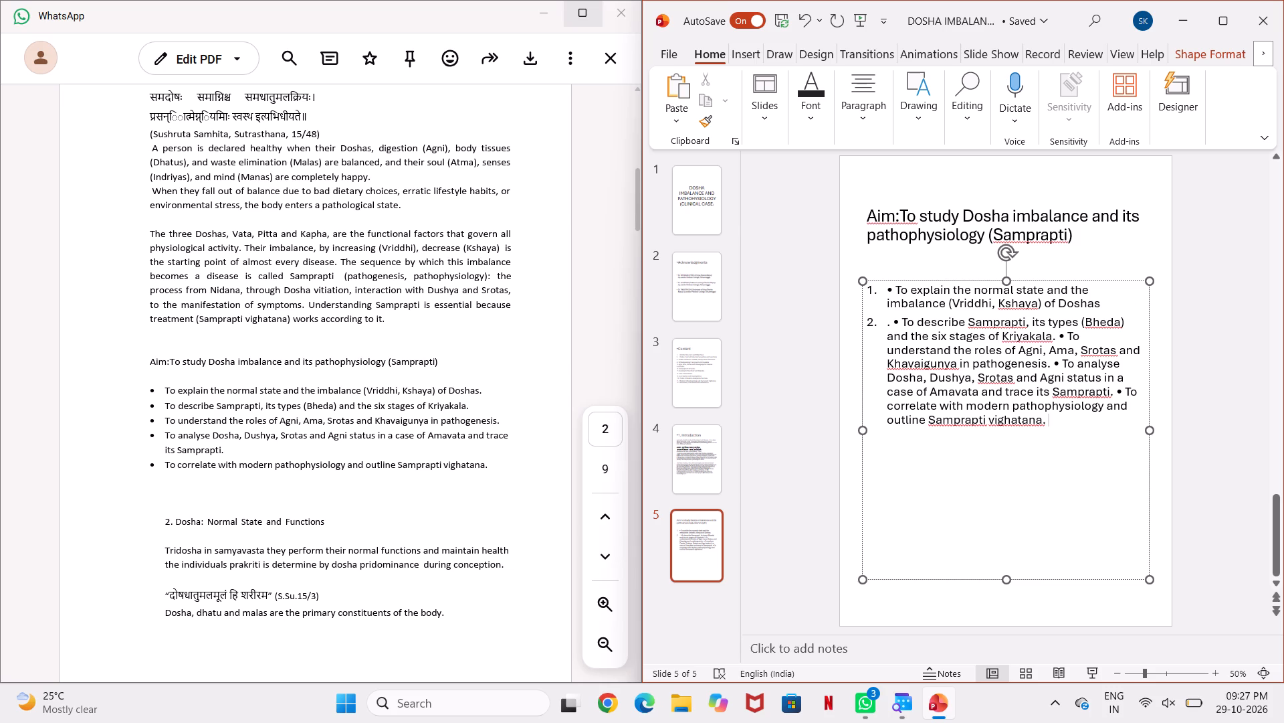
pyautogui.click(883, 322)
pyautogui.press('BackSpace')
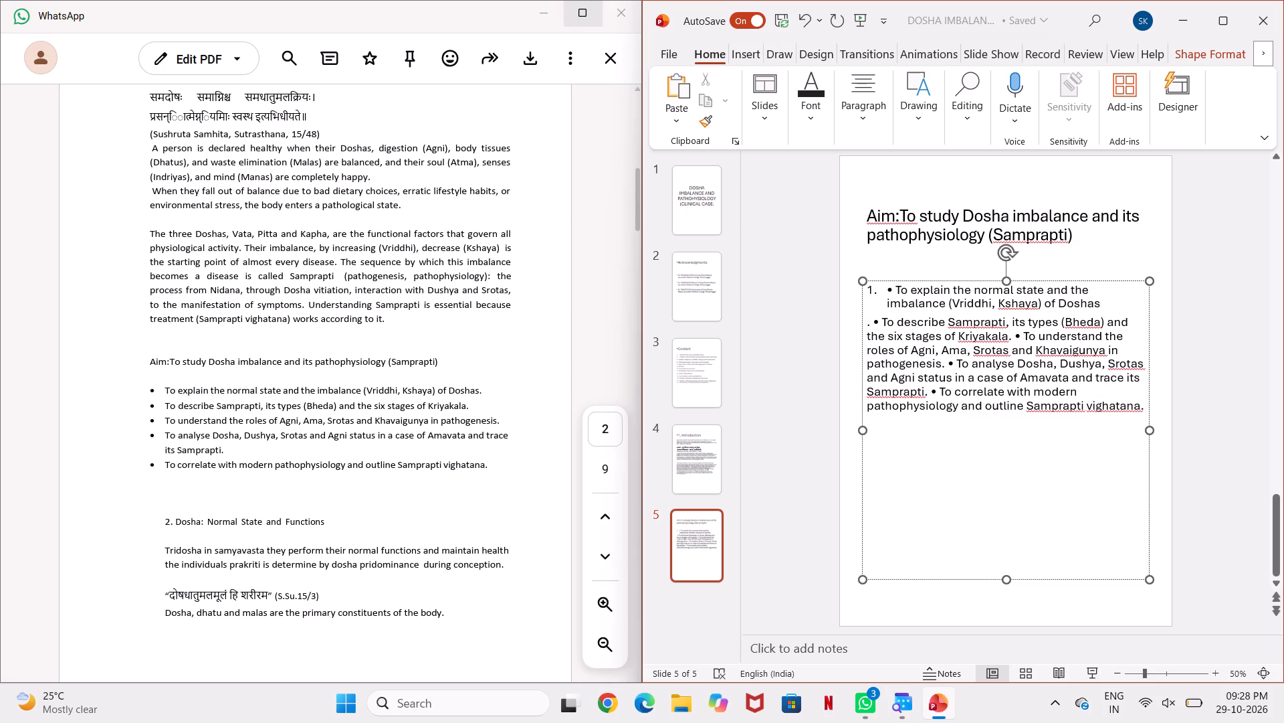
pyautogui.click(879, 291)
pyautogui.press('BackSpace')
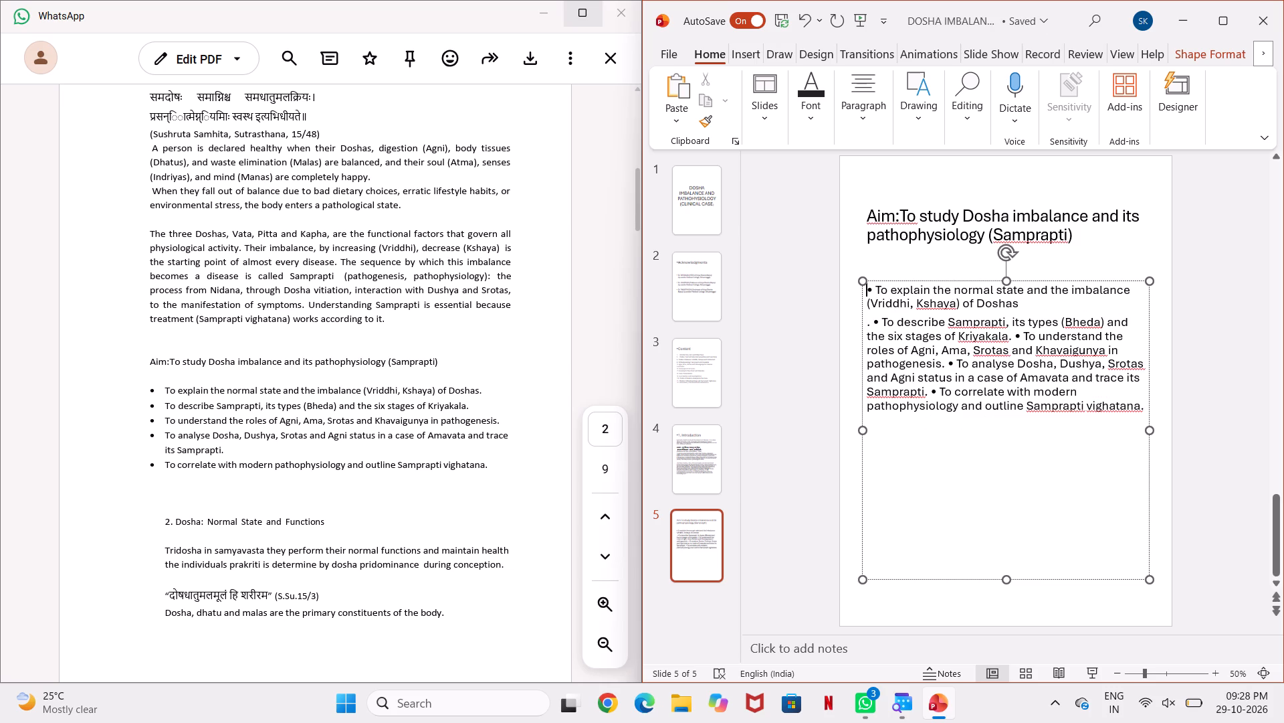
# Split the remaining objectives into separate paragraphs before "To understand the roles", "To analyse Dosha" and "To correlate with modern pathophysiology".
pyautogui.click(1010, 337)
pyautogui.press('Return')
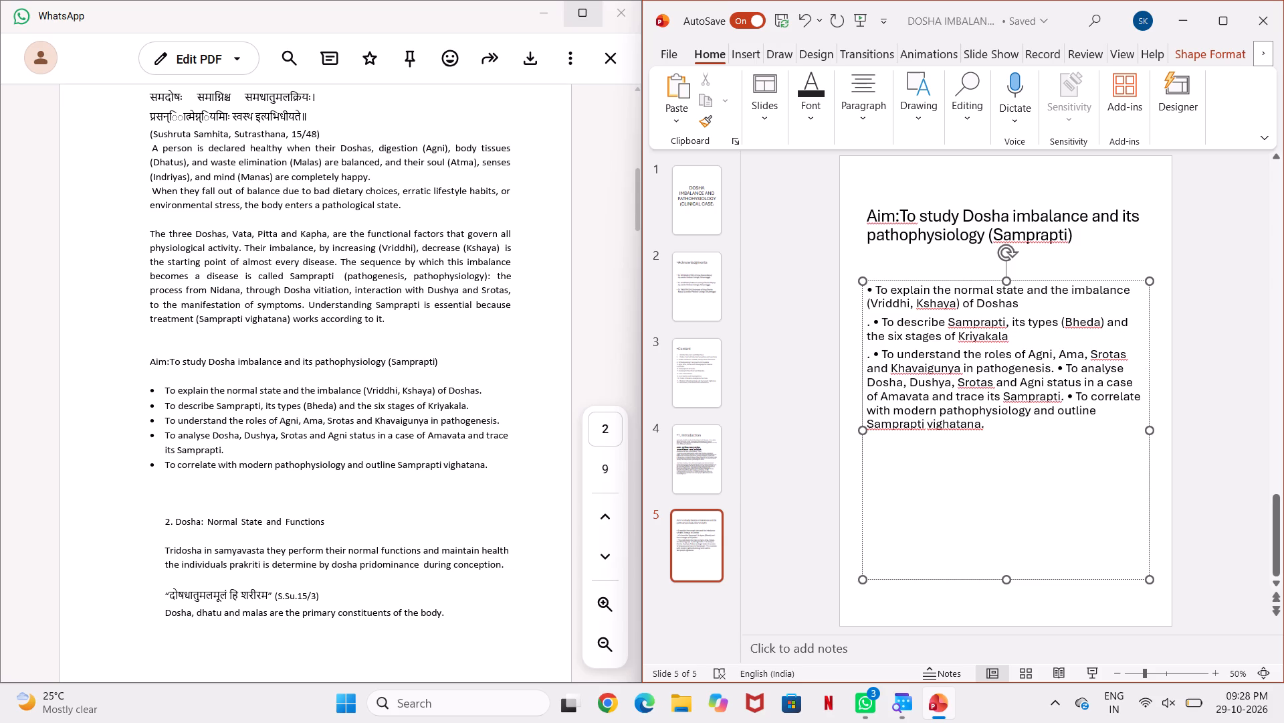
pyautogui.click(1053, 363)
pyautogui.press('Return')
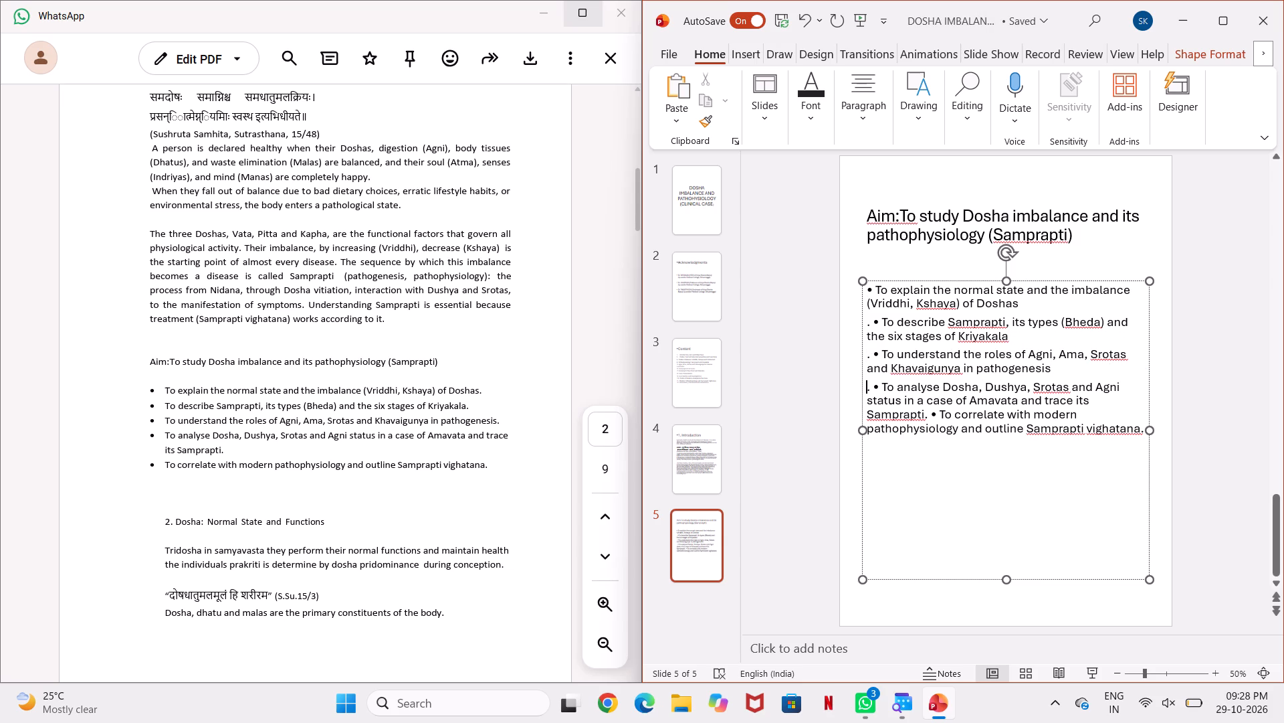
pyautogui.click(928, 412)
pyautogui.press('Return')
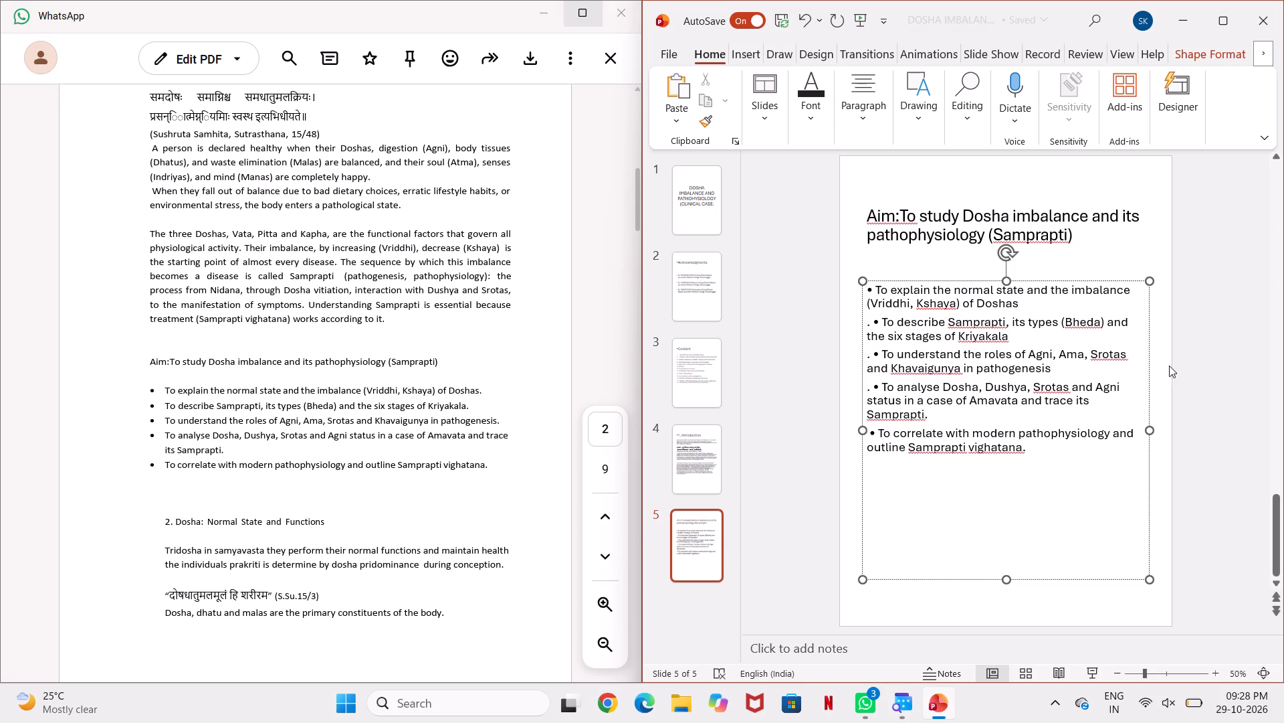
pyautogui.click(1176, 364)
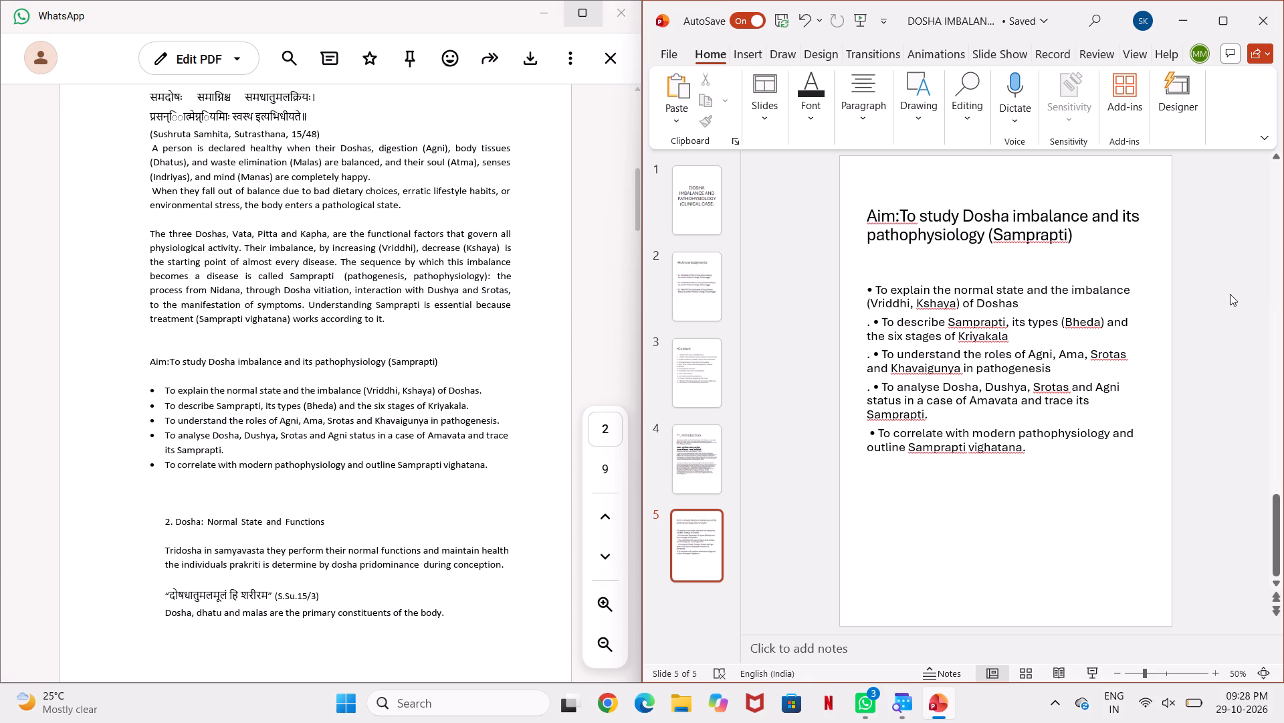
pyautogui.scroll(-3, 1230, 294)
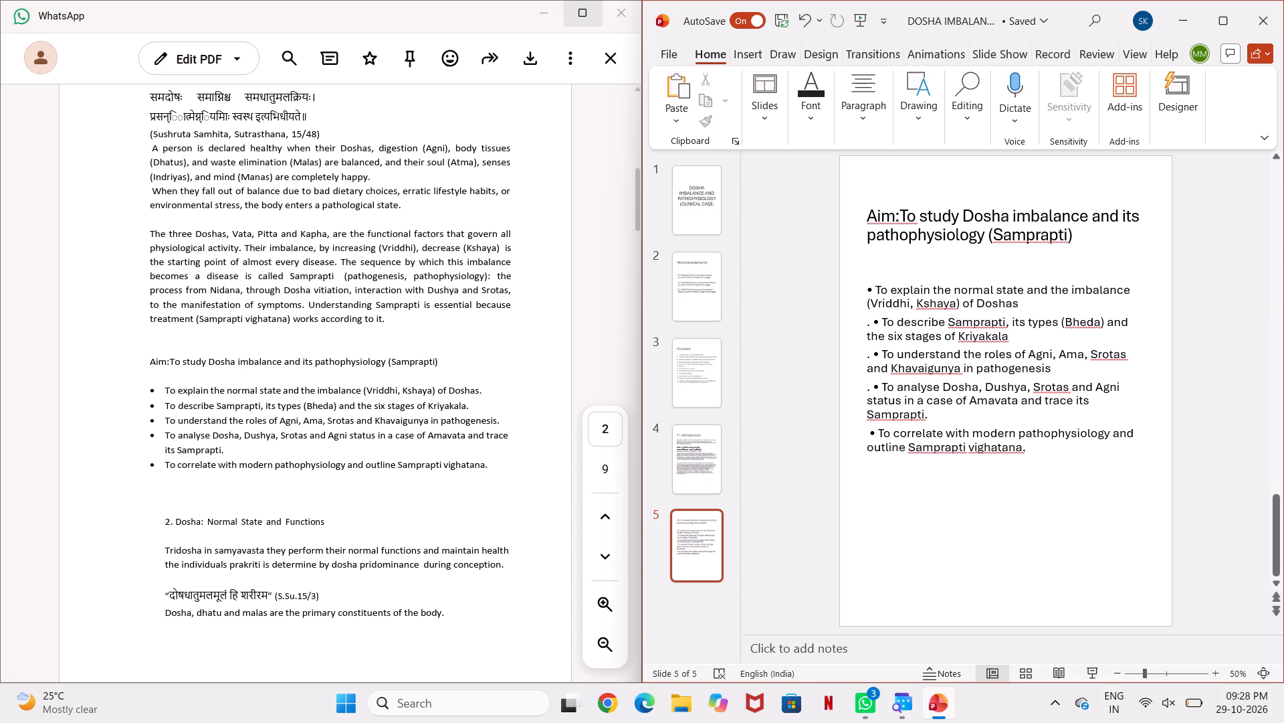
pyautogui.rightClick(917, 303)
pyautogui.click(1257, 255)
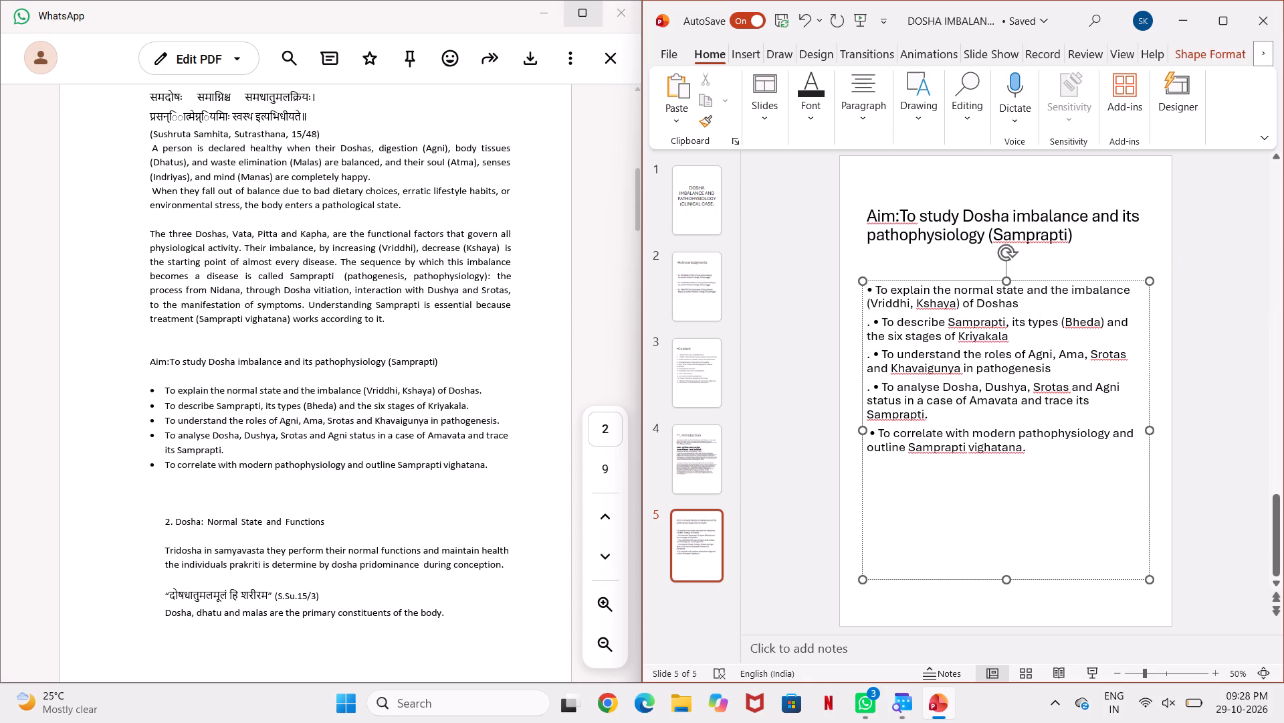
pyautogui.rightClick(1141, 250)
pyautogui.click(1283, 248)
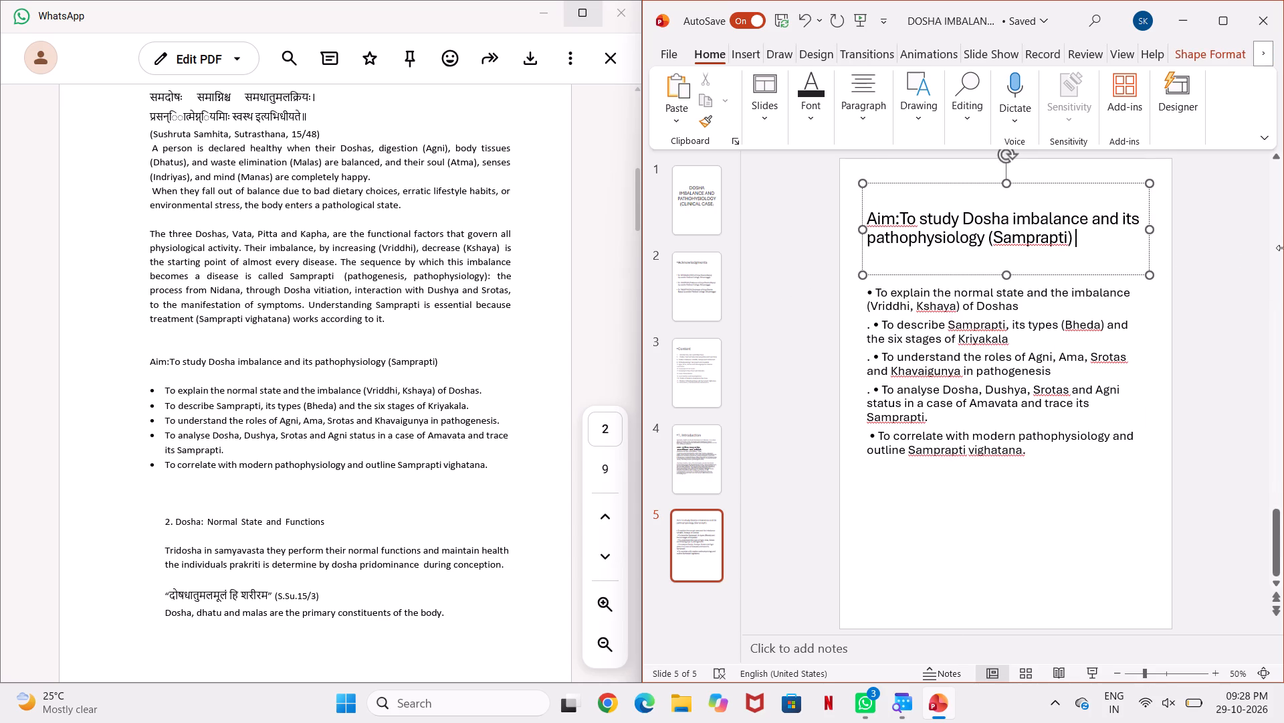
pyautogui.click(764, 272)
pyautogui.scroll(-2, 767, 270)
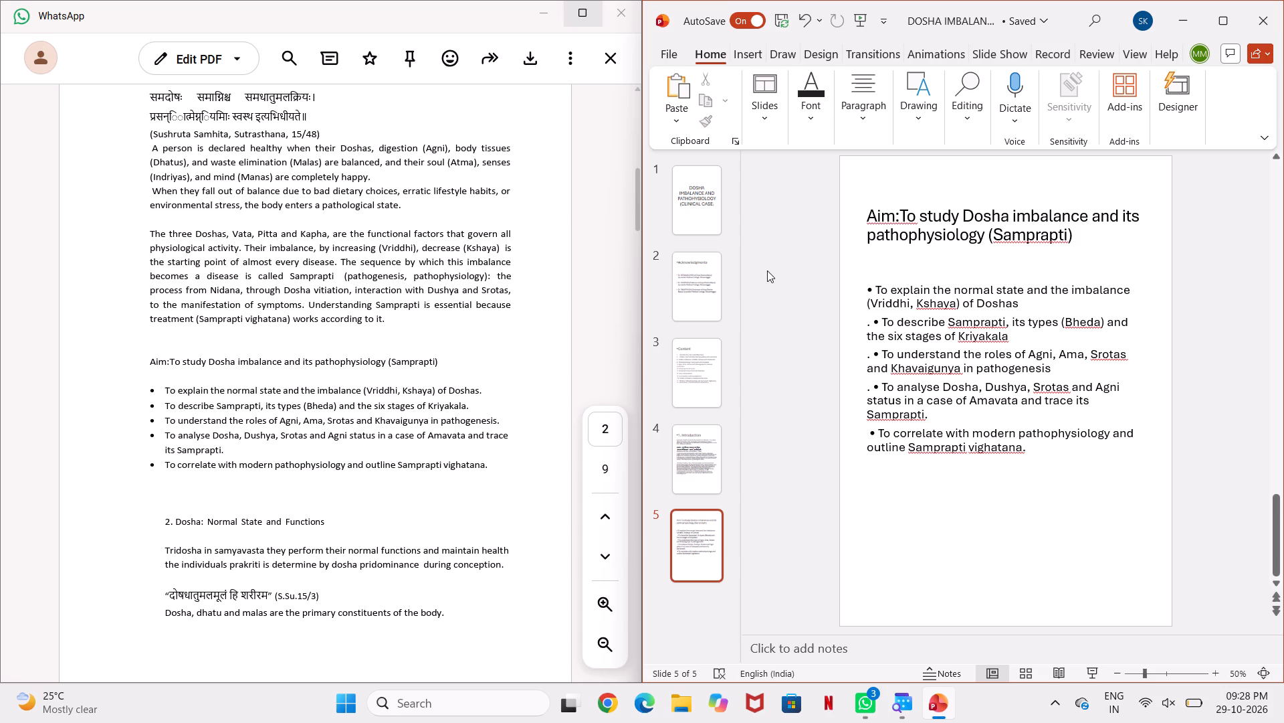
# Add a new blank title-and-content slide after the Aim slide.
pyautogui.rightClick(972, 590)
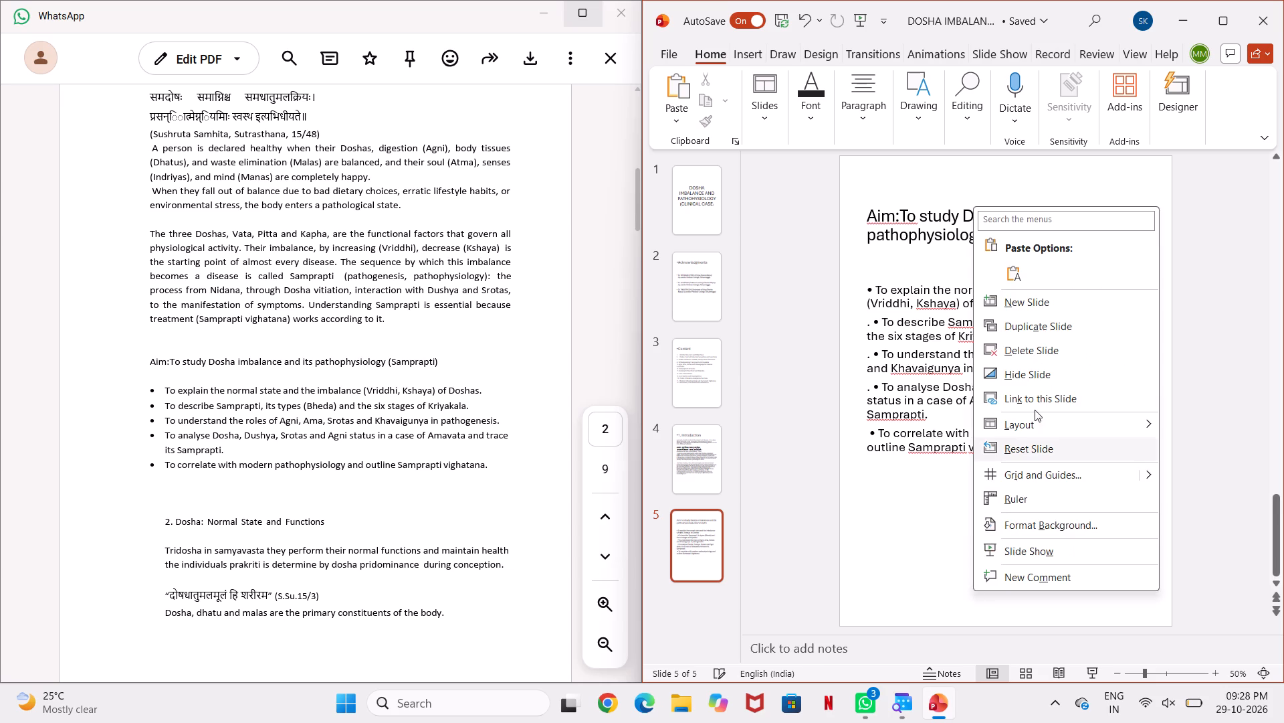
pyautogui.click(1052, 294)
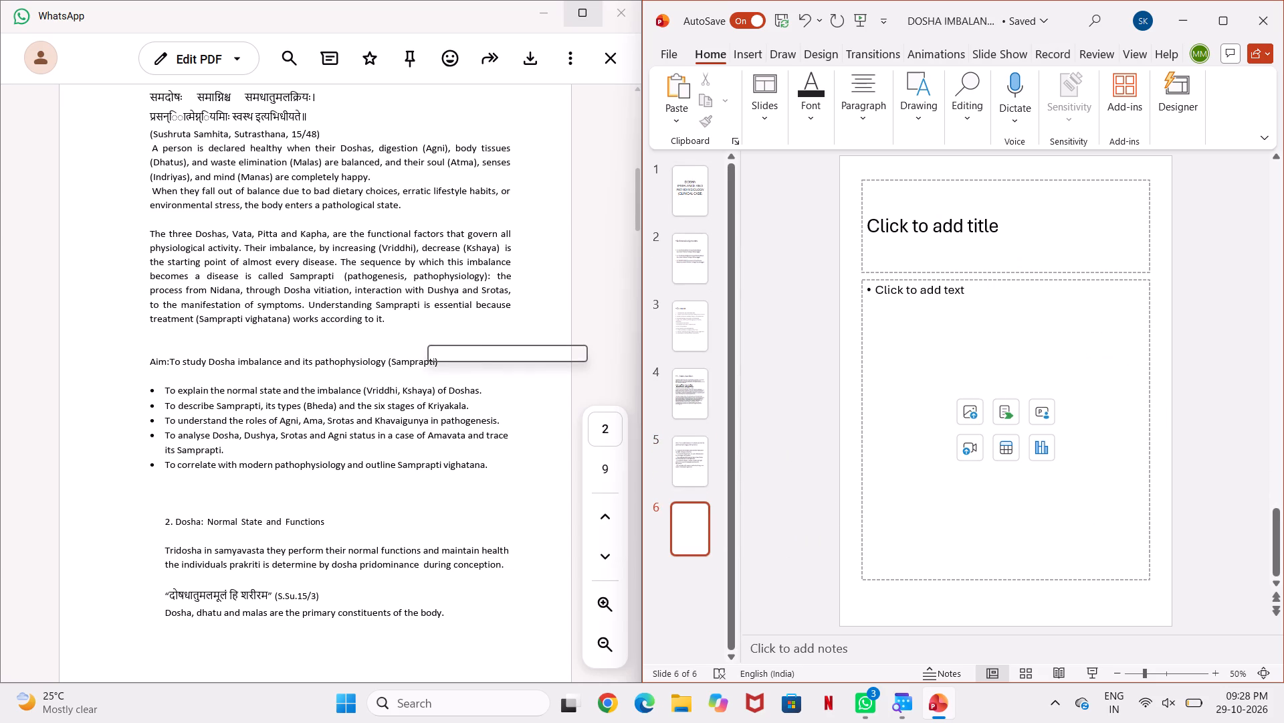
# Examine the "2. Dosha: Normal State and Functions" section of the source PDF in WhatsApp.
pyautogui.scroll(-3, 429, 420)
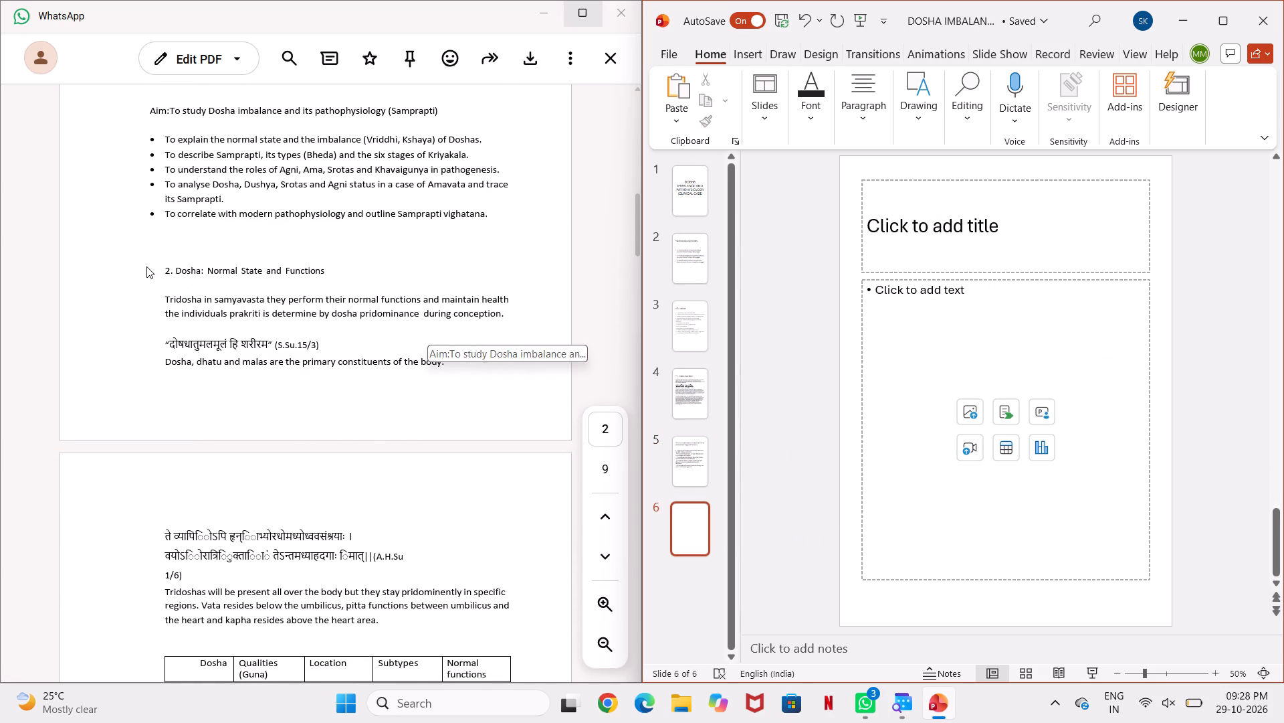
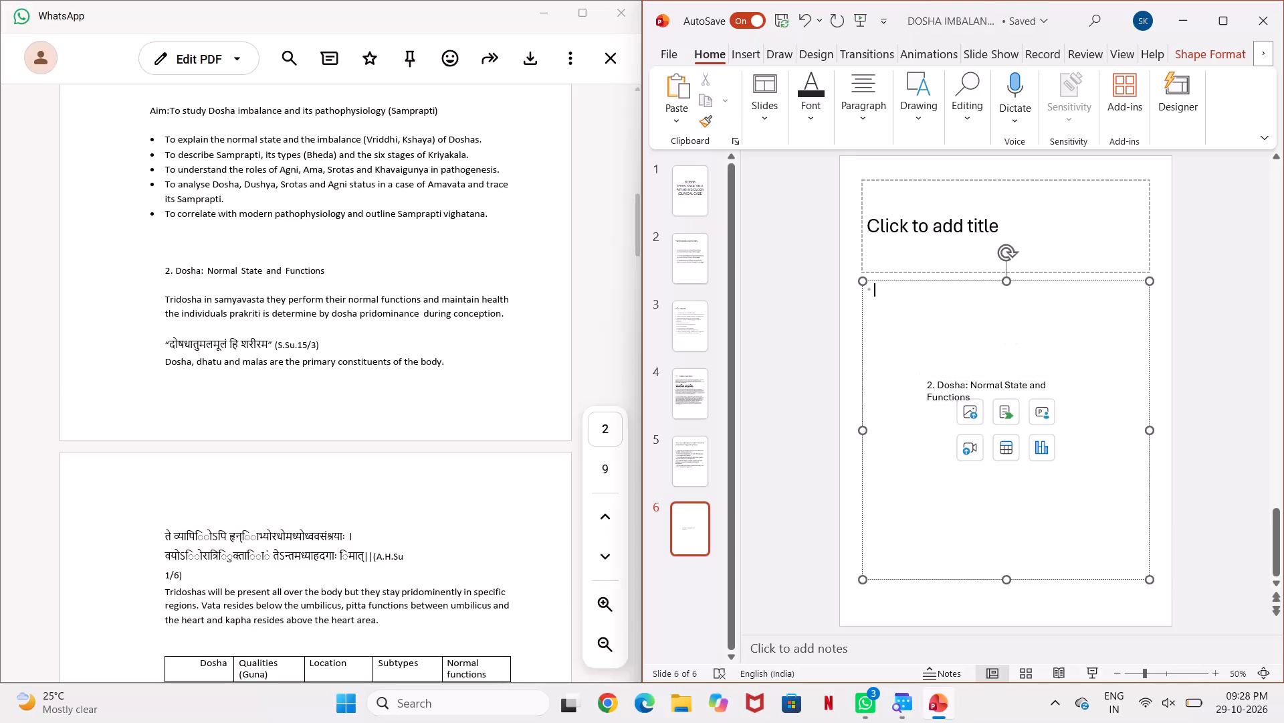
# Delete the stray text box reading "2. Dosha: Normal State and Functions" from the body area of slide 6.
pyautogui.click(971, 387)
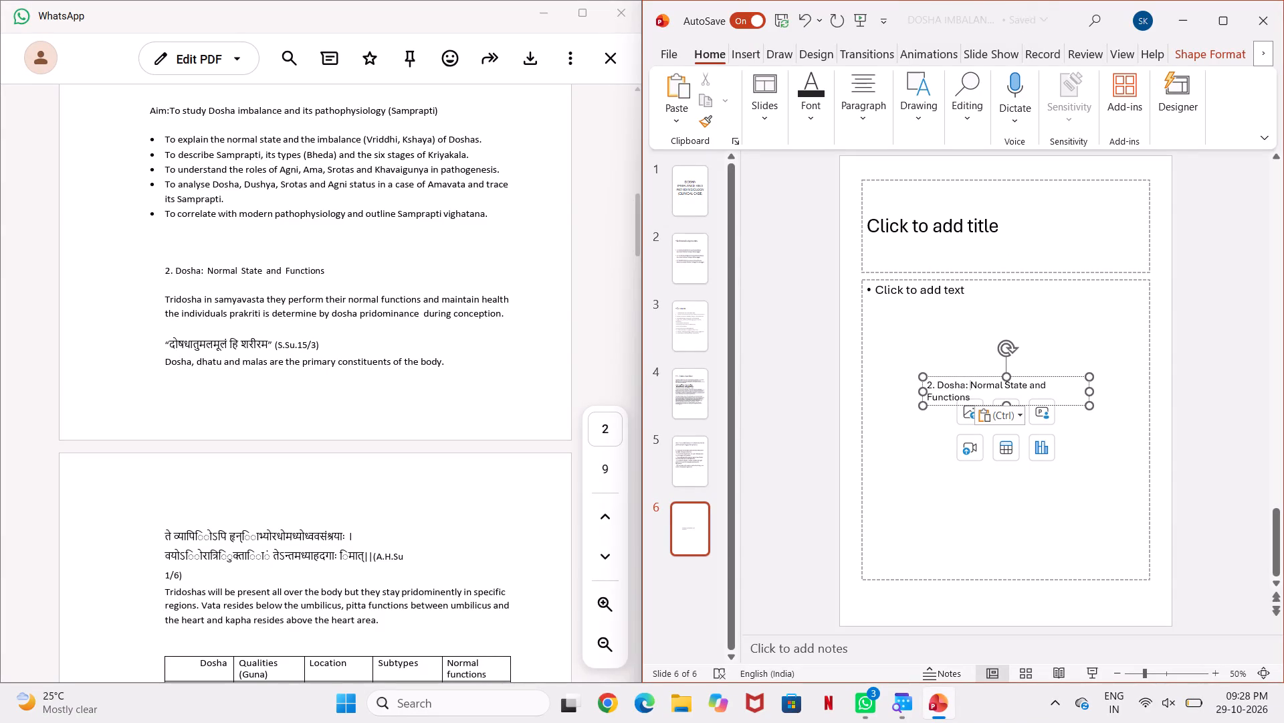
pyautogui.press('Delete')
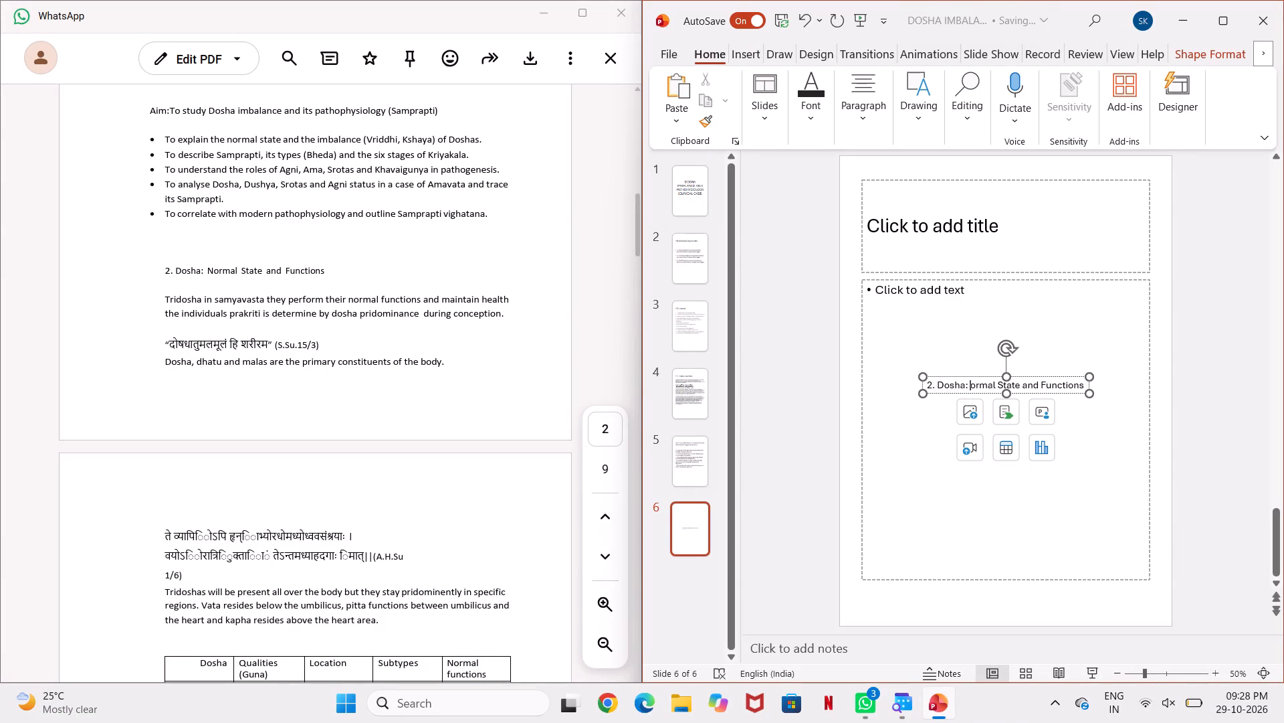
pyautogui.moveTo(929, 382); pyautogui.dragTo(1071, 376)
pyautogui.press('Delete')
pyautogui.press('Delete')
pyautogui.click(924, 351)
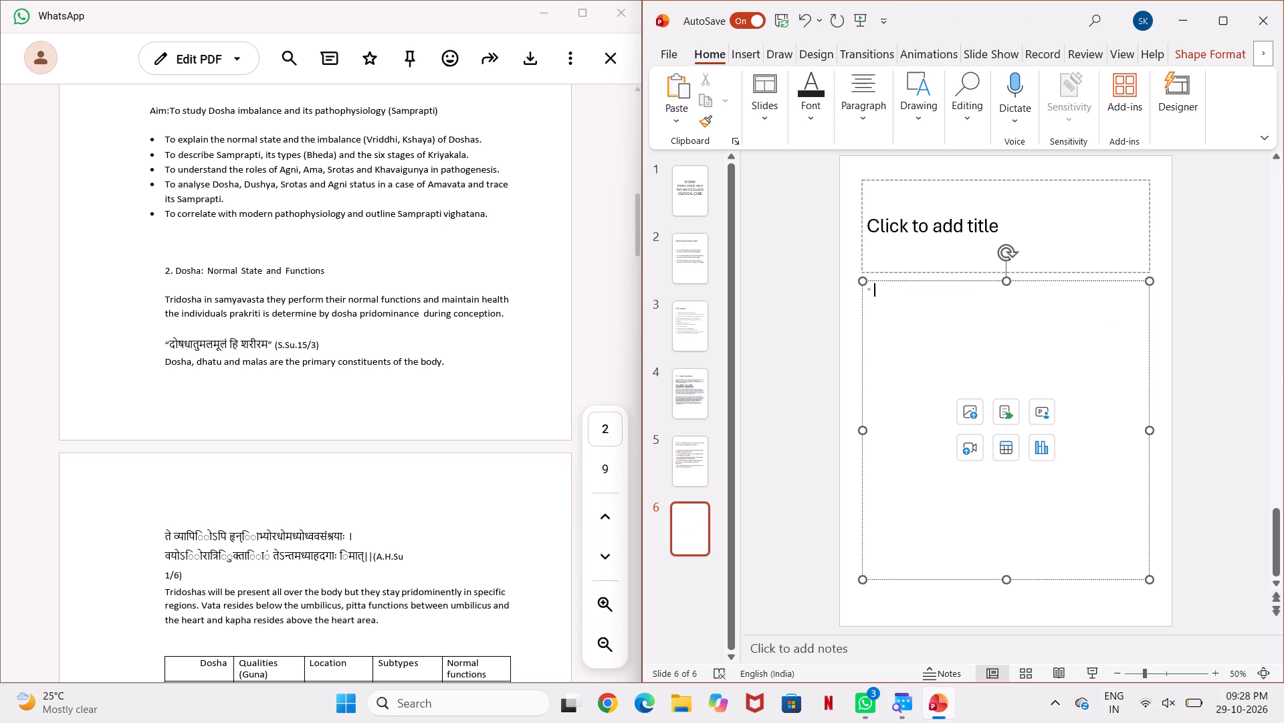
# Paste the heading "2. Dosha: Normal State and Functions" into the title placeholder of slide 6.
pyautogui.click(928, 246)
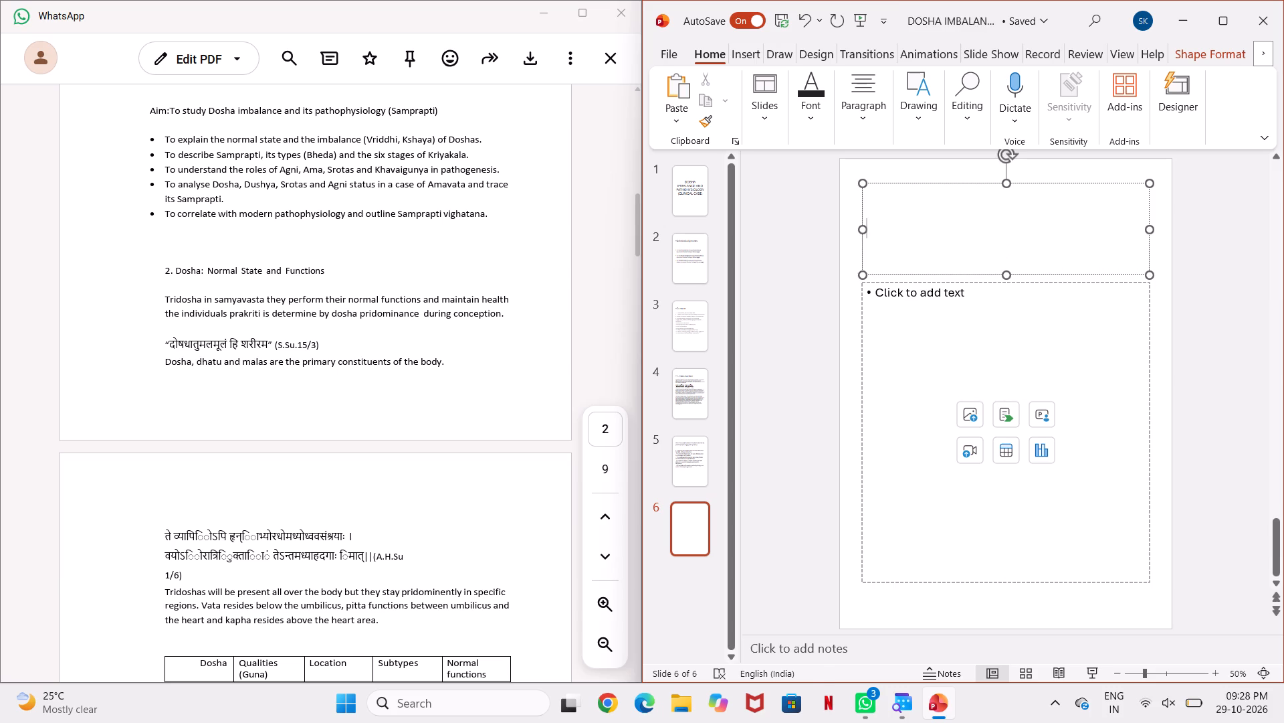
pyautogui.hotkey('ctrl', 'v')
pyautogui.keyDown('ctrl'); pyautogui.click(926, 244); pyautogui.keyUp('ctrl')
pyautogui.click(693, 300)
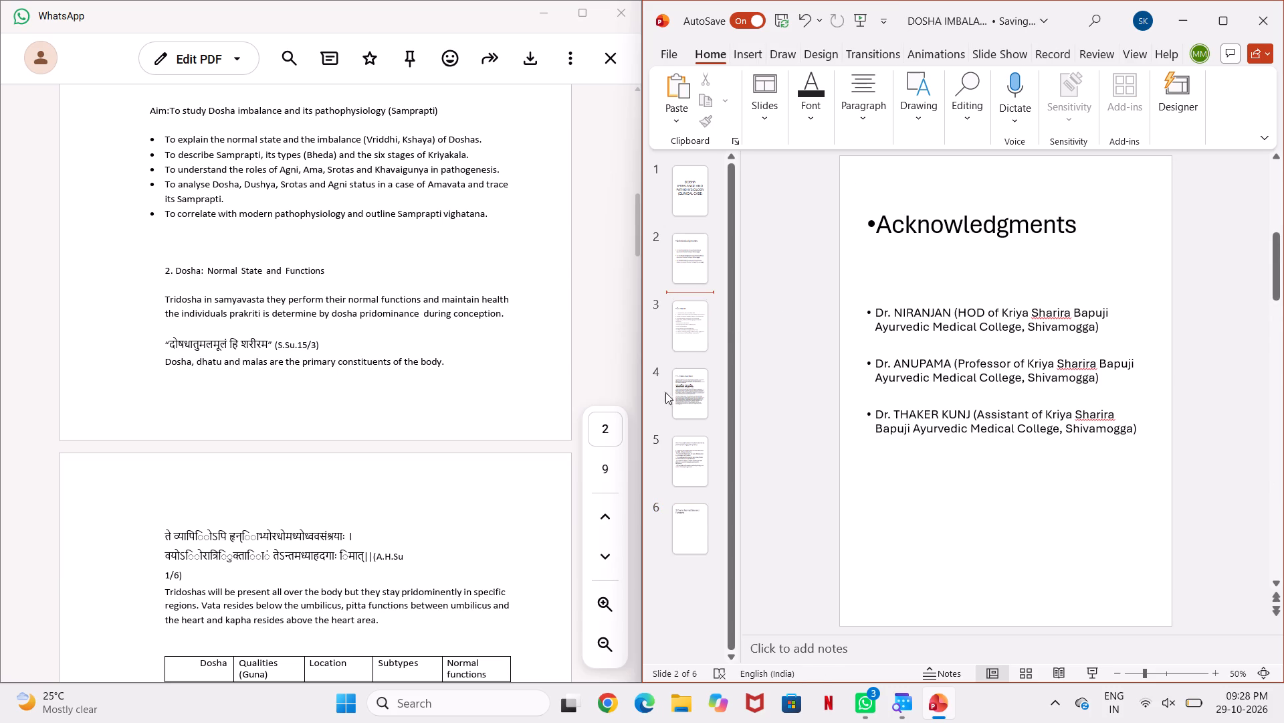
pyautogui.click(697, 535)
# Start filling the empty body placeholder of slide 6, consulting the Dosha section in the source PDF.
pyautogui.click(889, 311)
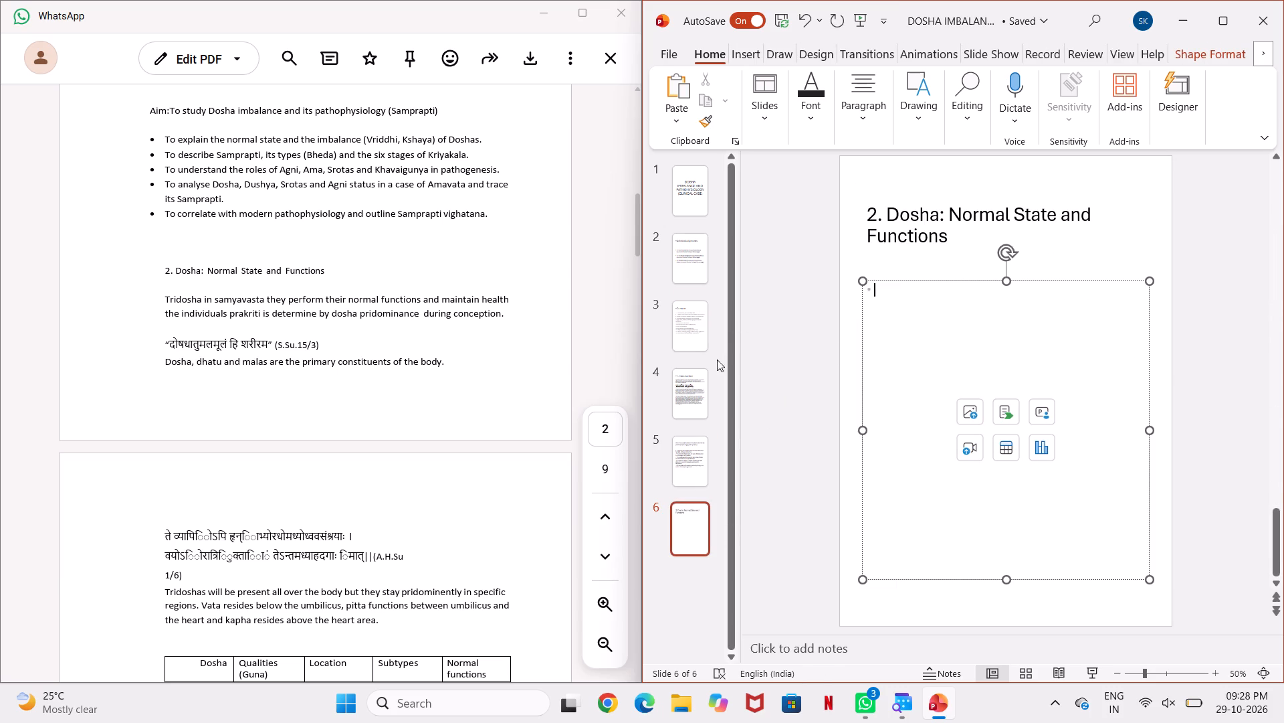
pyautogui.scroll(-1, 381, 434)
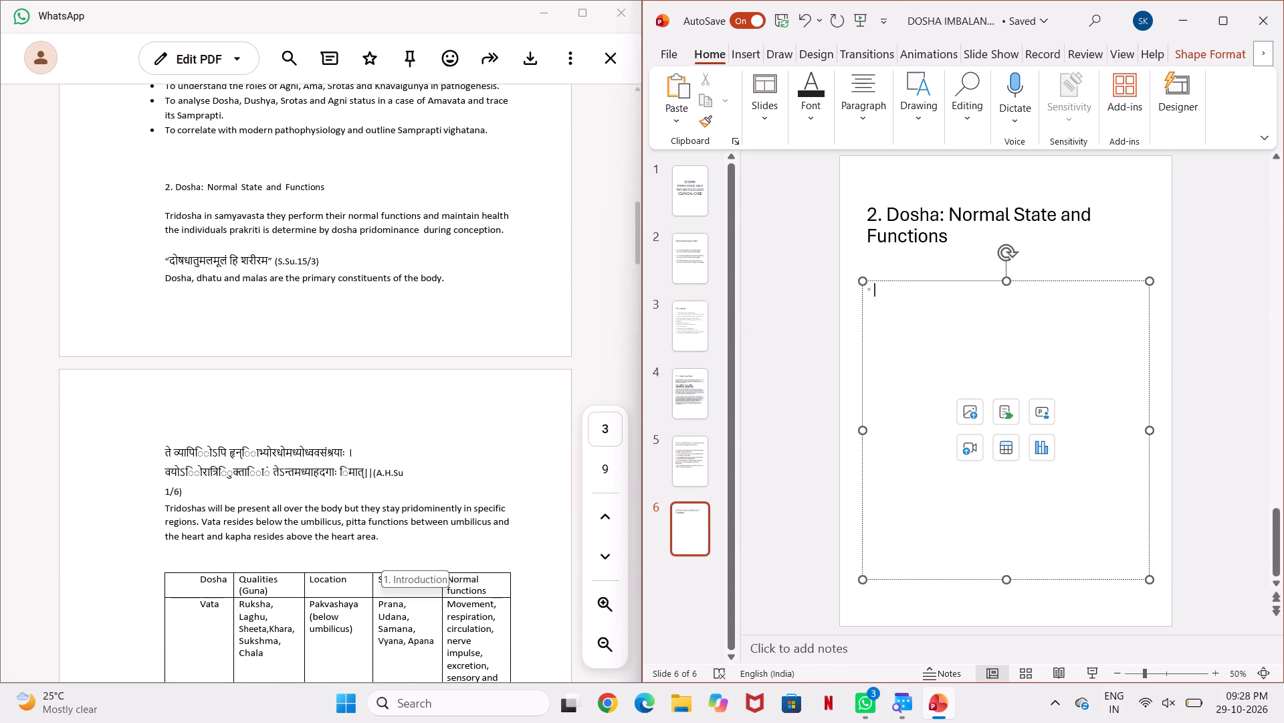
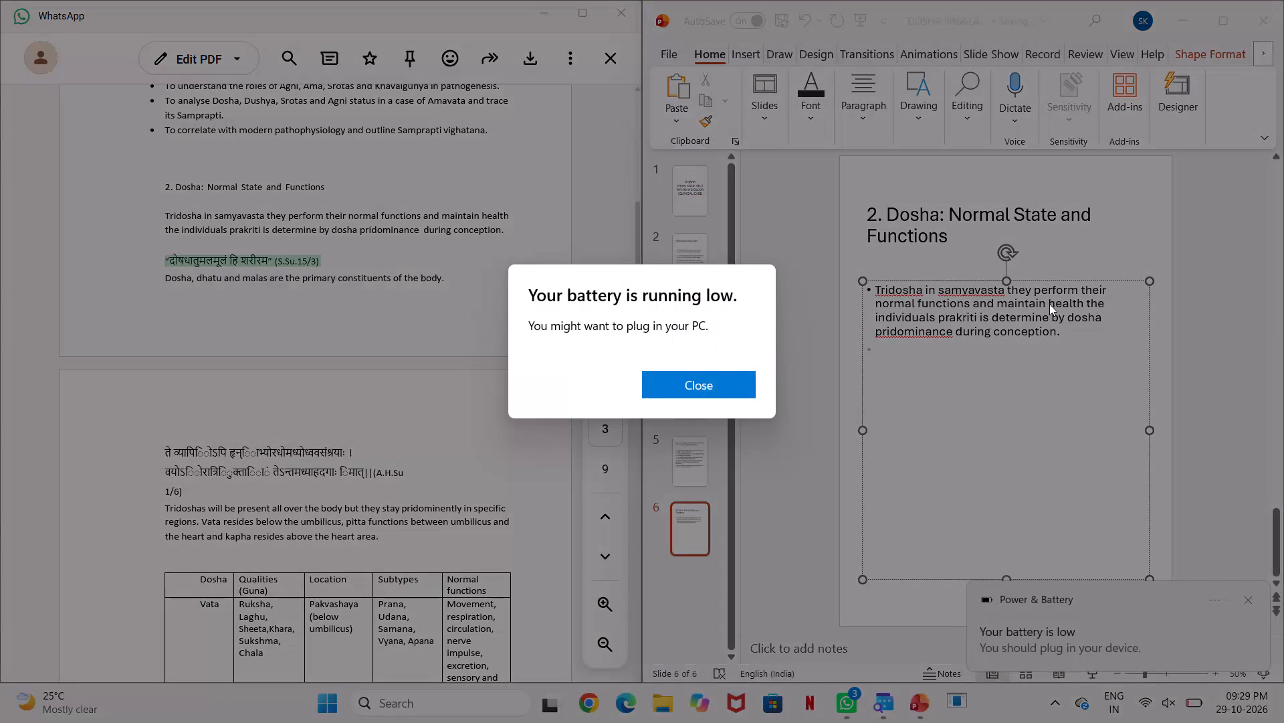
# Dismiss the low-battery alert covering the screen to return to the slide 6 body text.
pyautogui.click(697, 386)
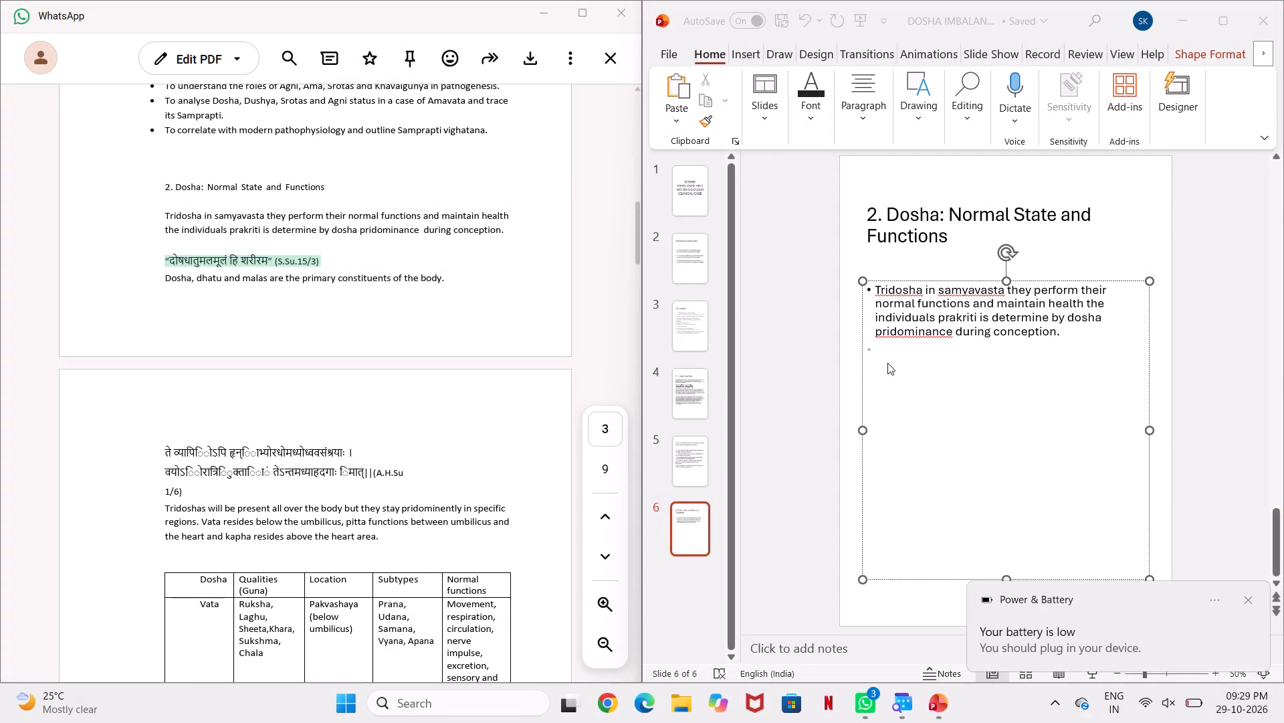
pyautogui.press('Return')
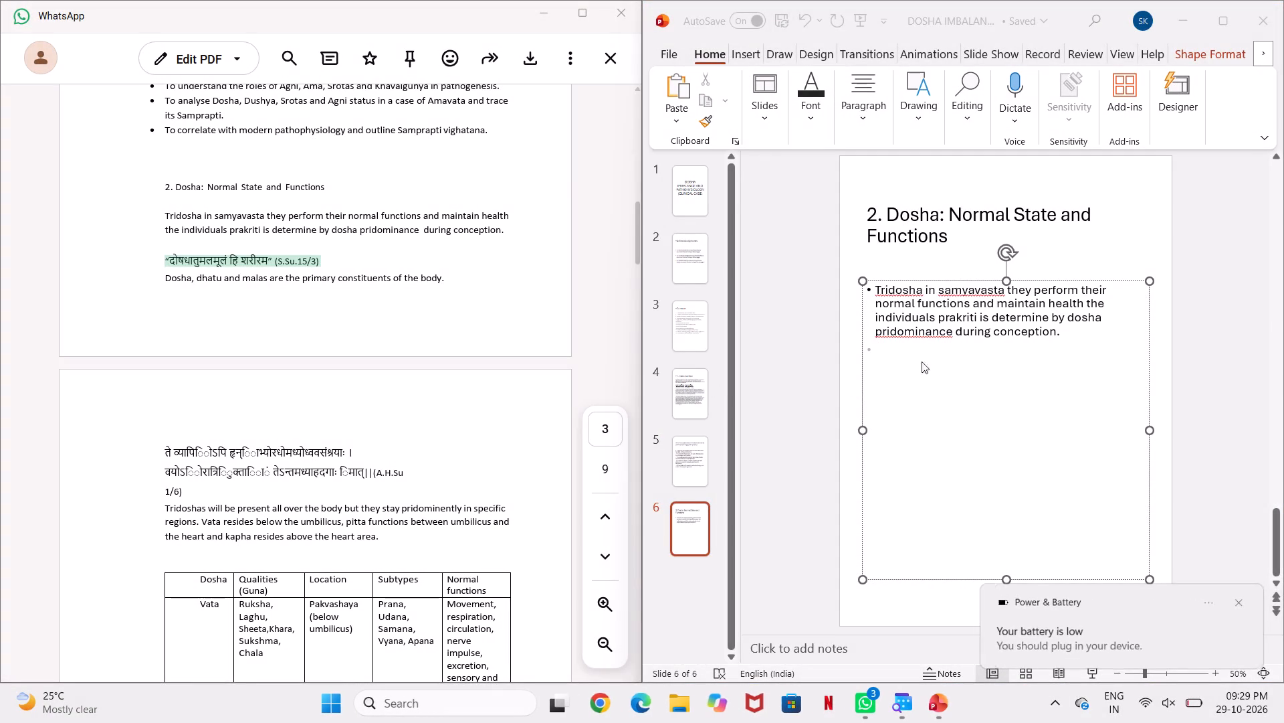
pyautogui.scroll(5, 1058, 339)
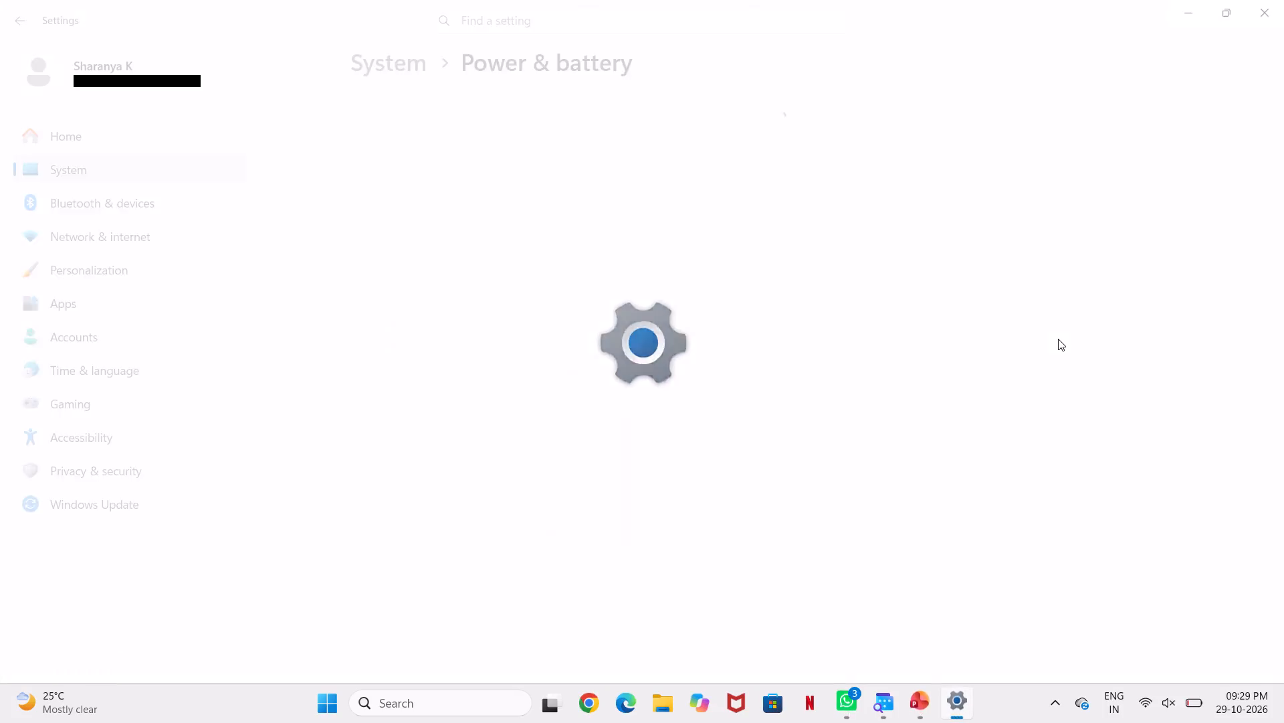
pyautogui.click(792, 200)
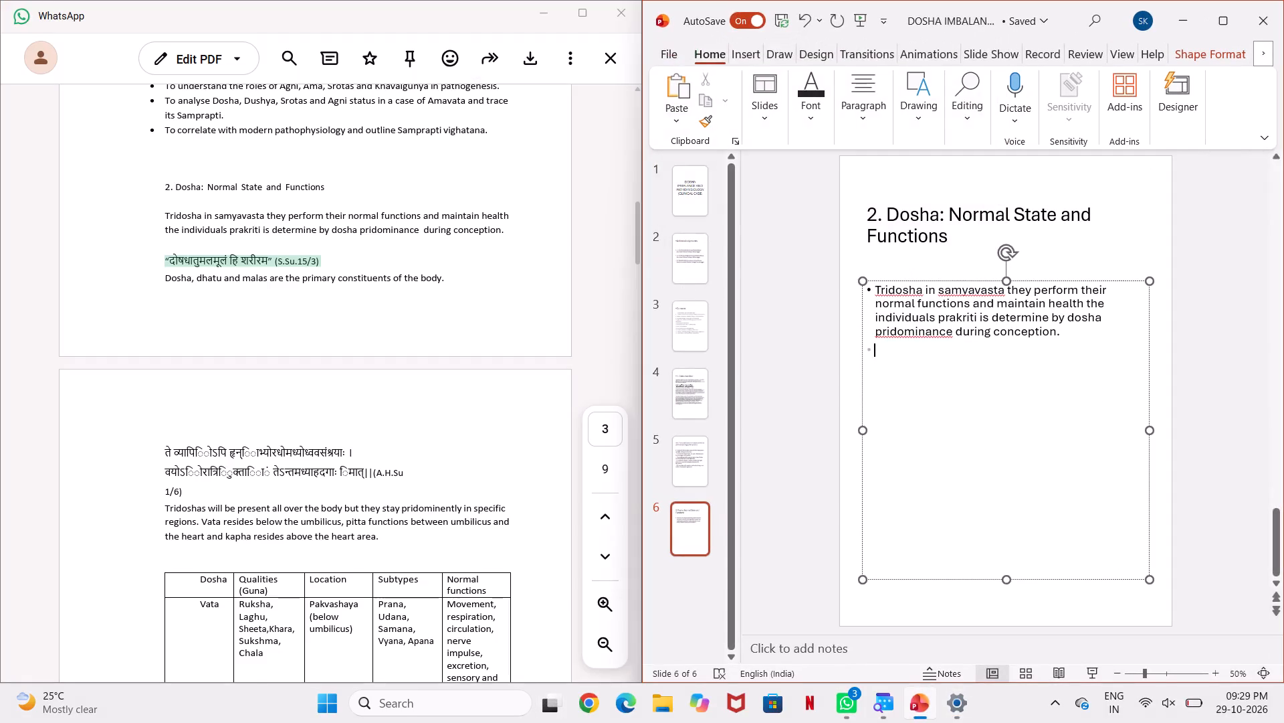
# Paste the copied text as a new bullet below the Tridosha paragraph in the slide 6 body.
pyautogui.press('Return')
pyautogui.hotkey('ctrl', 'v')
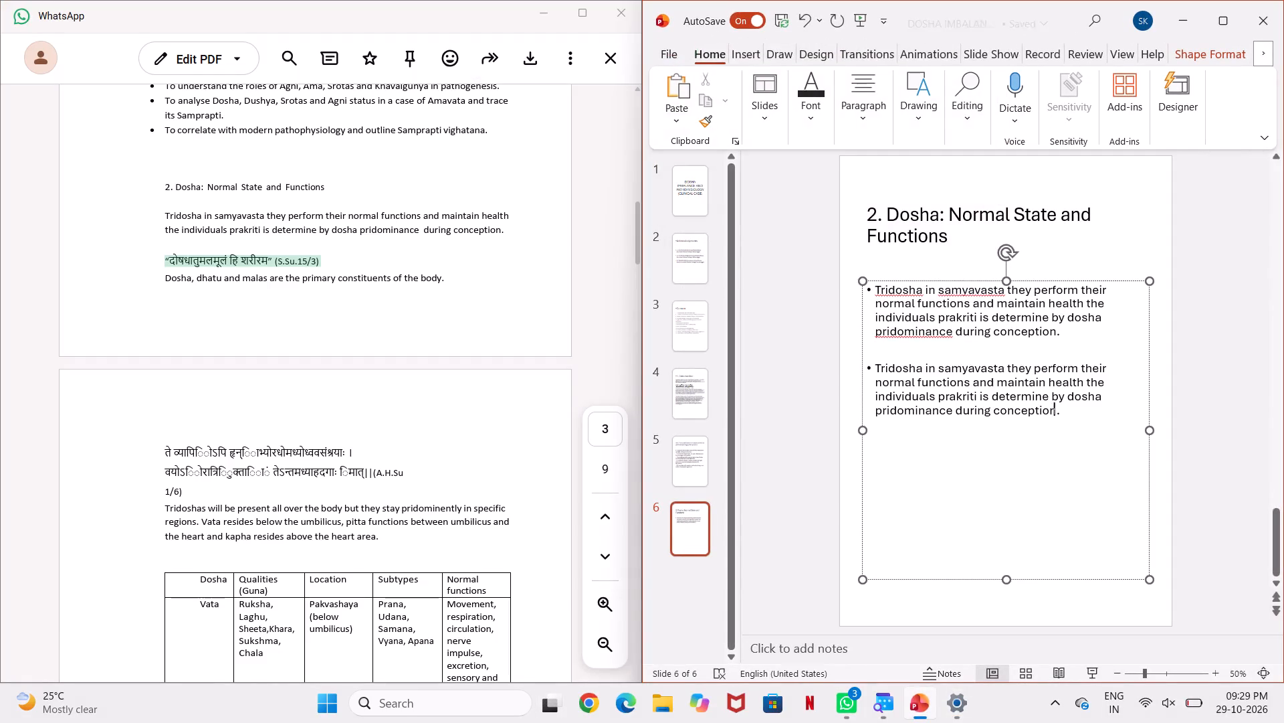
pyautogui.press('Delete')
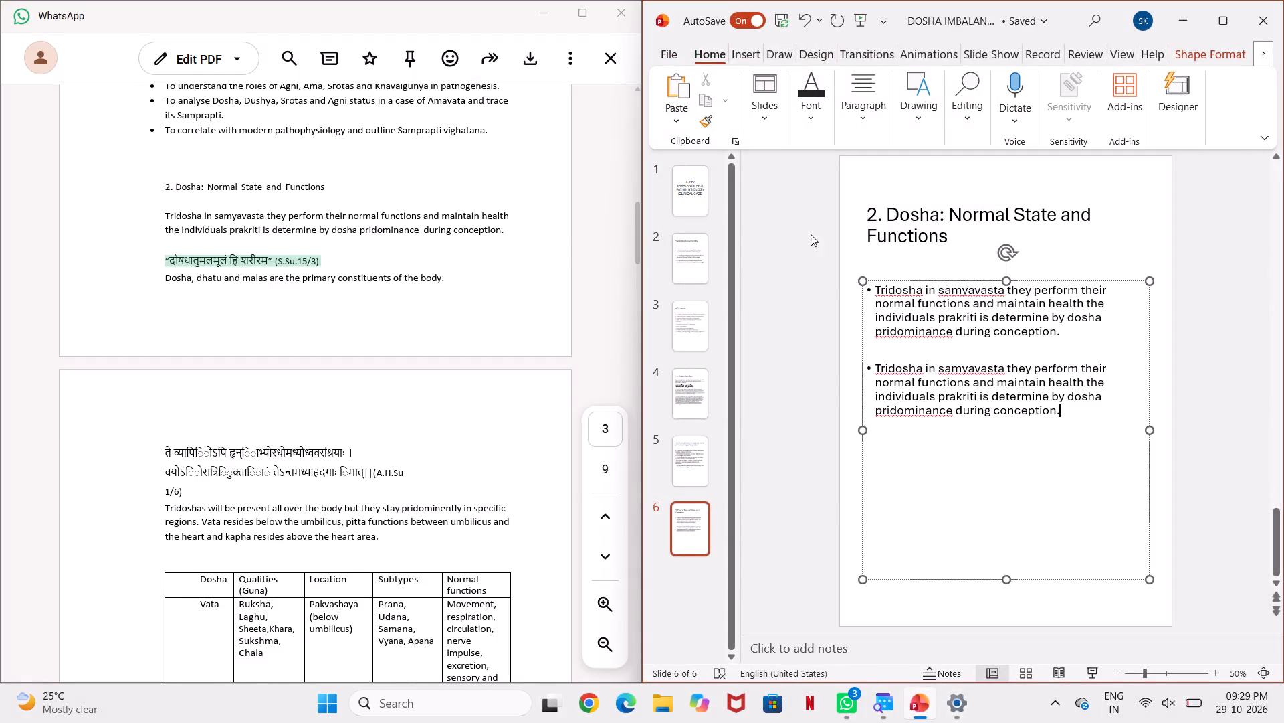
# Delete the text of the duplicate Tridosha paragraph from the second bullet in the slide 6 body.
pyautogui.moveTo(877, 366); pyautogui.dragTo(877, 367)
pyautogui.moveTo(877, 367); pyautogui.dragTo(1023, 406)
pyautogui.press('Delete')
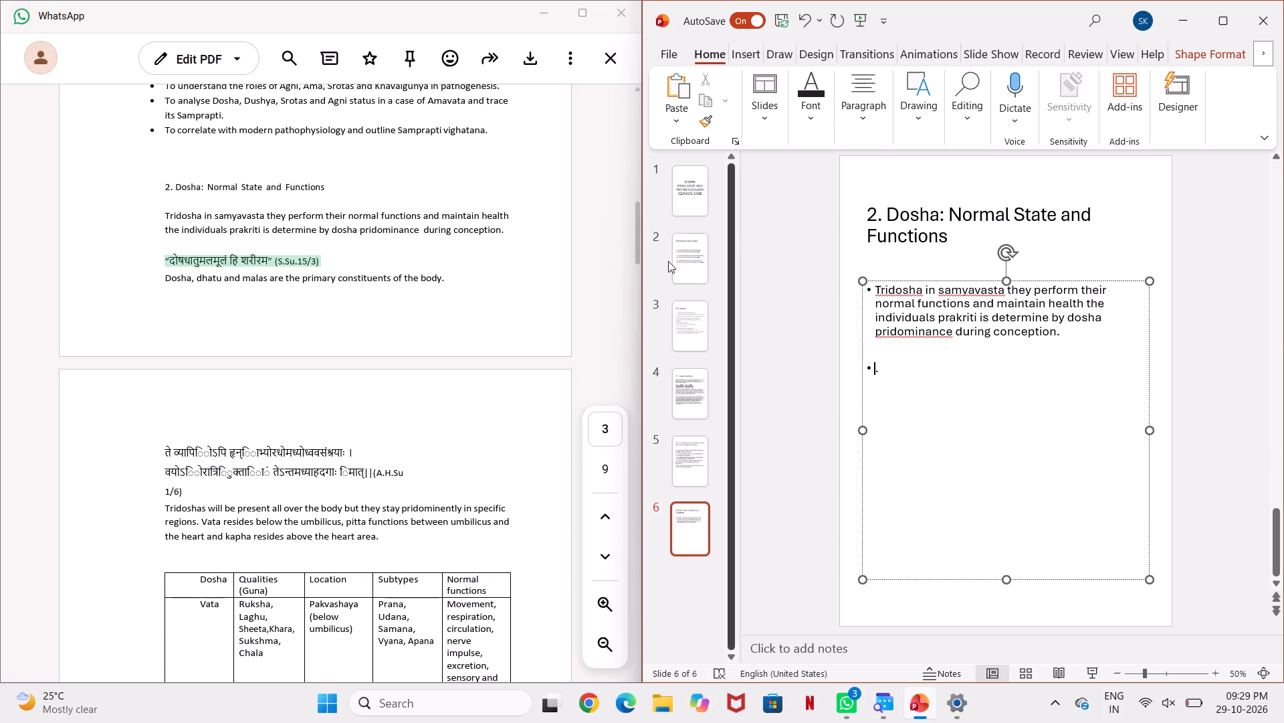
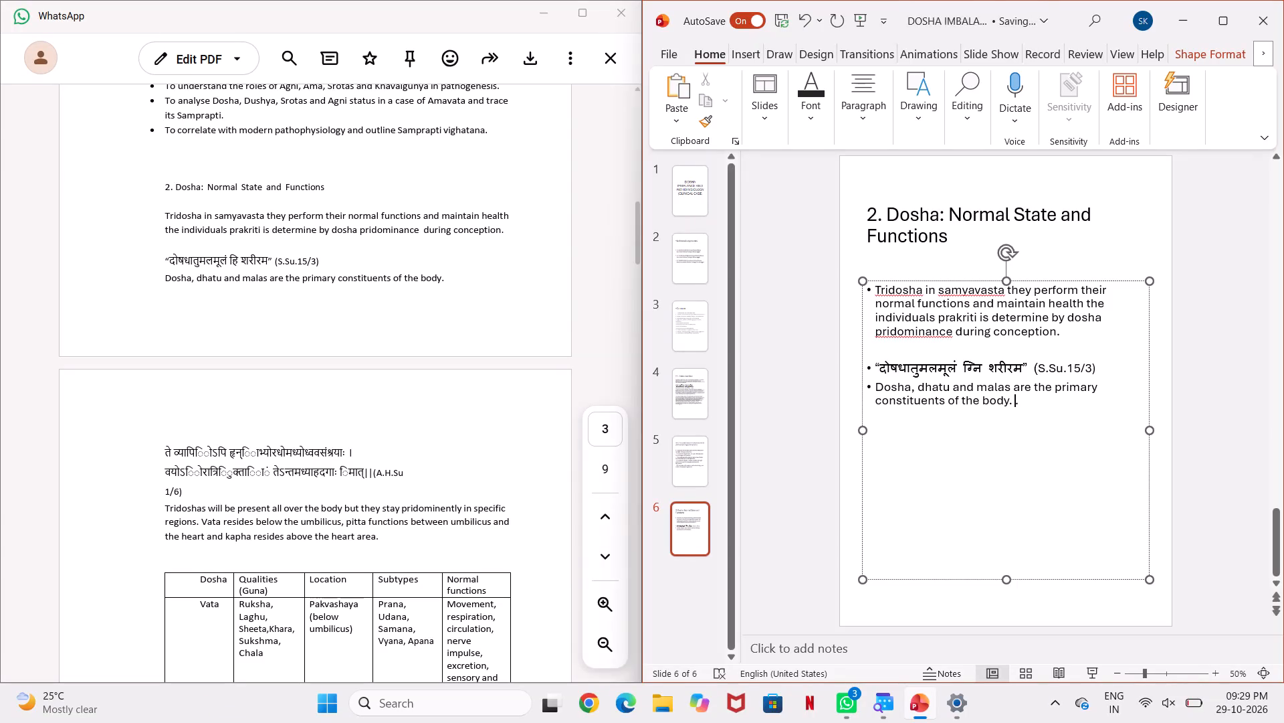
# Finish editing the body text of slide 6 and deselect its placeholder.
pyautogui.scroll(-4, 1008, 354)
pyautogui.click(1192, 323)
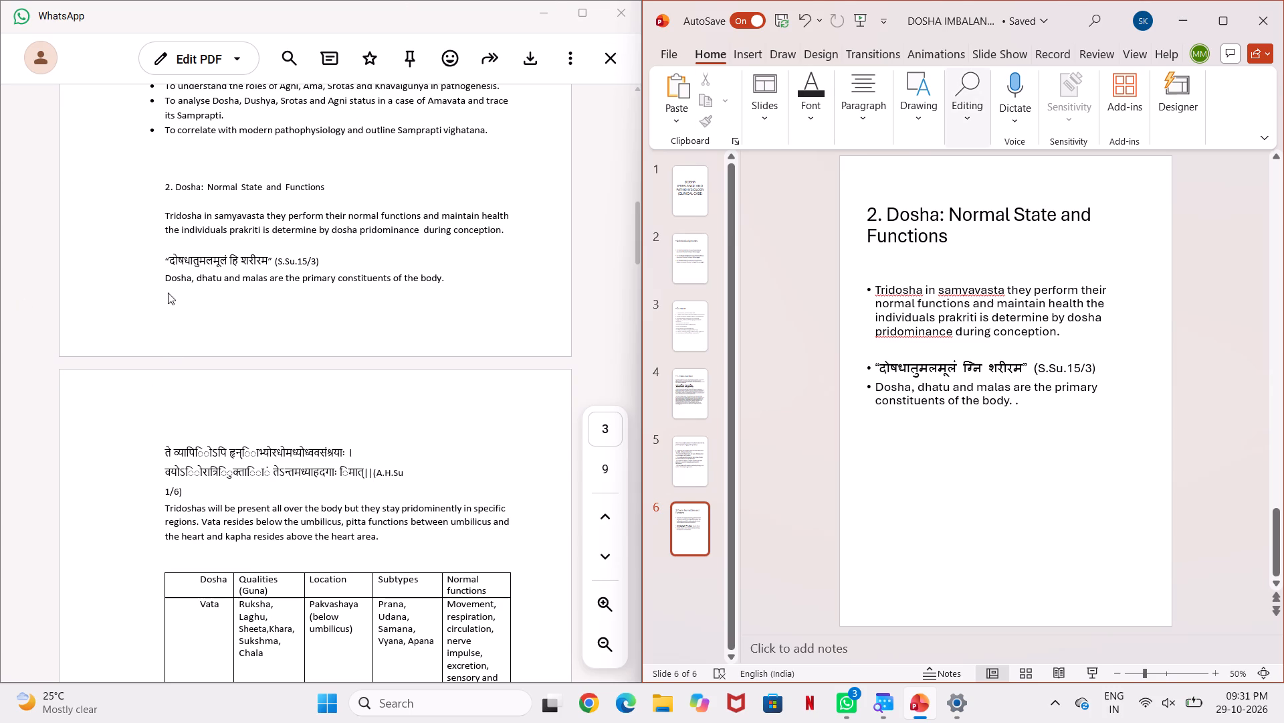
# Consult the source PDF's next page, with the Tridosha location verse and the table of Vata, Pitta and Kapha qualities.
pyautogui.scroll(-2, 165, 276)
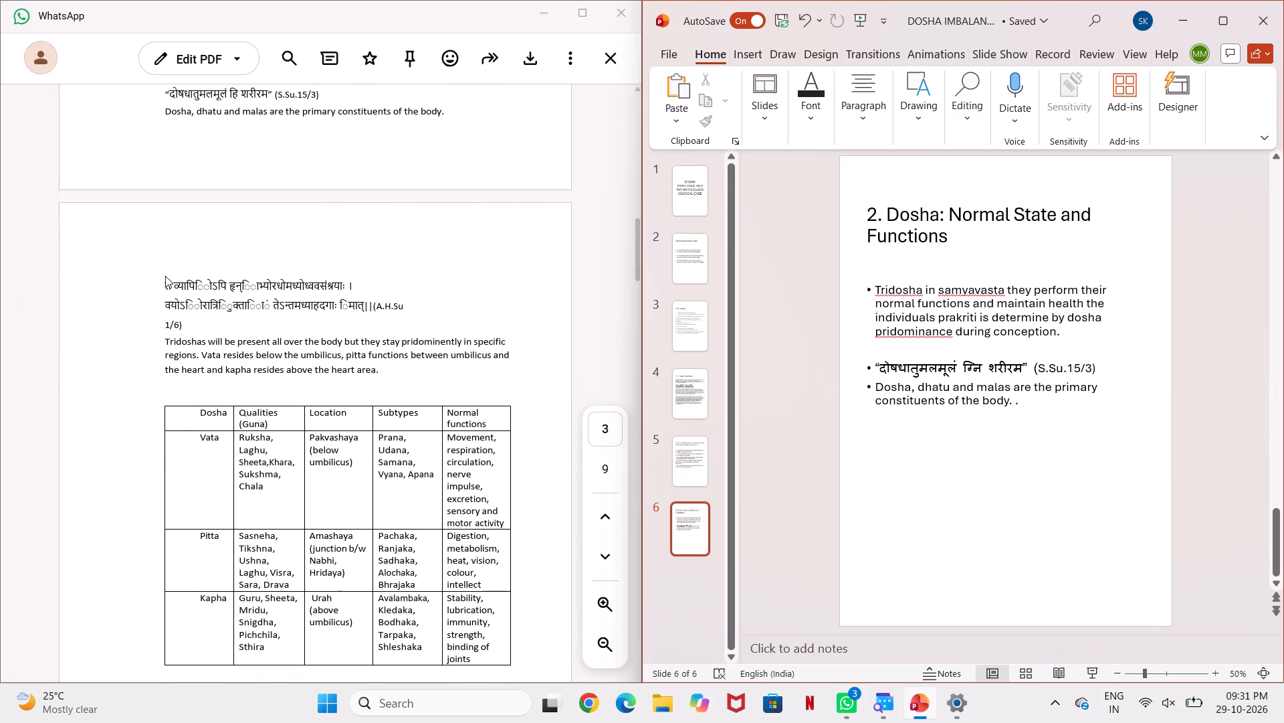
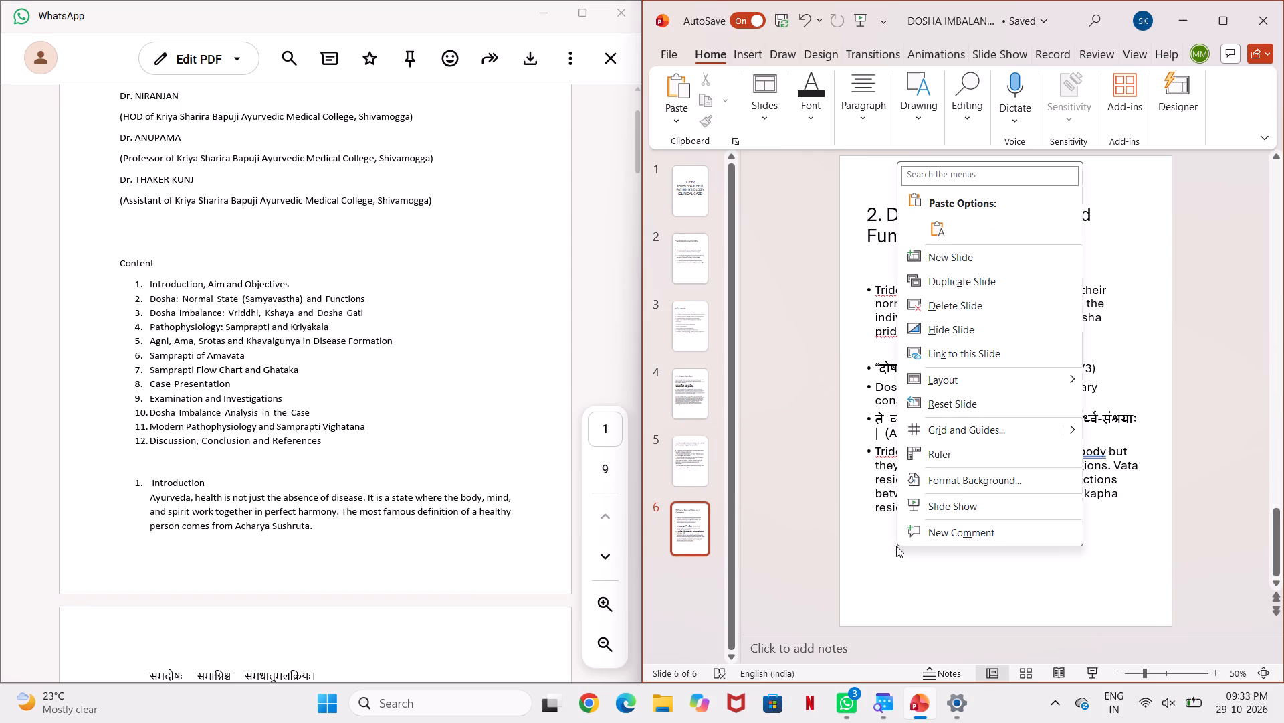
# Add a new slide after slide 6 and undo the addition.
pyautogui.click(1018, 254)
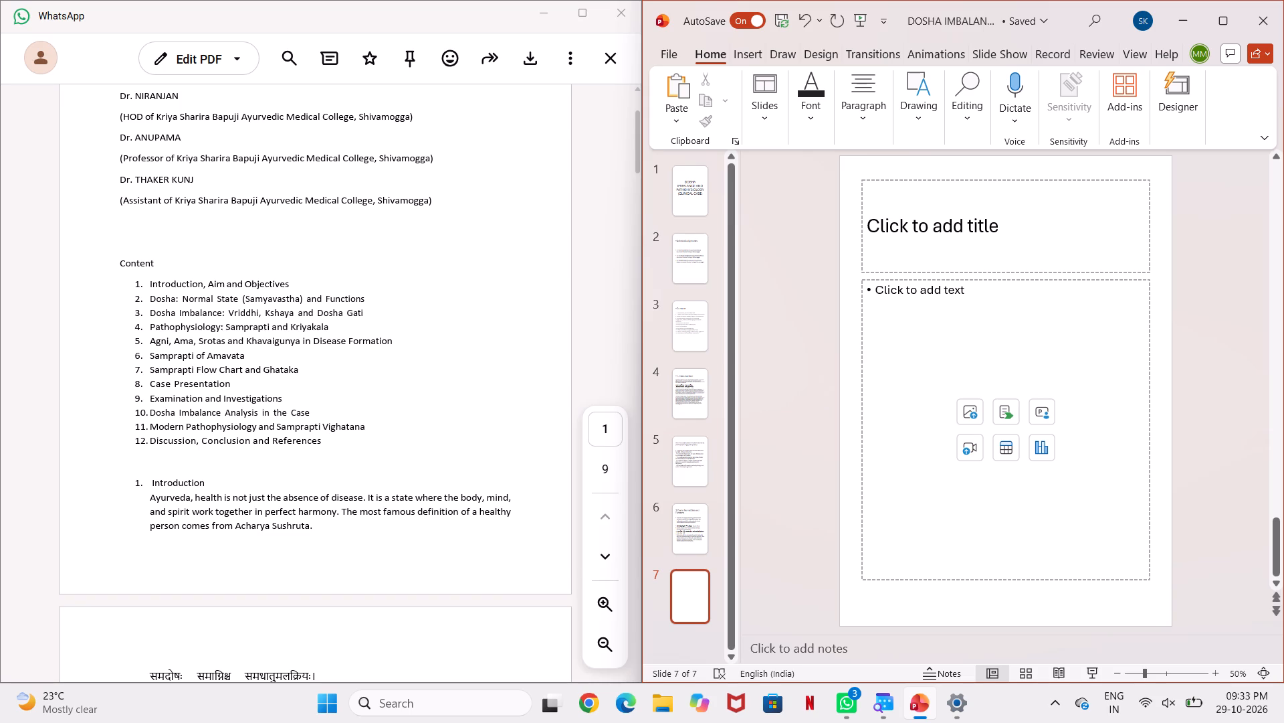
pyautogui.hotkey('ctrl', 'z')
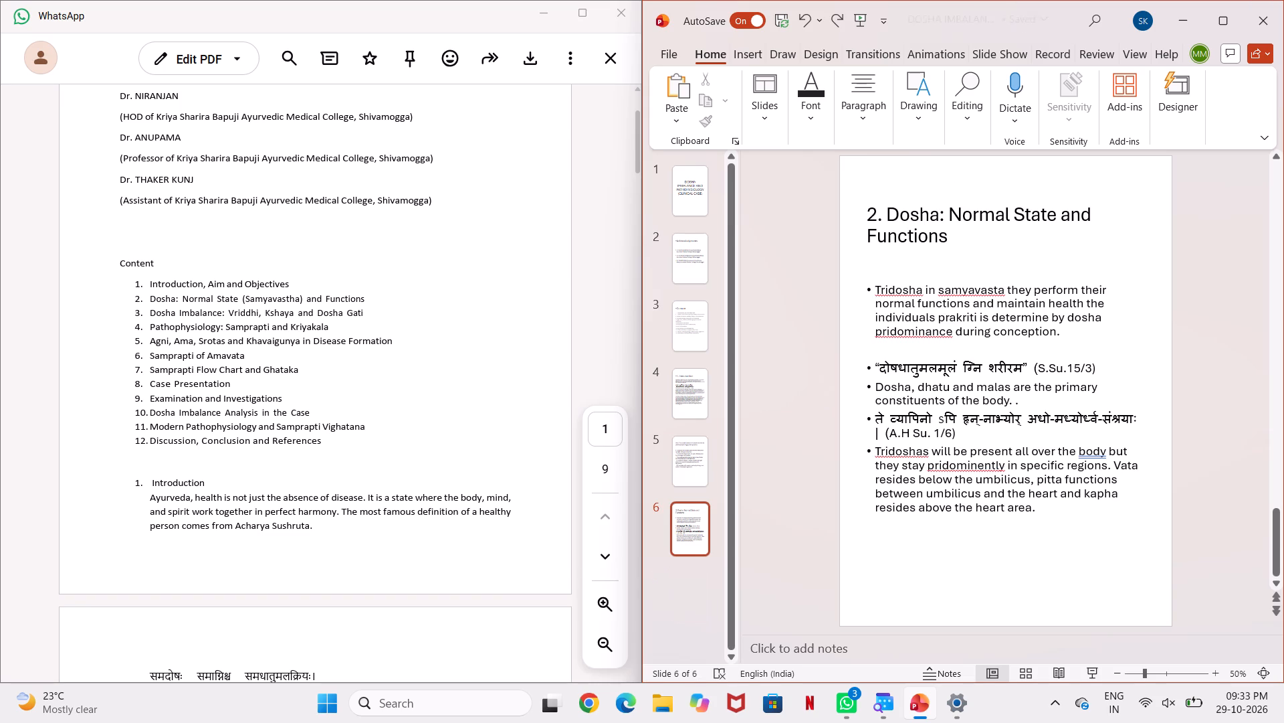
# Apply the Blank layout to slide 6, "2. Dosha: Normal State and Functions".
pyautogui.rightClick(928, 554)
pyautogui.click(1029, 394)
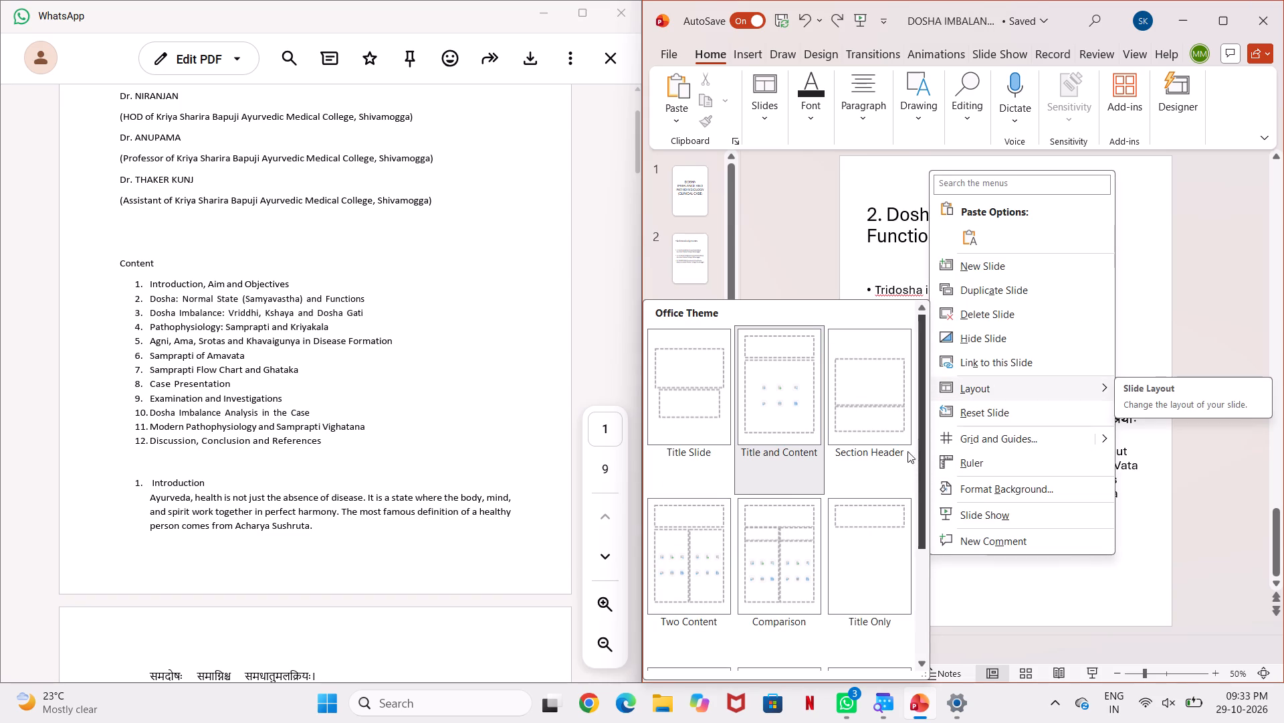
pyautogui.scroll(-8, 794, 539)
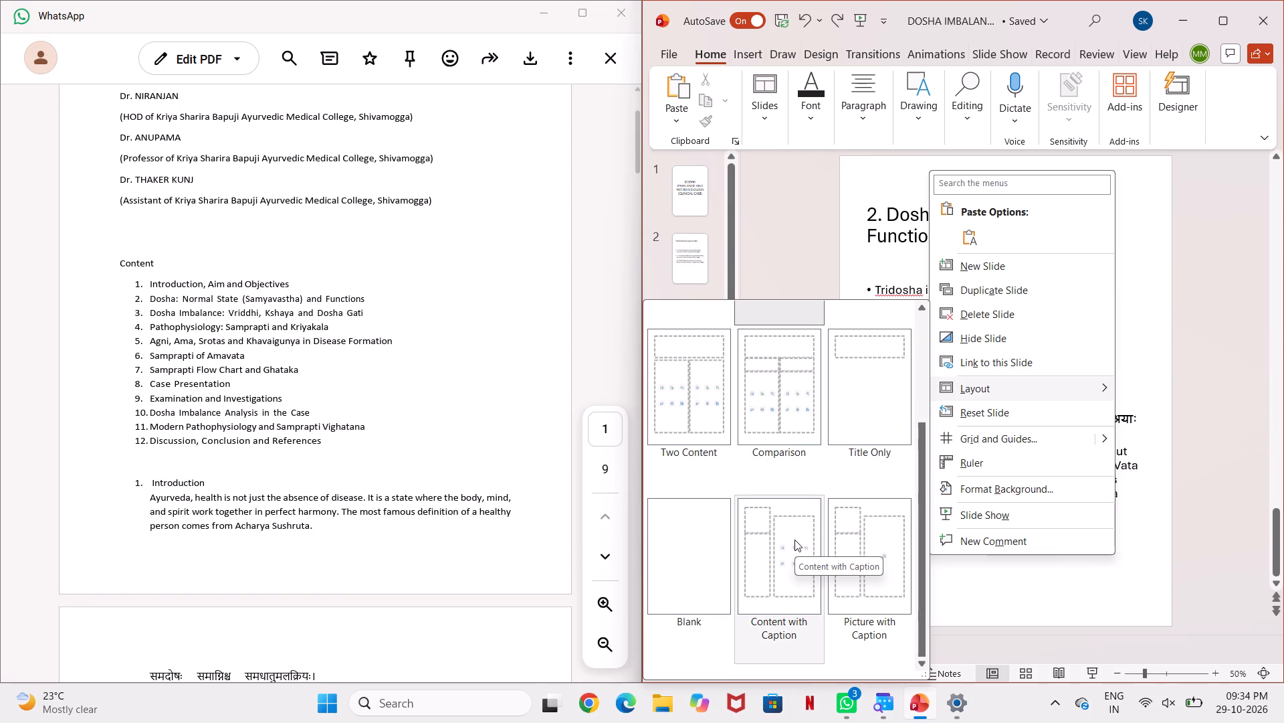
pyautogui.click(685, 537)
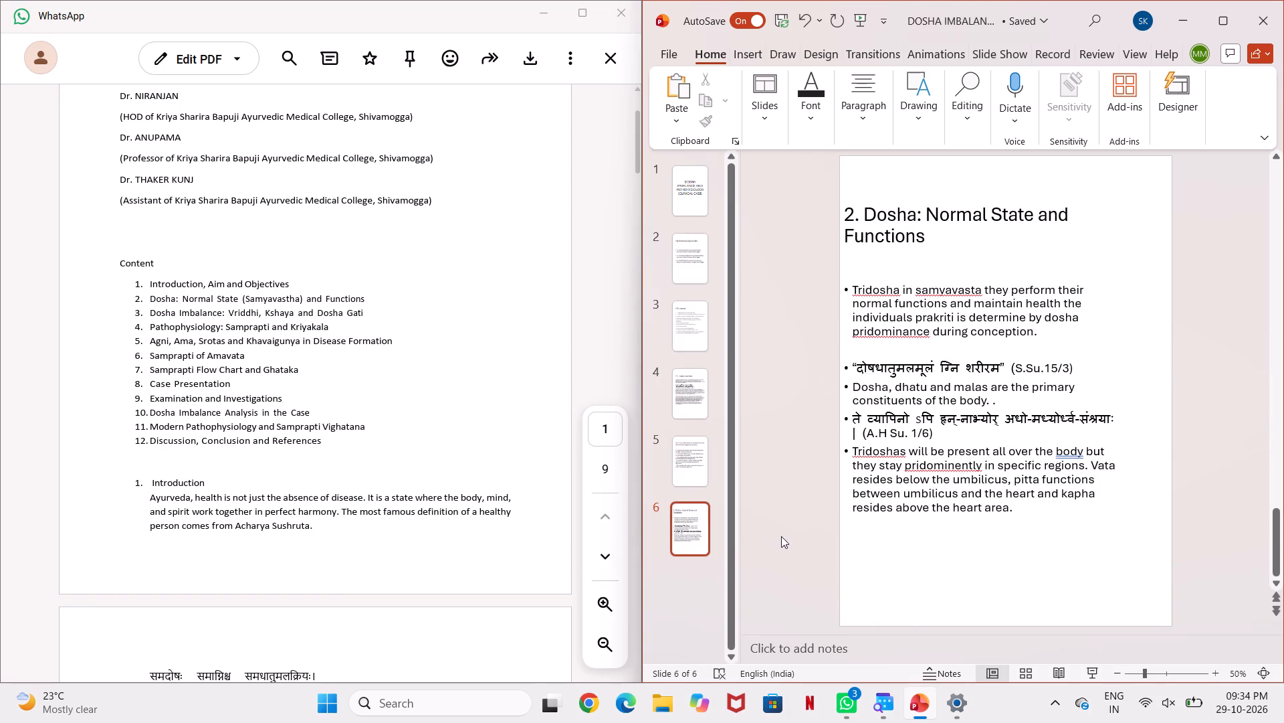
# Look through the Designer layout suggestions for slide 6 and close them.
pyautogui.rightClick(888, 549)
pyautogui.click(790, 606)
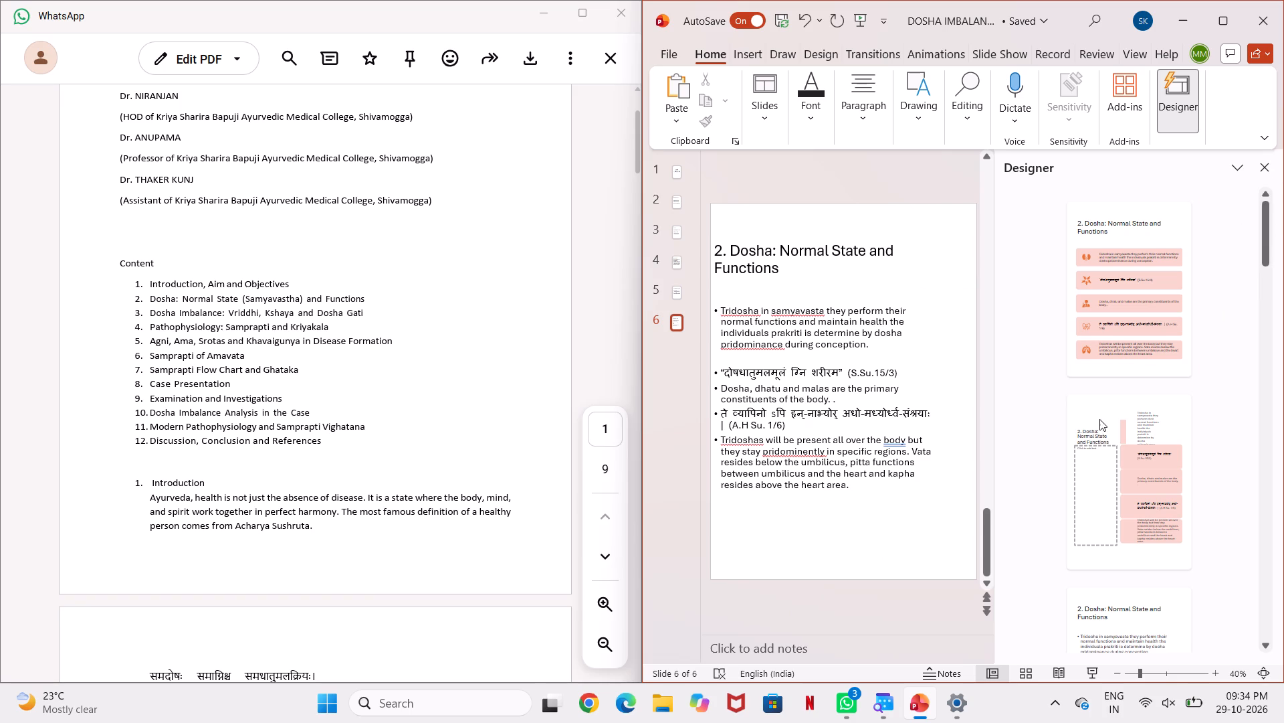
pyautogui.scroll(-20, 1099, 420)
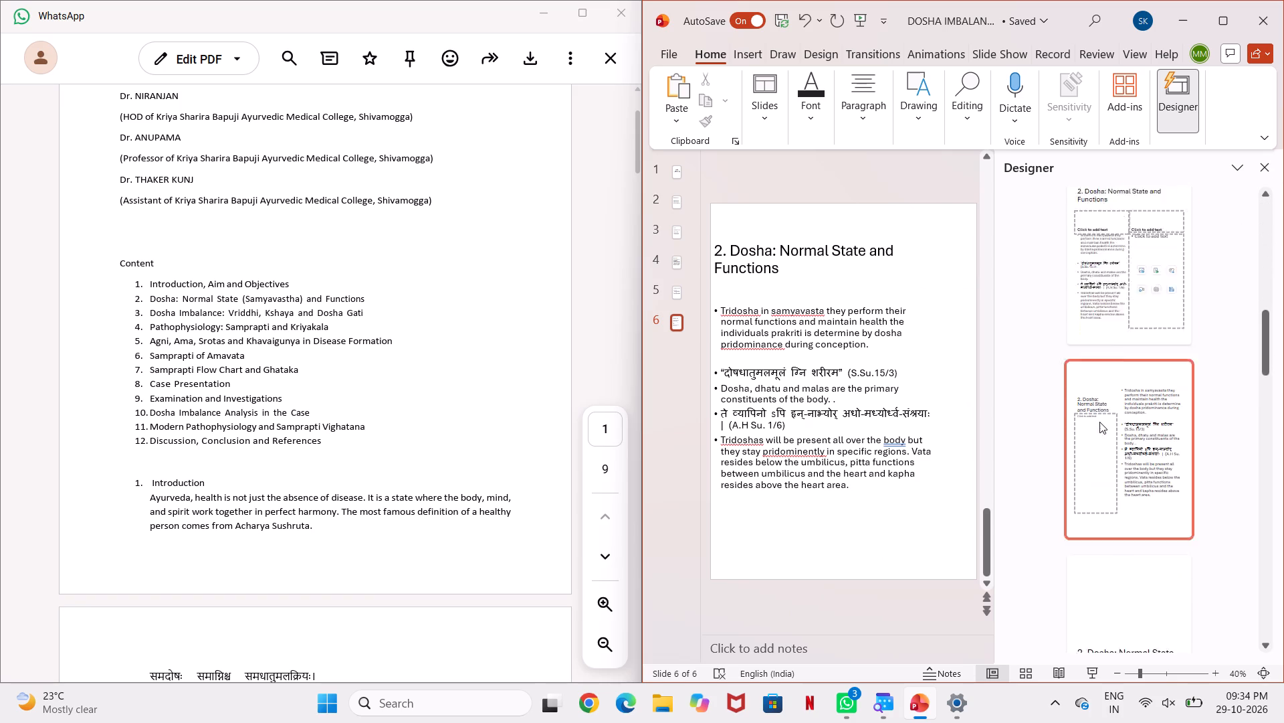
pyautogui.scroll(-18, 1099, 422)
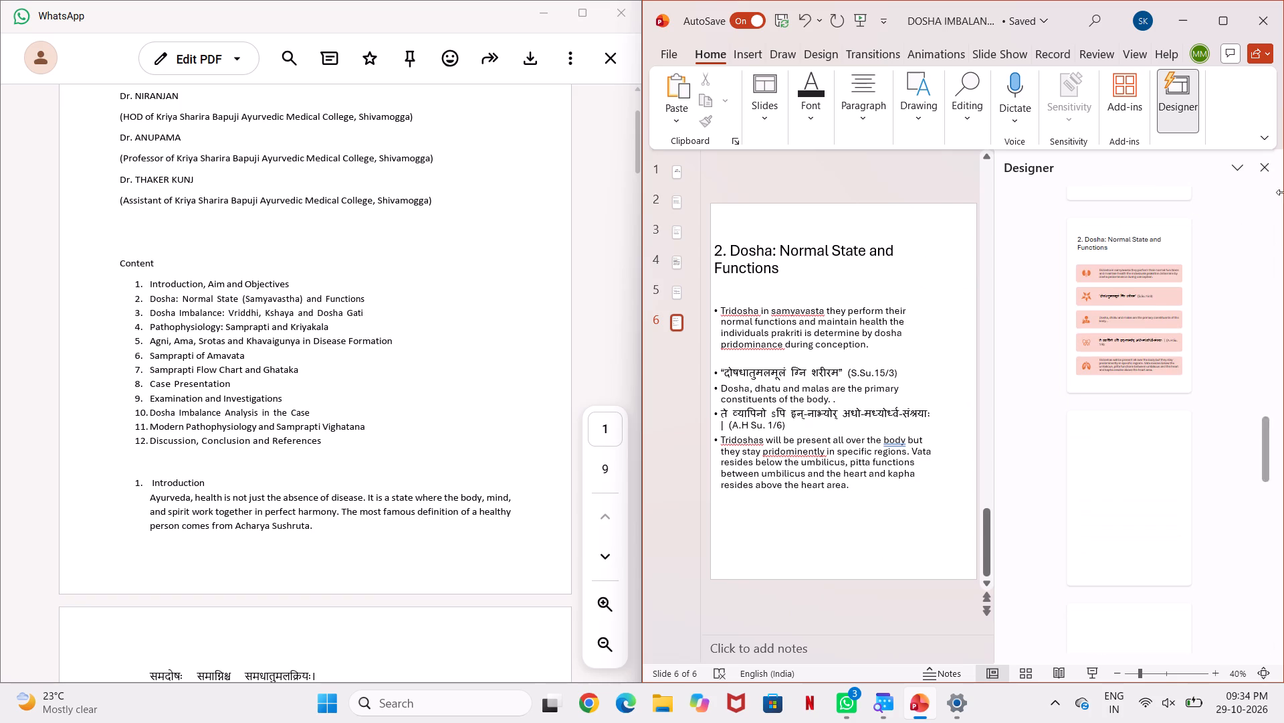
pyautogui.click(1266, 170)
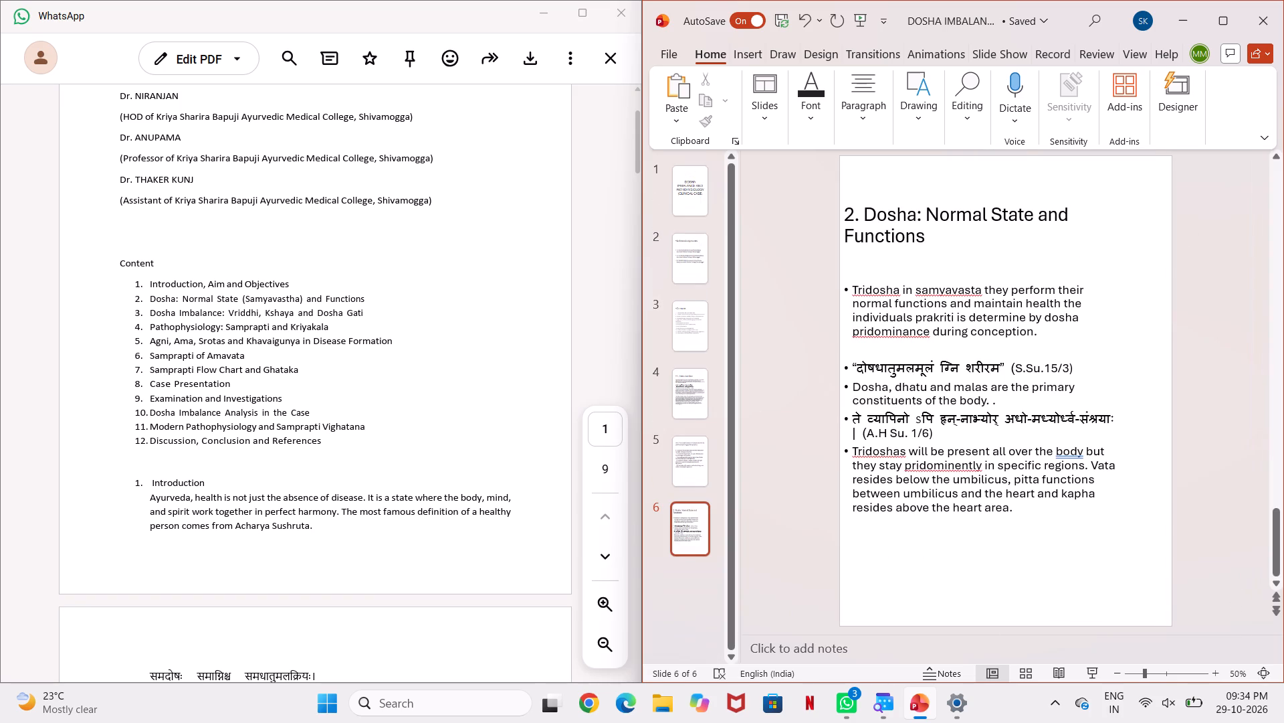
# Add a new blank slide after slide 6.
pyautogui.rightClick(915, 550)
pyautogui.click(1049, 260)
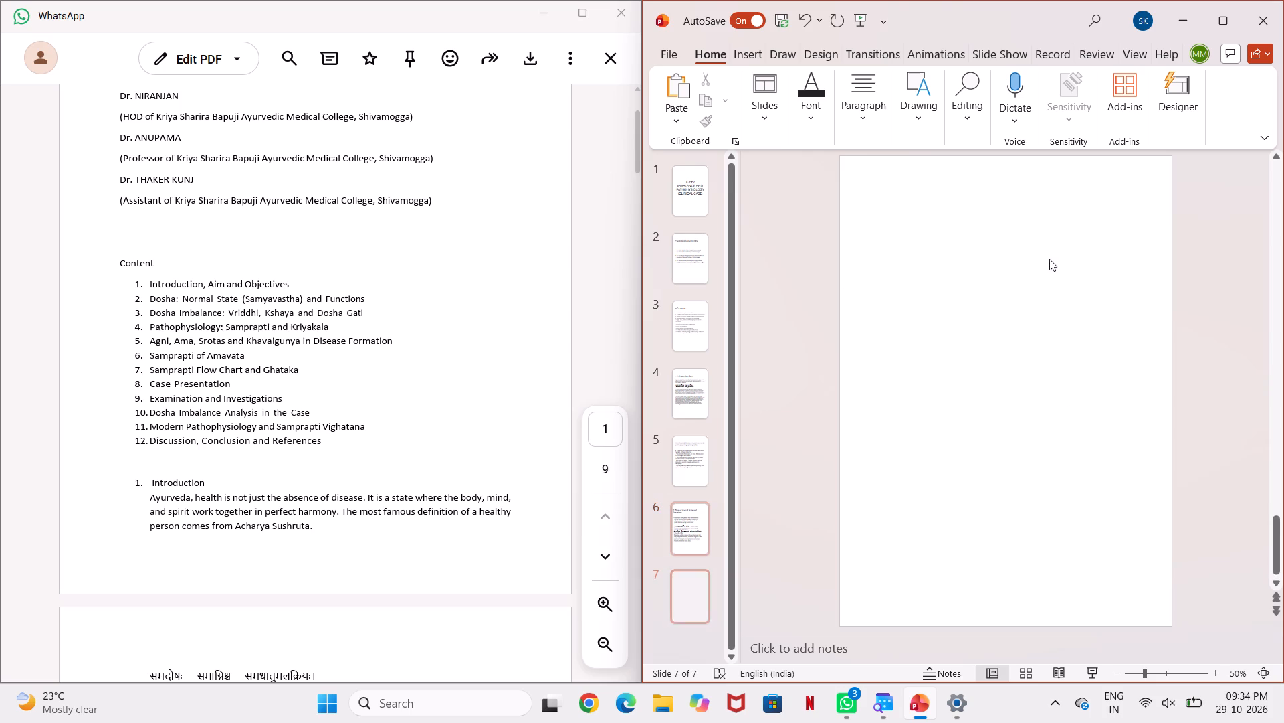
# View the grid and guides settings for slide 7.
pyautogui.rightClick(968, 368)
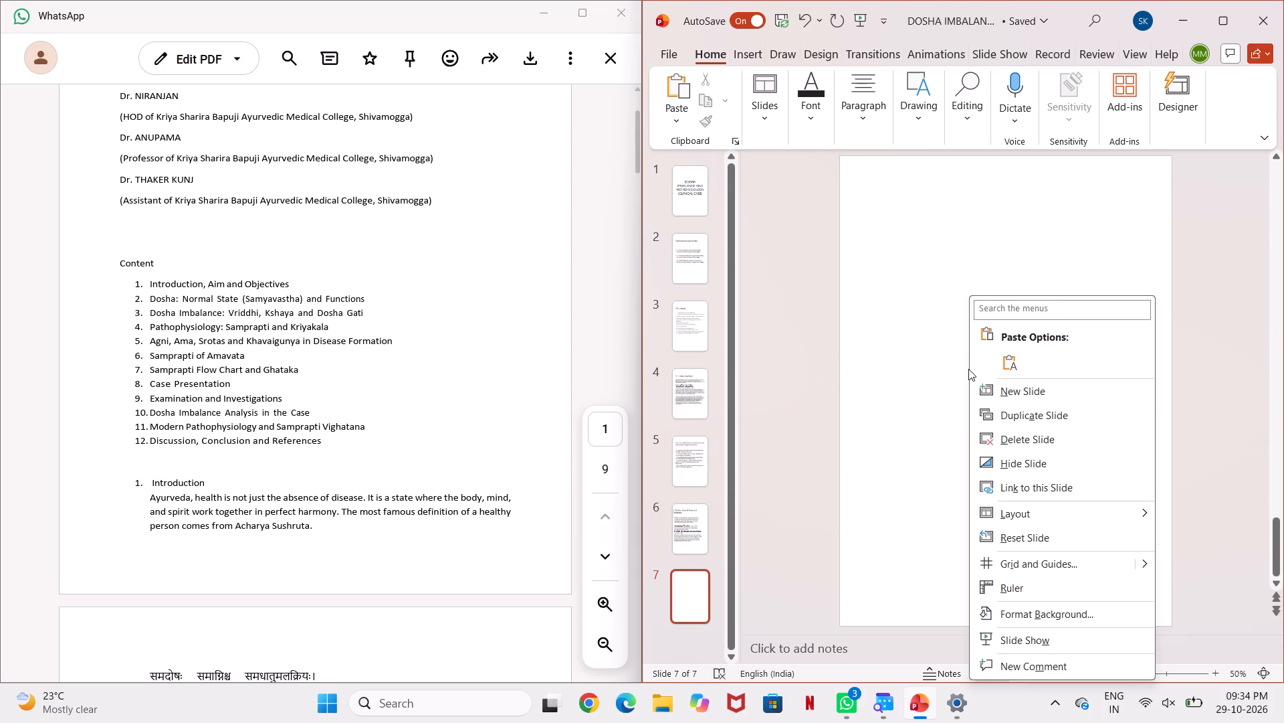
pyautogui.click(1044, 564)
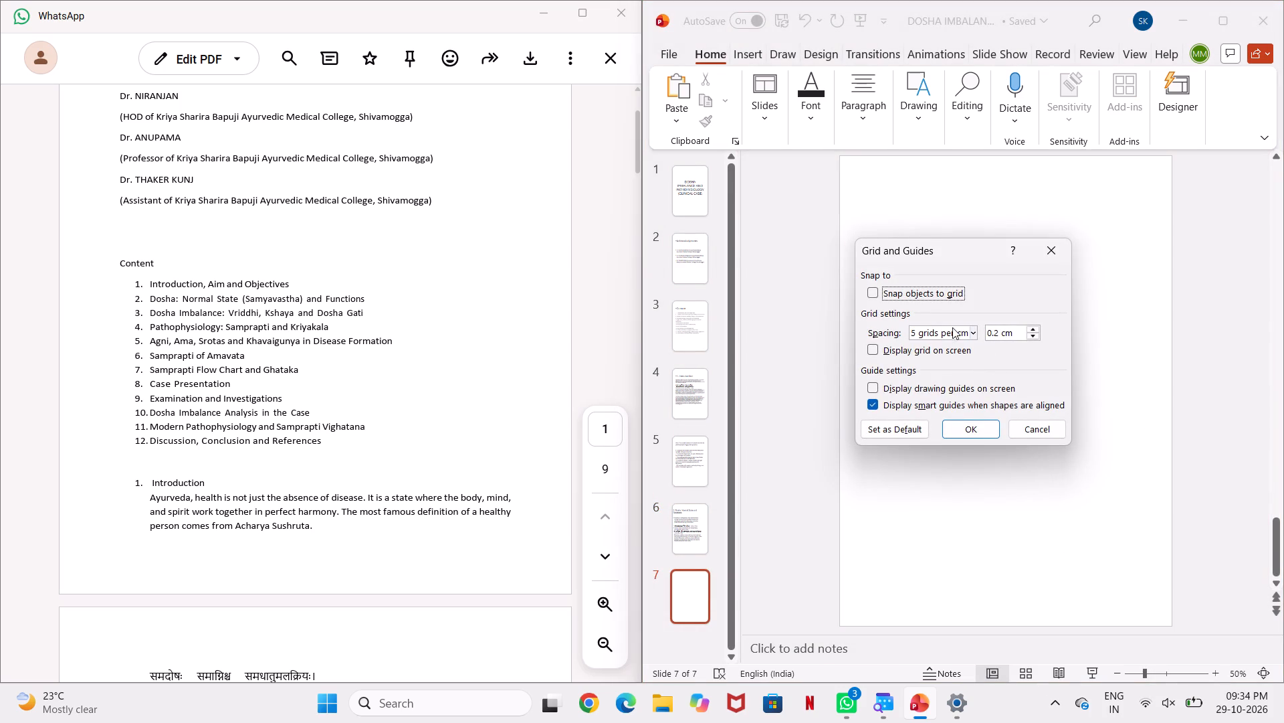
pyautogui.click(971, 422)
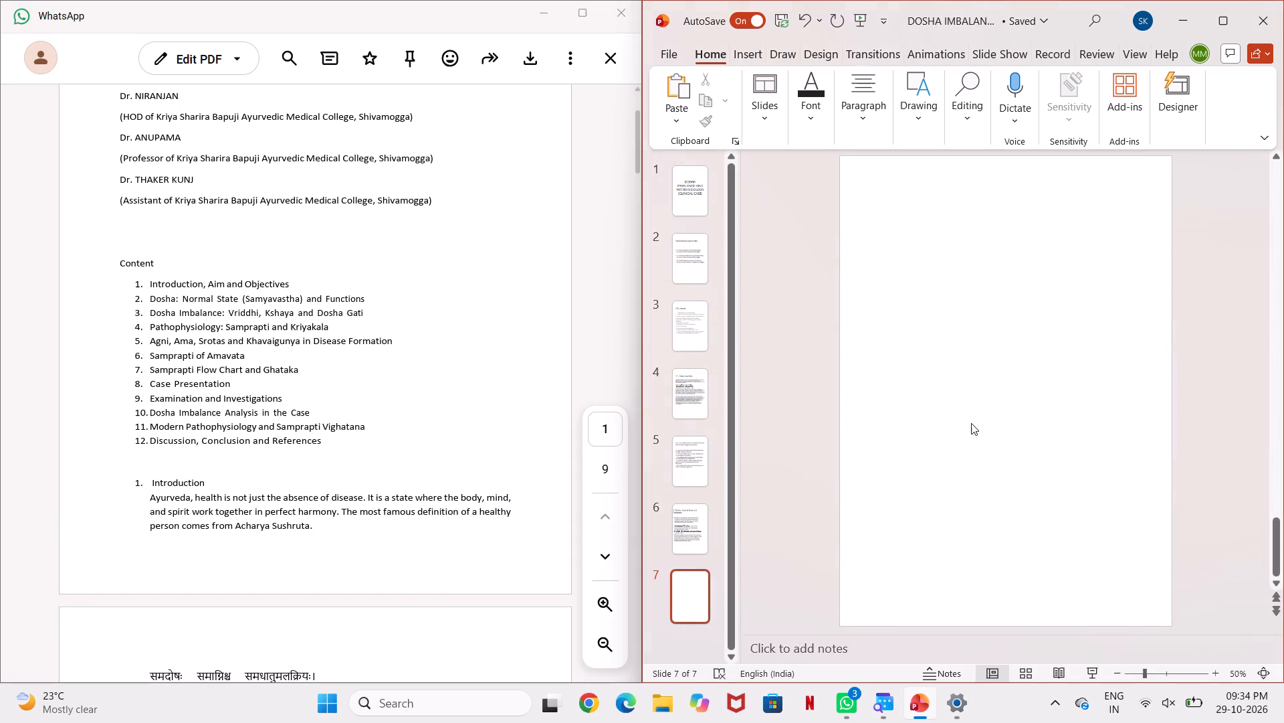
# Display the rulers around slide 7.
pyautogui.rightClick(958, 425)
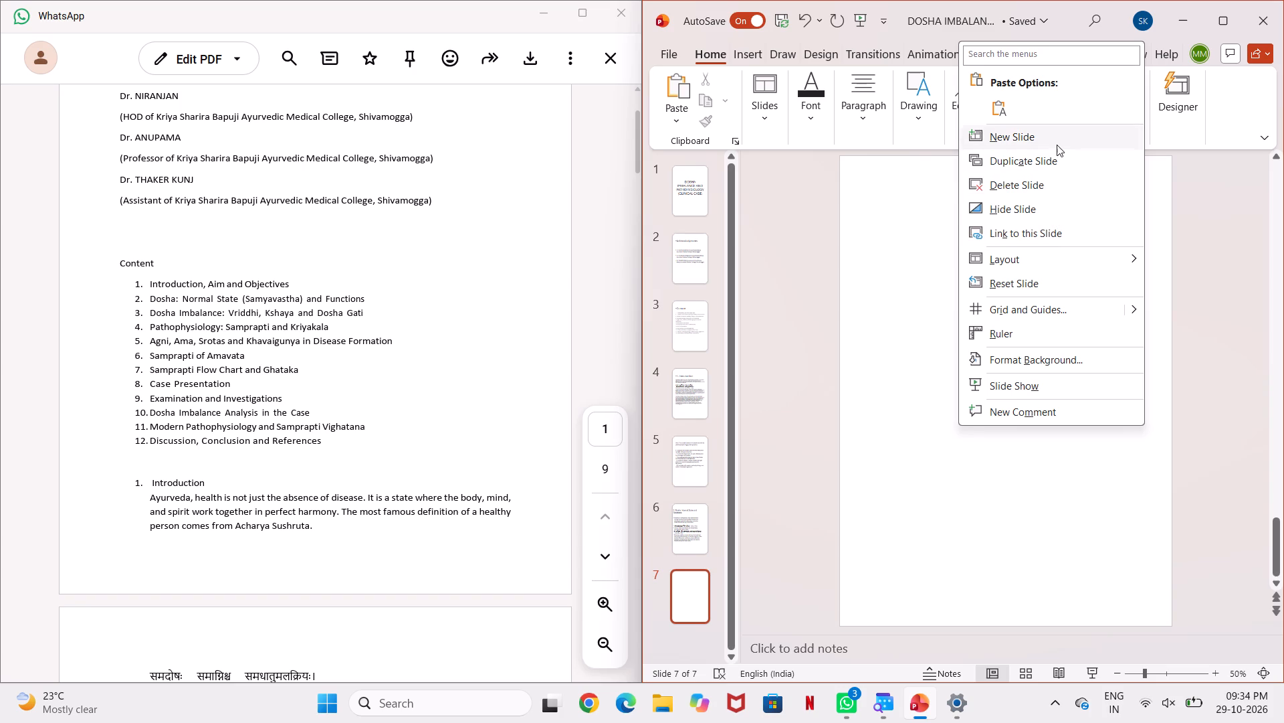
pyautogui.click(1047, 331)
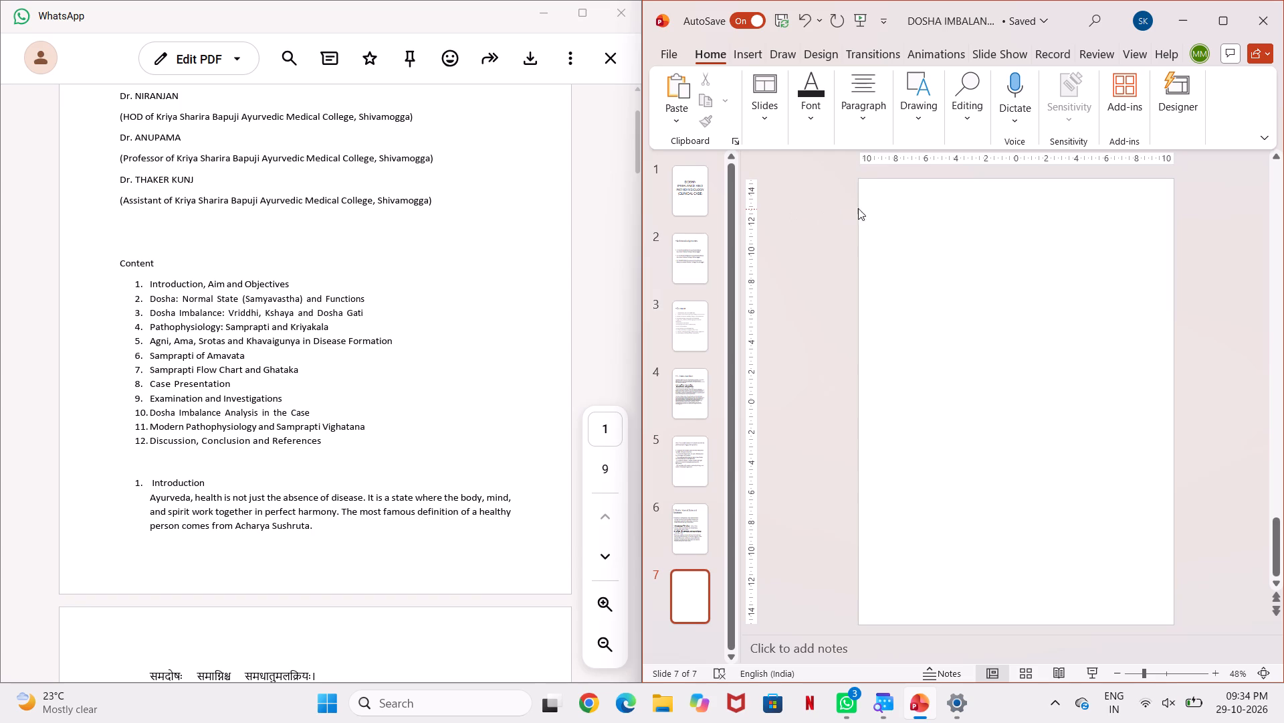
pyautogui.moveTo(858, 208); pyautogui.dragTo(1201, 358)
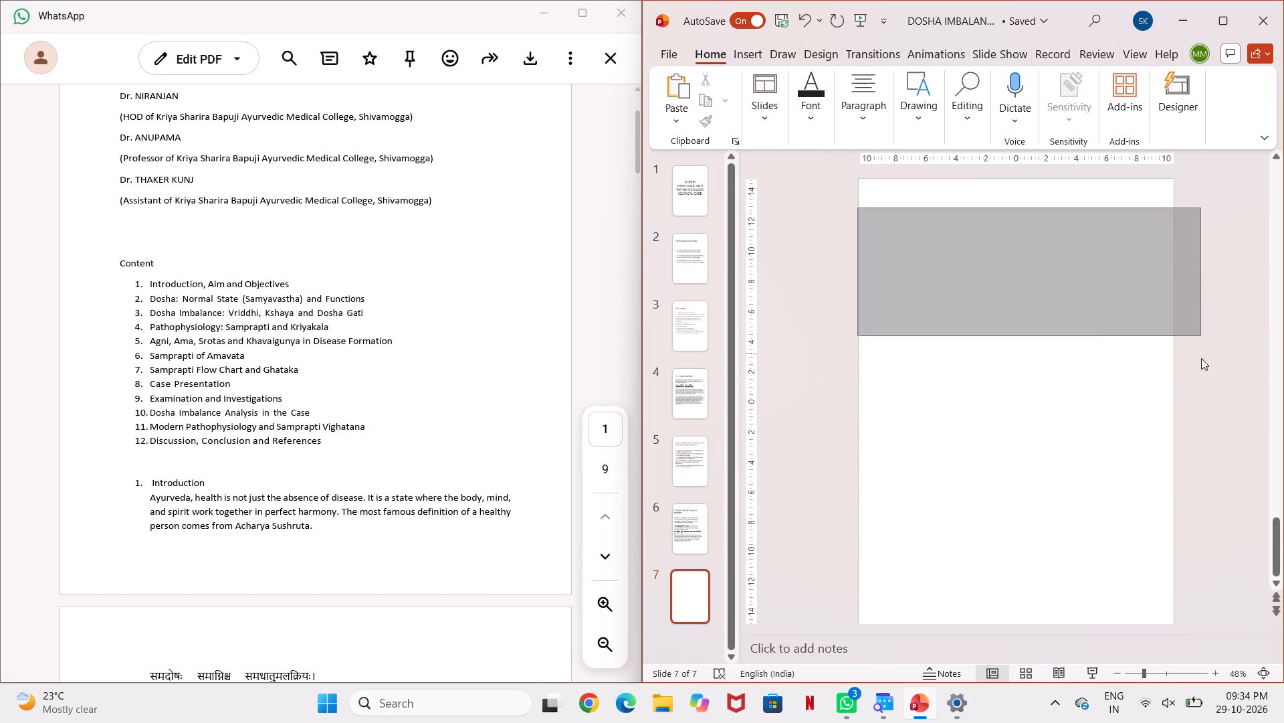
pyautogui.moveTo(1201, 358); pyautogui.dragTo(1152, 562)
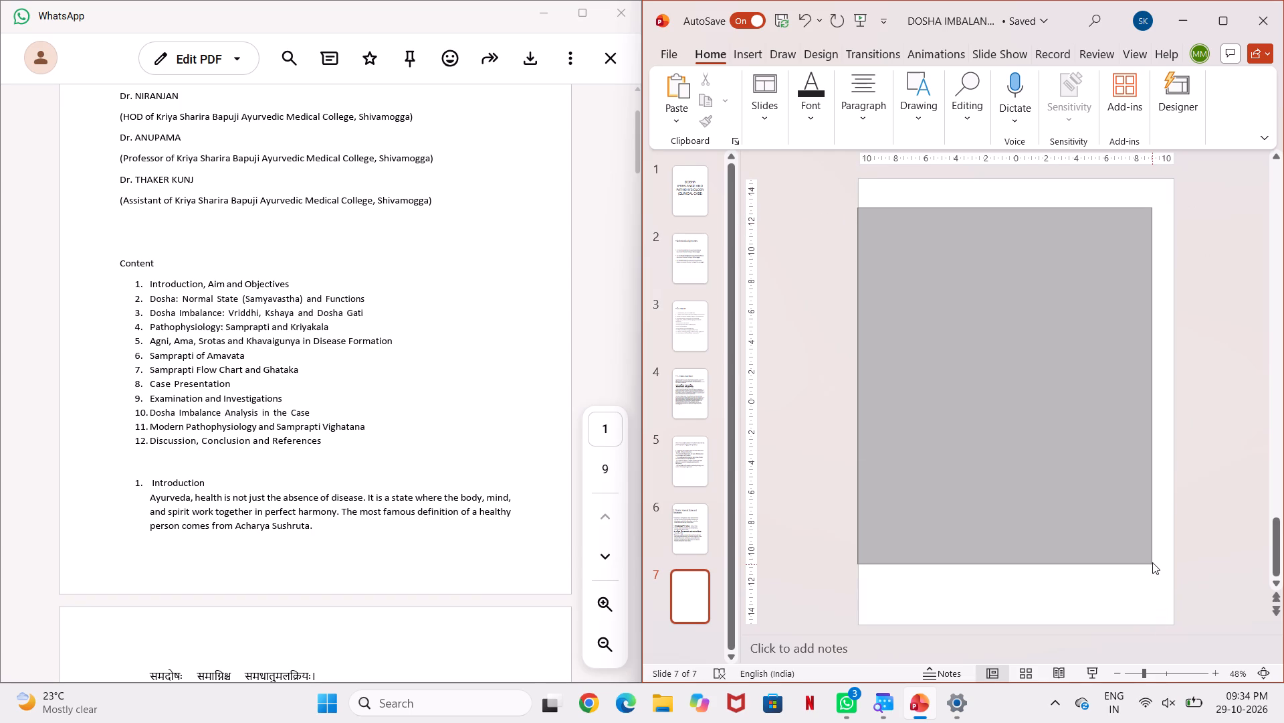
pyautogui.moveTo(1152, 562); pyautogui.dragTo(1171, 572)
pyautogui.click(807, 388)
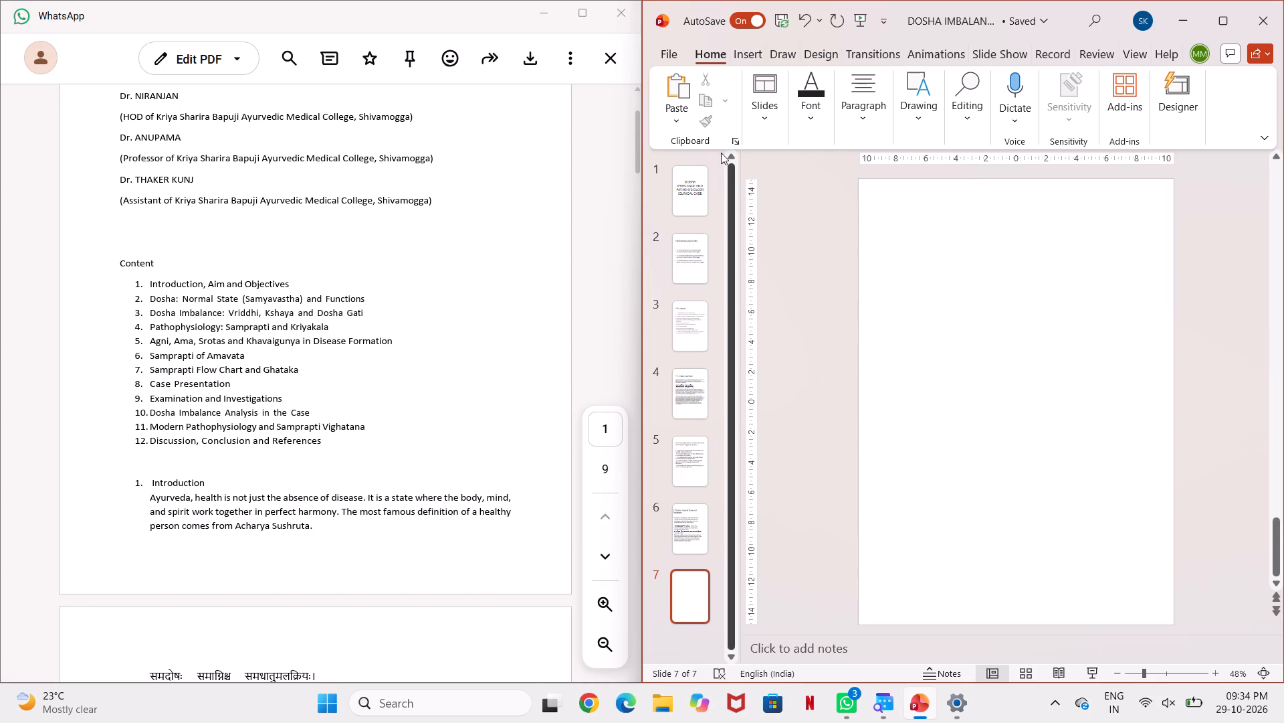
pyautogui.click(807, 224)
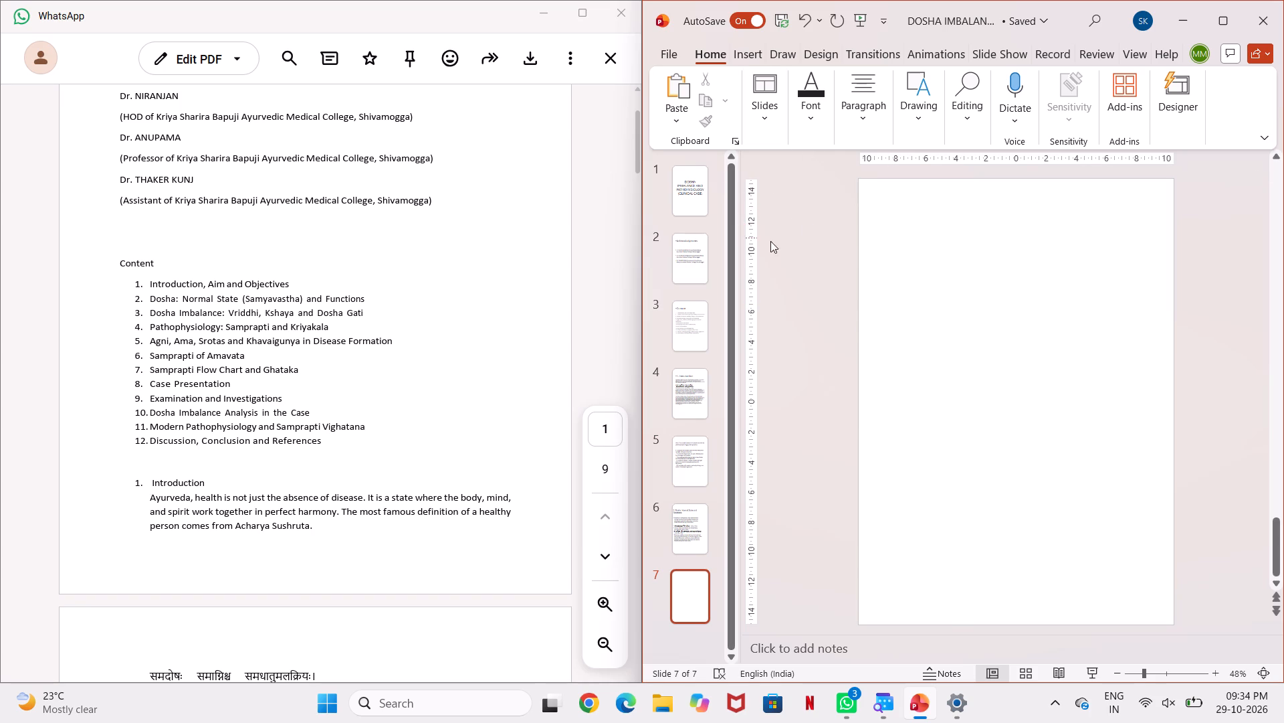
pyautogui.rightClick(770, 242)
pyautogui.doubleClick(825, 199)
pyautogui.click(695, 519)
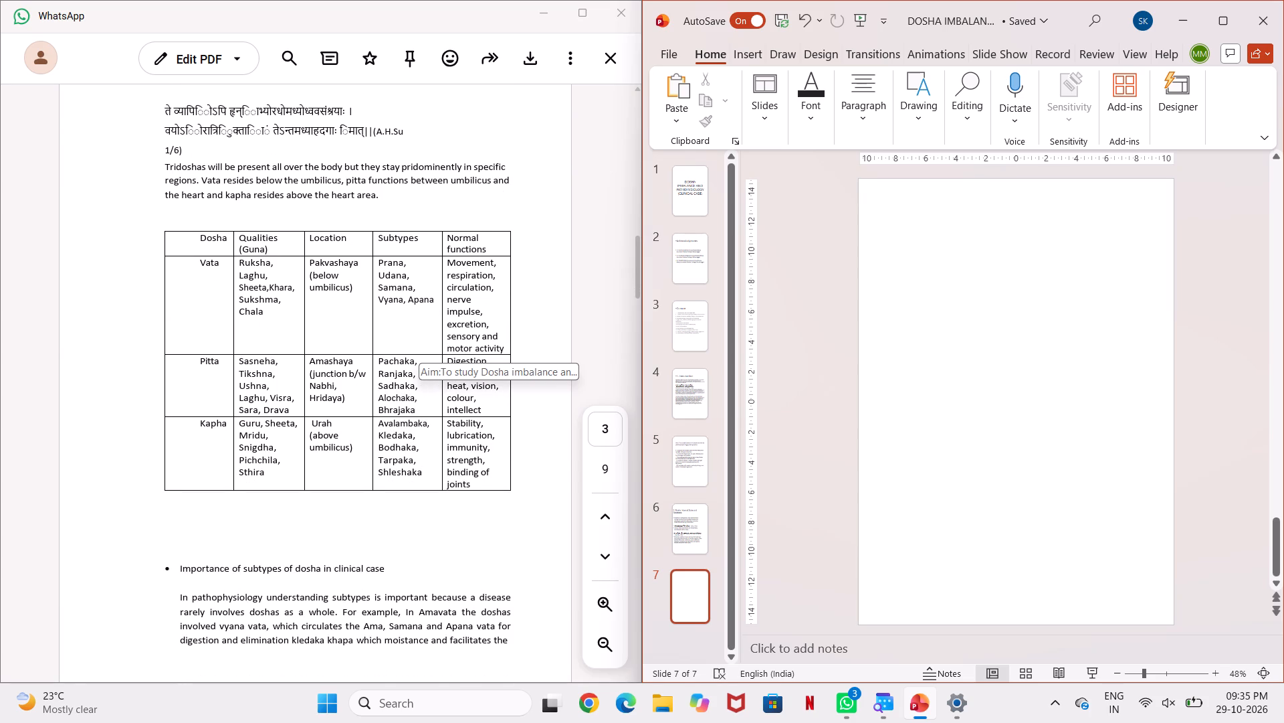
# Browse the PDF to find the page 3 table of dosha qualities, location, subtypes and normal functions.
pyautogui.scroll(-14, 460, 385)
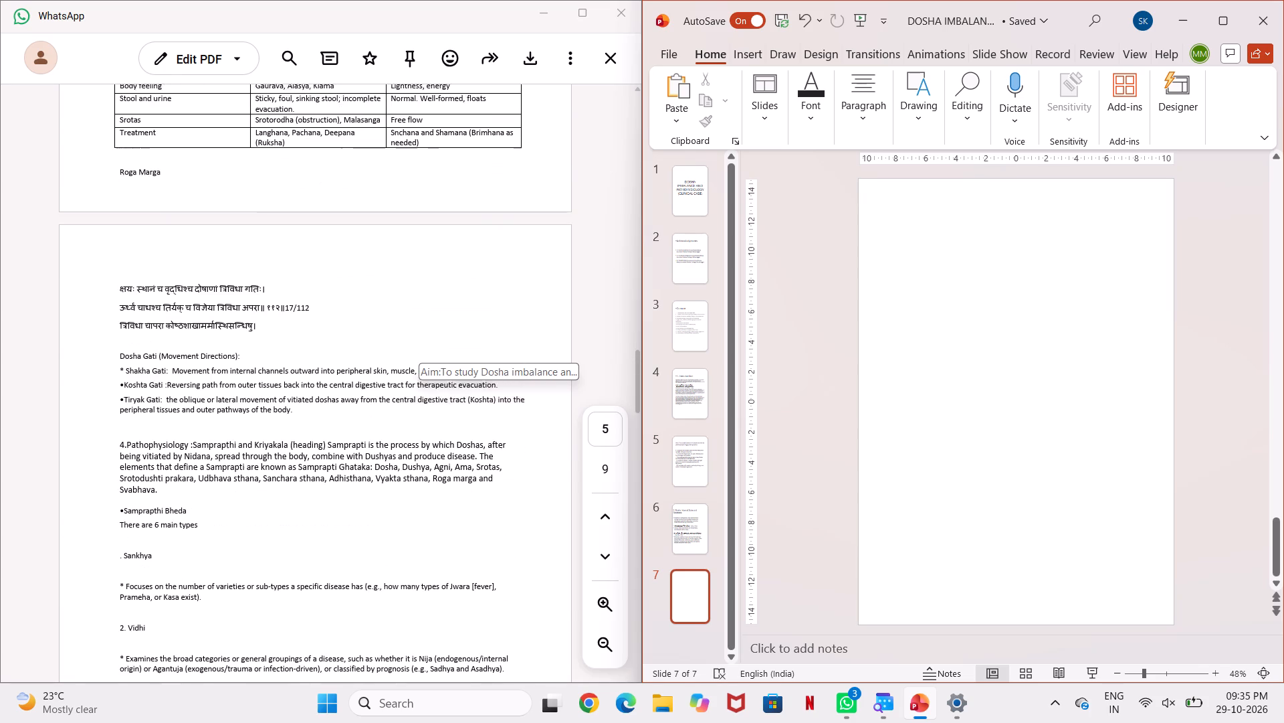
pyautogui.scroll(-18, 460, 385)
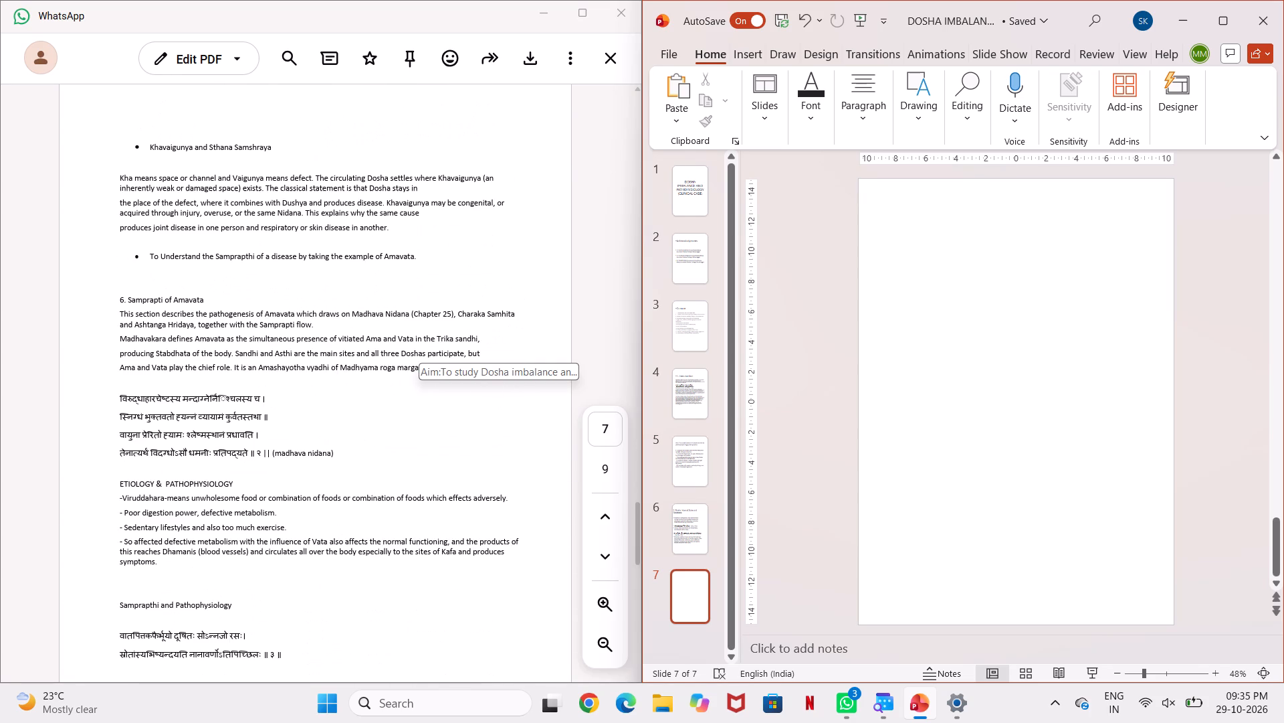
pyautogui.scroll(-18, 460, 385)
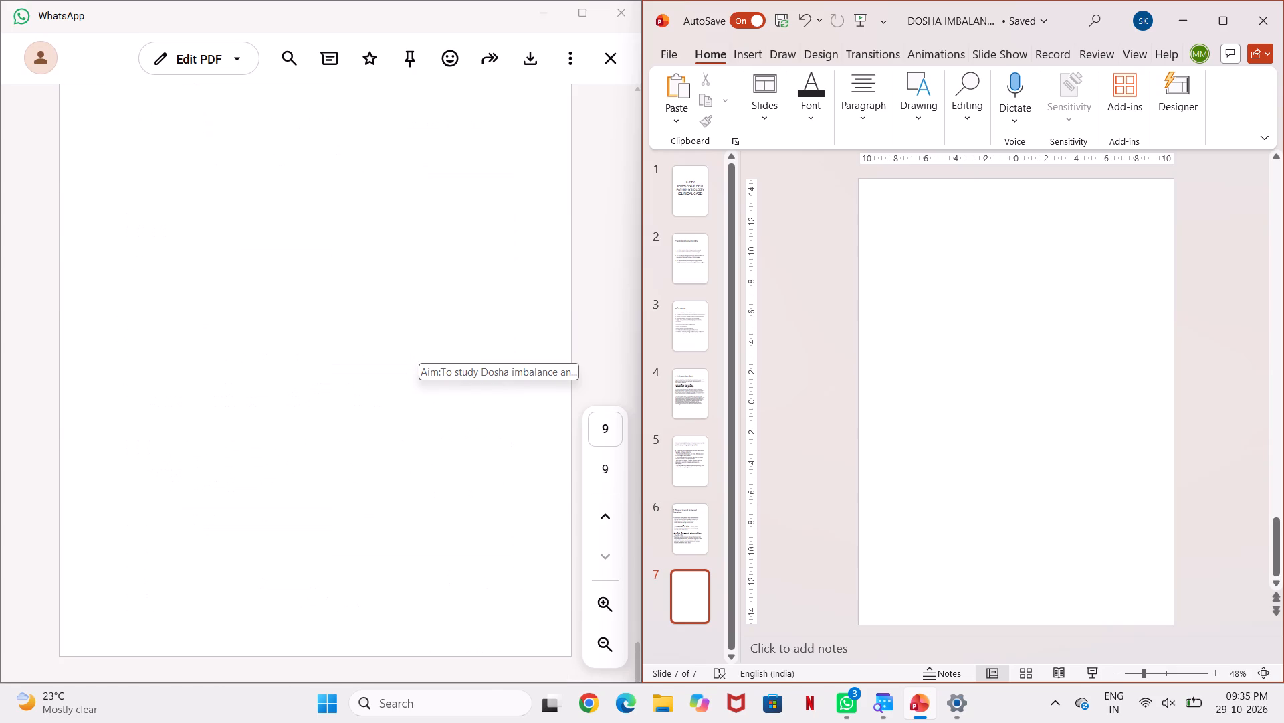
pyautogui.scroll(20, 460, 385)
pyautogui.scroll(8, 460, 385)
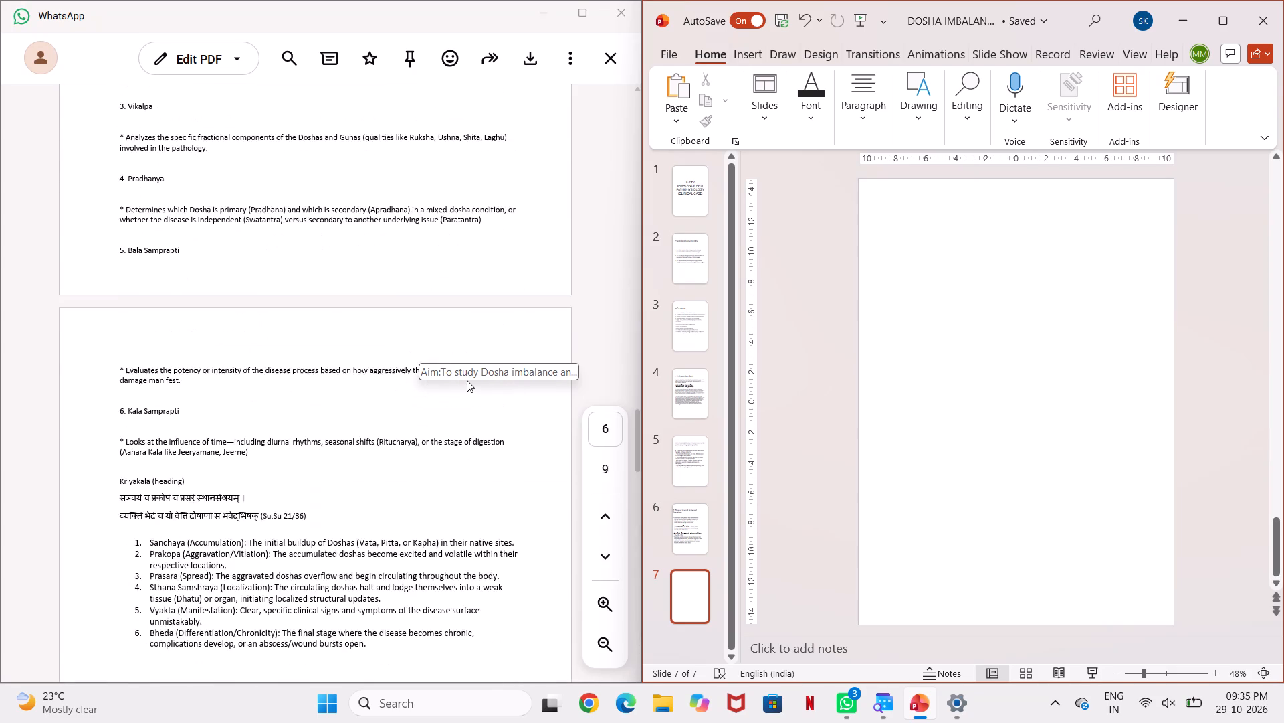
pyautogui.scroll(18, 467, 380)
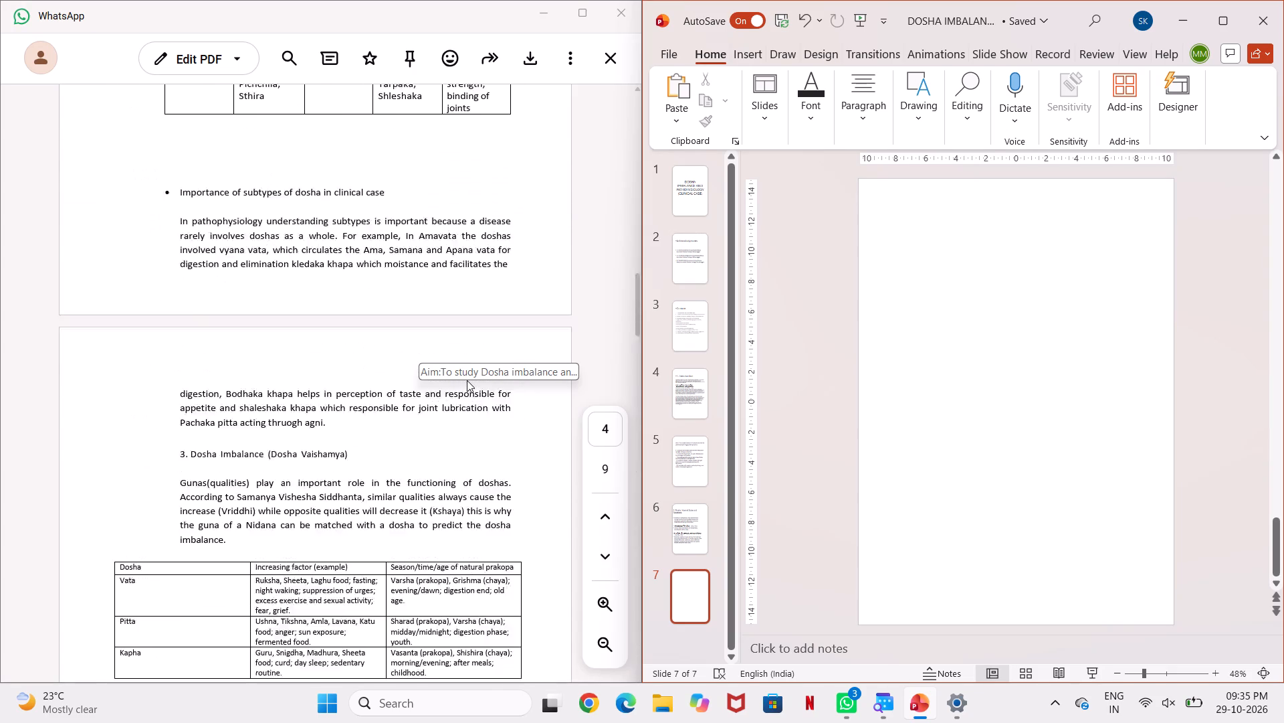
pyautogui.scroll(12, 467, 380)
pyautogui.scroll(-6, 467, 380)
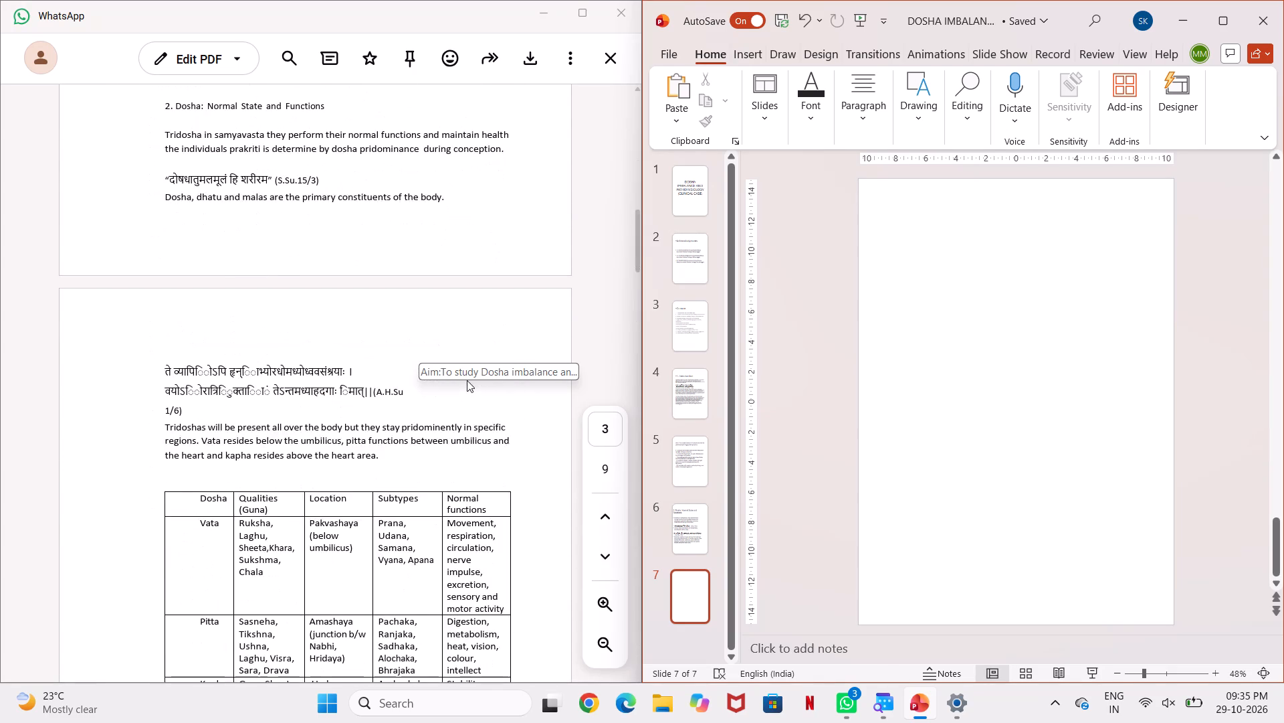
pyautogui.scroll(-4, 467, 380)
pyautogui.scroll(2, 467, 380)
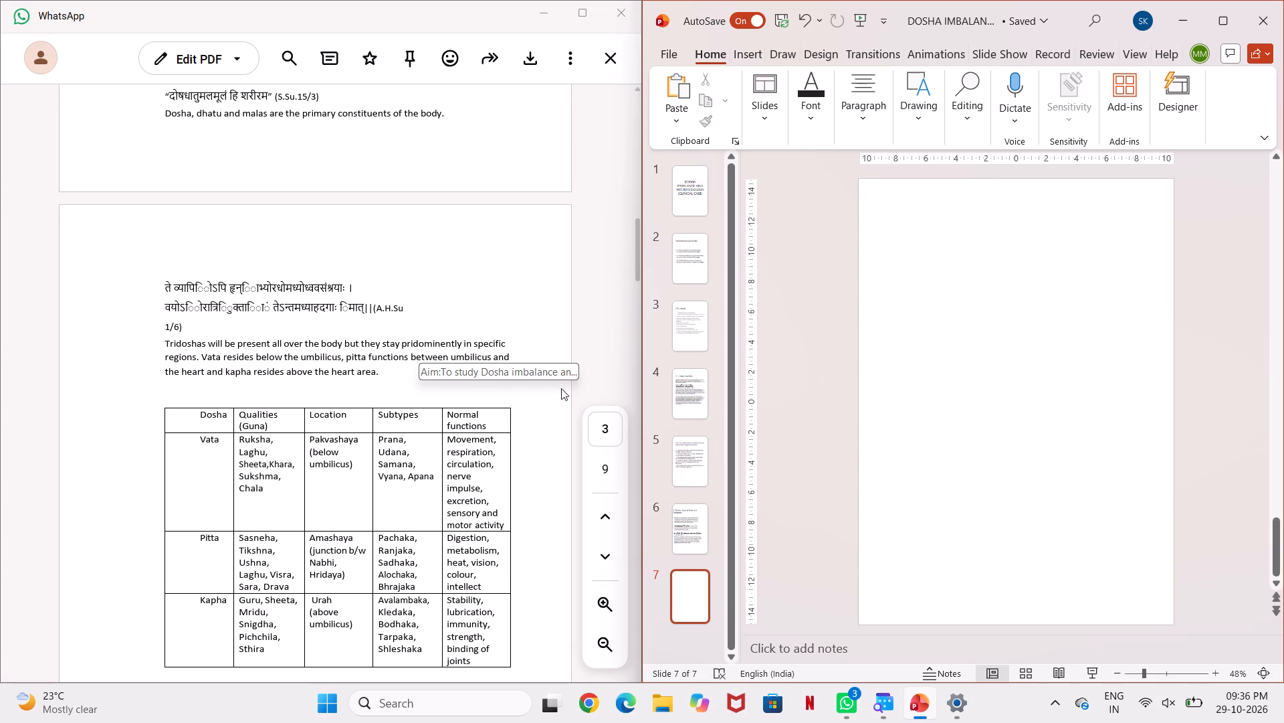
# Insert a table with two columns and four rows on slide 7.
pyautogui.click(756, 54)
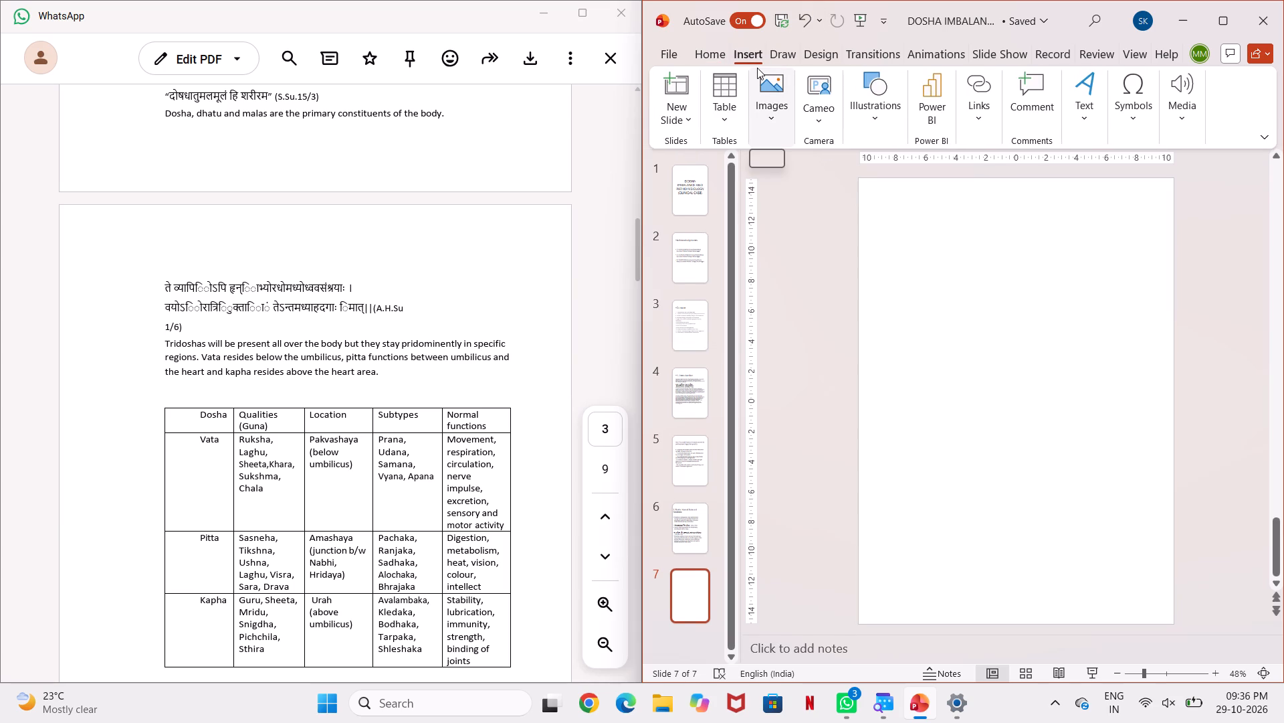
pyautogui.click(717, 98)
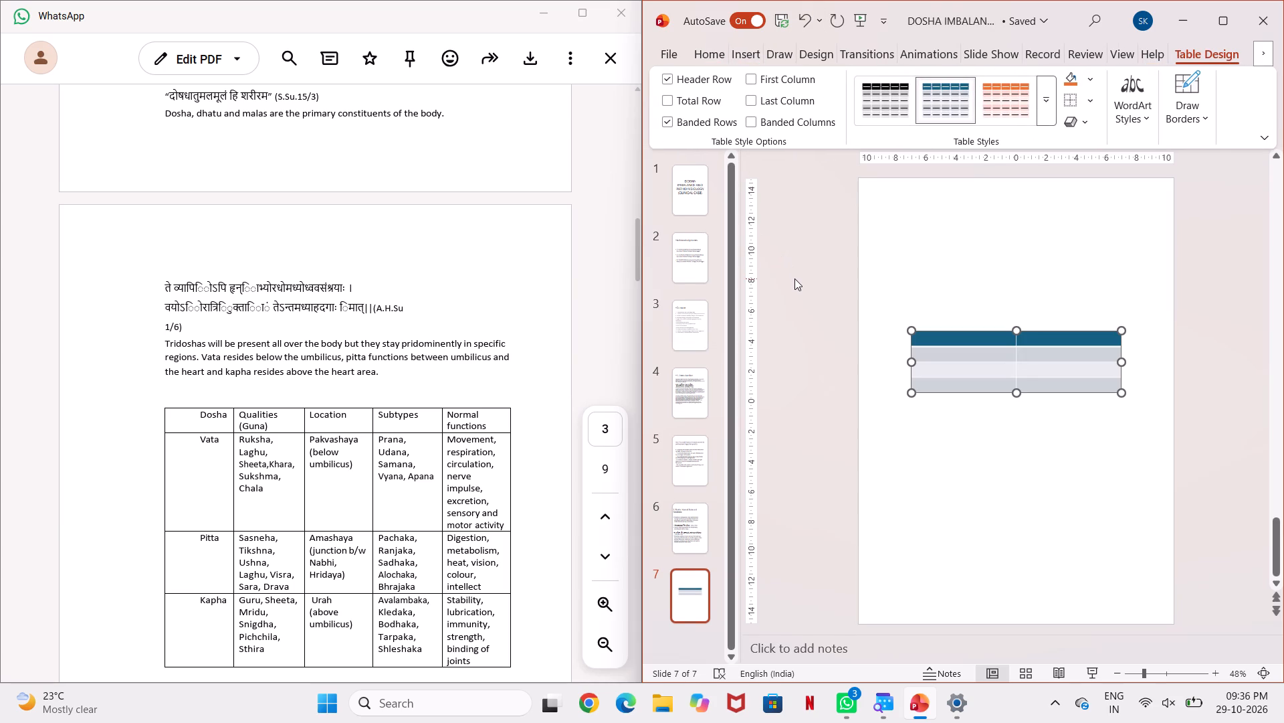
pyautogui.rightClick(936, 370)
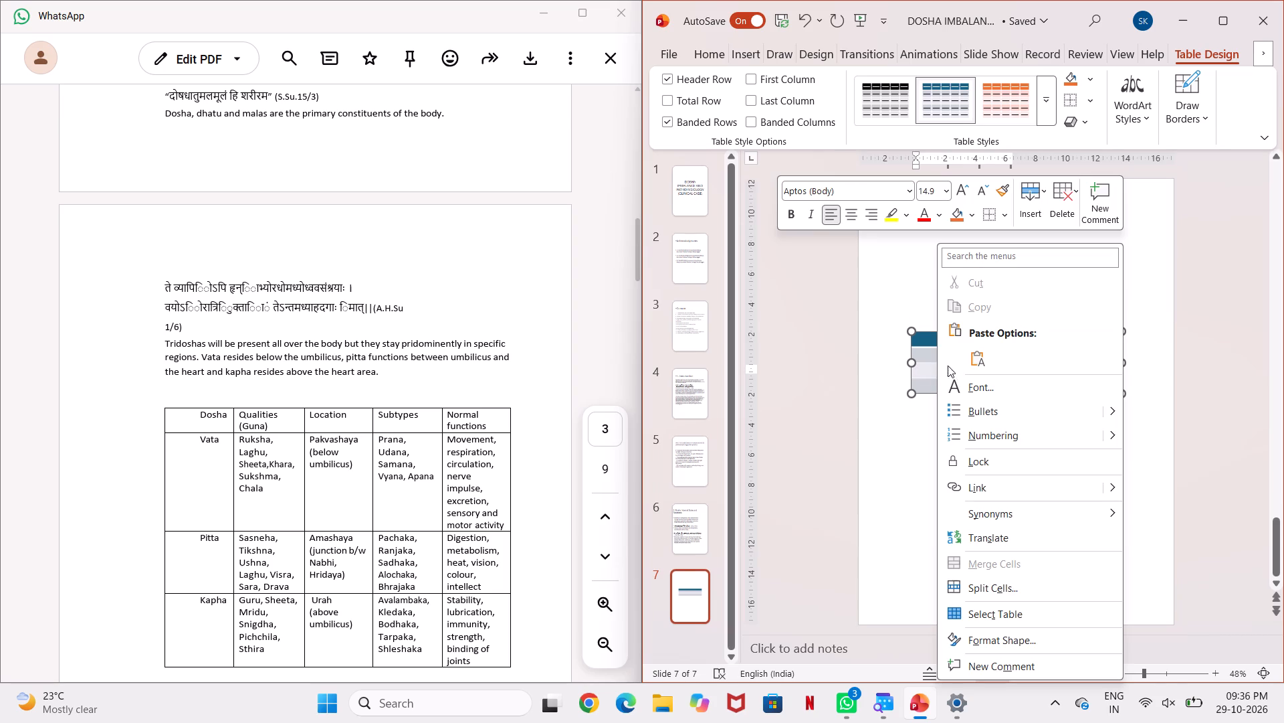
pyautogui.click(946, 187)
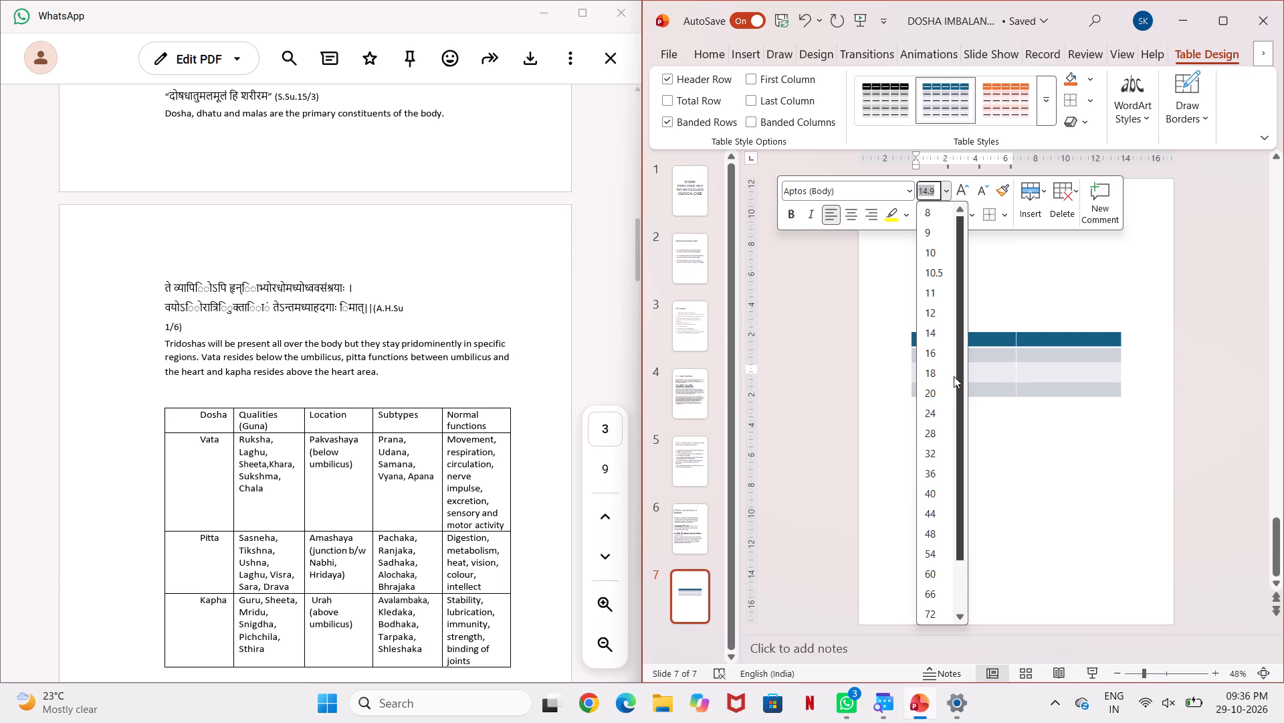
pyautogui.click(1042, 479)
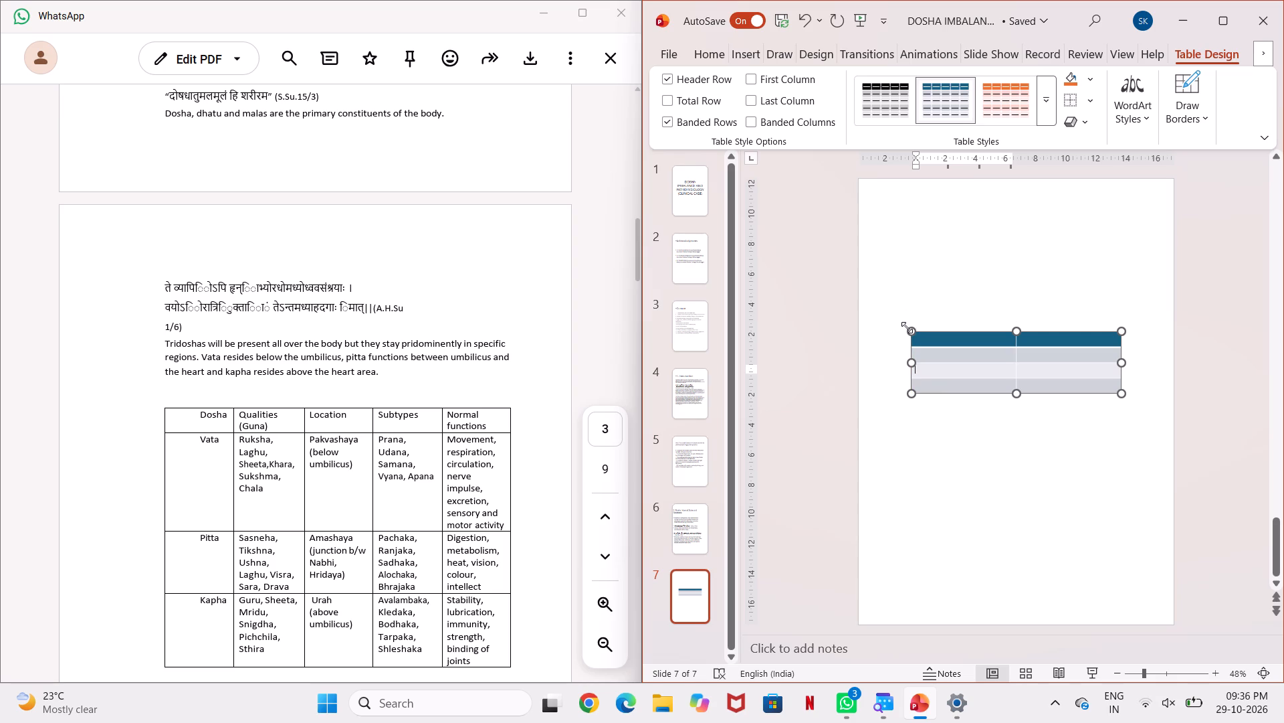
# Enlarge the table from its upper-left corner toward the slide's top-left margin, to about 16 by 10 cm.
pyautogui.moveTo(911, 327); pyautogui.dragTo(886, 226)
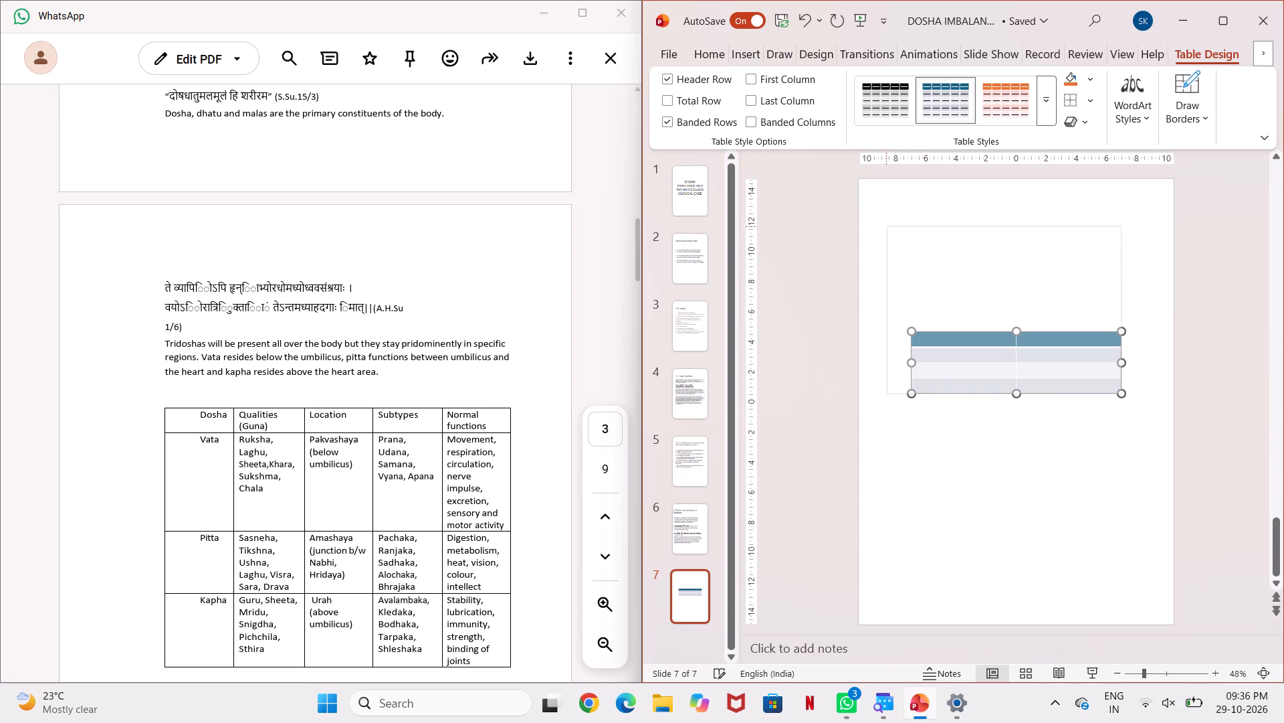
pyautogui.moveTo(886, 226); pyautogui.dragTo(879, 236)
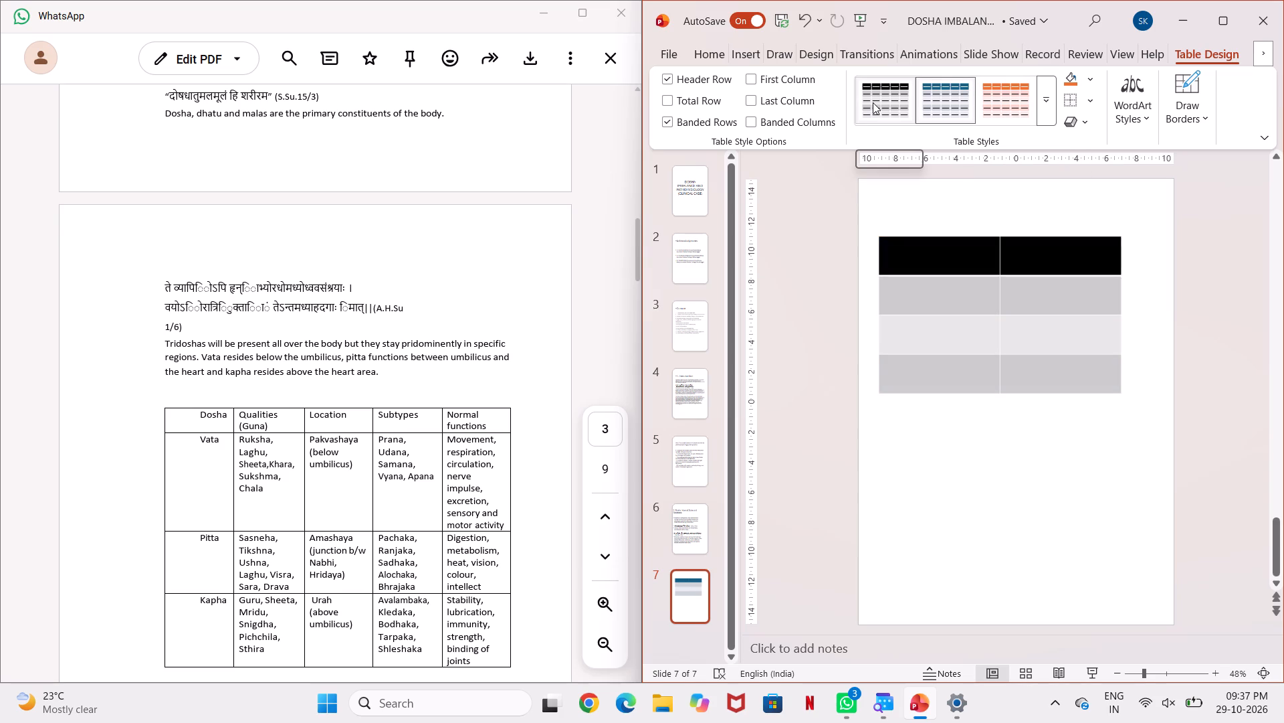
# Apply the plain unfilled table style with black gridlines to the slide 7 table.
pyautogui.click(1048, 99)
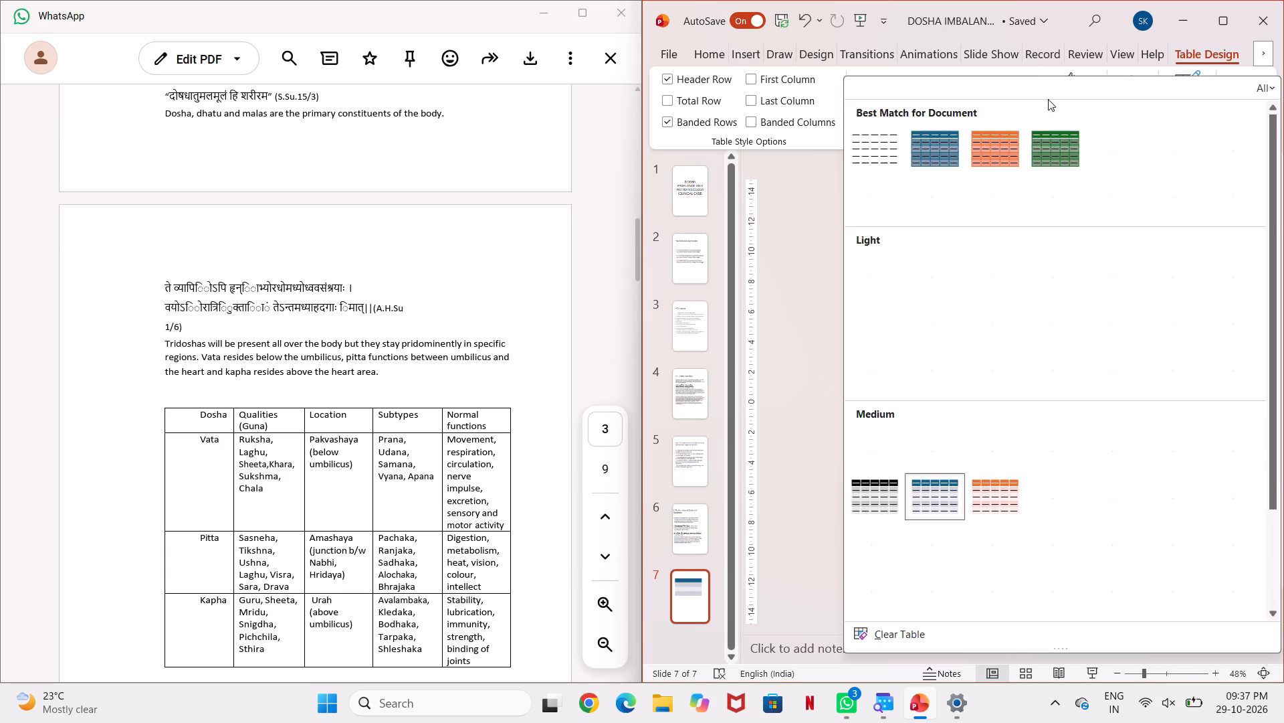
pyautogui.click(881, 139)
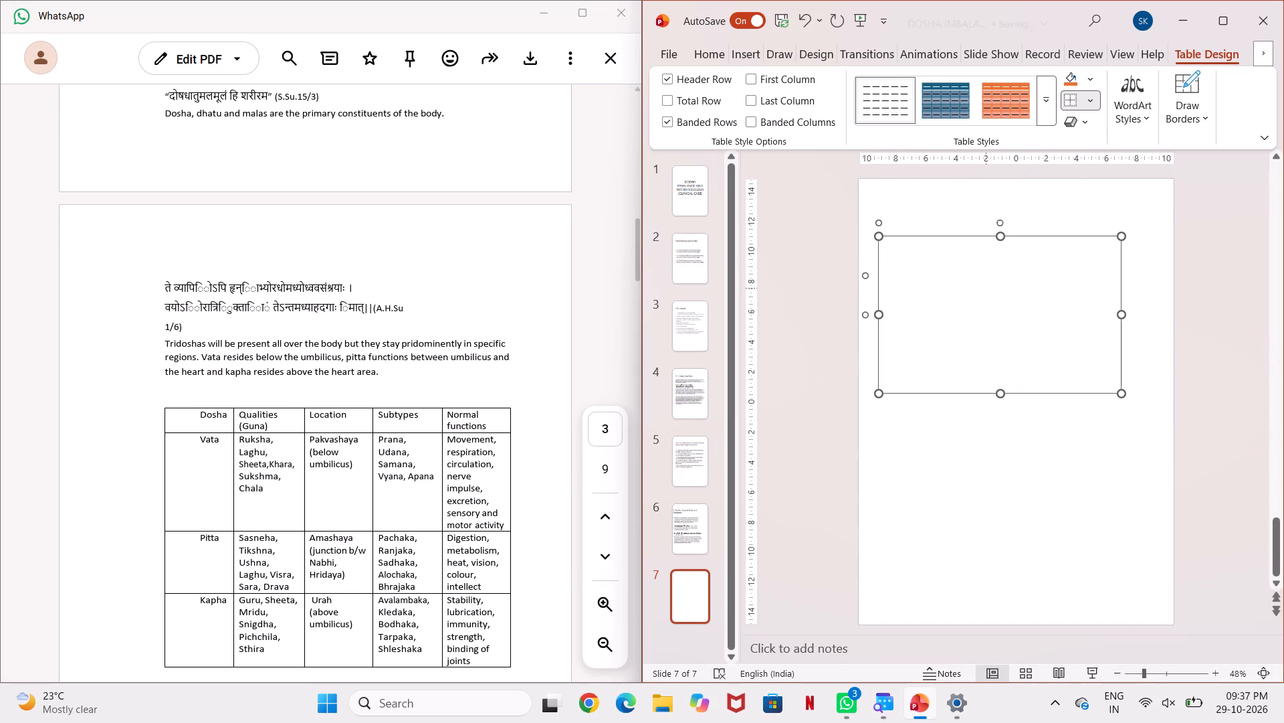
pyautogui.click(1055, 99)
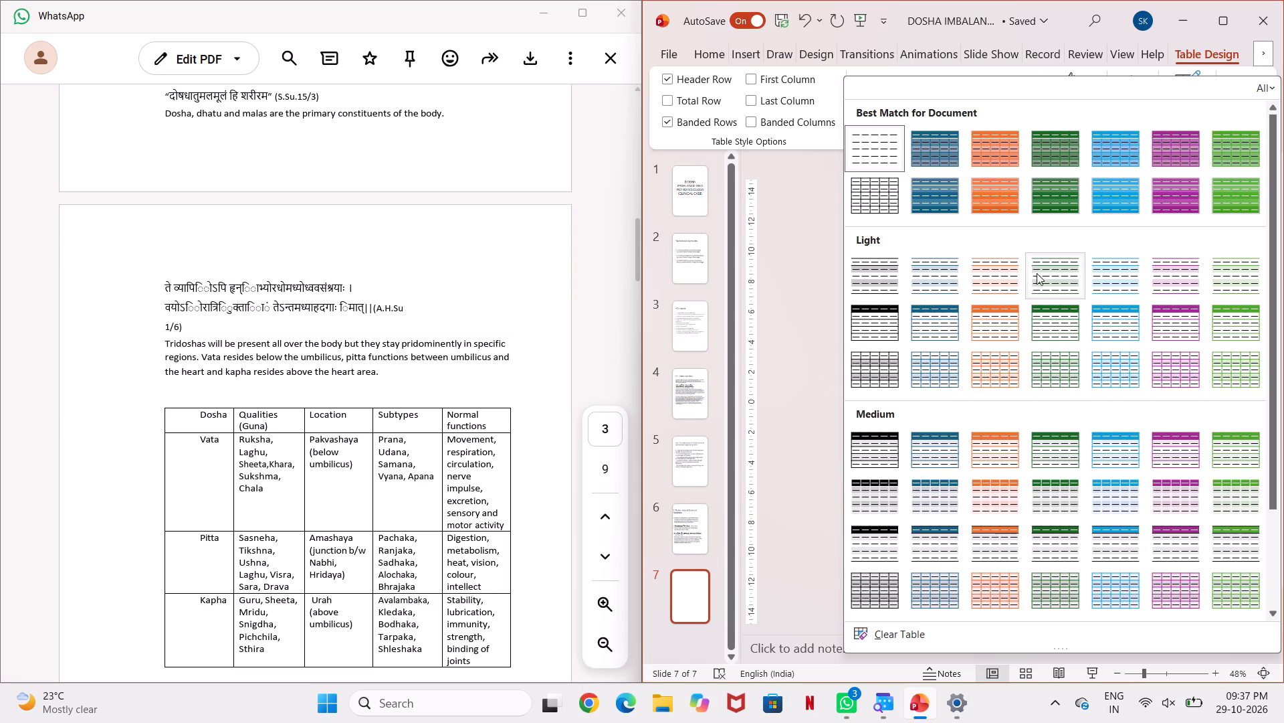
pyautogui.scroll(-3, 1037, 292)
pyautogui.scroll(3, 1037, 292)
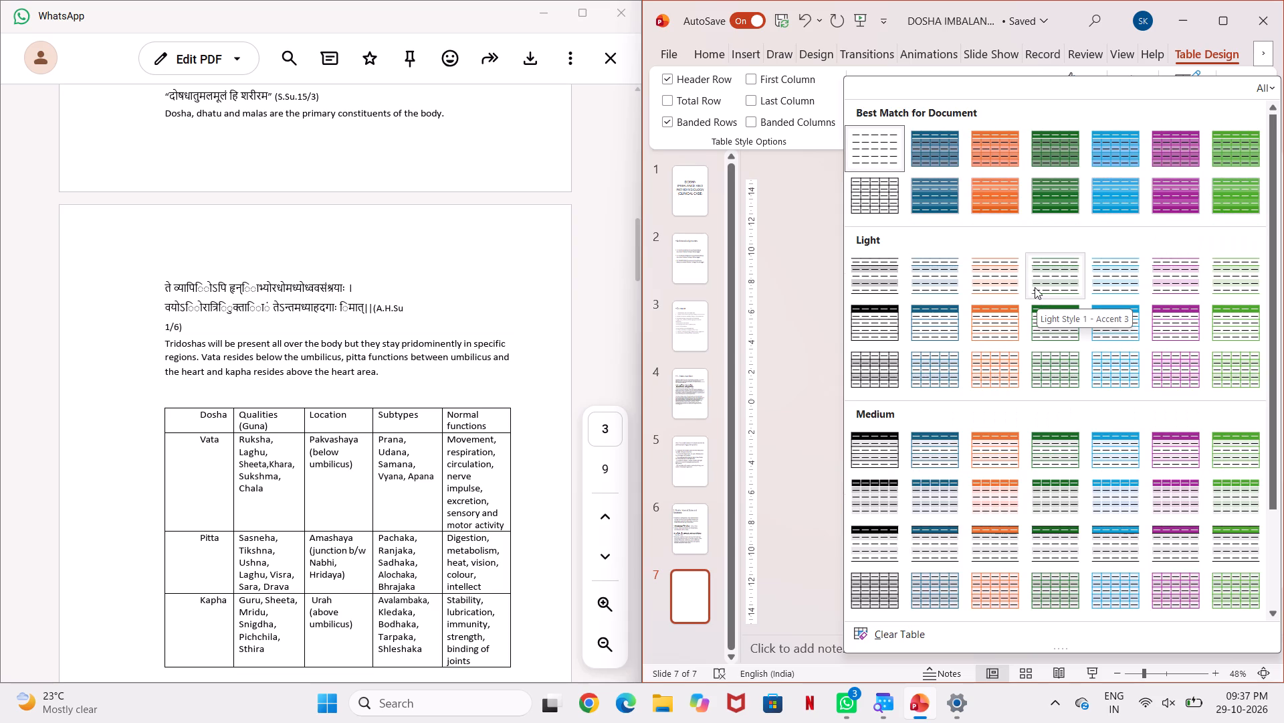
pyautogui.scroll(2, 1035, 286)
pyautogui.click(901, 197)
pyautogui.click(1018, 443)
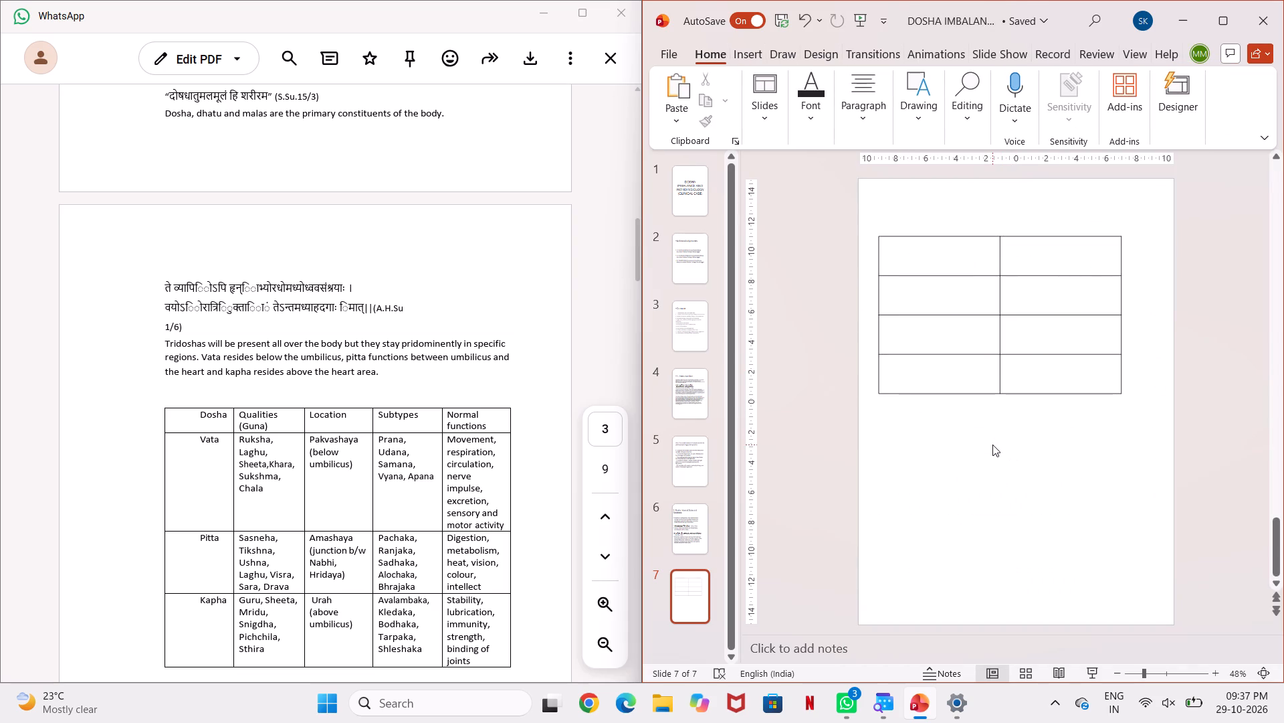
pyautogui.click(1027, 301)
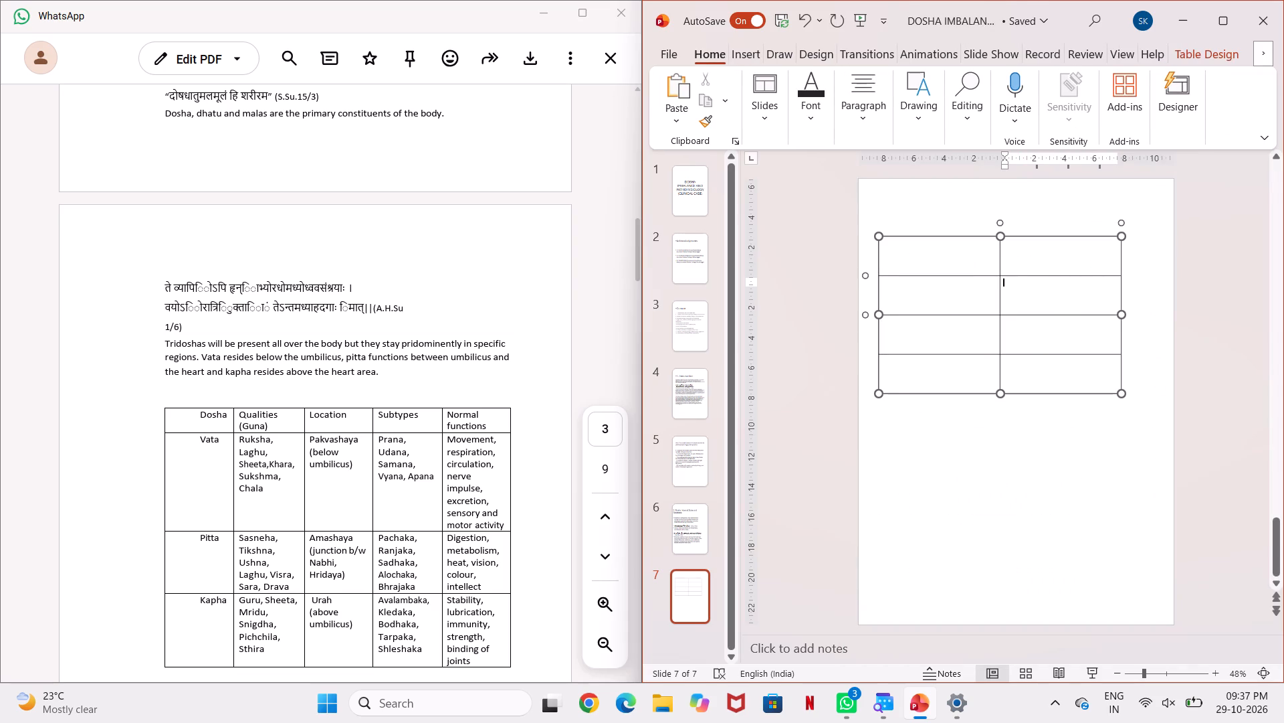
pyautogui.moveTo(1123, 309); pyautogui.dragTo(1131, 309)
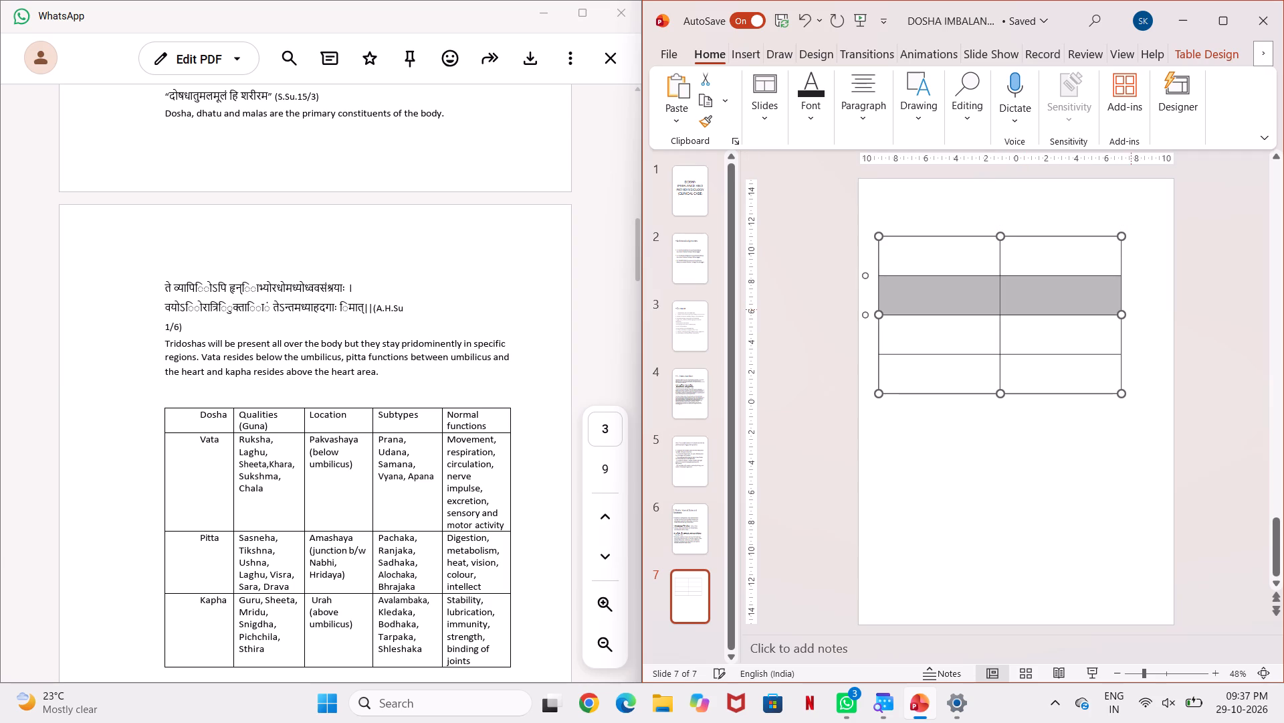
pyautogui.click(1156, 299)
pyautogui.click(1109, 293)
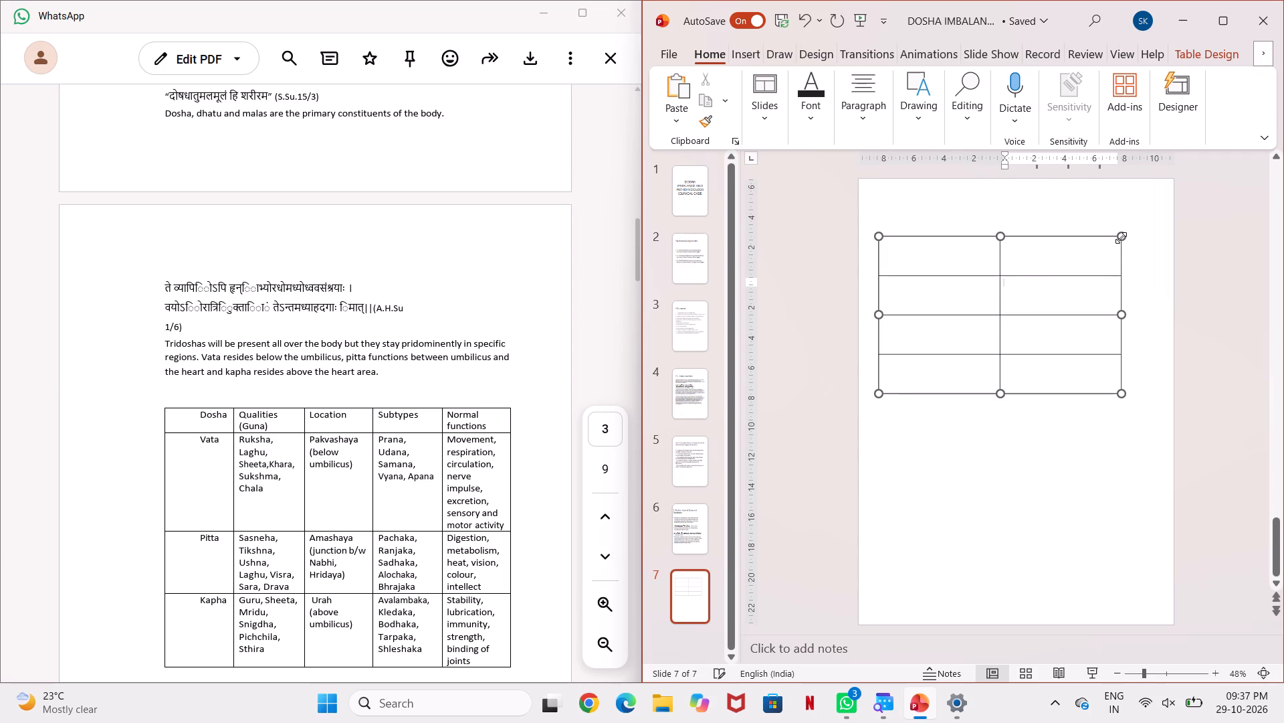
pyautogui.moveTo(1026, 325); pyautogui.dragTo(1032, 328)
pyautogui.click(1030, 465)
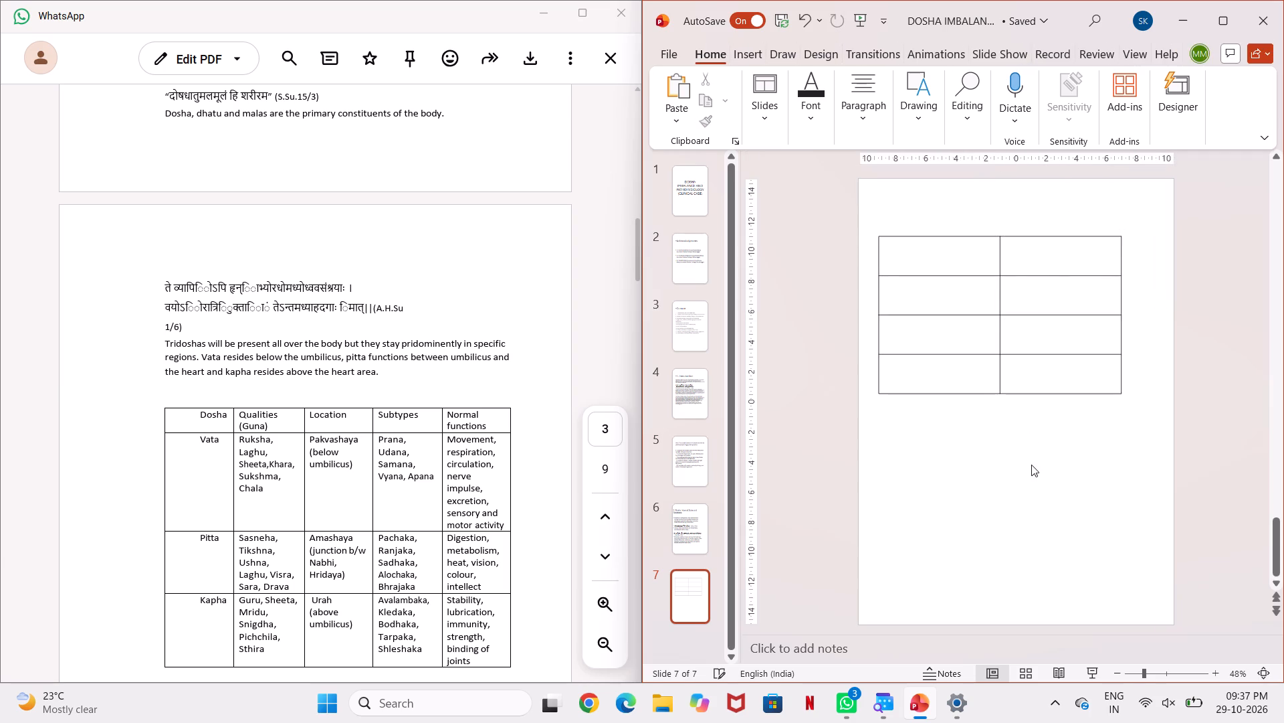
# Insert a column to the left of the first column in the slide 7 table.
pyautogui.click(1071, 335)
pyautogui.rightClick(1041, 249)
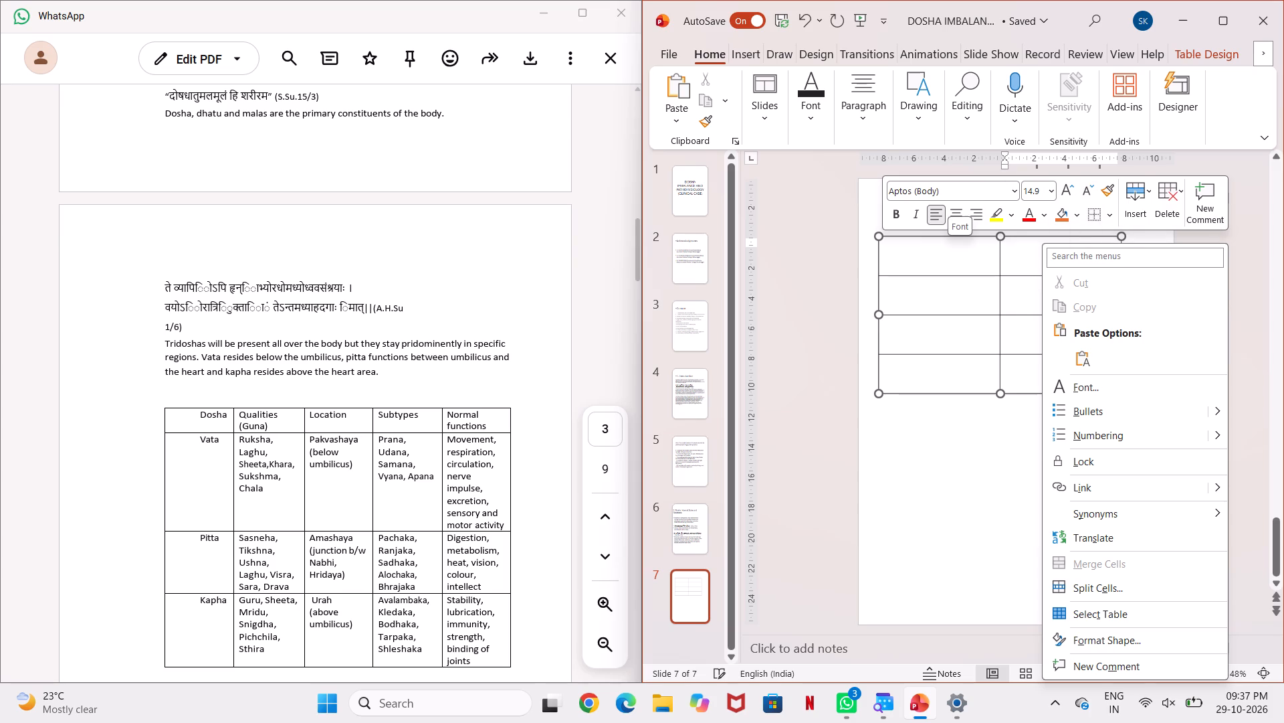
pyautogui.click(768, 230)
pyautogui.click(946, 267)
pyautogui.rightClick(946, 272)
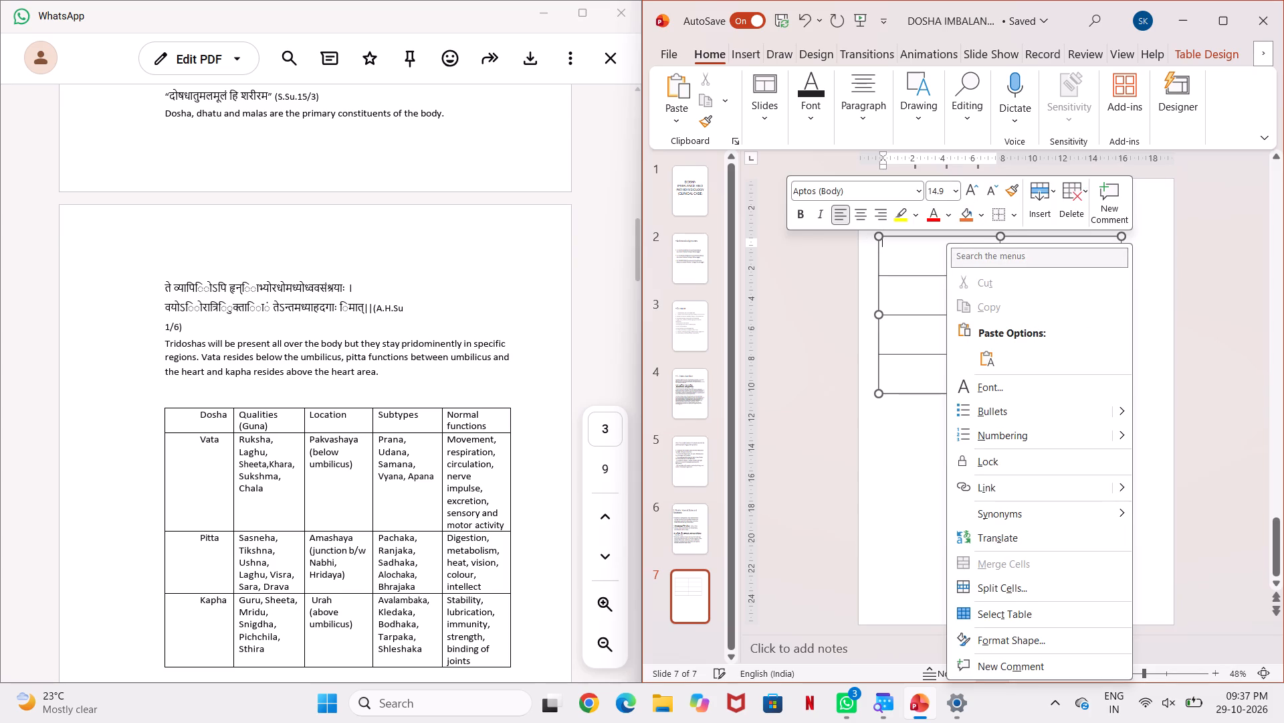
pyautogui.click(1037, 218)
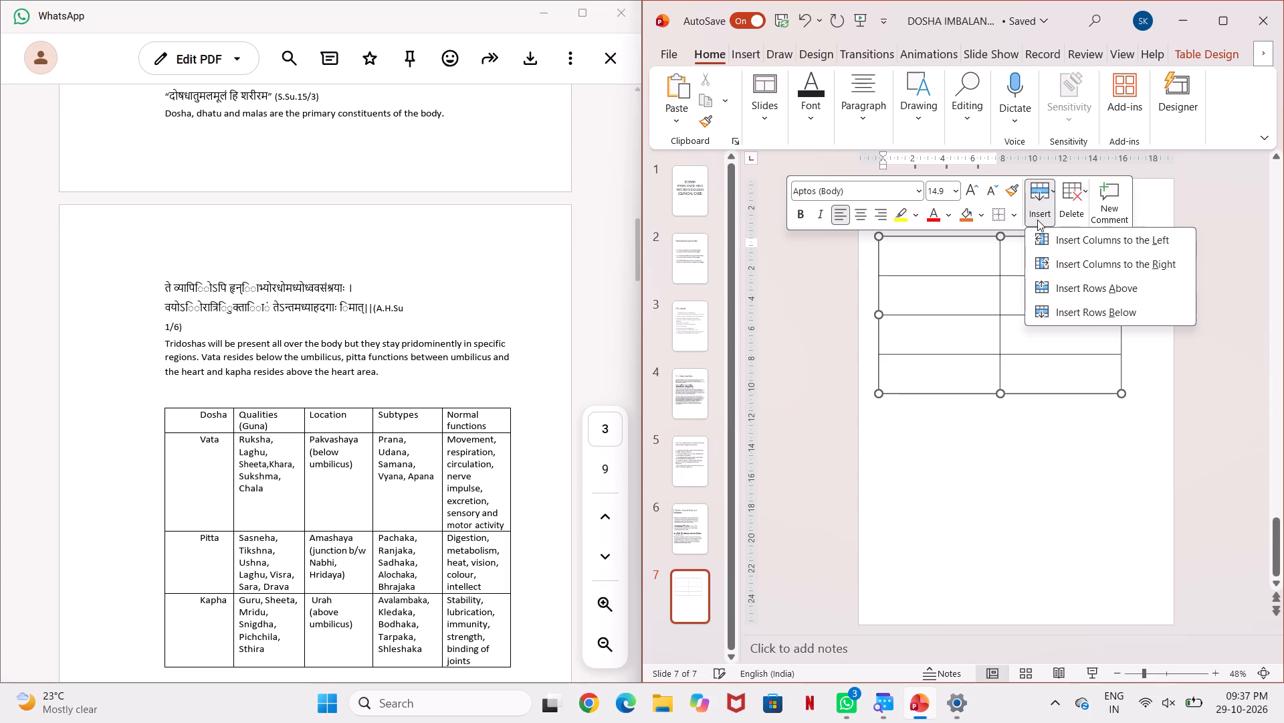
pyautogui.click(1095, 245)
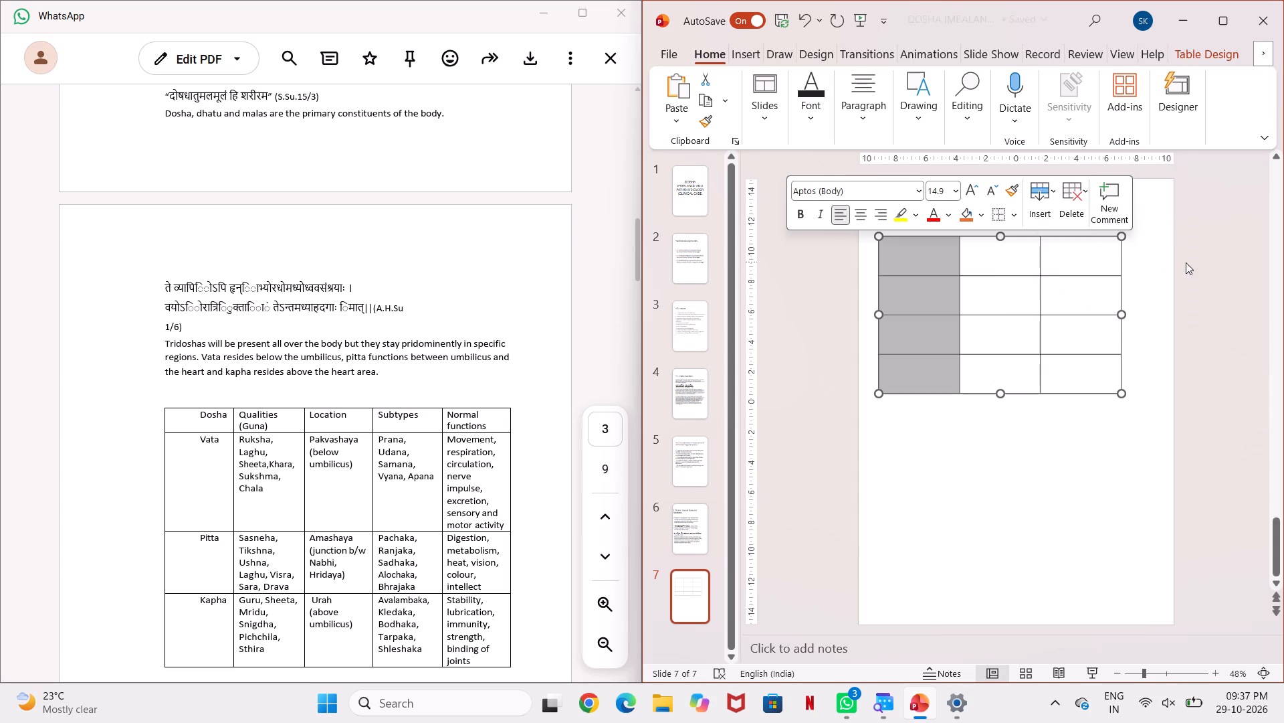
pyautogui.click(1186, 262)
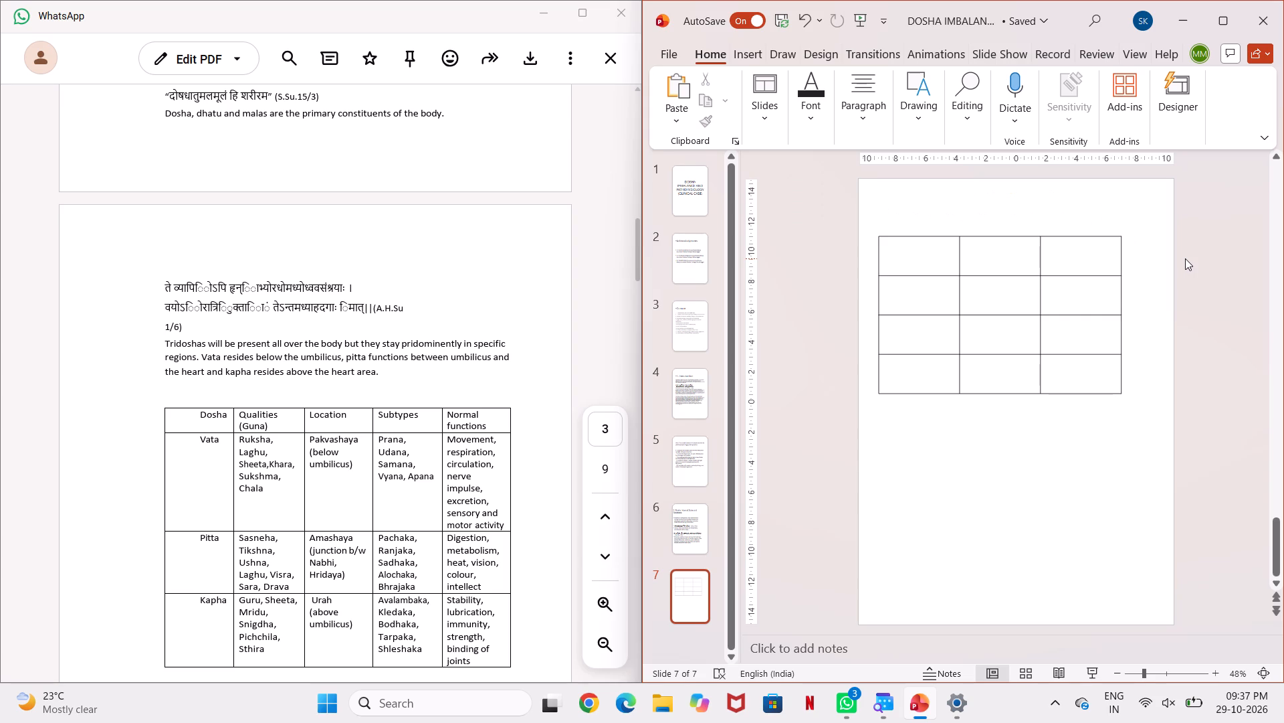
# Add two columns to the table, one after the last column and one directly before that new column, making five.
pyautogui.rightClick(1048, 293)
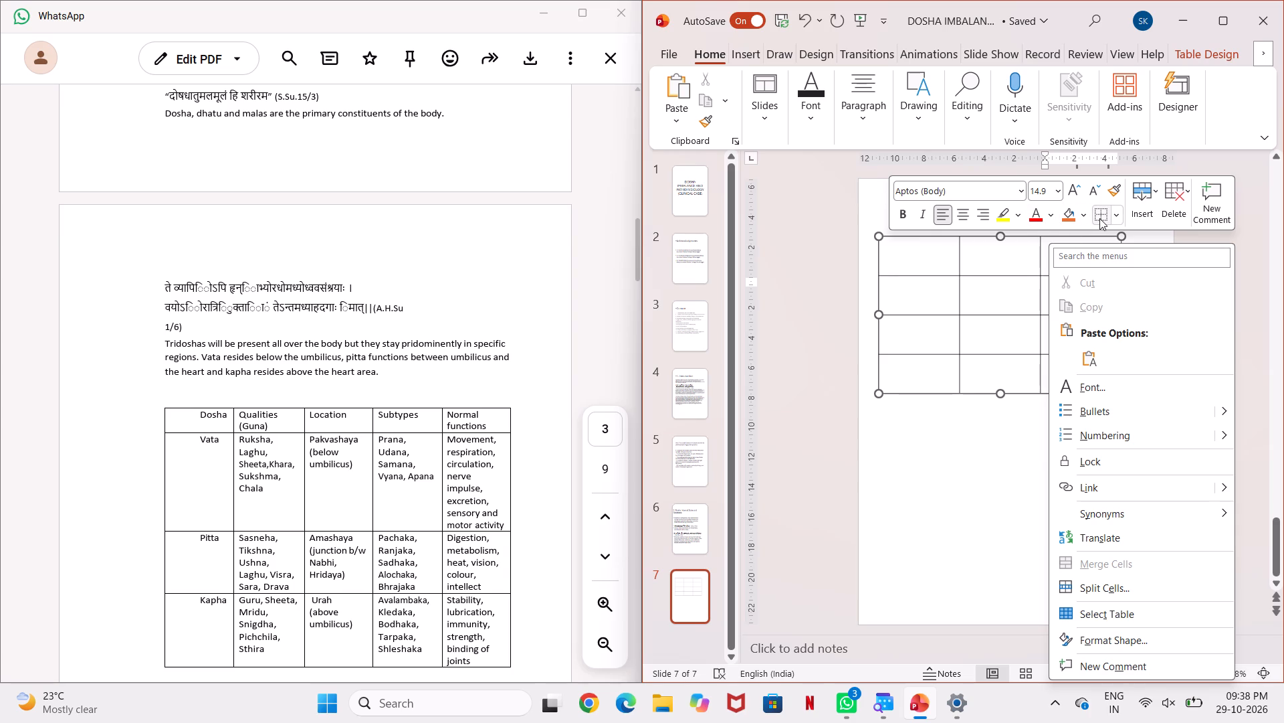
pyautogui.click(949, 216)
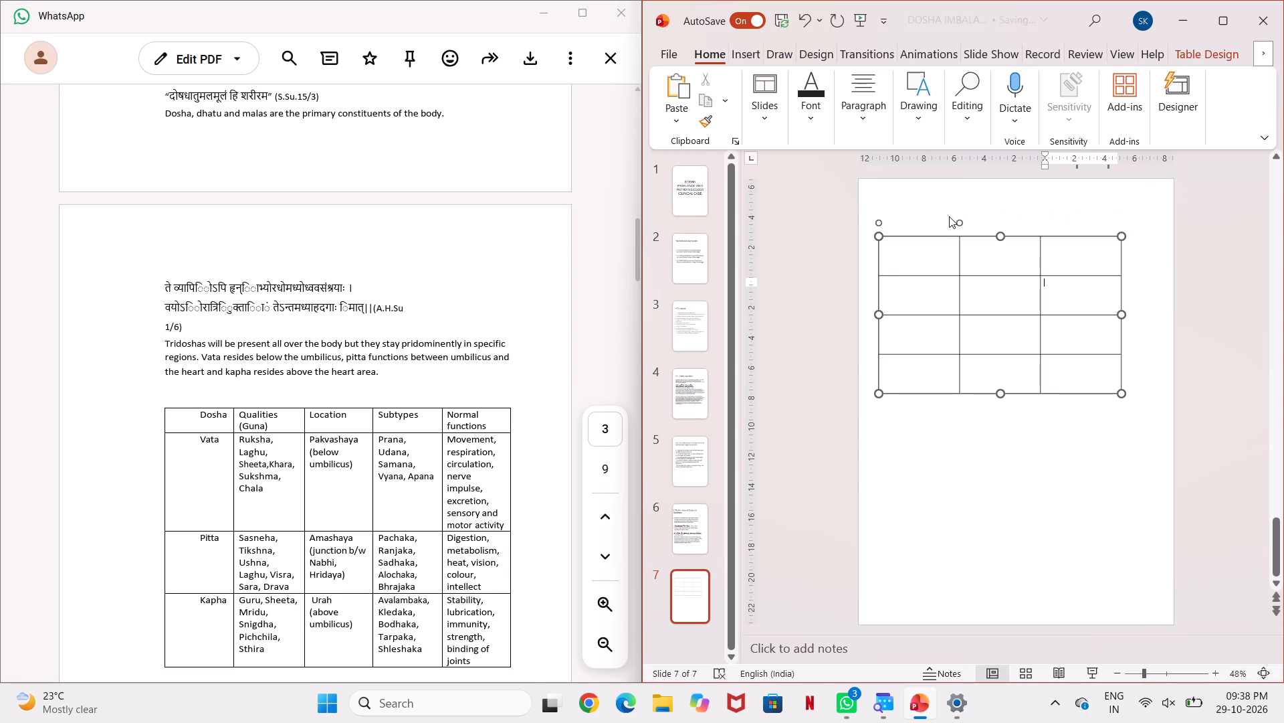
pyautogui.rightClick(1053, 276)
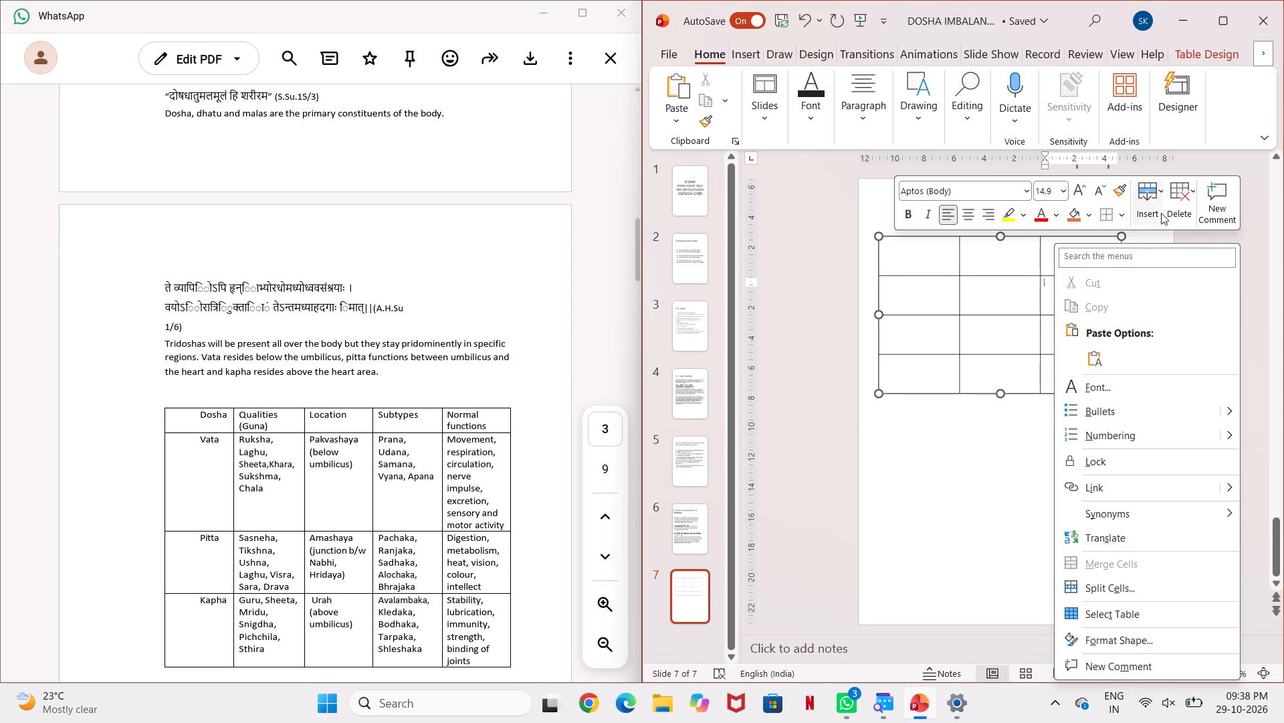
pyautogui.click(1140, 214)
pyautogui.click(1148, 264)
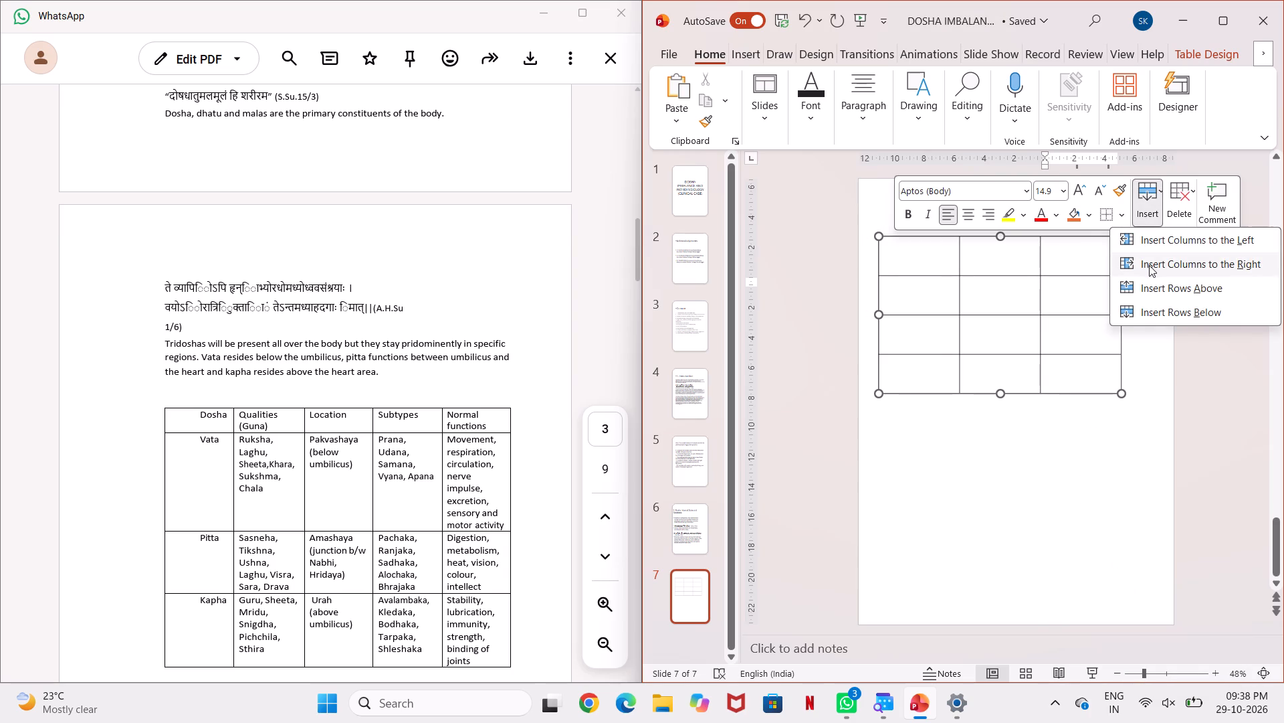
pyautogui.click(1155, 219)
pyautogui.click(1173, 236)
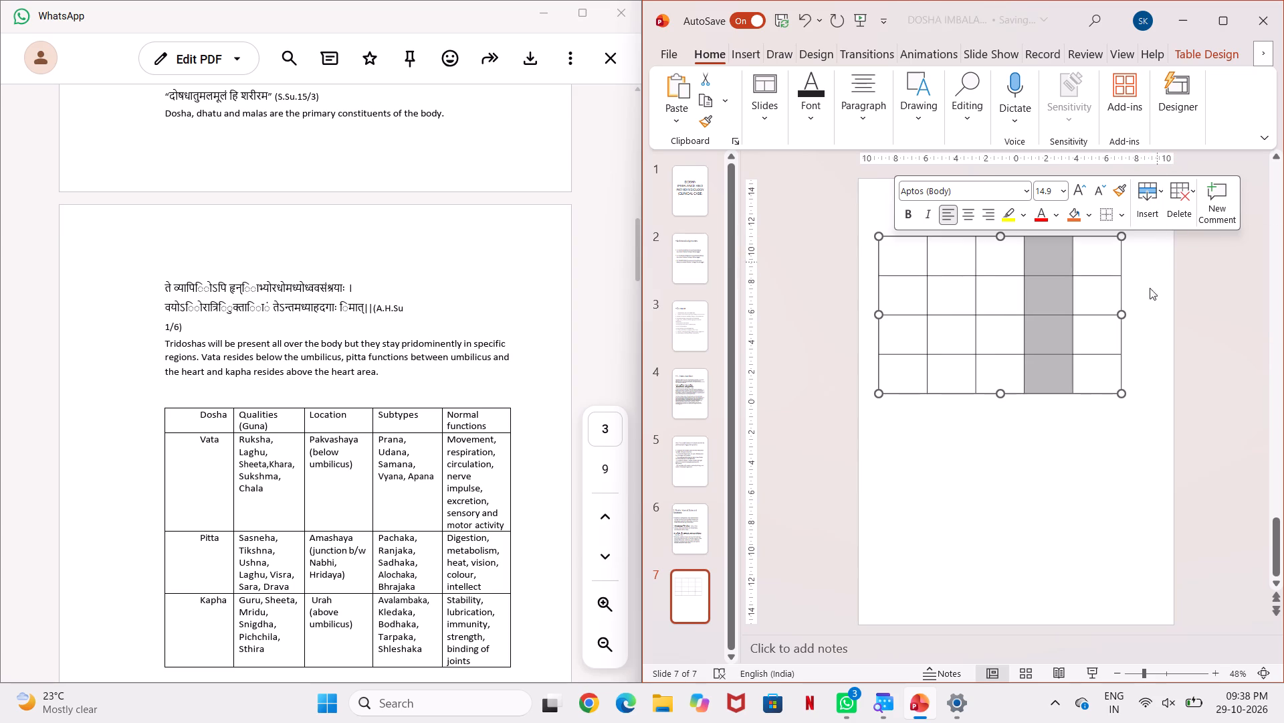
pyautogui.click(1088, 470)
# Widen the five-column table toward the slide's right margin, to about 19 cm wide.
pyautogui.click(1084, 330)
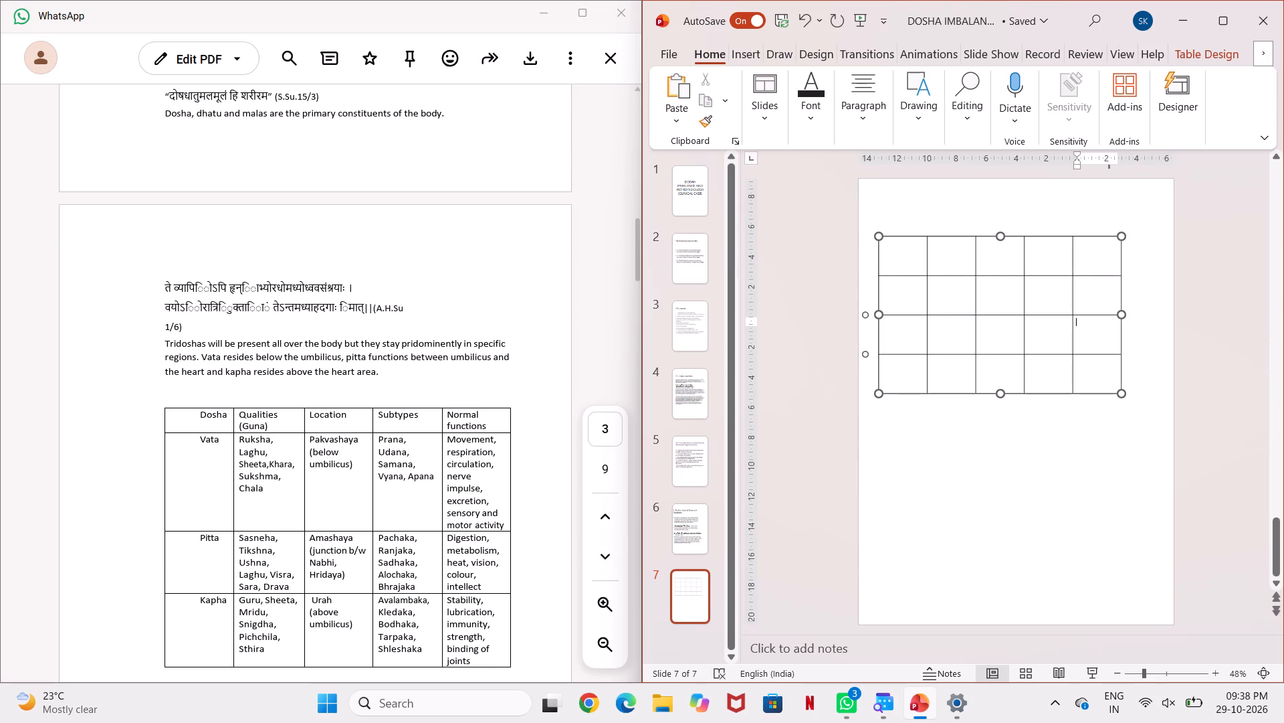
pyautogui.moveTo(1127, 316); pyautogui.dragTo(1153, 317)
pyautogui.moveTo(1122, 313); pyautogui.dragTo(1130, 315)
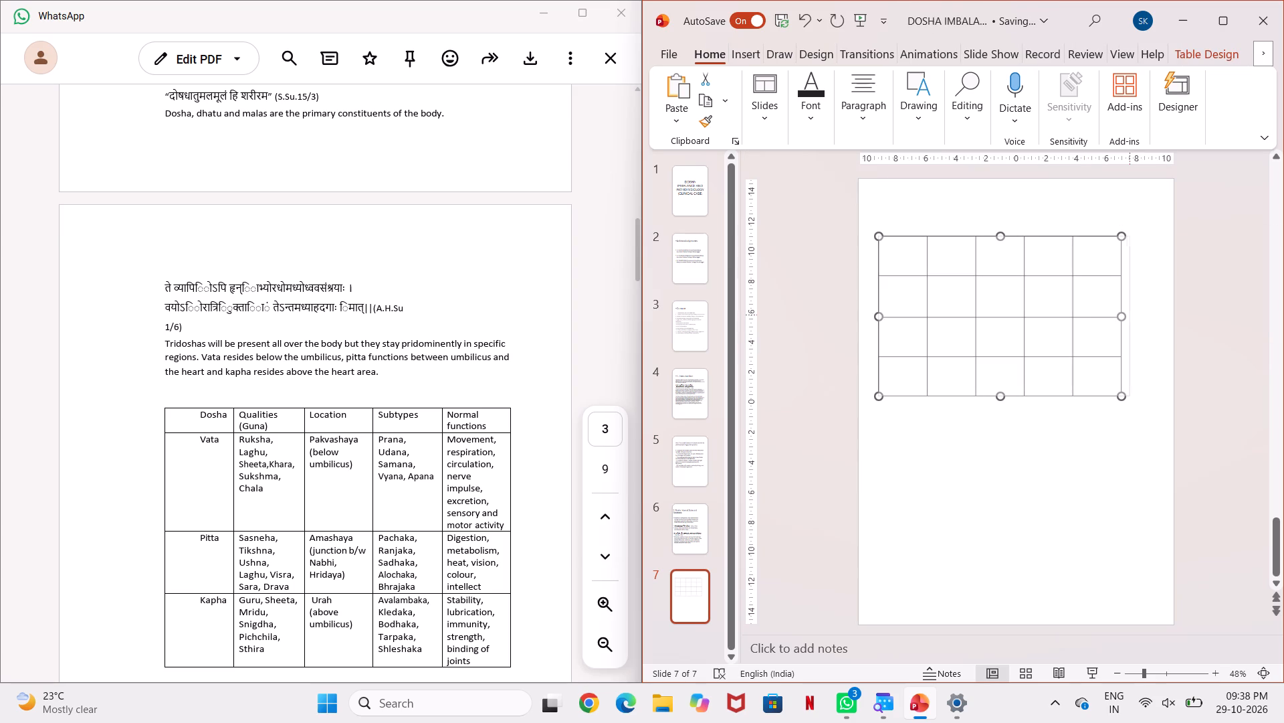
pyautogui.moveTo(1130, 315); pyautogui.dragTo(1162, 309)
pyautogui.click(1237, 305)
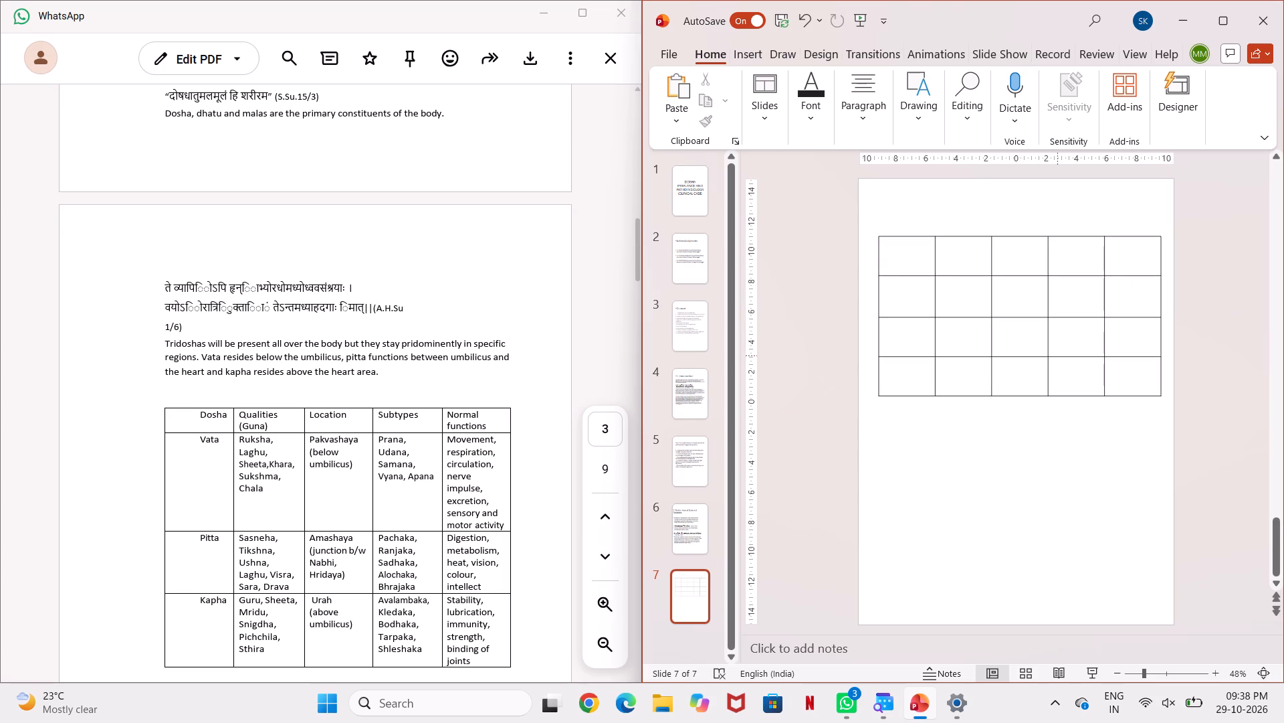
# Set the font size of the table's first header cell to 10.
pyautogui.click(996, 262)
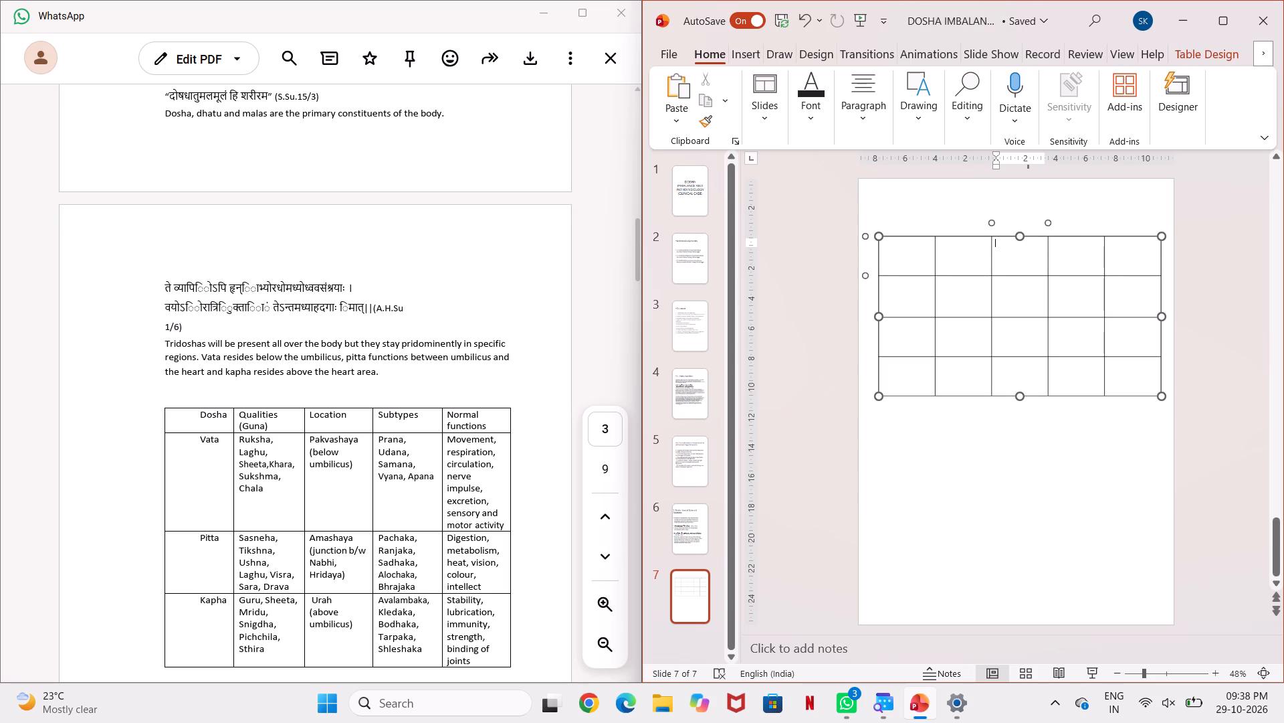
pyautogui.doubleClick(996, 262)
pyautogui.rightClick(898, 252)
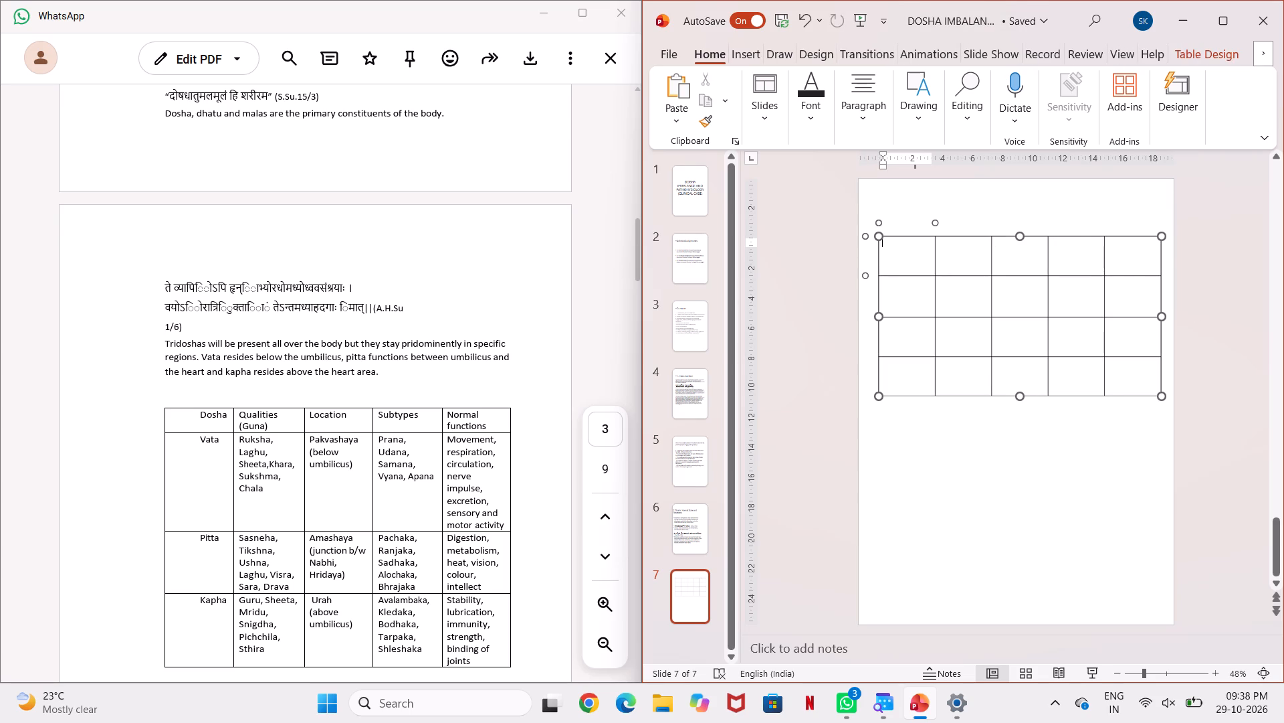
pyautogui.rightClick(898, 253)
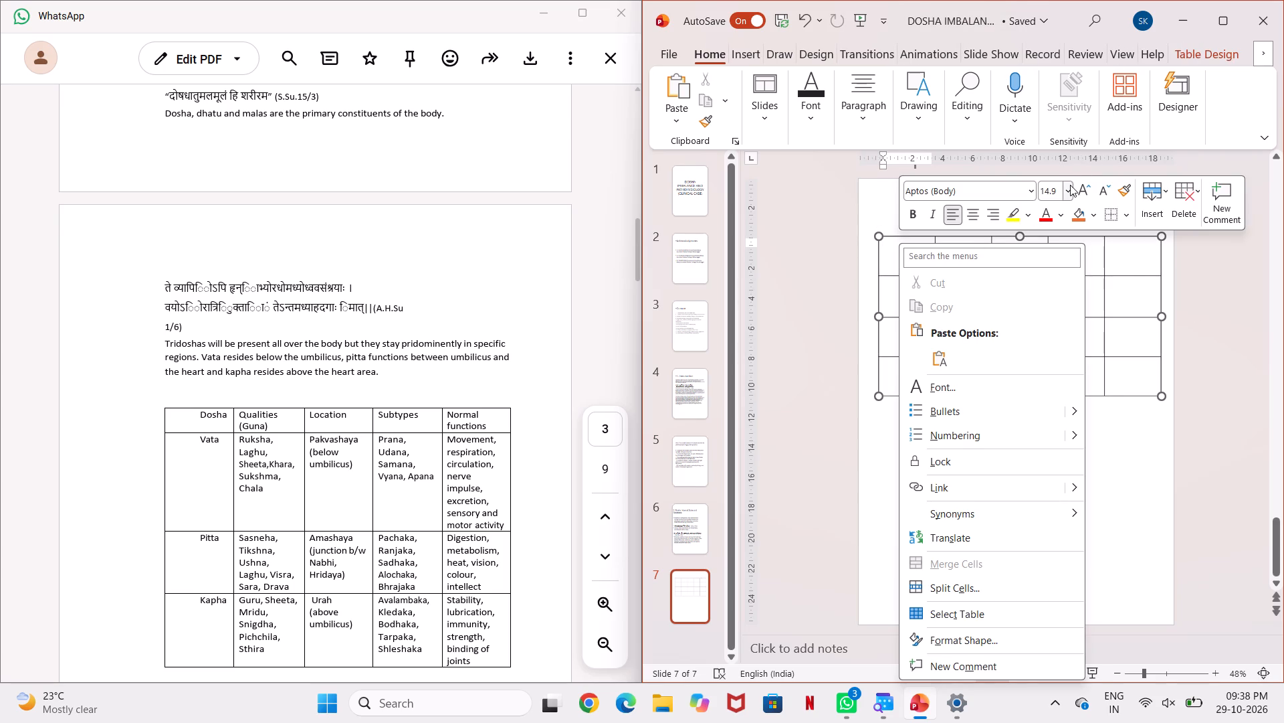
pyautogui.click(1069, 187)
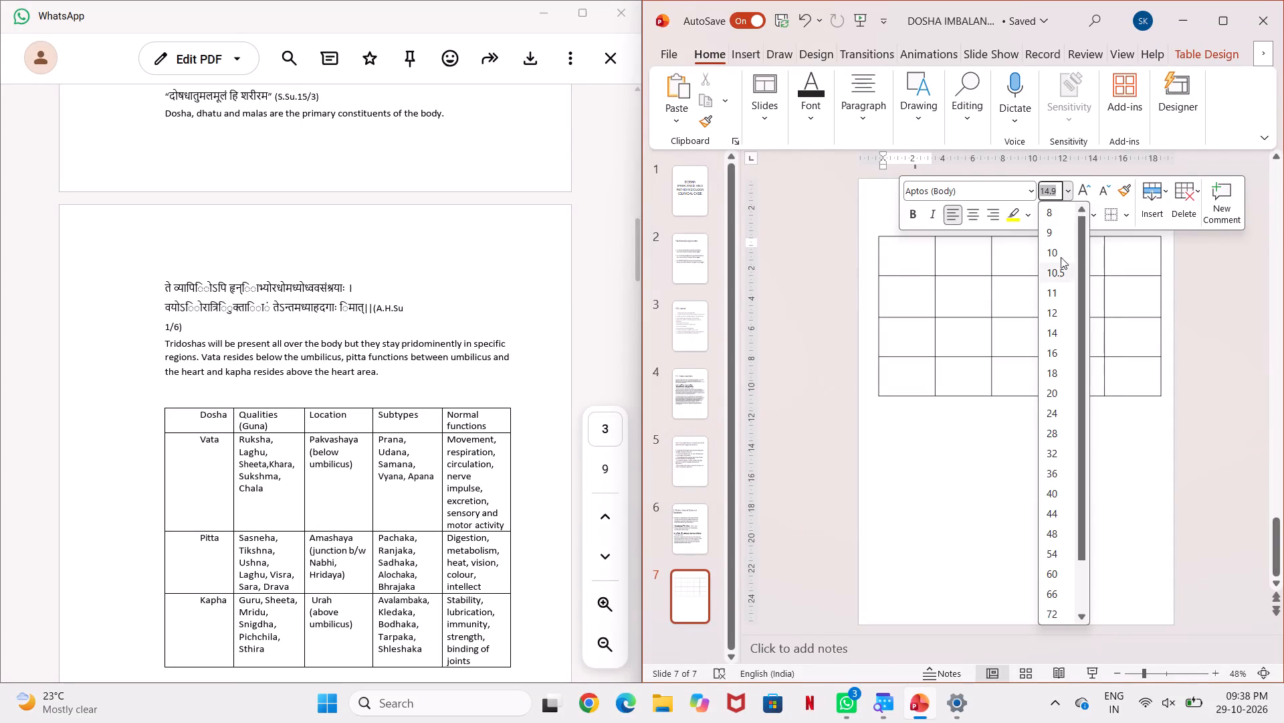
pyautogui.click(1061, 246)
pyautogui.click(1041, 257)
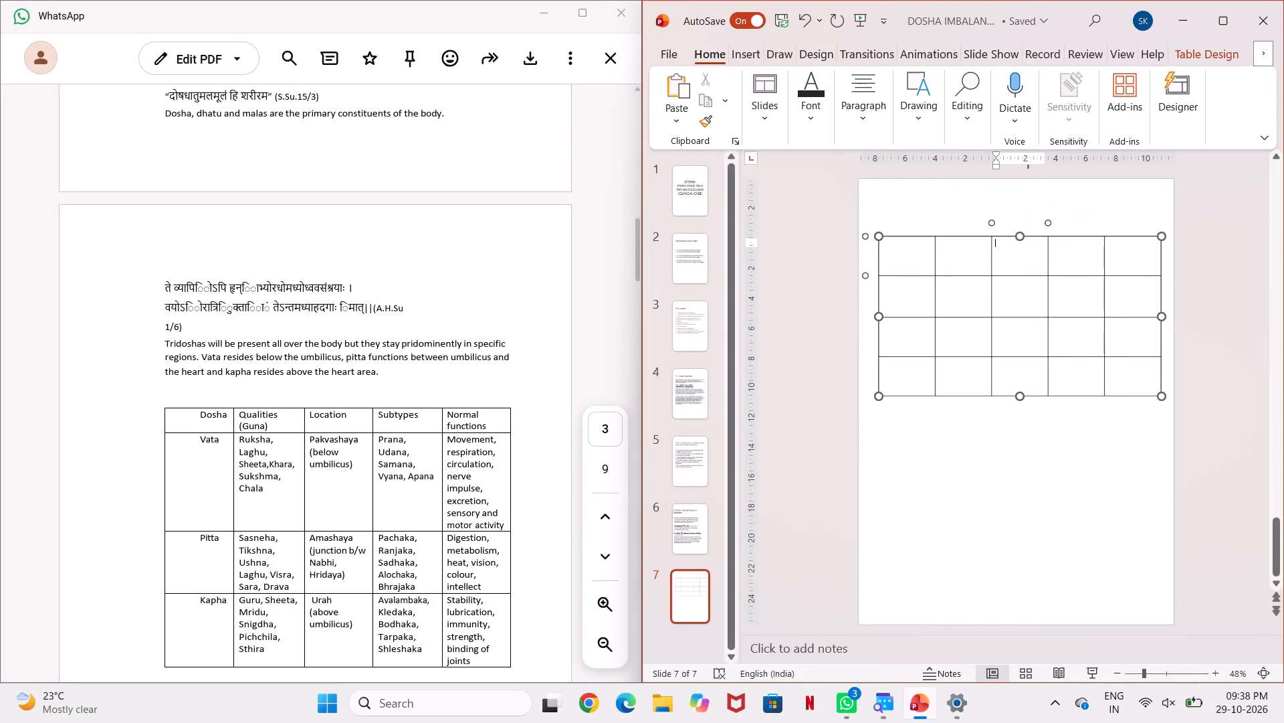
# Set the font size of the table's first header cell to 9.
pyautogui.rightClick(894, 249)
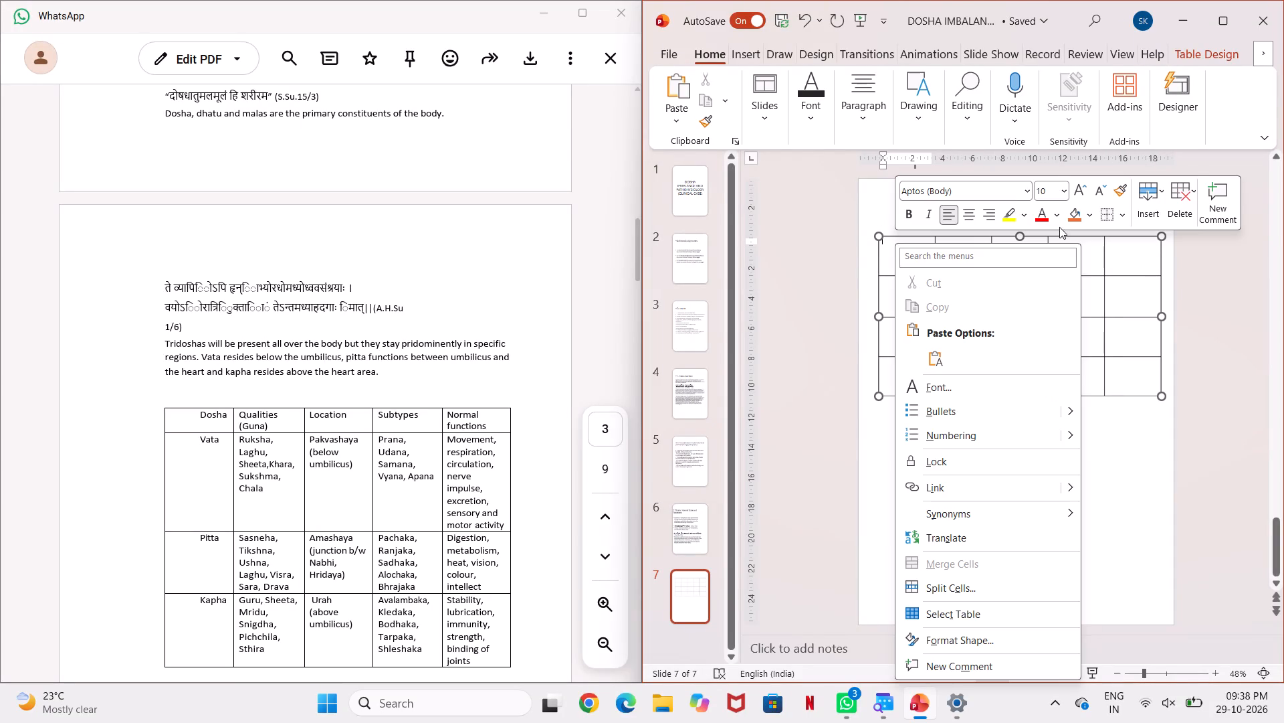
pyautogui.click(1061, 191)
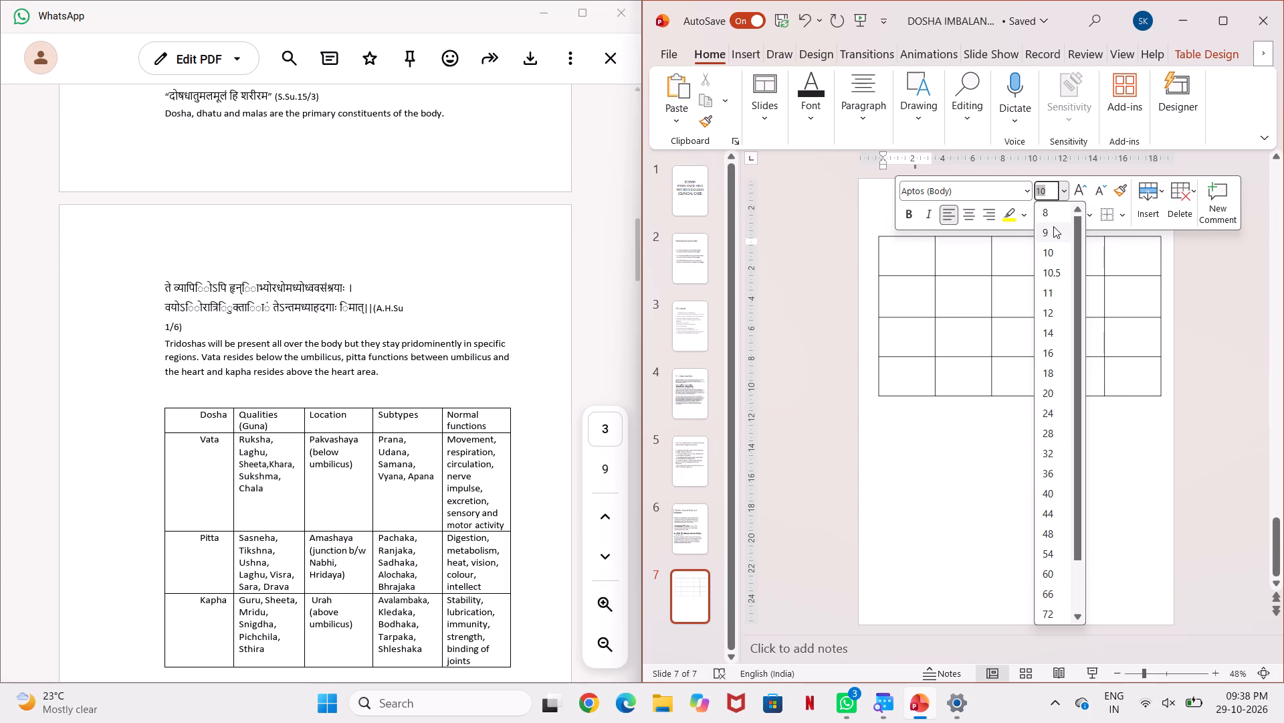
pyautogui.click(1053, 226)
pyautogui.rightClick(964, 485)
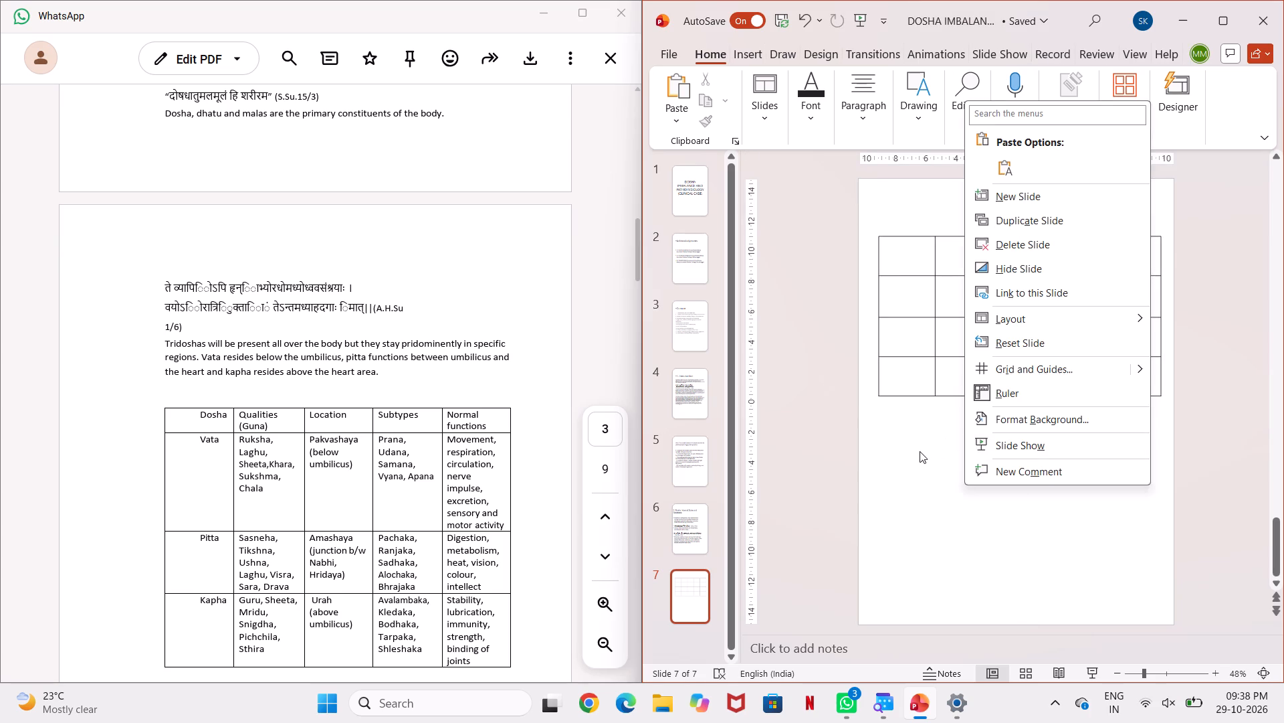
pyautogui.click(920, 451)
# Set the font size of all five header row cells to 9.
pyautogui.click(976, 281)
pyautogui.doubleClick(982, 276)
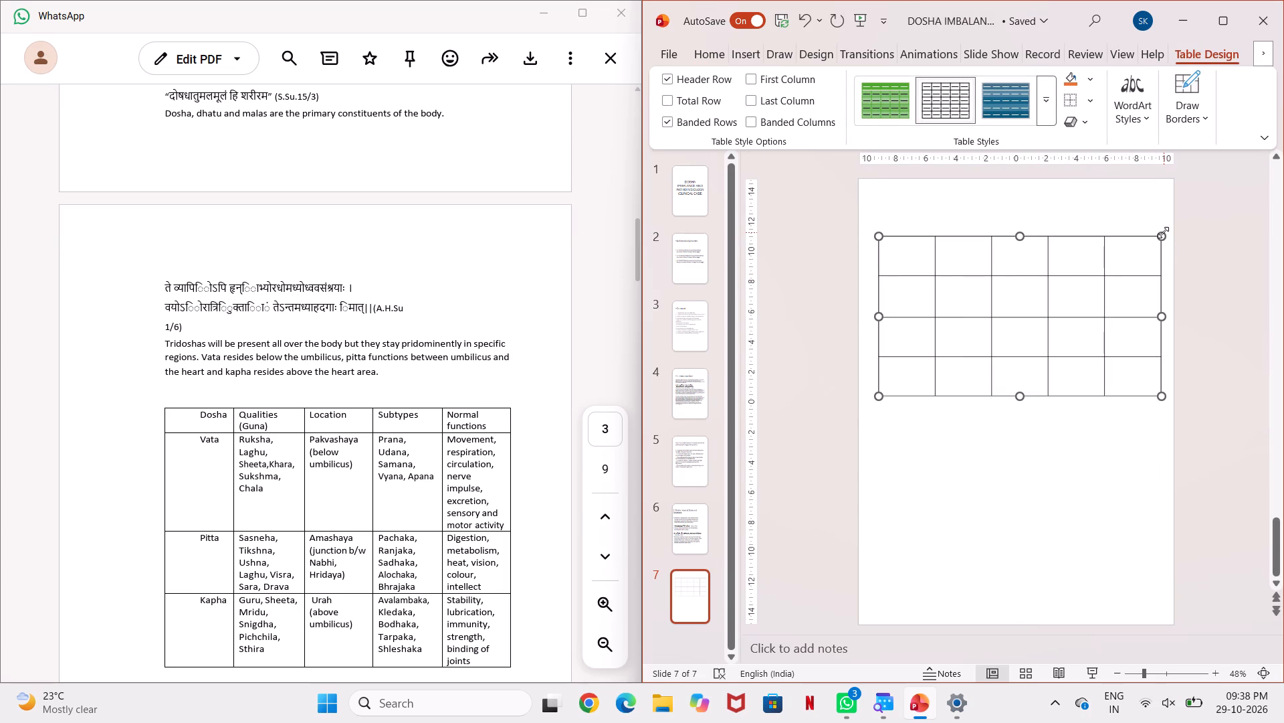
pyautogui.moveTo(896, 260); pyautogui.dragTo(1018, 253)
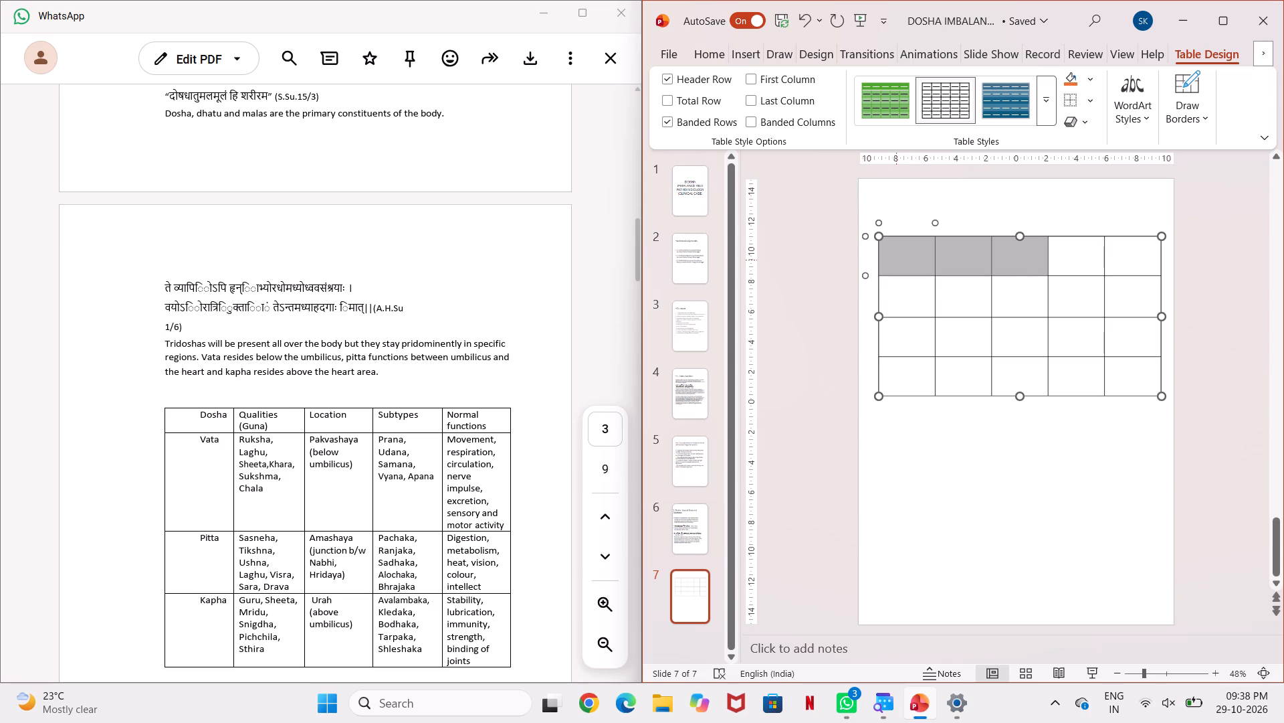
pyautogui.moveTo(1018, 253); pyautogui.dragTo(1144, 250)
pyautogui.rightClick(1144, 250)
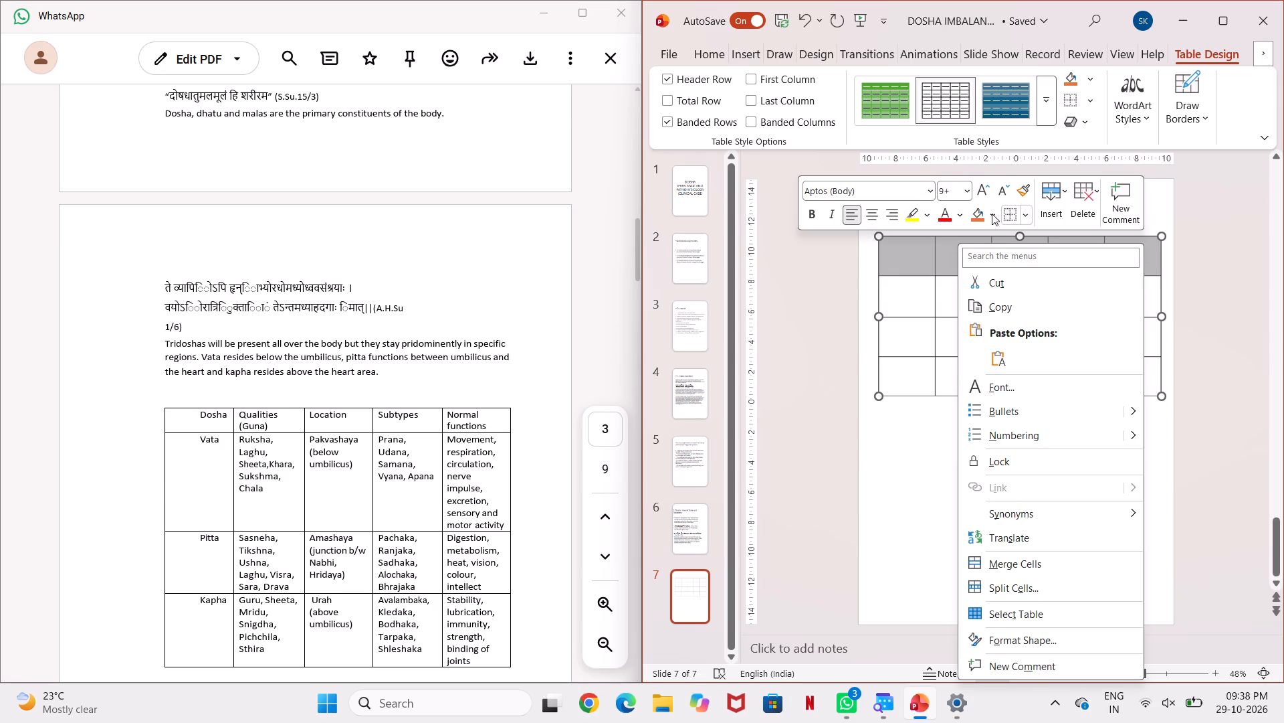
pyautogui.click(968, 186)
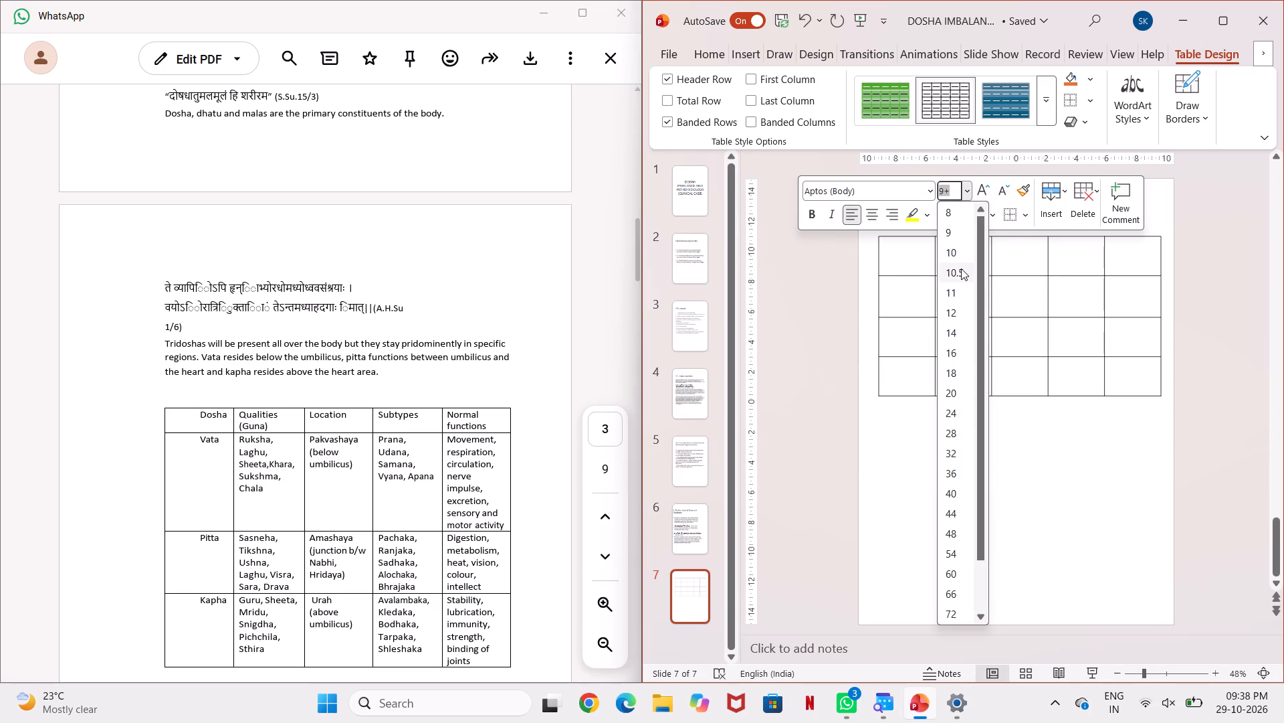
pyautogui.click(962, 237)
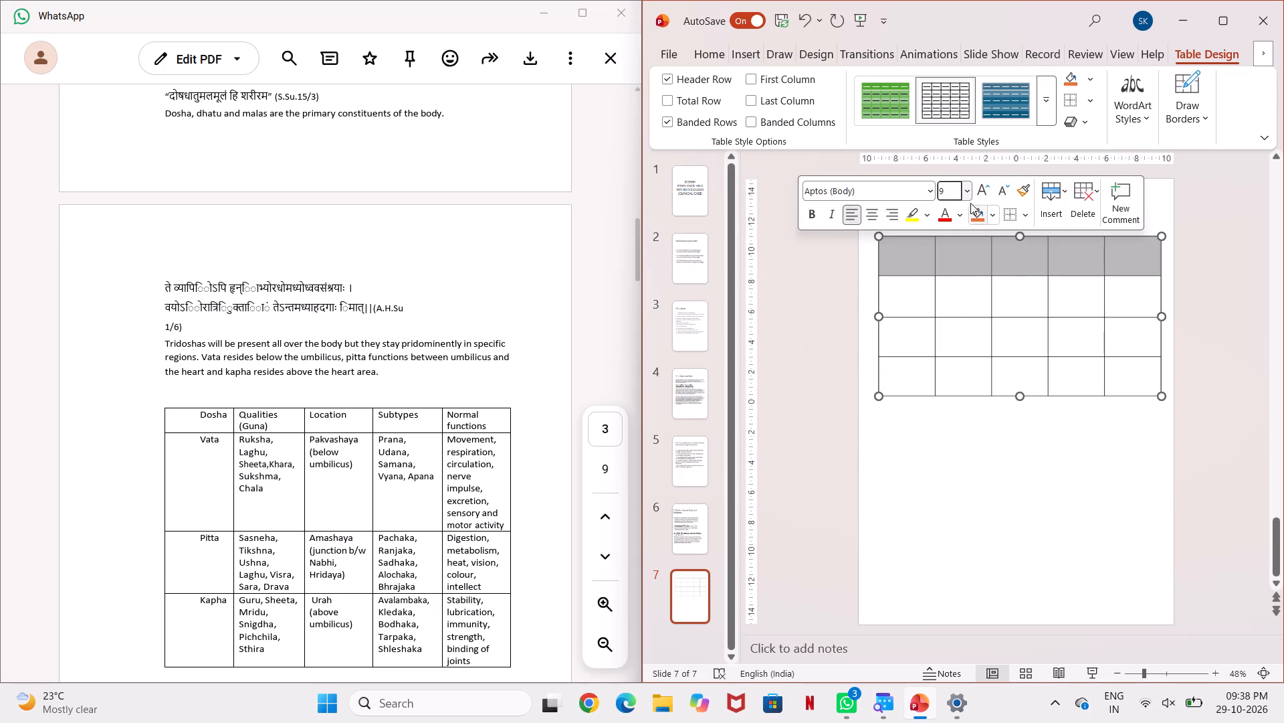
pyautogui.click(971, 190)
pyautogui.click(950, 229)
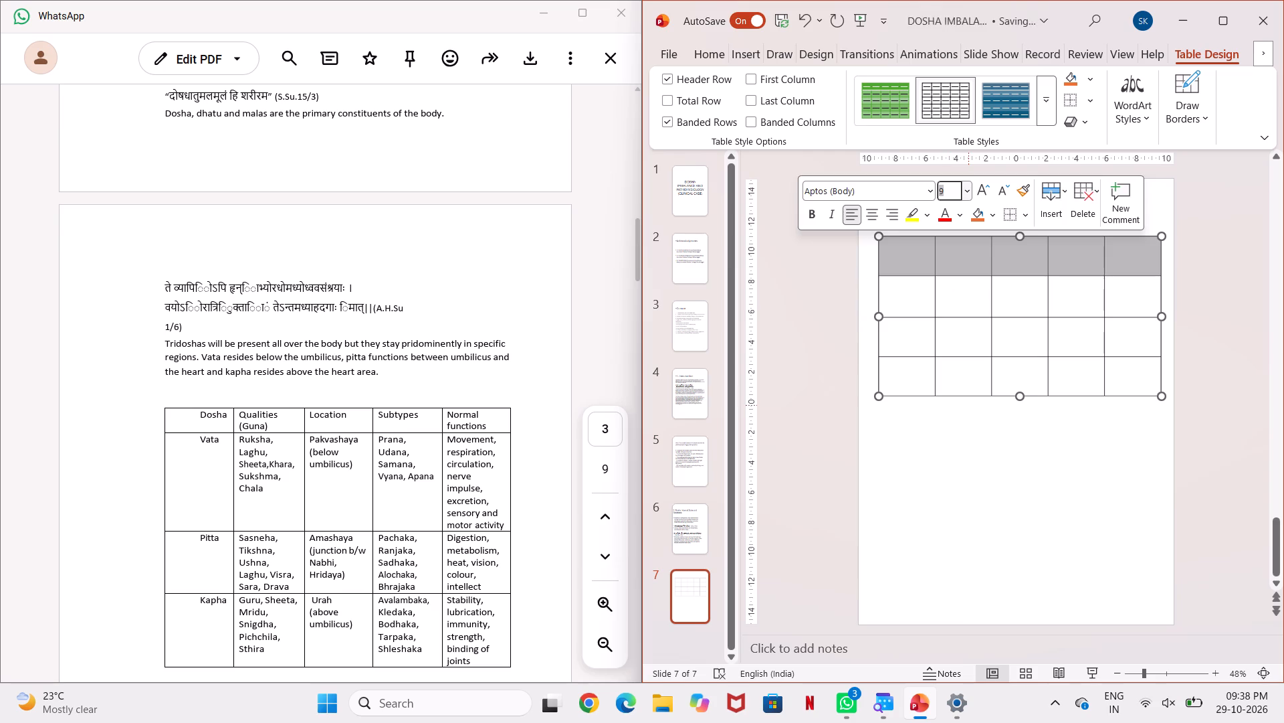
pyautogui.click(968, 406)
pyautogui.click(924, 494)
# Set the font size of all five header row cells in the slide 7 table to 8.
pyautogui.click(982, 248)
pyautogui.rightClick(983, 248)
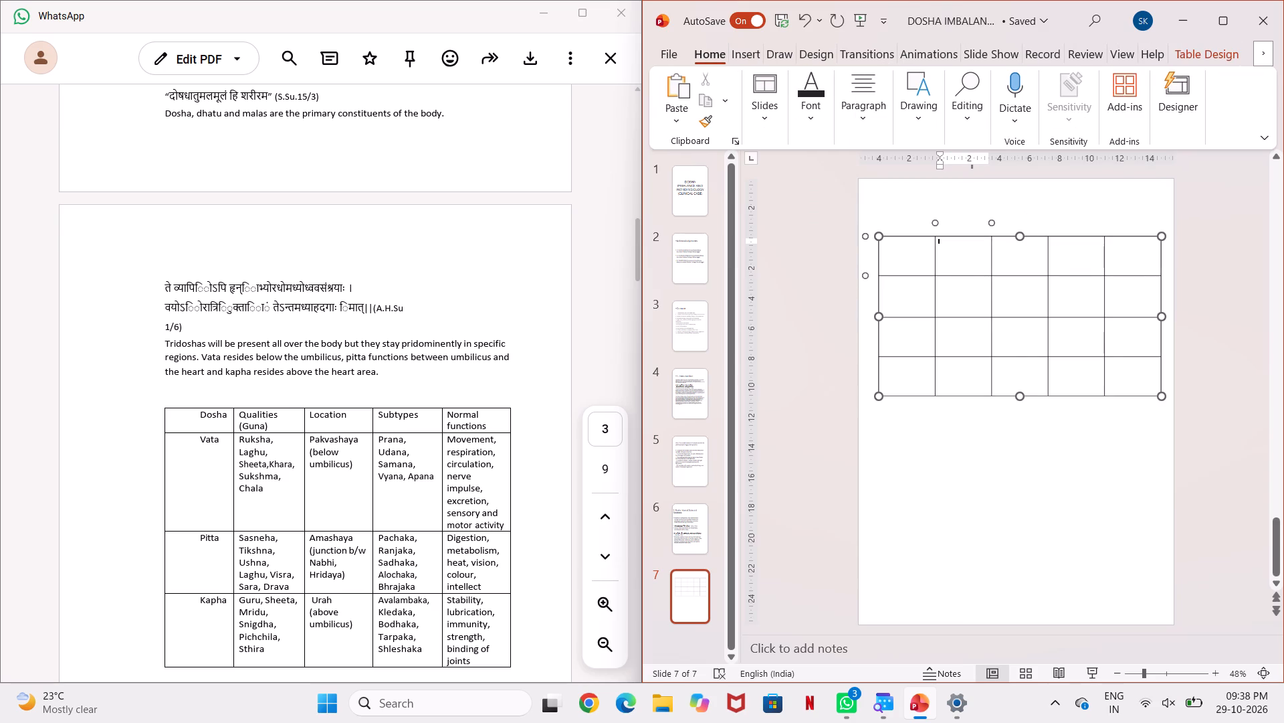
pyautogui.rightClick(983, 248)
pyautogui.click(972, 257)
pyautogui.moveTo(894, 259); pyautogui.dragTo(894, 260)
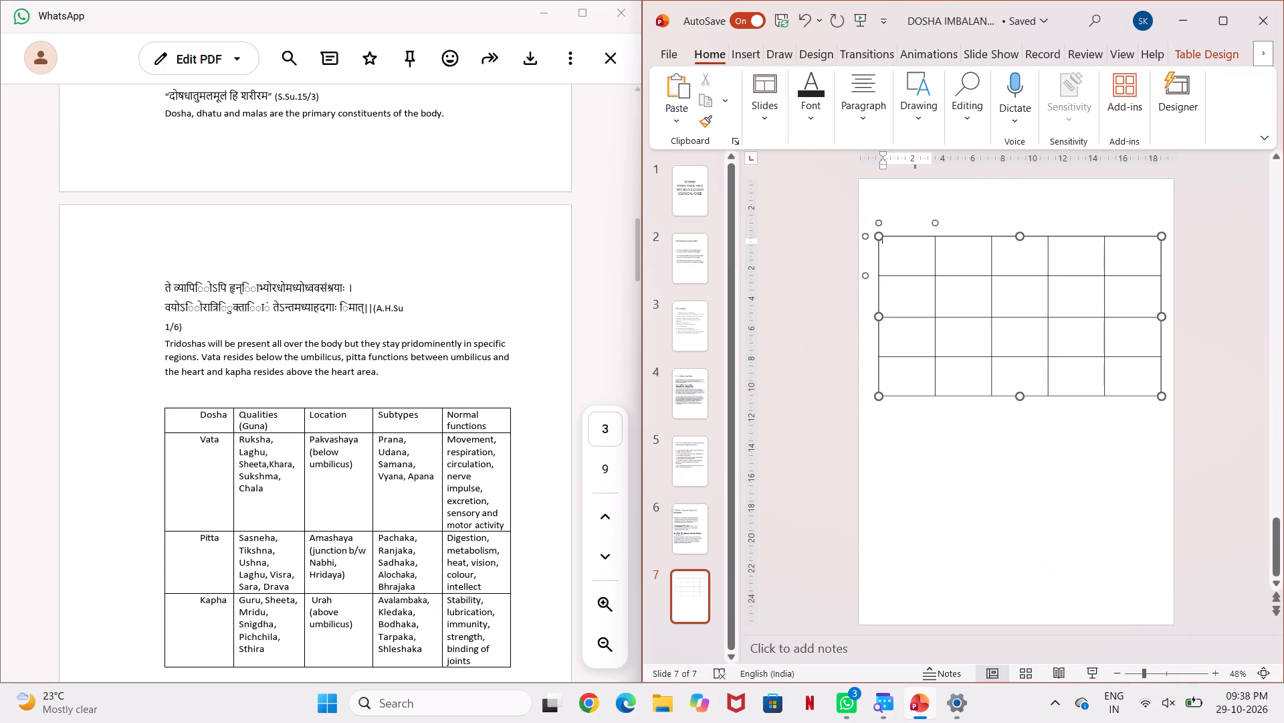
pyautogui.moveTo(894, 260); pyautogui.dragTo(1150, 255)
pyautogui.rightClick(1141, 253)
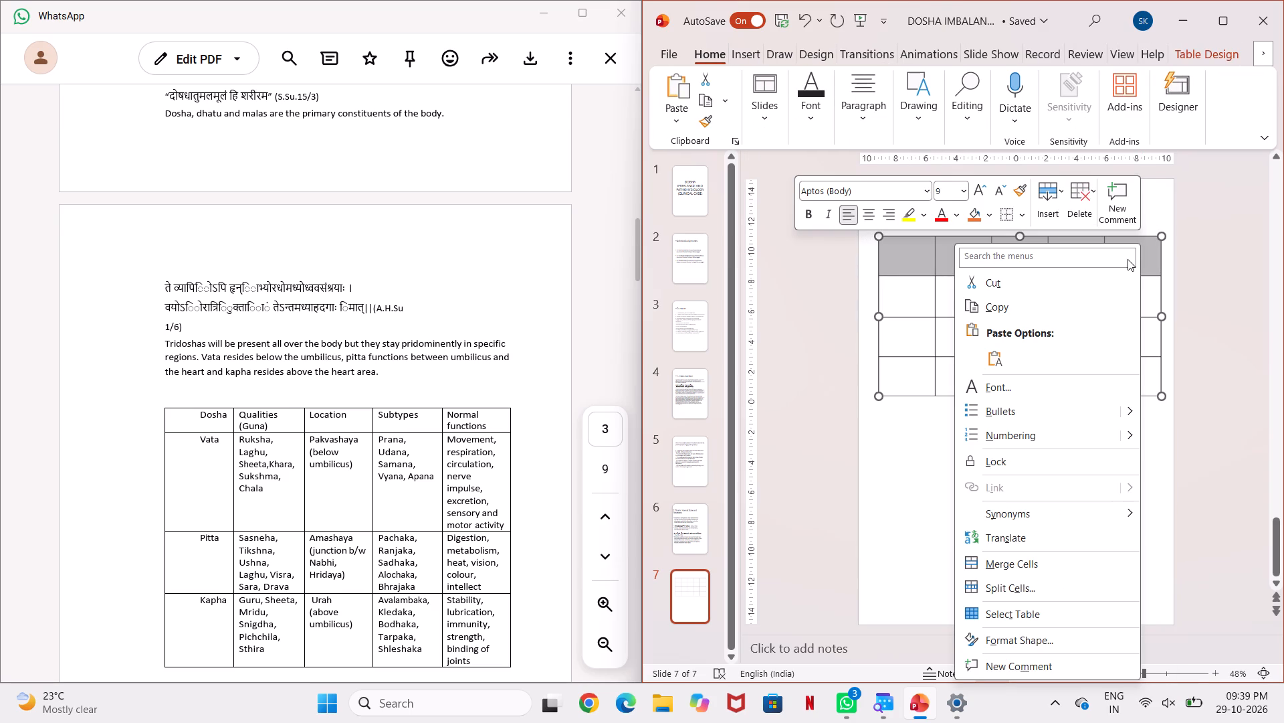
pyautogui.click(966, 187)
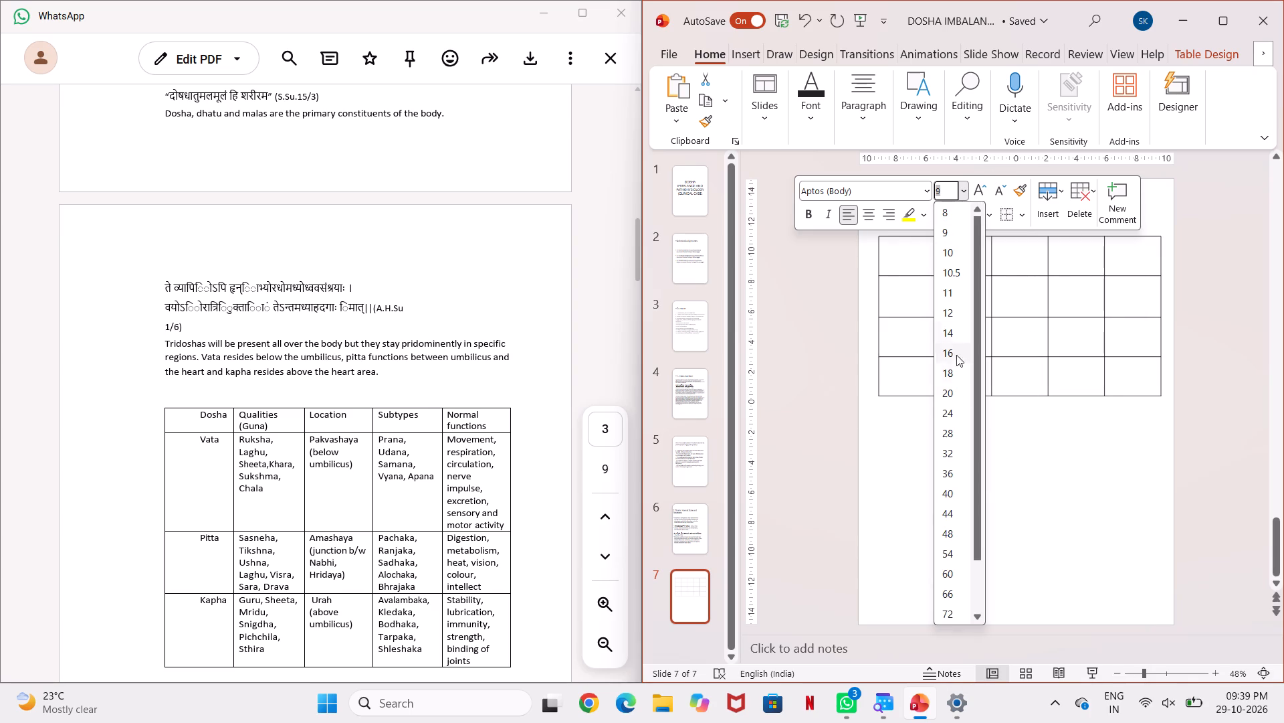
pyautogui.click(964, 213)
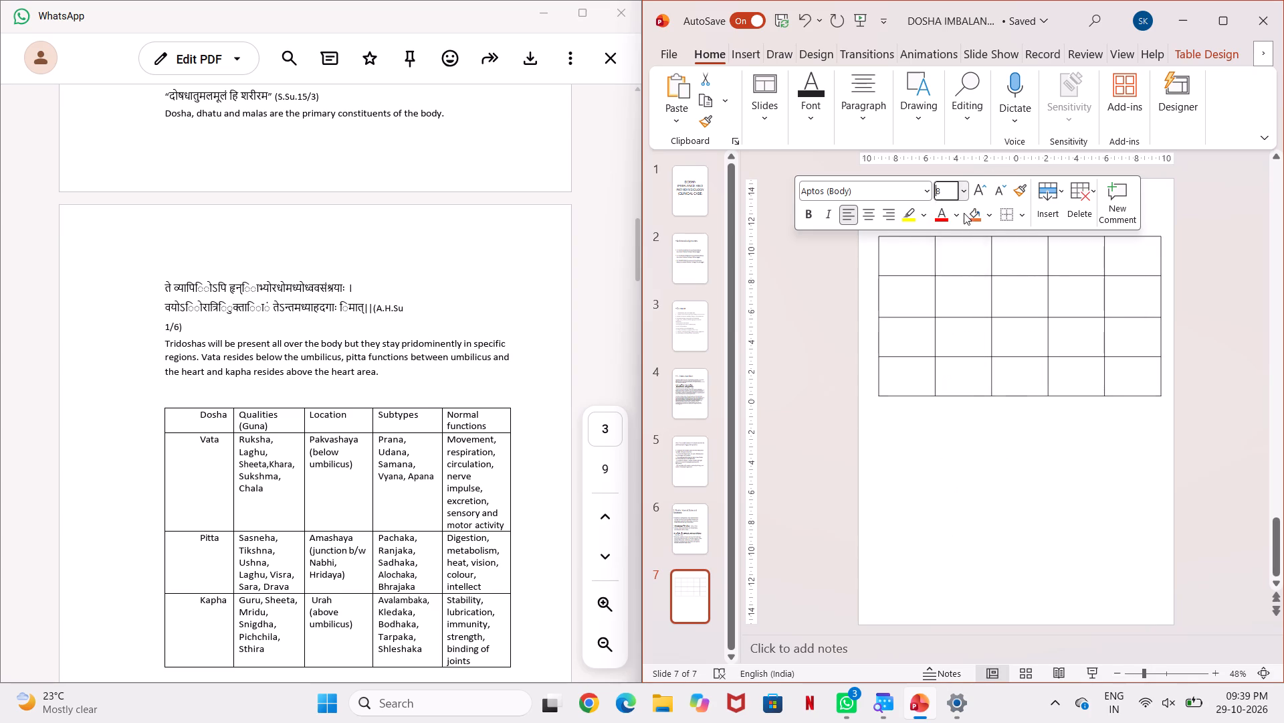
pyautogui.click(1046, 535)
# Move the whole table slightly up on slide 7, by about 0.5 cm.
pyautogui.click(1029, 254)
pyautogui.click(1030, 272)
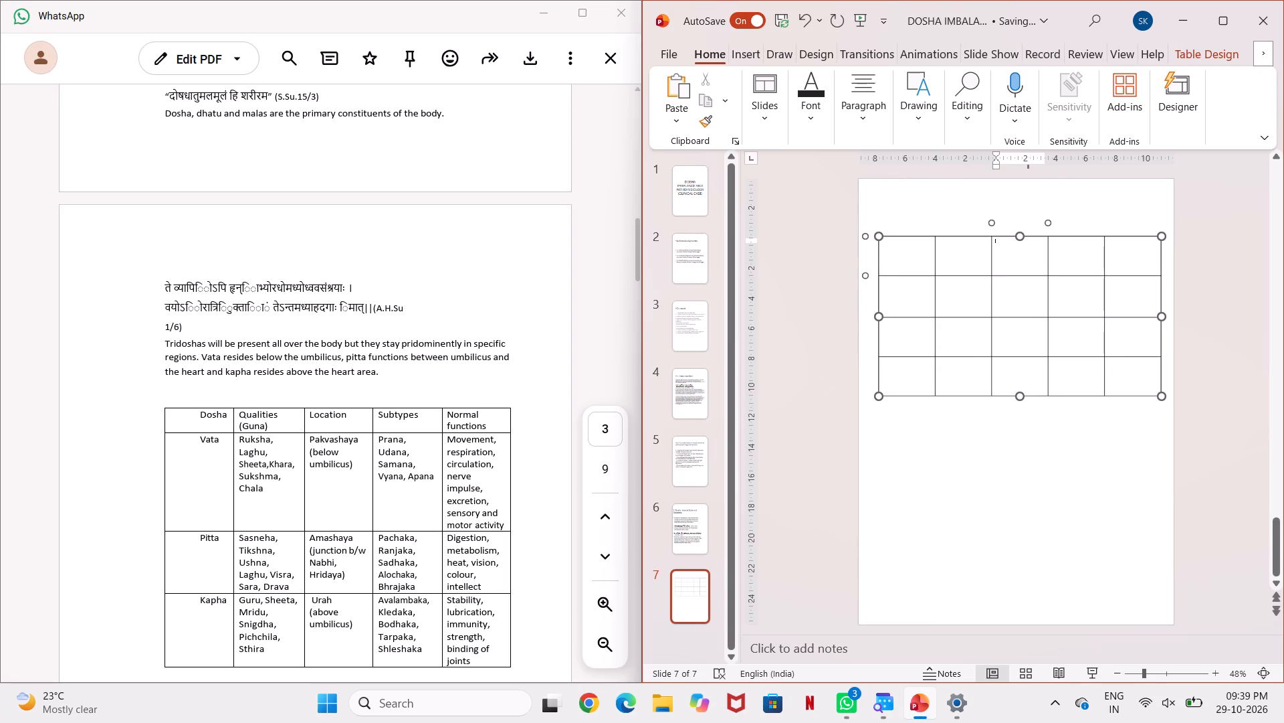
pyautogui.click(1027, 399)
pyautogui.moveTo(1029, 394); pyautogui.dragTo(1037, 428)
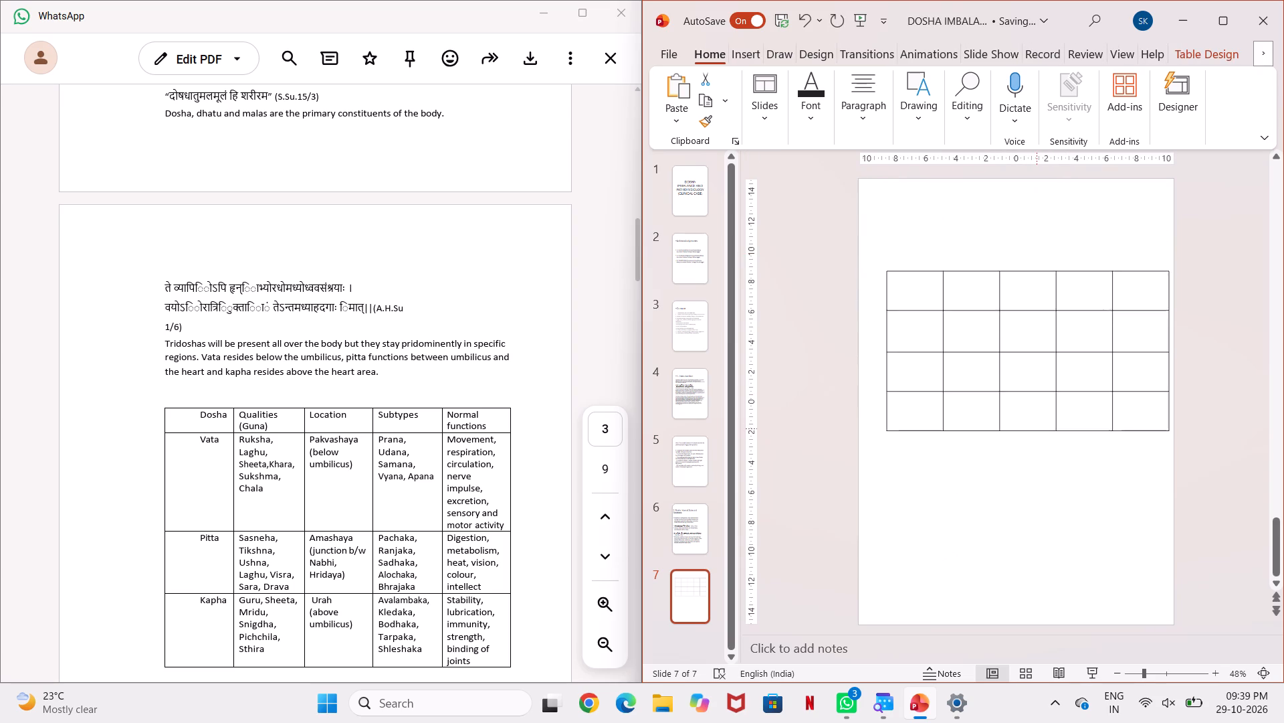
pyautogui.moveTo(1037, 428); pyautogui.dragTo(1025, 386)
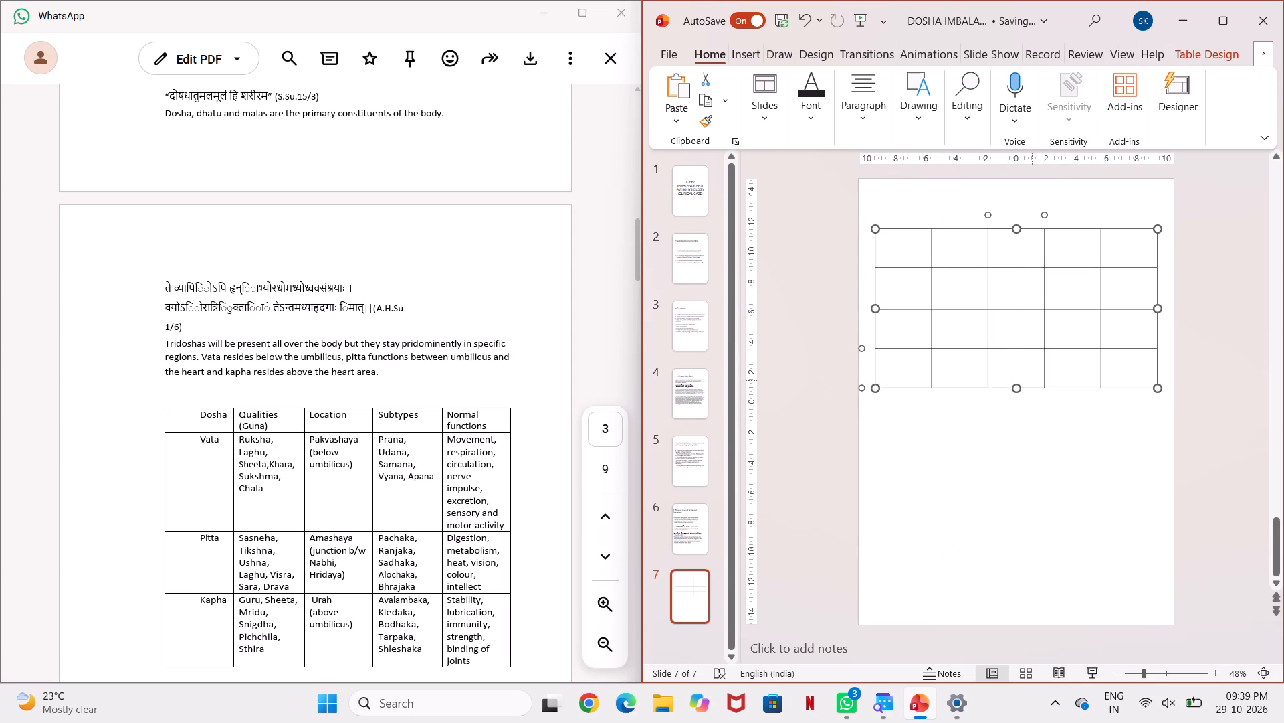
pyautogui.click(1089, 341)
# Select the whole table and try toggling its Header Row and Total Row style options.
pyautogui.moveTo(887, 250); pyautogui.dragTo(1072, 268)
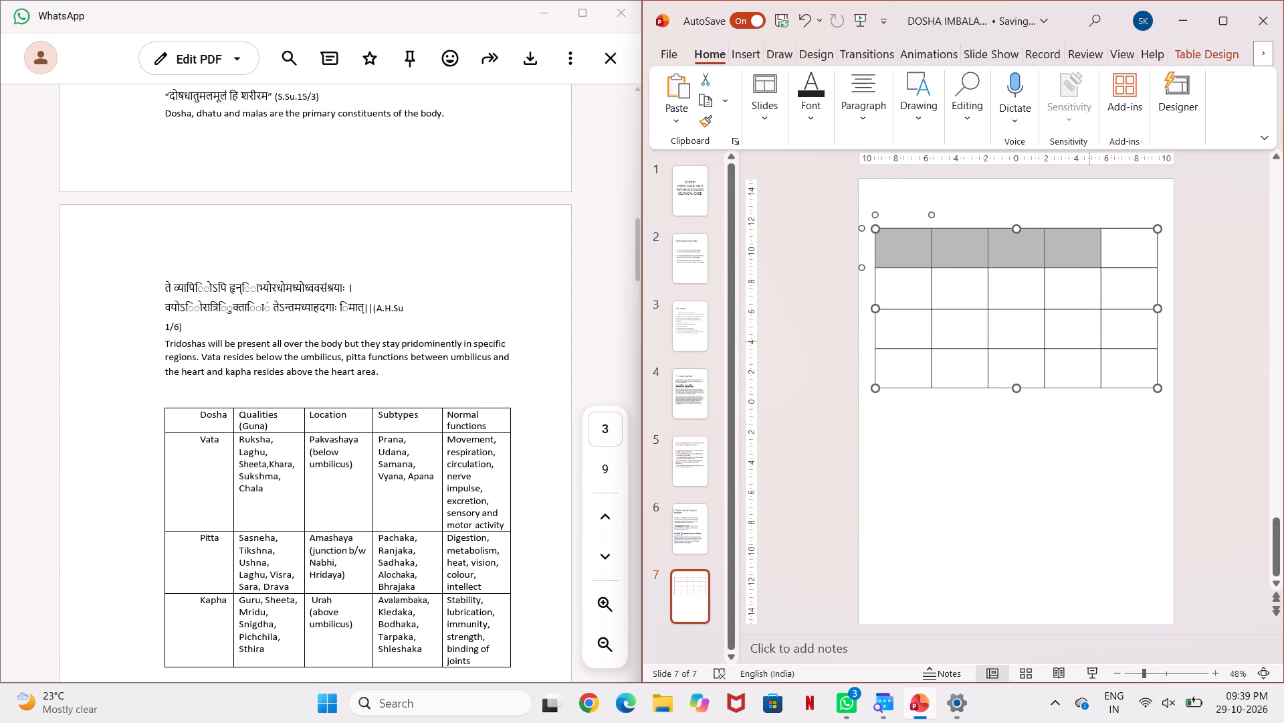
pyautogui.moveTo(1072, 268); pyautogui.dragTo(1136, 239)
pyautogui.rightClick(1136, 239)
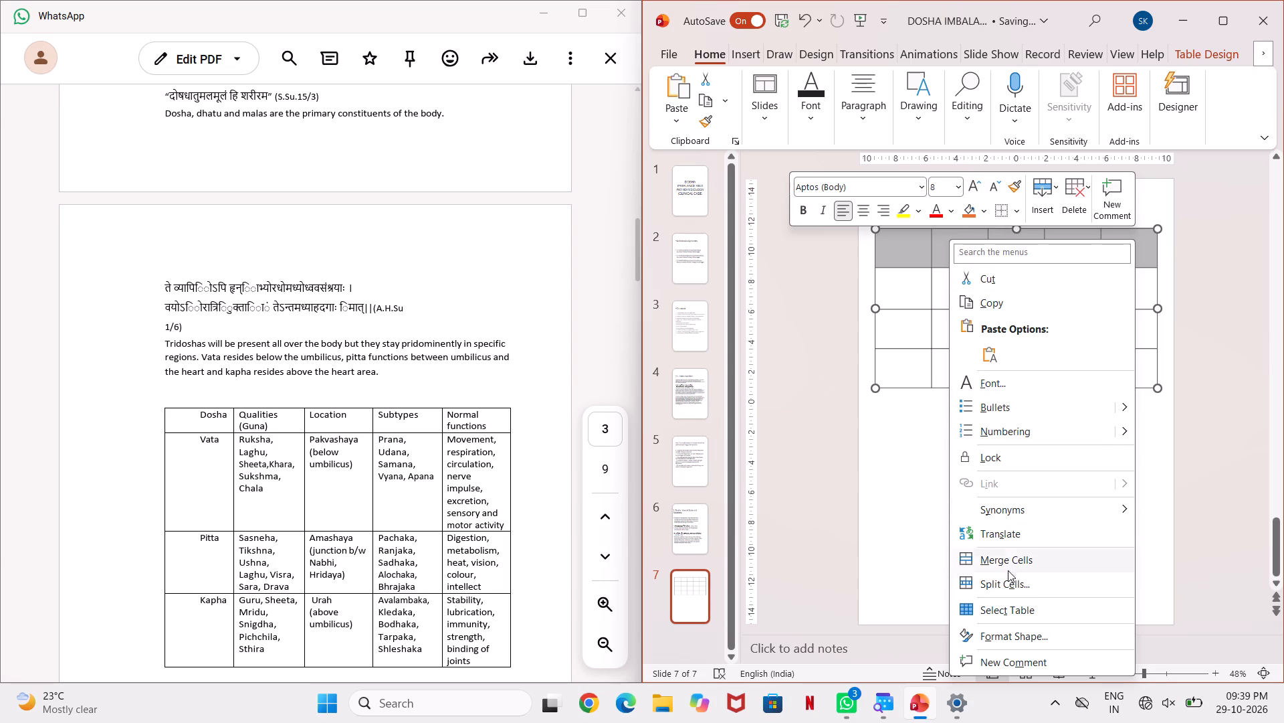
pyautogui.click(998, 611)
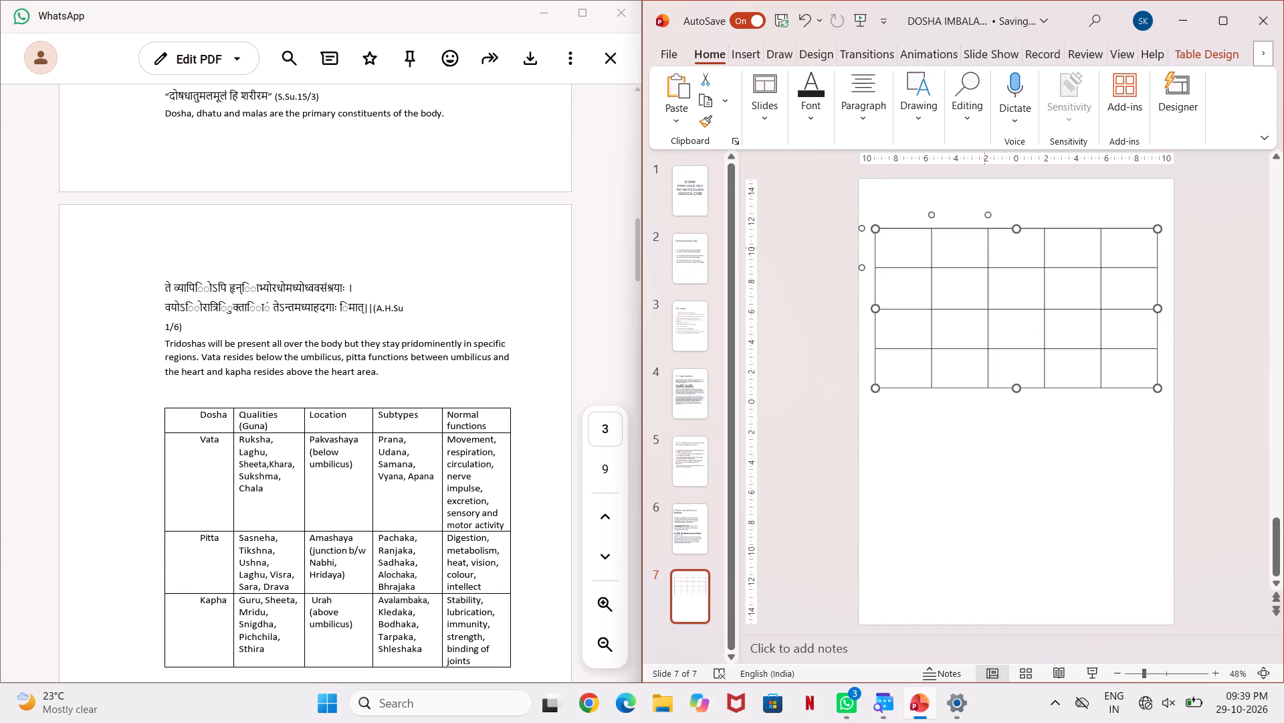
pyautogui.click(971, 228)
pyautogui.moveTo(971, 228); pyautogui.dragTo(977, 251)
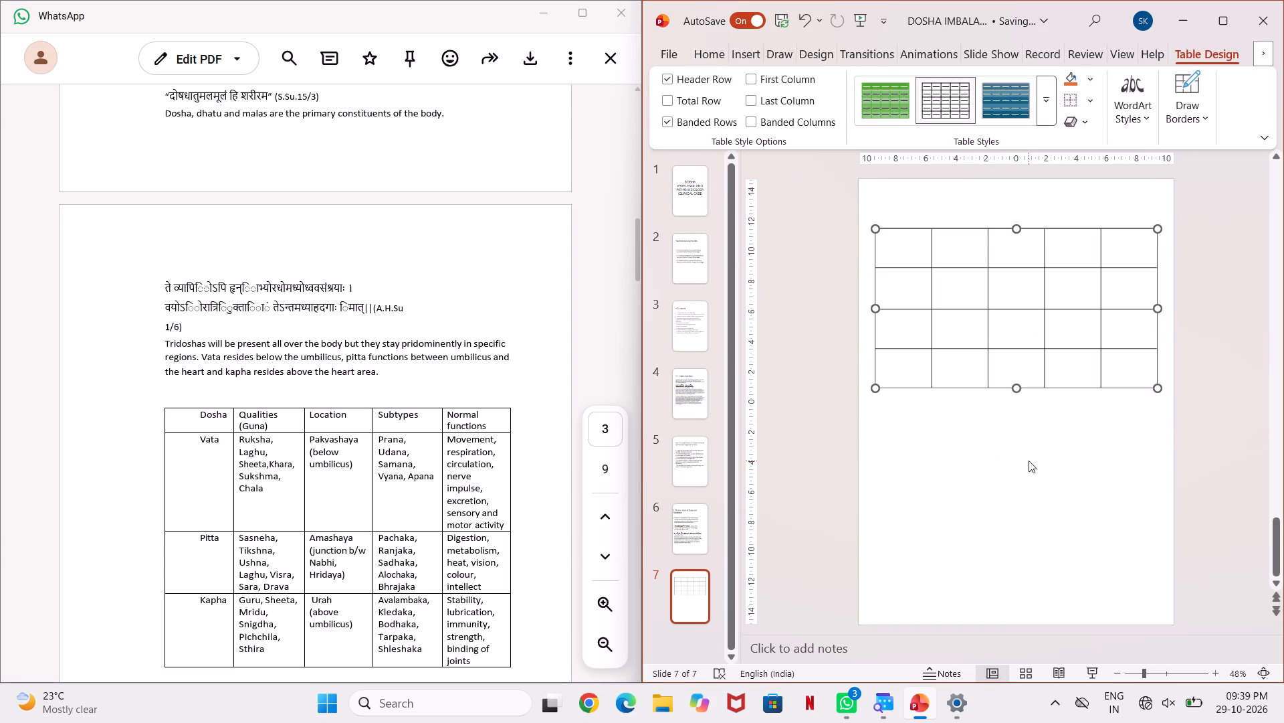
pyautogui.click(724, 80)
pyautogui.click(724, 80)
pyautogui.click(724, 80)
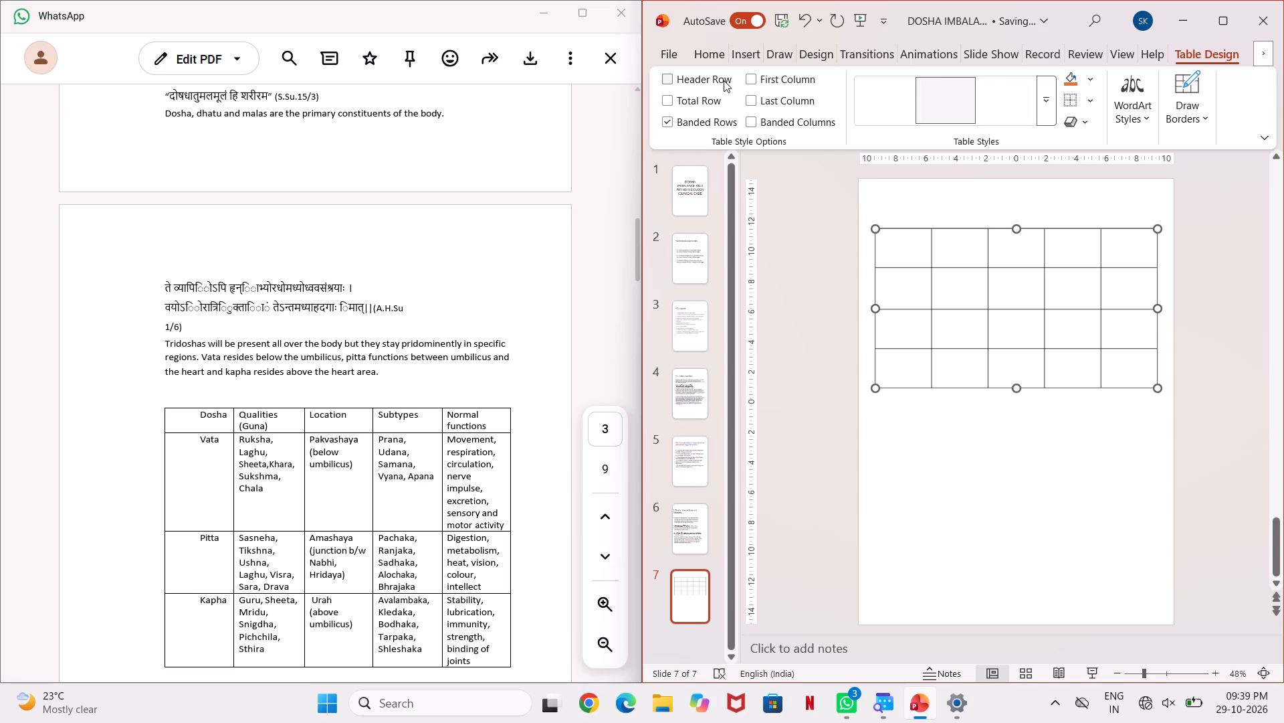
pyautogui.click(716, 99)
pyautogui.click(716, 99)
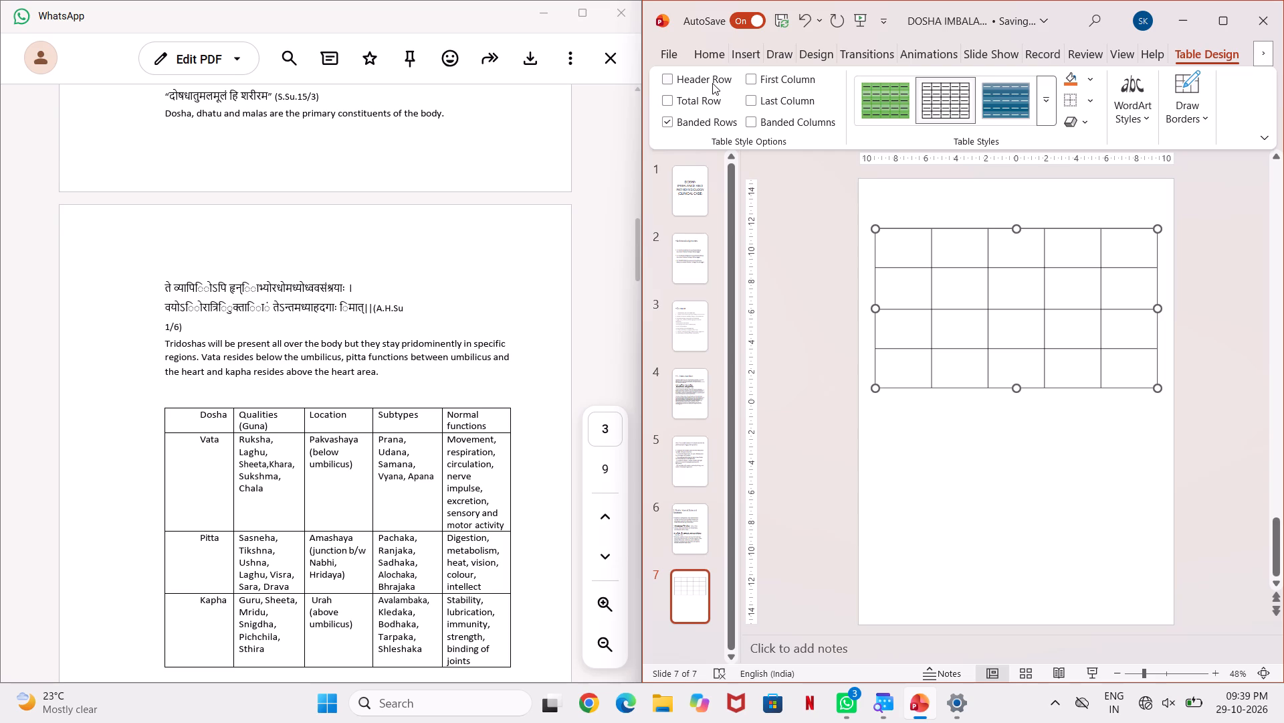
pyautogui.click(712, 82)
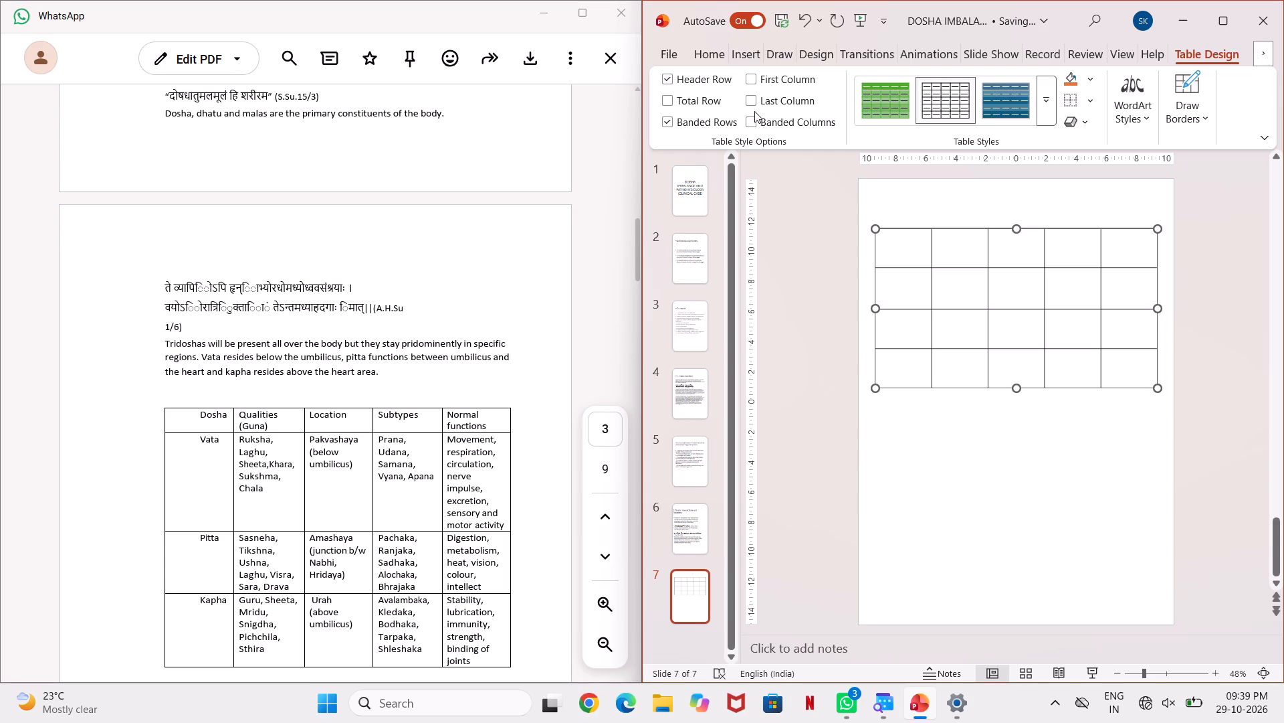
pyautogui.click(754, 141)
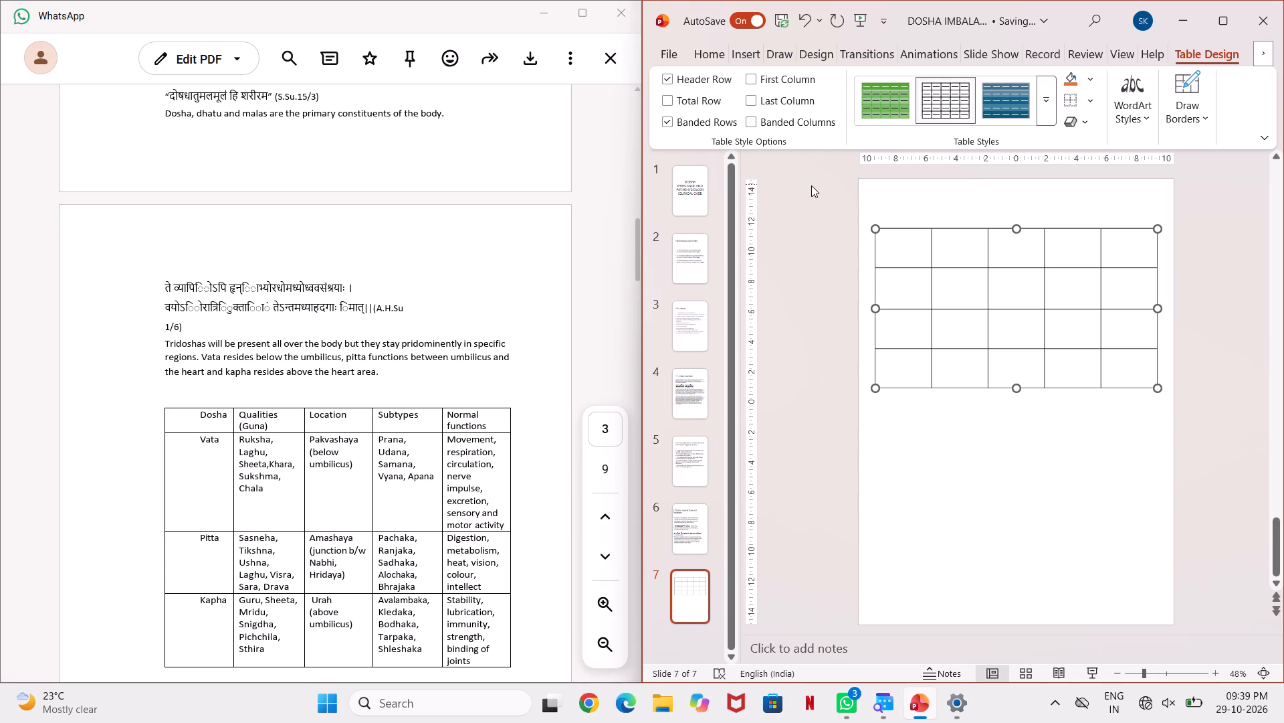
# Set the font size of all four cells in the table's second column to 28.
pyautogui.click(811, 191)
pyautogui.click(909, 260)
pyautogui.moveTo(946, 258); pyautogui.dragTo(982, 334)
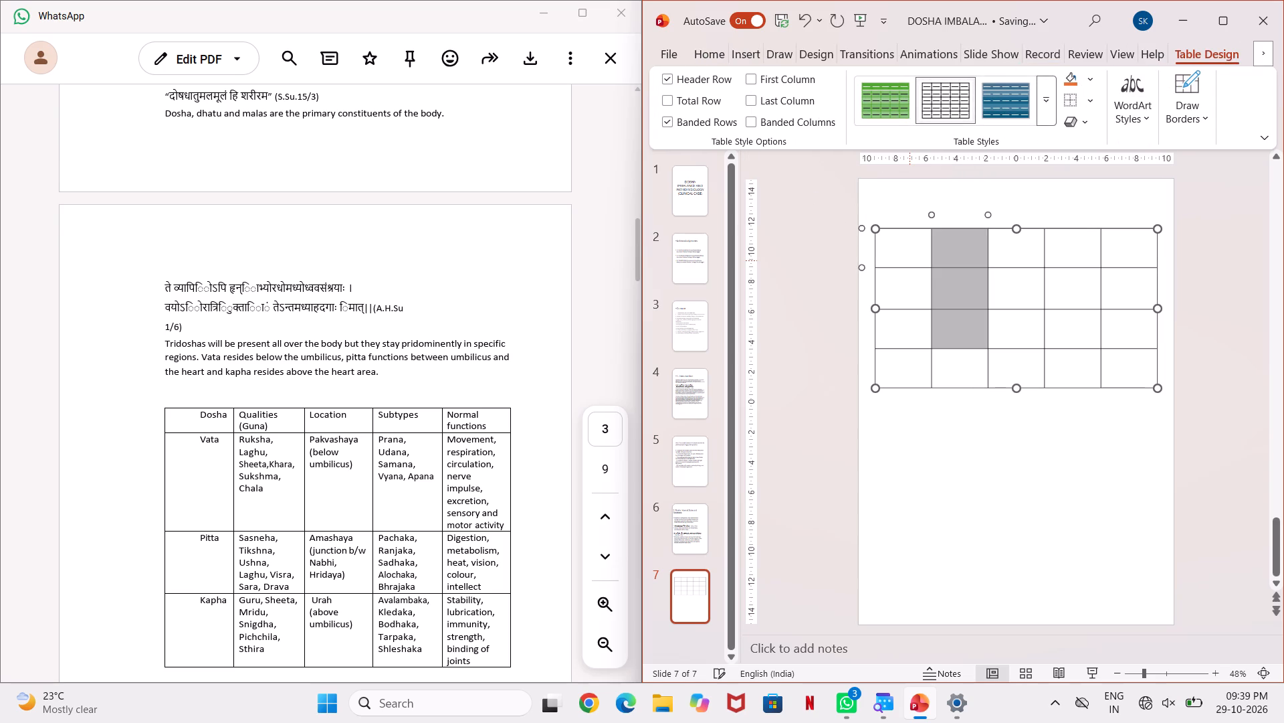
pyautogui.moveTo(982, 334); pyautogui.dragTo(977, 383)
pyautogui.rightClick(966, 323)
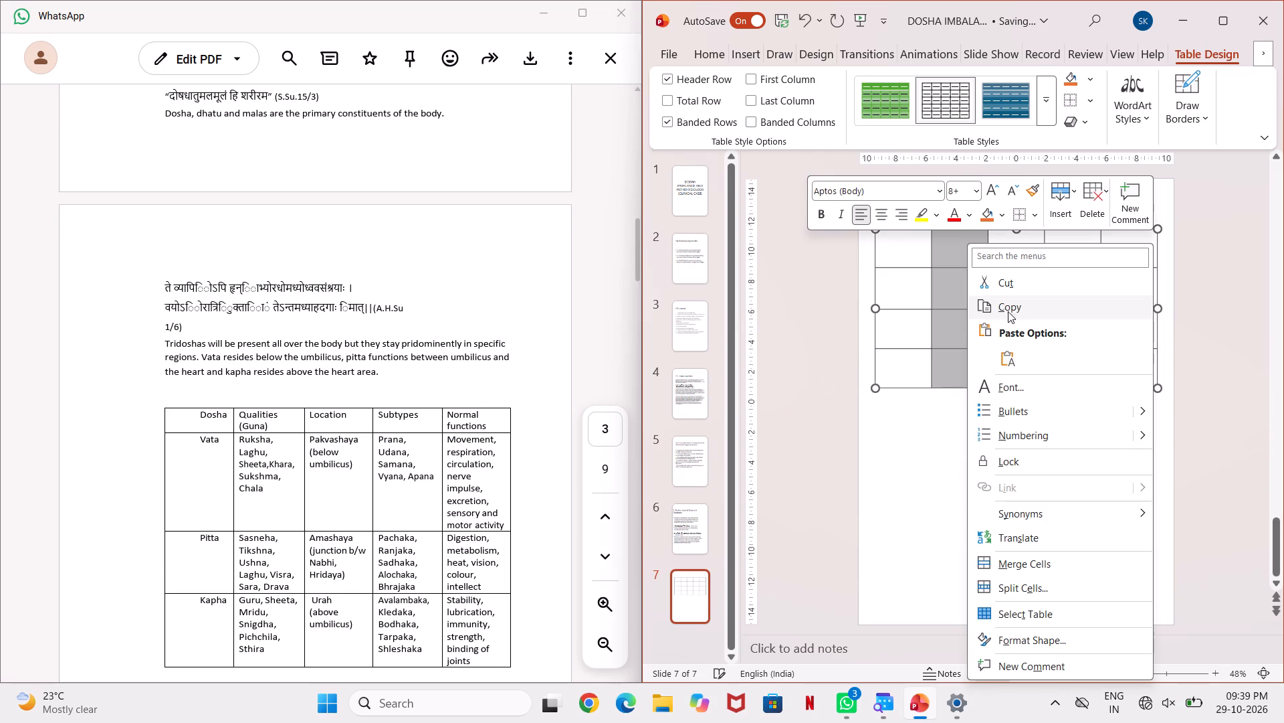
pyautogui.click(974, 193)
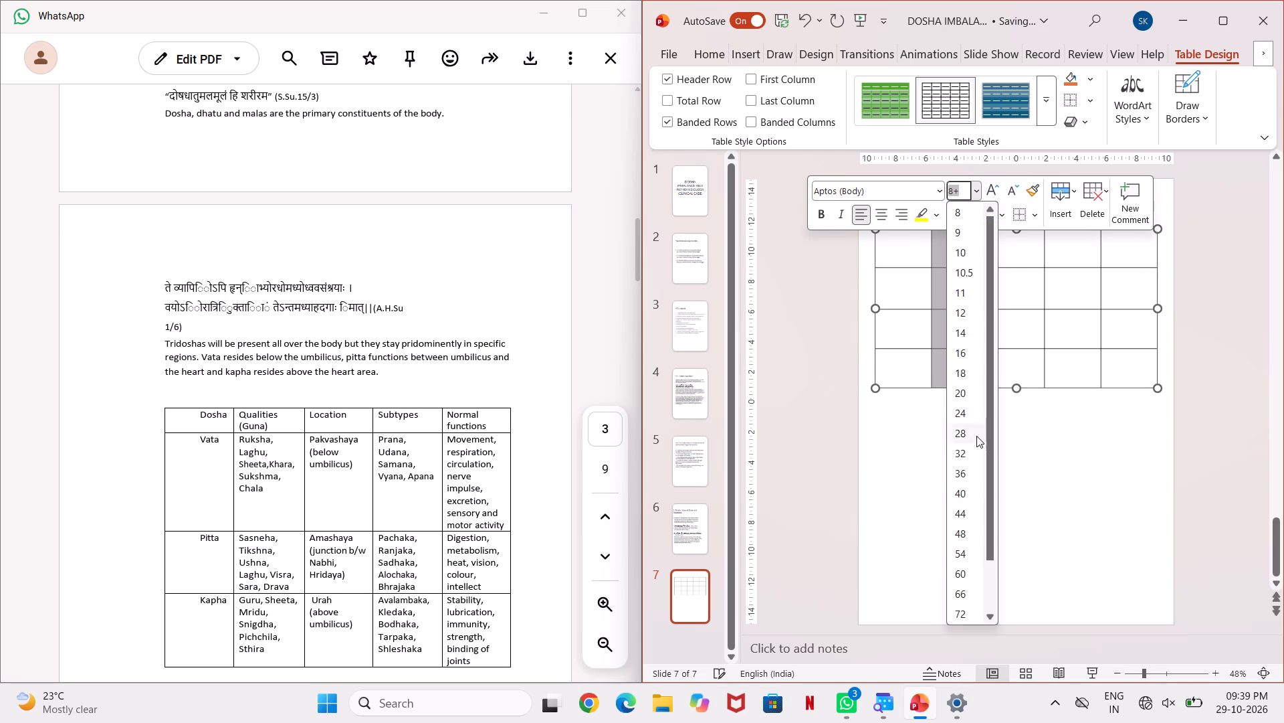
pyautogui.click(956, 439)
pyautogui.click(1032, 444)
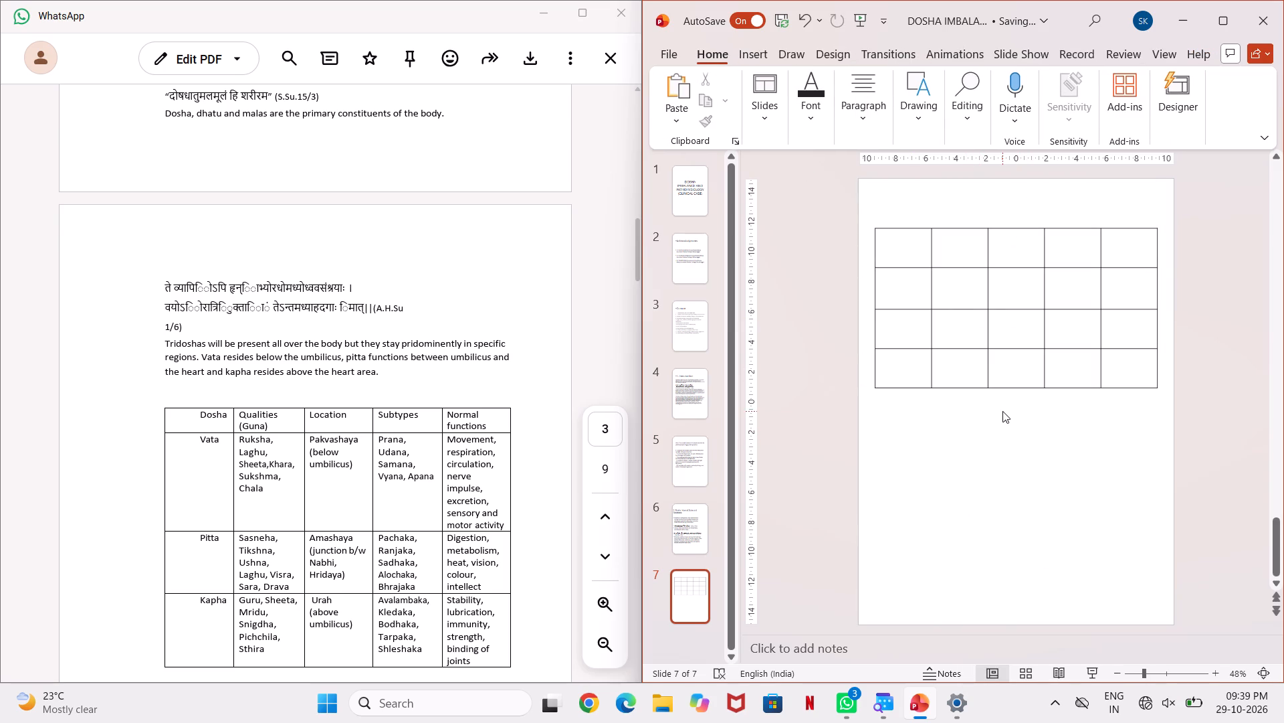
# View the Grid and Guides settings from slide 7.
pyautogui.scroll(-3, 1002, 413)
pyautogui.click(707, 517)
pyautogui.click(694, 579)
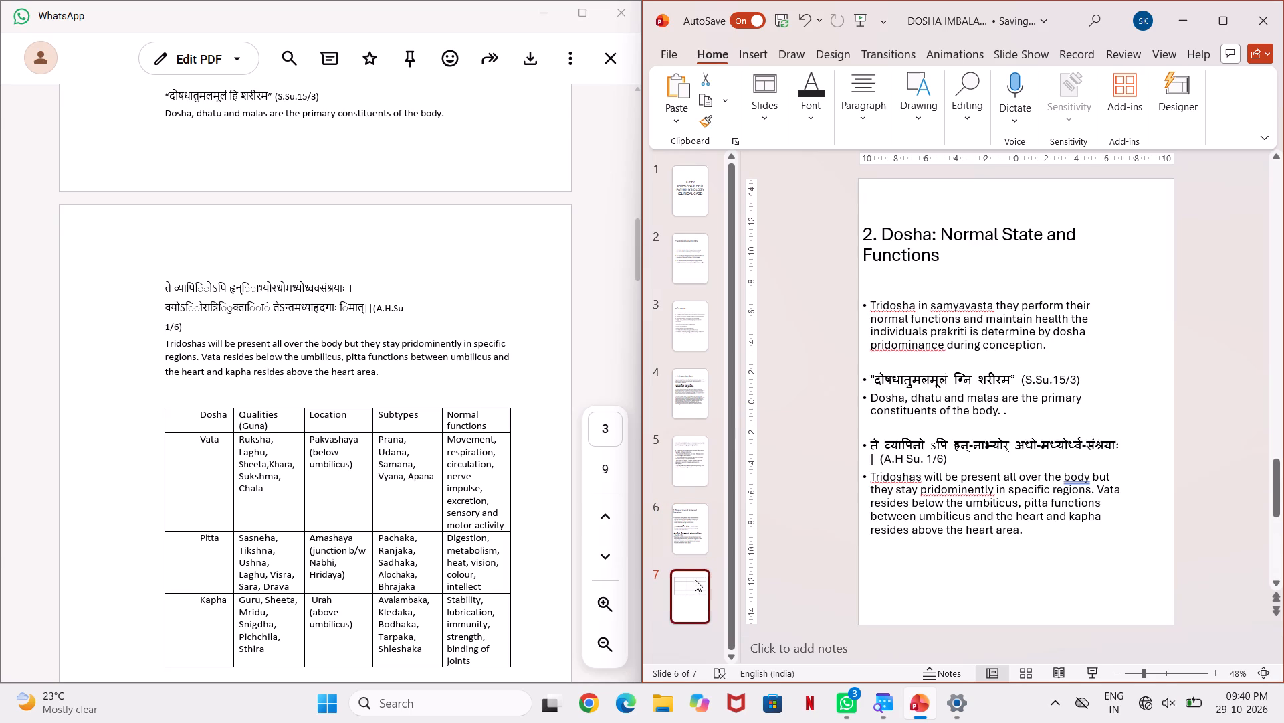
pyautogui.click(954, 510)
pyautogui.rightClick(962, 502)
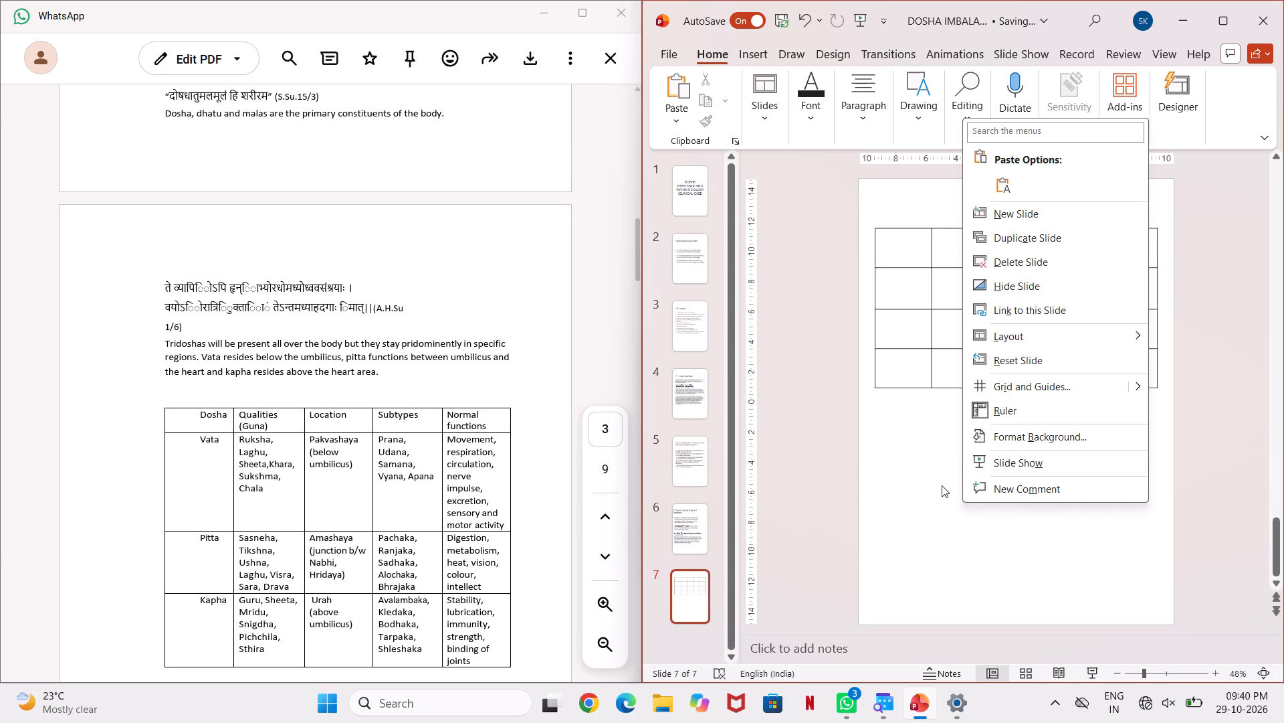
pyautogui.click(1103, 386)
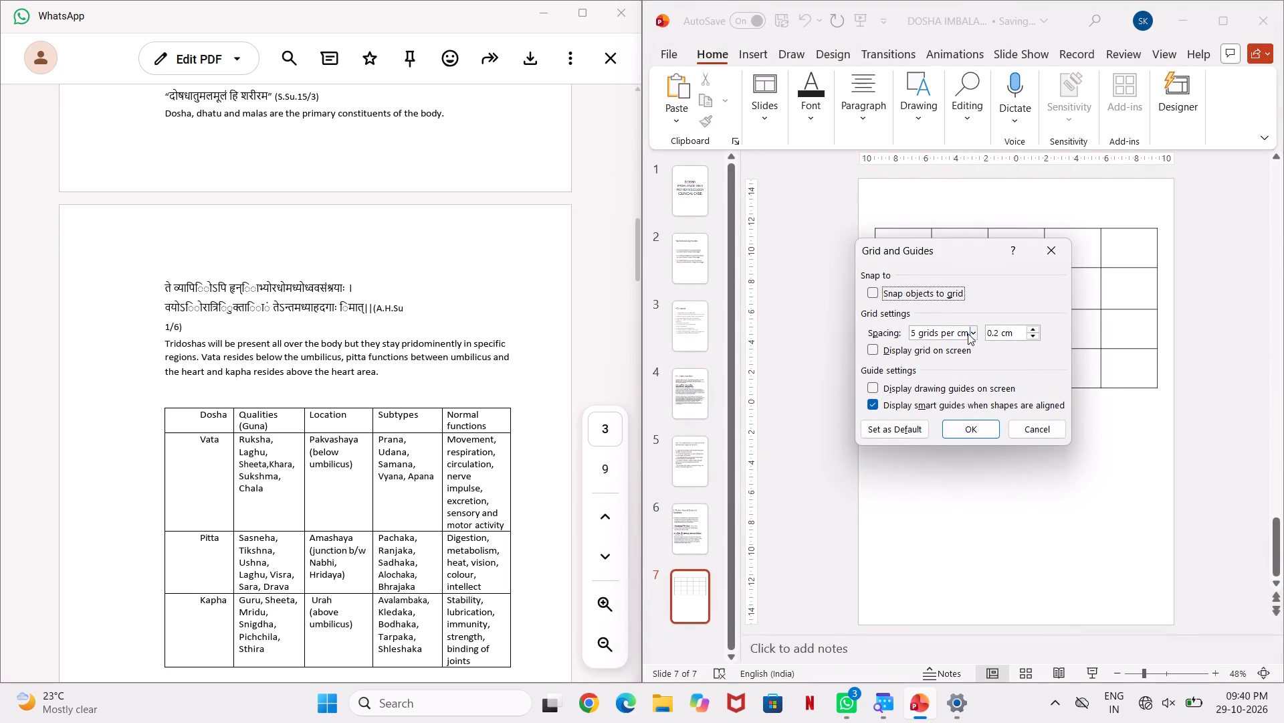
pyautogui.click(952, 422)
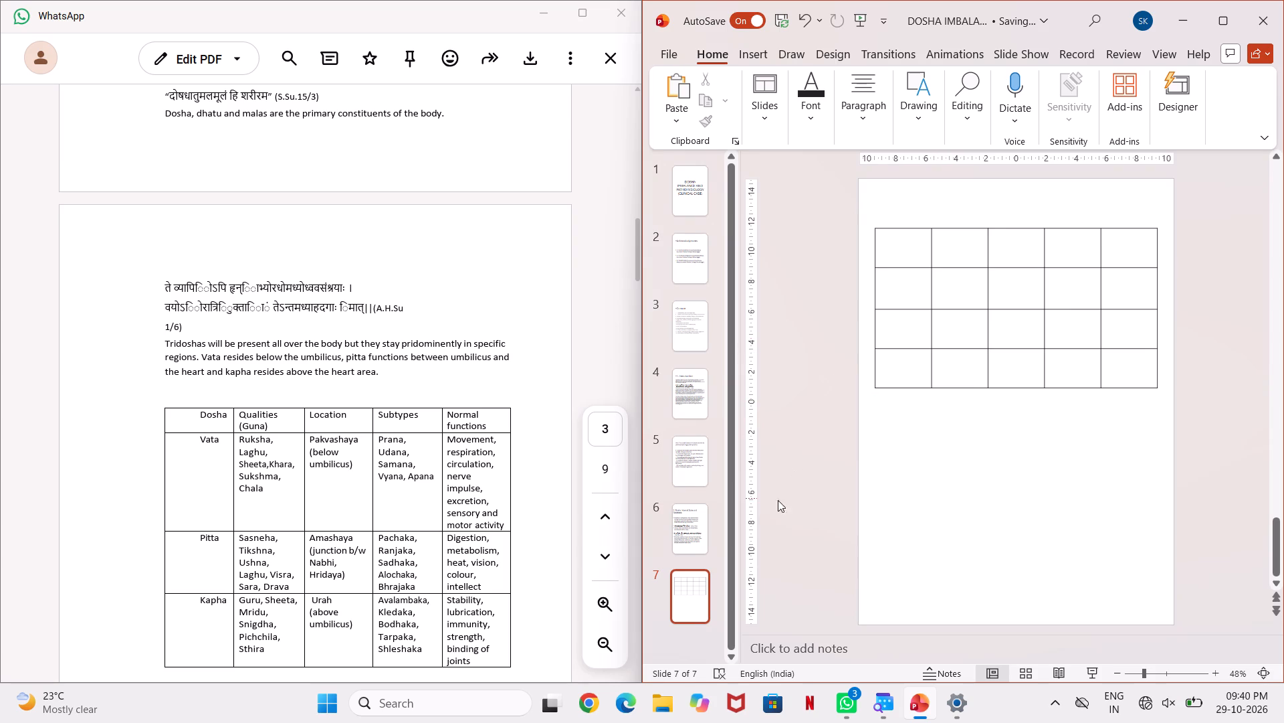
# Move the title "2. Dosha: Normal State and Functions" on slide 6 to the right so it is centred horizontally on the slide.
pyautogui.click(700, 526)
pyautogui.click(669, 392)
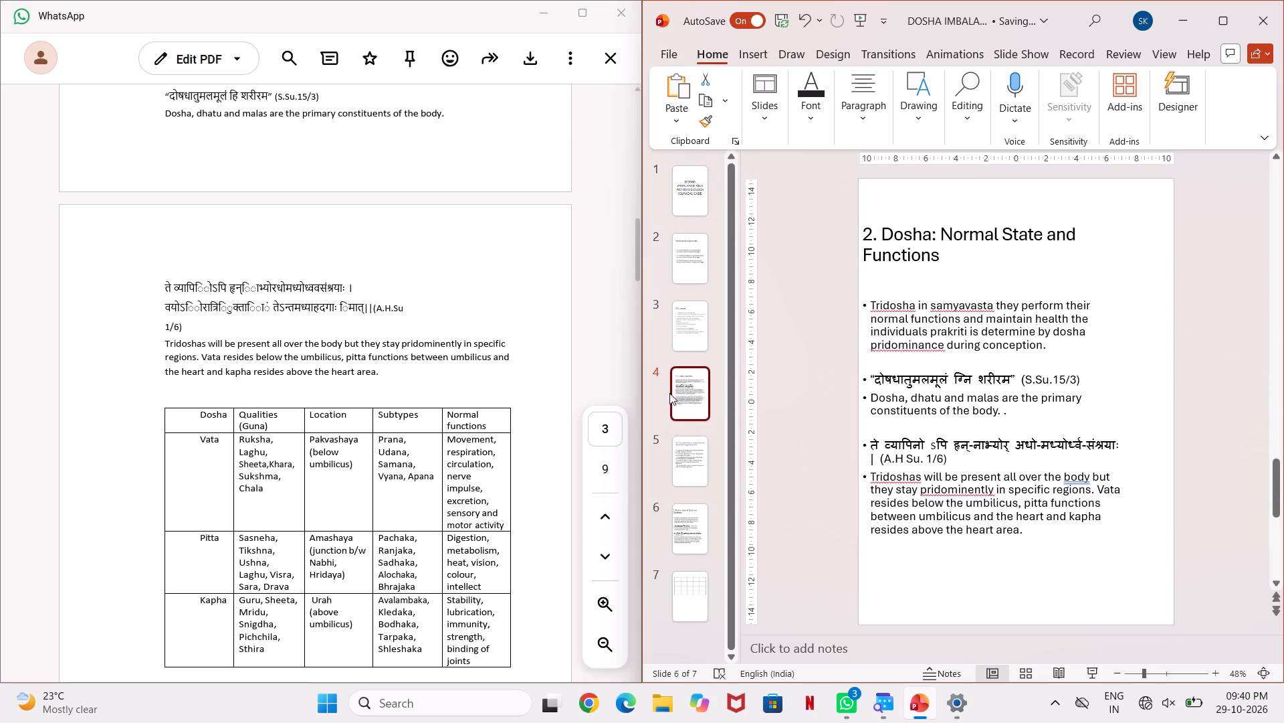
pyautogui.click(711, 475)
pyautogui.click(698, 526)
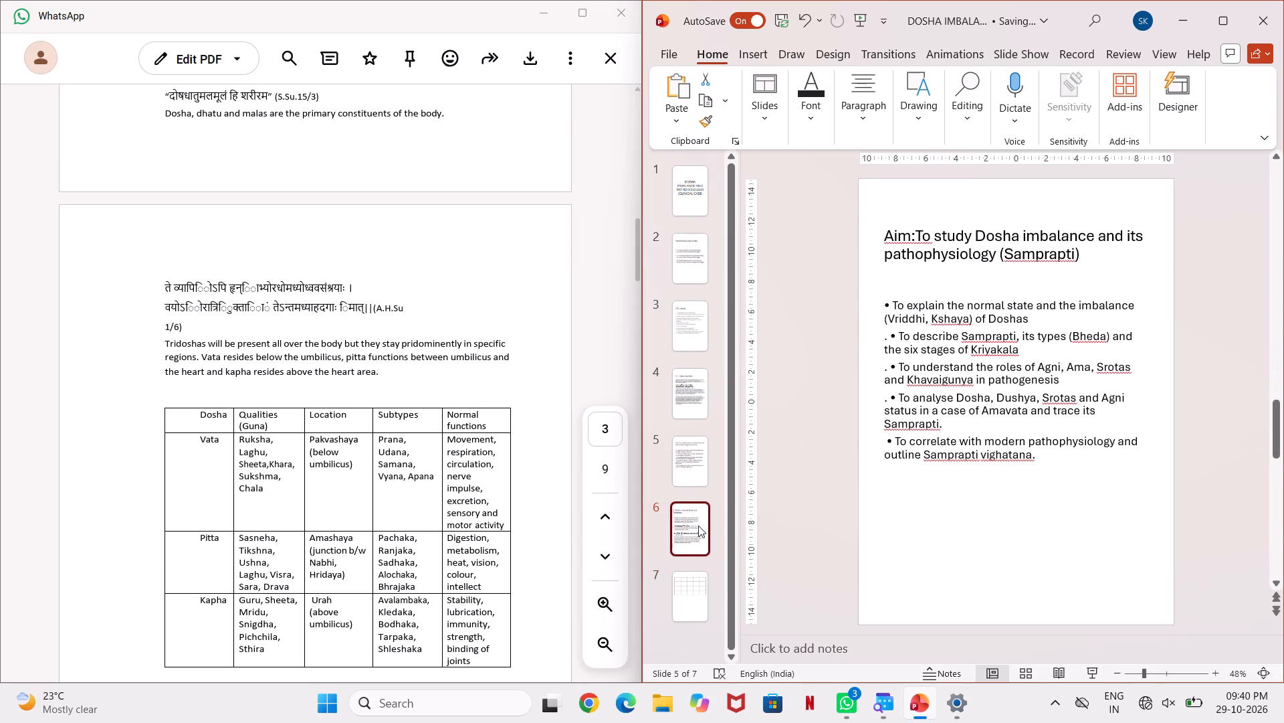
pyautogui.rightClick(892, 284)
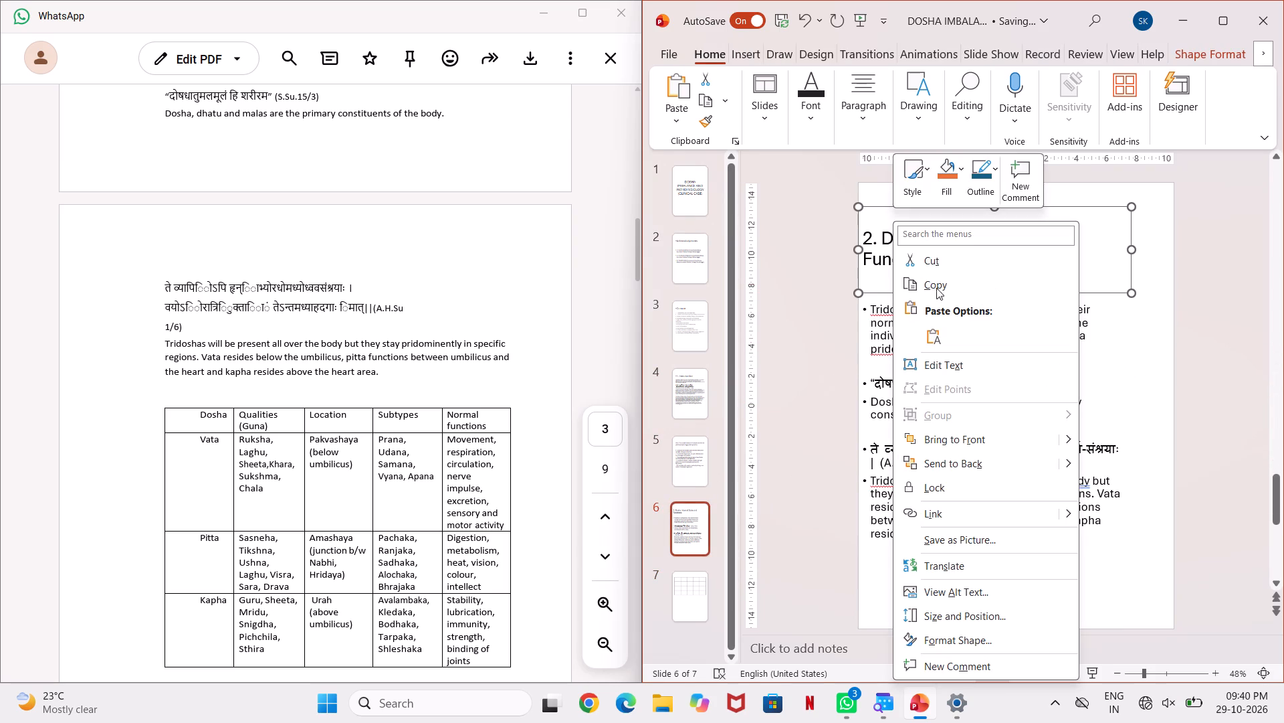
pyautogui.click(827, 351)
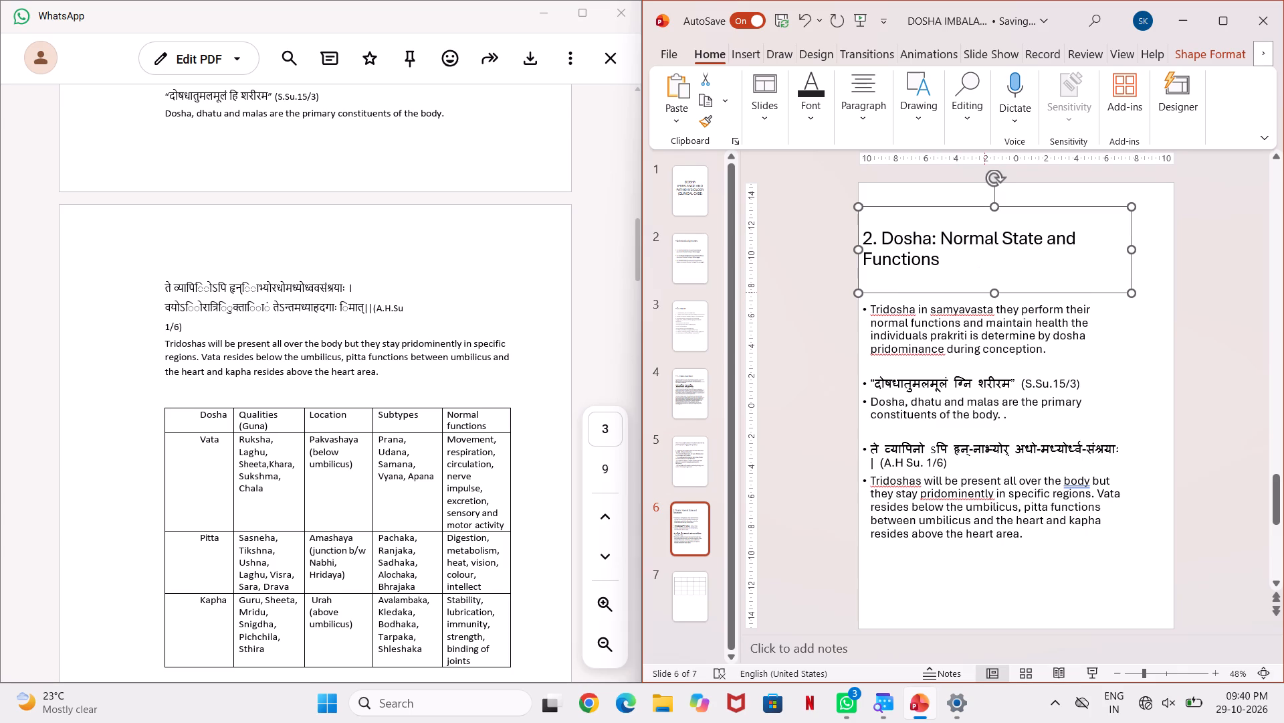
pyautogui.moveTo(982, 291); pyautogui.dragTo(1000, 293)
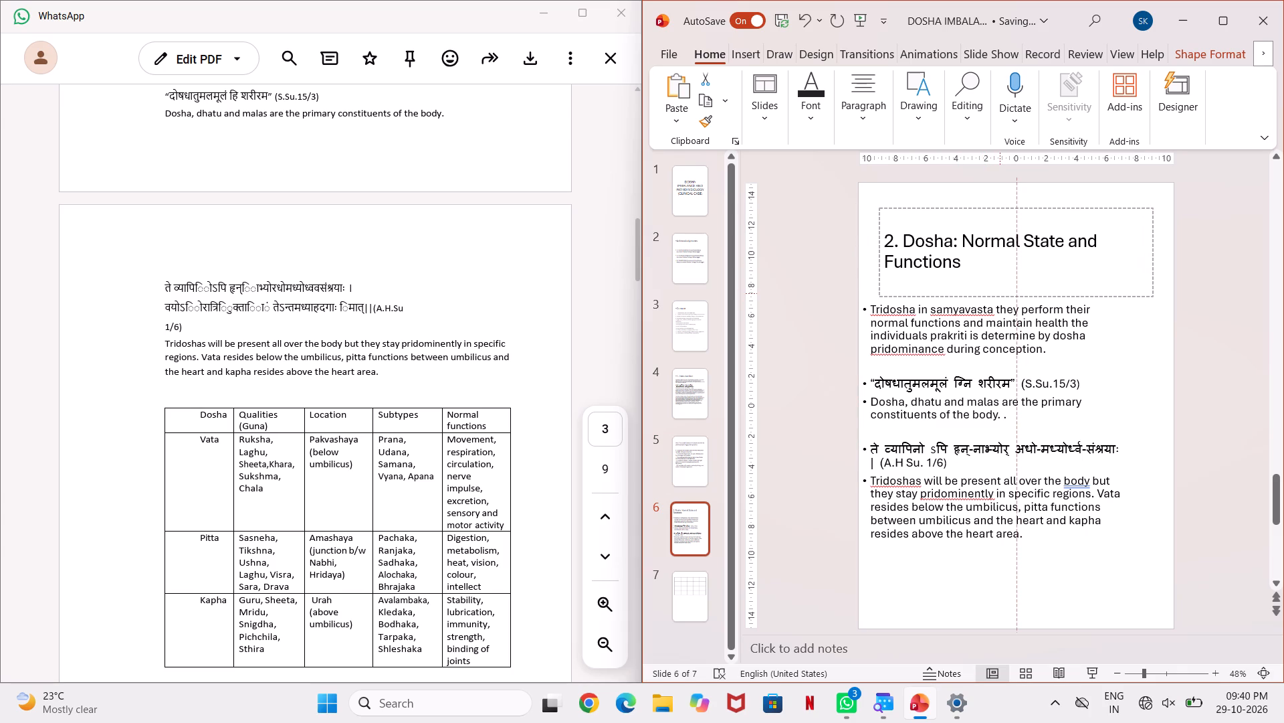
pyautogui.moveTo(1000, 293); pyautogui.dragTo(1002, 293)
# Move the bulleted body text box on slide 6 about 1.5 cm to the right, in line with the title.
pyautogui.click(948, 341)
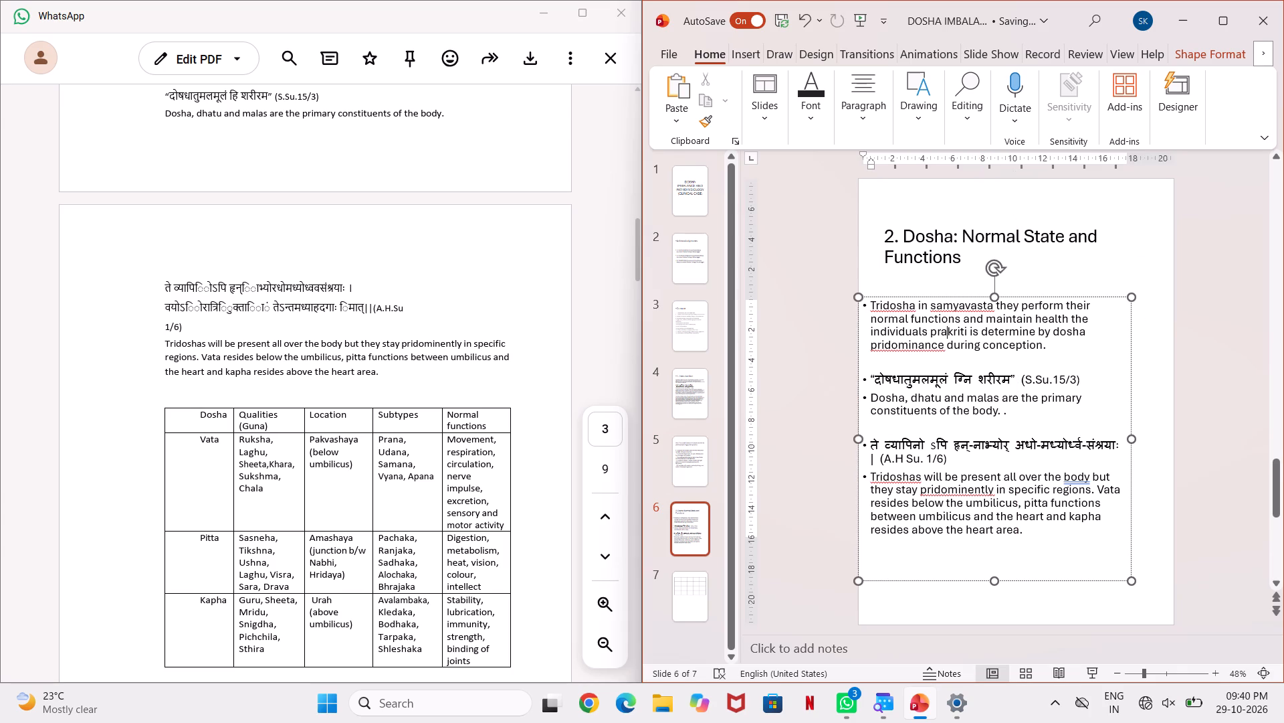
pyautogui.click(1016, 303)
pyautogui.moveTo(1021, 296); pyautogui.dragTo(1033, 296)
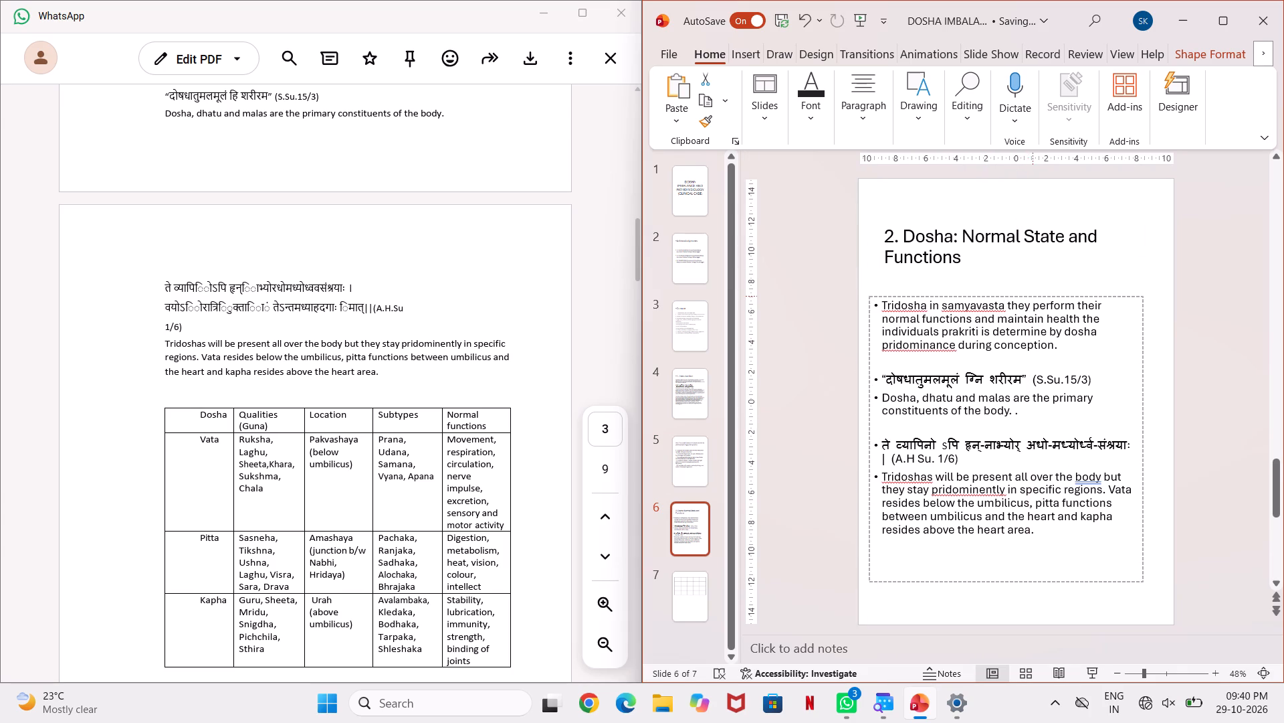
pyautogui.moveTo(1033, 296); pyautogui.dragTo(1045, 296)
pyautogui.click(1174, 283)
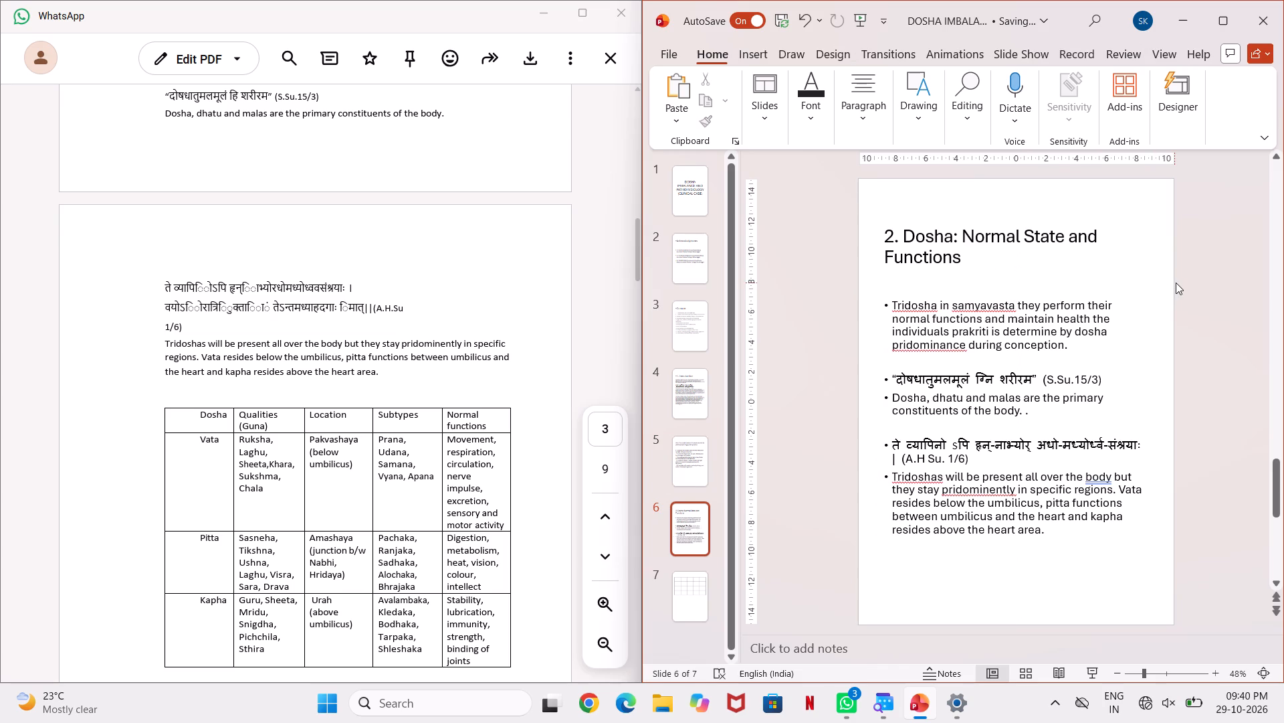
# Review the slides from the table slide back to the title slide and return to slide 7 to check their layout.
pyautogui.click(686, 583)
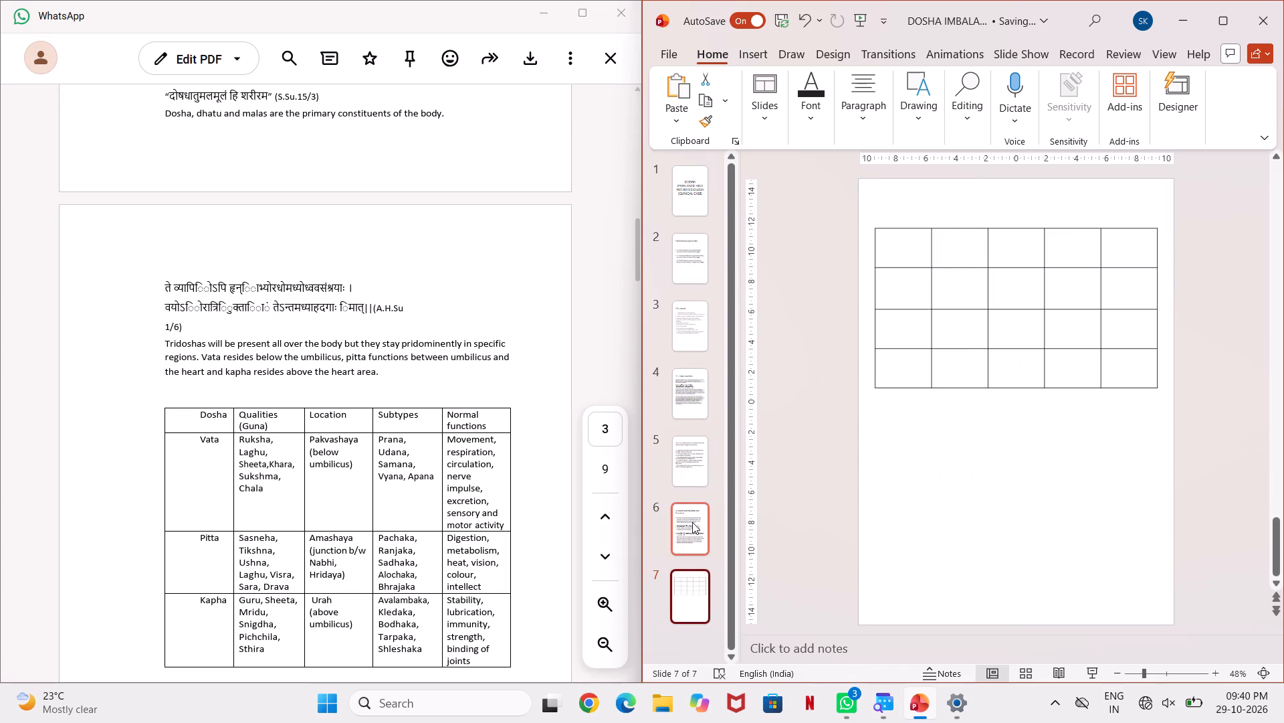
pyautogui.click(693, 508)
pyautogui.click(696, 479)
pyautogui.click(711, 412)
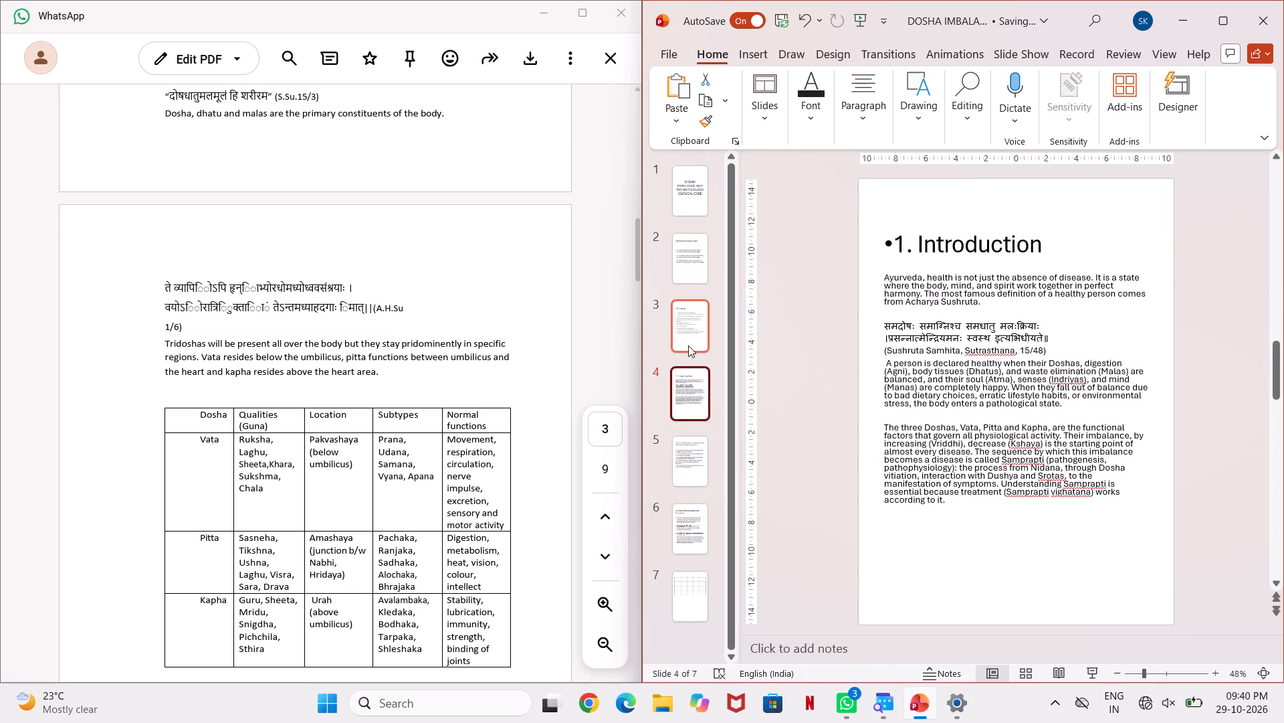
pyautogui.click(688, 345)
pyautogui.click(680, 264)
pyautogui.click(700, 202)
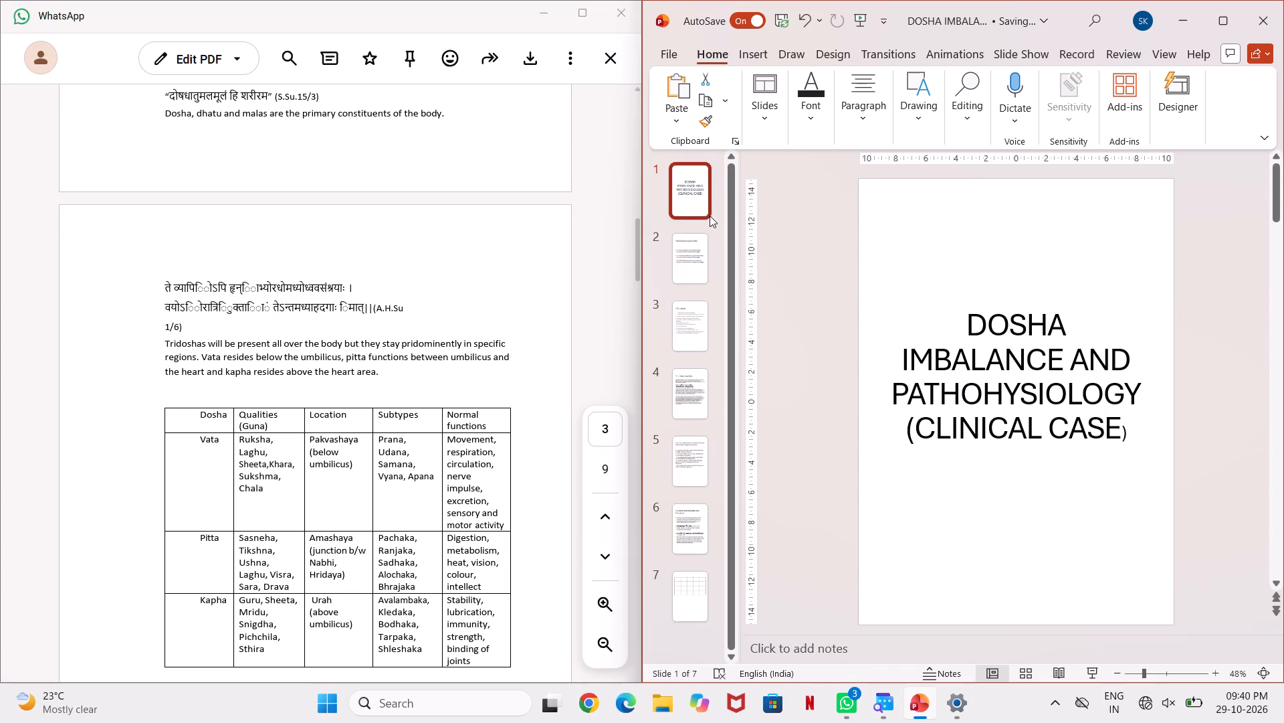
pyautogui.scroll(-7, 867, 377)
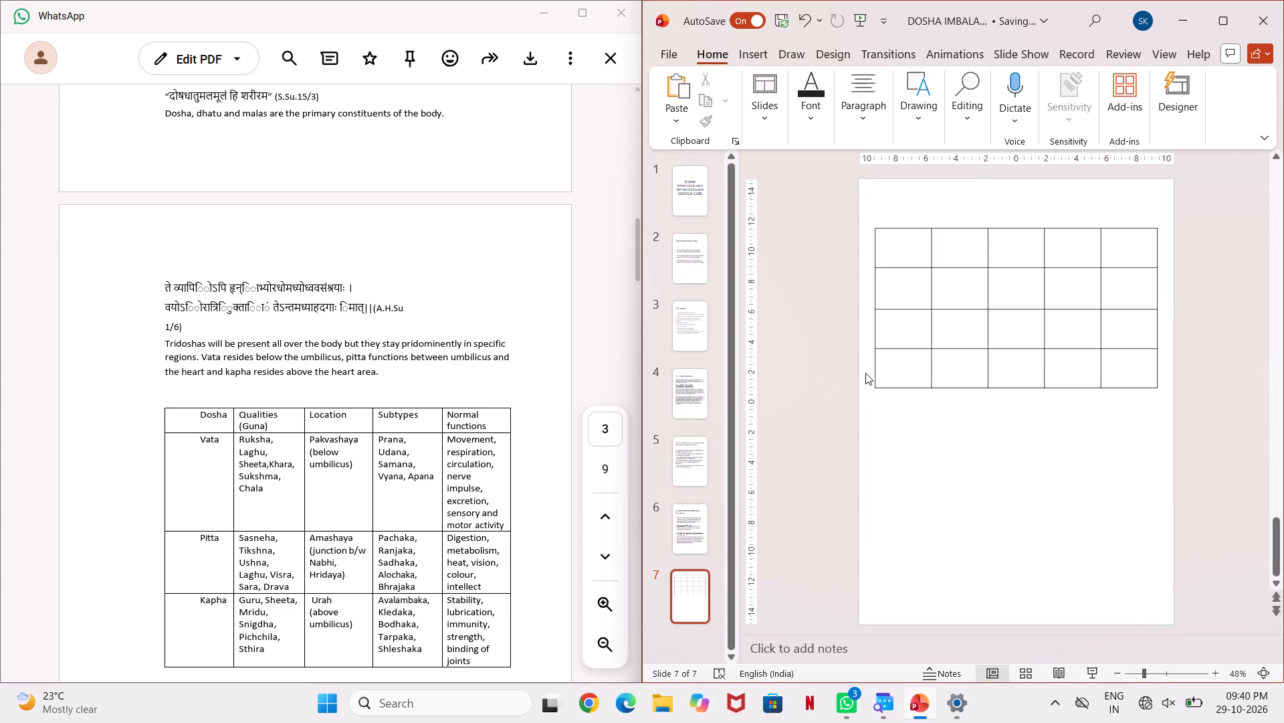
pyautogui.scroll(1, 865, 373)
pyautogui.scroll(-1, 865, 373)
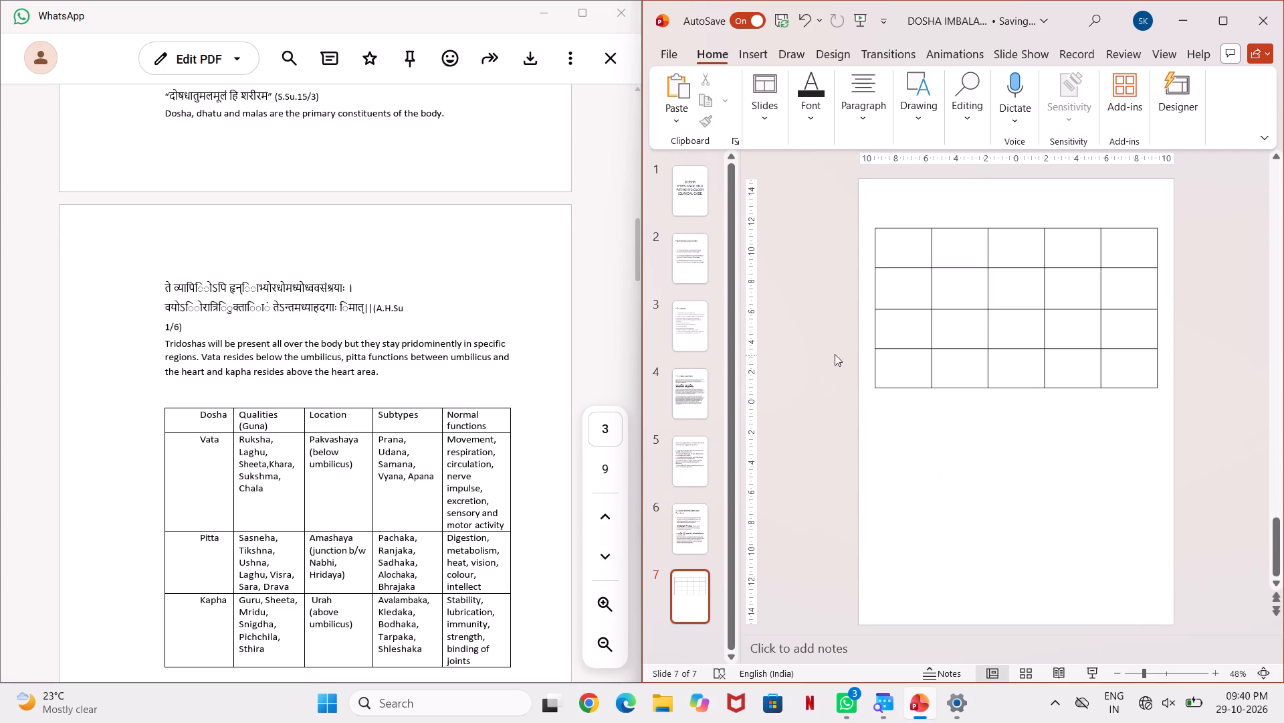
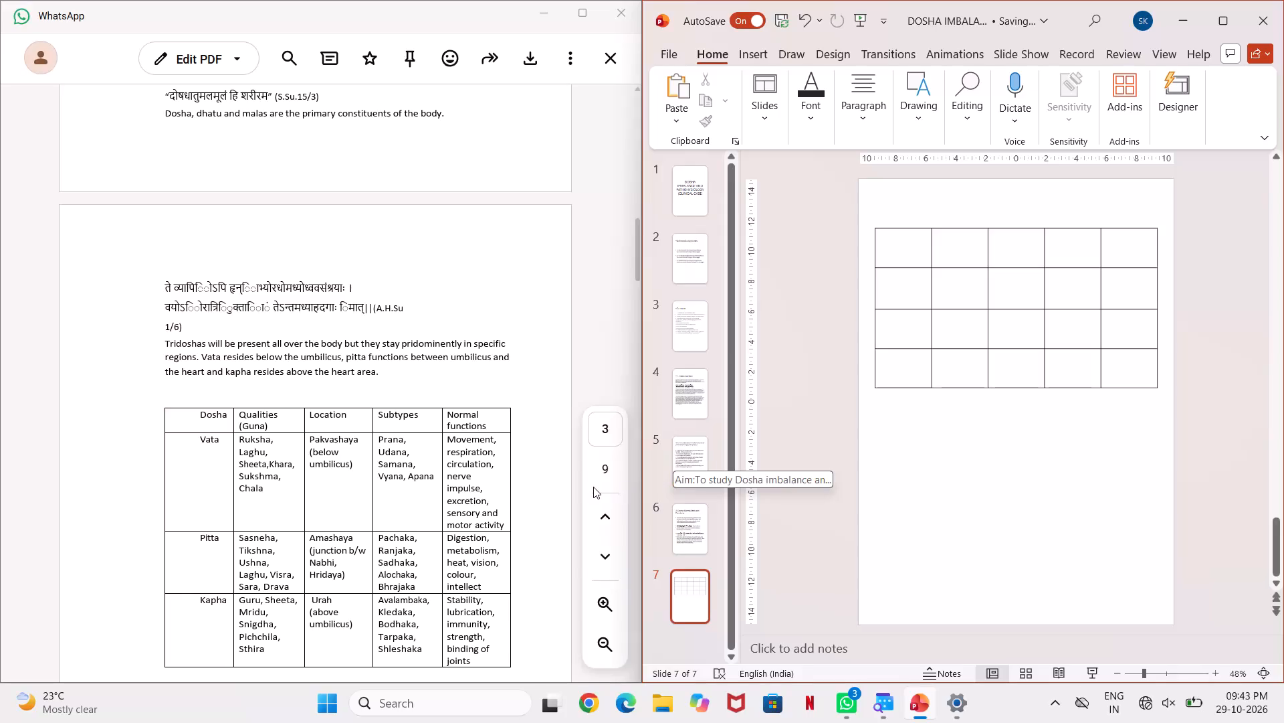
# Widen the empty table on slide 7 to about 19 cm by moving its left border slightly outward.
pyautogui.click(945, 231)
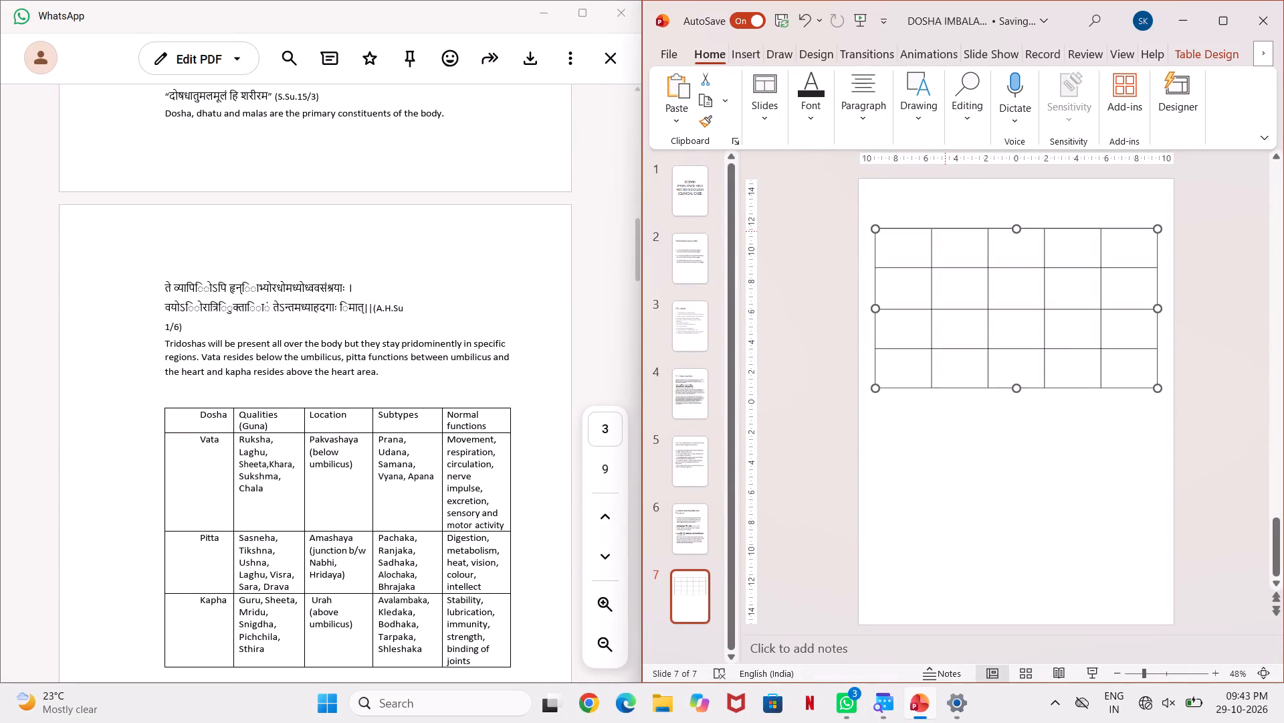
pyautogui.tripleClick(944, 231)
pyautogui.moveTo(875, 309); pyautogui.dragTo(913, 241)
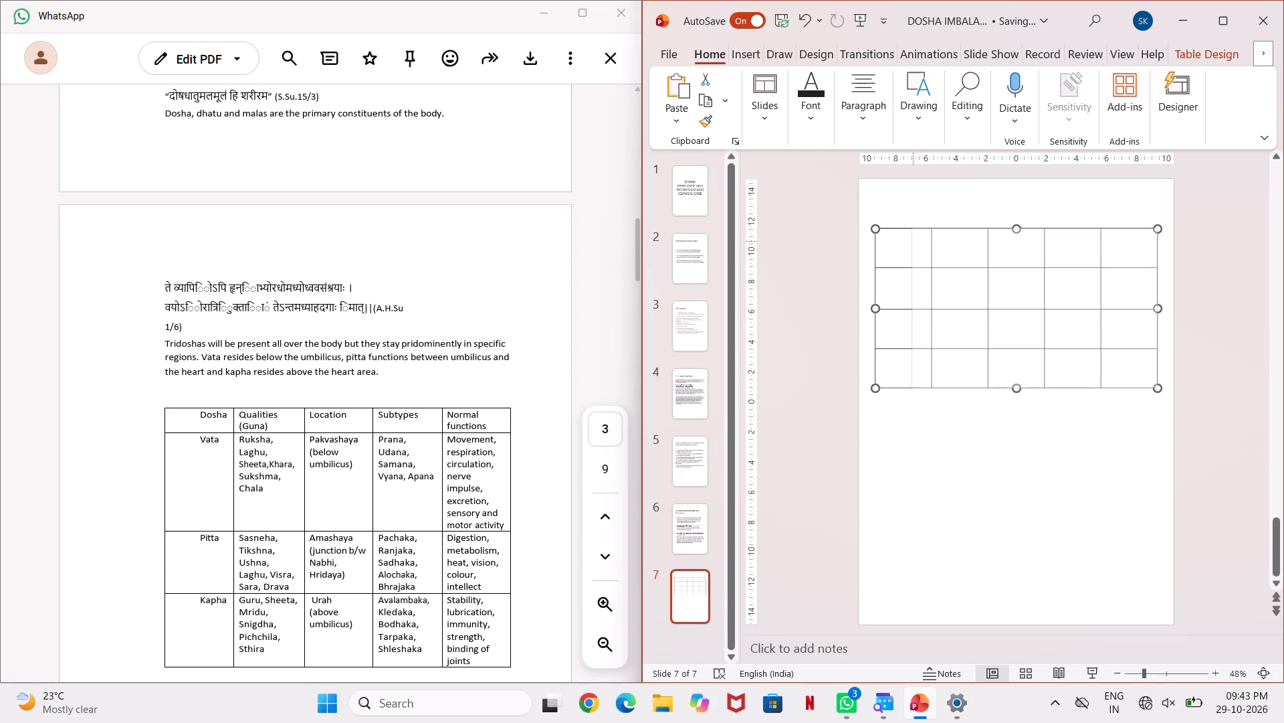
pyautogui.moveTo(913, 241); pyautogui.dragTo(879, 243)
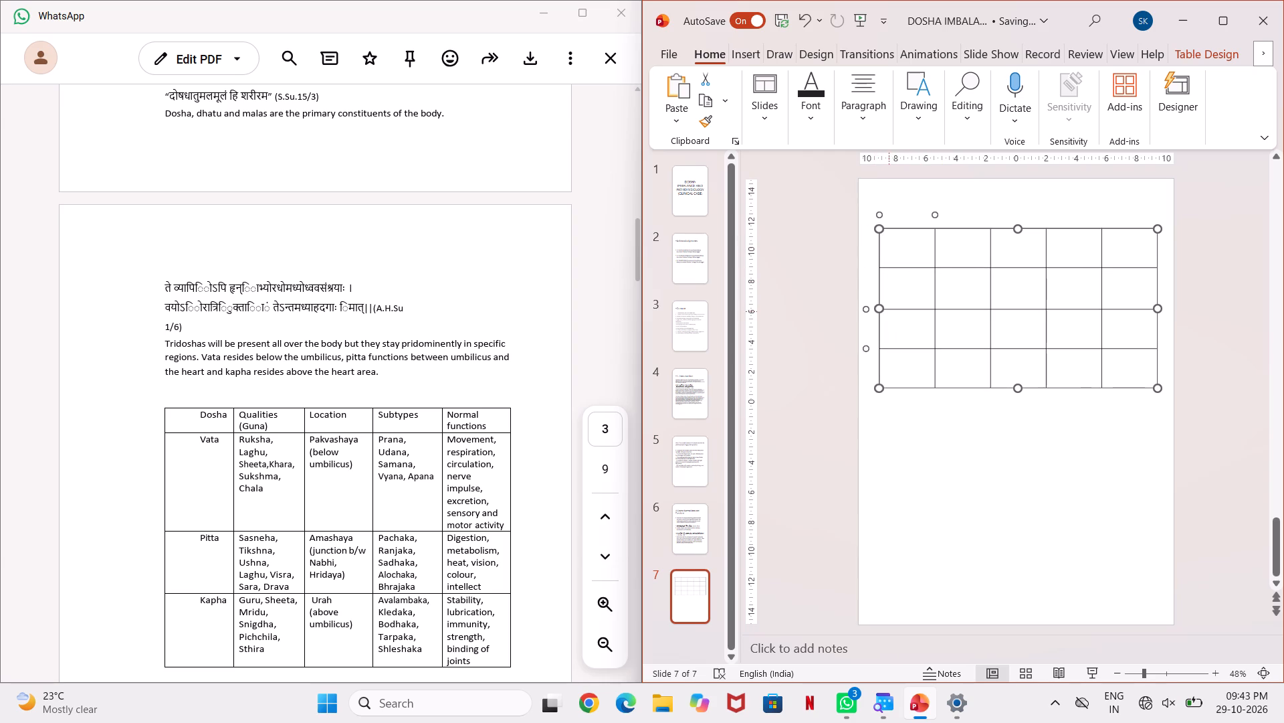
pyautogui.moveTo(881, 307); pyautogui.dragTo(1021, 326)
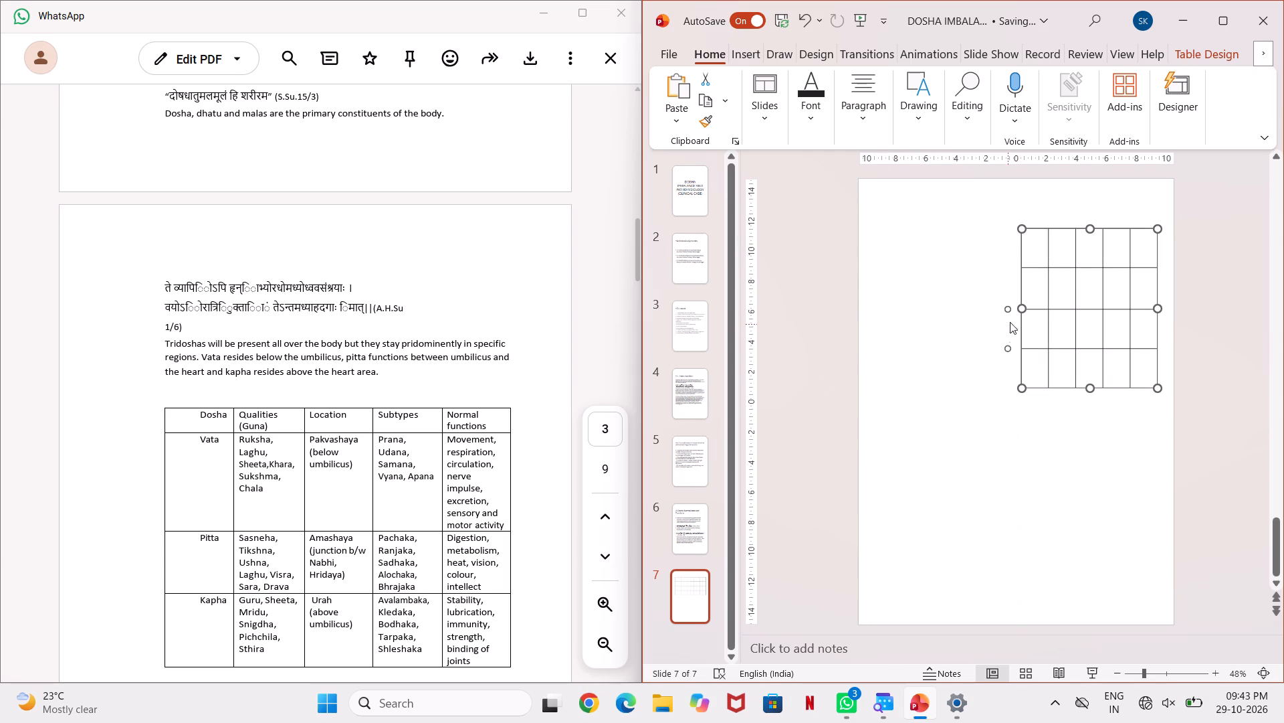
pyautogui.moveTo(1023, 305); pyautogui.dragTo(877, 301)
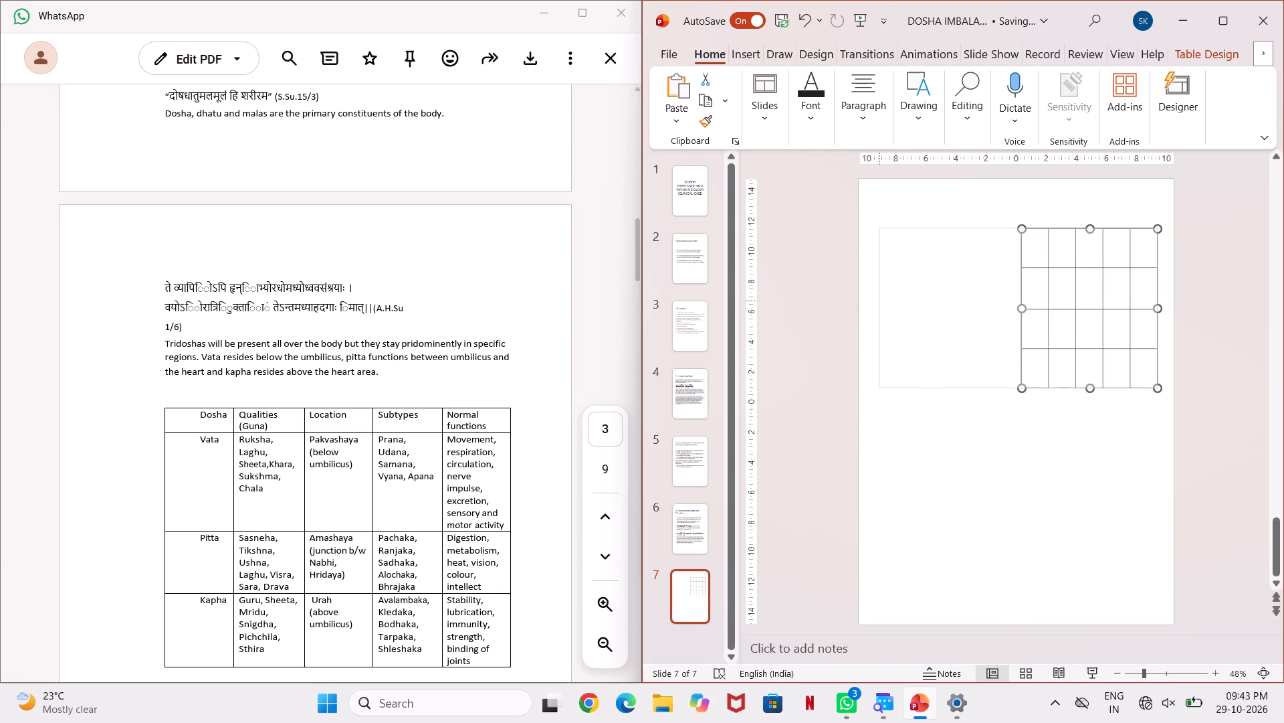
pyautogui.moveTo(877, 301); pyautogui.dragTo(869, 301)
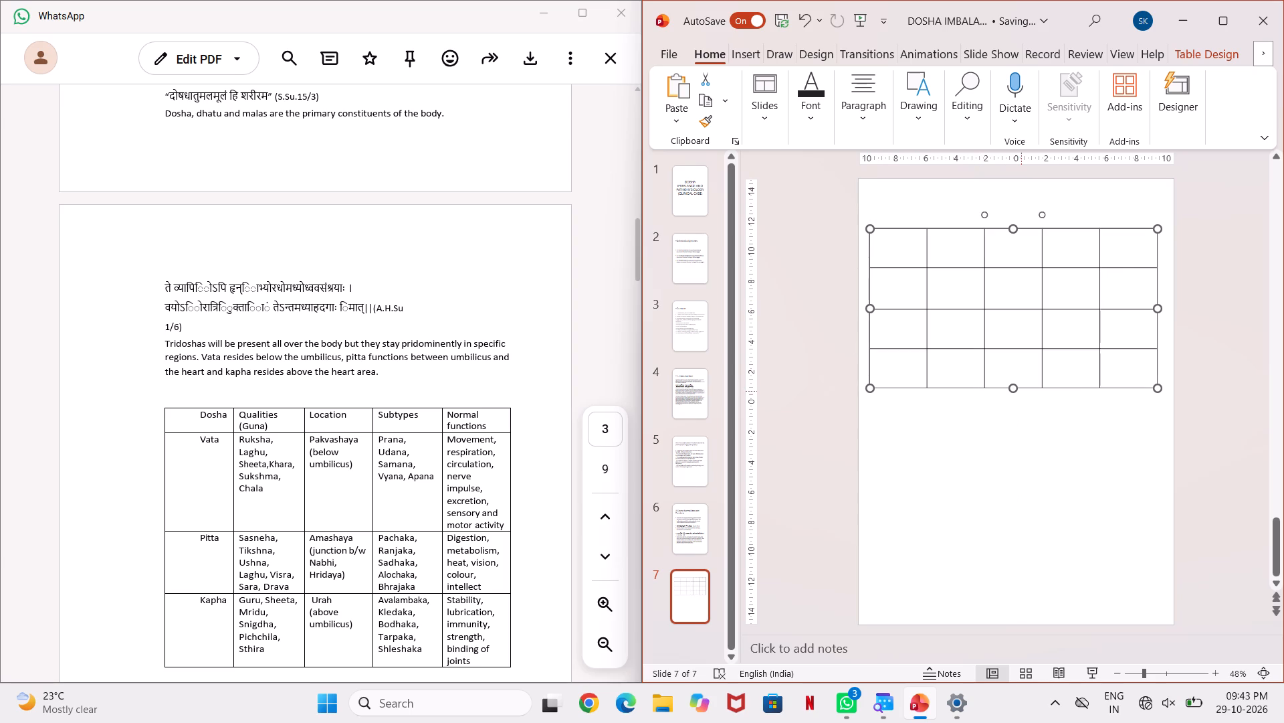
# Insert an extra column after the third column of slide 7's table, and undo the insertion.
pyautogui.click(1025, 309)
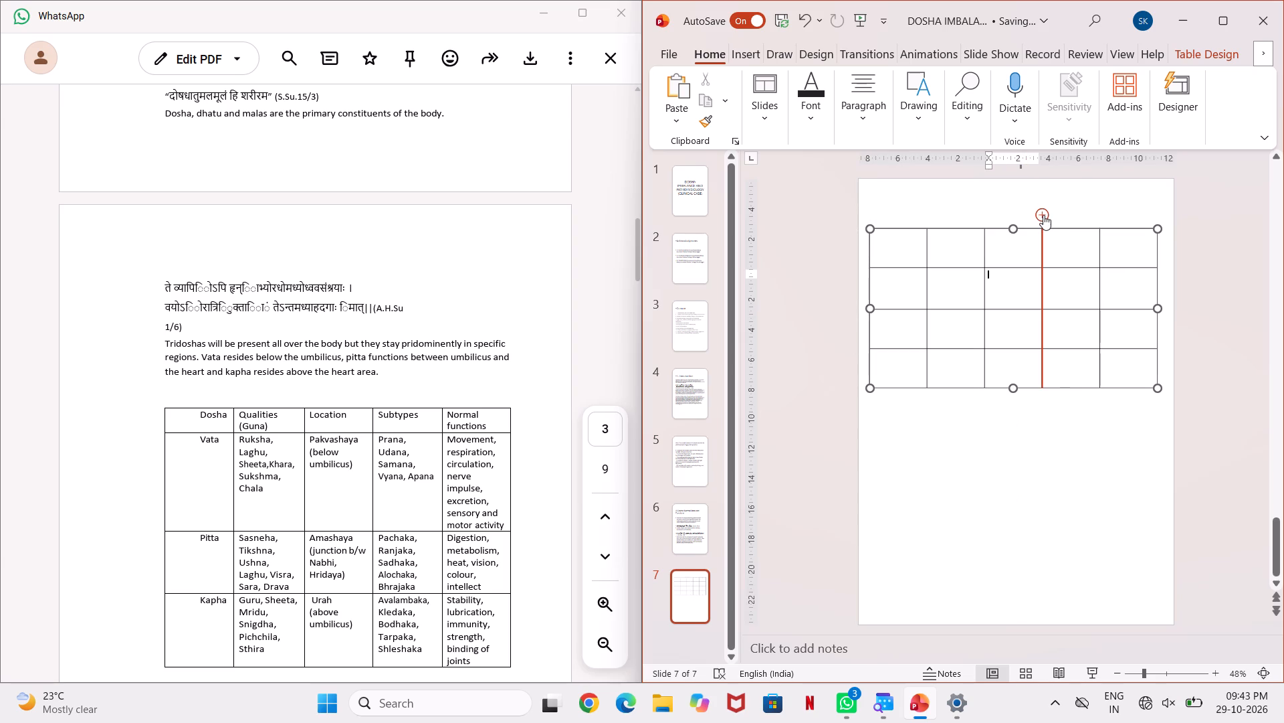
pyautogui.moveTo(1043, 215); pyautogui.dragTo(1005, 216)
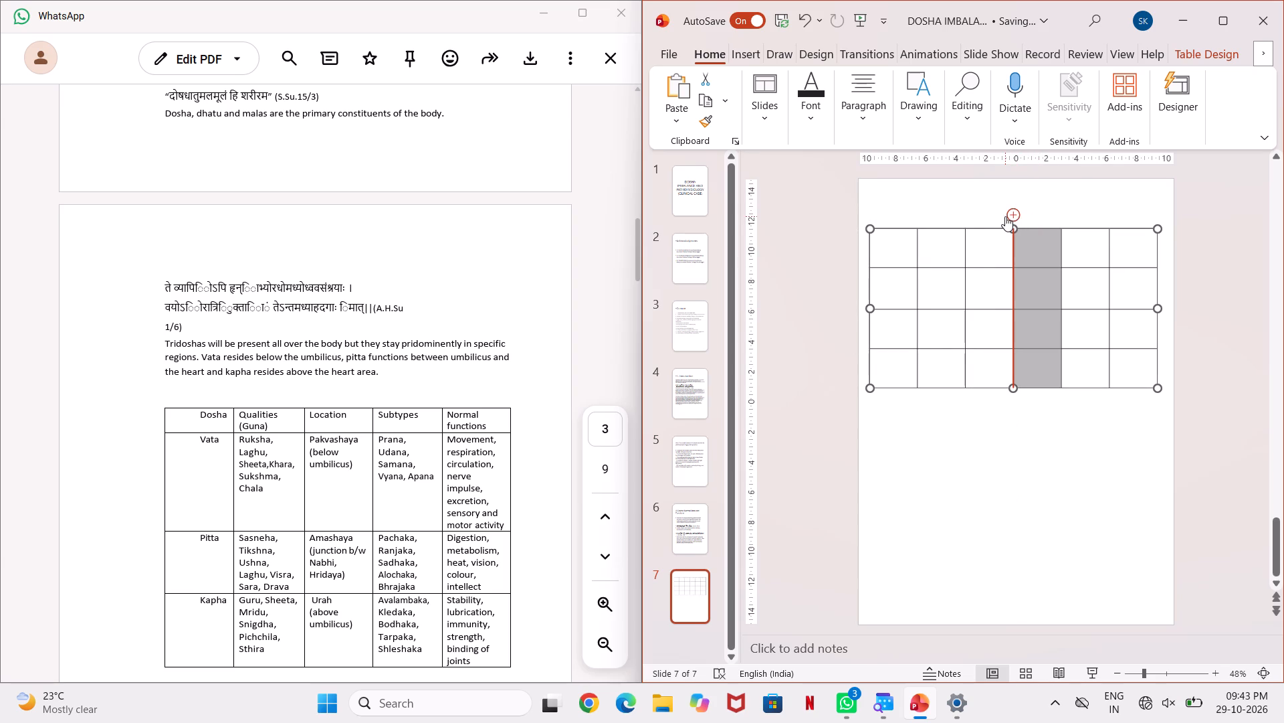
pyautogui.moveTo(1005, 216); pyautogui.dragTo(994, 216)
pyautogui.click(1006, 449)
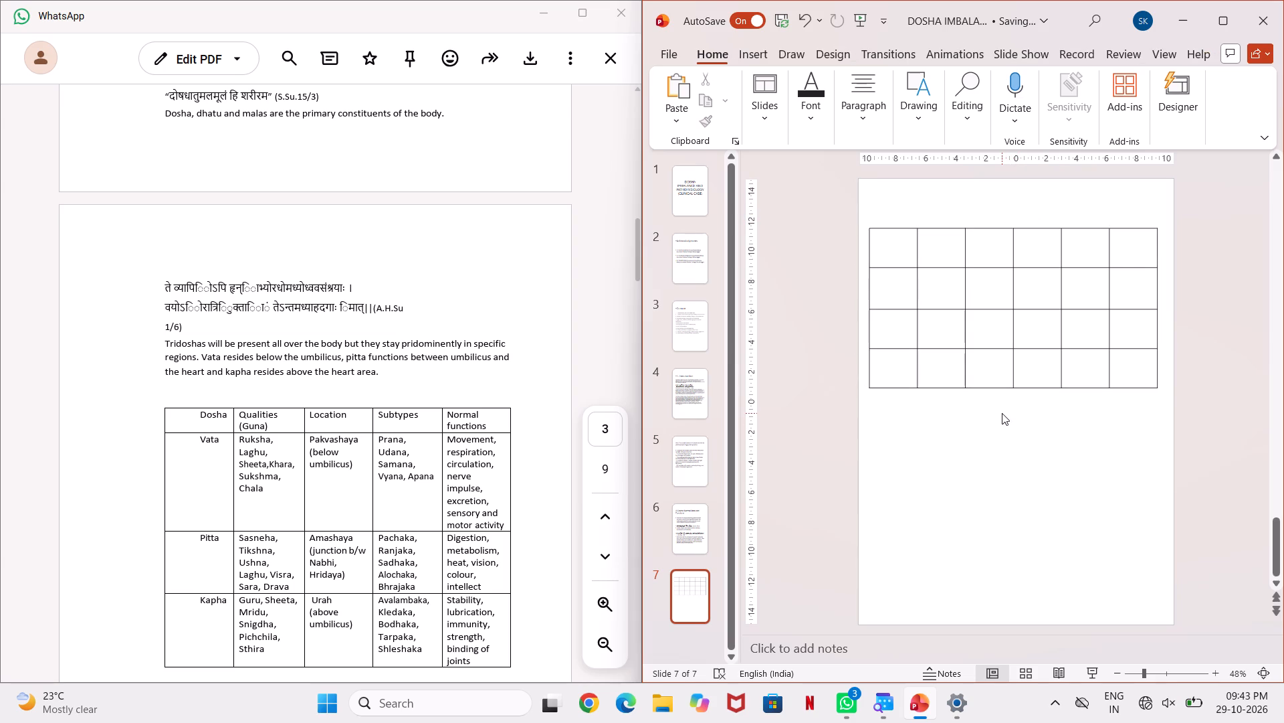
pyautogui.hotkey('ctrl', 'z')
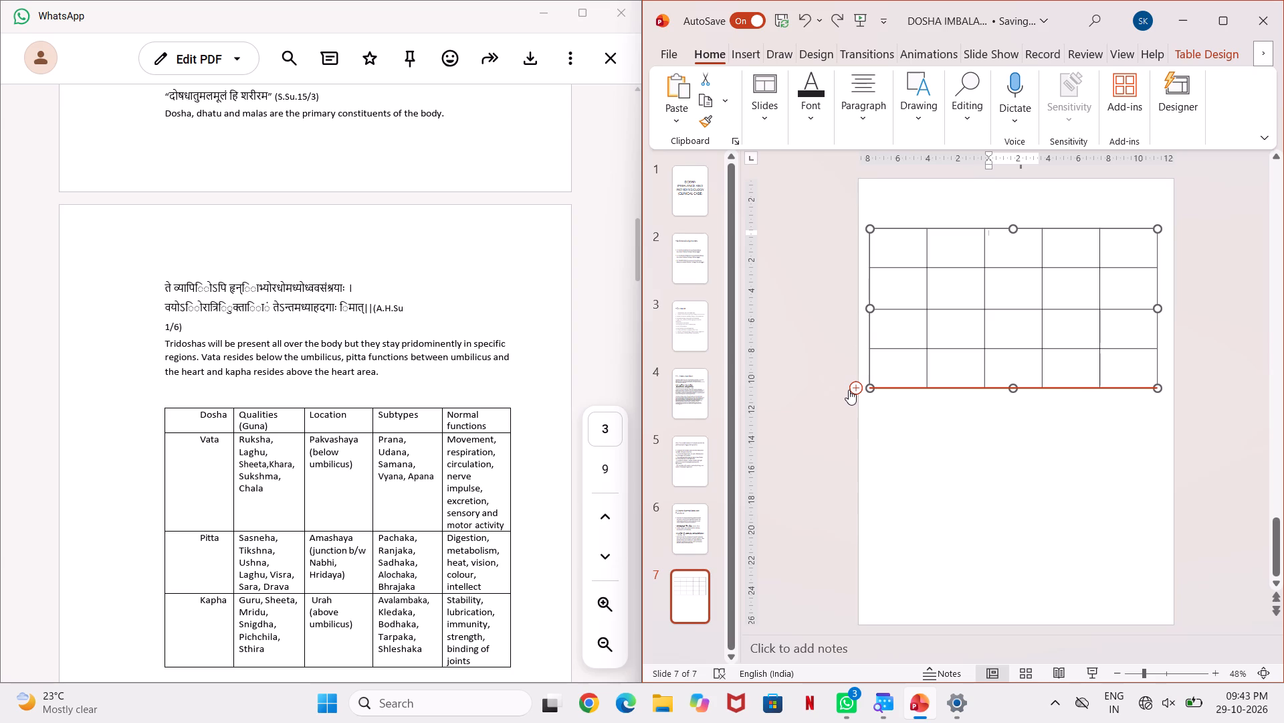
# Set the font size of the fourth cell in the table's first row to 10.
pyautogui.click(1038, 256)
pyautogui.click(1040, 255)
pyautogui.click(1045, 260)
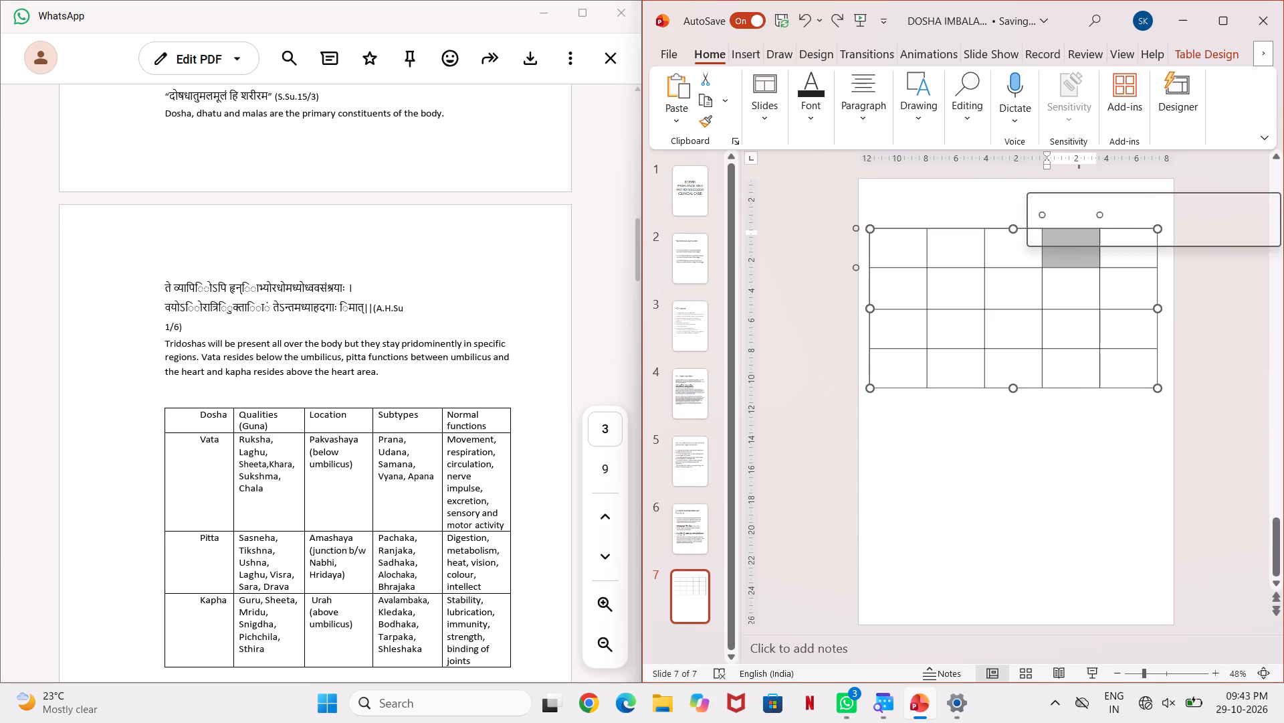
pyautogui.click(1154, 210)
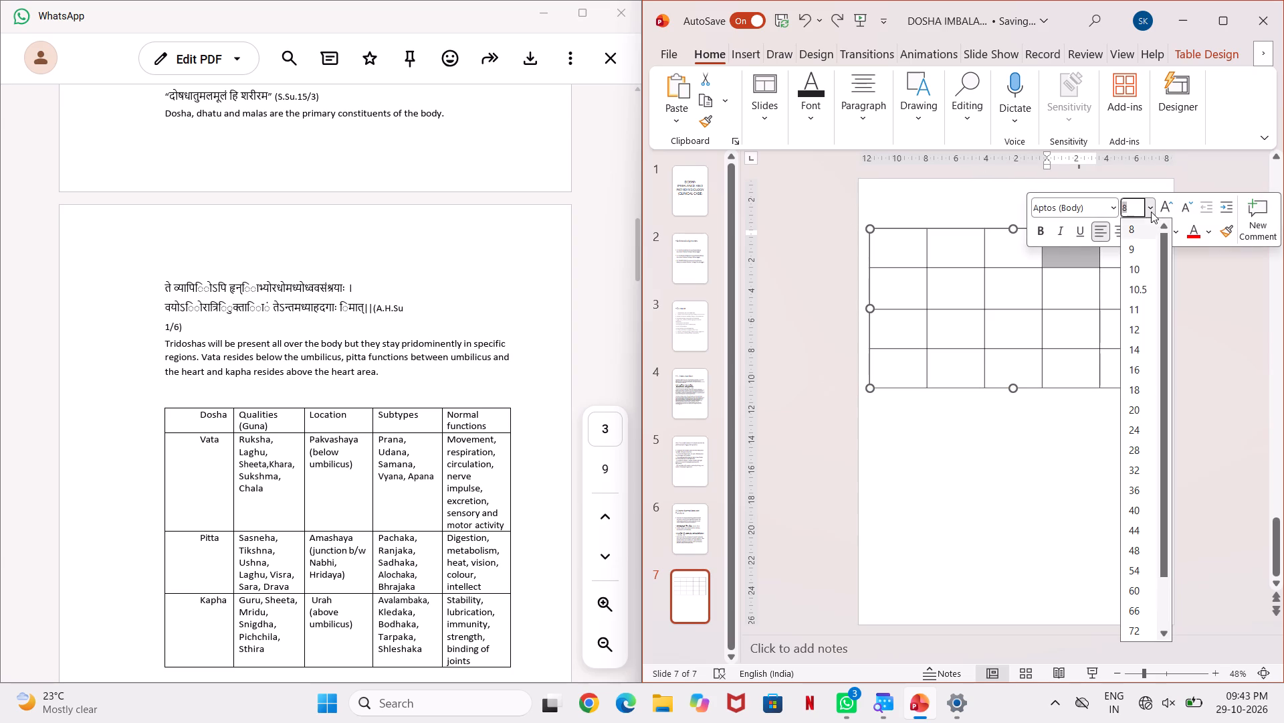
pyautogui.click(1136, 272)
pyautogui.click(1209, 299)
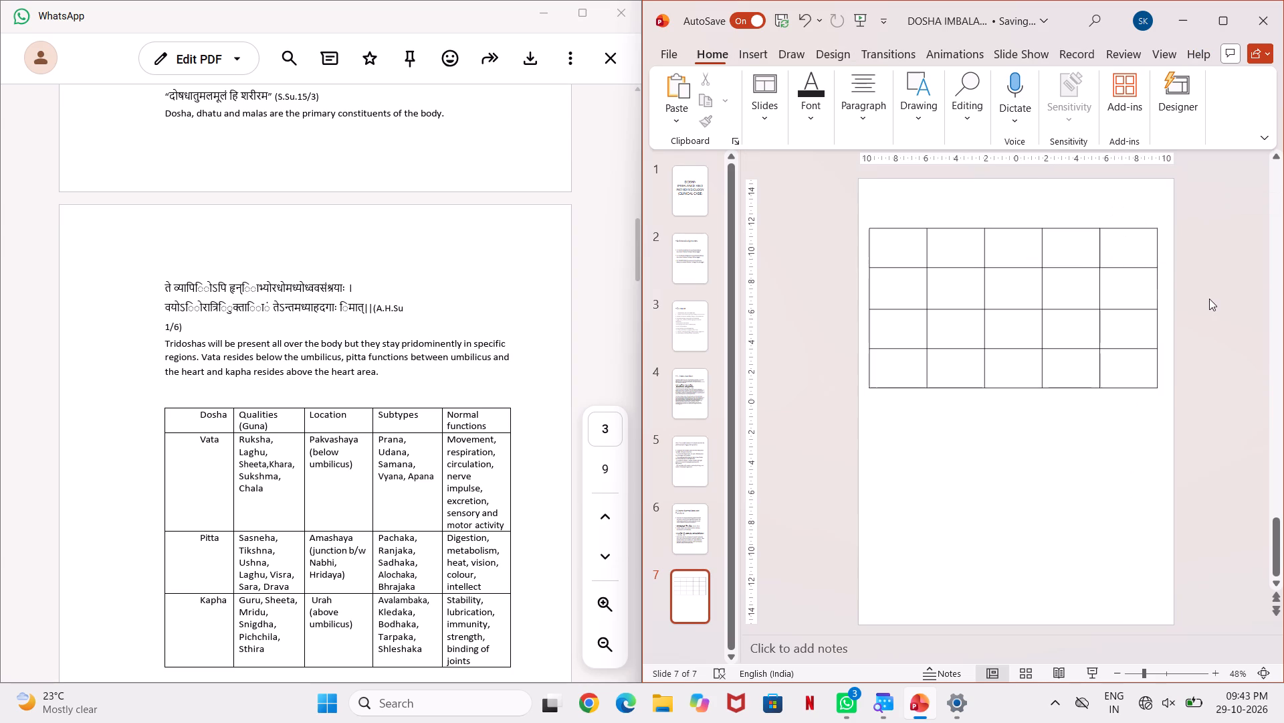
# Place the text cursor in the first cell of the table's top row, ready for the header text.
pyautogui.tripleClick(1091, 254)
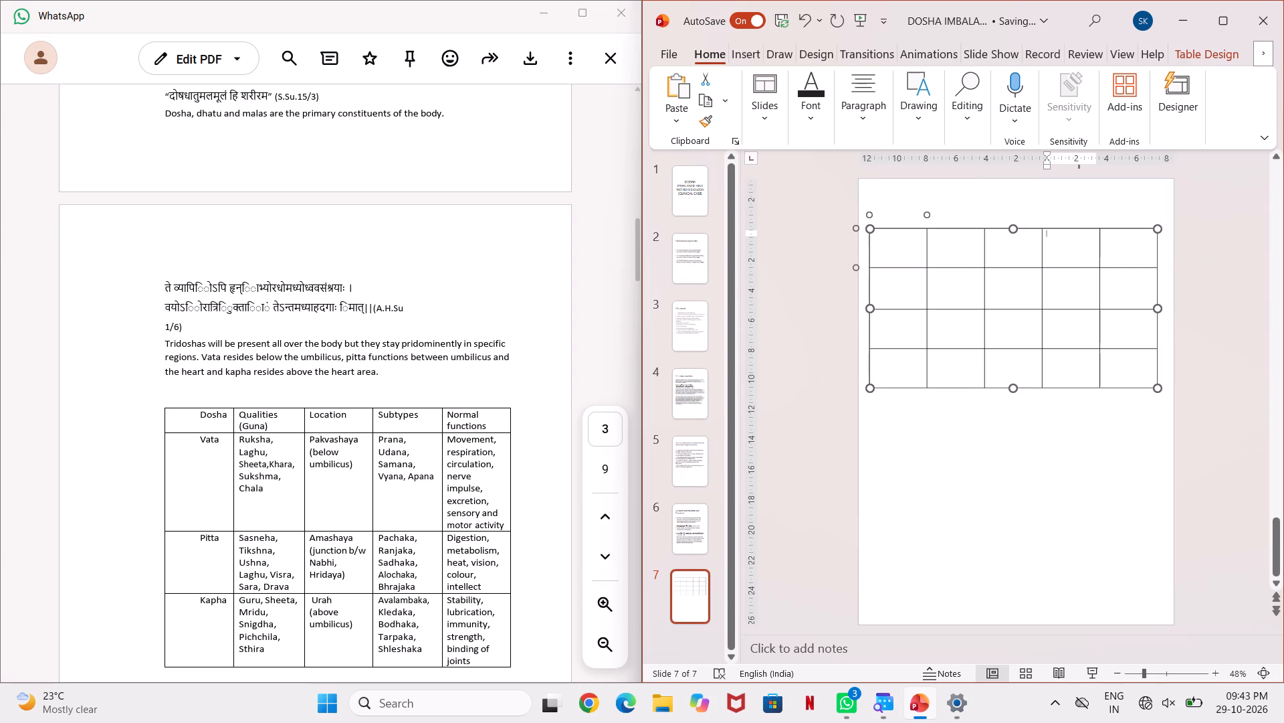
pyautogui.click(914, 247)
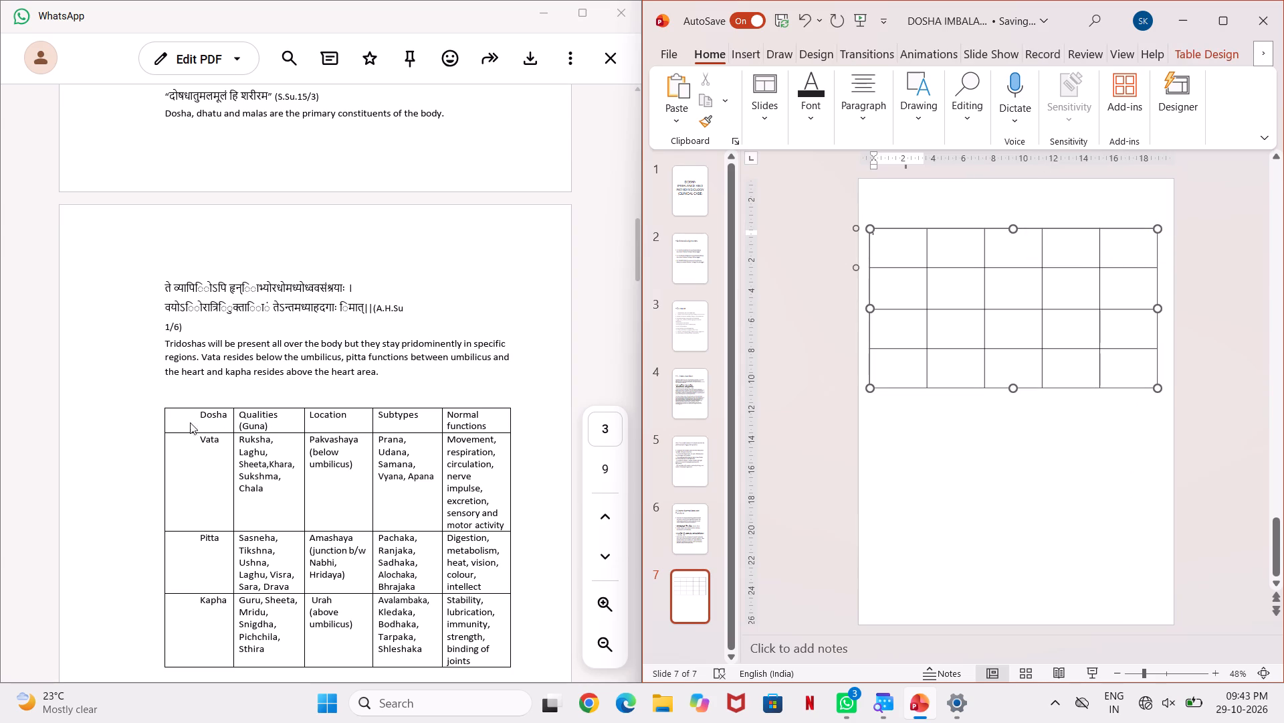
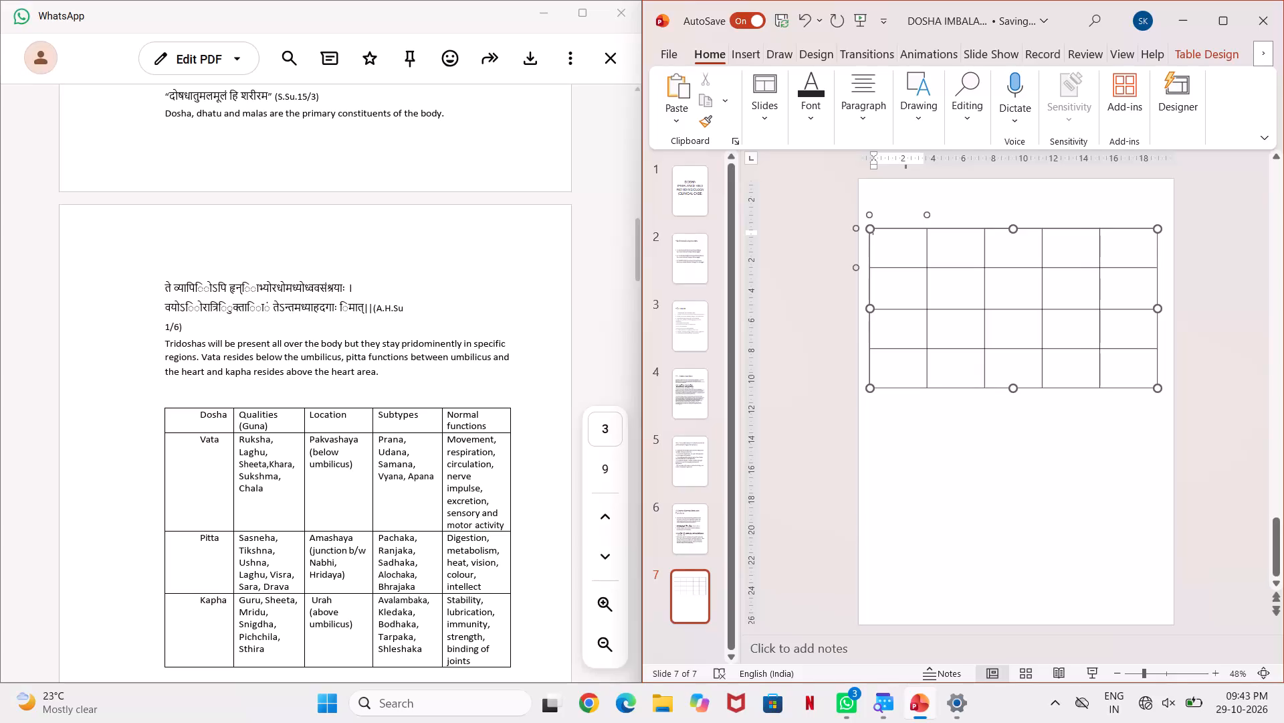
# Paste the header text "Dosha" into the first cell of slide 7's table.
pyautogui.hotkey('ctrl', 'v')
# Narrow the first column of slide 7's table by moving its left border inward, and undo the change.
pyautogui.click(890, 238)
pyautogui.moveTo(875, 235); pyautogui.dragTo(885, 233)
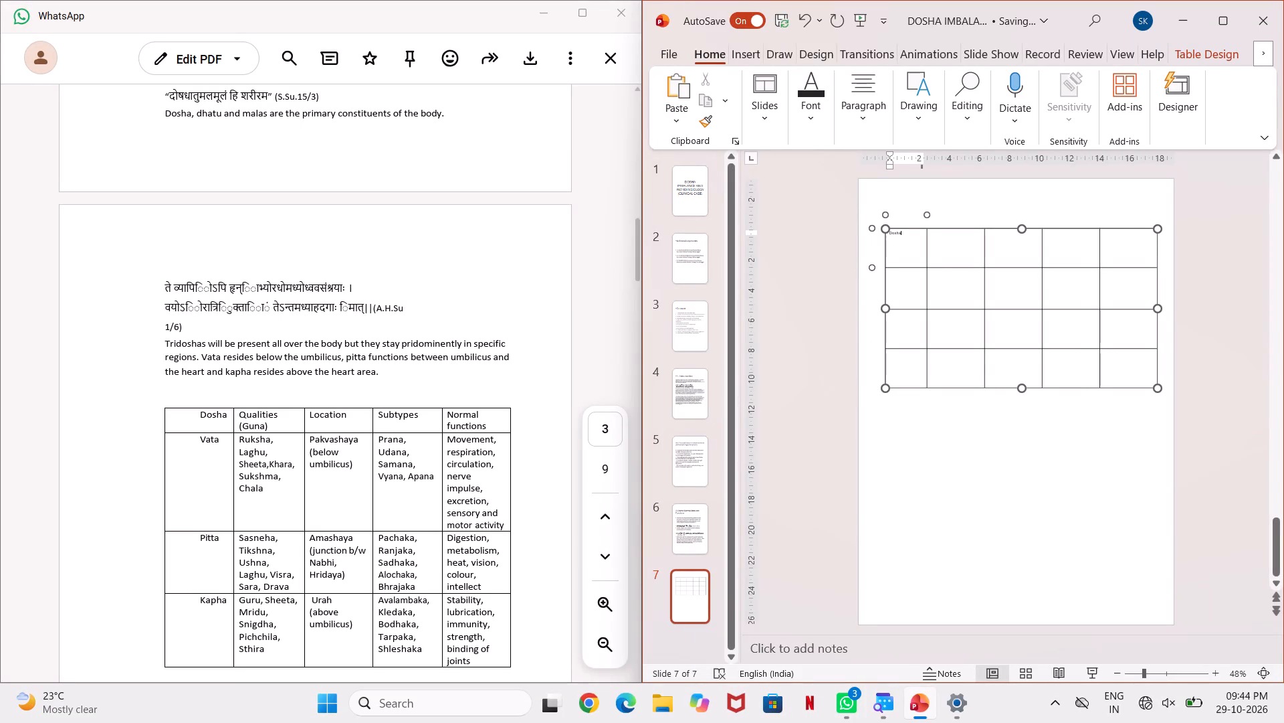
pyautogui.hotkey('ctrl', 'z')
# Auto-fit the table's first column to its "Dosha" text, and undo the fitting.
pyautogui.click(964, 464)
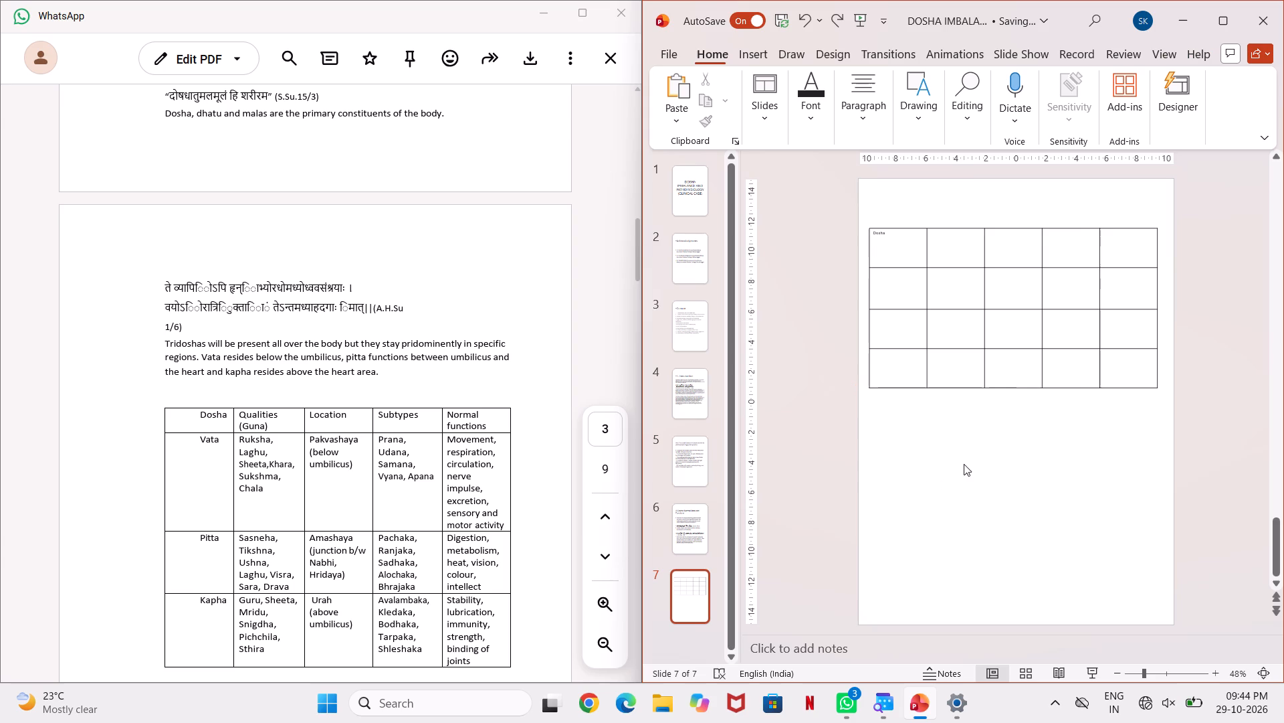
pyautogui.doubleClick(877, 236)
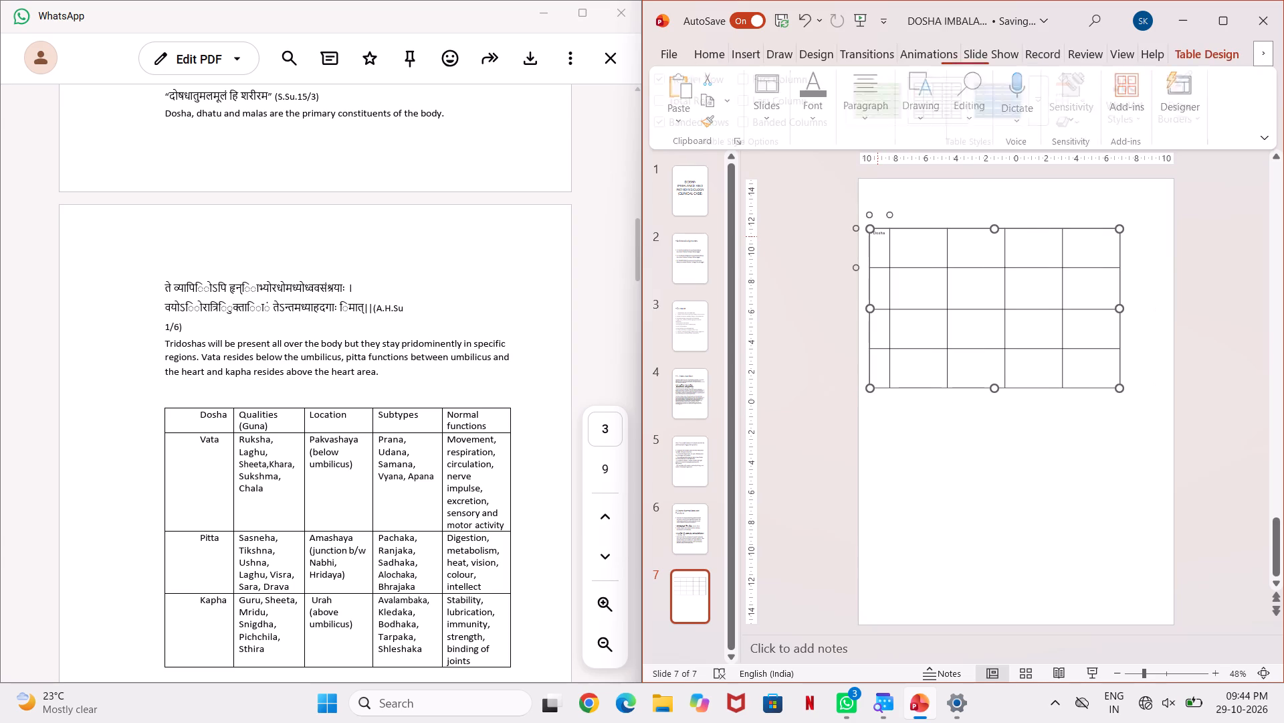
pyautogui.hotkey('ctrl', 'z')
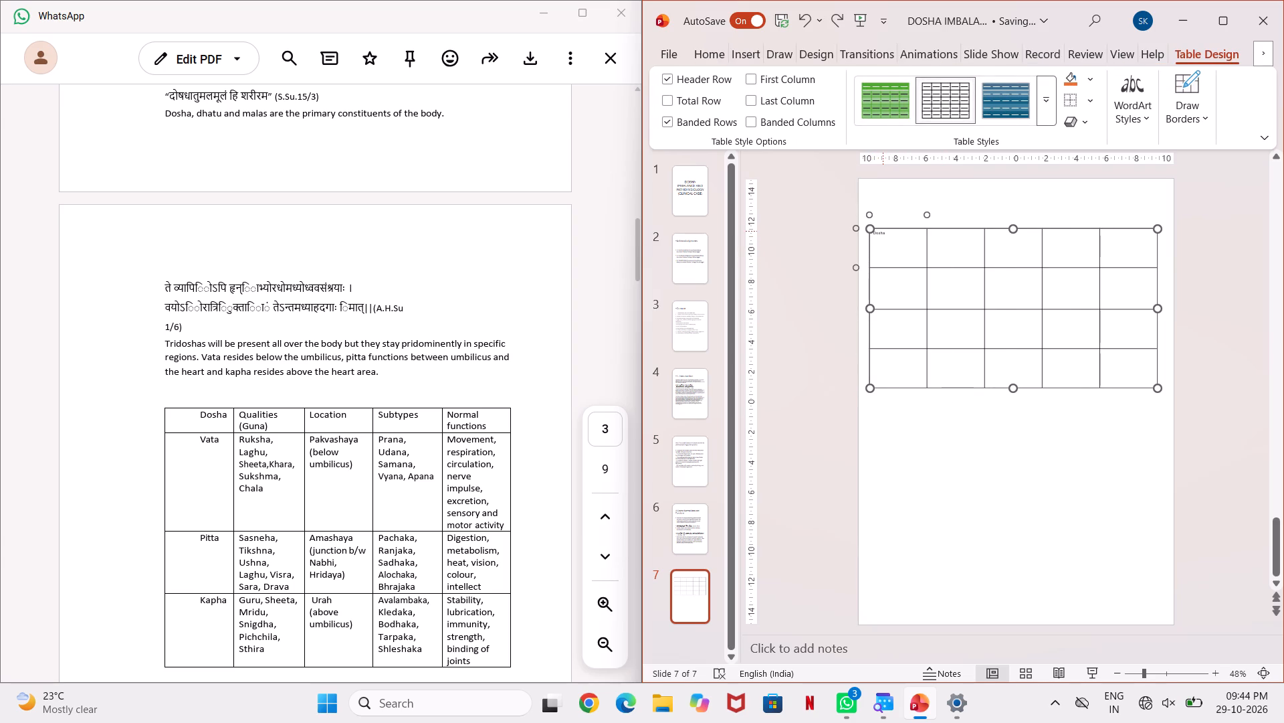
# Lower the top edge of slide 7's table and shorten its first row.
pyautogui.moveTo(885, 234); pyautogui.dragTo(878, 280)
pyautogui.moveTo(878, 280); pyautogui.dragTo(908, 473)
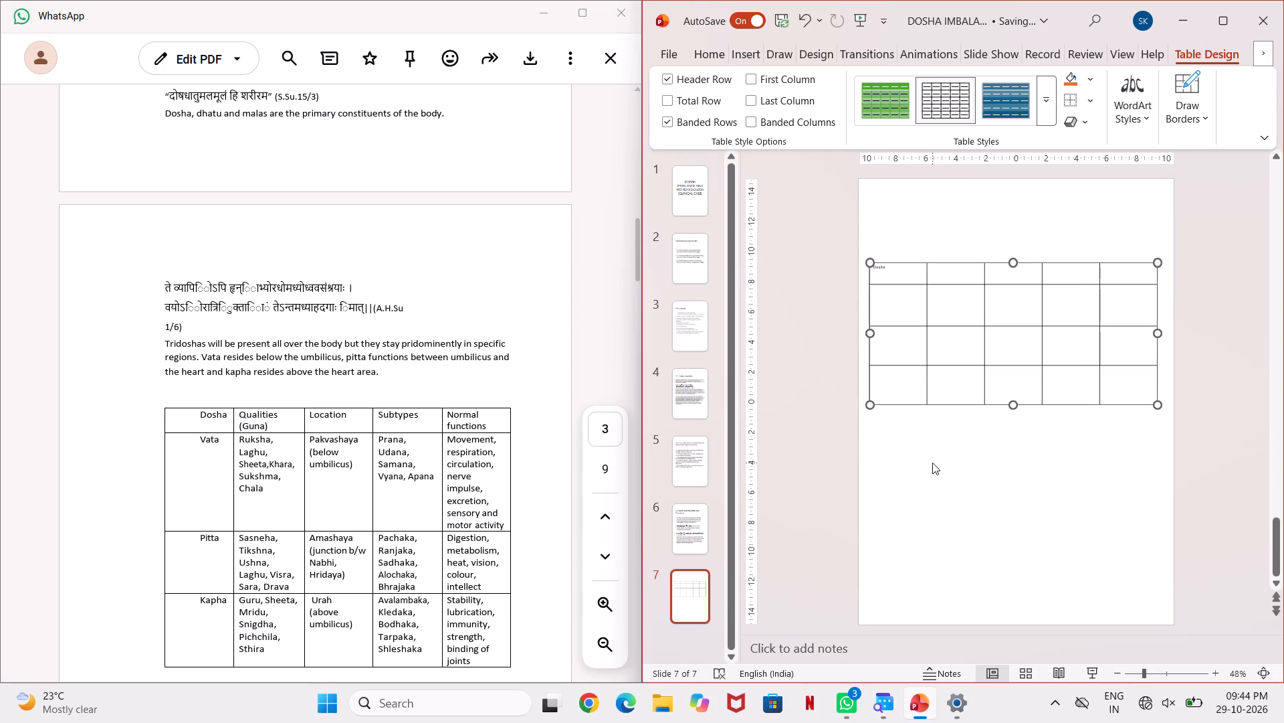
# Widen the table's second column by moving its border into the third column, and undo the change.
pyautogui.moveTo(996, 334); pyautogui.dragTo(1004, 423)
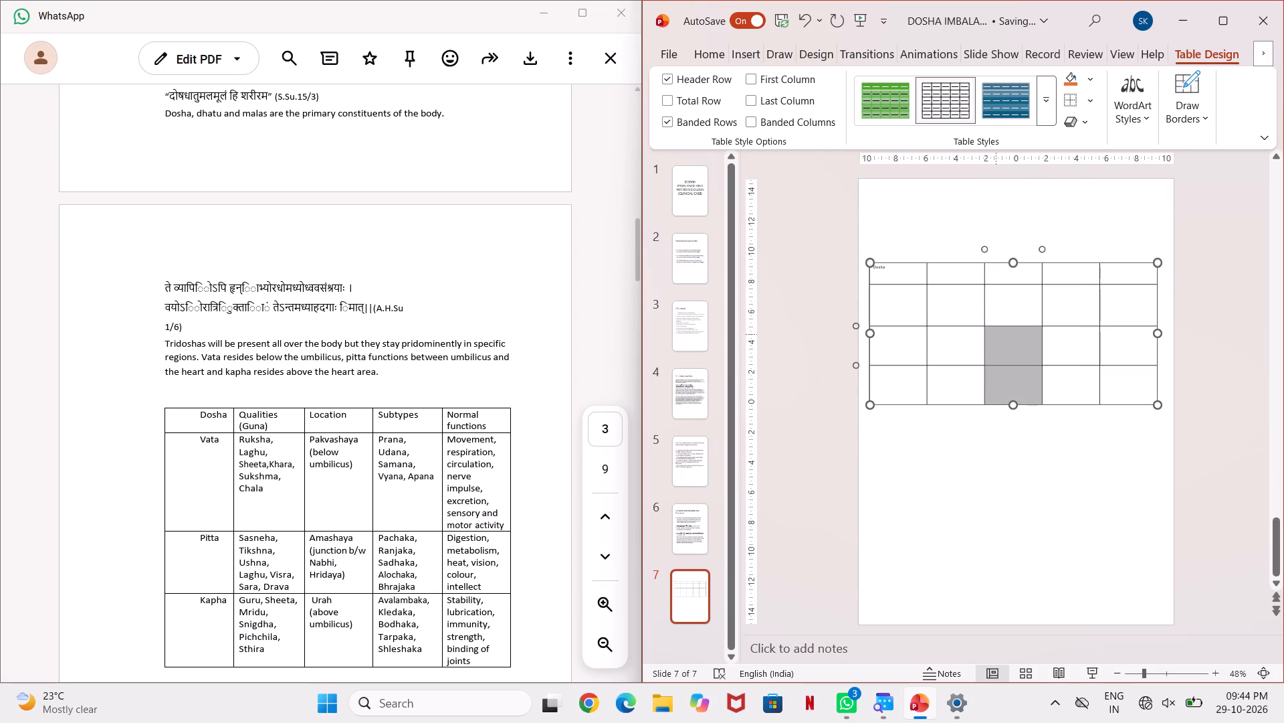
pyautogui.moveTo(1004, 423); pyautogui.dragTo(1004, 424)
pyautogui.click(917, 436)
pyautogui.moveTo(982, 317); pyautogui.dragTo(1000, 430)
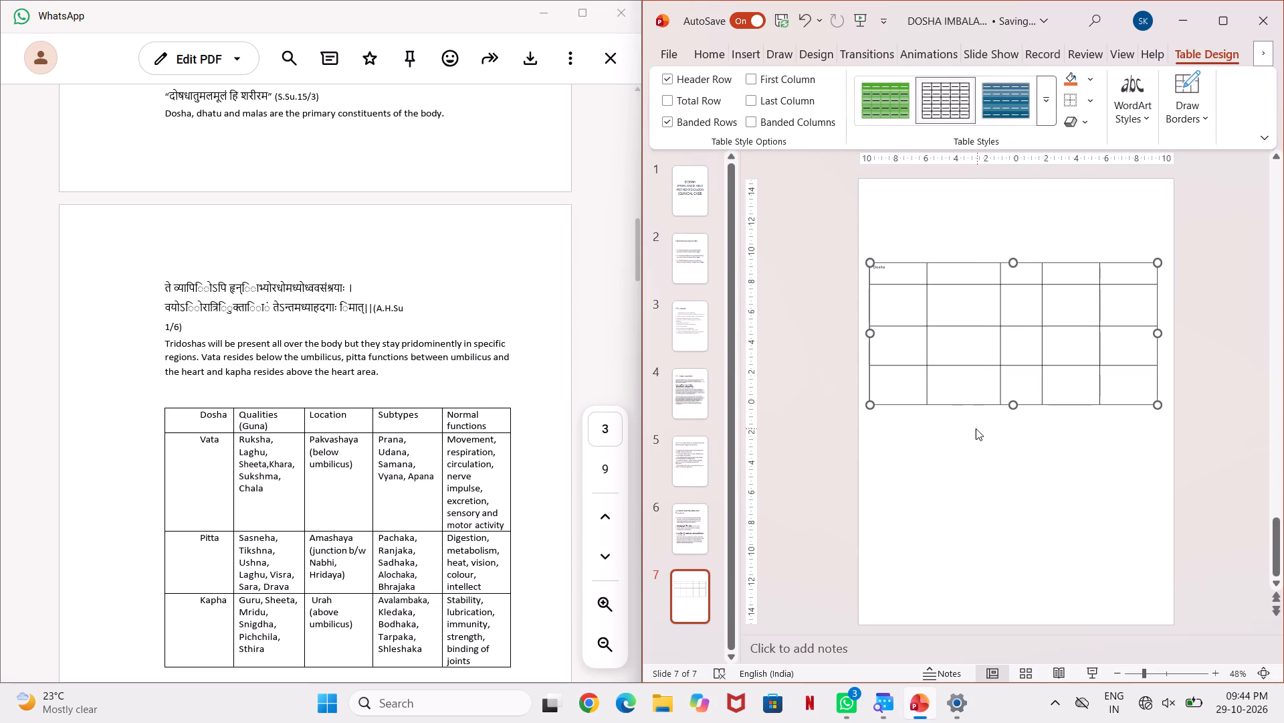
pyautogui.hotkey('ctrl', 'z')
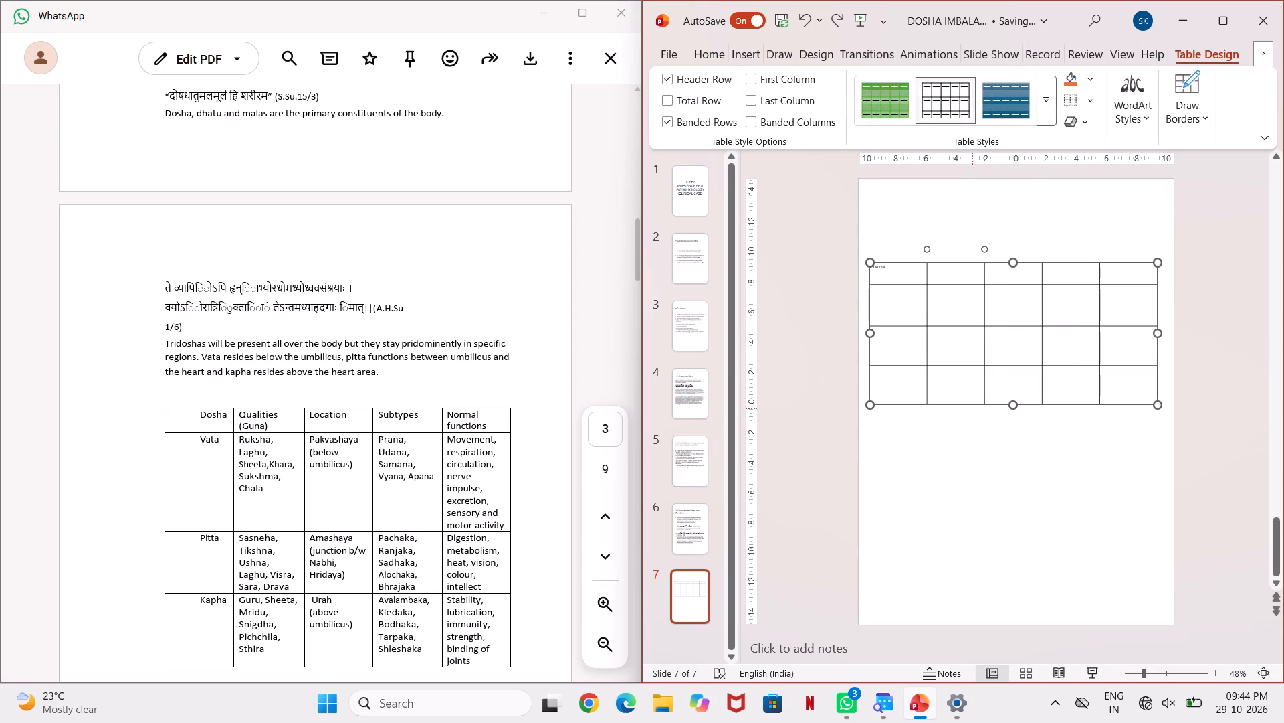
# Undo the earlier edits as far back as the history allows, restoring slide 7's empty five-column table, and deselect it.
pyautogui.hotkey('ctrl', 'z')
pyautogui.hotkey('ctrl', 'z')
pyautogui.hotkey('ctrl', 'z')
pyautogui.hotkey('ctrl', 'z')
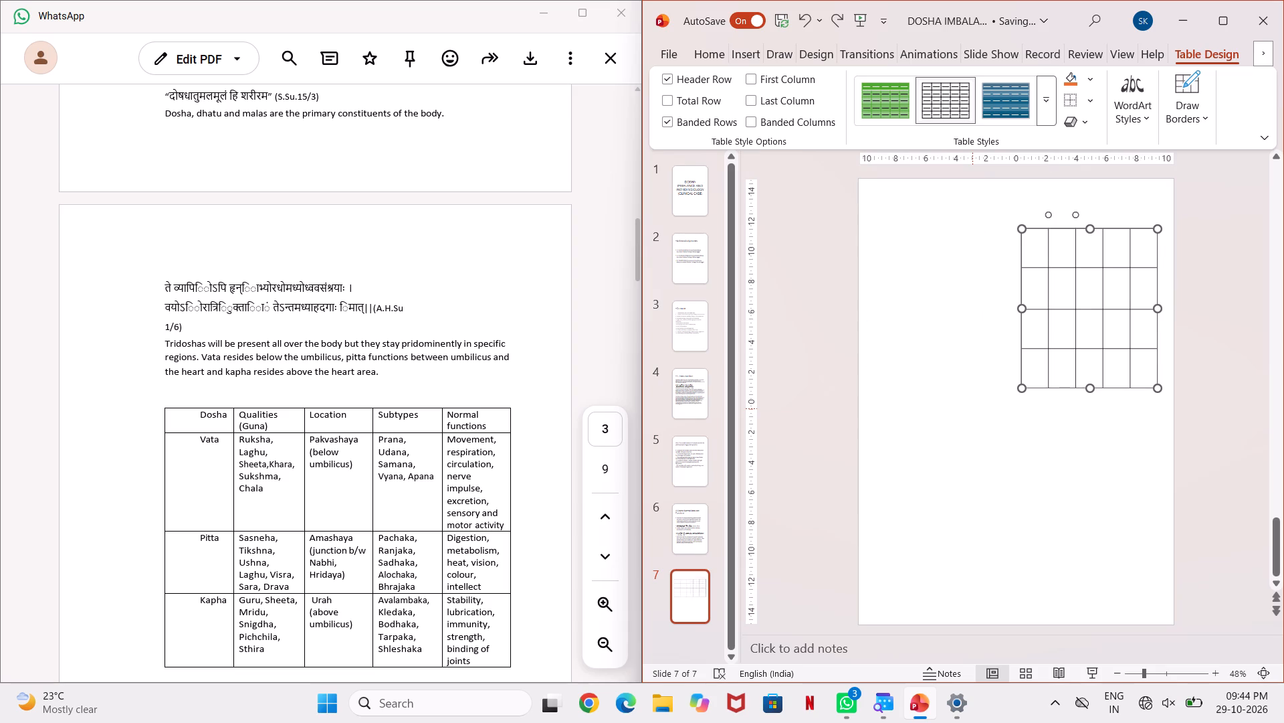
pyautogui.hotkey('ctrl', 'z')
pyautogui.hotkey('ctrl', 'z')
pyautogui.hotkey('ctrl', 'z')
pyautogui.hotkey('ctrl', 'z')
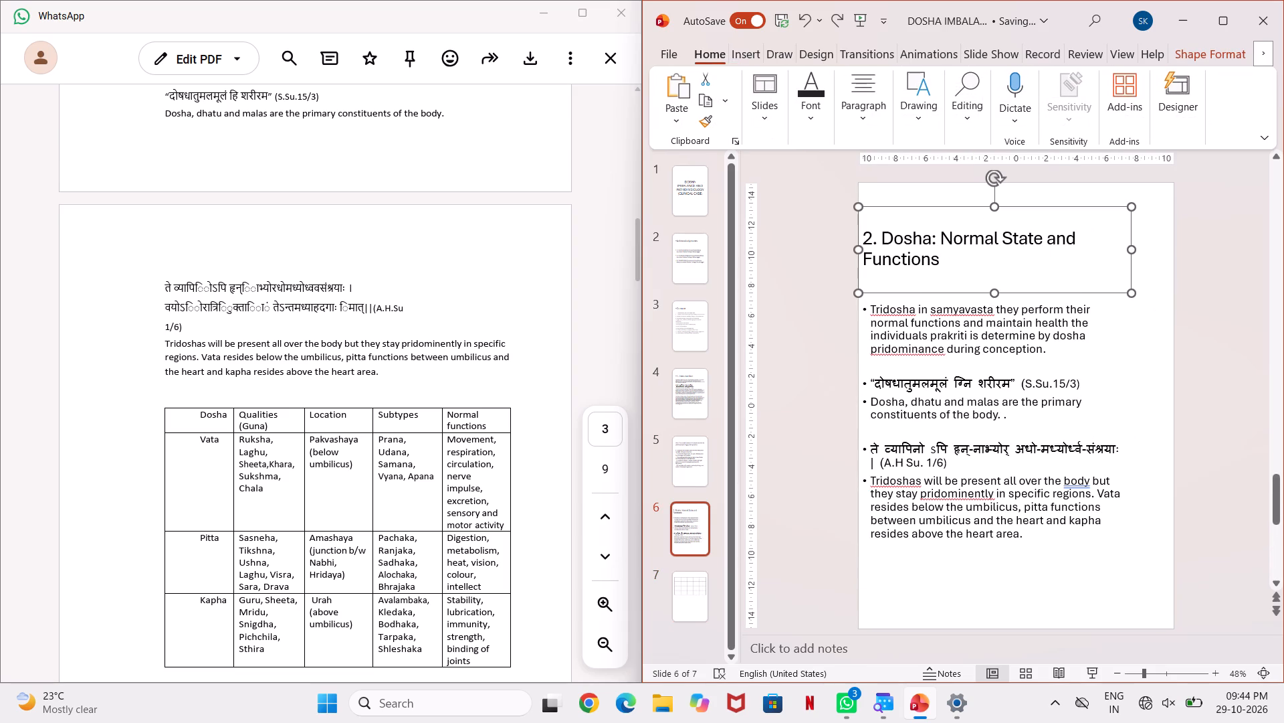
pyautogui.hotkey('ctrl', 'z')
pyautogui.hotkey('ctrl', 'z')
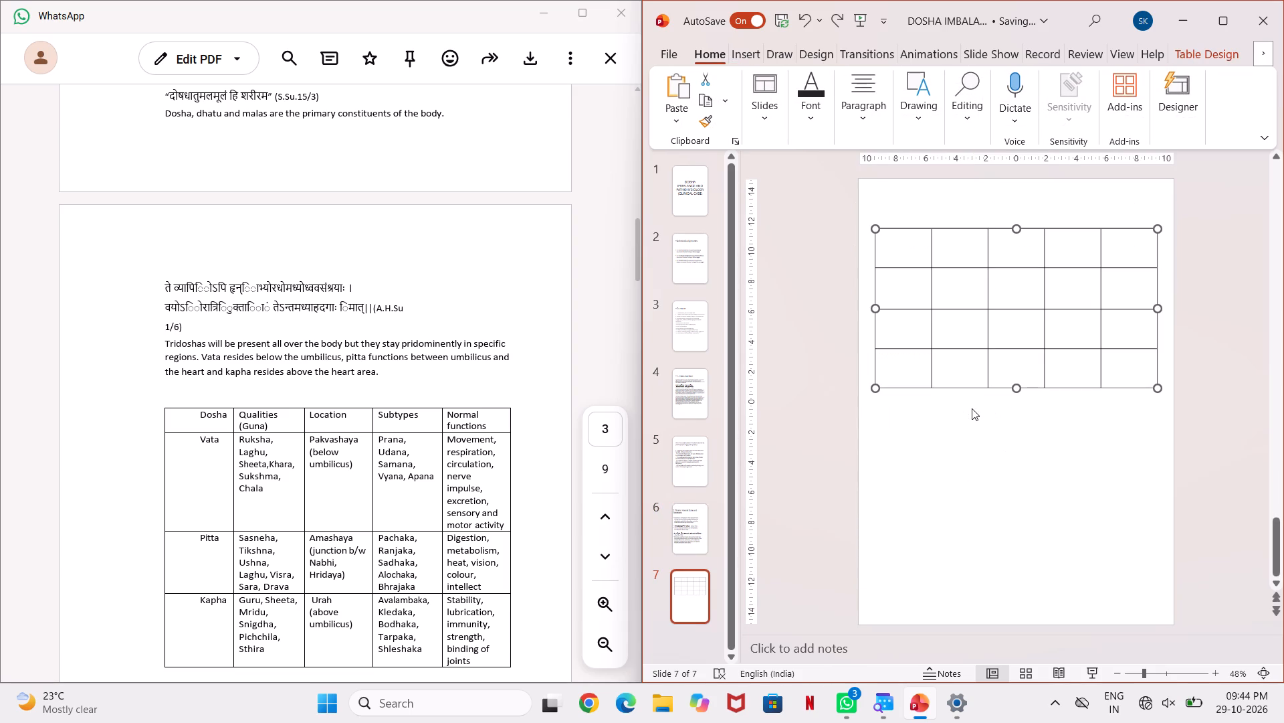
pyautogui.hotkey('ctrl', 'z')
pyautogui.hotkey('ctrl', 'z')
pyautogui.hotkey('ctrl', 'z')
pyautogui.hotkey('ctrl', 'z')
pyautogui.hotkey('ctrl', 'z')
pyautogui.hotkey('ctrl', 'z')
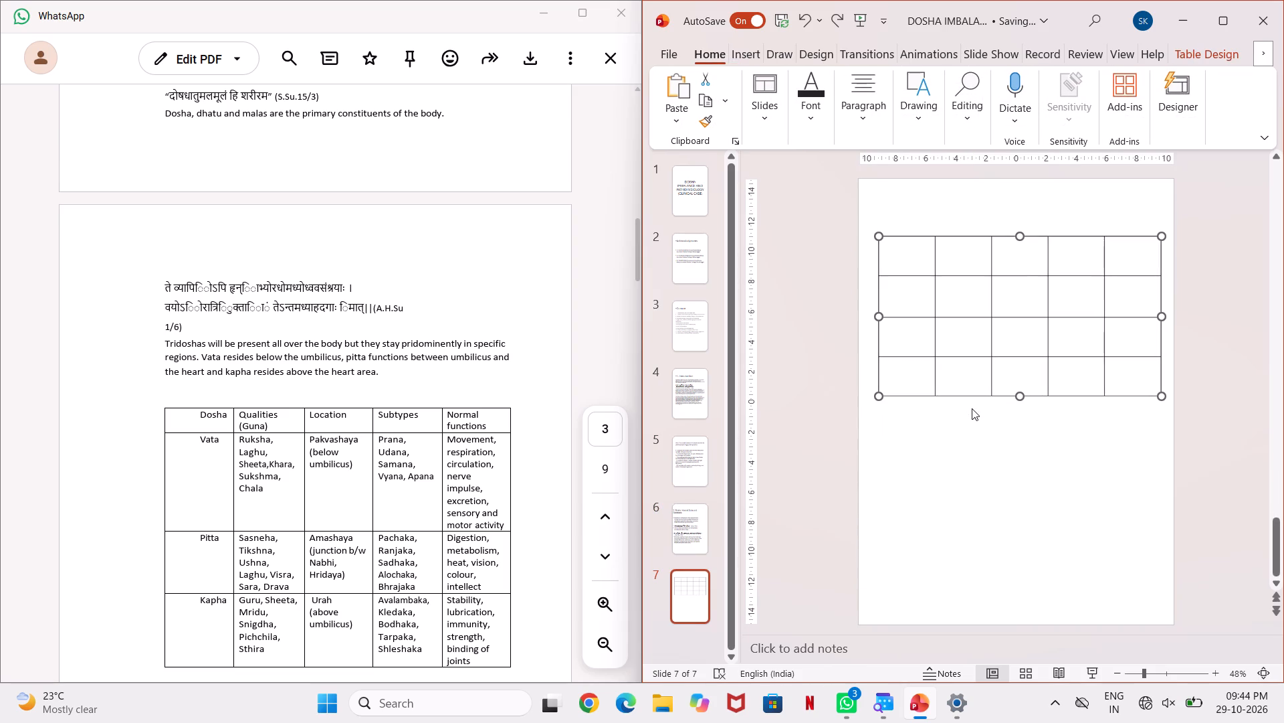
pyautogui.hotkey('ctrl', 'z')
pyautogui.hotkey('ctrl', 'z')
pyautogui.hotkey('ctrl', 'z')
pyautogui.hotkey('ctrl', 'z')
pyautogui.hotkey('ctrl', 'z')
pyautogui.hotkey('ctrl', 'z')
pyautogui.hotkey('ctrl', 'z')
pyautogui.hotkey('ctrl', 'z')
pyautogui.hotkey('ctrl', 'z')
pyautogui.hotkey('ctrl', 'z')
pyautogui.hotkey('ctrl', 'z')
pyautogui.hotkey('ctrl', 'z')
pyautogui.hotkey('ctrl', 'z')
pyautogui.hotkey('ctrl', 'z')
pyautogui.hotkey('ctrl', 'z')
pyautogui.hotkey('ctrl', 'z')
pyautogui.hotkey('ctrl', 'z')
pyautogui.hotkey('ctrl', 'z')
pyautogui.hotkey('ctrl', 'z')
pyautogui.hotkey('ctrl', 'z')
pyautogui.hotkey('ctrl', 'z')
pyautogui.hotkey('ctrl', 'z')
pyautogui.hotkey('ctrl', 'z')
pyautogui.hotkey('ctrl', 'z')
pyautogui.hotkey('ctrl', 'z')
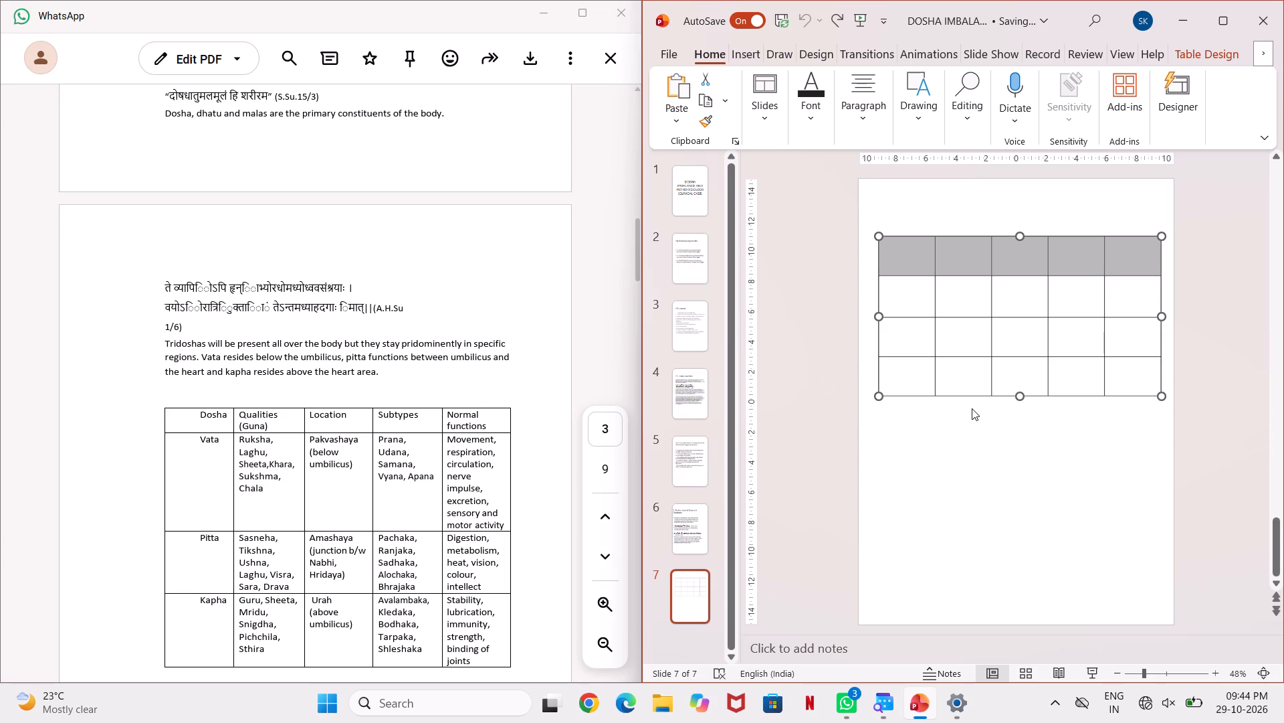
pyautogui.hotkey('ctrl', 'z')
pyautogui.hotkey('ctrl', 'z')
pyautogui.hotkey('ctrl', 'z')
pyautogui.hotkey('ctrl', 'z')
pyautogui.hotkey('ctrl', 'z')
pyautogui.hotkey('ctrl', 'z')
pyautogui.hotkey('ctrl', 'z')
pyautogui.hotkey('ctrl', 'z')
pyautogui.hotkey('ctrl', 'z')
pyautogui.hotkey('ctrl', 'z')
pyautogui.hotkey('ctrl', 'z')
pyautogui.hotkey('ctrl', 'z')
pyautogui.hotkey('ctrl', 'z')
pyautogui.hotkey('ctrl', 'z')
pyautogui.hotkey('ctrl', 'z')
pyautogui.hotkey('ctrl', 'z')
pyautogui.hotkey('ctrl', 'z')
pyautogui.hotkey('ctrl', 'z')
pyautogui.hotkey('ctrl', 'z')
pyautogui.hotkey('ctrl', 'z')
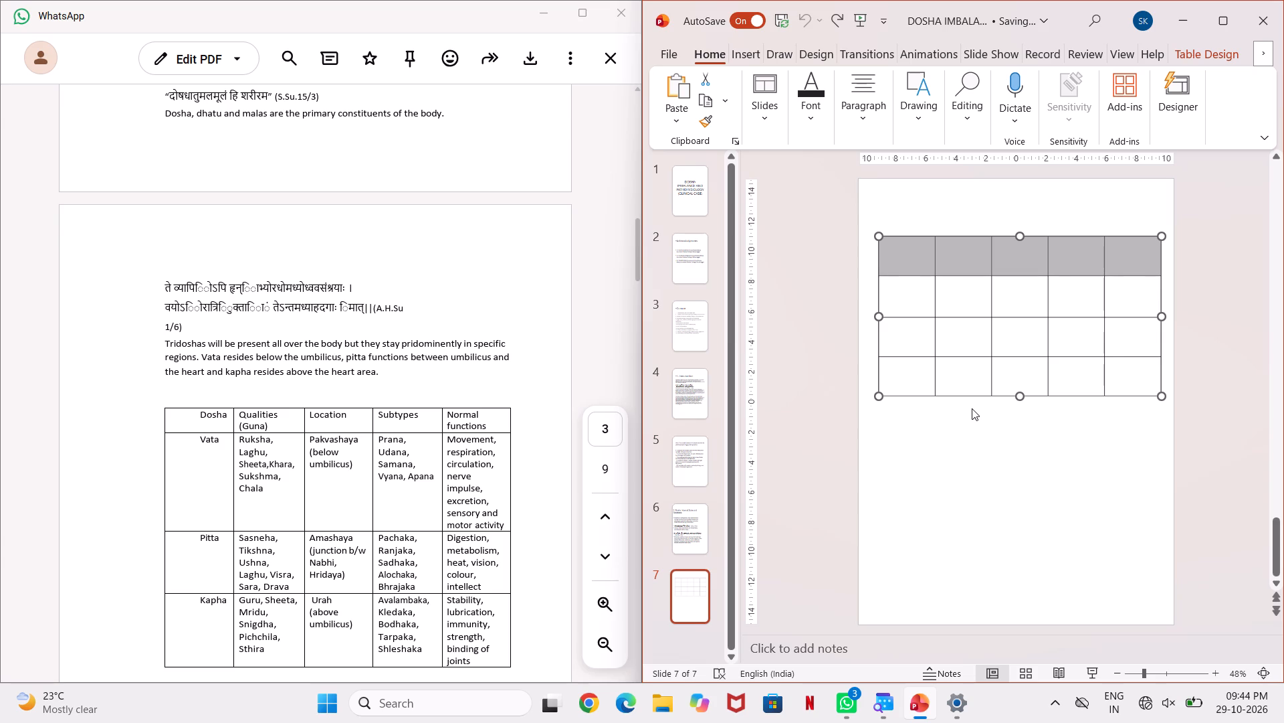
pyautogui.keyDown('ctrl'); pyautogui.click(968, 413); pyautogui.keyUp('ctrl')
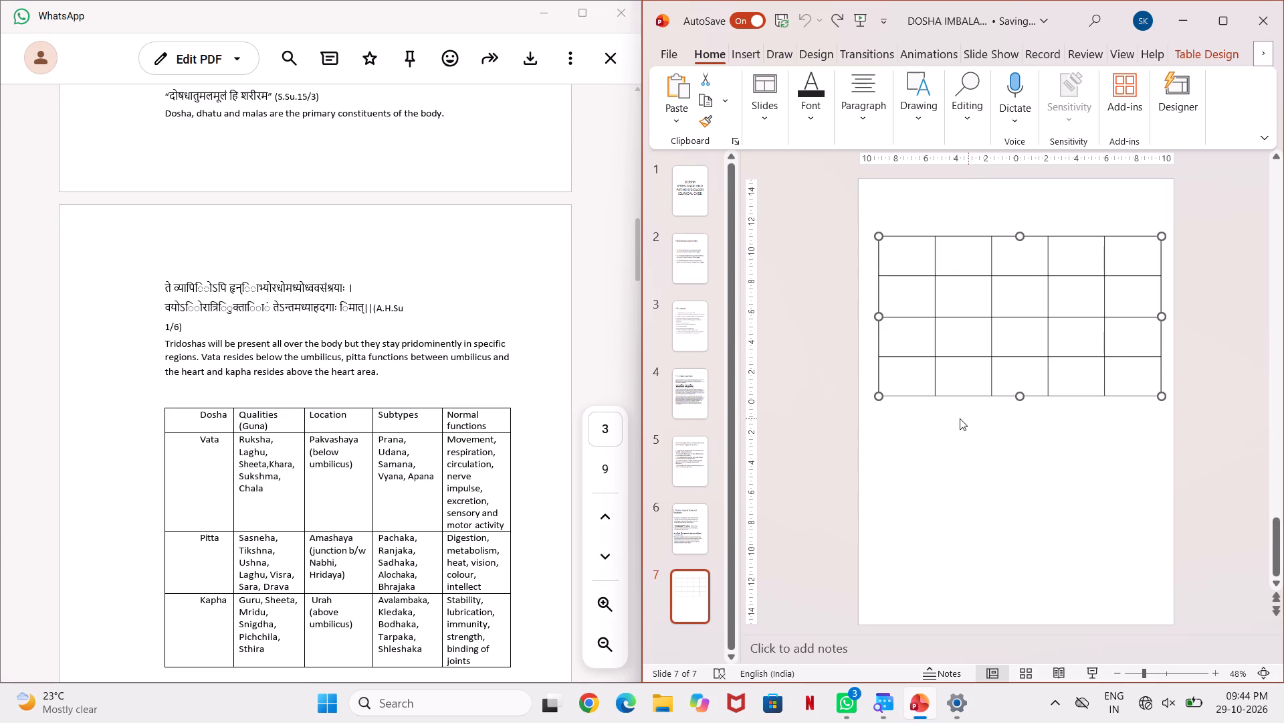
pyautogui.click(912, 260)
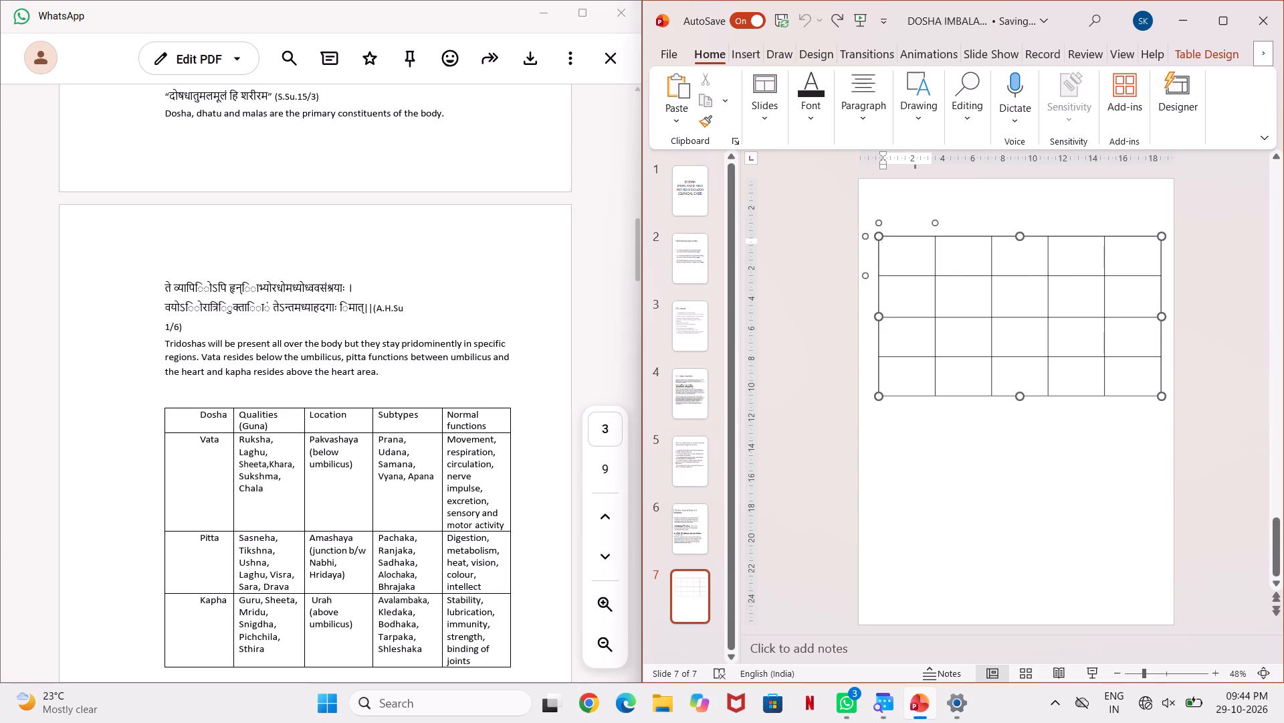
pyautogui.click(907, 448)
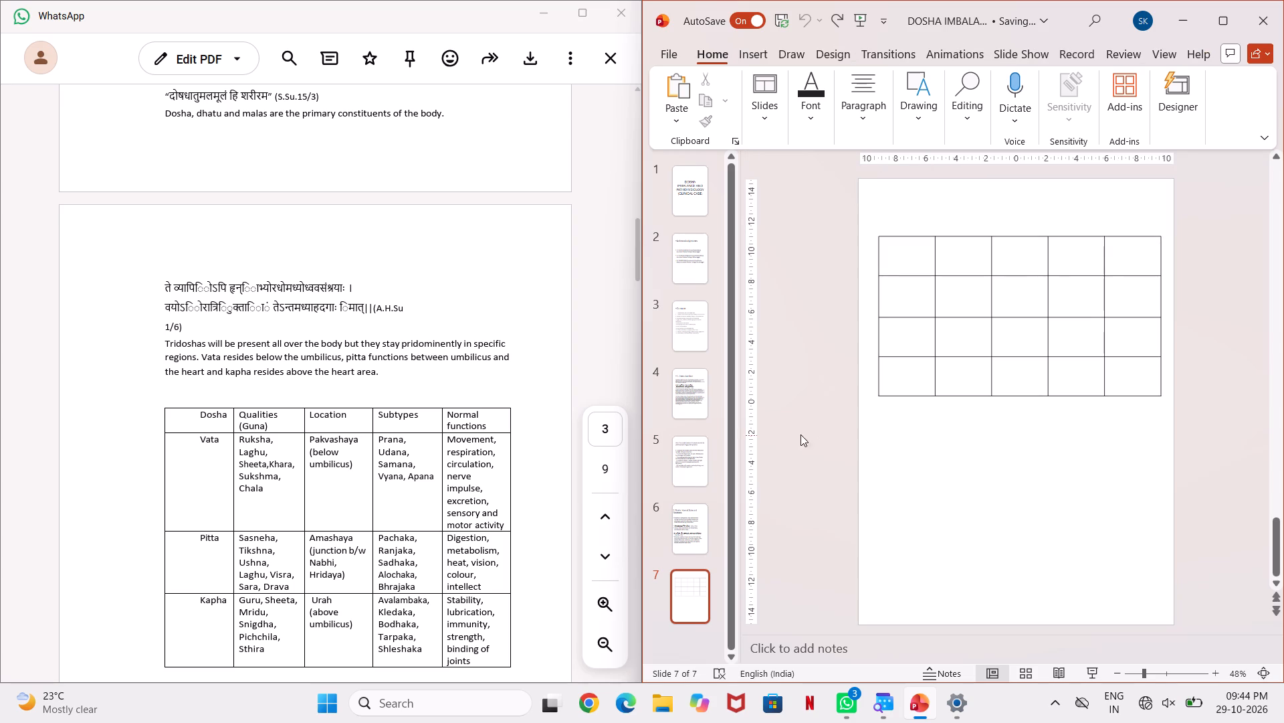
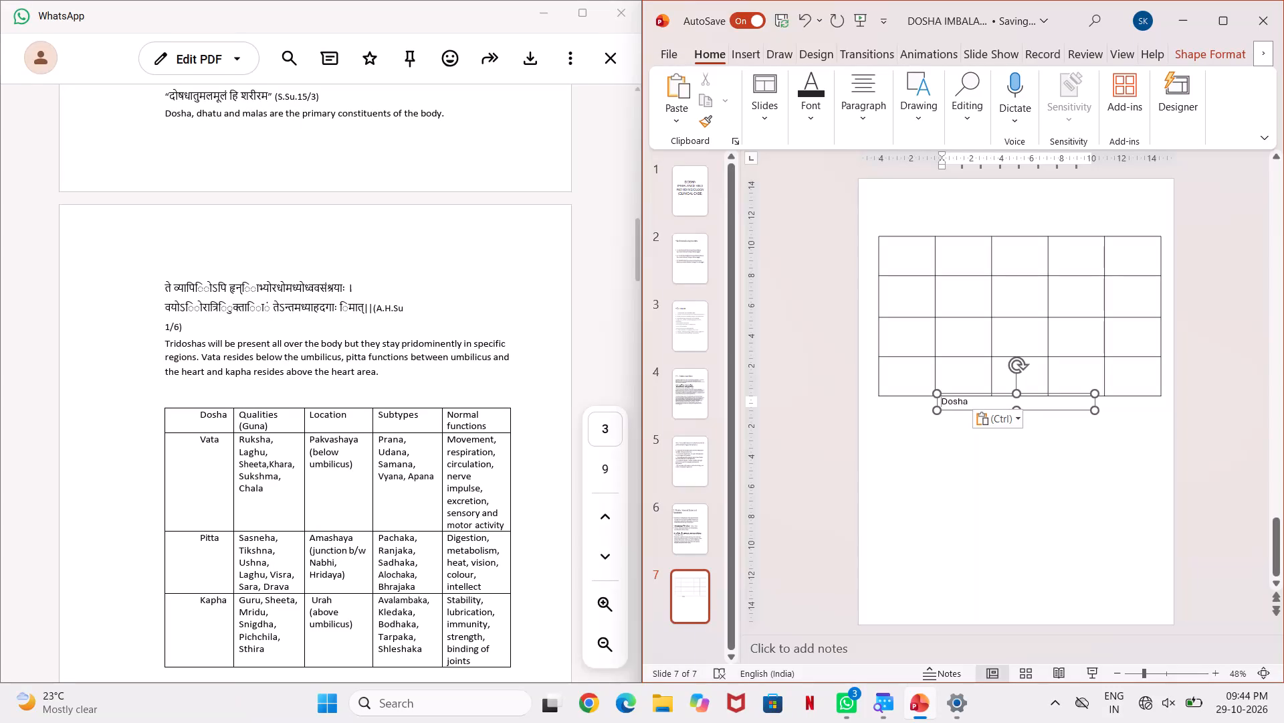
# Set the font size of the "Dosha" text box below slide 7's table to 24.
pyautogui.click(982, 403)
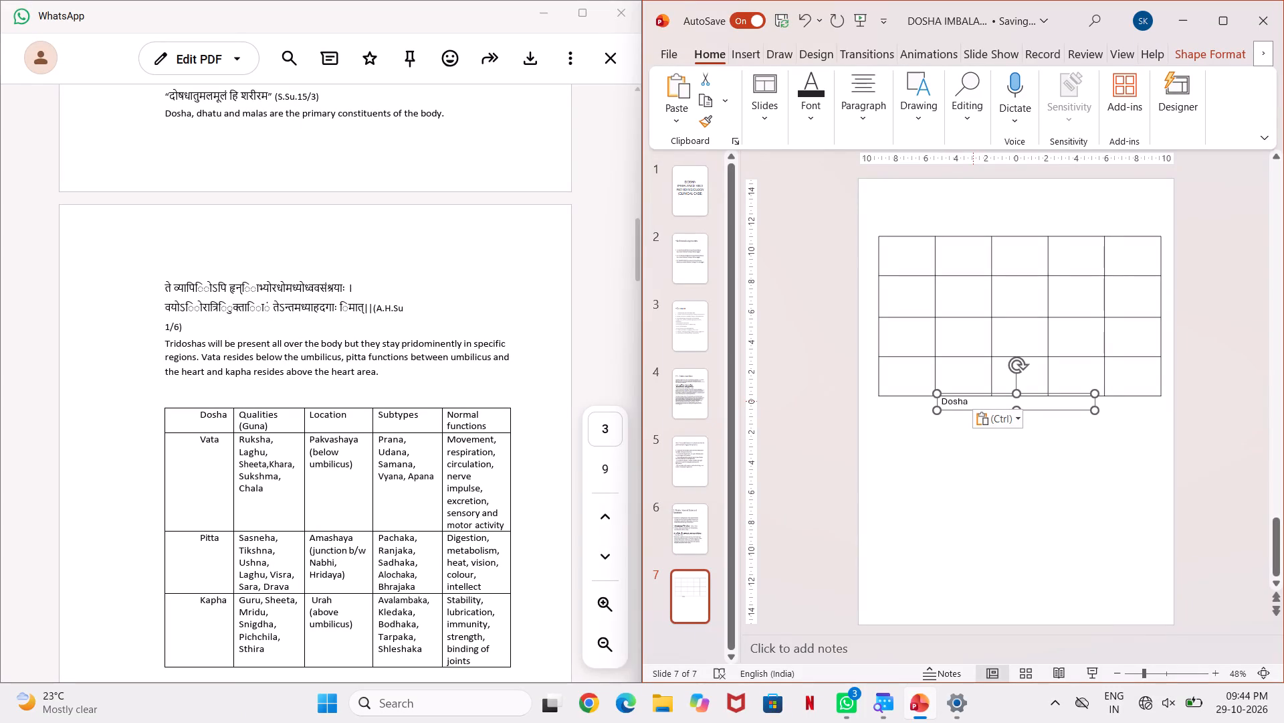
pyautogui.click(972, 401)
pyautogui.rightClick(975, 402)
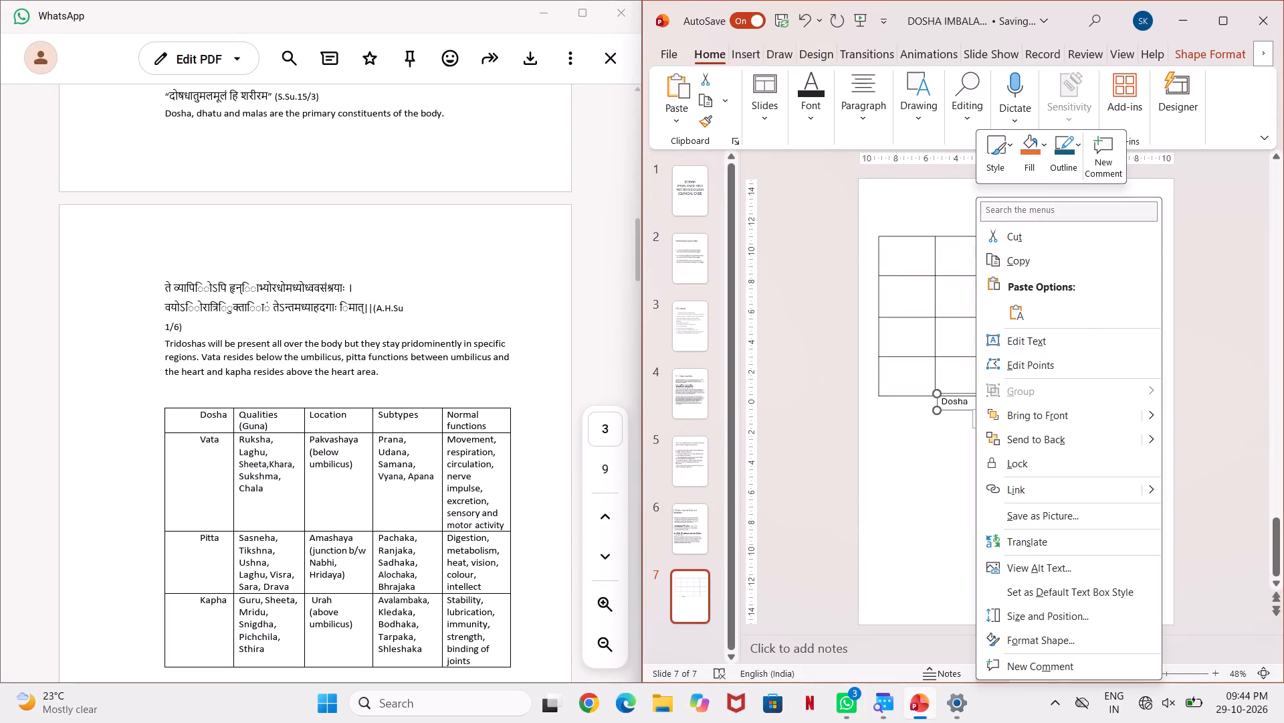
pyautogui.click(857, 515)
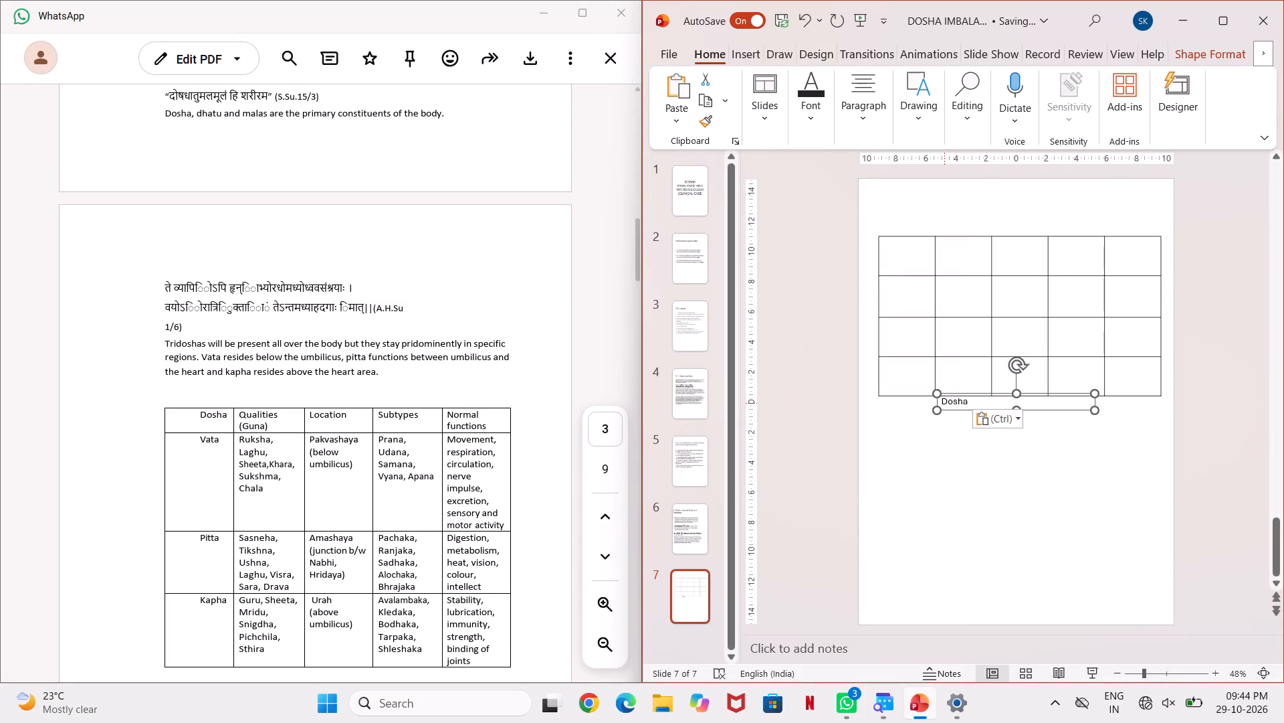
pyautogui.moveTo(944, 401); pyautogui.dragTo(973, 400)
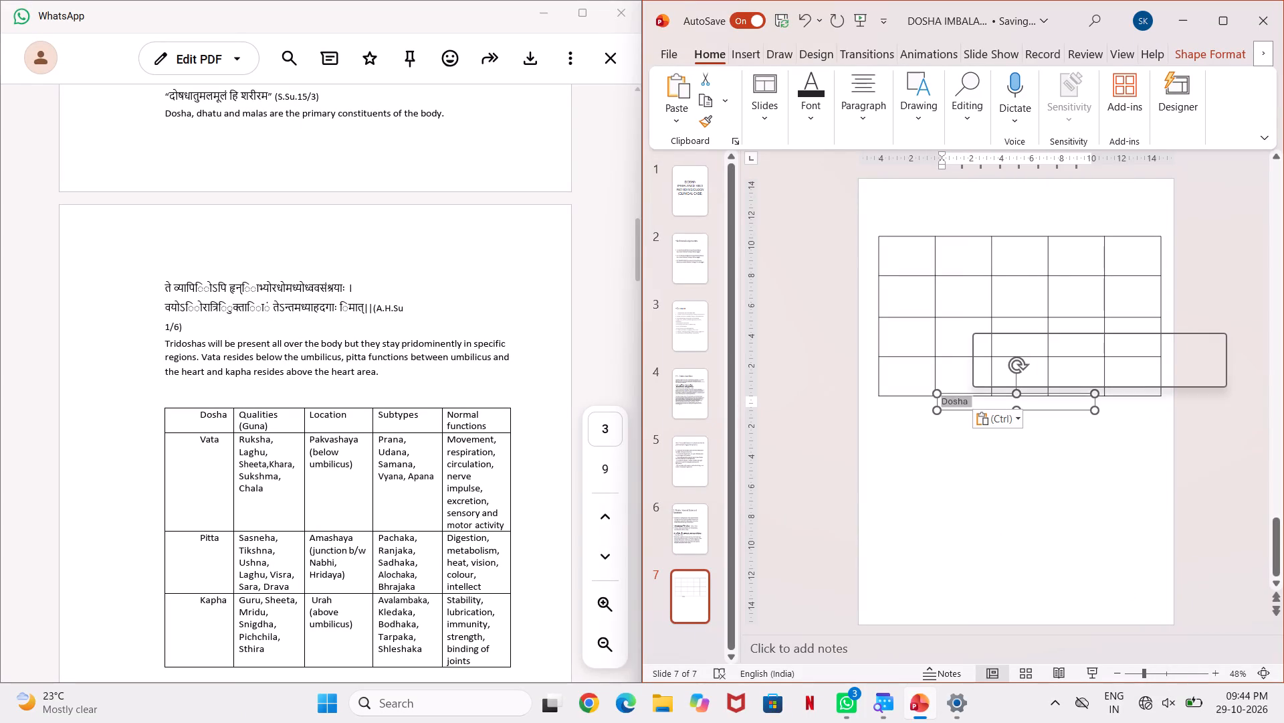
pyautogui.click(1093, 347)
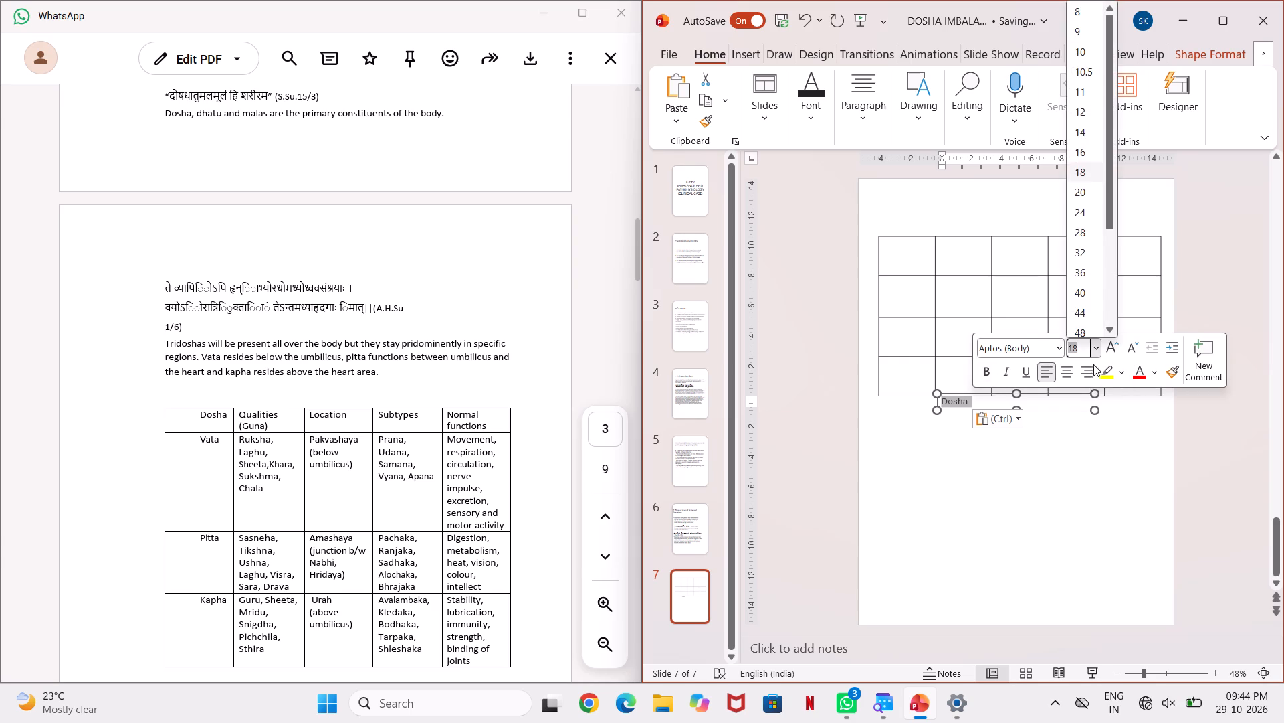
pyautogui.click(1086, 217)
pyautogui.click(994, 439)
# Move the "Dosha" text box into the first cell of slide 7's table, adjust its position within the cell, and deselect it.
pyautogui.click(972, 405)
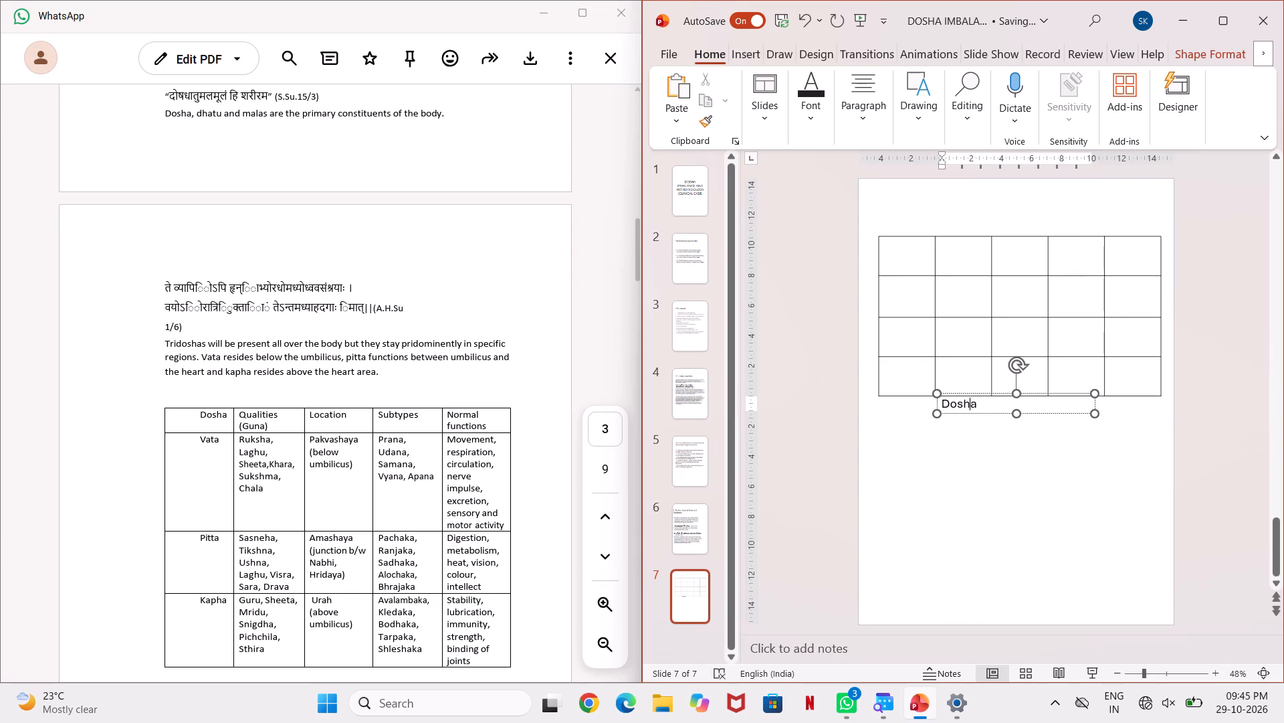
pyautogui.moveTo(990, 392); pyautogui.dragTo(945, 250)
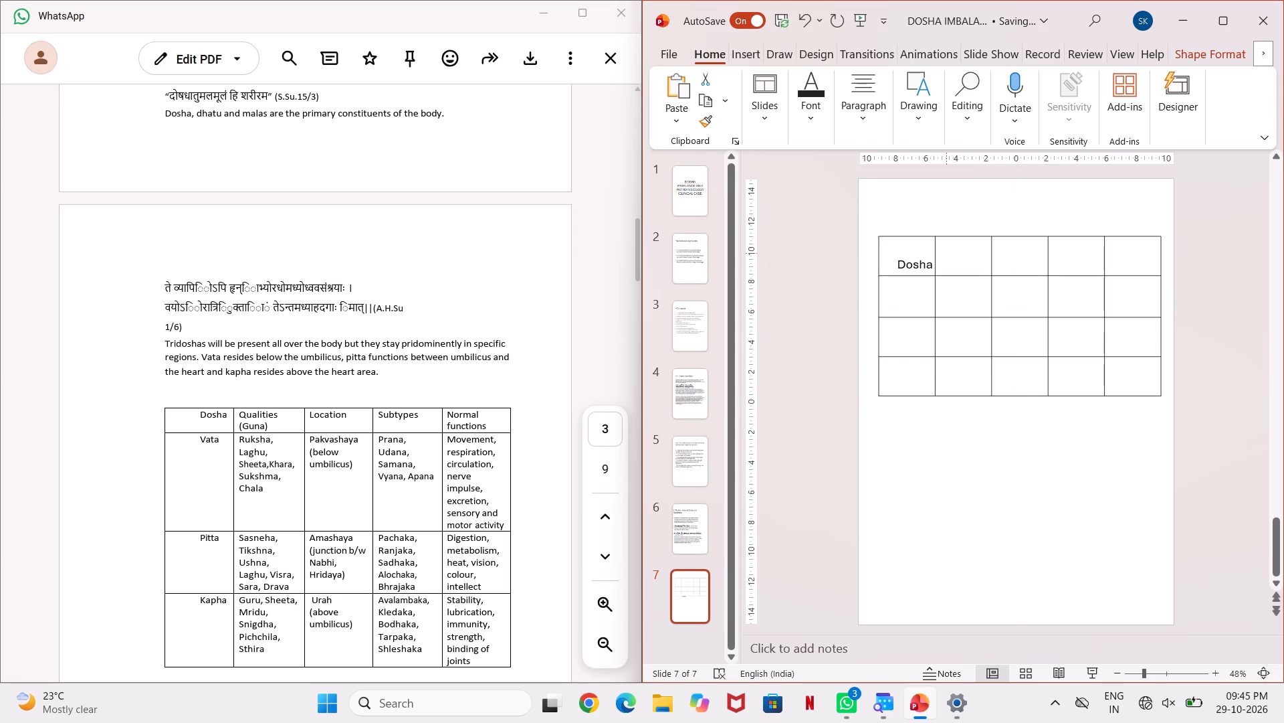
pyautogui.moveTo(945, 250); pyautogui.dragTo(940, 246)
pyautogui.moveTo(940, 246); pyautogui.dragTo(937, 244)
pyautogui.click(1044, 214)
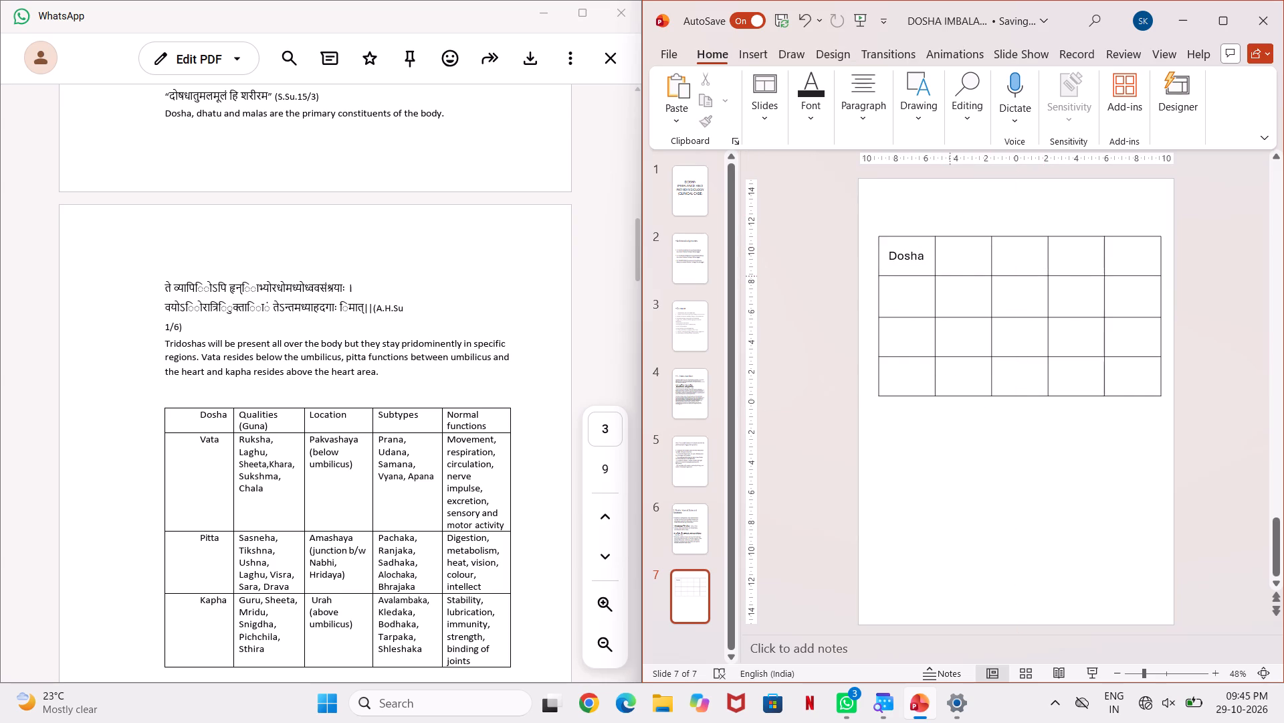
pyautogui.click(978, 261)
pyautogui.click(1061, 206)
pyautogui.click(920, 258)
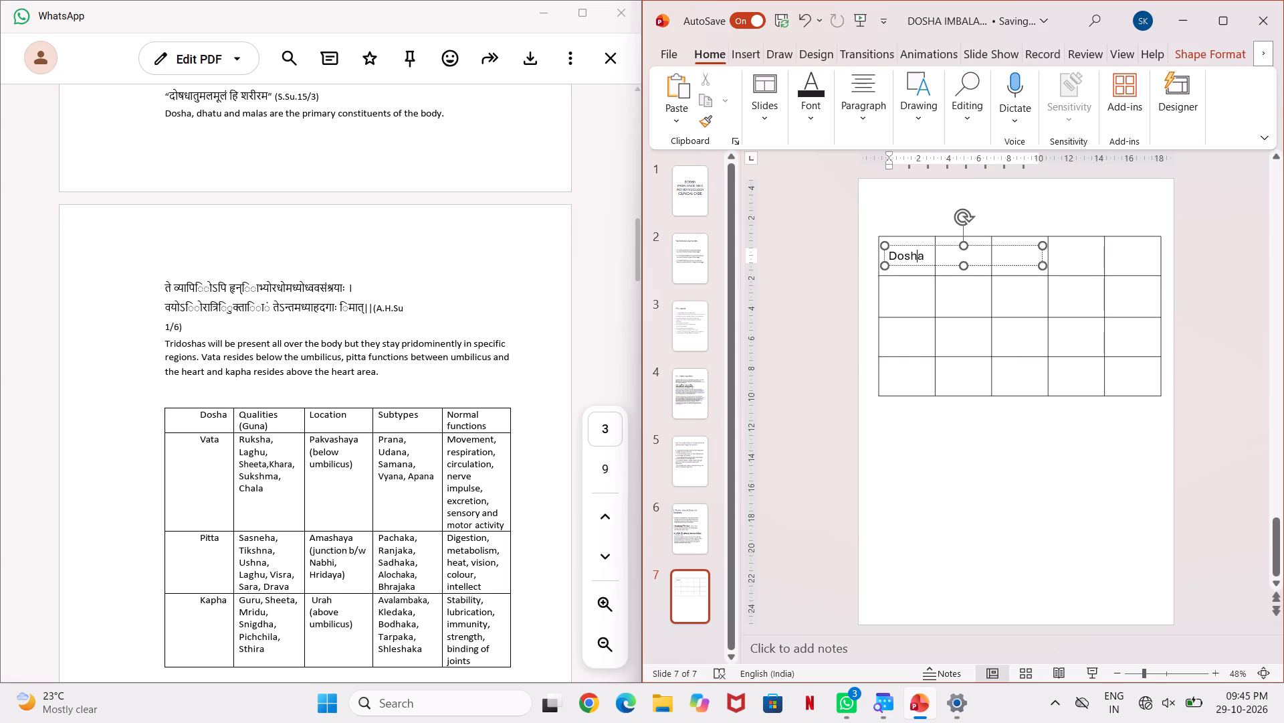
pyautogui.rightClick(922, 255)
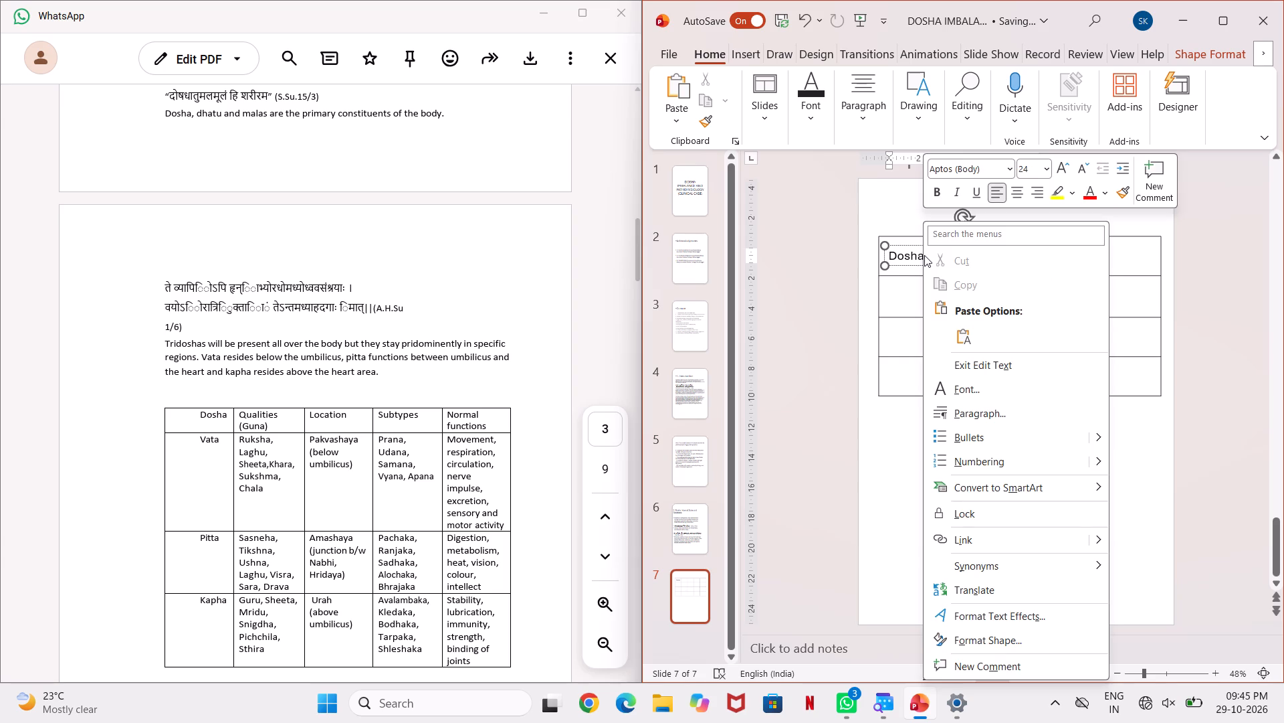
pyautogui.click(827, 357)
pyautogui.click(887, 254)
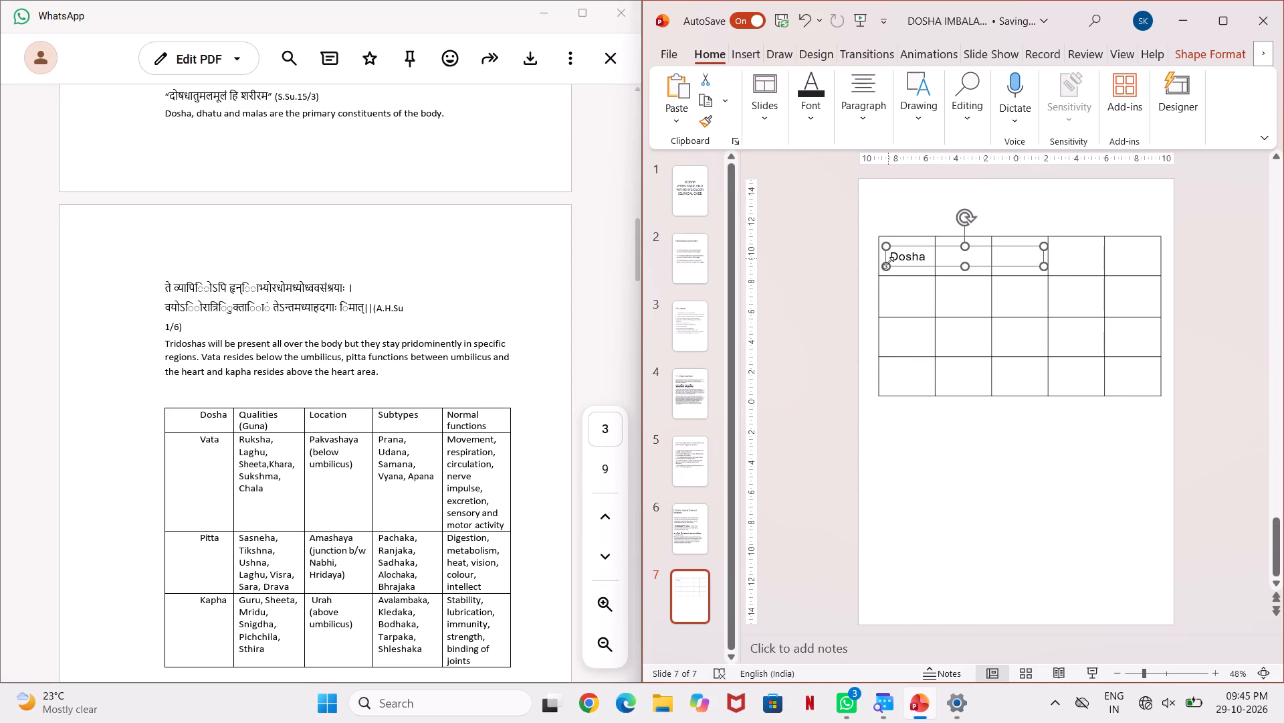
pyautogui.doubleClick(859, 441)
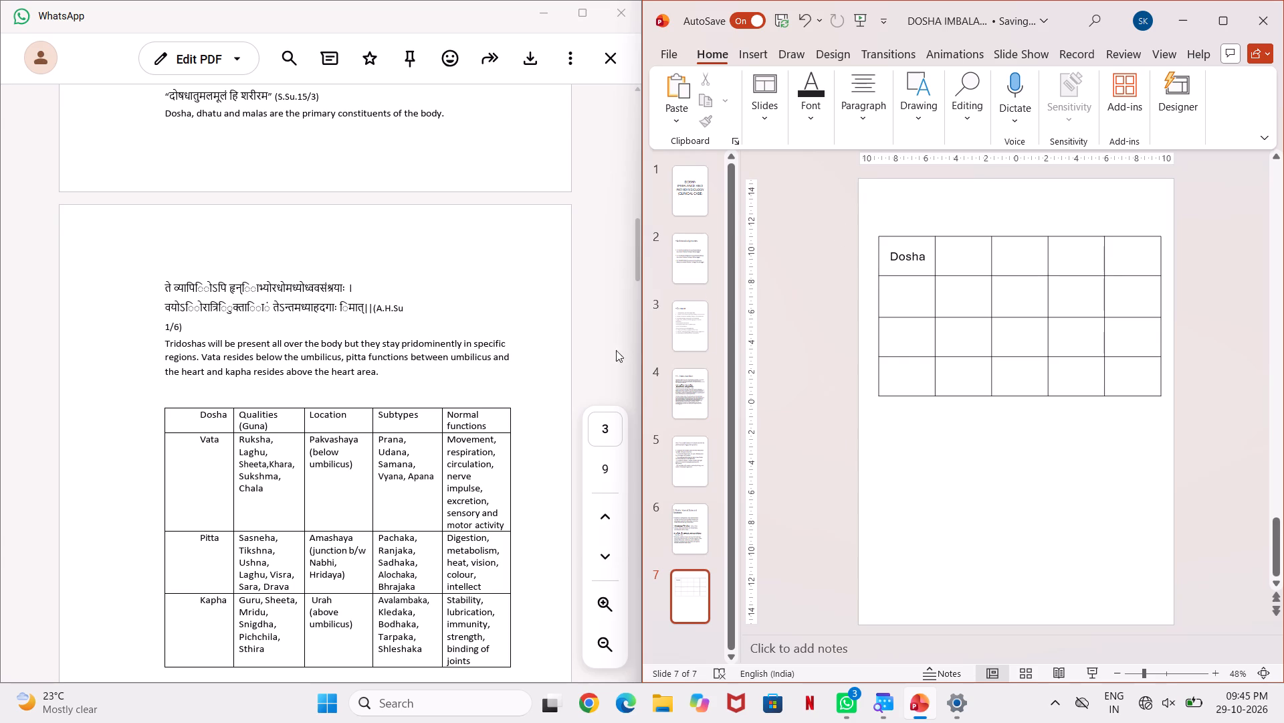
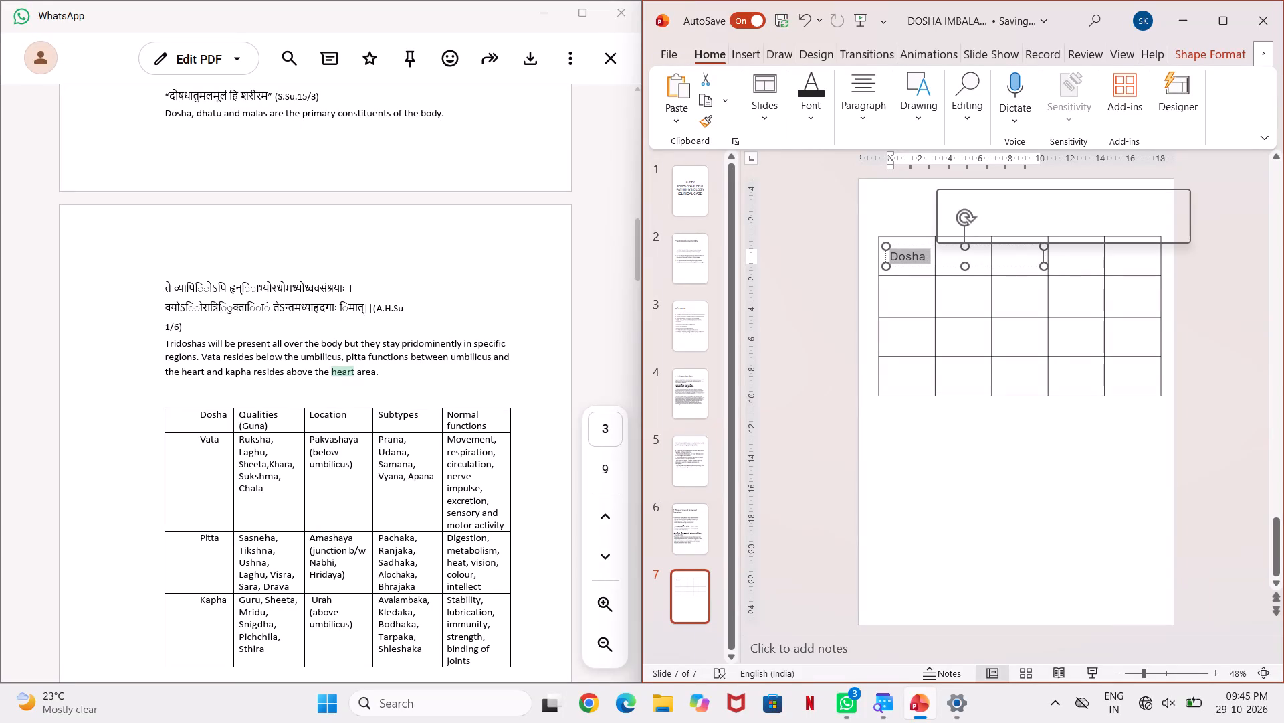
# Copy the "Dosha" text from the table's first cell and paste it as a second text box on slide 7.
pyautogui.hotkey('ctrl', 'c')
pyautogui.click(950, 297)
pyautogui.click(966, 262)
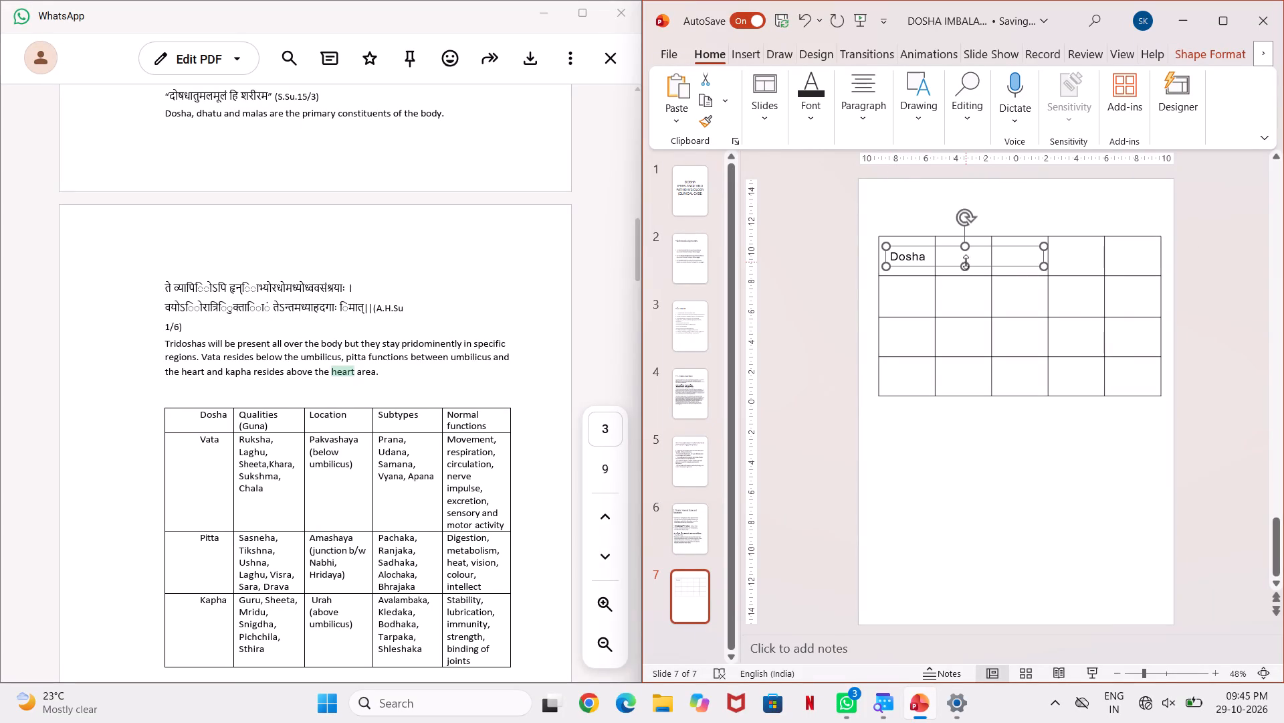
pyautogui.keyDown('ctrl'); pyautogui.click(846, 499); pyautogui.keyUp('ctrl')
pyautogui.click(974, 454)
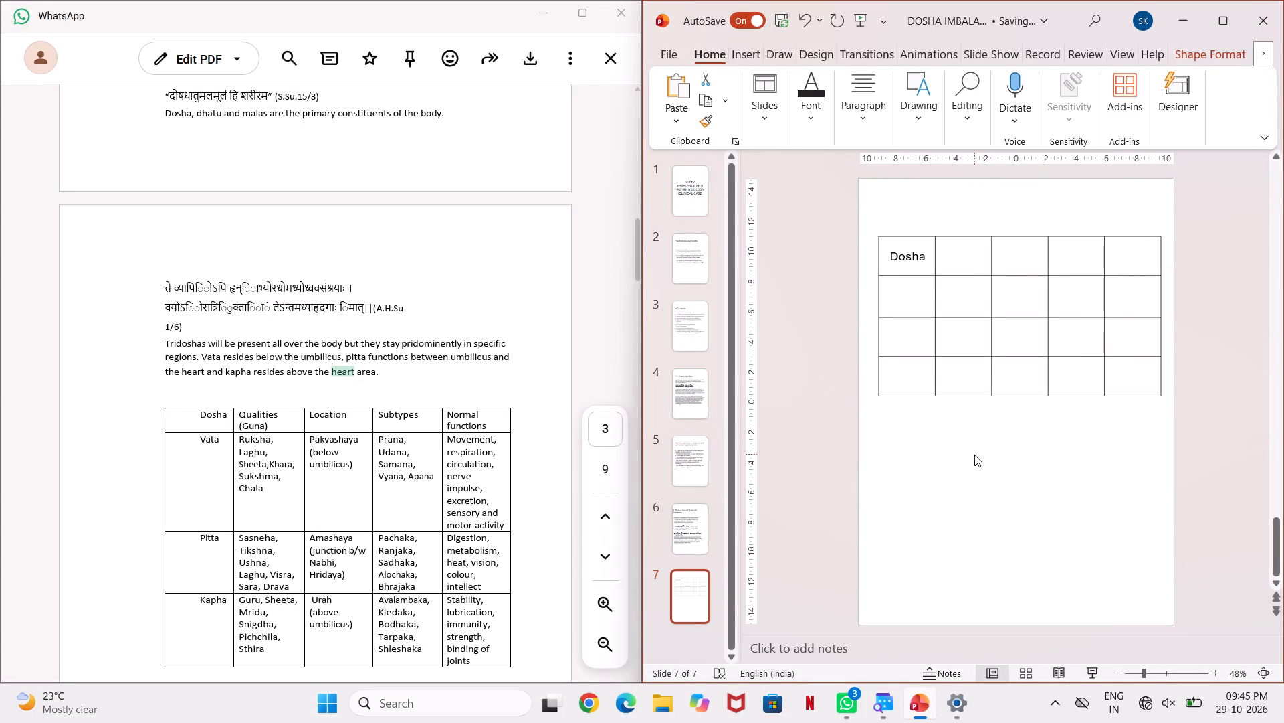
pyautogui.hotkey('ctrl', 'v')
# Select the word "Dosha" in the pasted text box at the table's bottom edge for replacement.
pyautogui.click(993, 408)
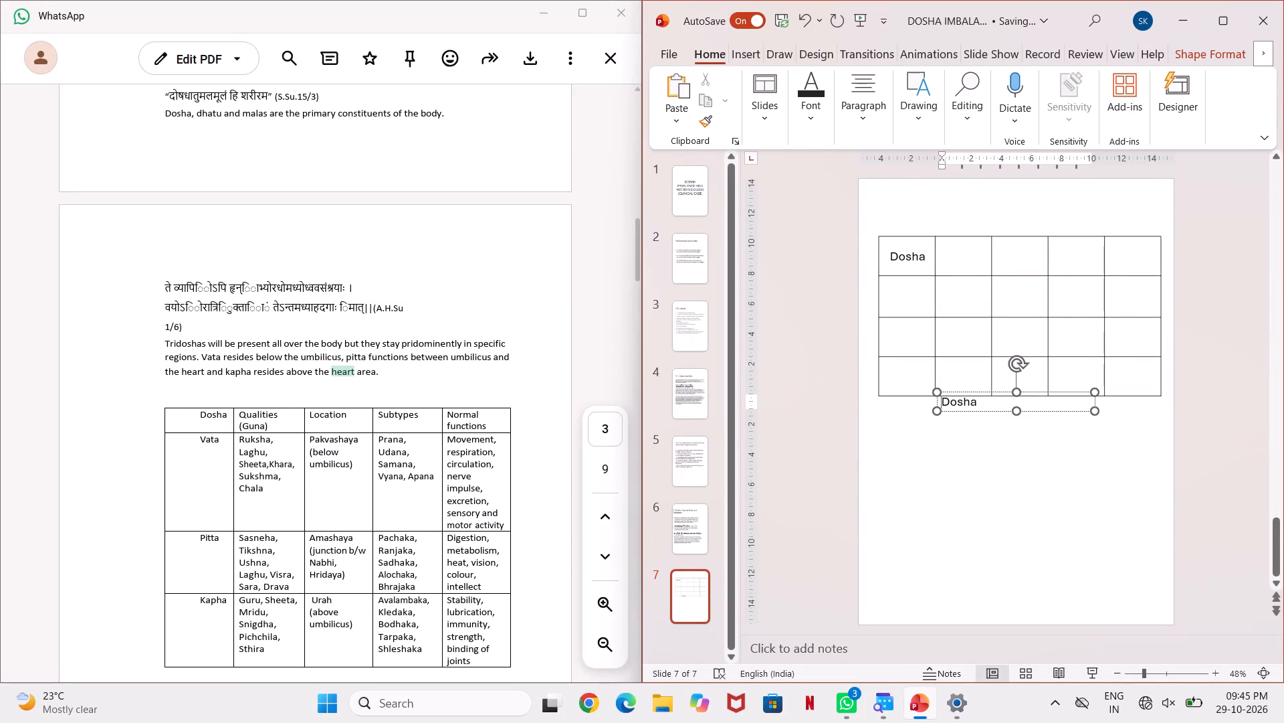
pyautogui.moveTo(945, 400); pyautogui.dragTo(983, 406)
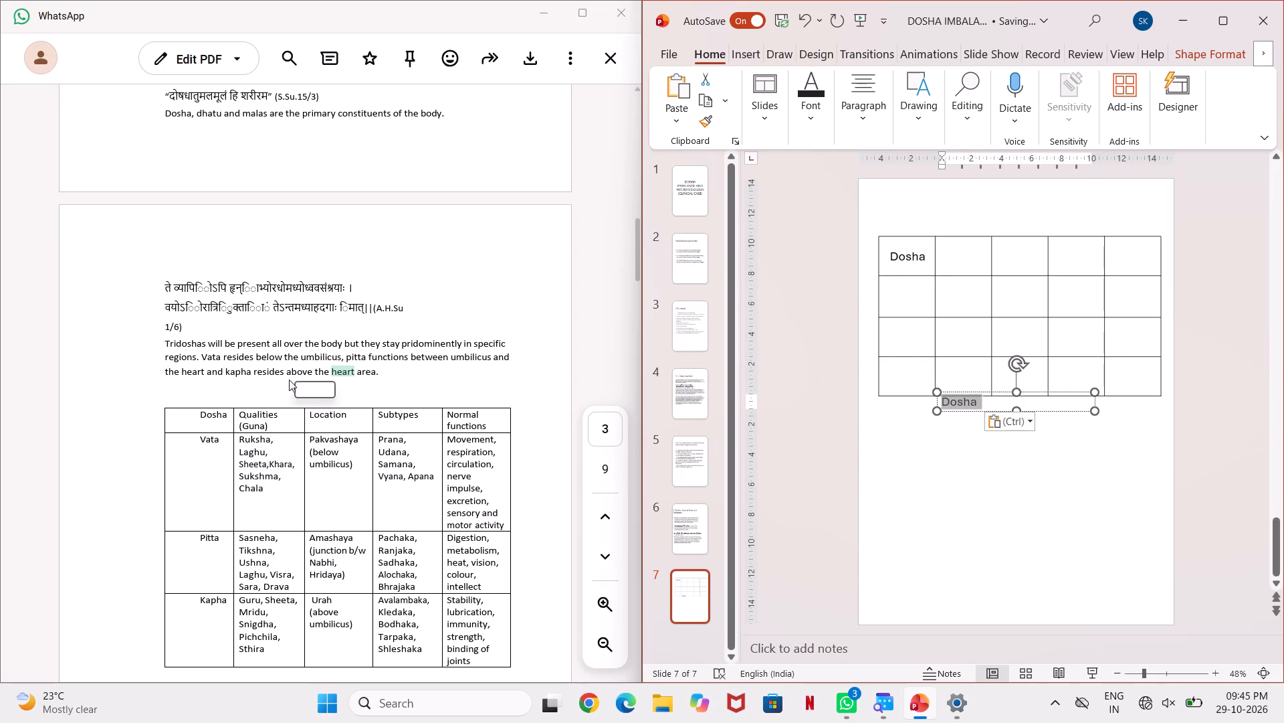
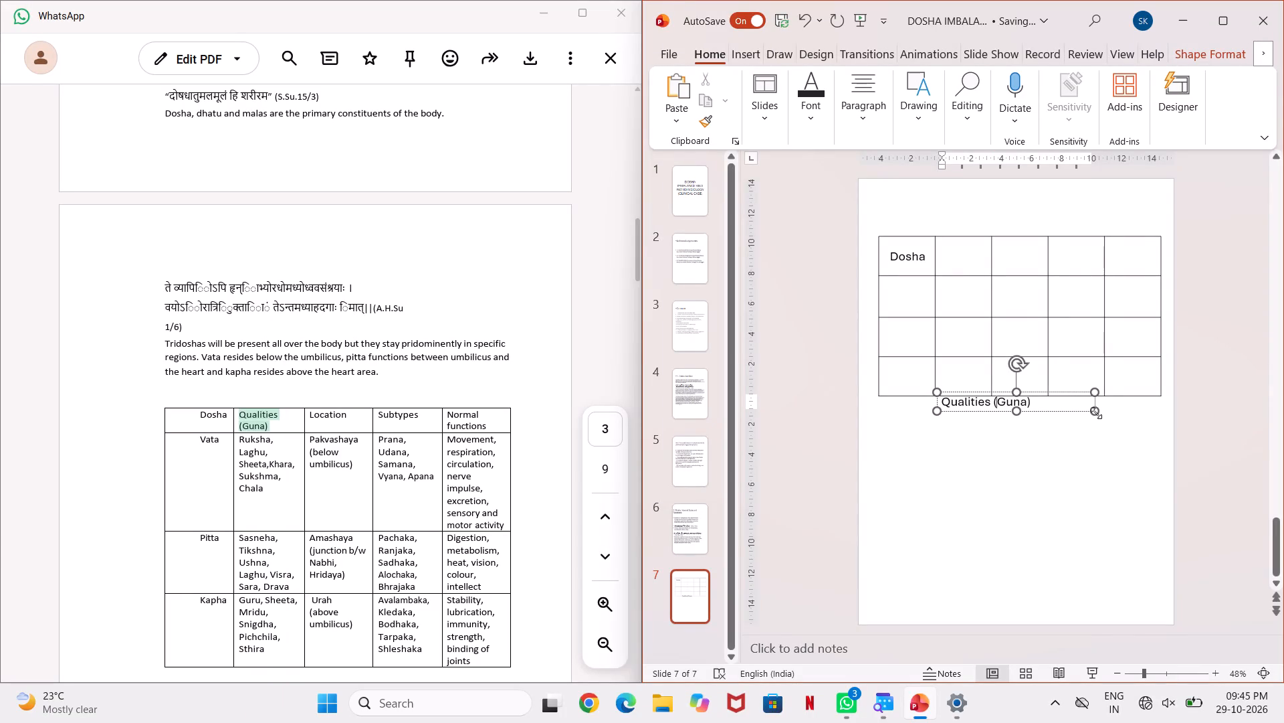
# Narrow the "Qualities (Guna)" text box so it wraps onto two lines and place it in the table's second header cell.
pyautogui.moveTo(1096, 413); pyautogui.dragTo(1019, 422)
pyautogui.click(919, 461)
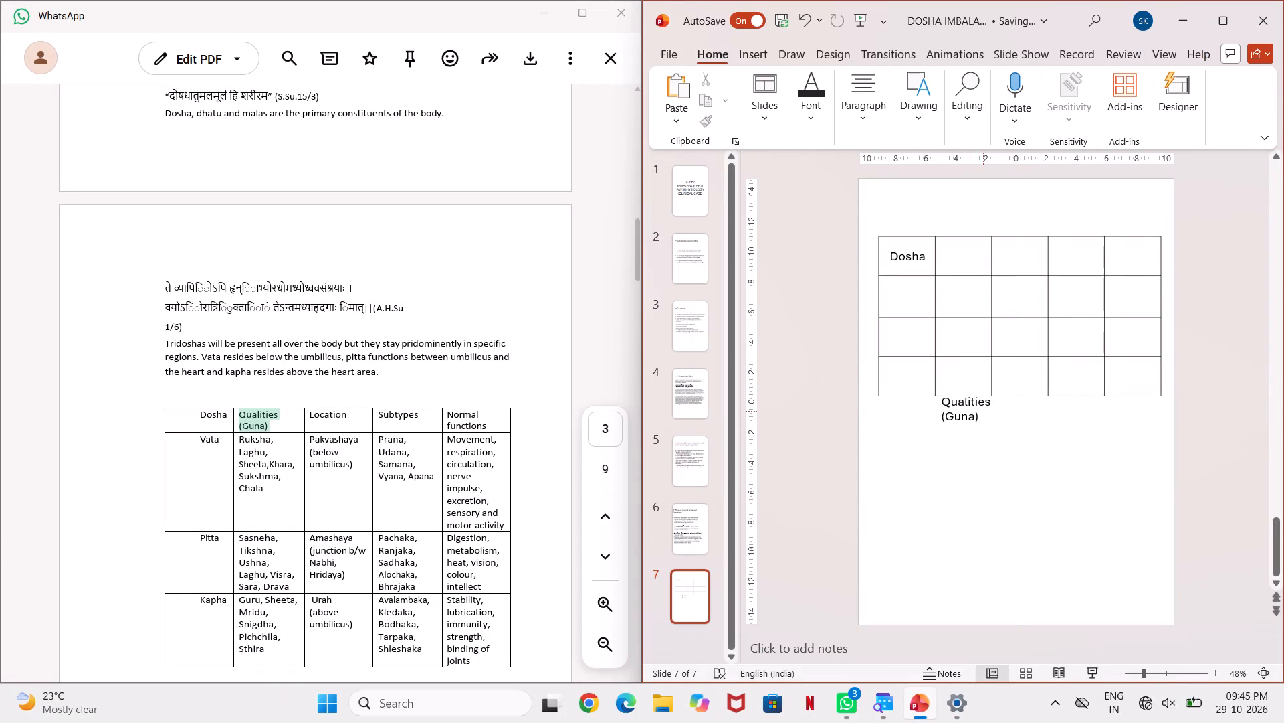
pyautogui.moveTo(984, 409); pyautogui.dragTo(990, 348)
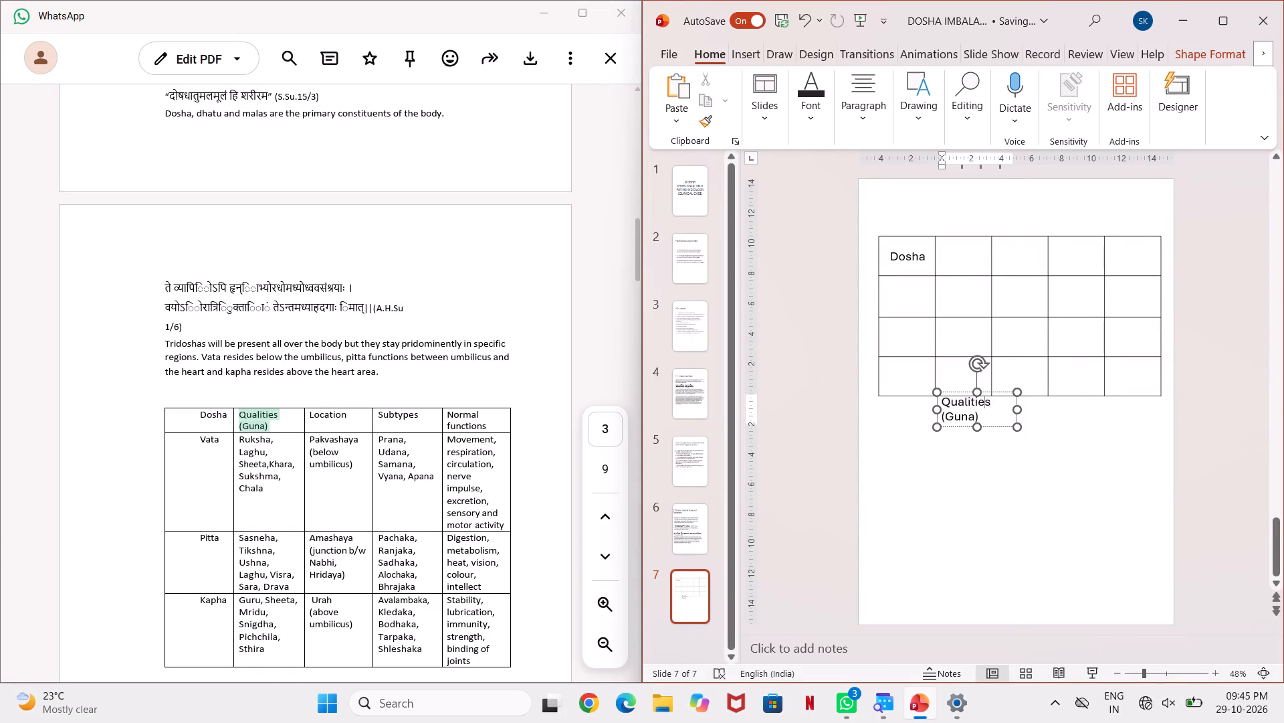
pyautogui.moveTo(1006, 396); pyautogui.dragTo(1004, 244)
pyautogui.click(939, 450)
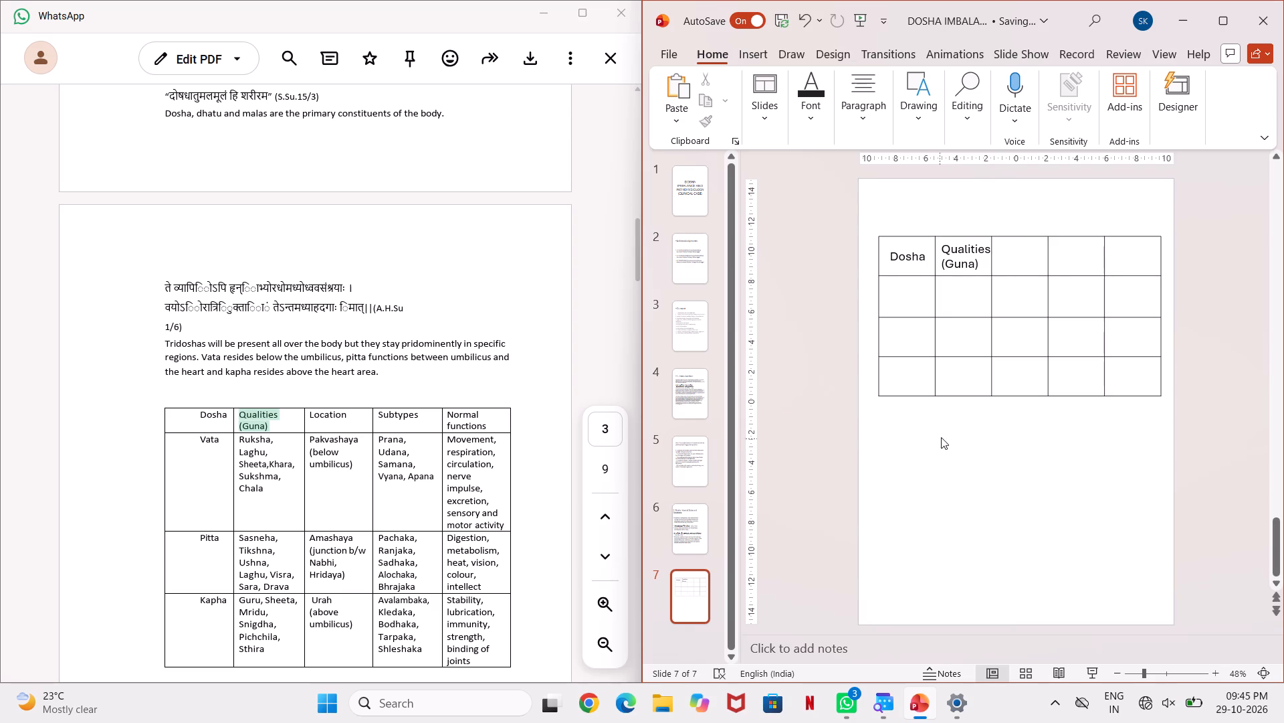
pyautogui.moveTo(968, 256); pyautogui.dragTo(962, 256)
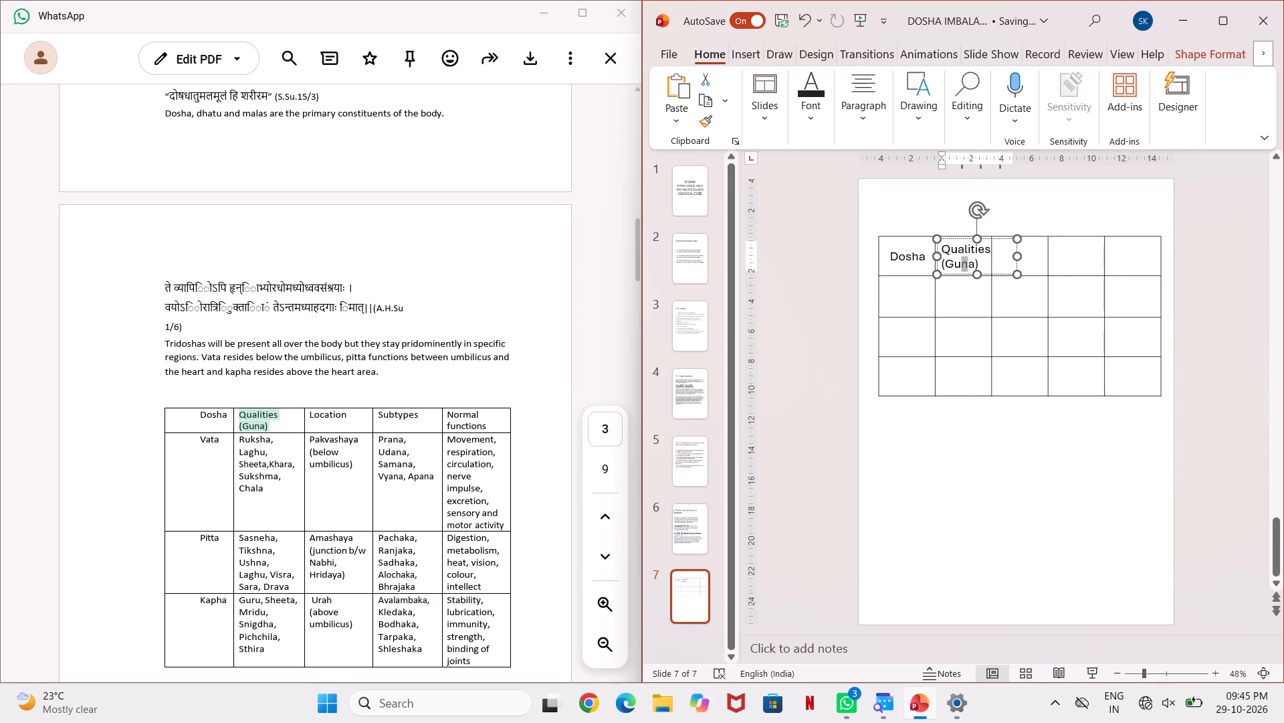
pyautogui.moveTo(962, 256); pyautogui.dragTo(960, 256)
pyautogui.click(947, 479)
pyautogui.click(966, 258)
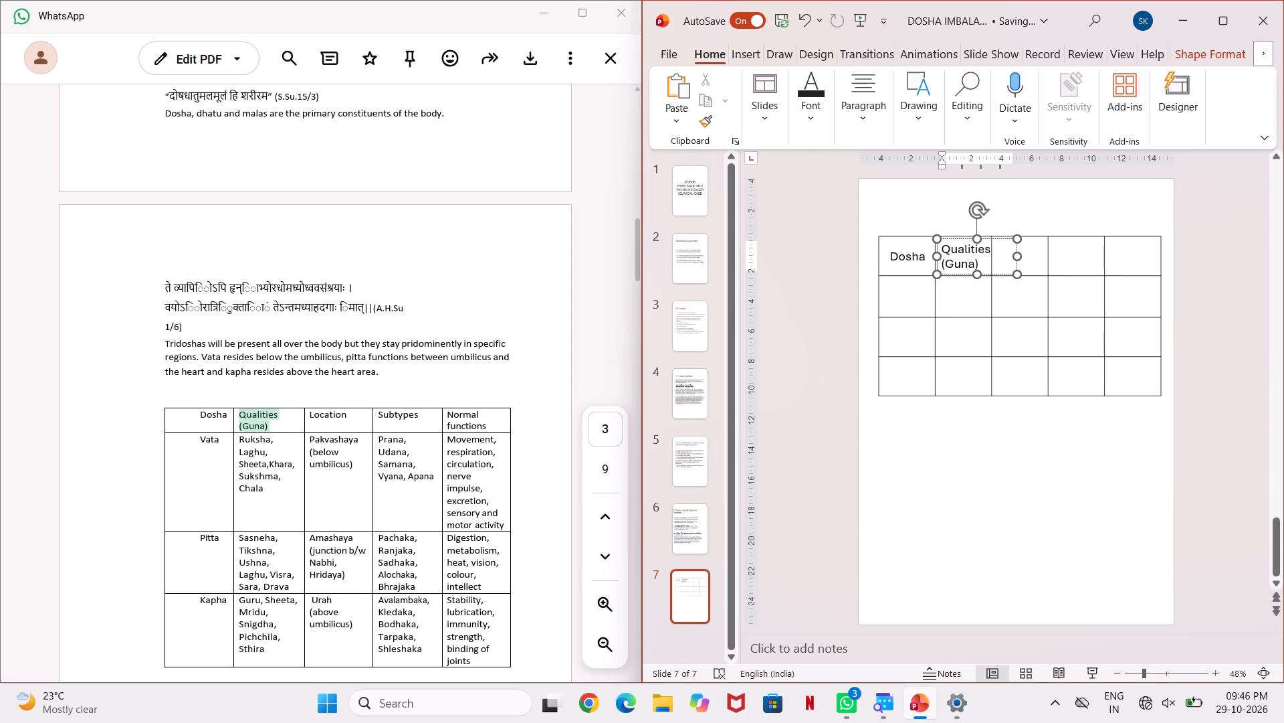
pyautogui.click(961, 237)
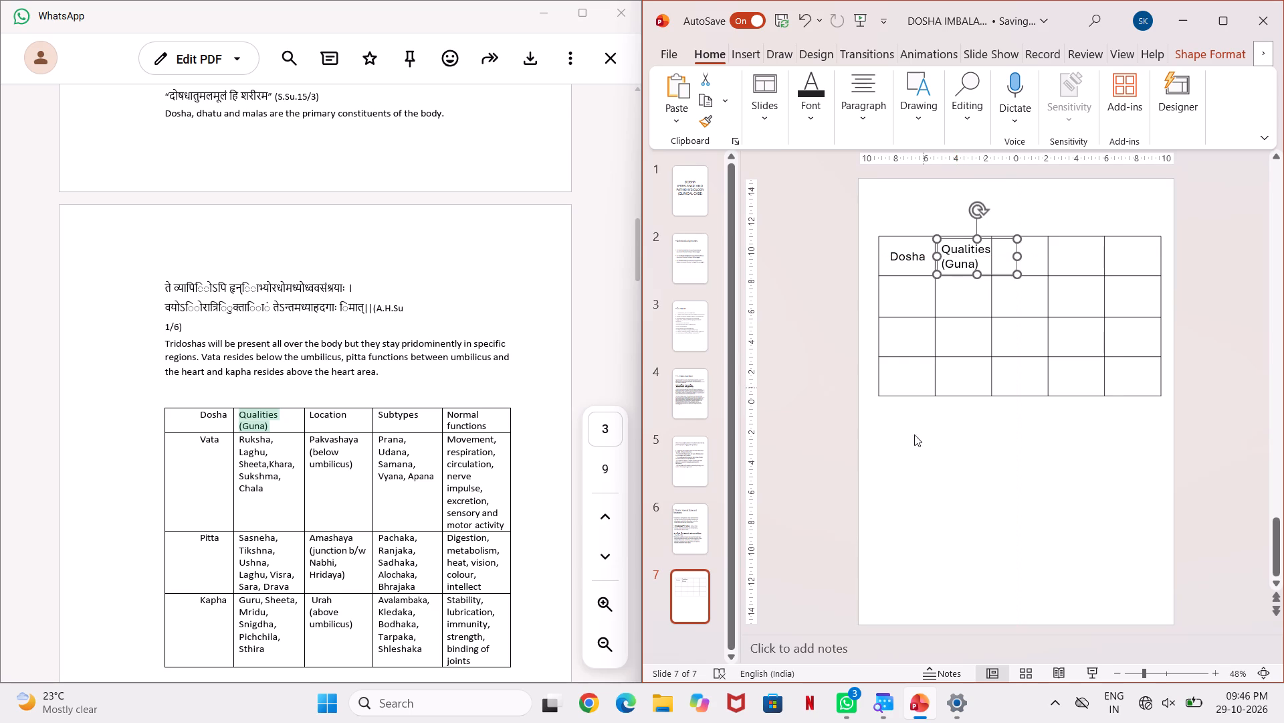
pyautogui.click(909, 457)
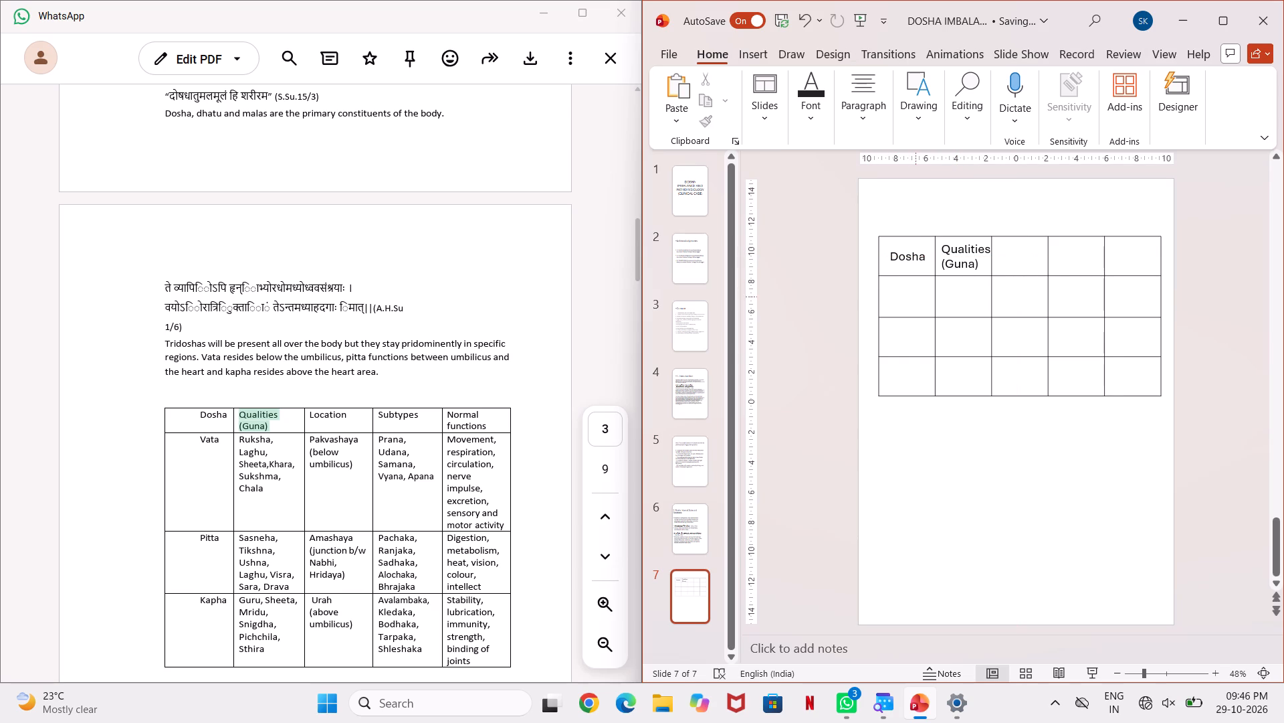
pyautogui.click(942, 318)
pyautogui.click(902, 464)
pyautogui.scroll(-2, 1024, 380)
pyautogui.scroll(3, 1025, 378)
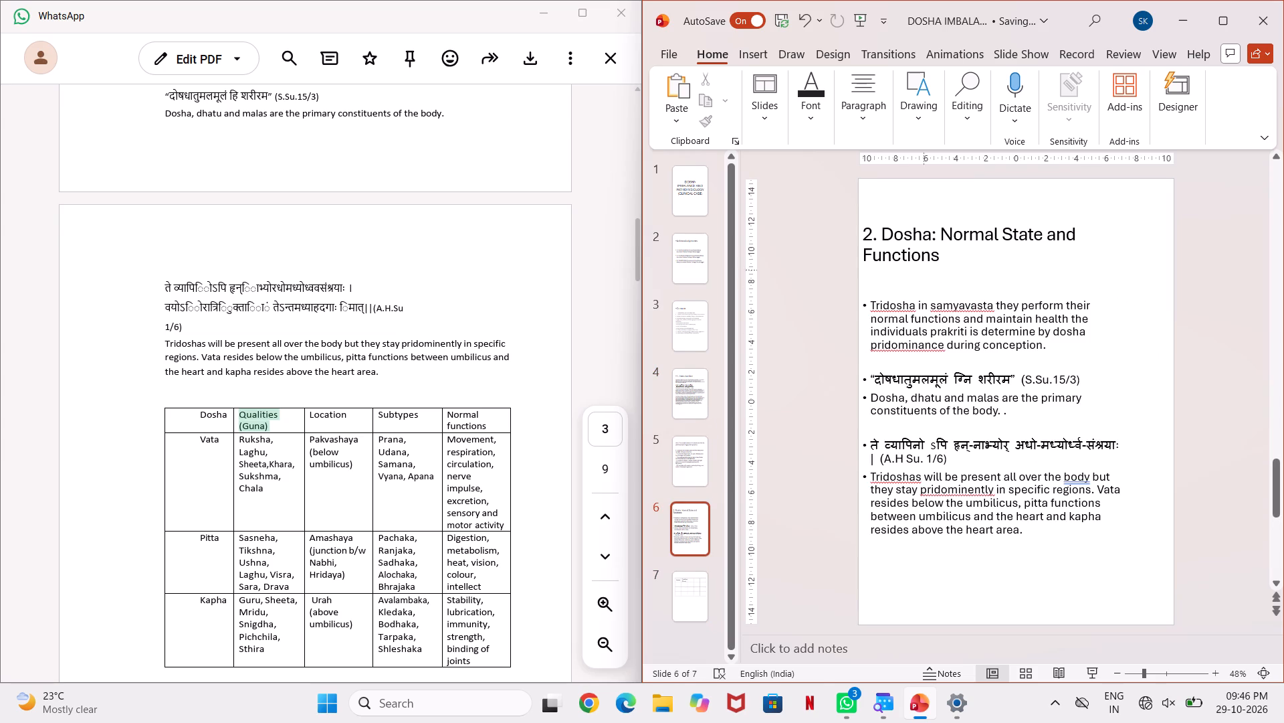
# Shift slide 6's "2. Dosha: Normal State and Functions" title and its bullet text box right, aligning both with the other slides' left margin.
pyautogui.click(910, 245)
pyautogui.moveTo(964, 206); pyautogui.dragTo(968, 206)
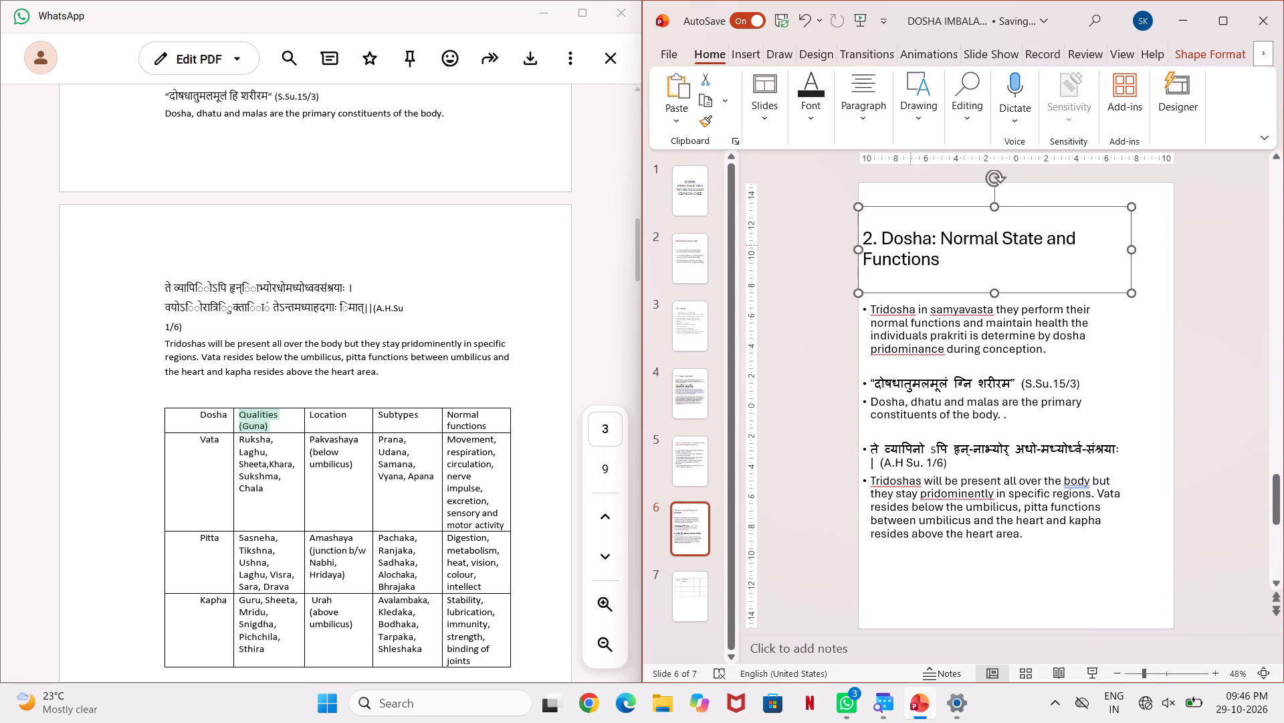
pyautogui.moveTo(968, 206); pyautogui.dragTo(987, 204)
pyautogui.click(956, 336)
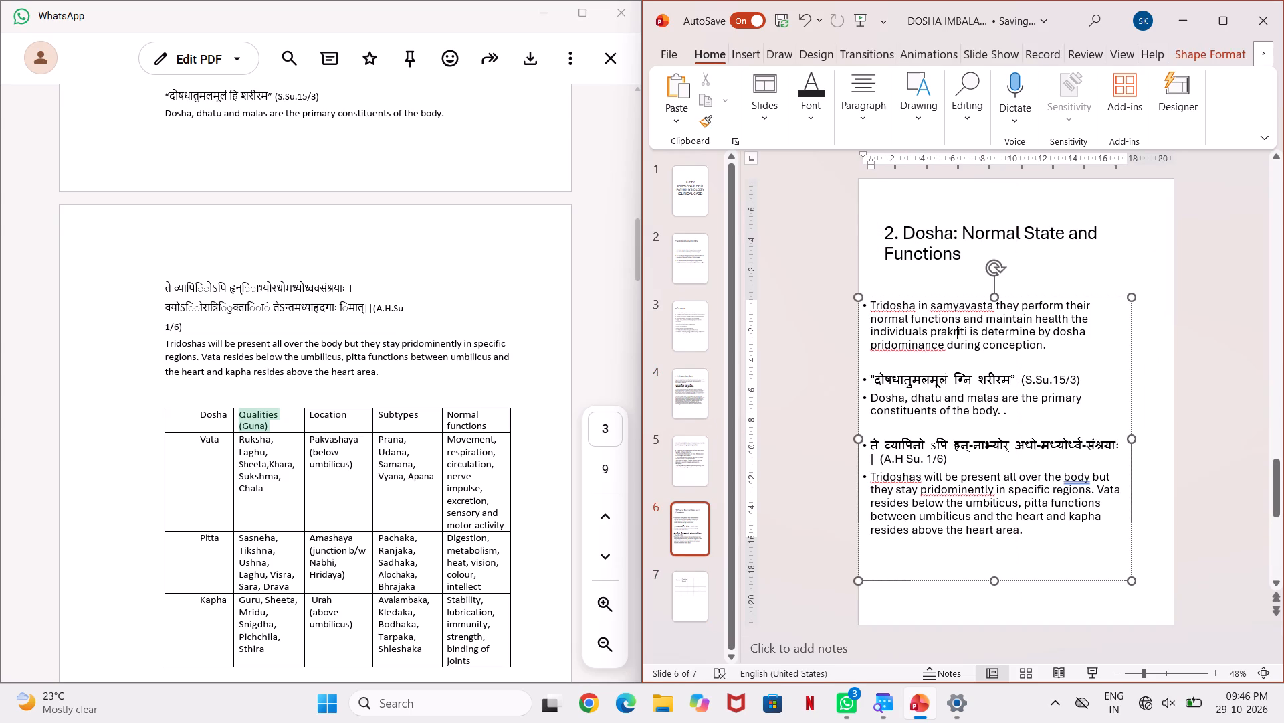
pyautogui.moveTo(962, 297); pyautogui.dragTo(982, 296)
pyautogui.click(1214, 268)
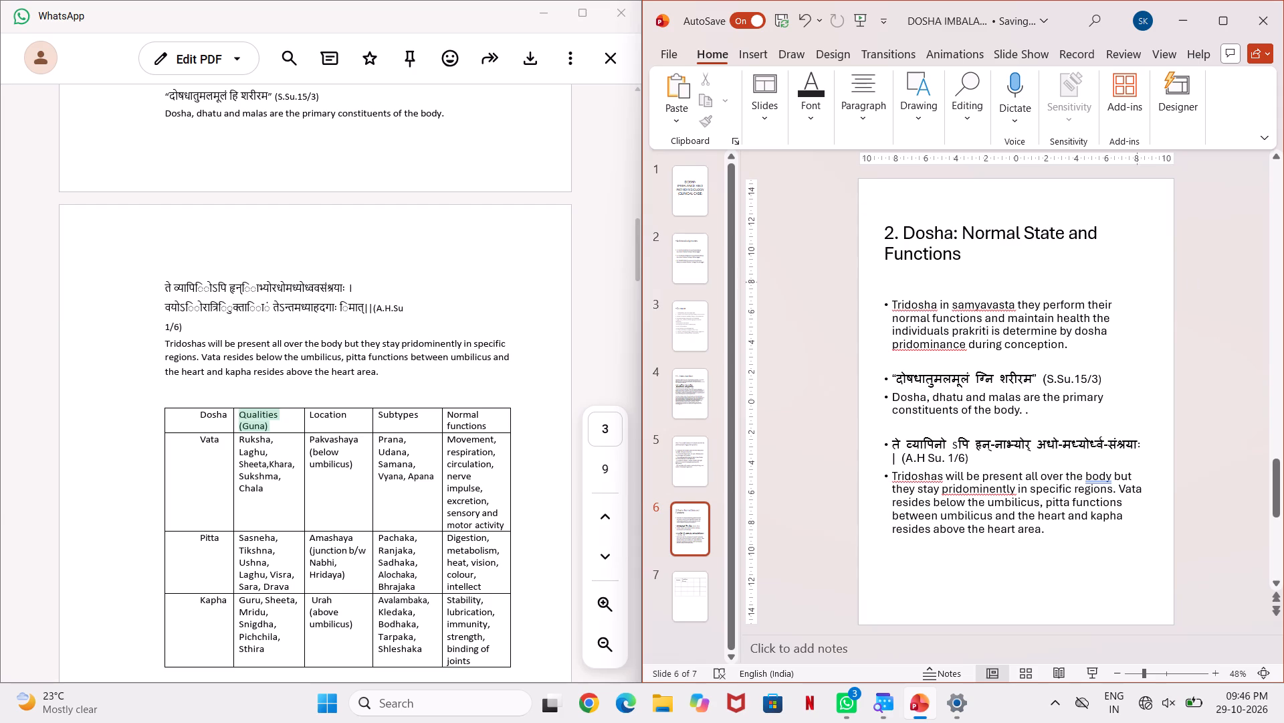
# Check the layout of slides 5 back to 1, and return through the deck to the table on slide 7.
pyautogui.click(695, 460)
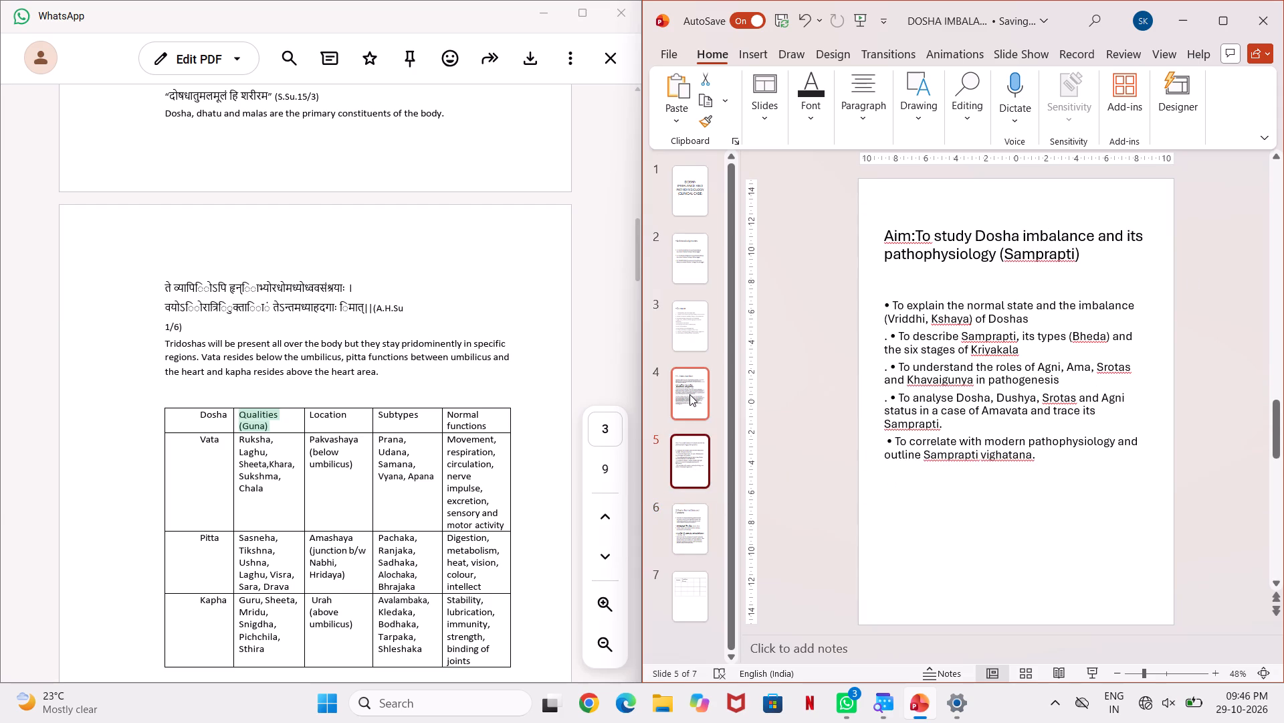
pyautogui.click(689, 394)
pyautogui.click(687, 340)
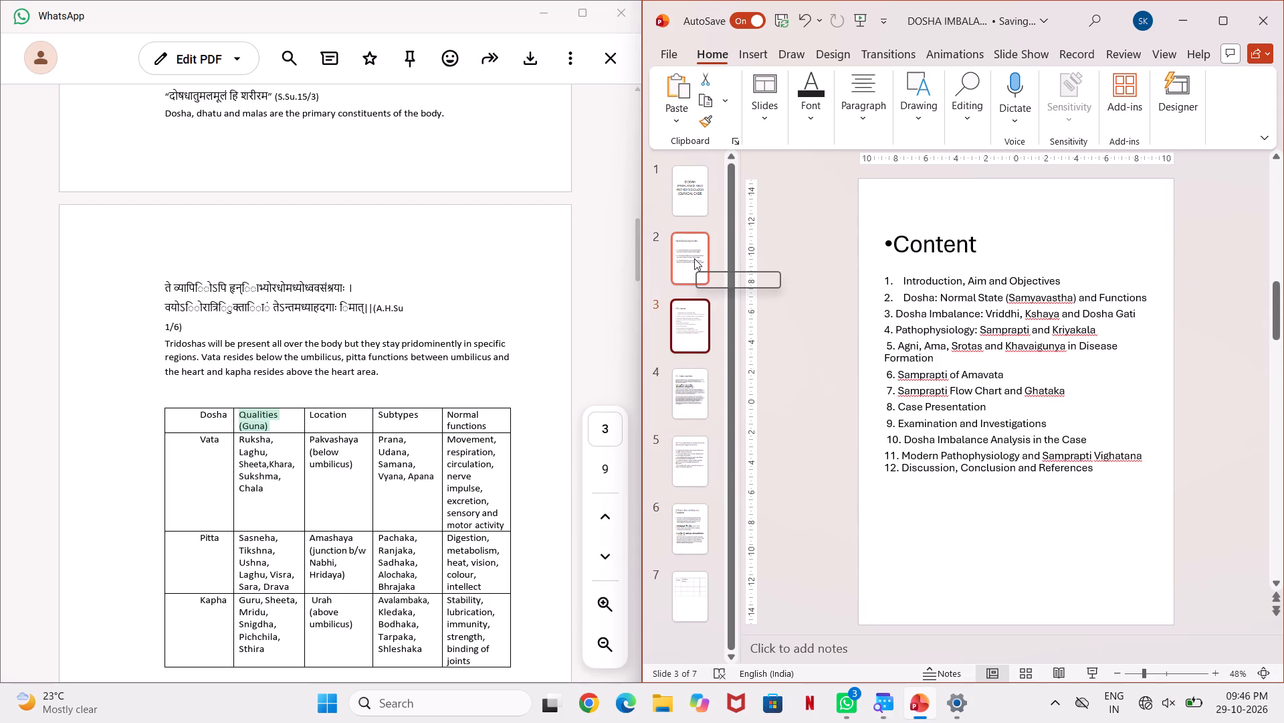
pyautogui.click(694, 258)
pyautogui.click(672, 183)
pyautogui.scroll(-2, 708, 303)
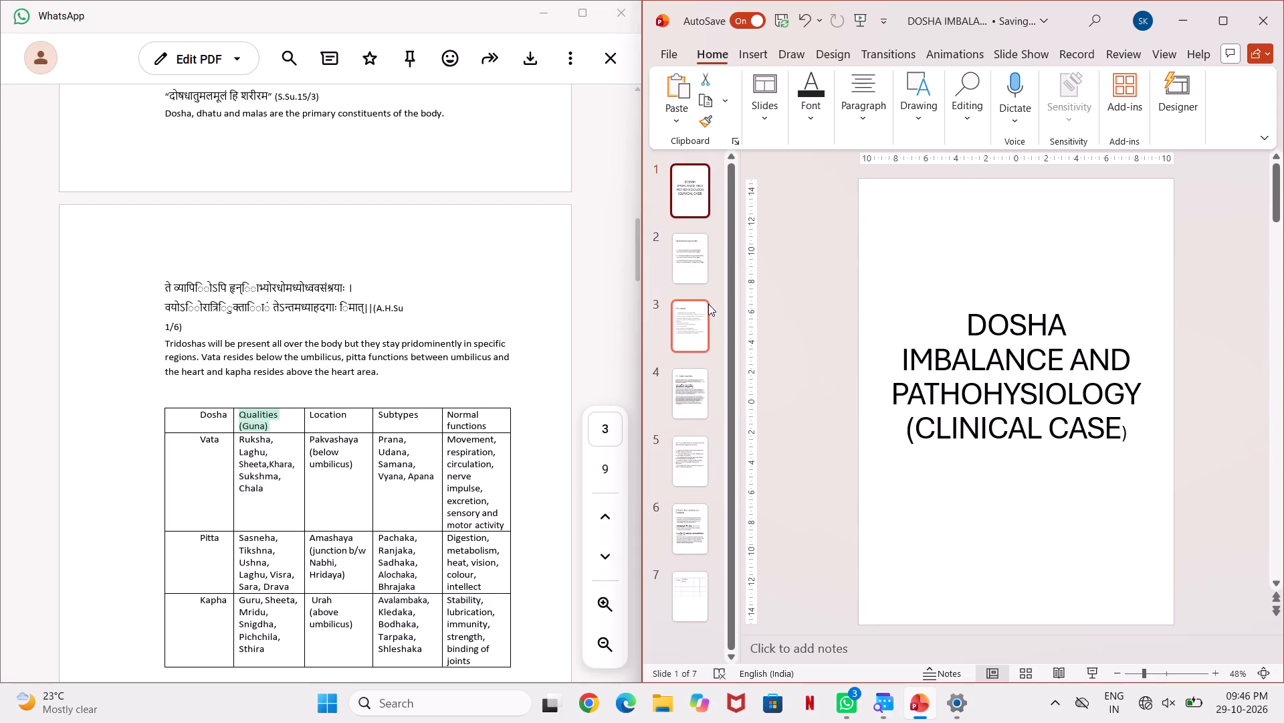
pyautogui.scroll(-4, 708, 304)
pyautogui.scroll(-5, 676, 393)
pyautogui.scroll(-5, 825, 366)
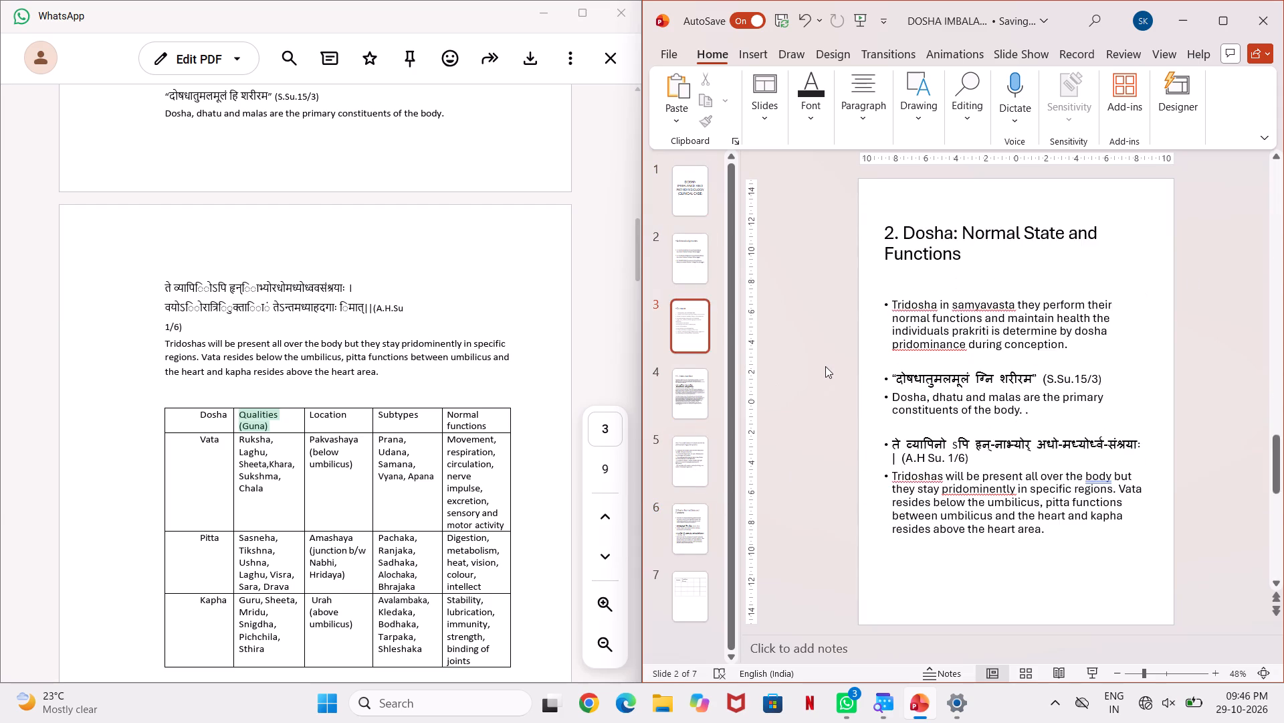
pyautogui.scroll(-4, 826, 366)
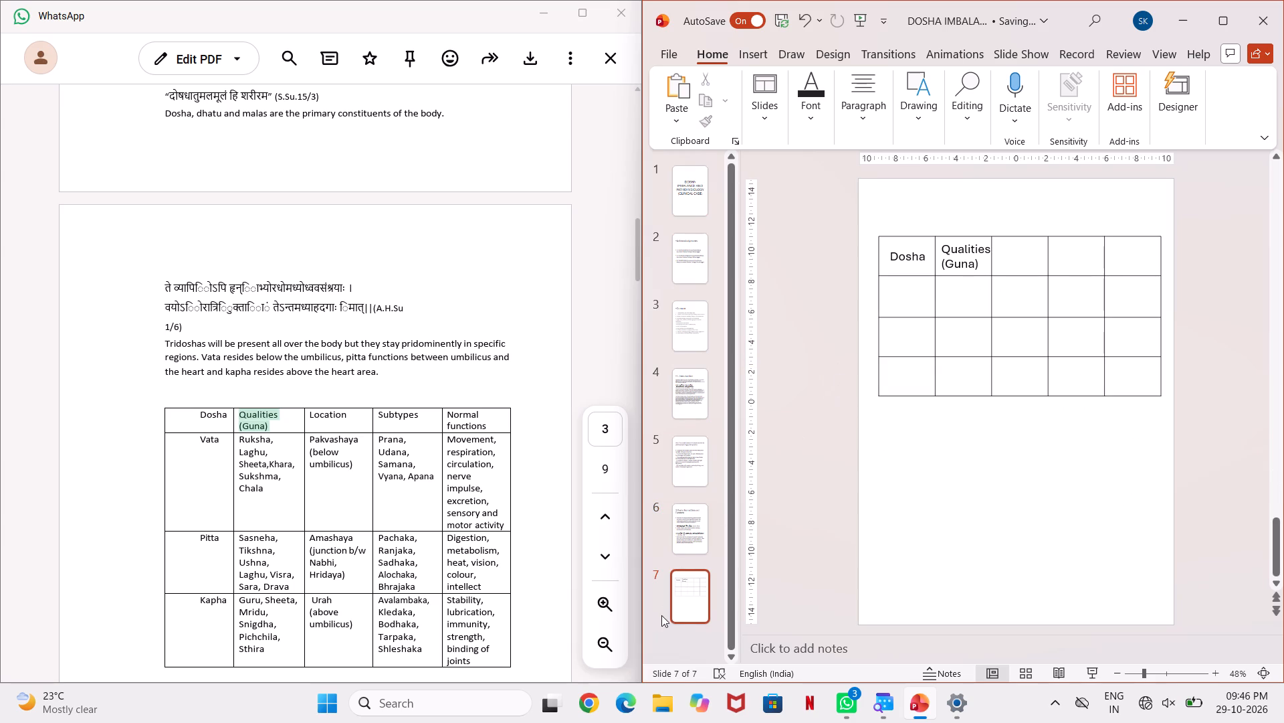
pyautogui.scroll(-2, 665, 617)
pyautogui.rightClick(942, 528)
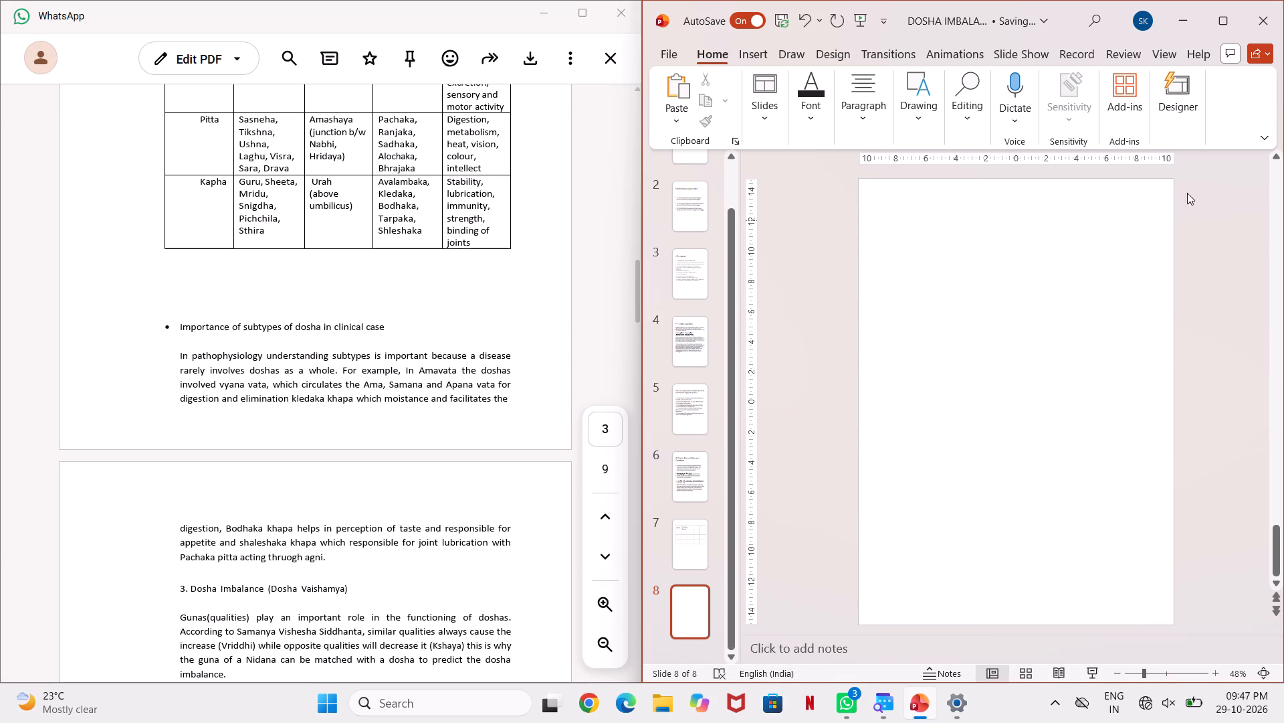
pyautogui.click(698, 538)
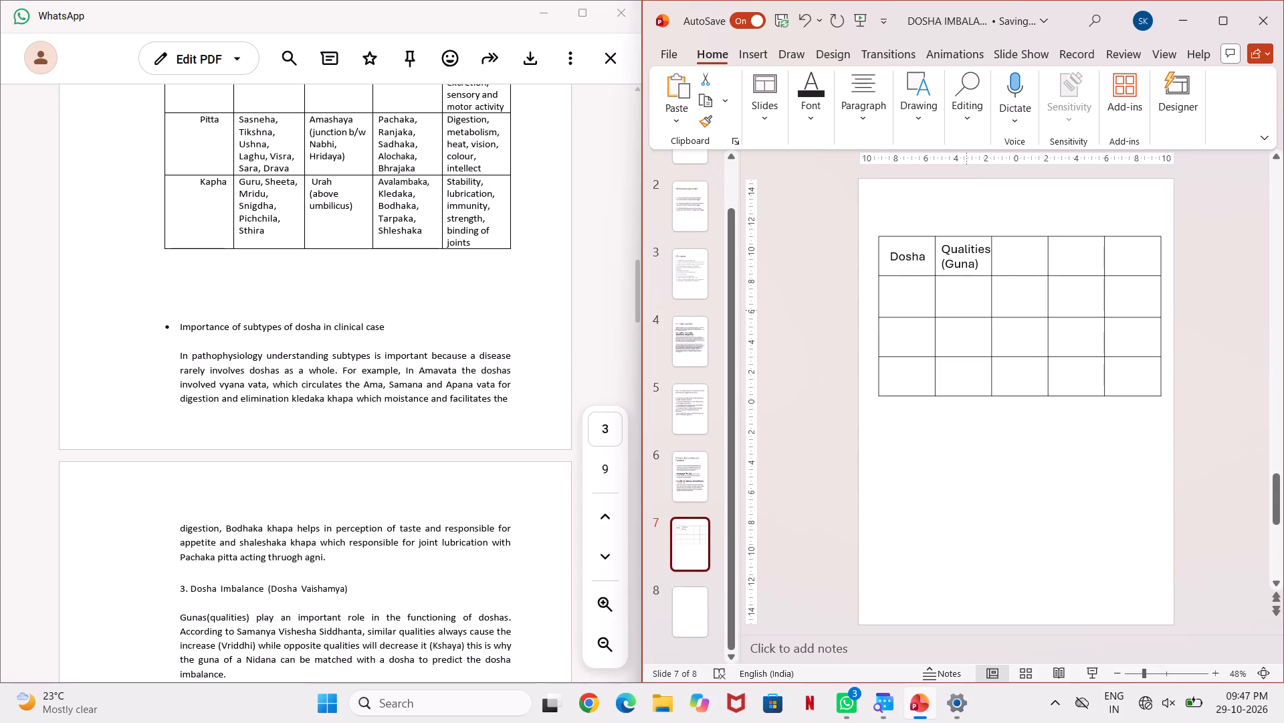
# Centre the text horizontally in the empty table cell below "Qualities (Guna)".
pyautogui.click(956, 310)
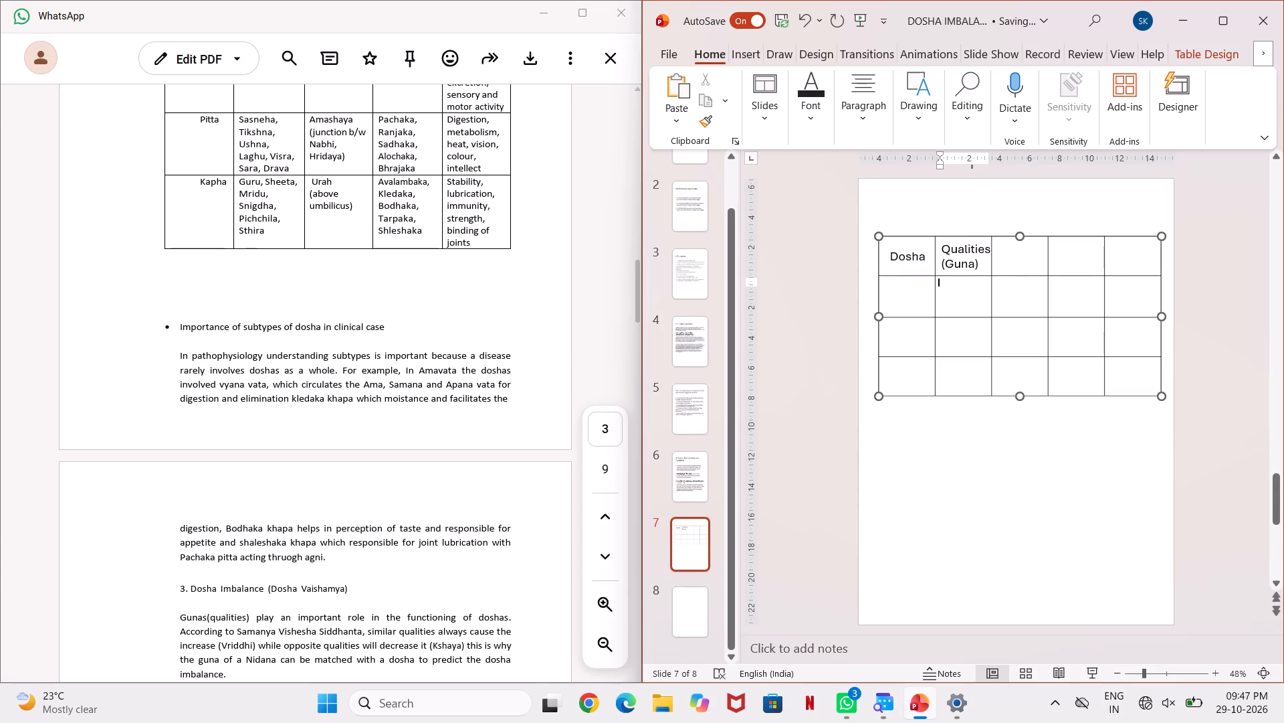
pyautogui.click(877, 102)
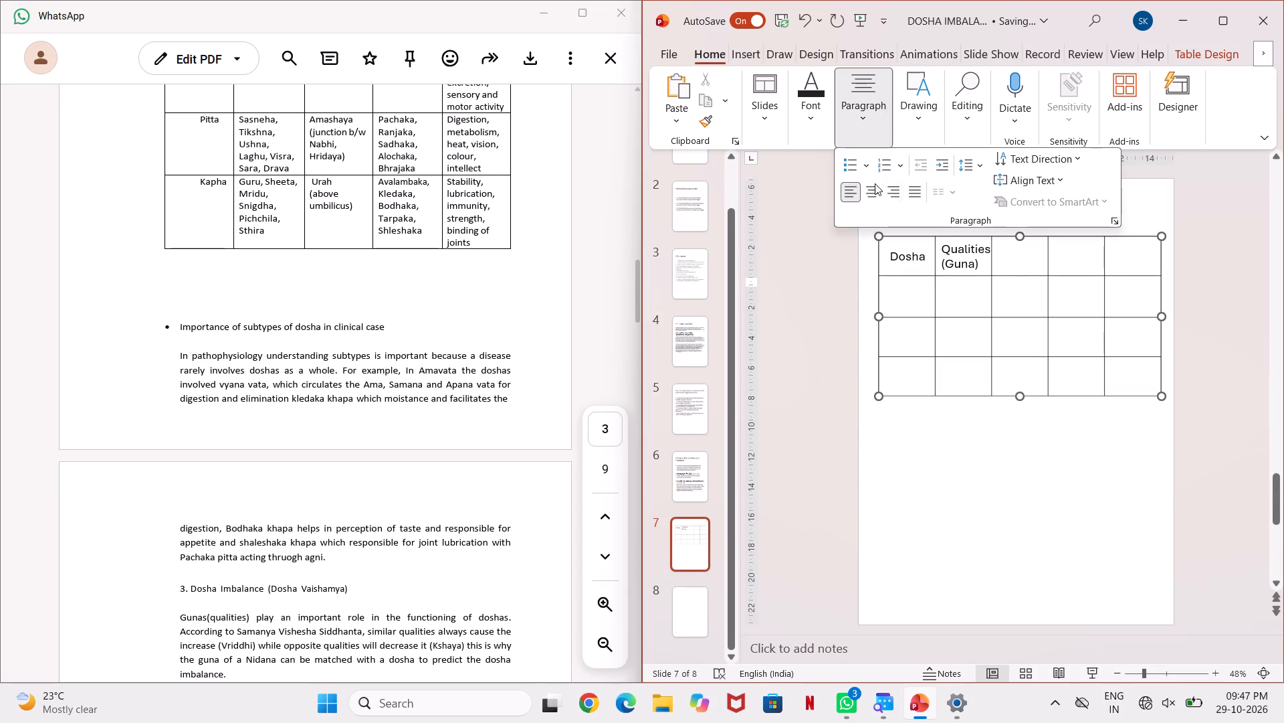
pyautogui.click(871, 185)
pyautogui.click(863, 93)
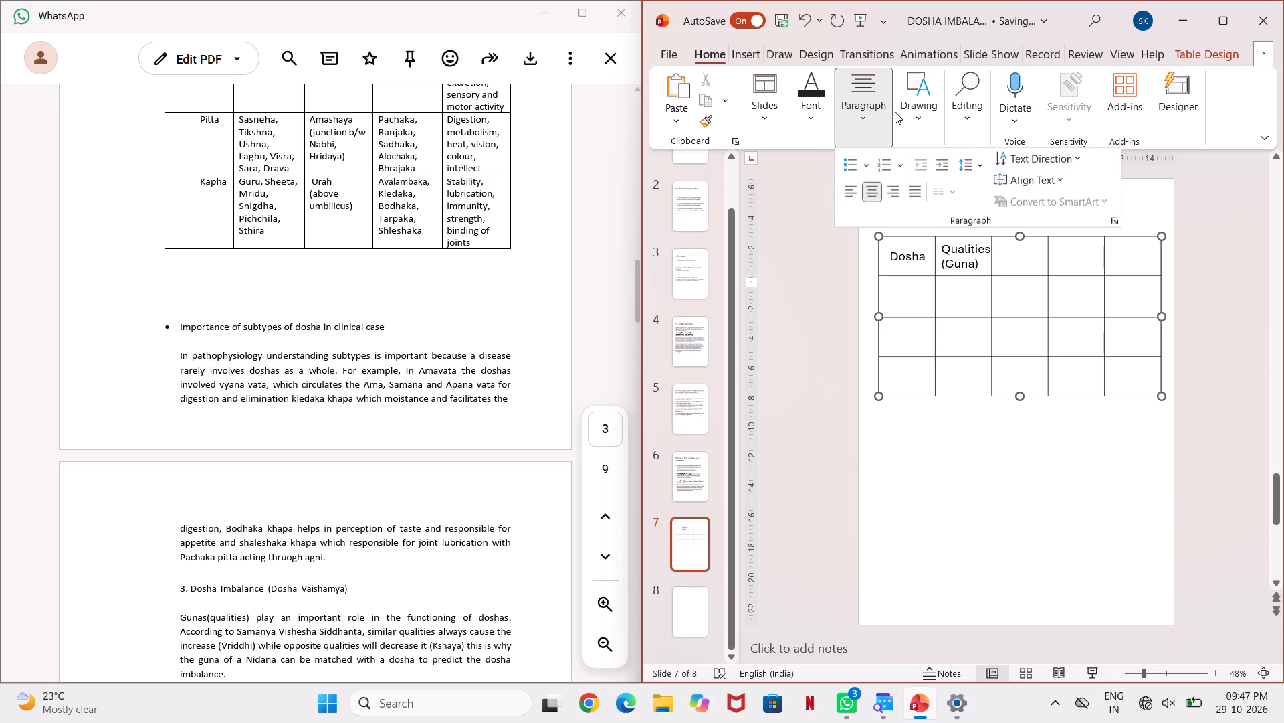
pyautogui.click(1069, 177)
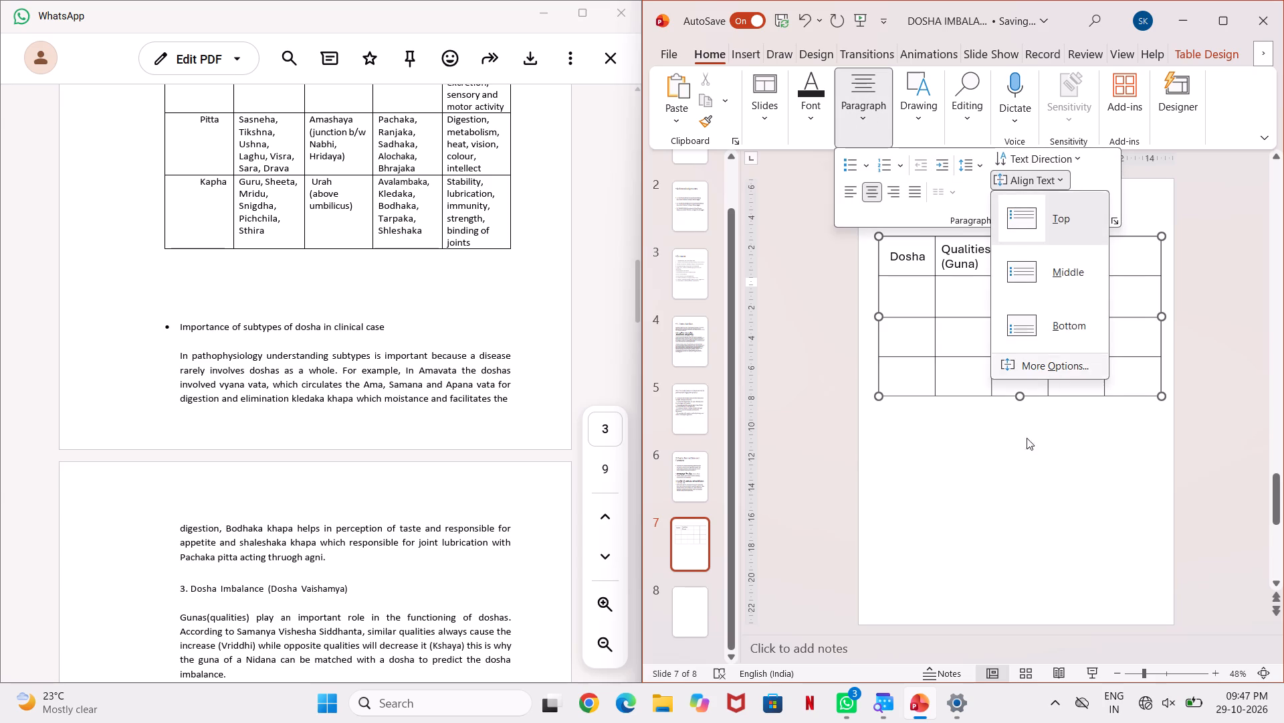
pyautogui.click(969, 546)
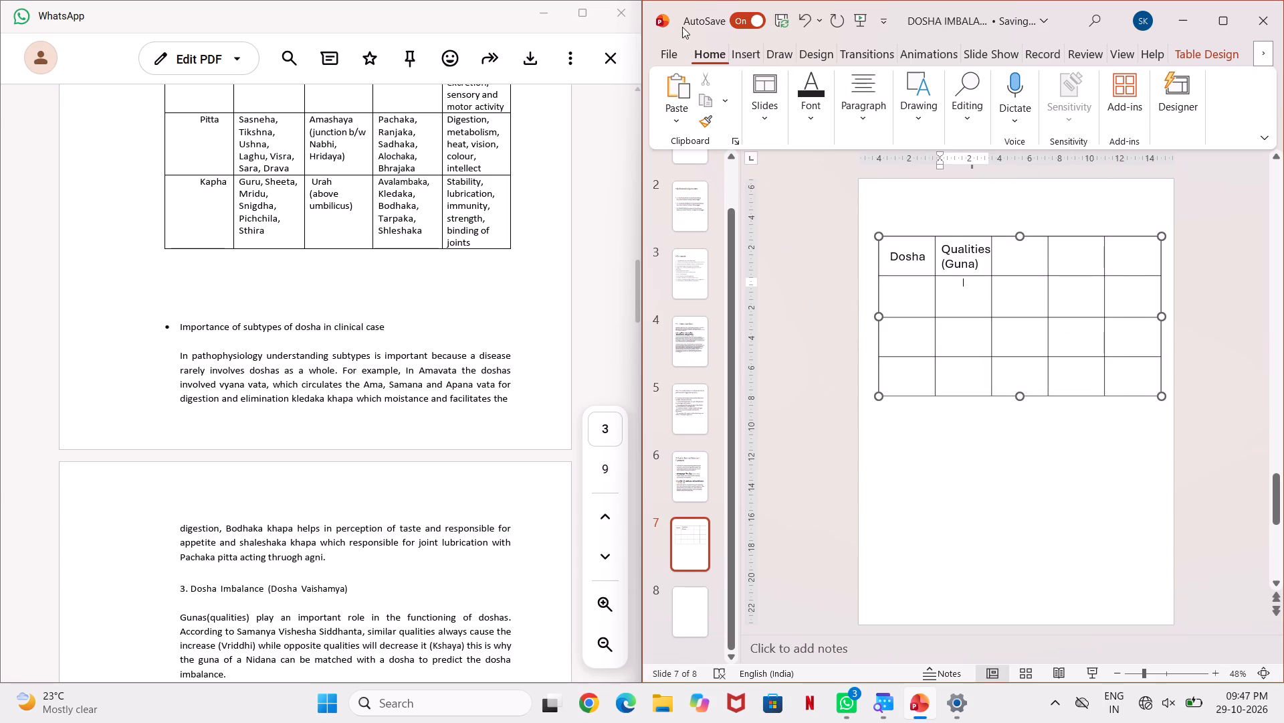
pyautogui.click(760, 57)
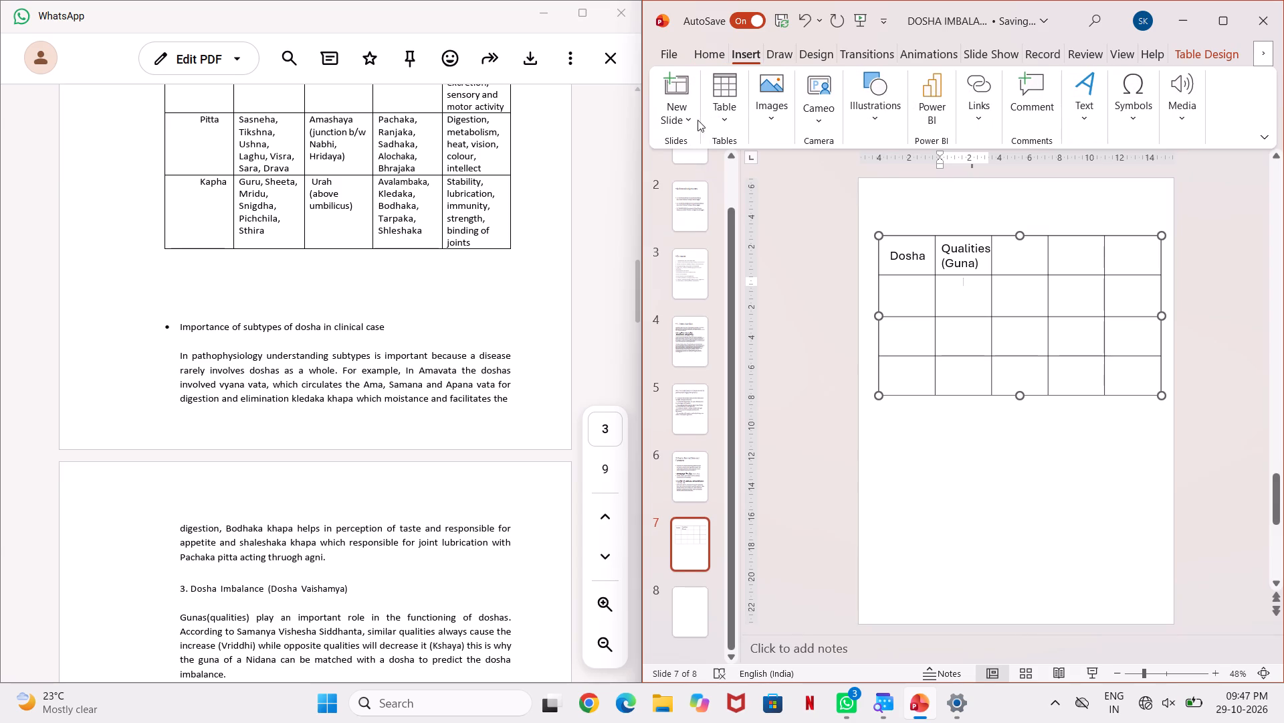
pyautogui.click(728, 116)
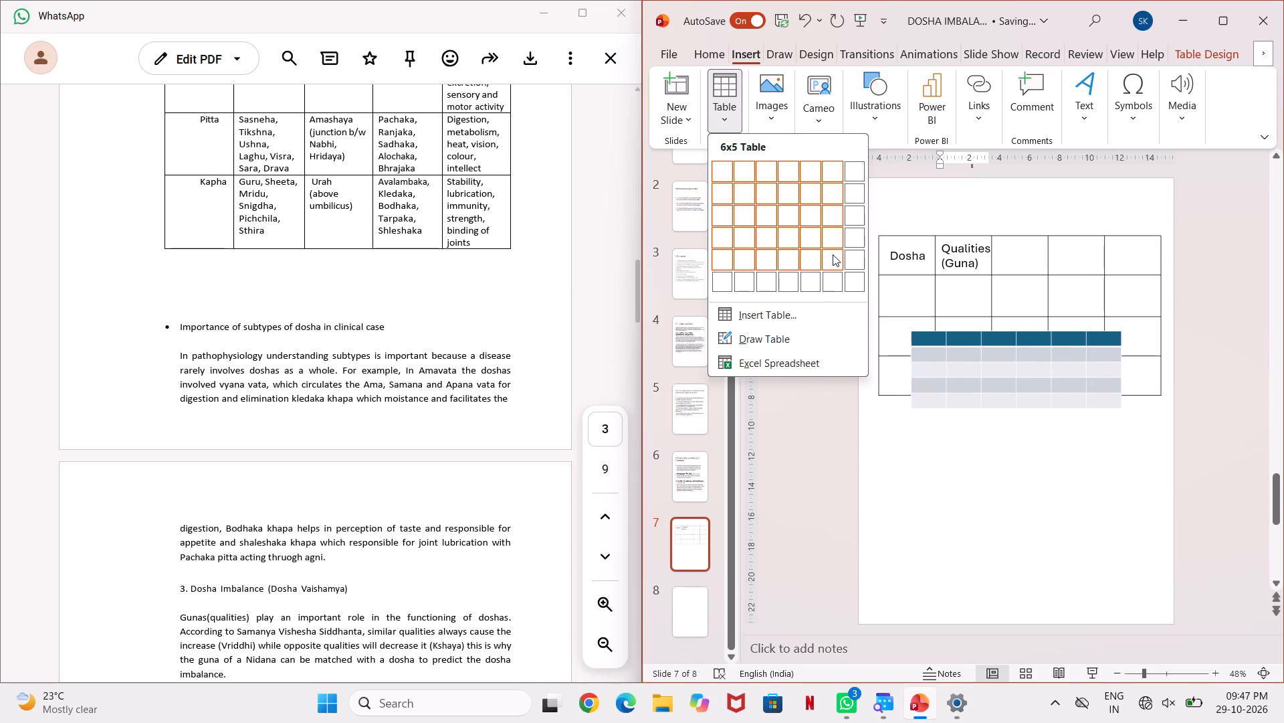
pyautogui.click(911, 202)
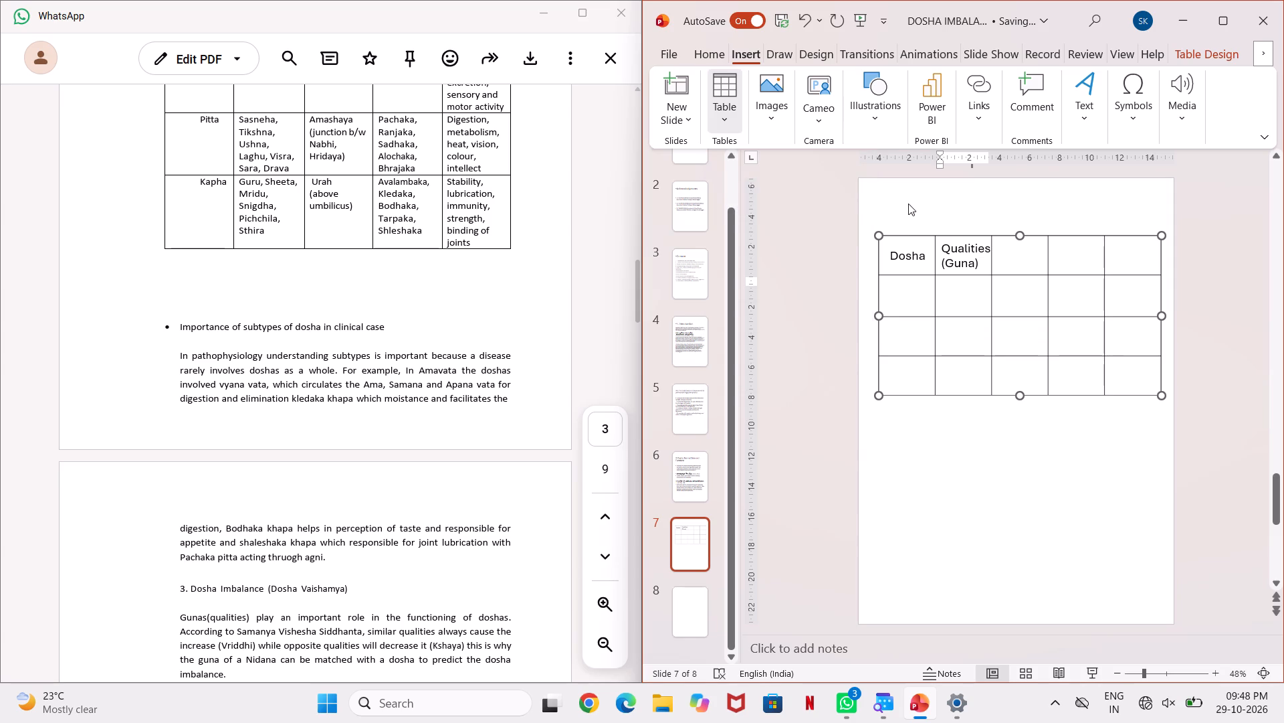
# Delete the whole existing table on slide 7 together with its "Dosha" and "Qualities (Guna)" text boxes.
pyautogui.moveTo(880, 210); pyautogui.dragTo(1199, 465)
pyautogui.moveTo(1177, 447); pyautogui.dragTo(1169, 442)
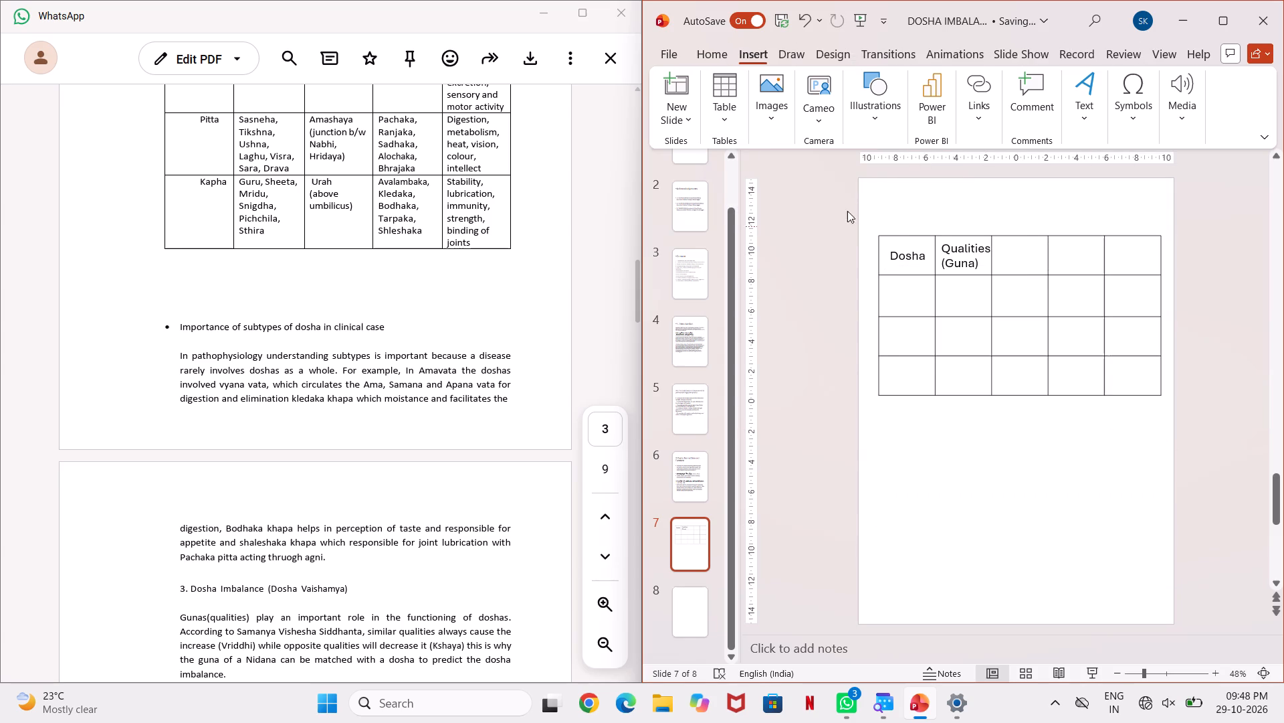
pyautogui.moveTo(875, 216); pyautogui.dragTo(1146, 446)
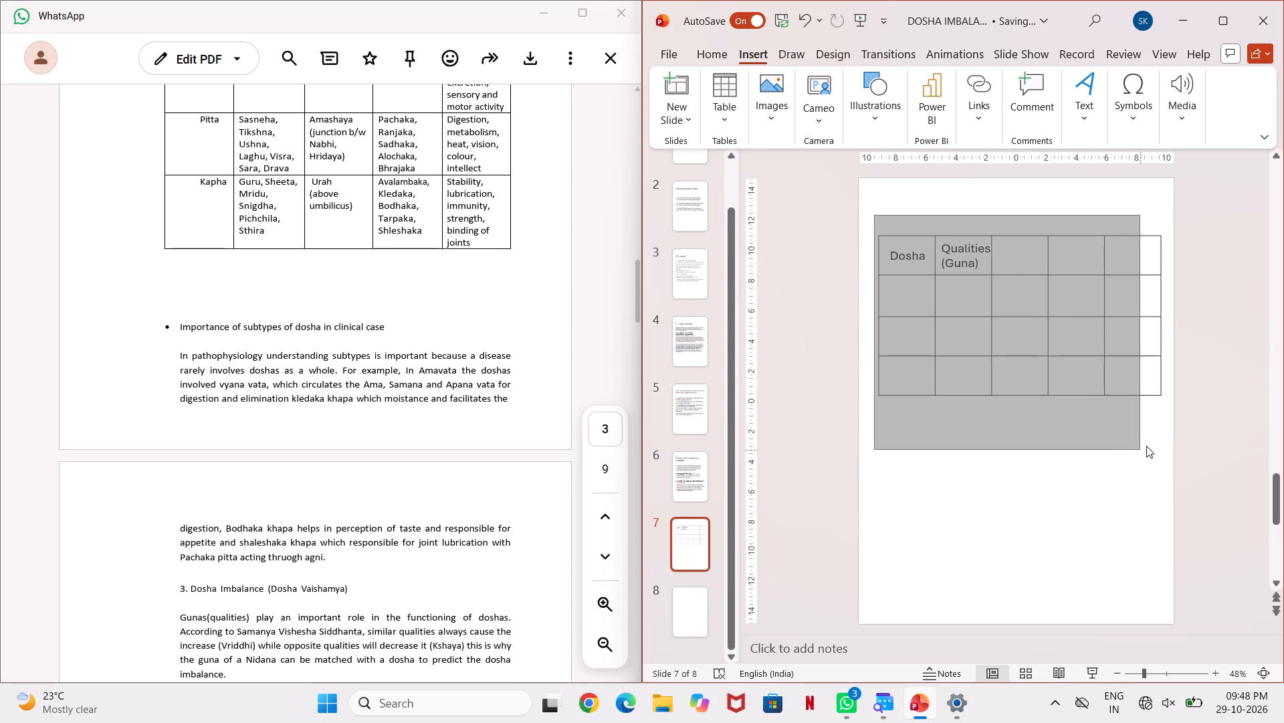
pyautogui.moveTo(1146, 446); pyautogui.dragTo(1174, 416)
pyautogui.press('Delete')
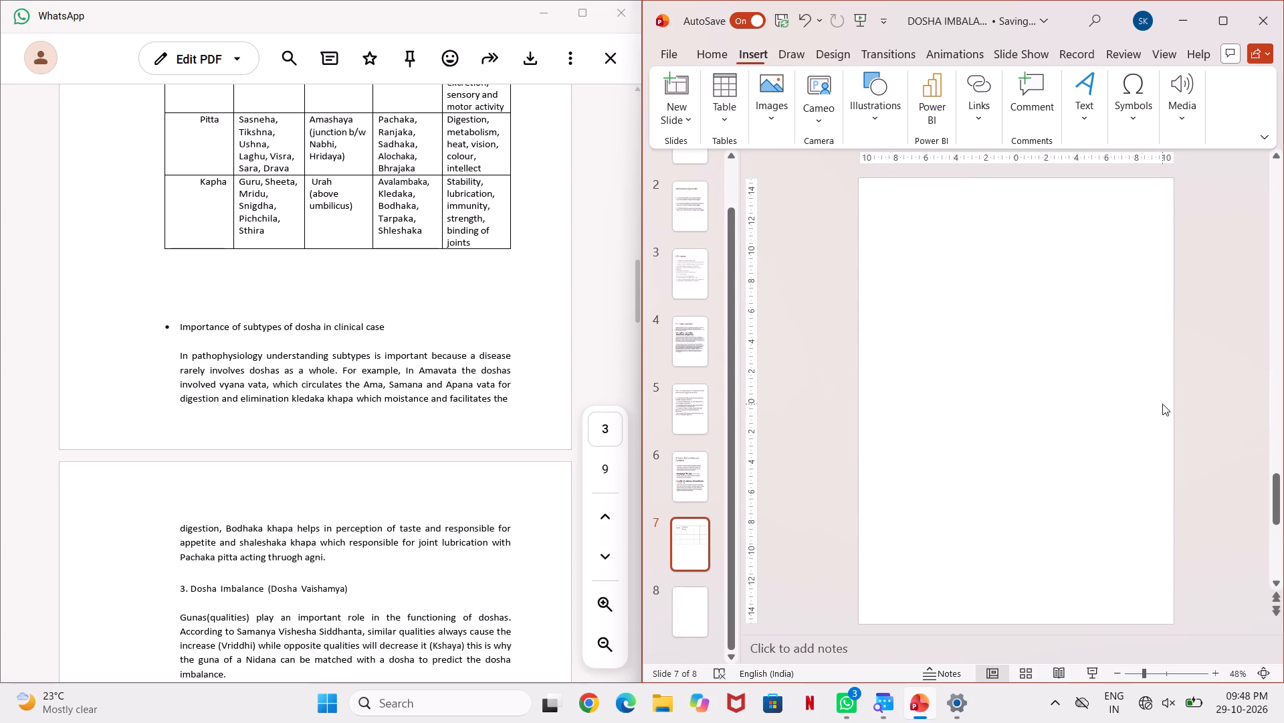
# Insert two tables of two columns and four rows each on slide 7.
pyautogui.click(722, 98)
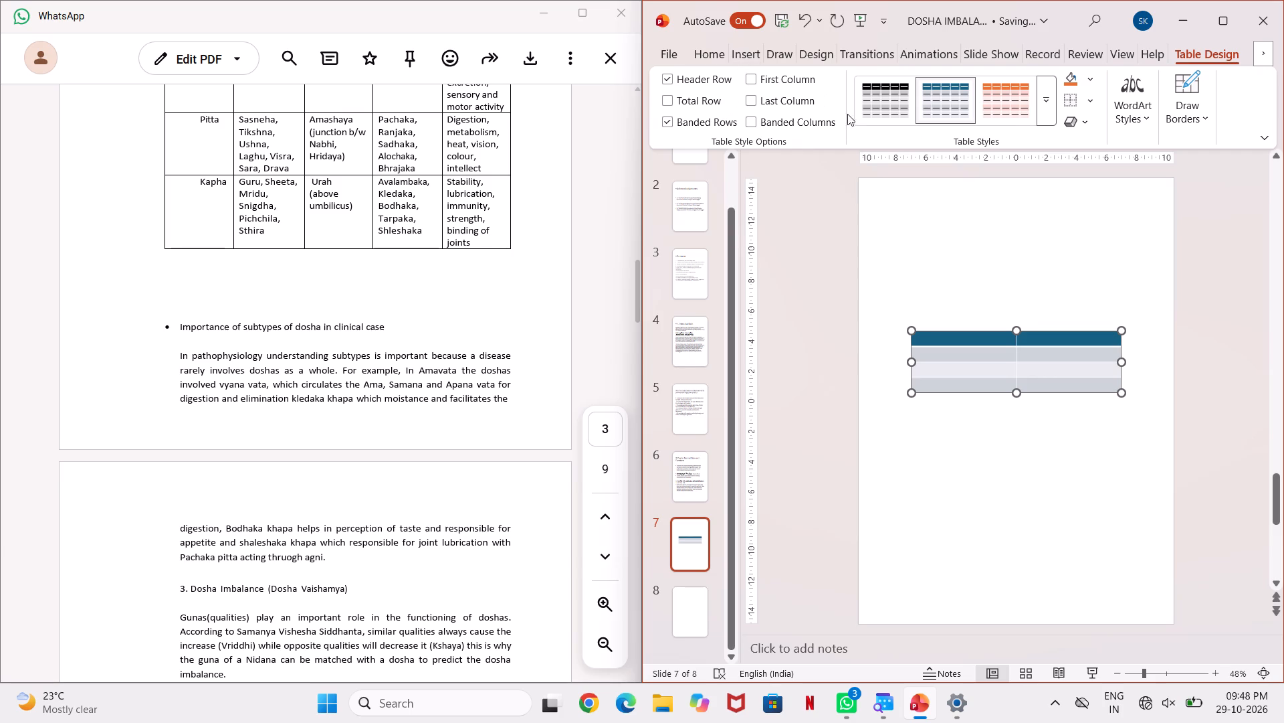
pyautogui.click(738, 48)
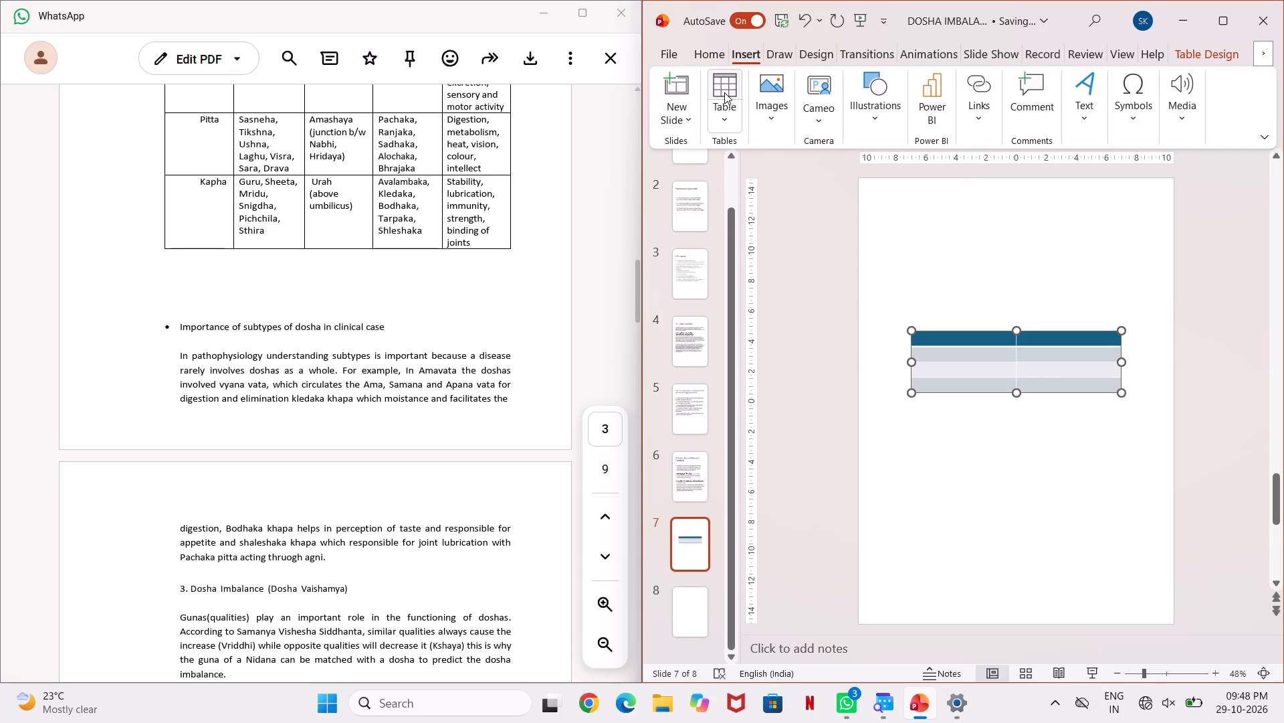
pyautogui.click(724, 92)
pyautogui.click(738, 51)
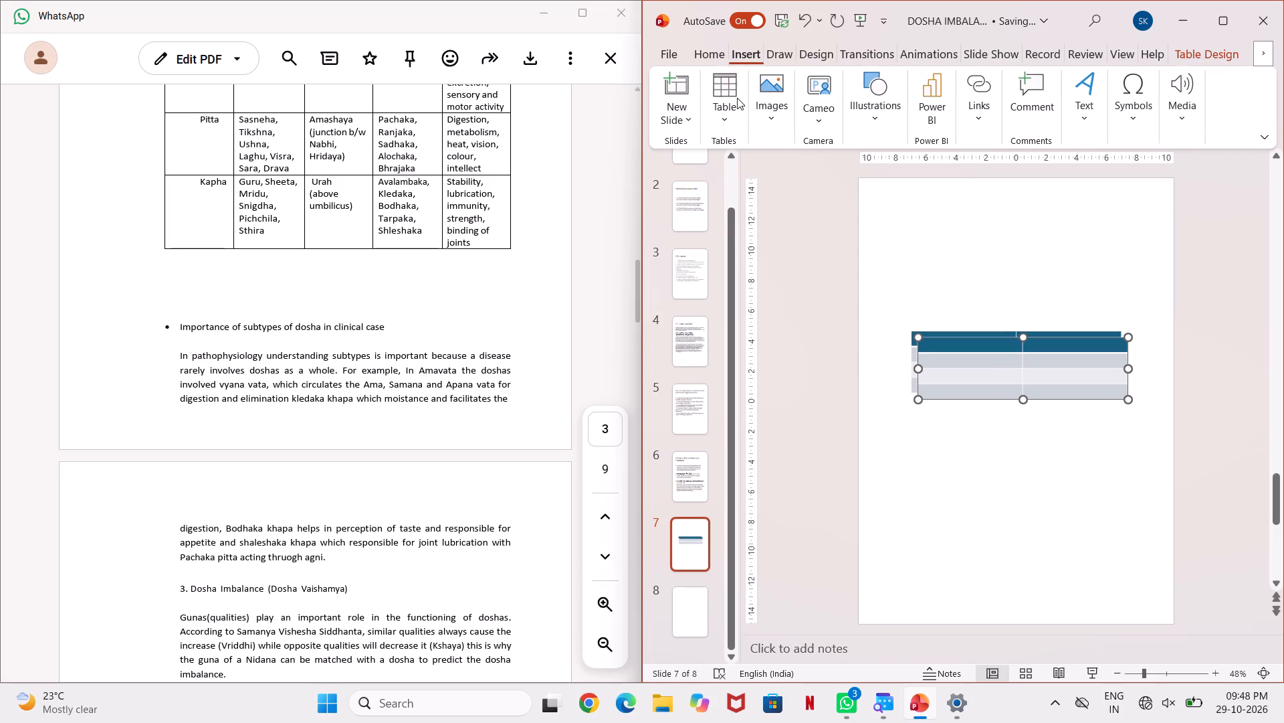
# Insert a table of five columns and four rows on slide 7 and move it below the two-column tables.
pyautogui.click(726, 118)
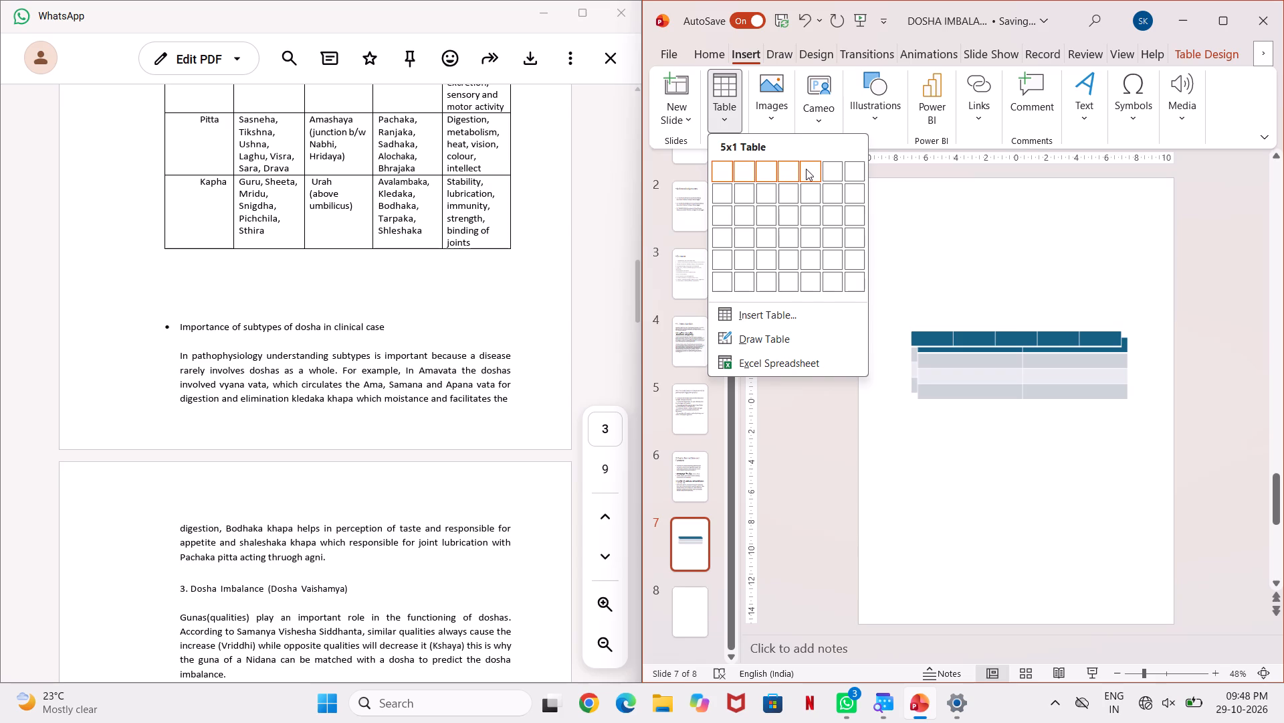
pyautogui.scroll(2, 494, 260)
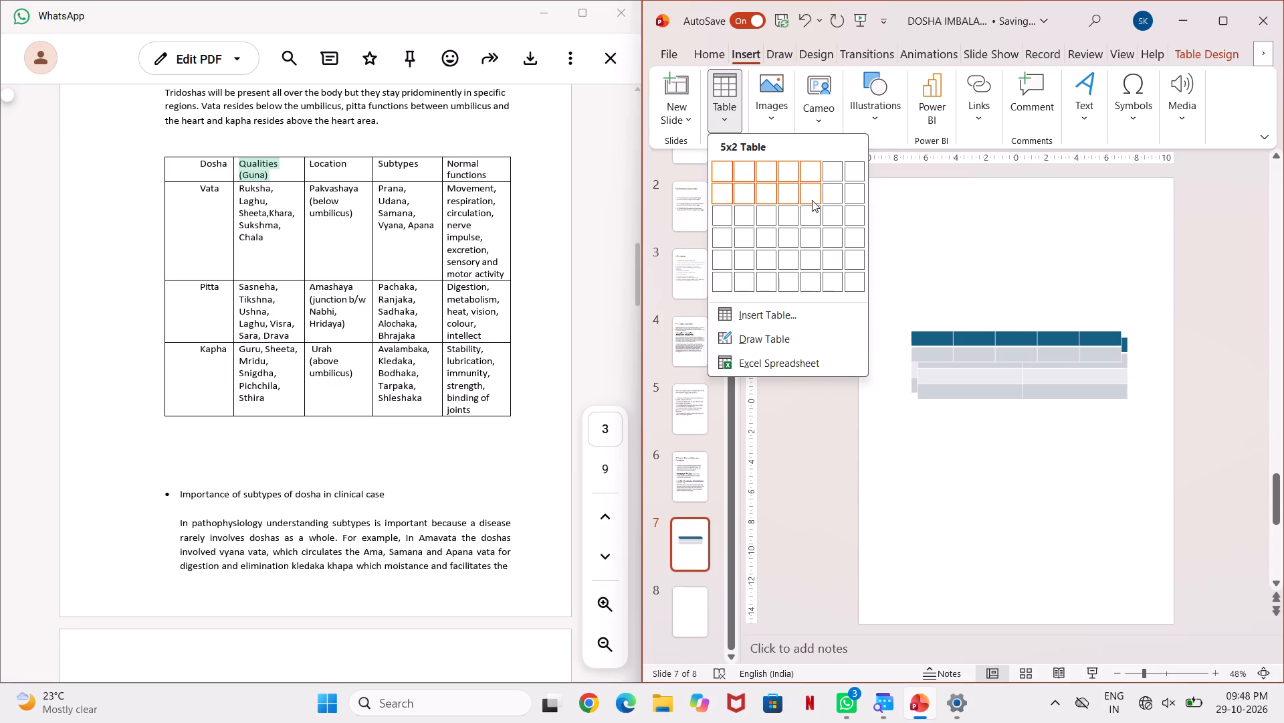
pyautogui.click(811, 233)
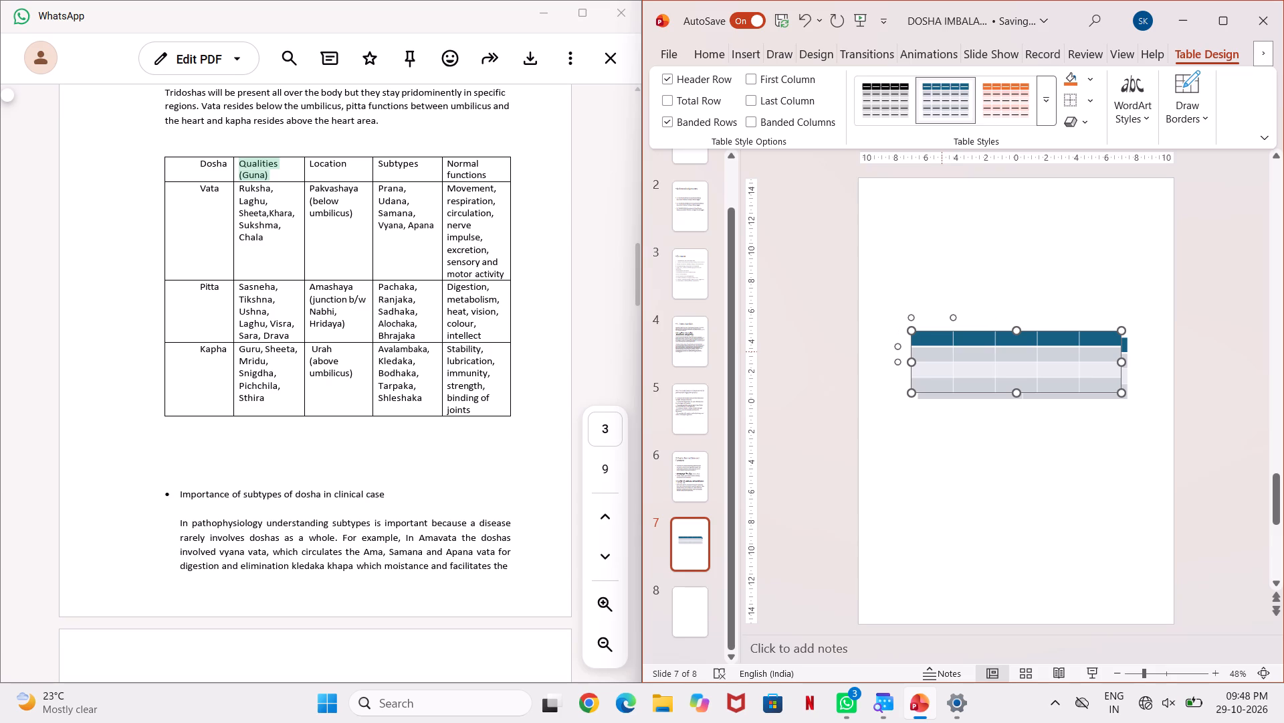
pyautogui.click(934, 335)
pyautogui.moveTo(914, 351); pyautogui.dragTo(988, 369)
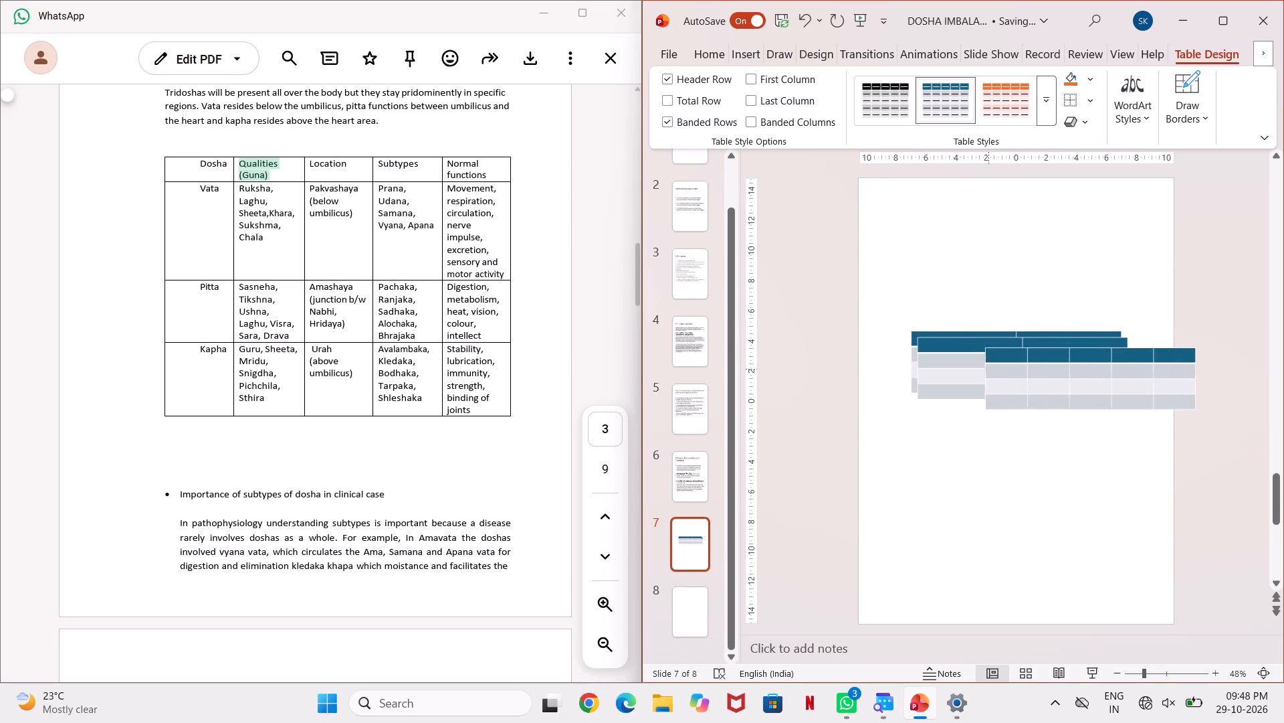
pyautogui.moveTo(988, 369); pyautogui.dragTo(928, 497)
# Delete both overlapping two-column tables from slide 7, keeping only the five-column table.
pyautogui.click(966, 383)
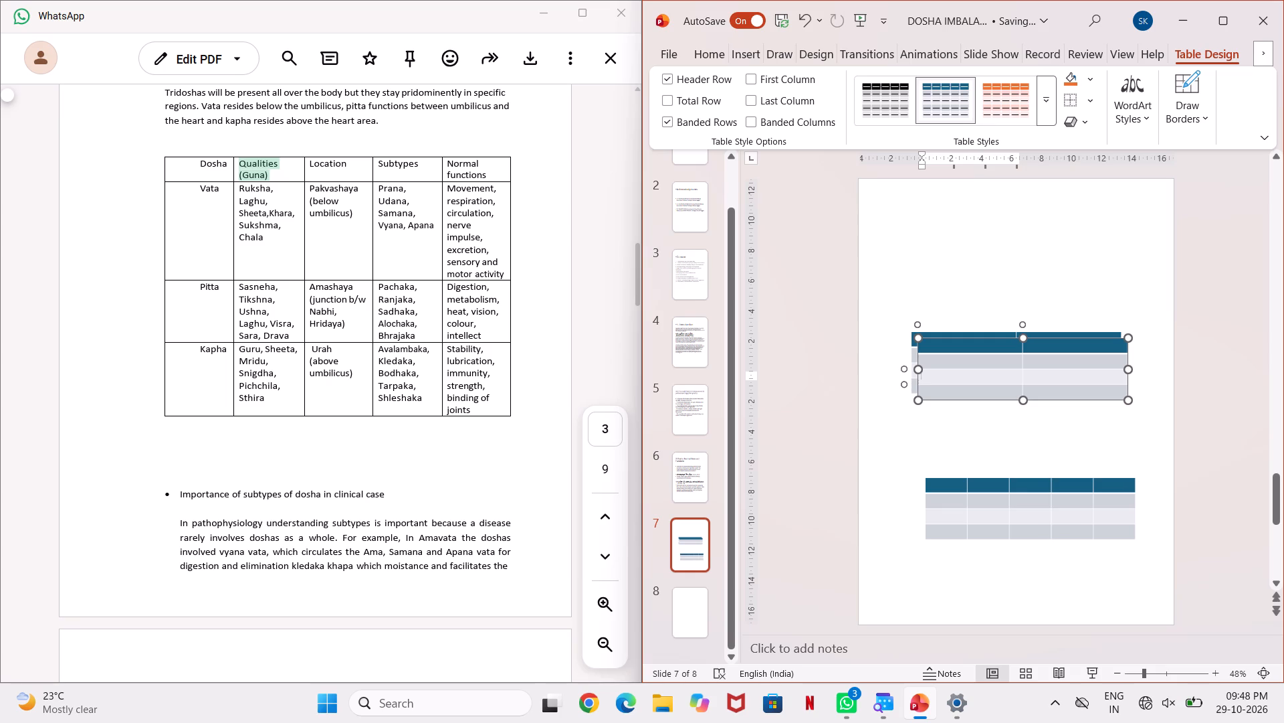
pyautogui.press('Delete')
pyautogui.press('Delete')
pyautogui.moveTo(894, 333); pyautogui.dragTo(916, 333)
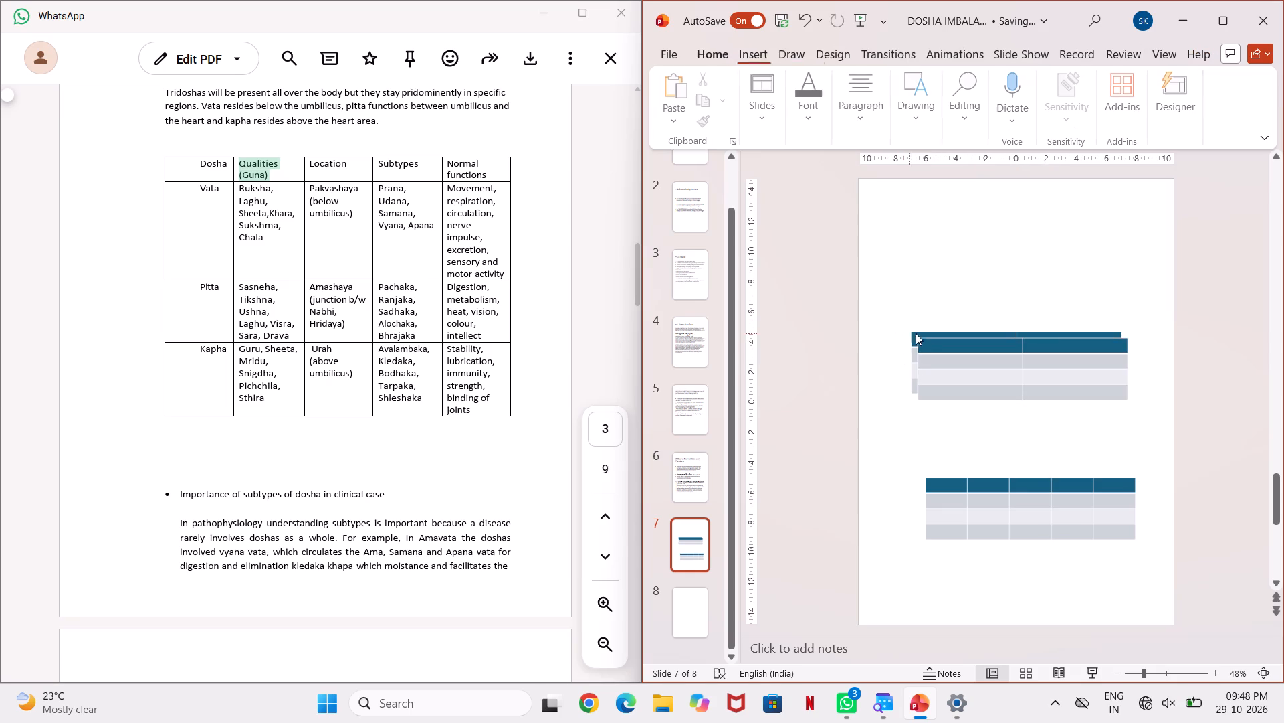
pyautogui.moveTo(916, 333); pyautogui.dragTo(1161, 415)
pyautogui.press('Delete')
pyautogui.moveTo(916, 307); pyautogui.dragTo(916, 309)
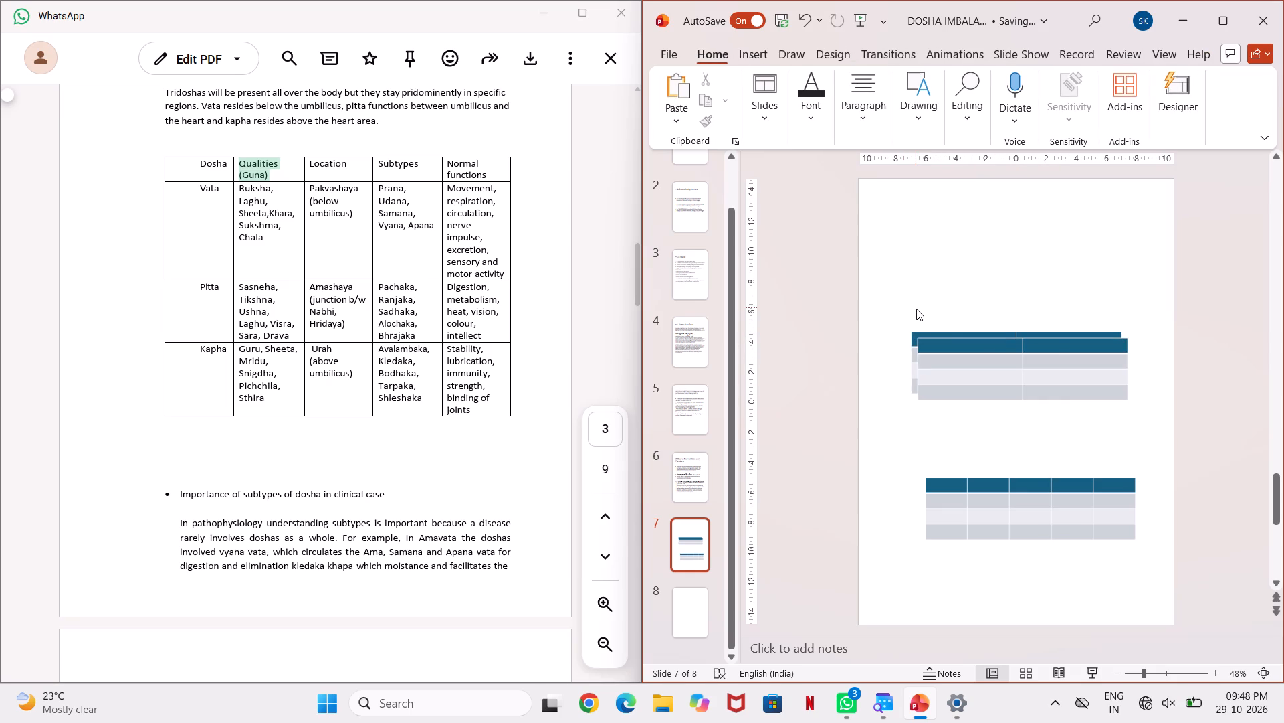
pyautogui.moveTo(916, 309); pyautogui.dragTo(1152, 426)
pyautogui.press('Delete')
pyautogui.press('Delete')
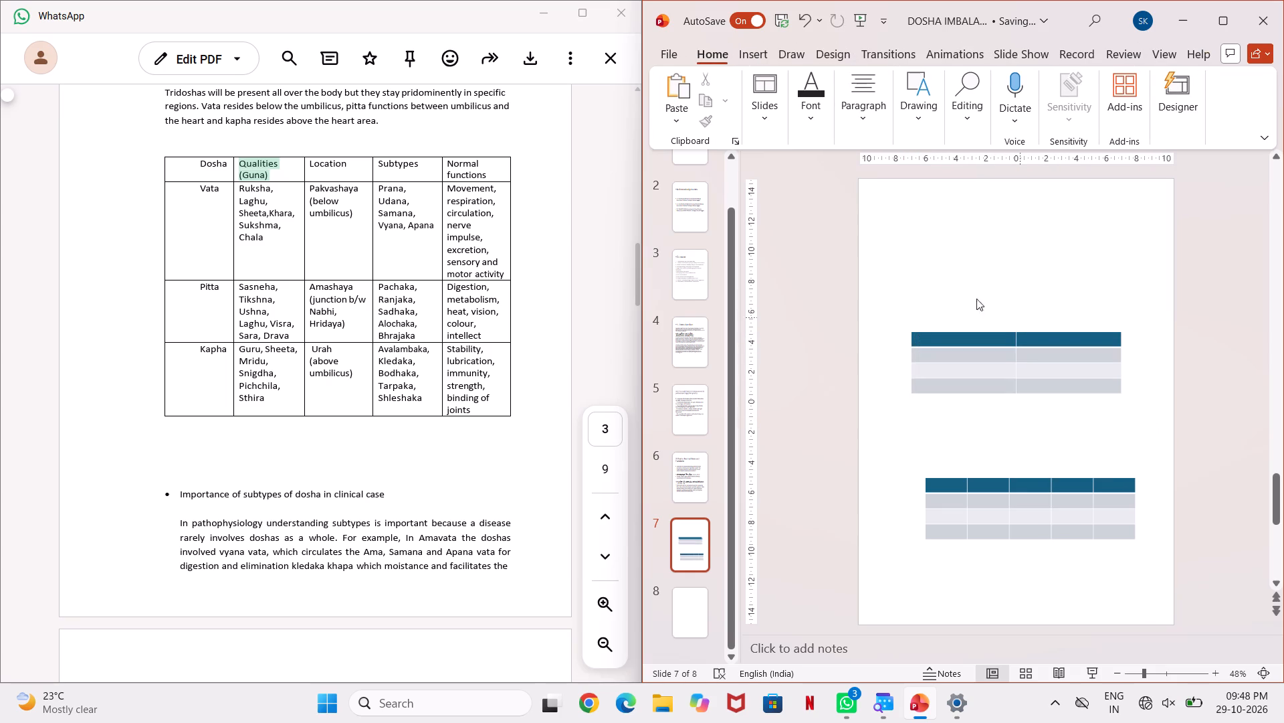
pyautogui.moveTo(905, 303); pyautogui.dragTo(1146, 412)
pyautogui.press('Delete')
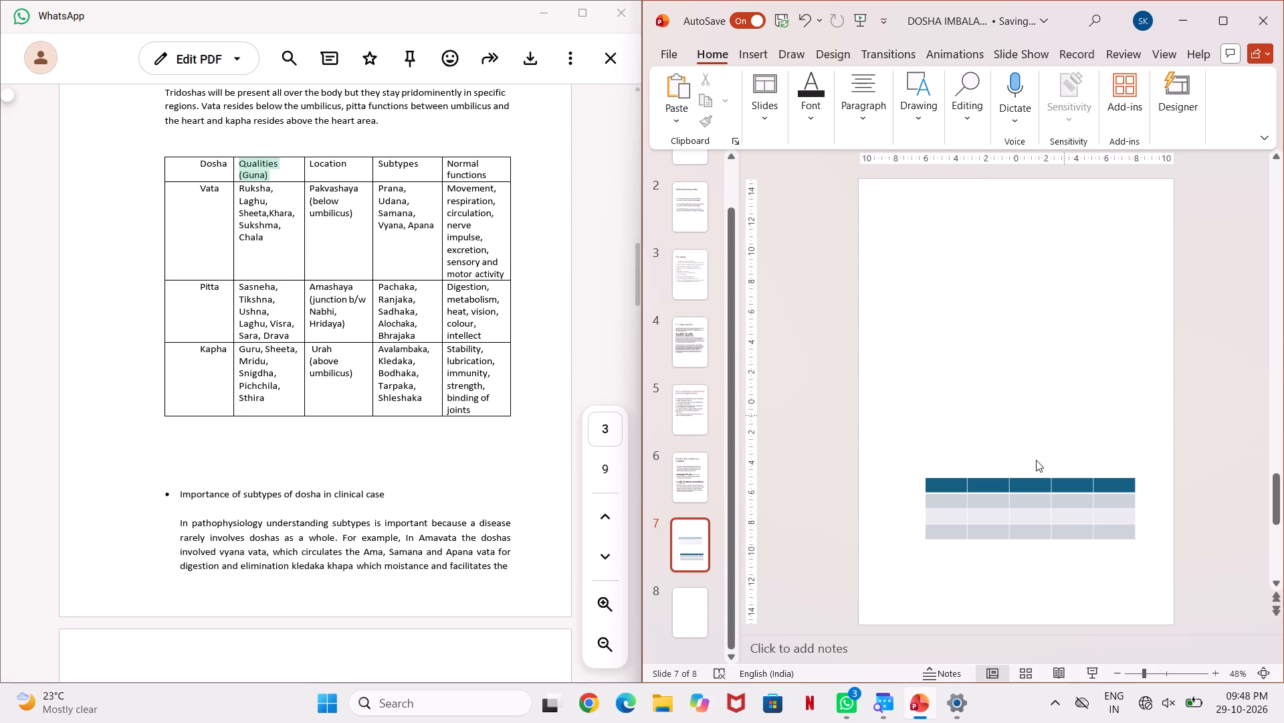
# Move the five-column table up into the upper part of slide 7.
pyautogui.click(1016, 513)
pyautogui.moveTo(1011, 477); pyautogui.dragTo(1019, 380)
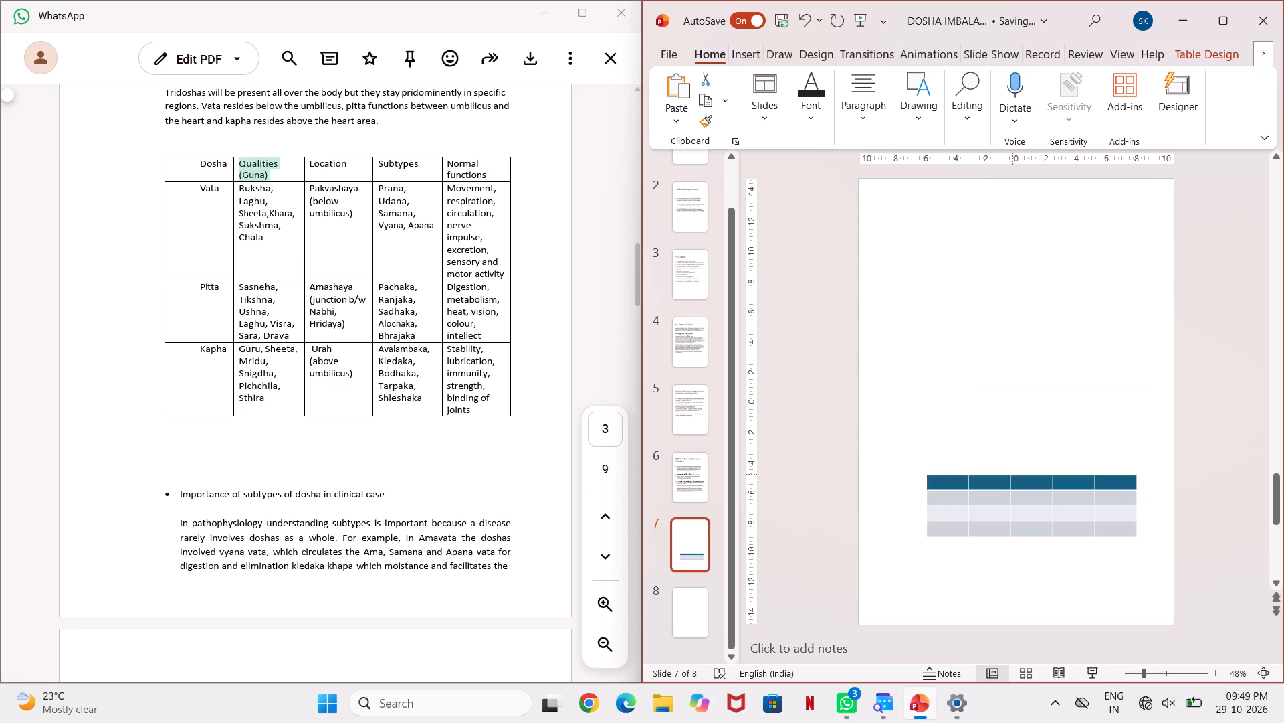
pyautogui.moveTo(1019, 380); pyautogui.dragTo(987, 288)
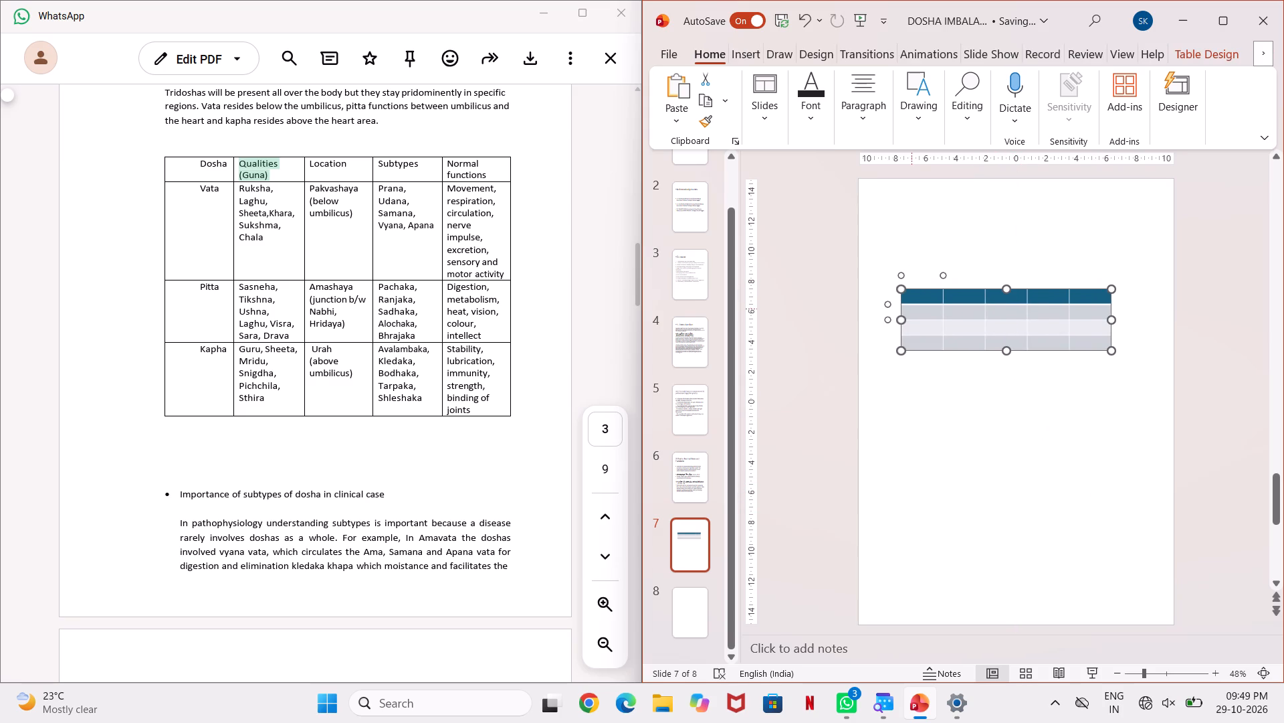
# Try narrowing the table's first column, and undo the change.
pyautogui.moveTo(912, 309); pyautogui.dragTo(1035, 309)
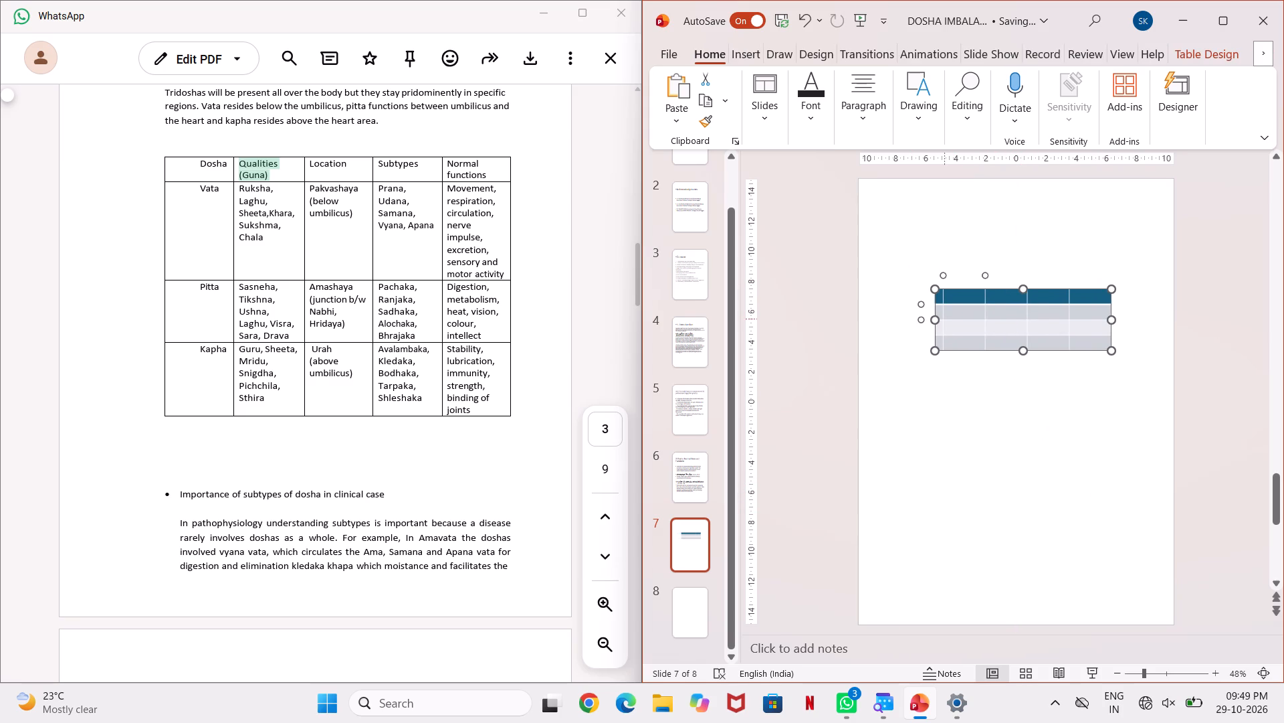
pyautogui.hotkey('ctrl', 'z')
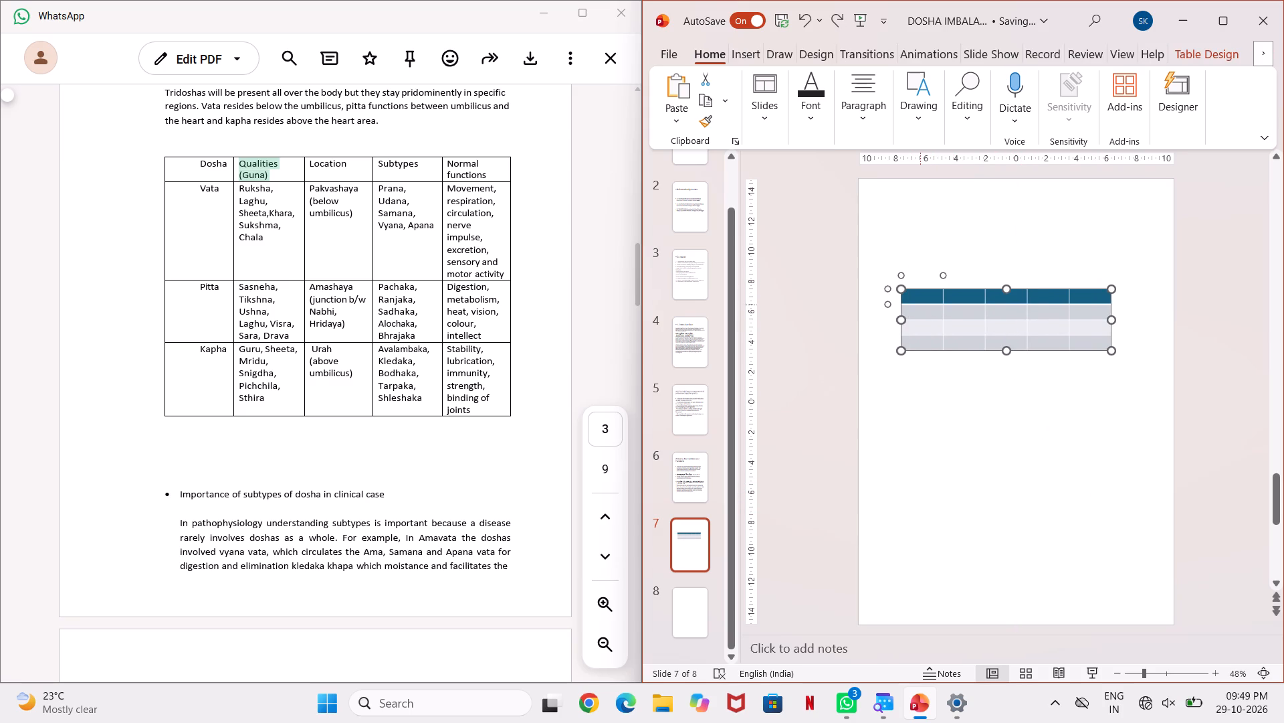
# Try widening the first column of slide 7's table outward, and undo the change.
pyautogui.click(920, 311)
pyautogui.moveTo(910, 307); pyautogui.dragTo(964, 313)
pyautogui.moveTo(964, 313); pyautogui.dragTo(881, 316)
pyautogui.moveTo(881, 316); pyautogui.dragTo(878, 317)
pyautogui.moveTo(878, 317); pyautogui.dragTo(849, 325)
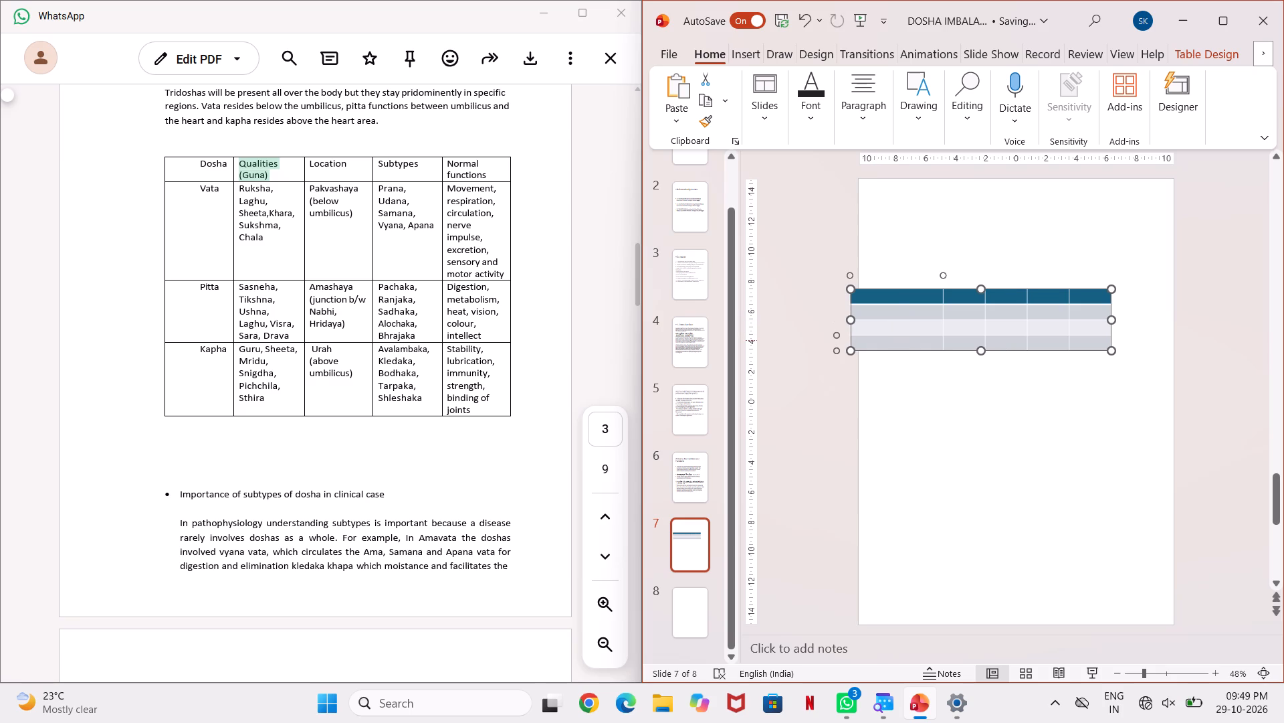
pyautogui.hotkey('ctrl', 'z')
# Increase the height of the last row of slide 7's table, extending the table farther down the slide.
pyautogui.moveTo(954, 403); pyautogui.dragTo(962, 354)
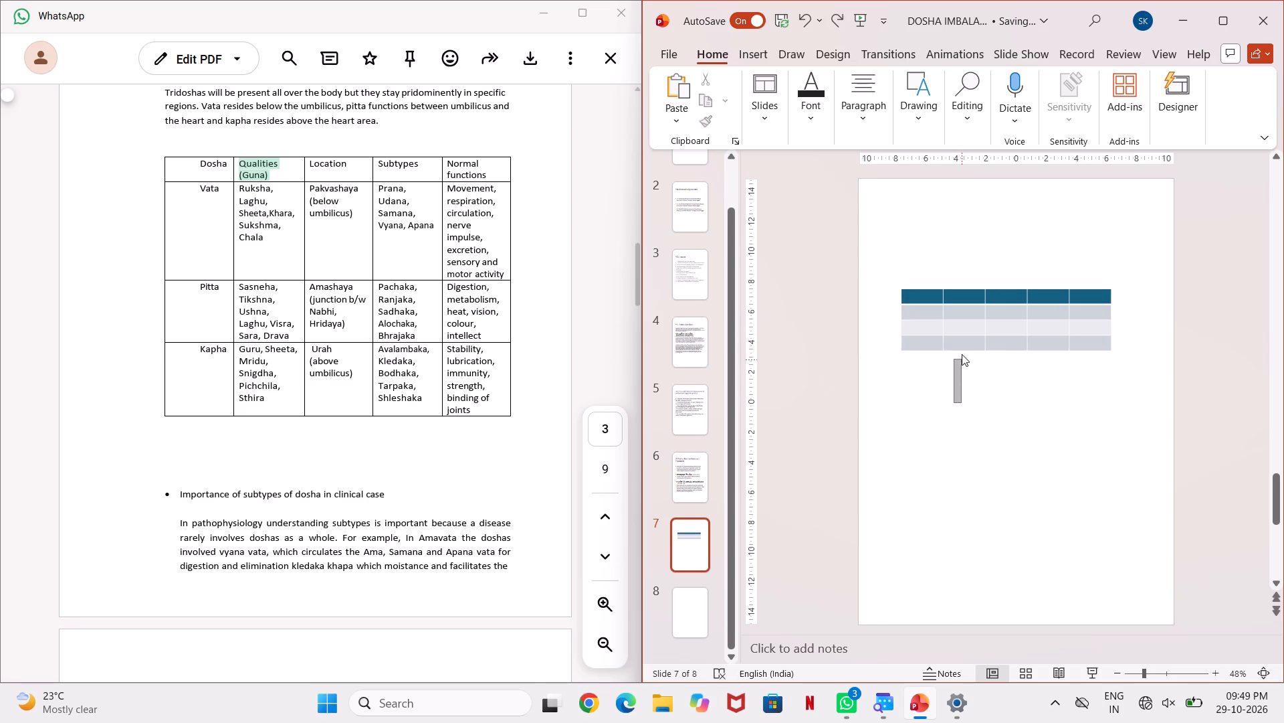
pyautogui.moveTo(962, 354); pyautogui.dragTo(965, 319)
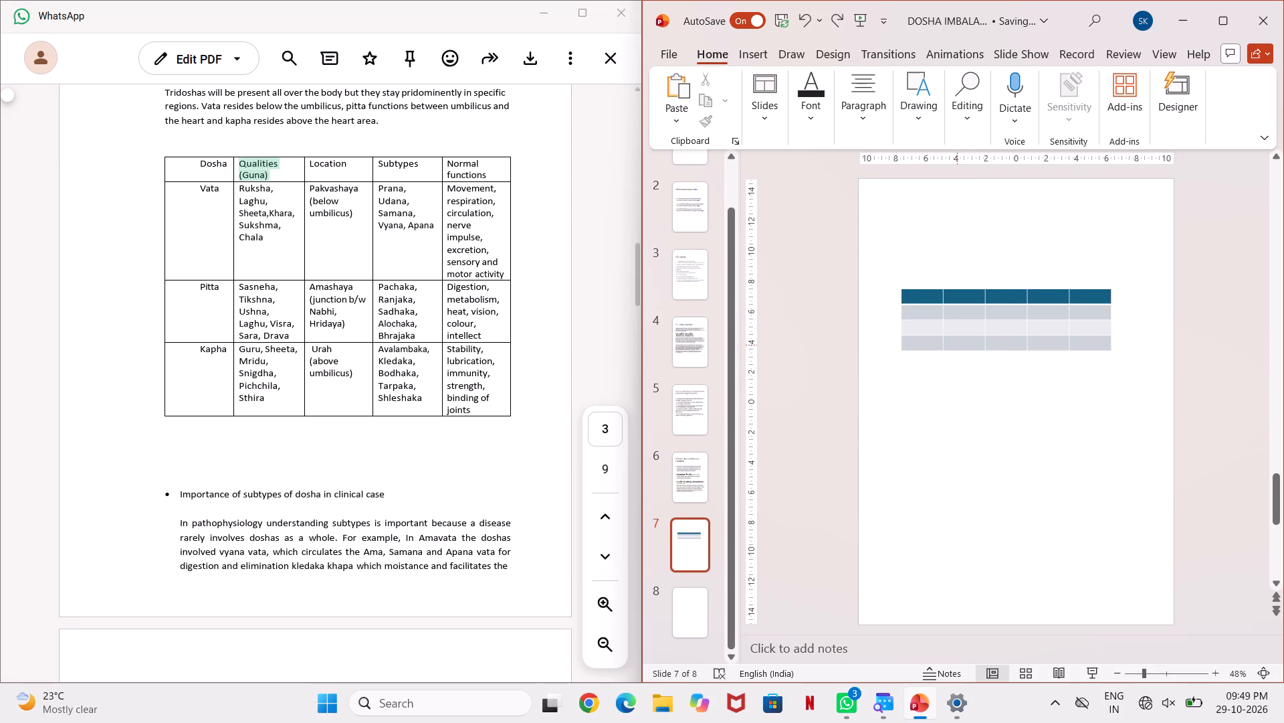
pyautogui.click(957, 344)
pyautogui.moveTo(956, 337); pyautogui.dragTo(961, 318)
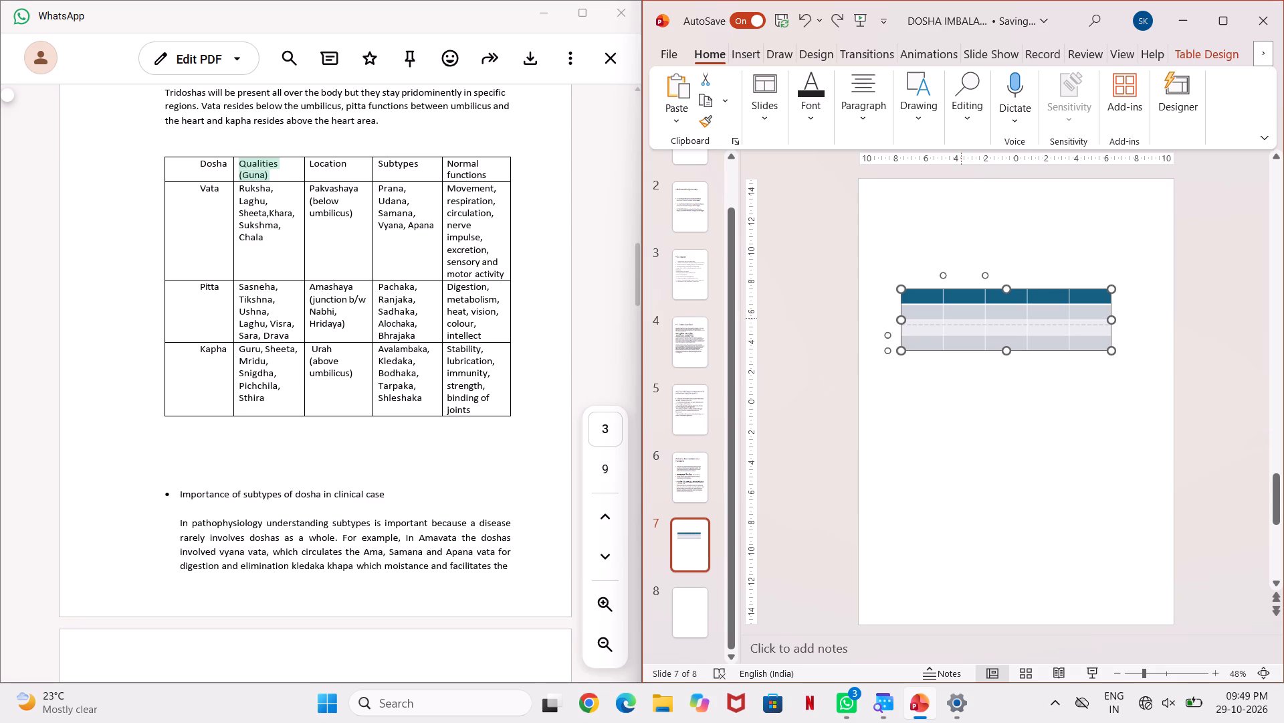
pyautogui.moveTo(961, 318); pyautogui.dragTo(962, 331)
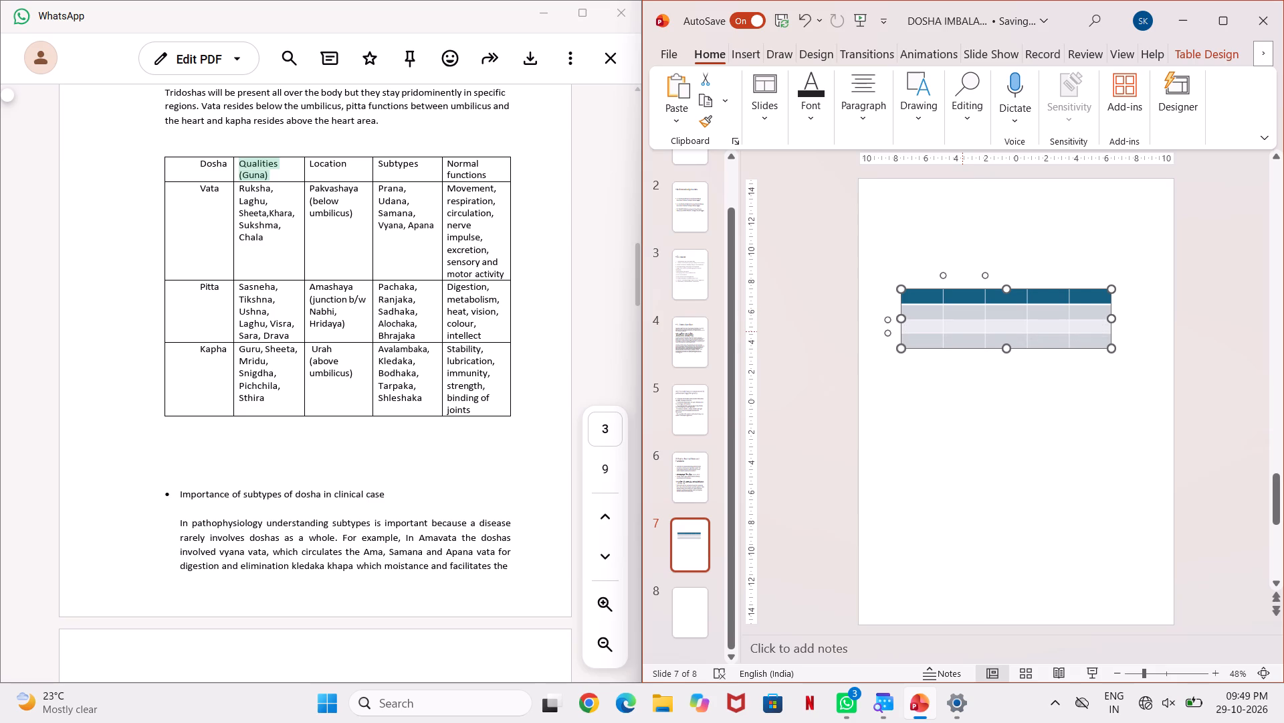
pyautogui.moveTo(962, 331); pyautogui.dragTo(965, 353)
pyautogui.click(960, 359)
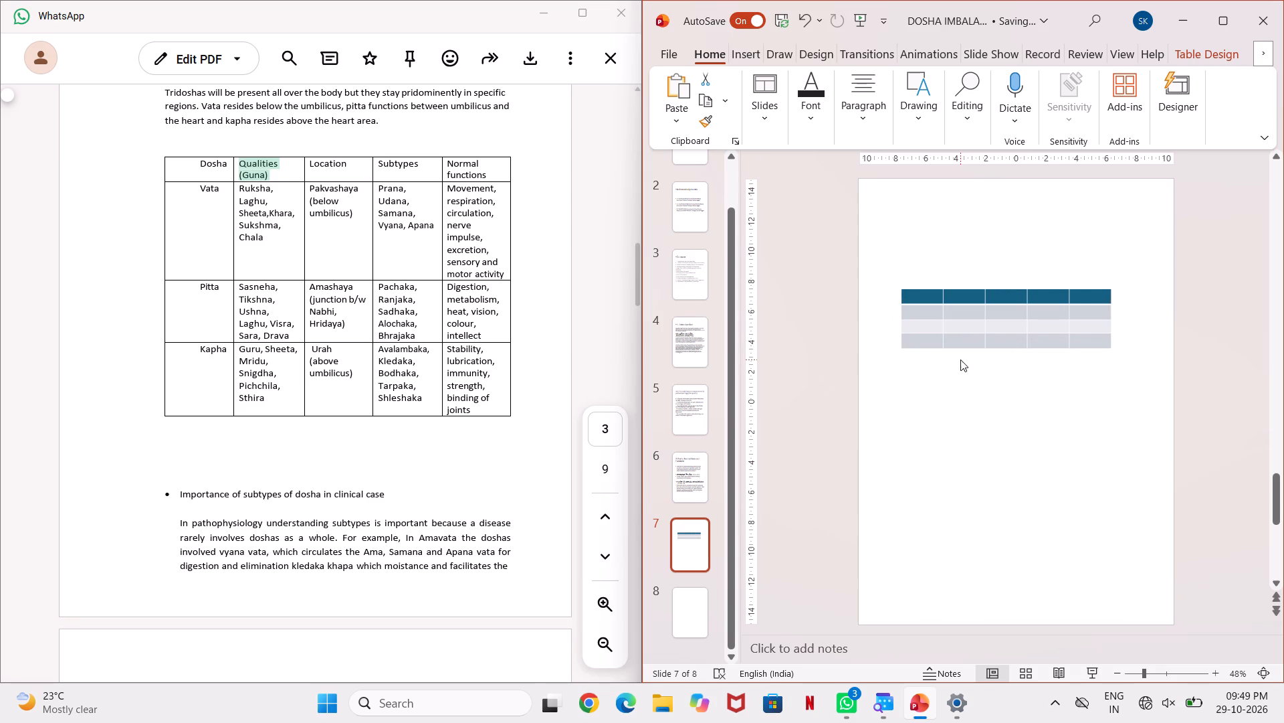
pyautogui.moveTo(956, 333); pyautogui.dragTo(958, 311)
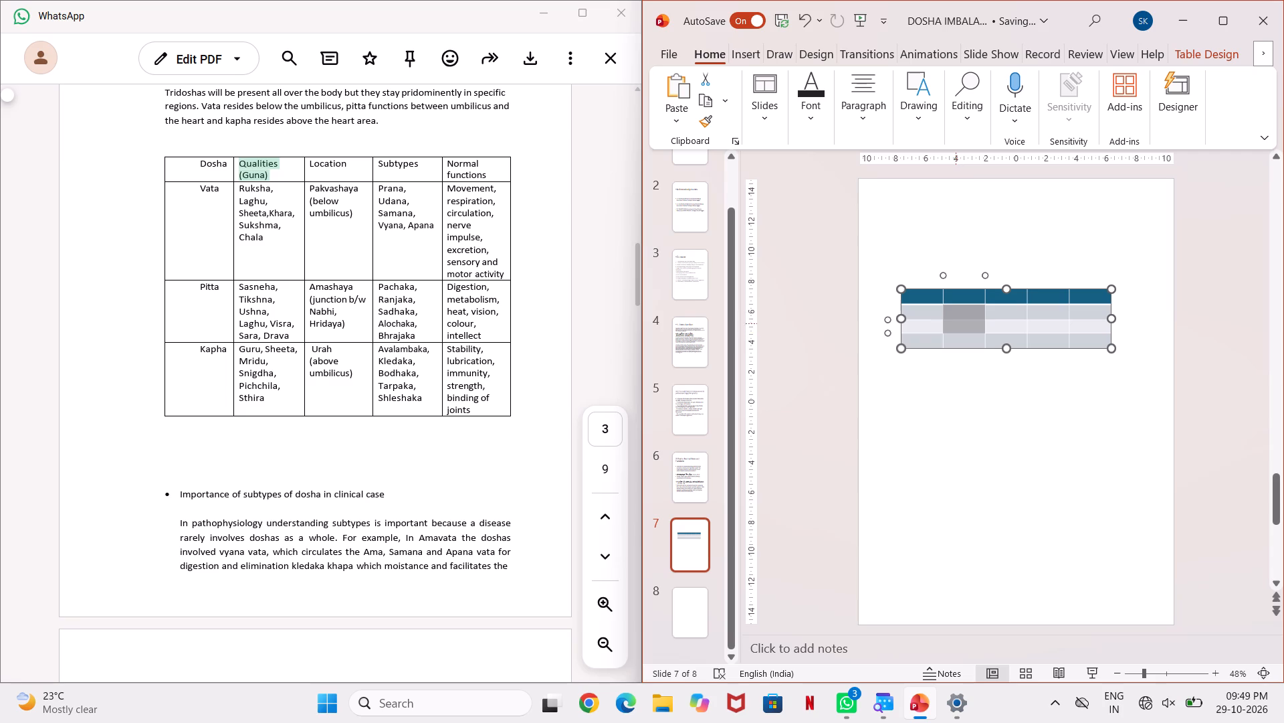
pyautogui.click(939, 402)
pyautogui.moveTo(969, 347); pyautogui.dragTo(974, 339)
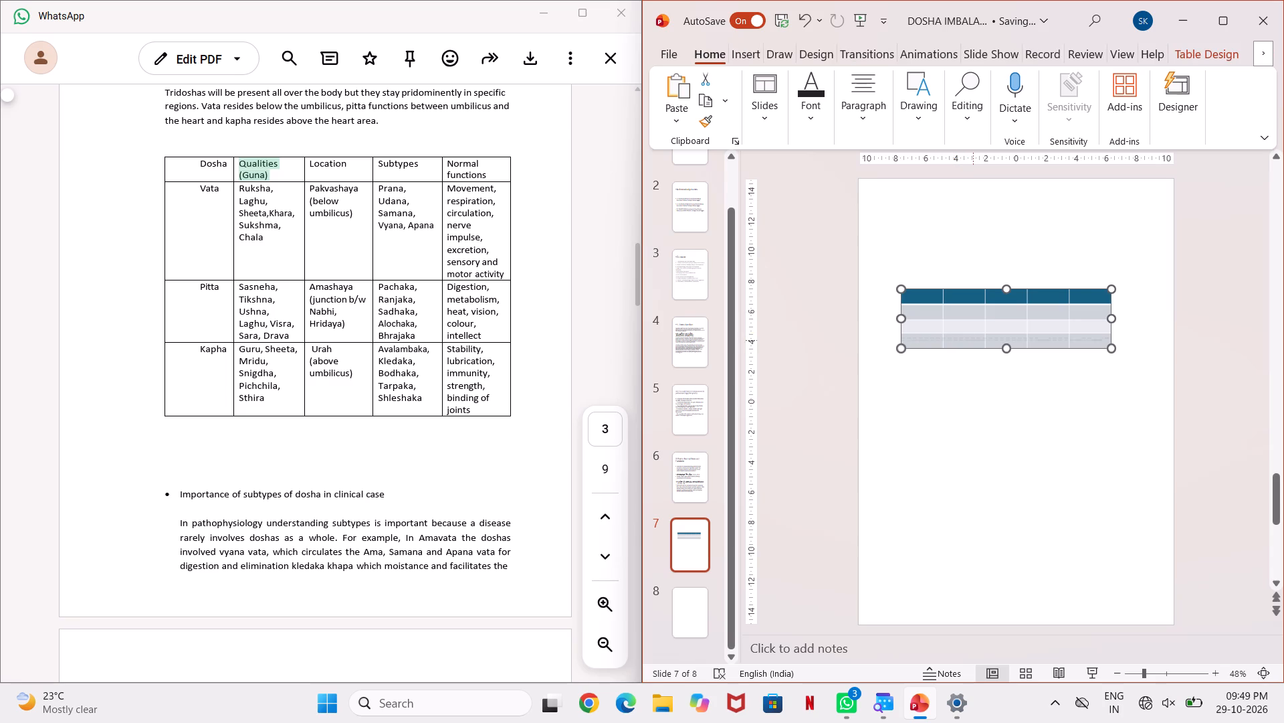
pyautogui.moveTo(974, 339); pyautogui.dragTo(978, 383)
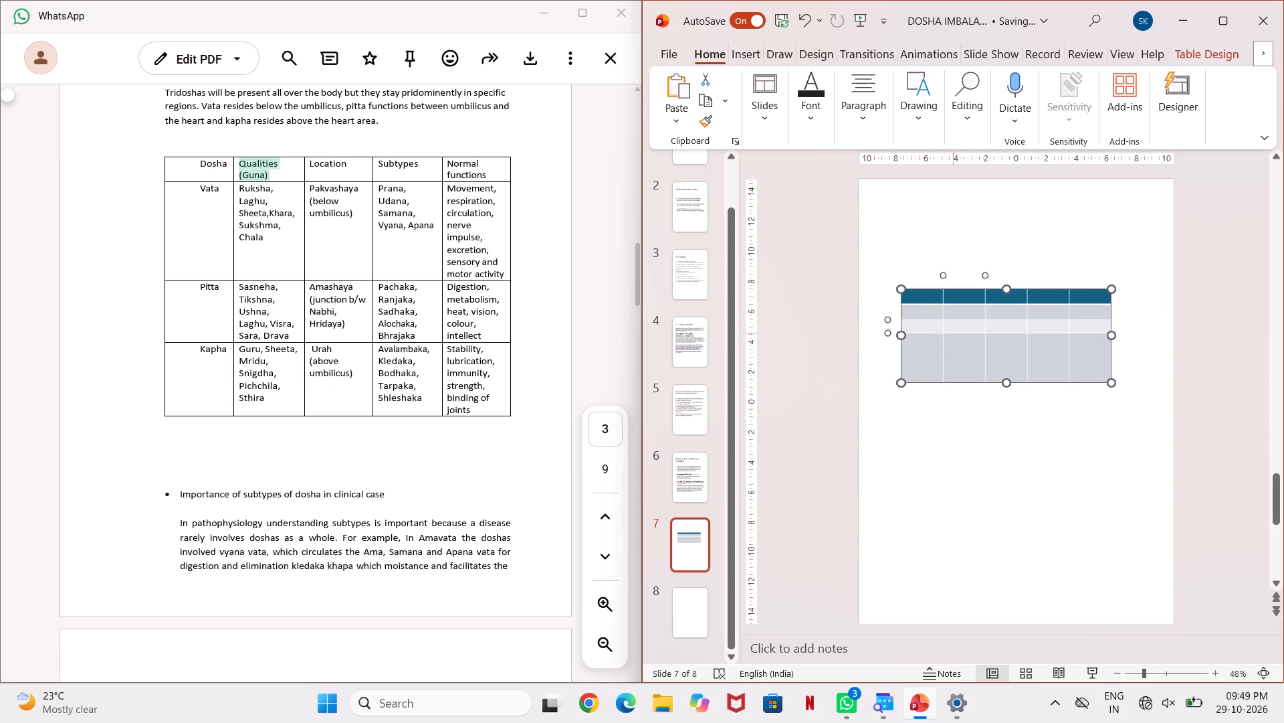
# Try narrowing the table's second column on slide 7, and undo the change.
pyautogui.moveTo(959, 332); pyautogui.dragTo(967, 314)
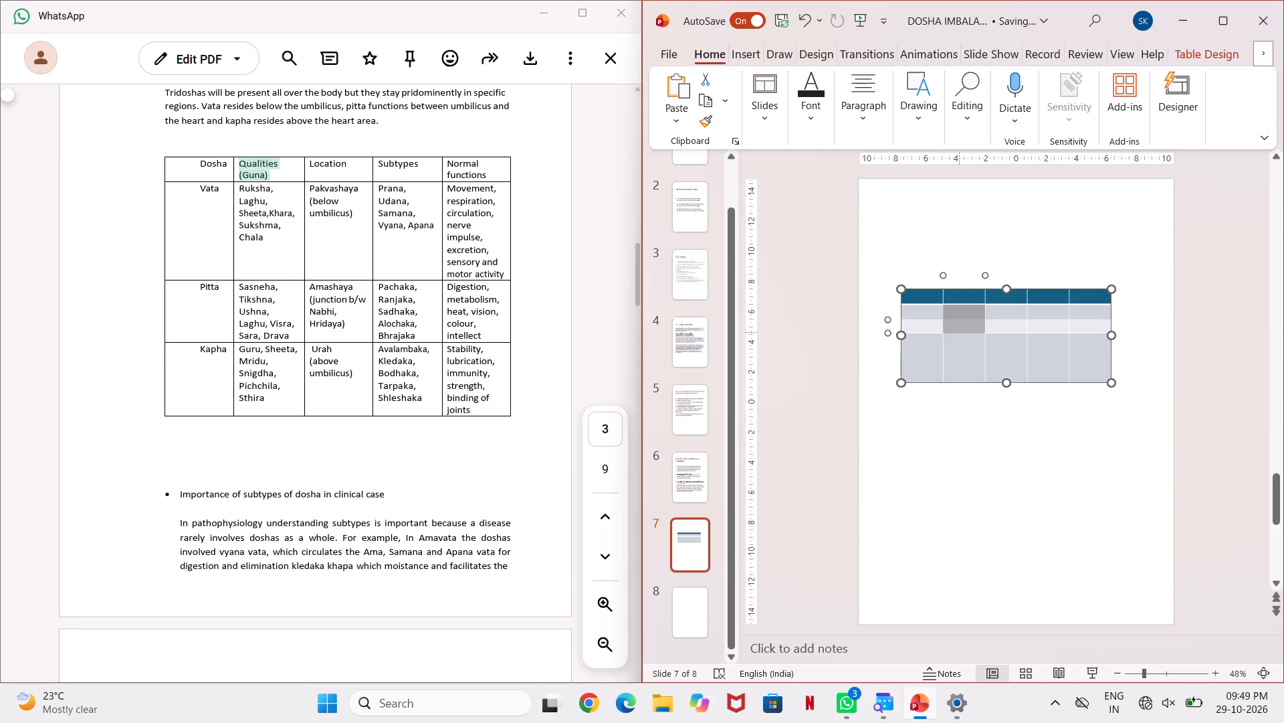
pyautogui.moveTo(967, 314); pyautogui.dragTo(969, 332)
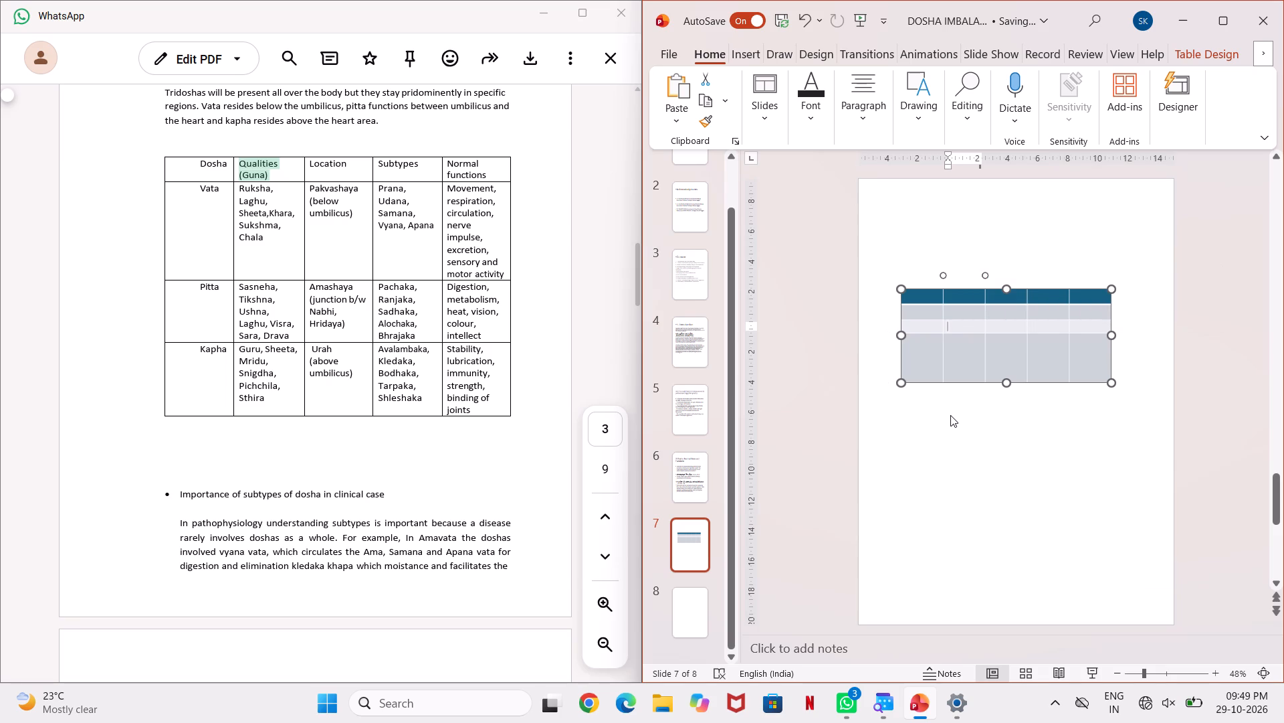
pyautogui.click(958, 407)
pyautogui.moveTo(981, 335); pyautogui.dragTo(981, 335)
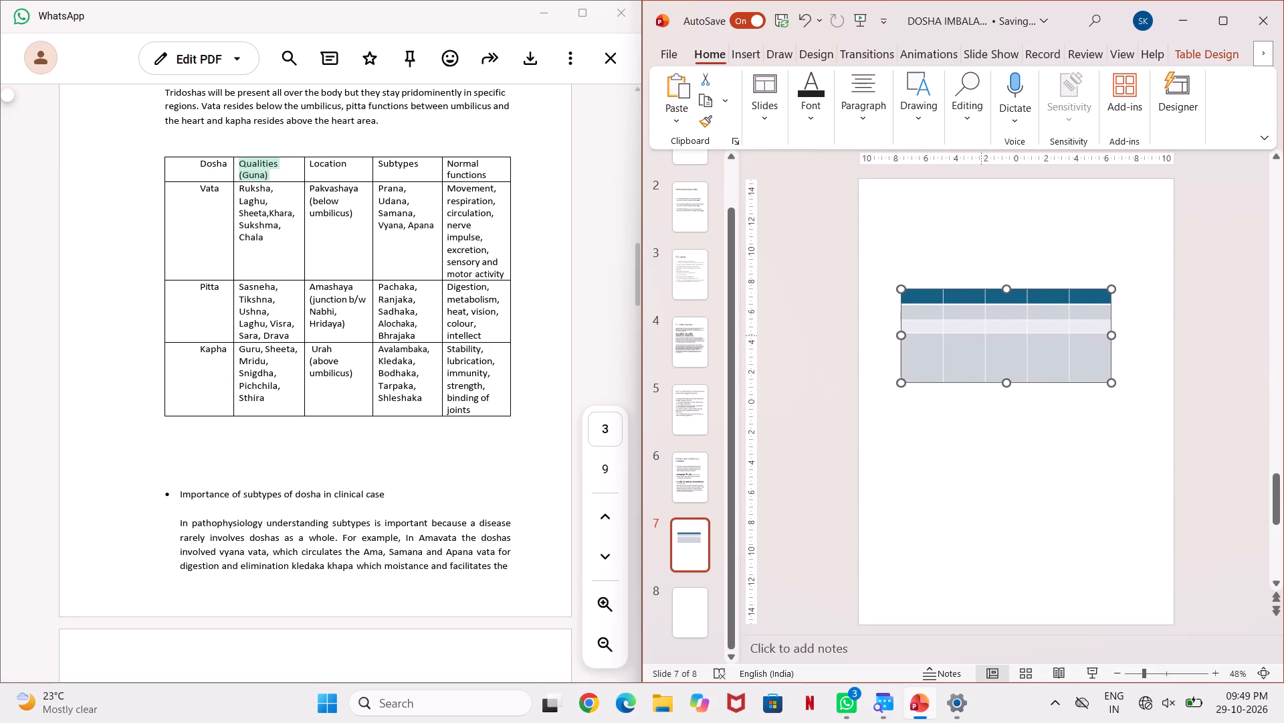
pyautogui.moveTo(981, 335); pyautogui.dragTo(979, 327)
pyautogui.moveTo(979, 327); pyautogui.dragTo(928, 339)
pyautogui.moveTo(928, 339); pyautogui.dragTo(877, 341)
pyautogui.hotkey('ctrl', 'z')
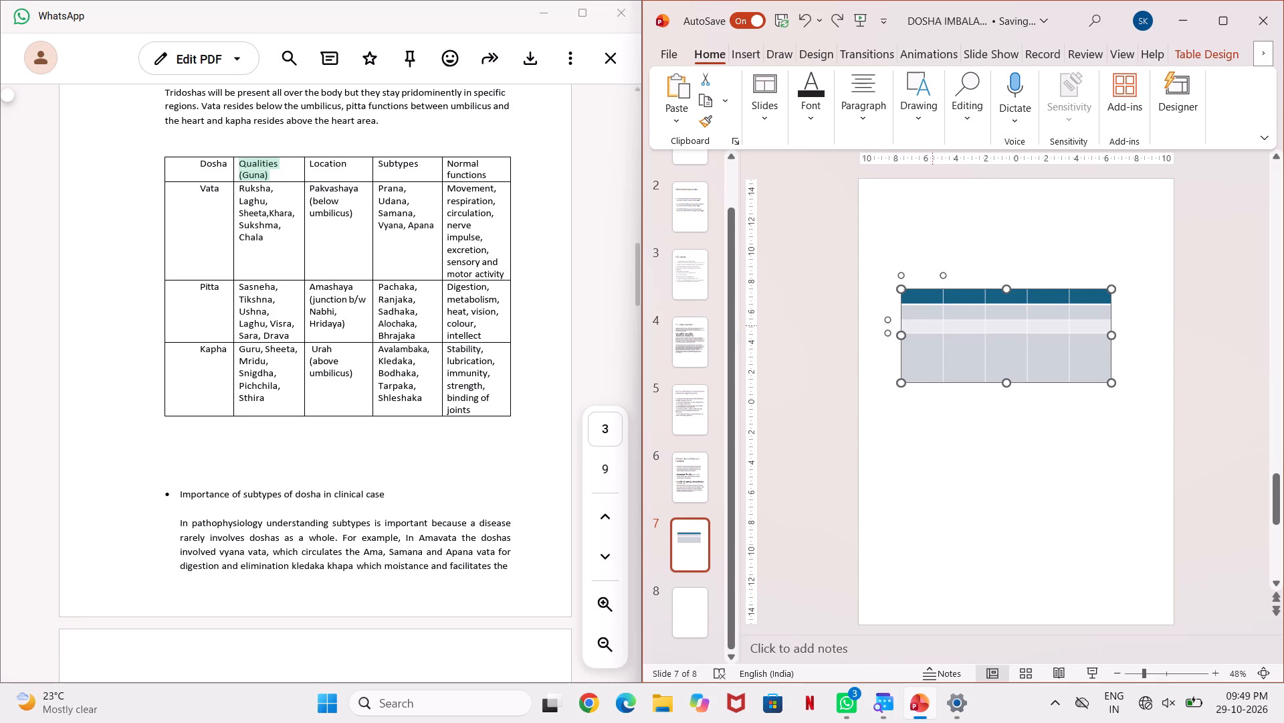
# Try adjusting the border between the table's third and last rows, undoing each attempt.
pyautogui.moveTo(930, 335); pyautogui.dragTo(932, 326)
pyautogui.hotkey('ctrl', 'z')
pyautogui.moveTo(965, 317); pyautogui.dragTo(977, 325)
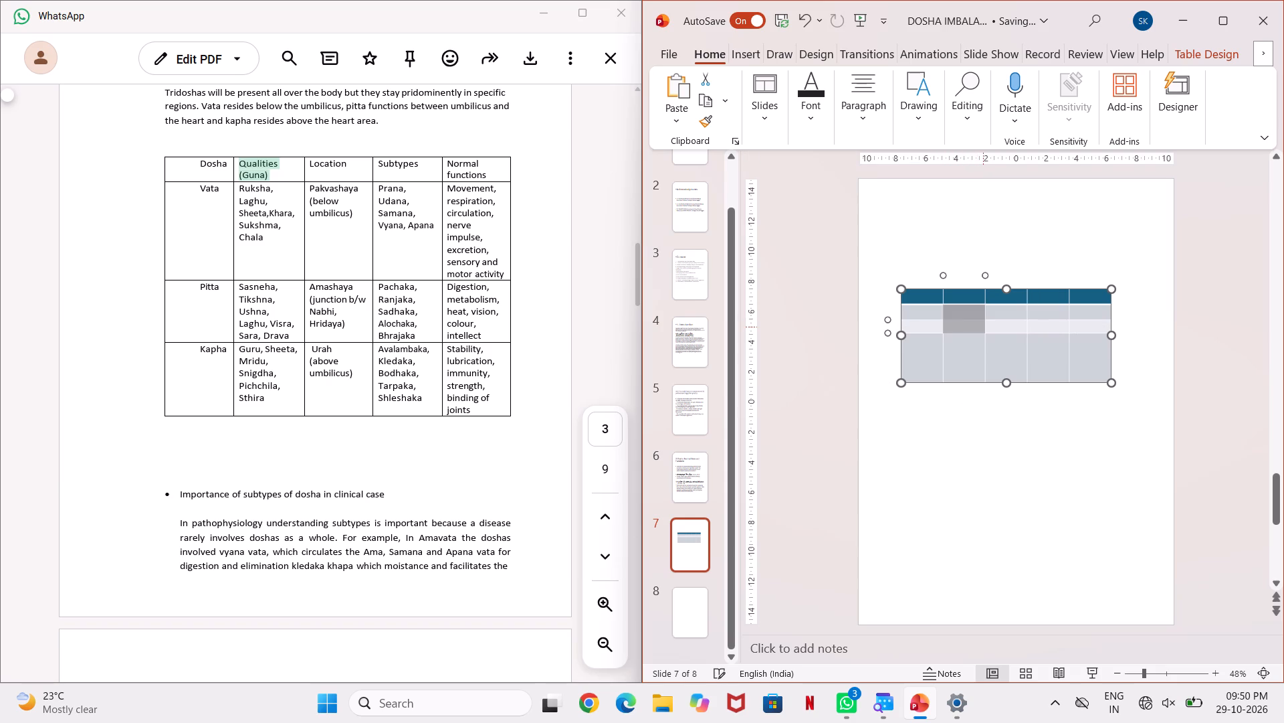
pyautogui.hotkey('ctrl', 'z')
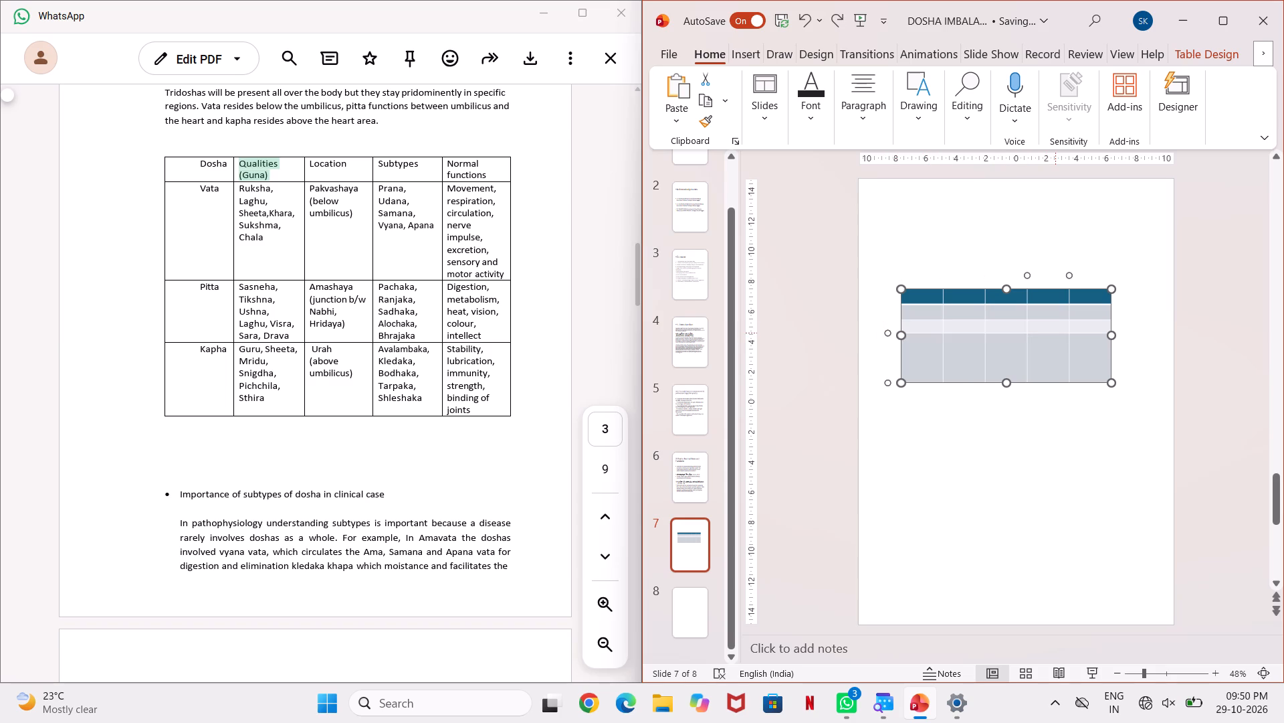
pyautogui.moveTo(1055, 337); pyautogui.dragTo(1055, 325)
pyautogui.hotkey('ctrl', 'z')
# Increase the heights of the second and third rows of slide 7's table, extending the table farther down the slide.
pyautogui.moveTo(927, 321); pyautogui.dragTo(927, 336)
pyautogui.moveTo(927, 336); pyautogui.dragTo(927, 331)
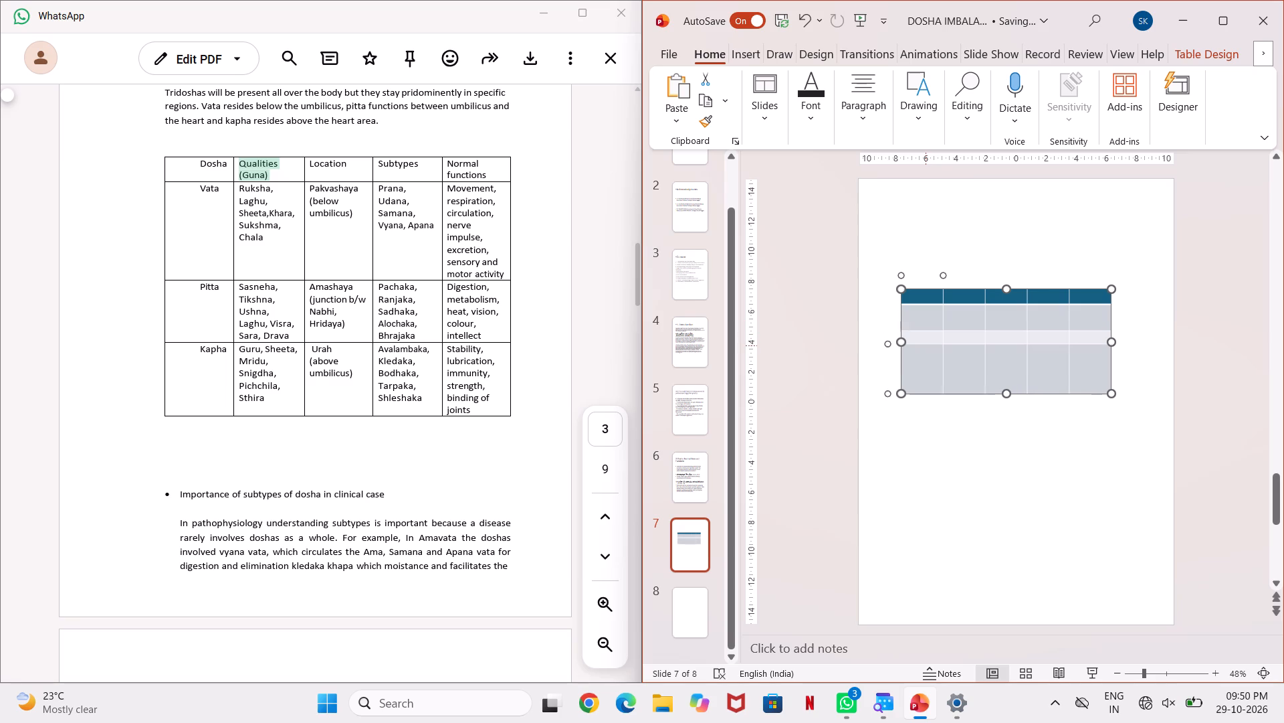
pyautogui.moveTo(924, 346); pyautogui.dragTo(927, 366)
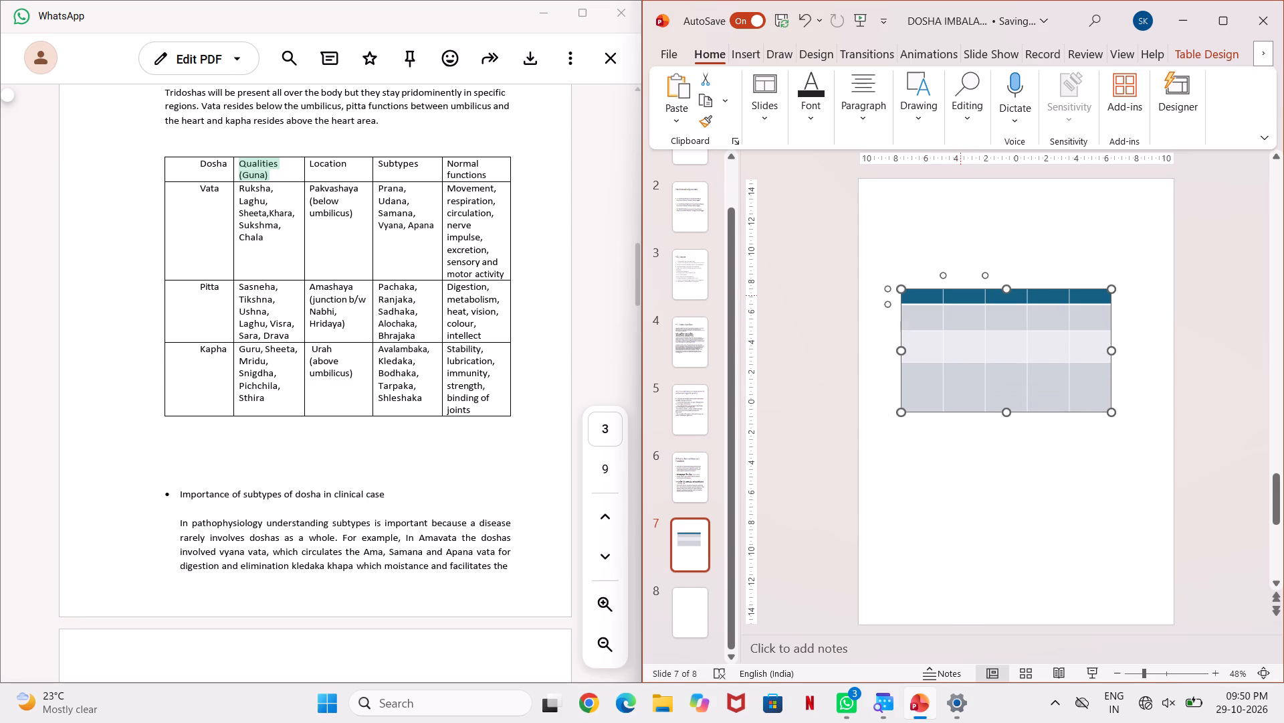
# Make the header row of slide 7's table slightly taller and enlarge the second row until it is the tallest row.
pyautogui.moveTo(959, 307); pyautogui.dragTo(959, 319)
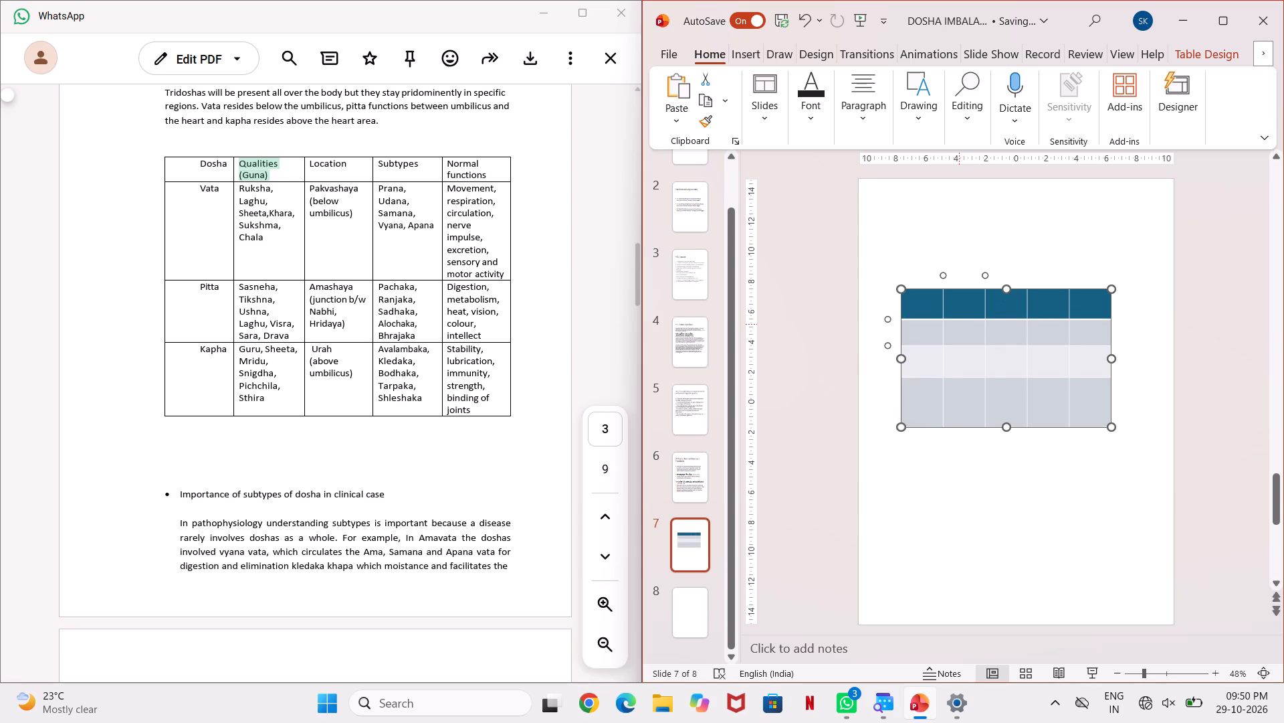
pyautogui.moveTo(959, 324); pyautogui.dragTo(962, 311)
pyautogui.moveTo(962, 311); pyautogui.dragTo(962, 310)
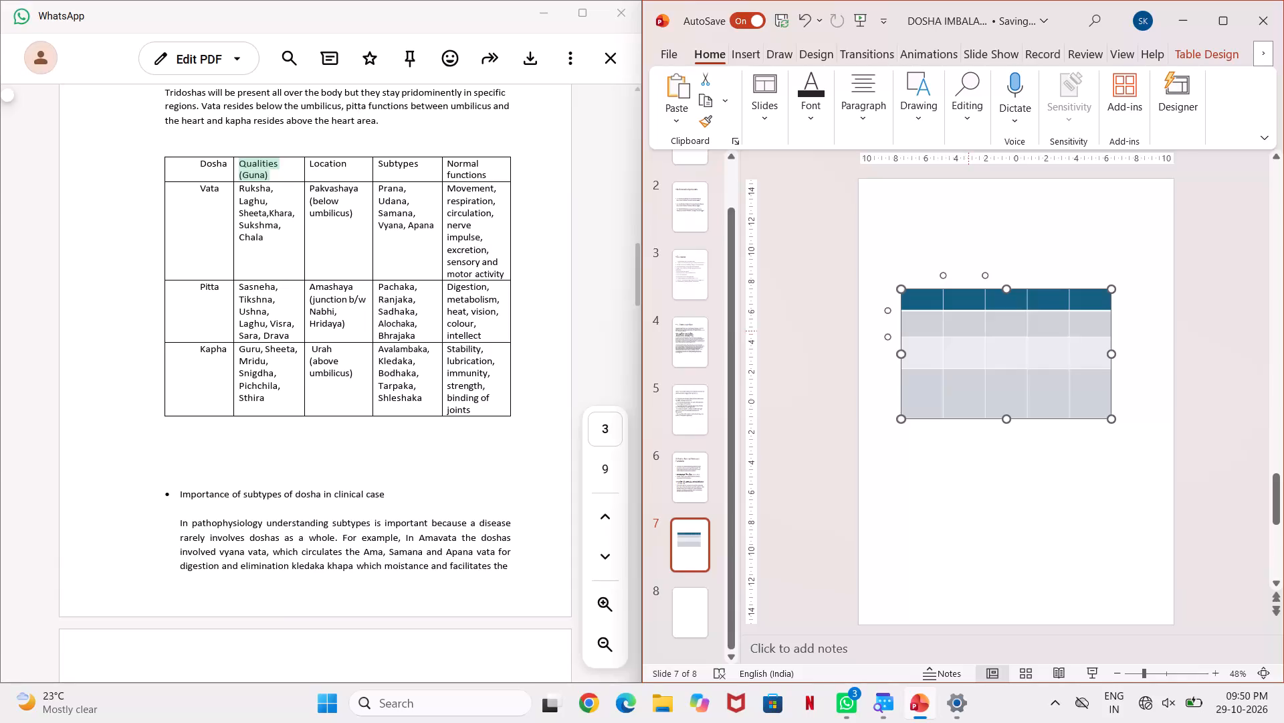
pyautogui.moveTo(969, 341); pyautogui.dragTo(971, 350)
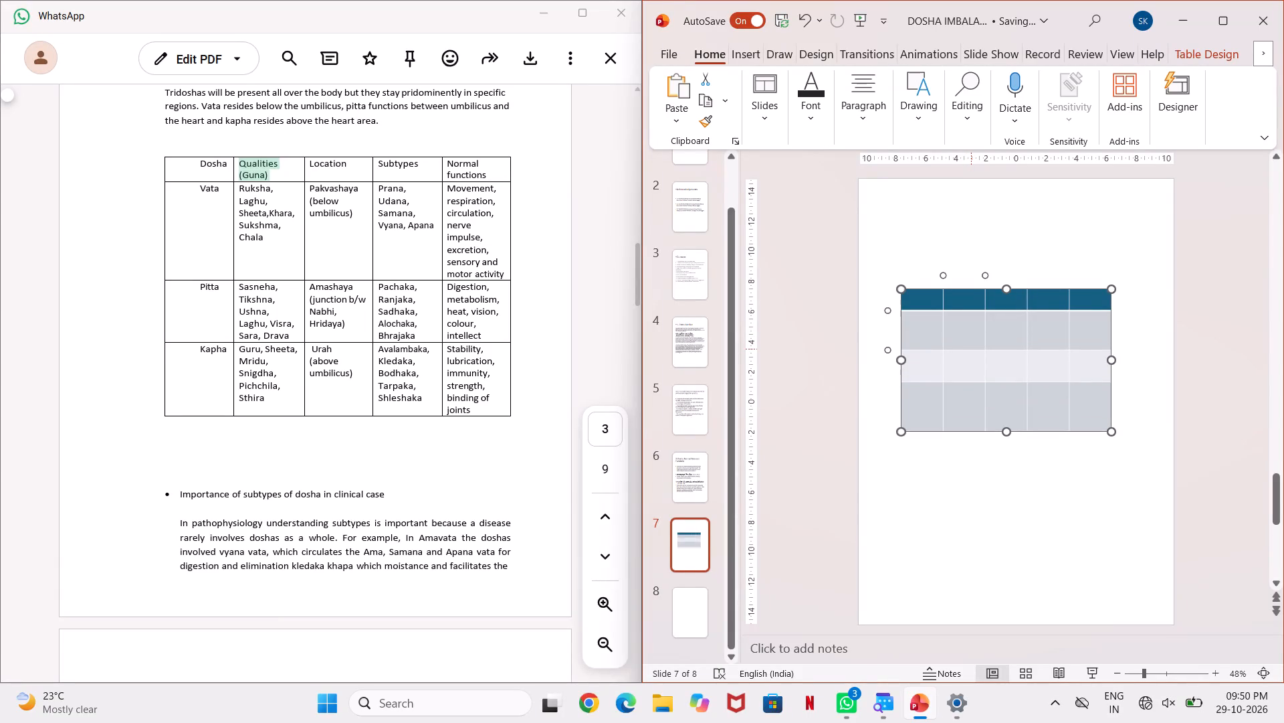
pyautogui.moveTo(968, 354); pyautogui.dragTo(970, 364)
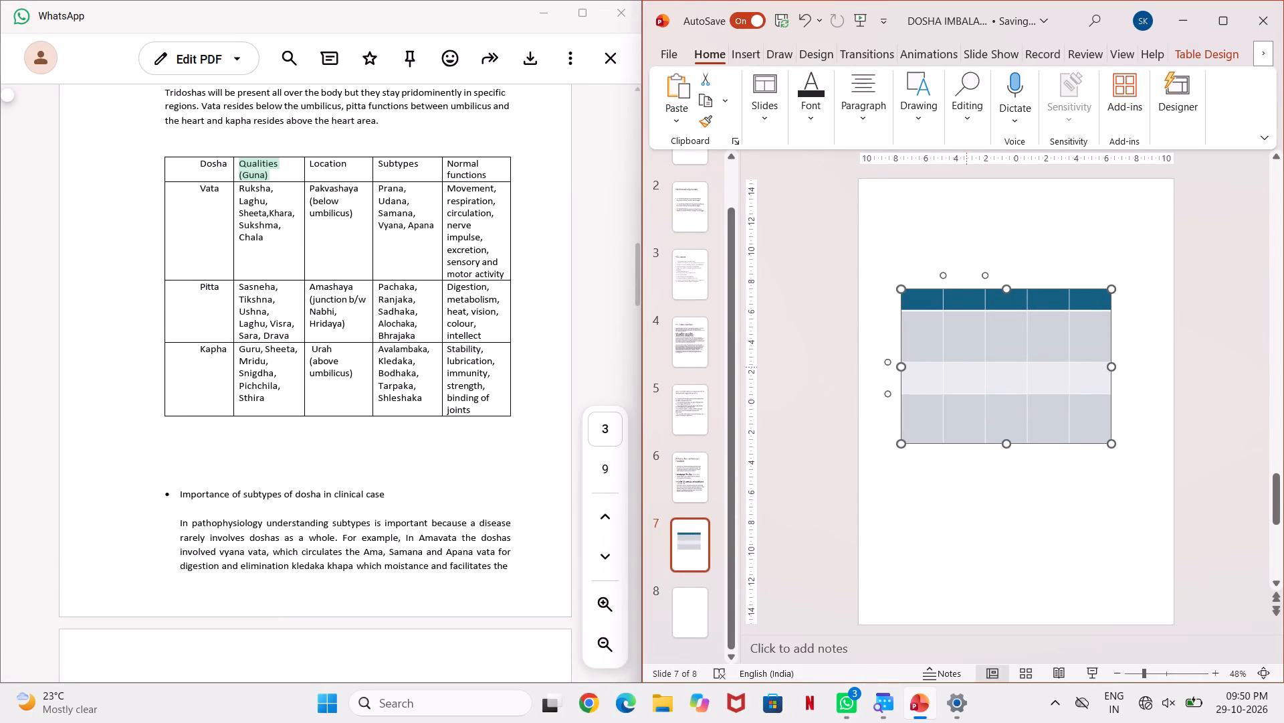
pyautogui.click(963, 368)
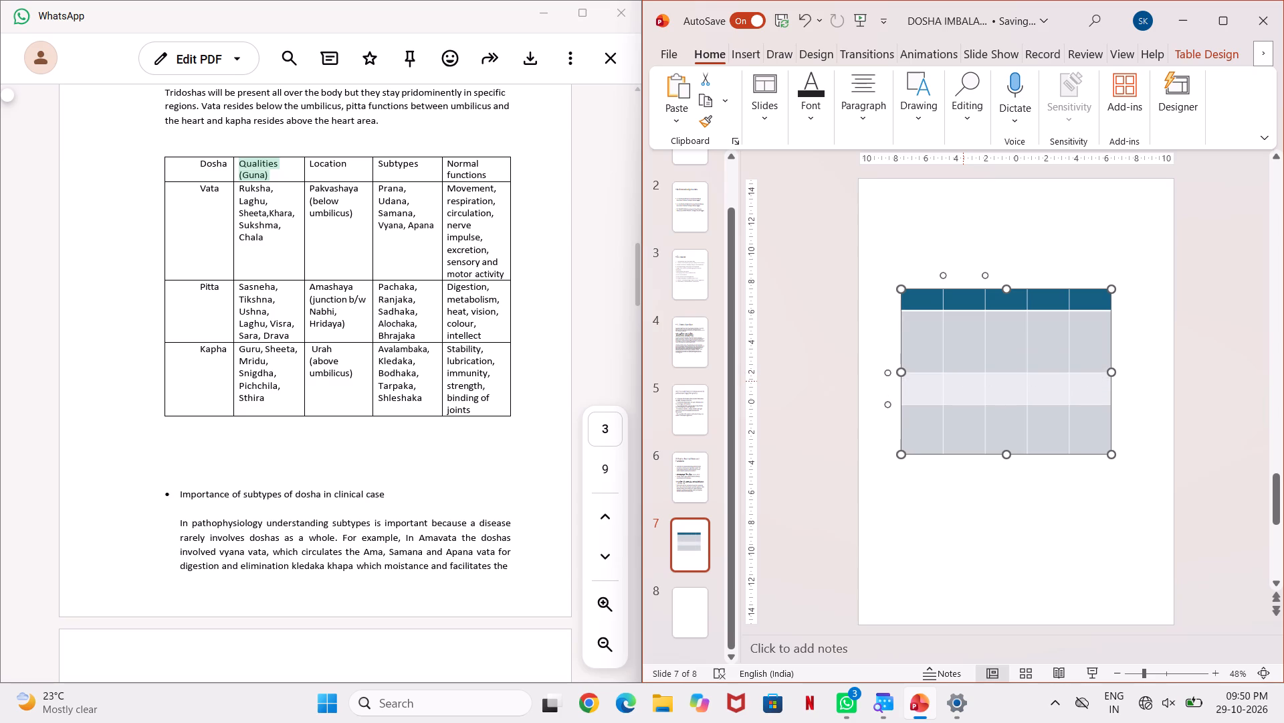
# Increase the heights of the table's second and third rows, keeping the second row the tallest as in the PDF table.
pyautogui.moveTo(964, 381); pyautogui.dragTo(965, 390)
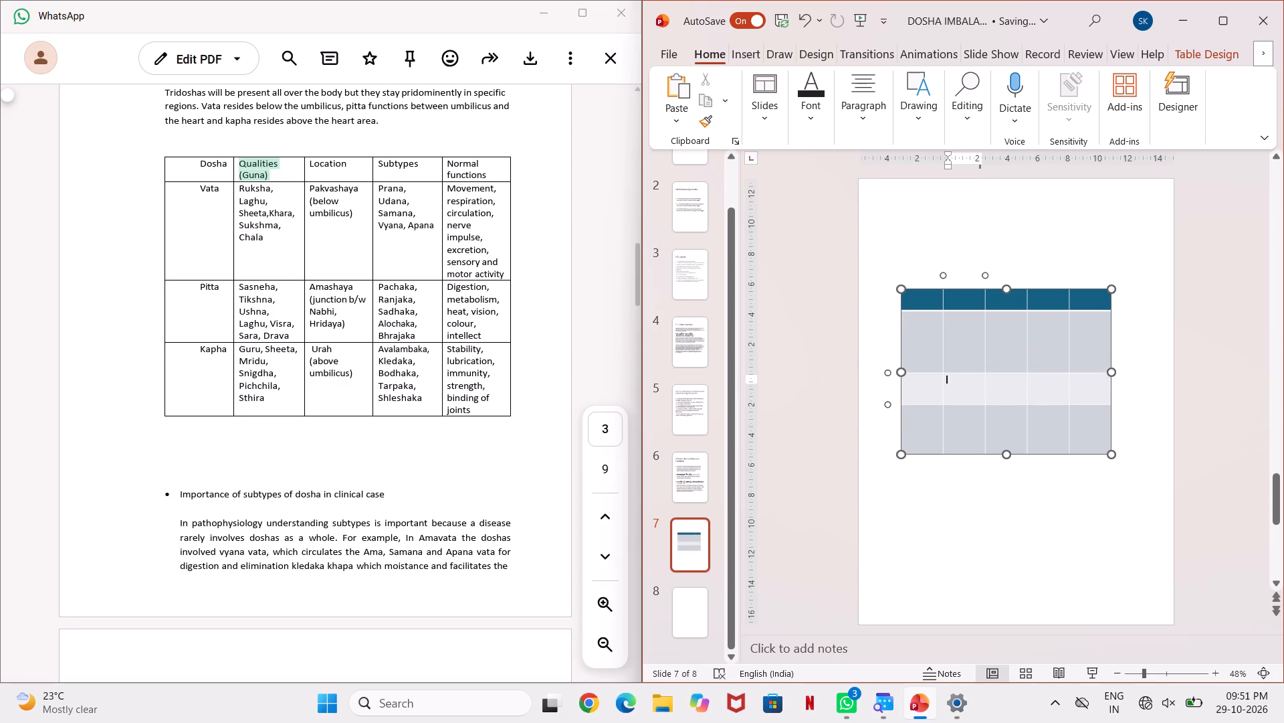
pyautogui.moveTo(965, 390); pyautogui.dragTo(966, 392)
pyautogui.moveTo(963, 377); pyautogui.dragTo(963, 385)
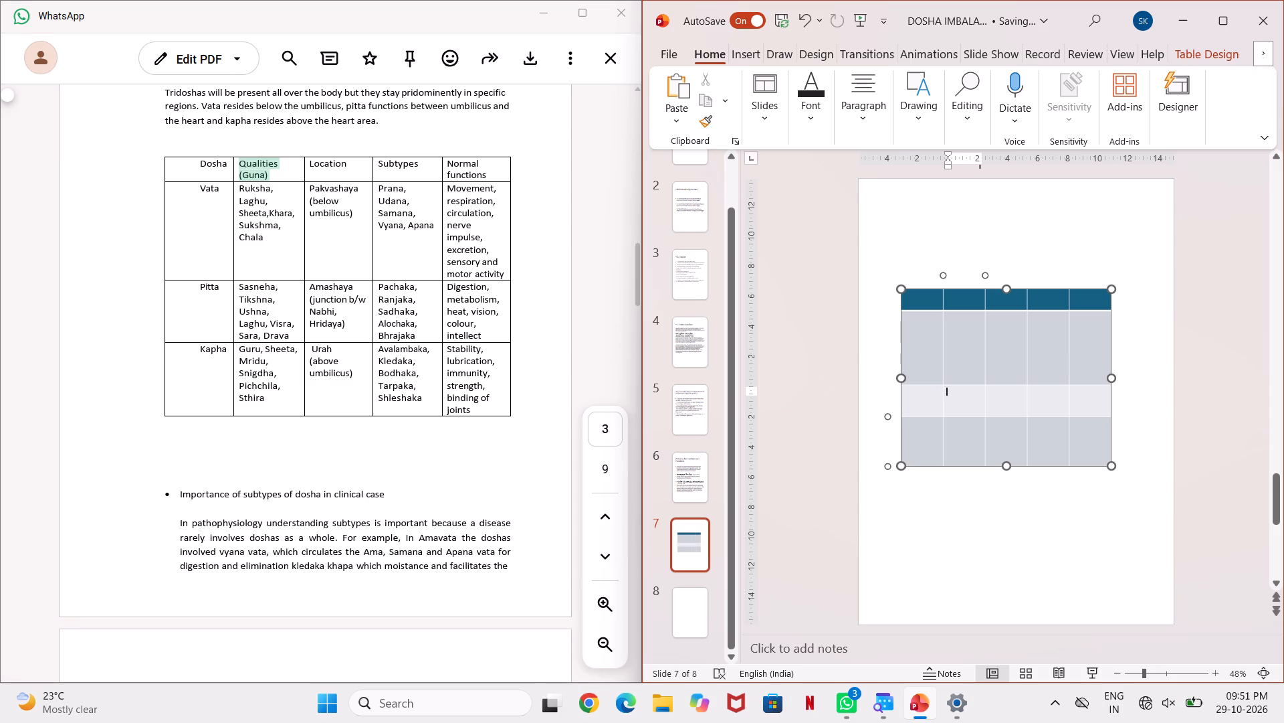
pyautogui.moveTo(963, 423); pyautogui.dragTo(964, 438)
pyautogui.moveTo(964, 438); pyautogui.dragTo(964, 439)
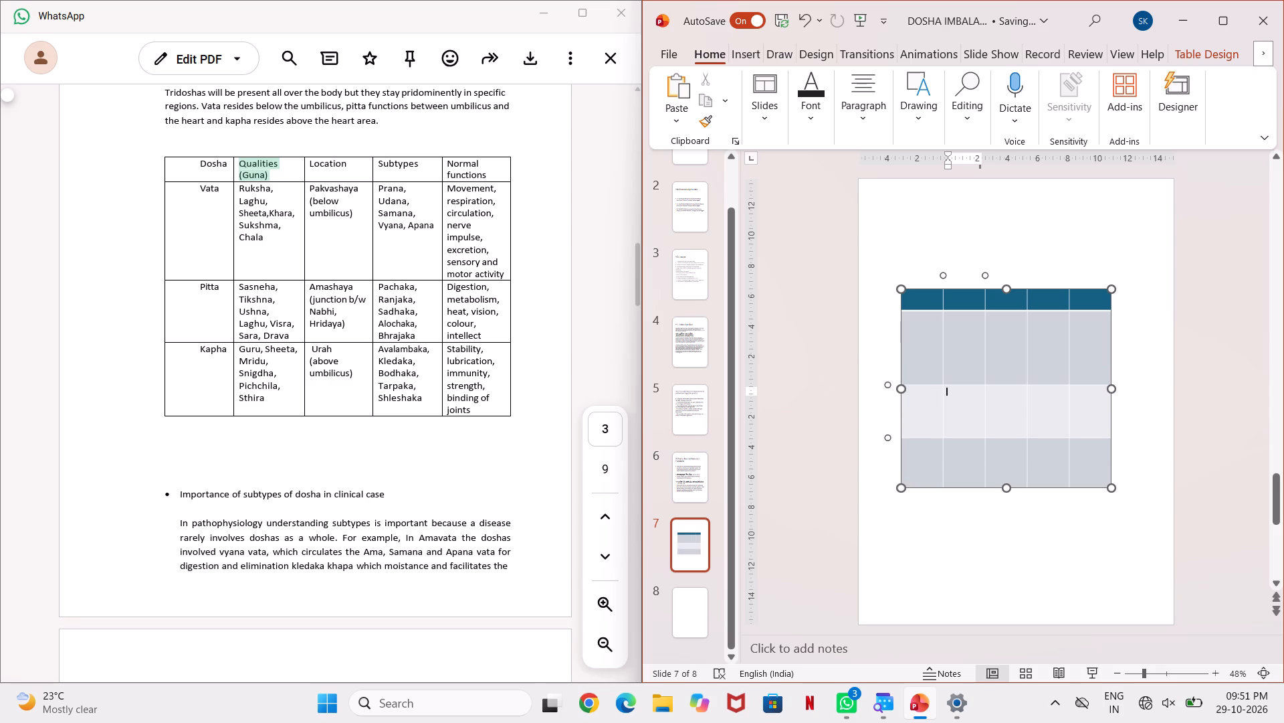
pyautogui.click(968, 448)
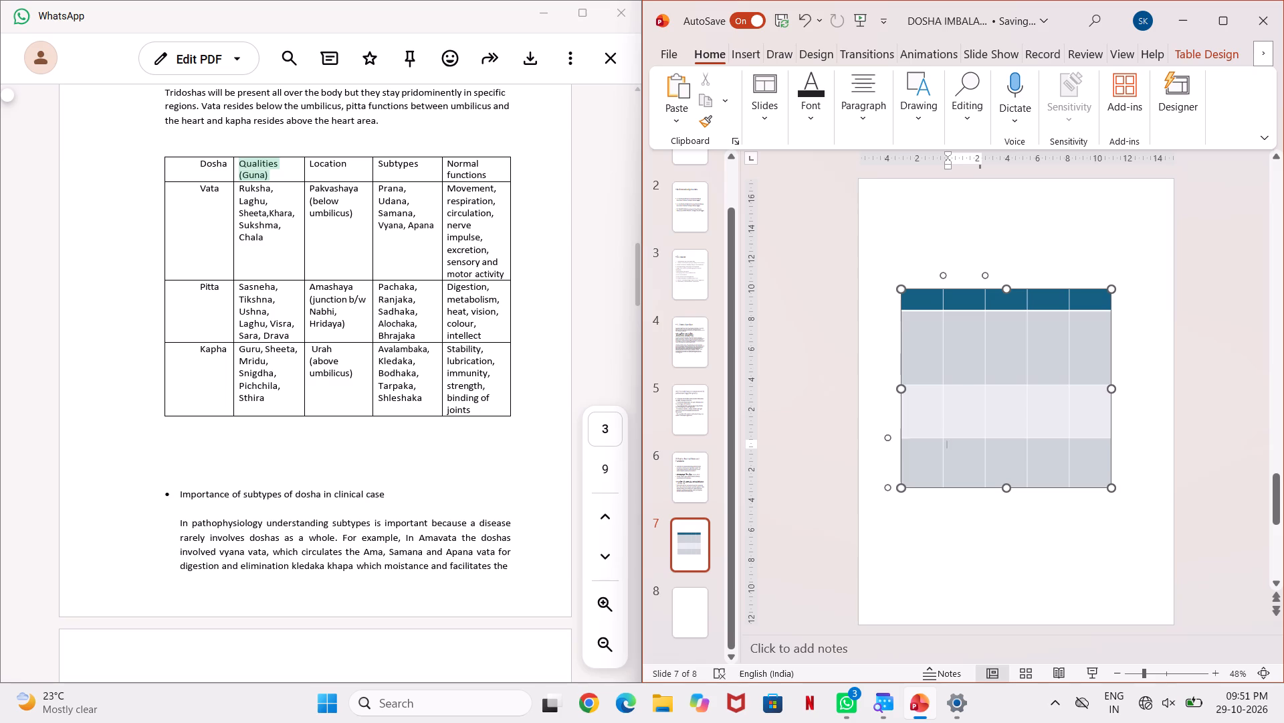
pyautogui.moveTo(968, 445); pyautogui.dragTo(969, 451)
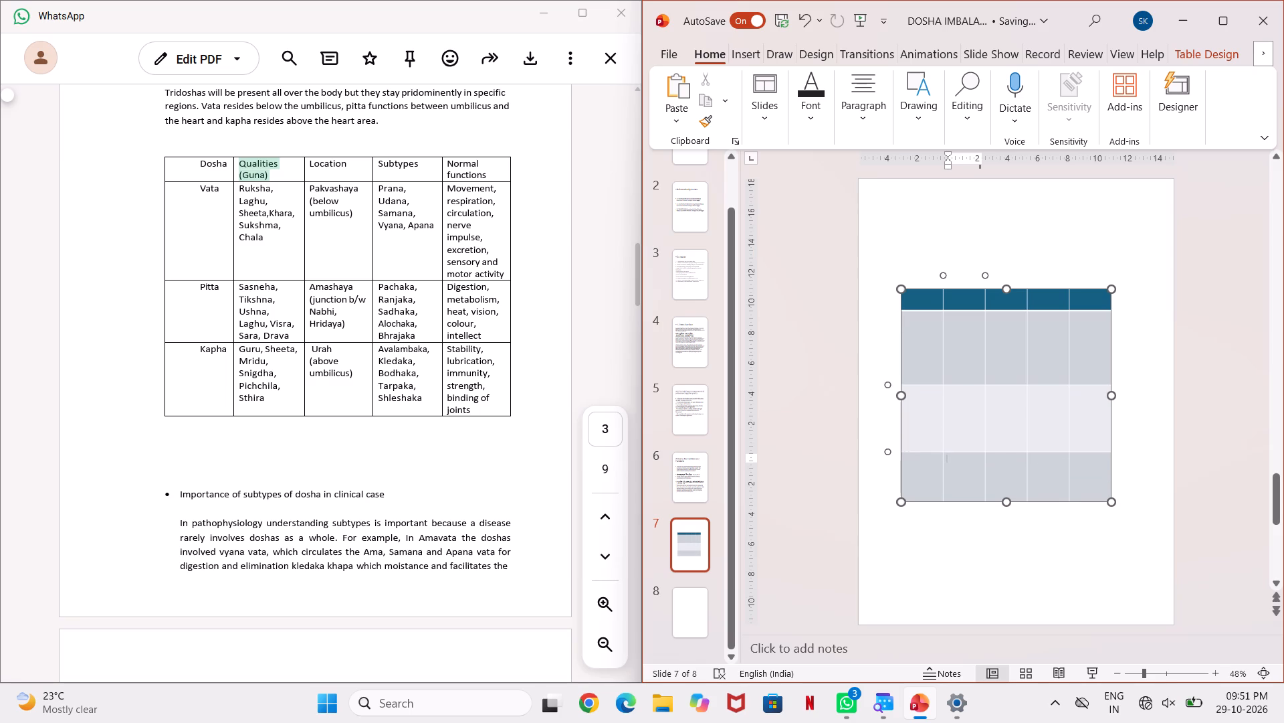
# Reduce the height of the third row of slide 7's table, keeping it shorter than the second row.
pyautogui.moveTo(969, 457); pyautogui.dragTo(970, 447)
pyautogui.moveTo(970, 447); pyautogui.dragTo(970, 445)
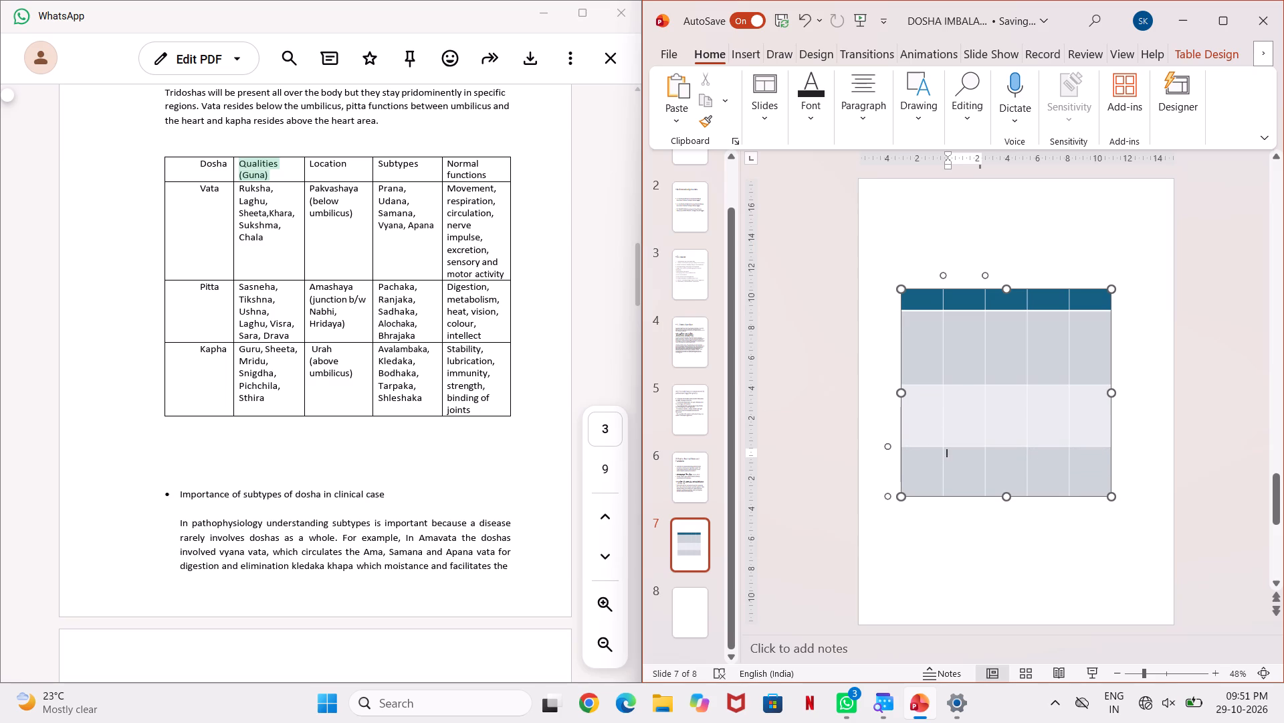
pyautogui.moveTo(970, 453); pyautogui.dragTo(972, 441)
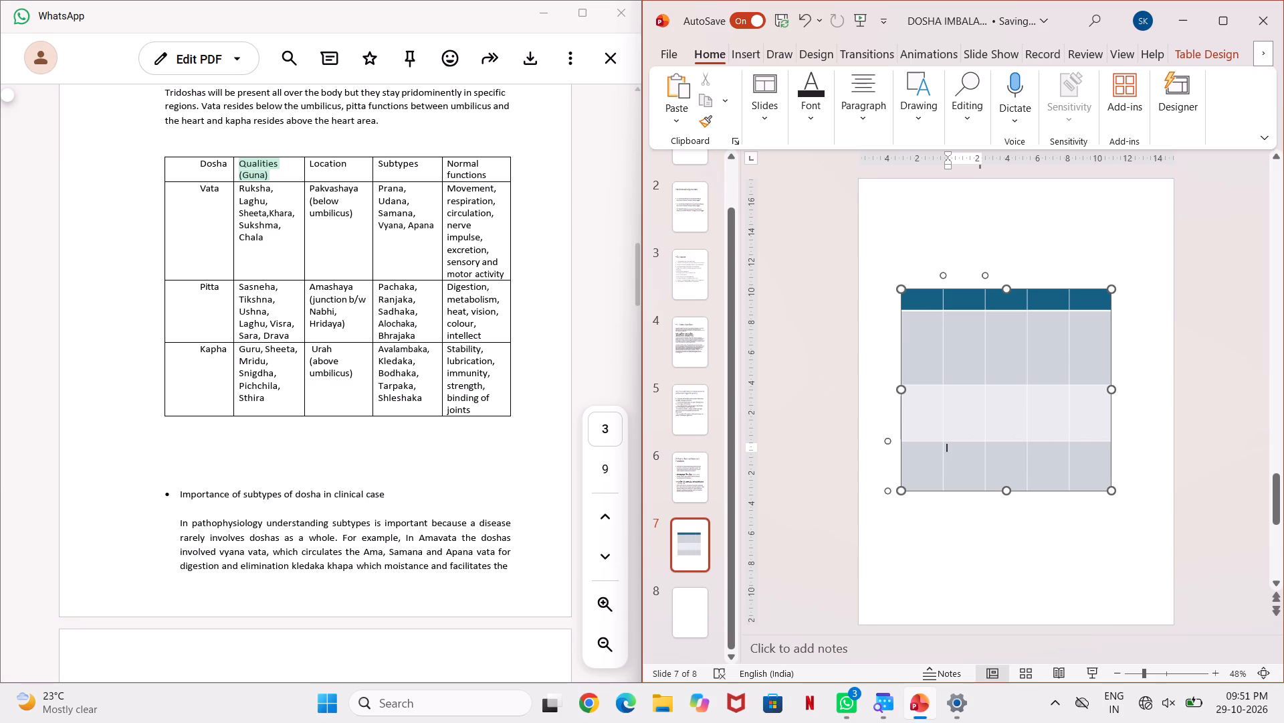
# Move the whole table to the upper part of slide 7, centred horizontally on the page, and deselect it.
pyautogui.click(970, 484)
pyautogui.moveTo(970, 488); pyautogui.dragTo(970, 489)
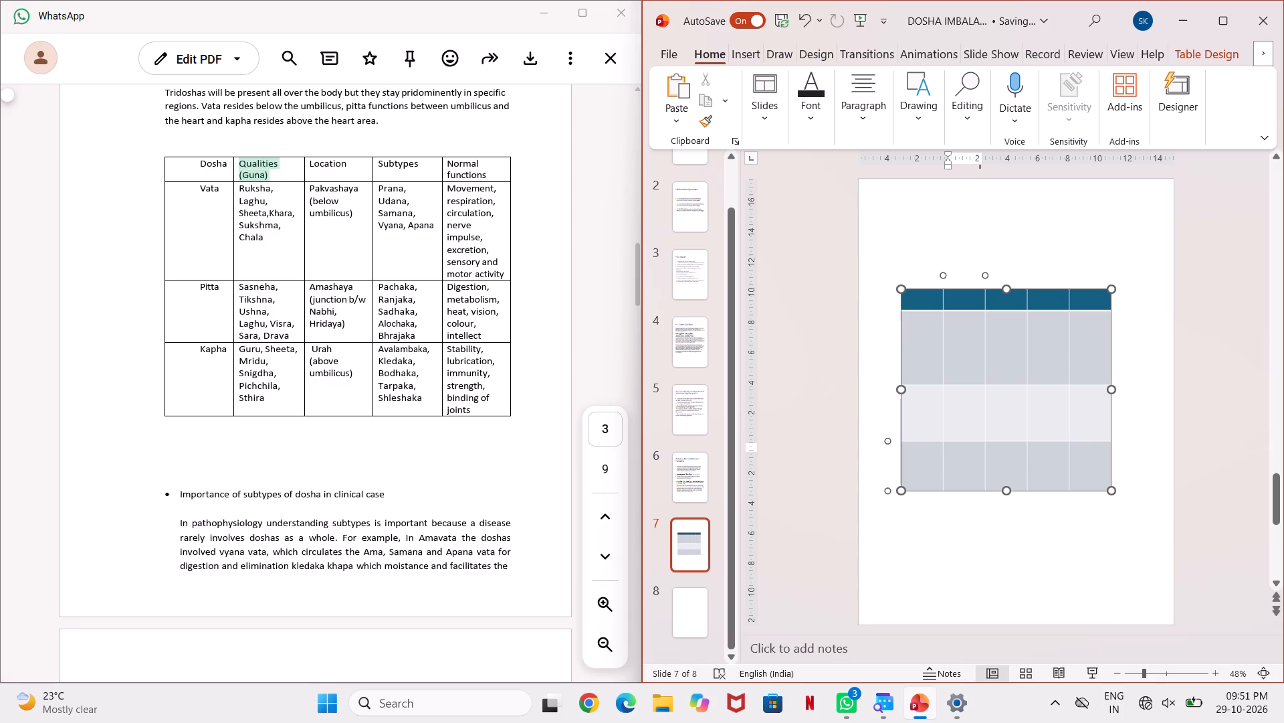
pyautogui.moveTo(970, 489); pyautogui.dragTo(970, 497)
pyautogui.click(968, 499)
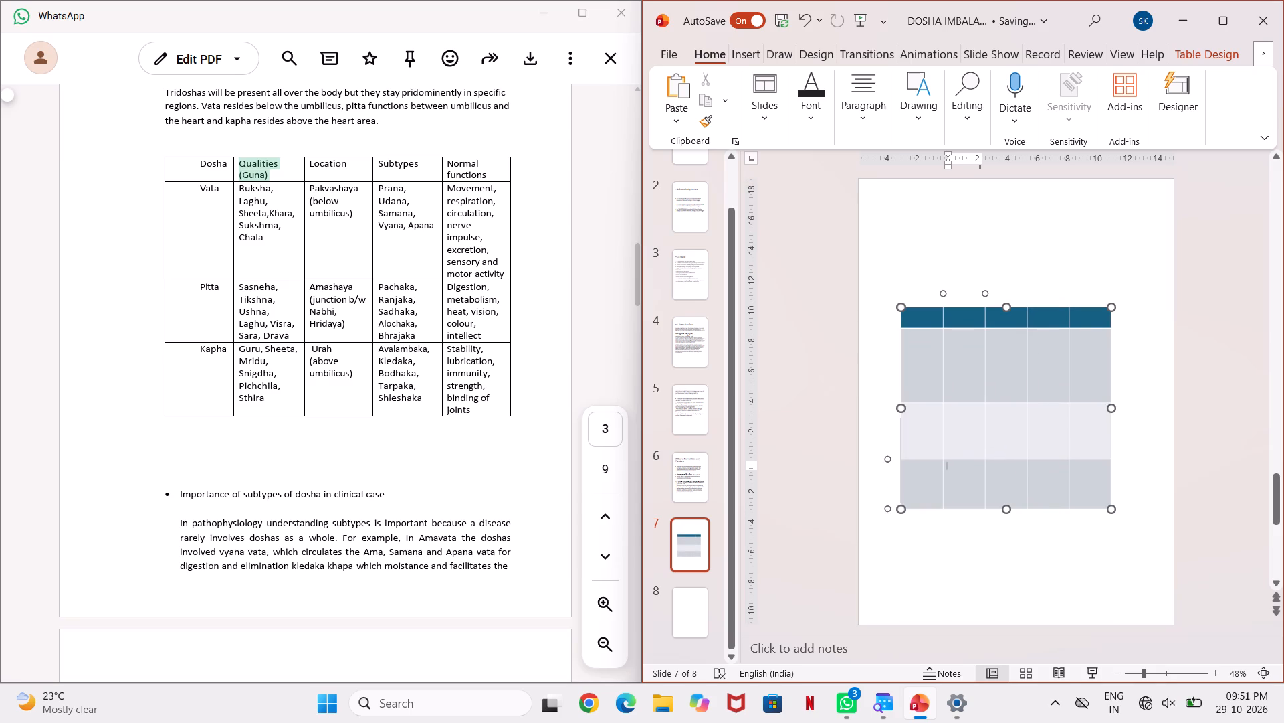
pyautogui.moveTo(964, 505); pyautogui.dragTo(964, 461)
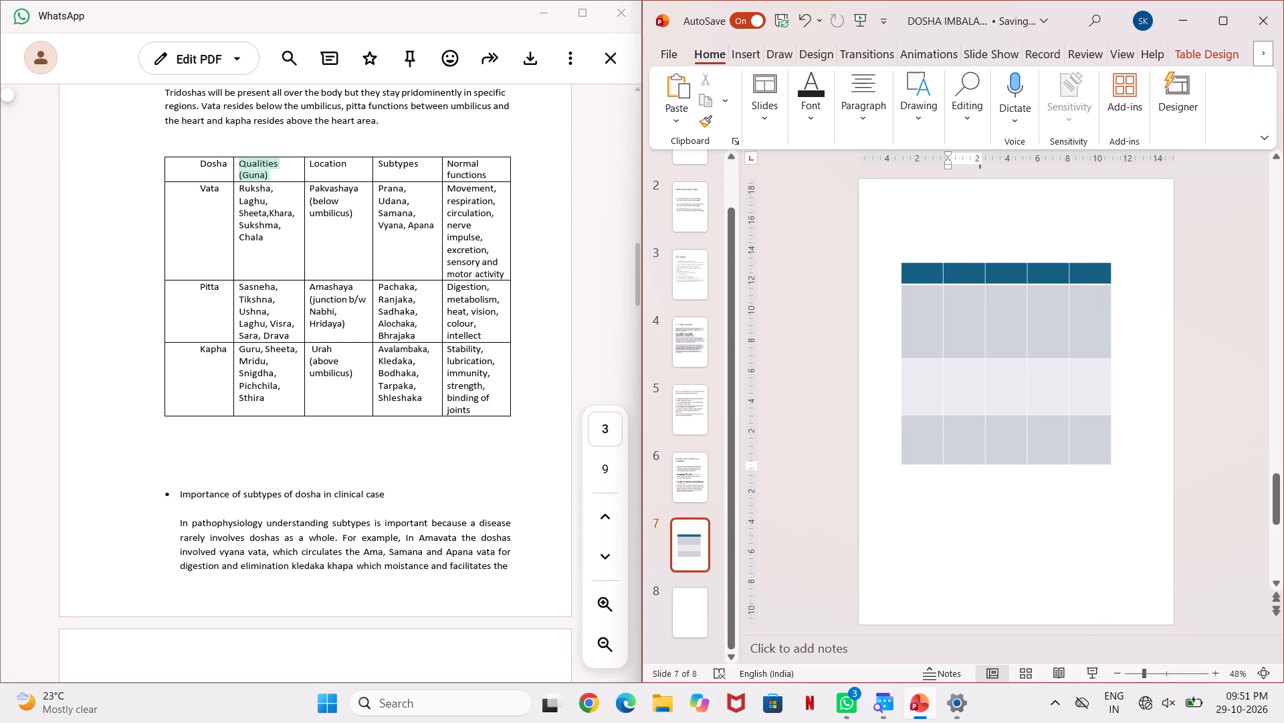
pyautogui.moveTo(964, 461); pyautogui.dragTo(972, 431)
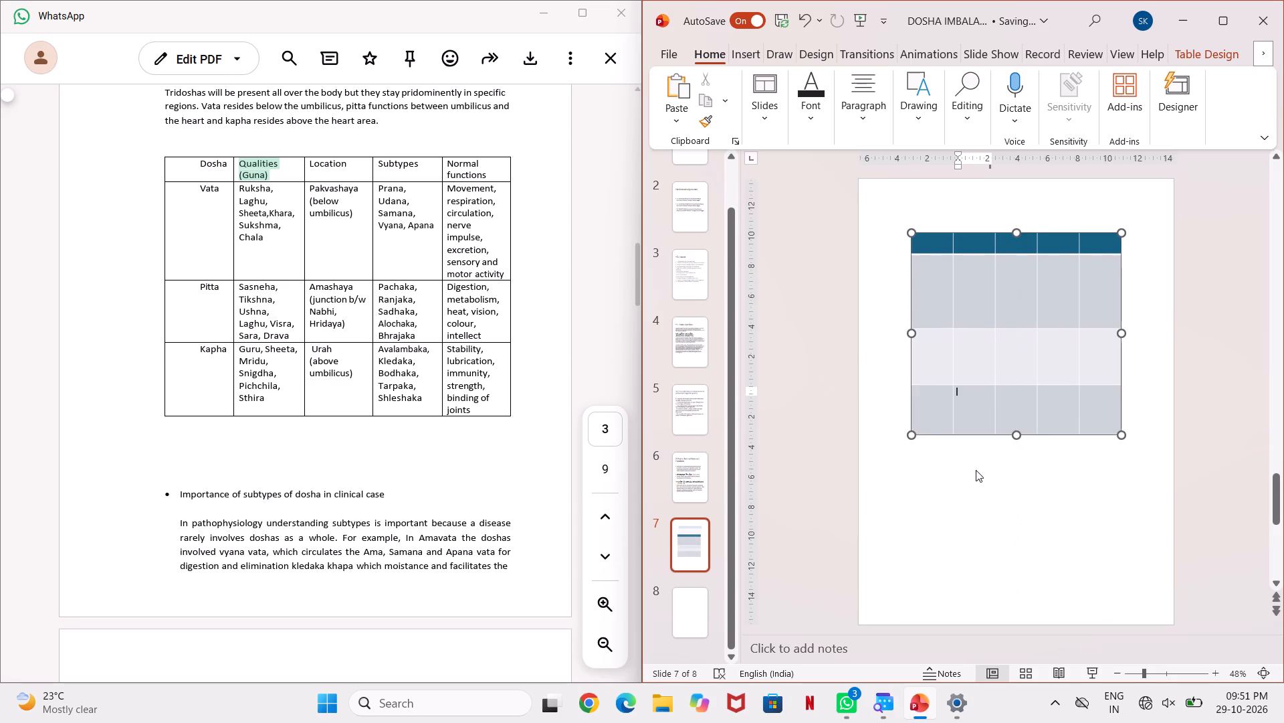
pyautogui.click(973, 478)
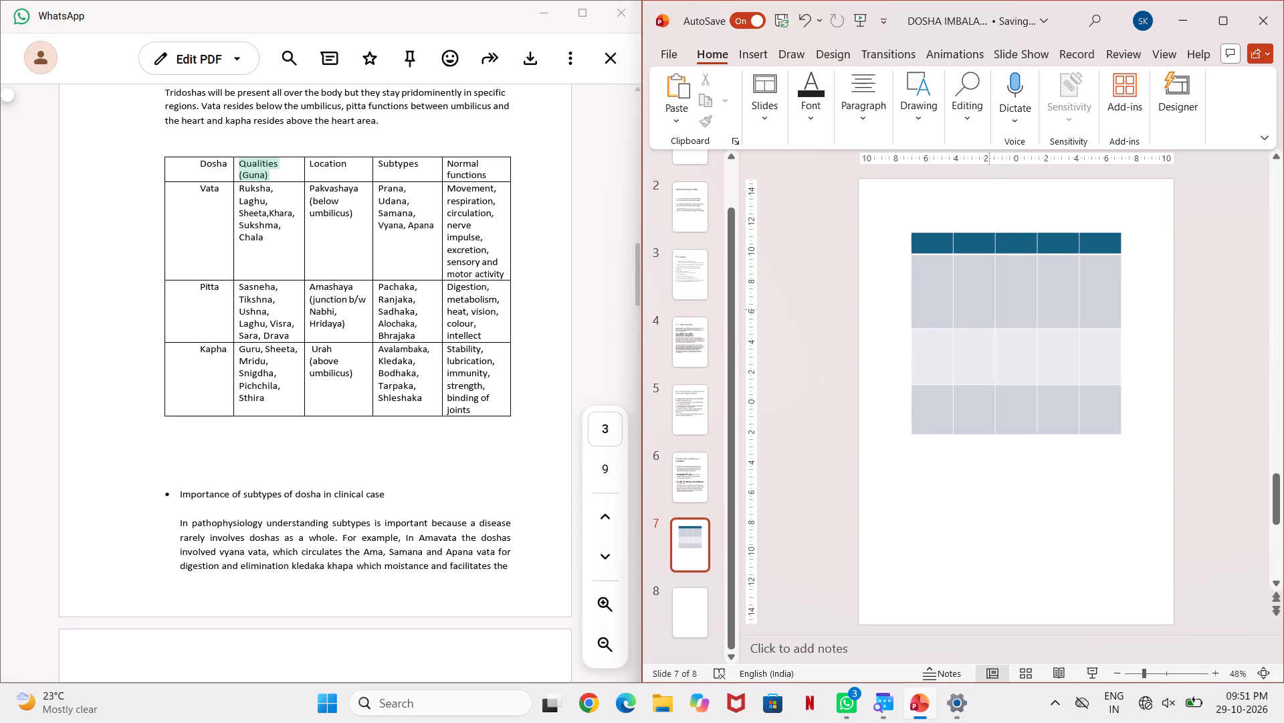
pyautogui.click(984, 300)
pyautogui.click(875, 305)
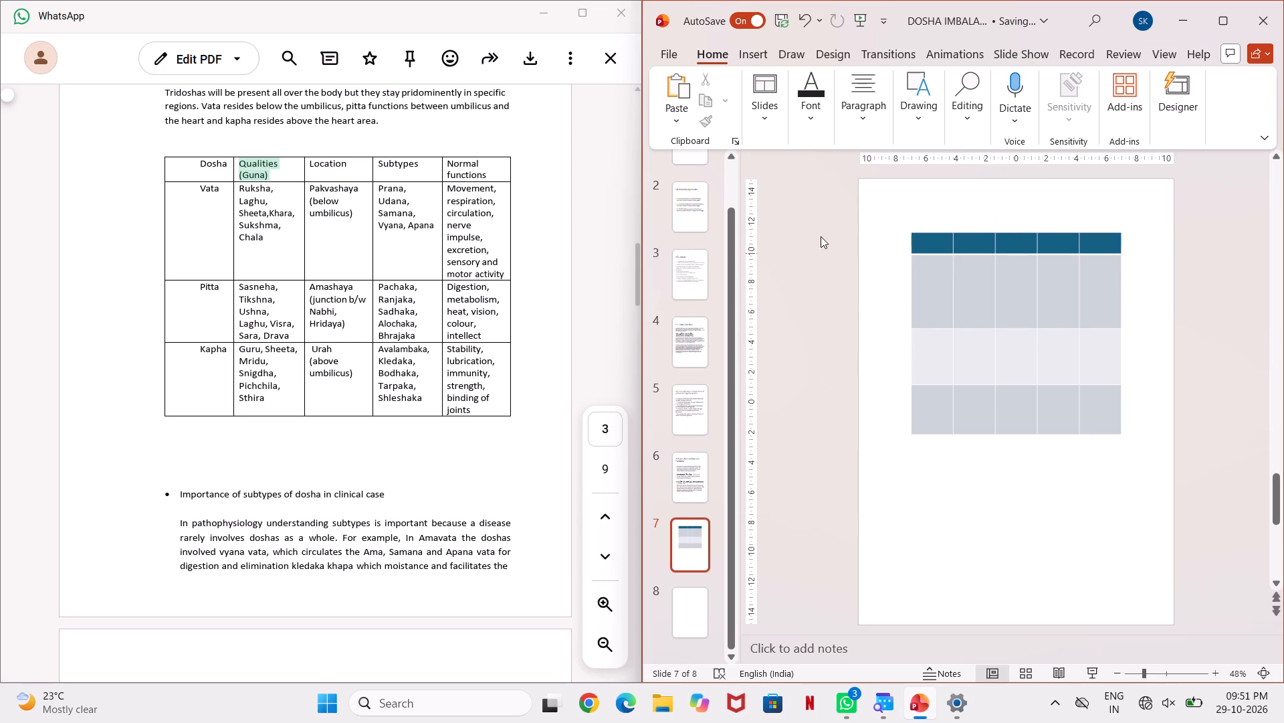
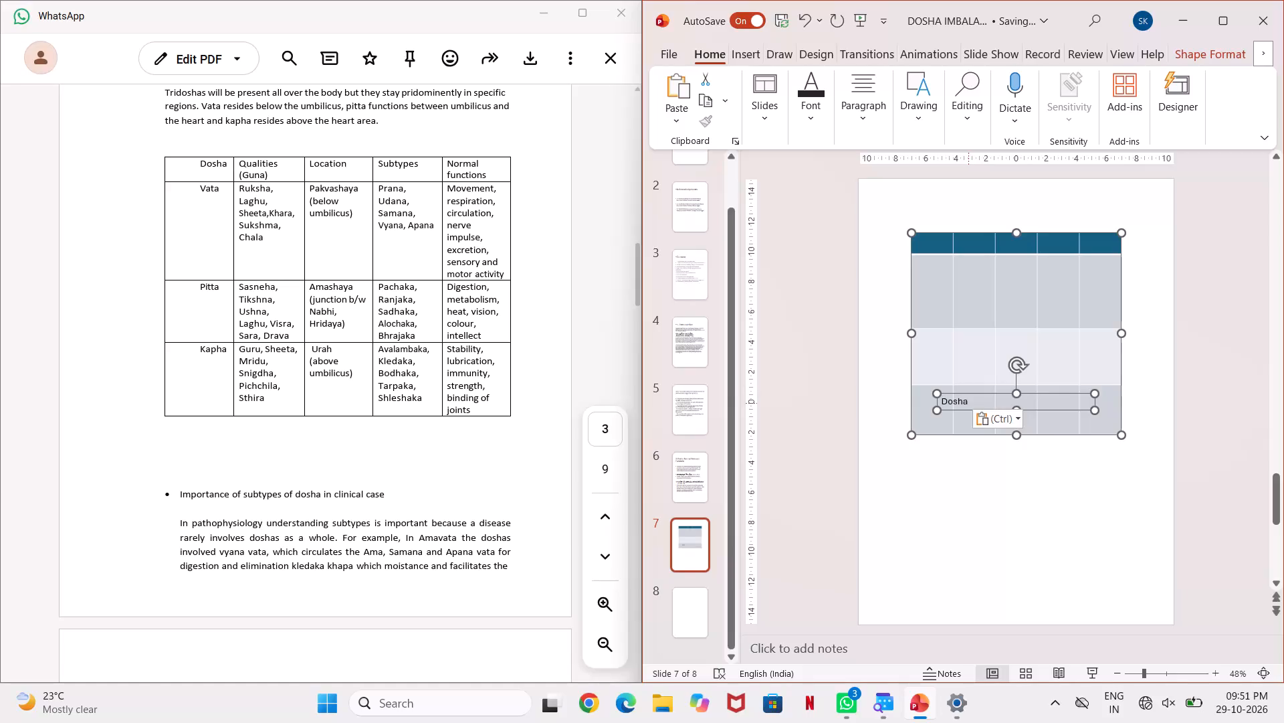
# Move the "Dosha" text box from the table's last row into the first cell of the header row on slide 7.
pyautogui.click(968, 403)
pyautogui.moveTo(968, 403); pyautogui.dragTo(968, 391)
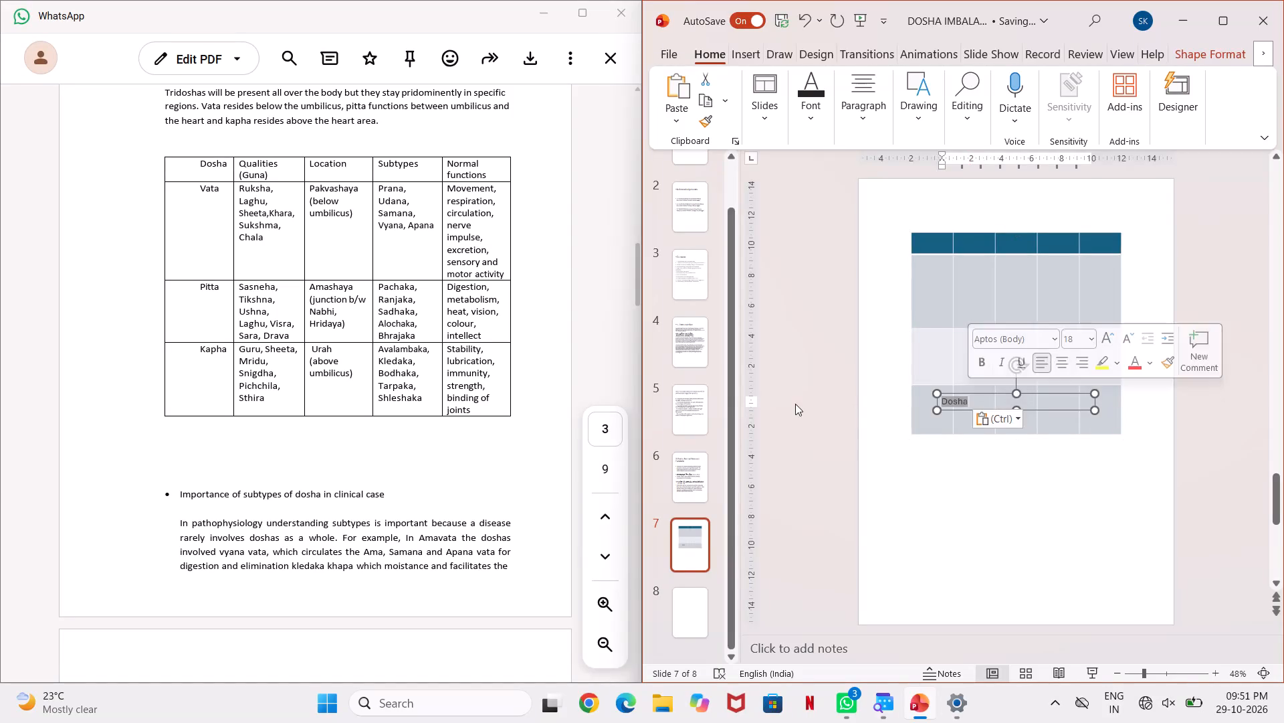
pyautogui.click(796, 404)
pyautogui.click(951, 404)
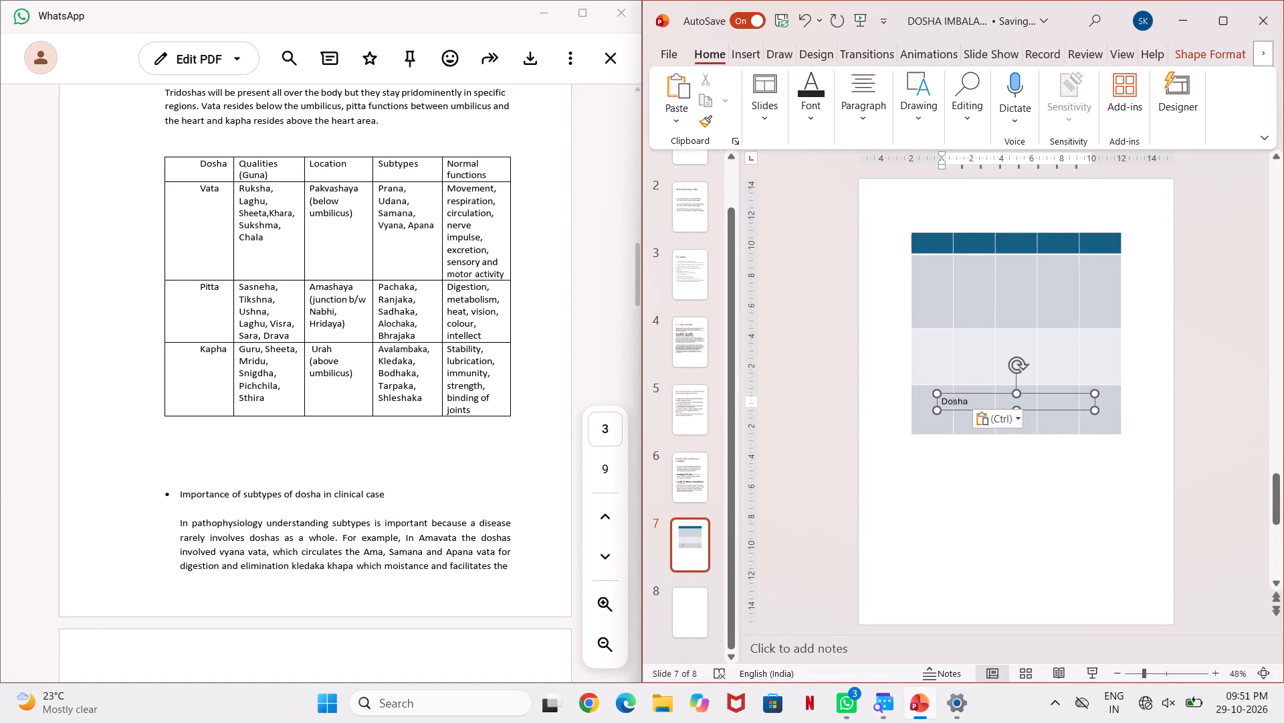
pyautogui.moveTo(1067, 393); pyautogui.dragTo(1041, 238)
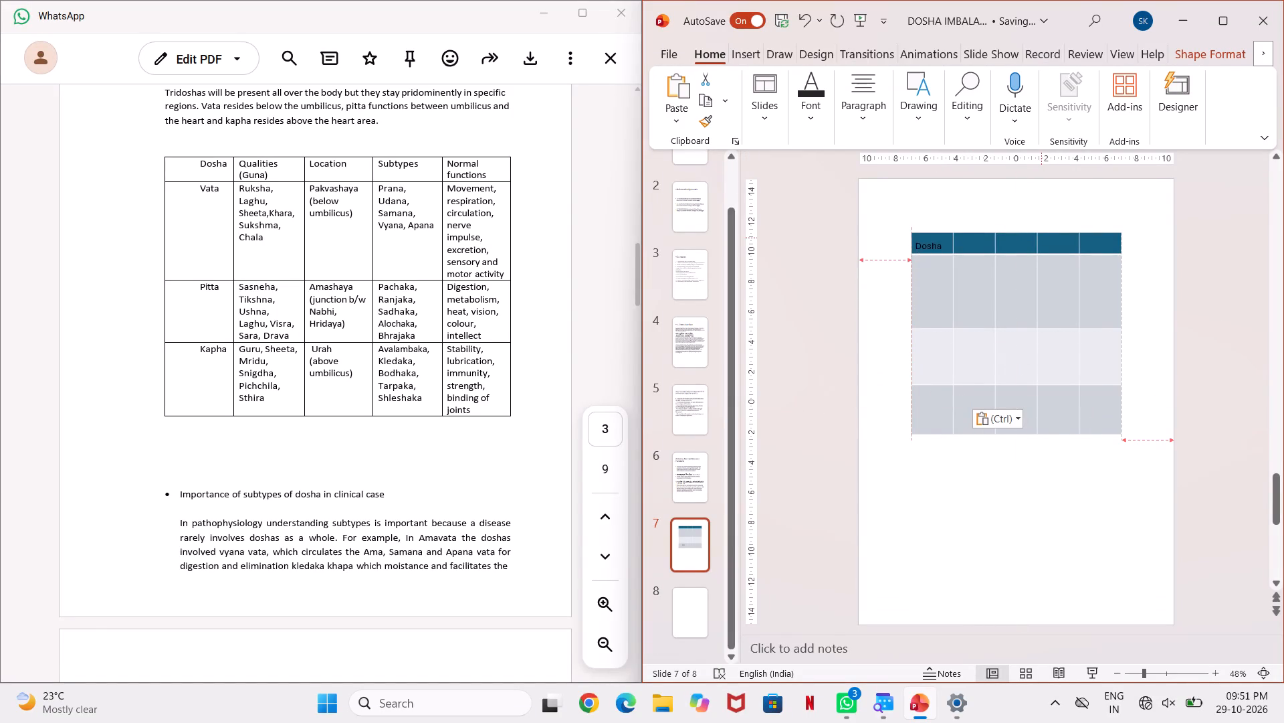
pyautogui.moveTo(1041, 238); pyautogui.dragTo(1043, 236)
pyautogui.moveTo(1043, 236); pyautogui.dragTo(1046, 236)
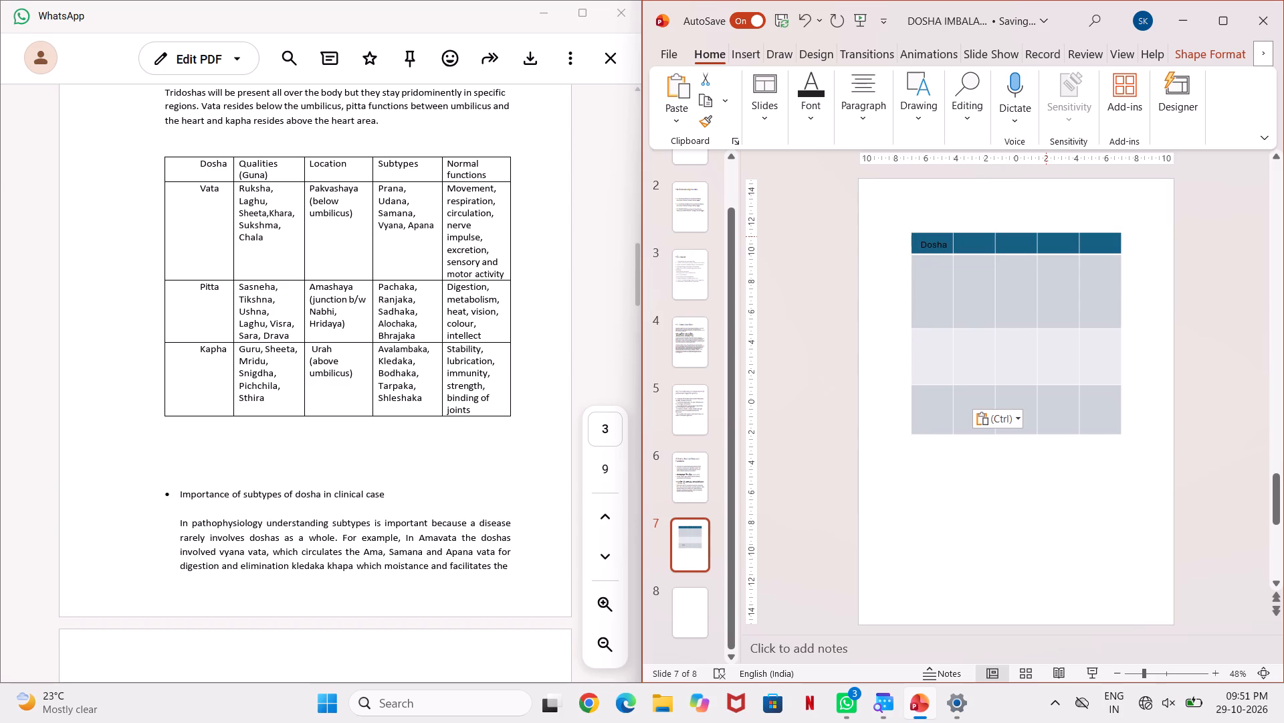
pyautogui.moveTo(1046, 236); pyautogui.dragTo(1045, 234)
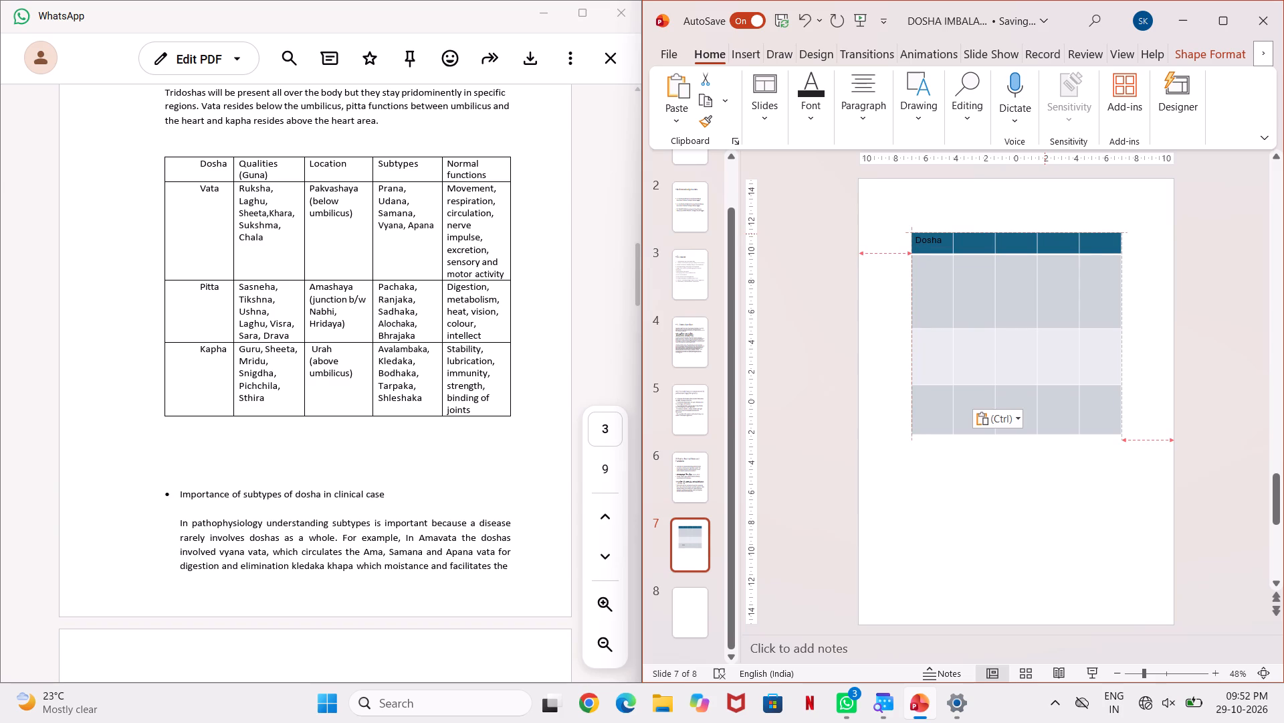
pyautogui.moveTo(1045, 234); pyautogui.dragTo(1045, 236)
pyautogui.click(948, 214)
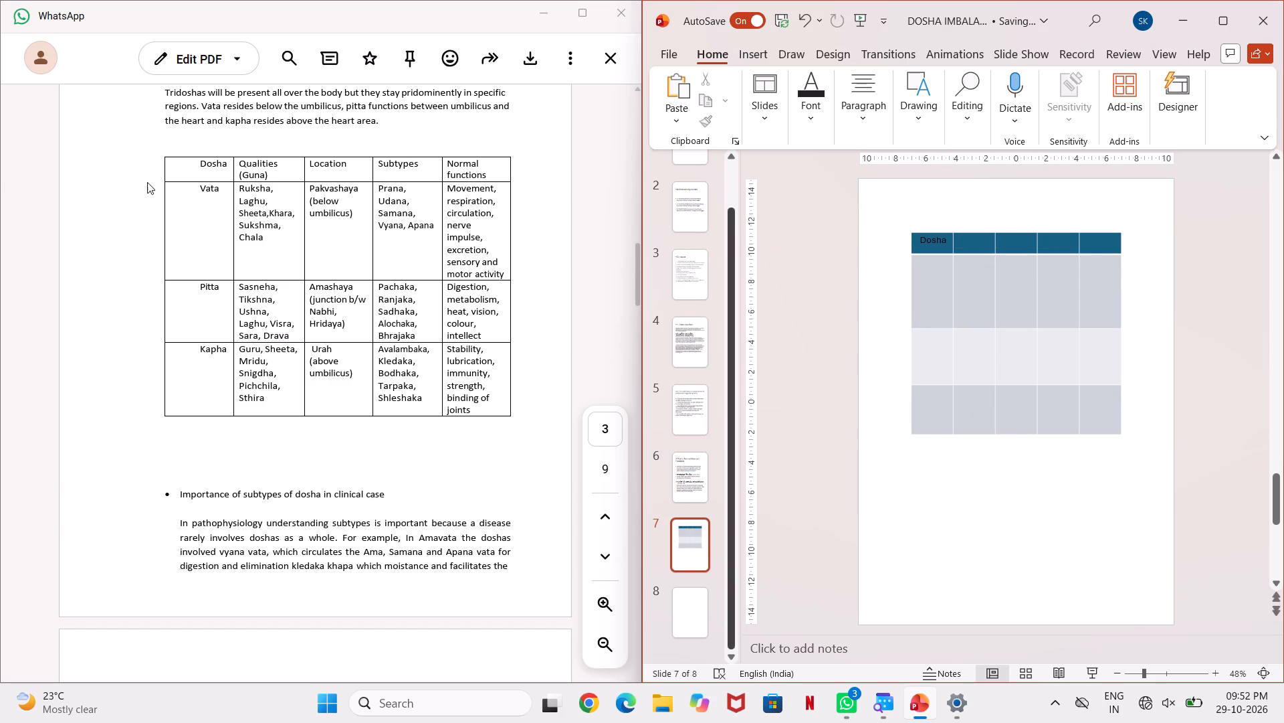
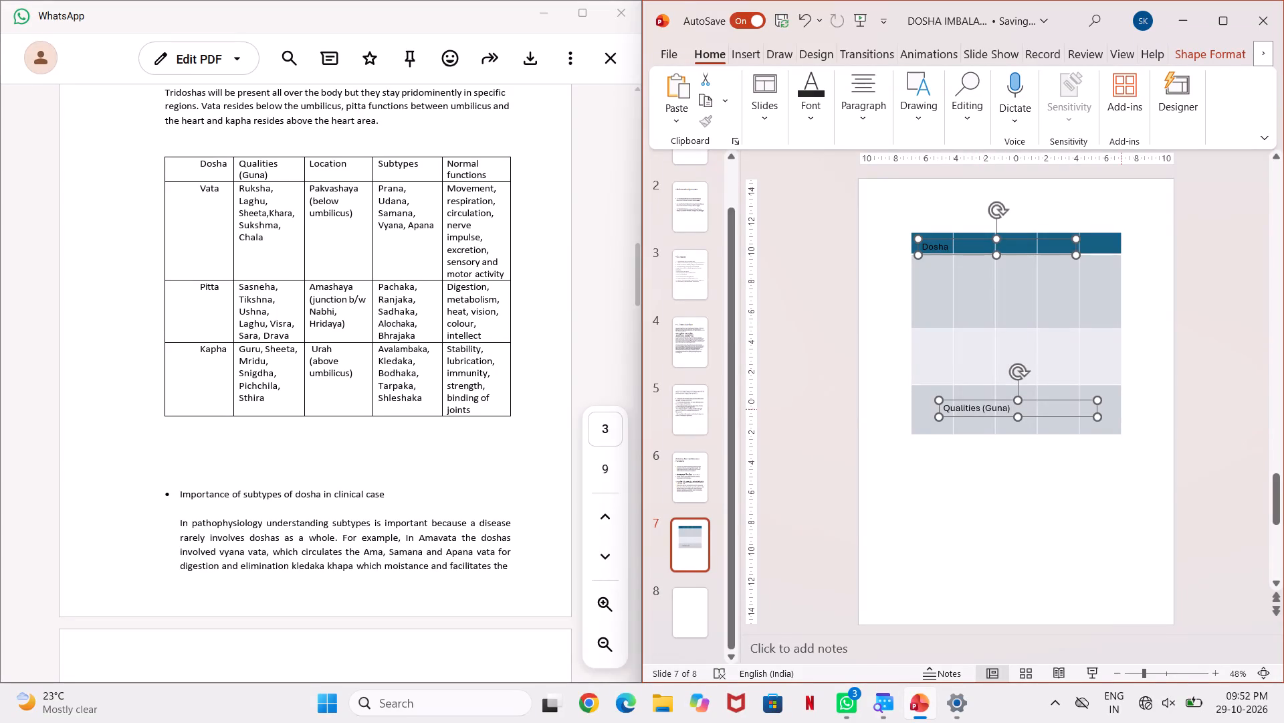
# Narrow the Dosha and Qualities (Guna) text boxes on slide 7 together to roughly one table column's width.
pyautogui.moveTo(1098, 419); pyautogui.dragTo(1004, 422)
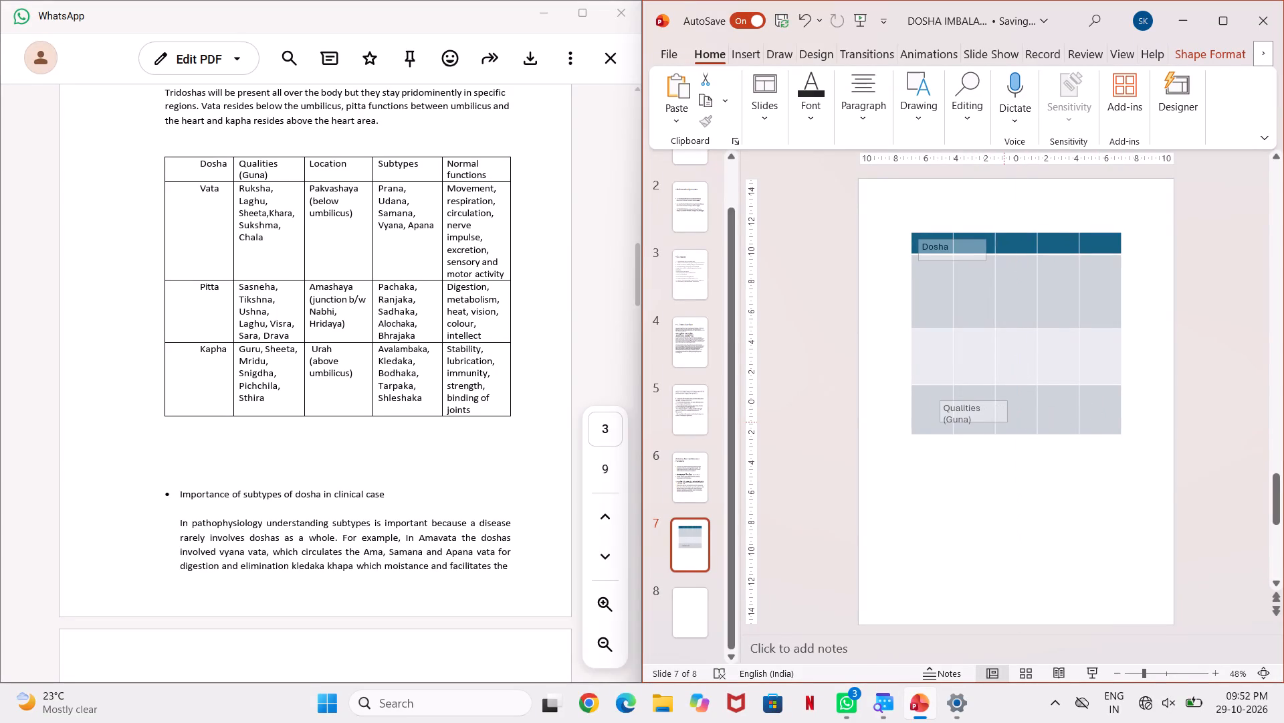
pyautogui.moveTo(1004, 422); pyautogui.dragTo(986, 431)
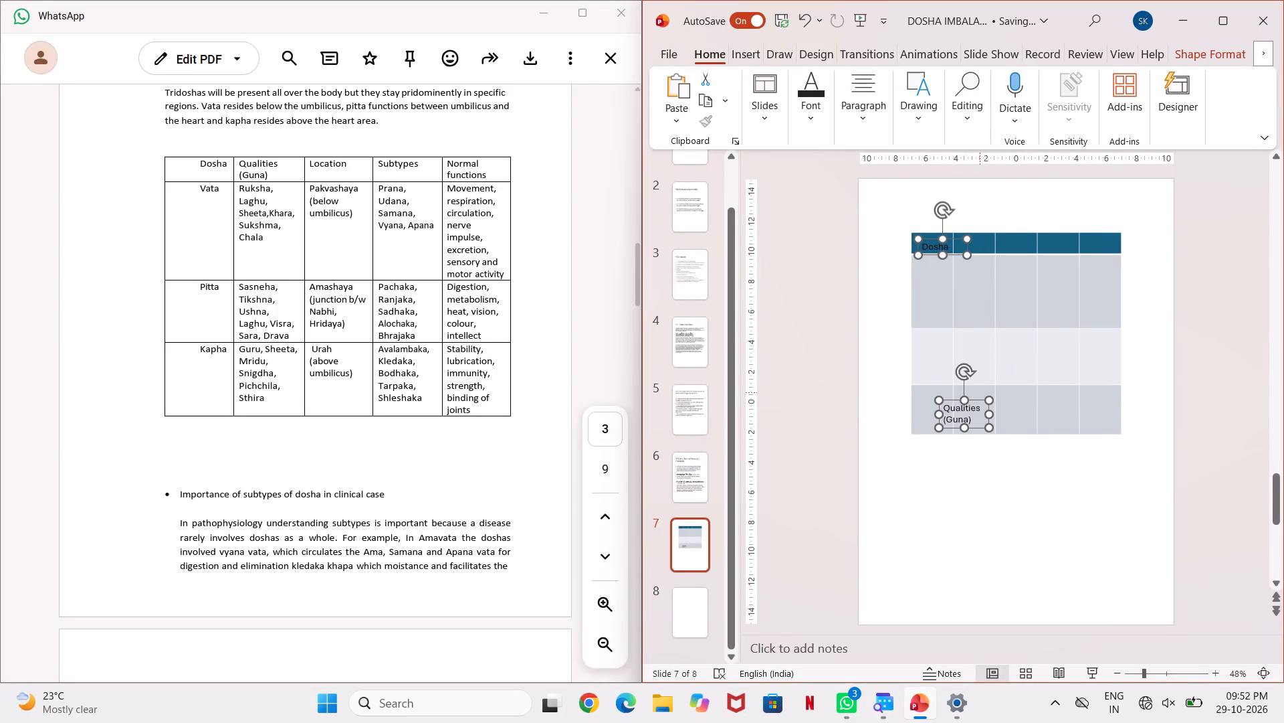
# Move the Qualities (Guna) text box up into the second column of the table's header row, beside Dosha.
pyautogui.click(980, 392)
pyautogui.click(966, 416)
pyautogui.moveTo(978, 401); pyautogui.dragTo(980, 325)
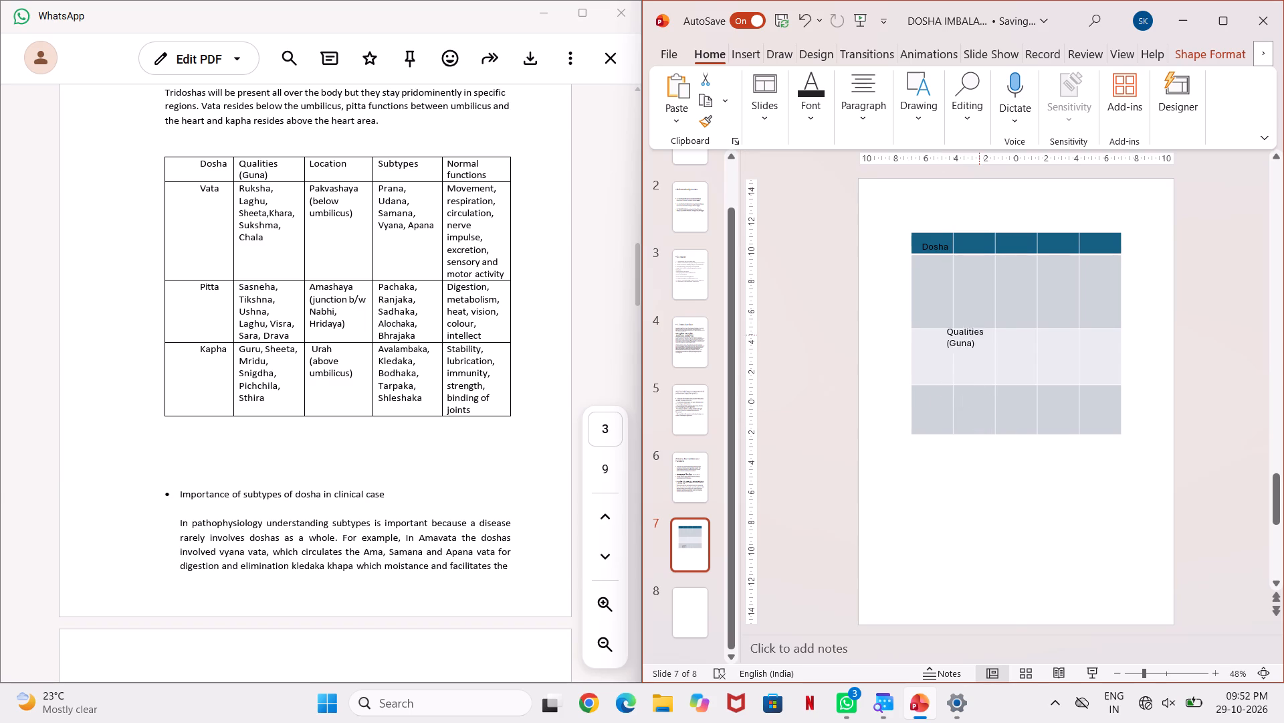
pyautogui.moveTo(980, 325); pyautogui.dragTo(995, 235)
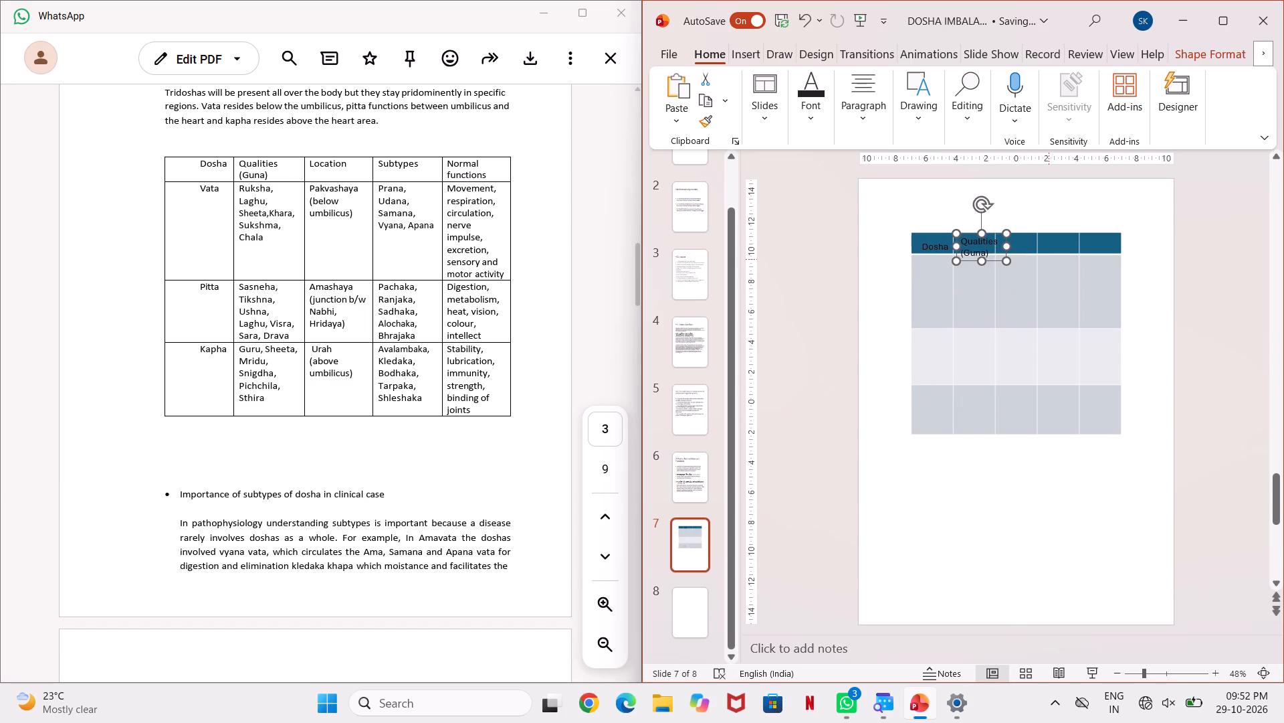
# Increase the height of the header row of slide 7's table so the two-line Qualities (Guna) label fits inside it.
pyautogui.moveTo(1049, 256); pyautogui.dragTo(1051, 266)
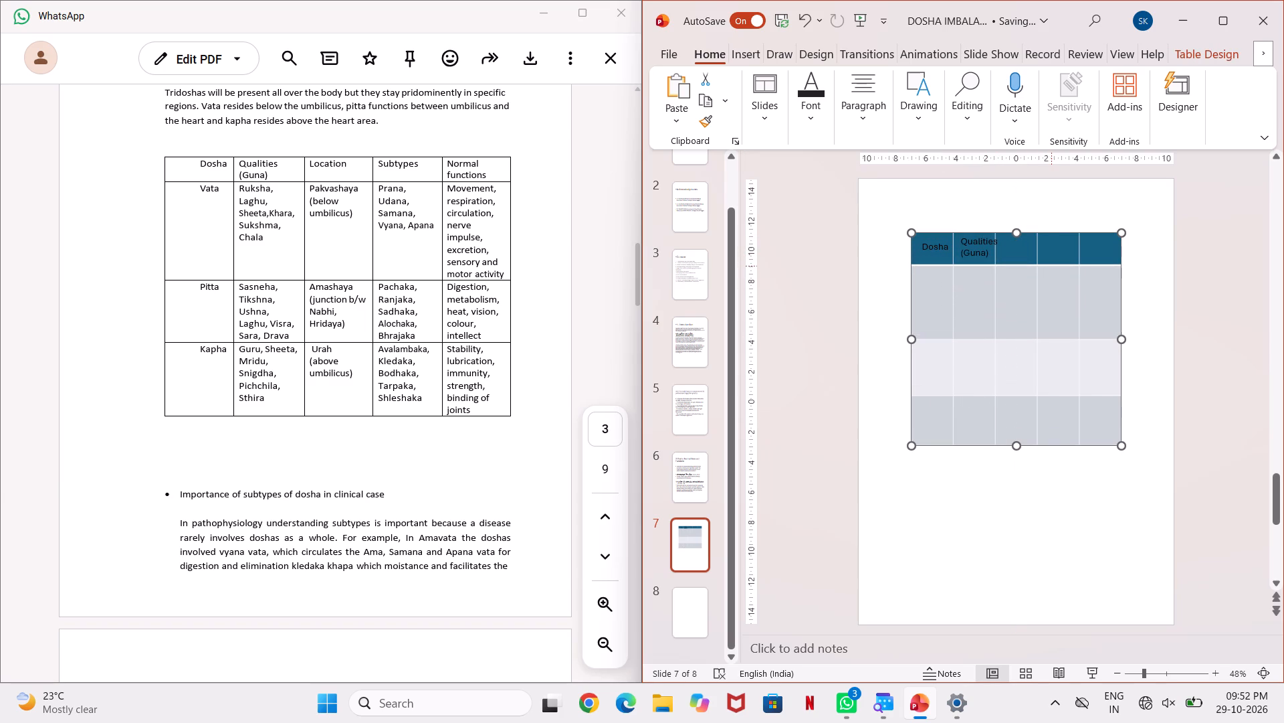
pyautogui.click(1204, 239)
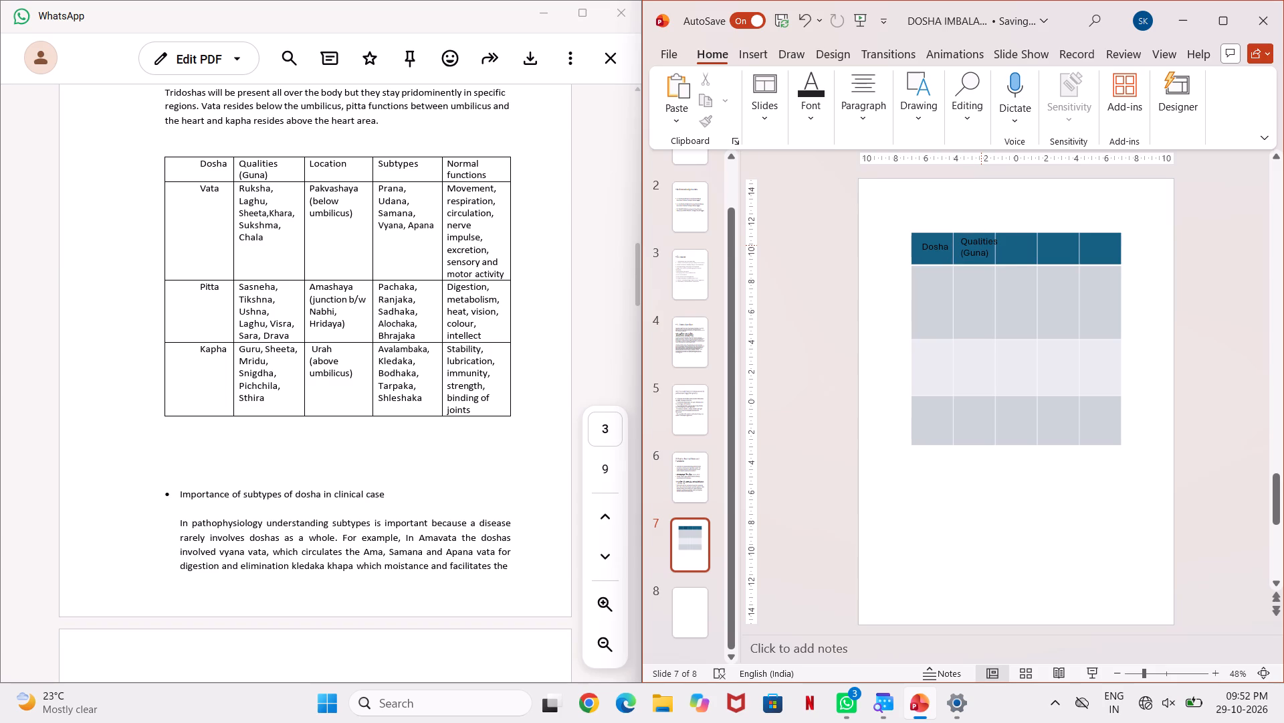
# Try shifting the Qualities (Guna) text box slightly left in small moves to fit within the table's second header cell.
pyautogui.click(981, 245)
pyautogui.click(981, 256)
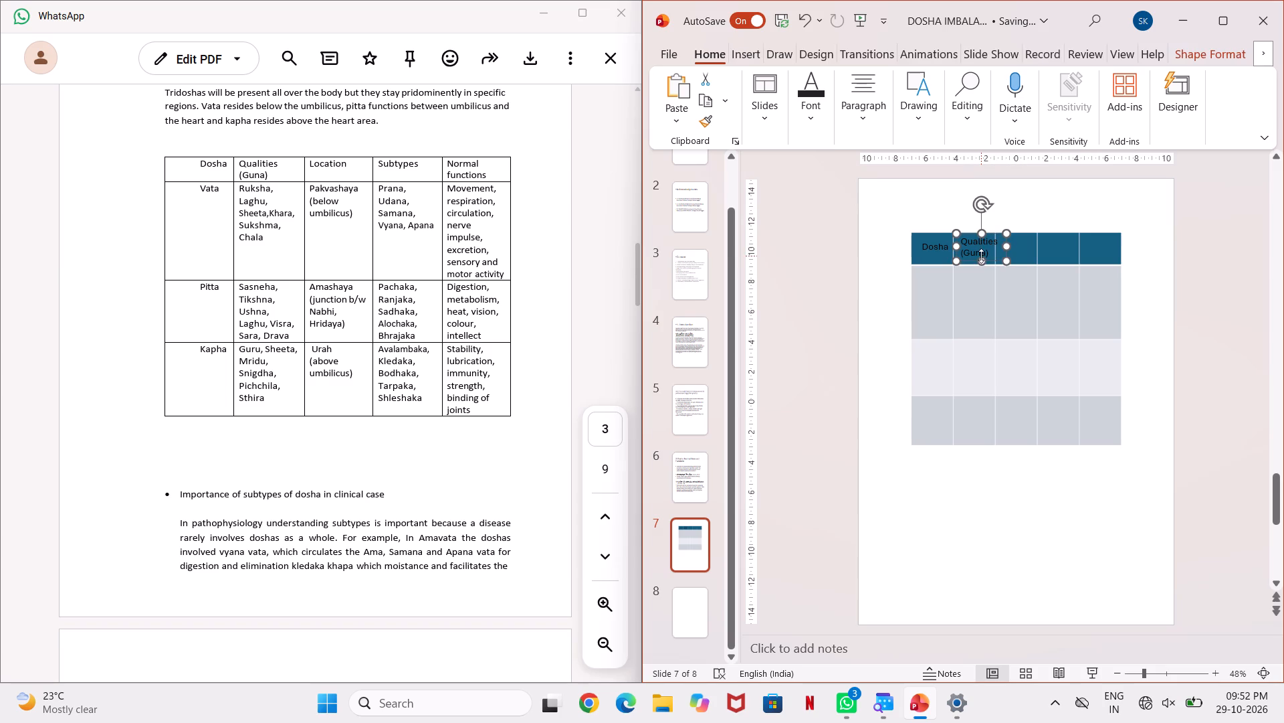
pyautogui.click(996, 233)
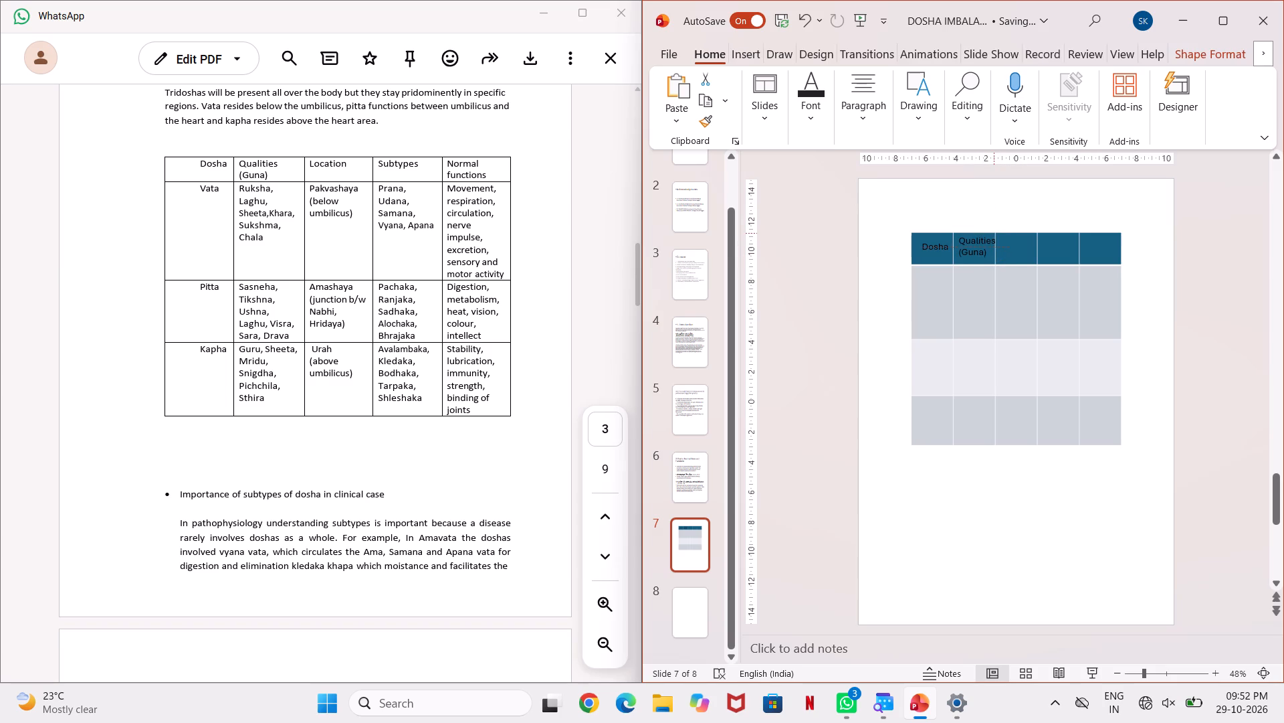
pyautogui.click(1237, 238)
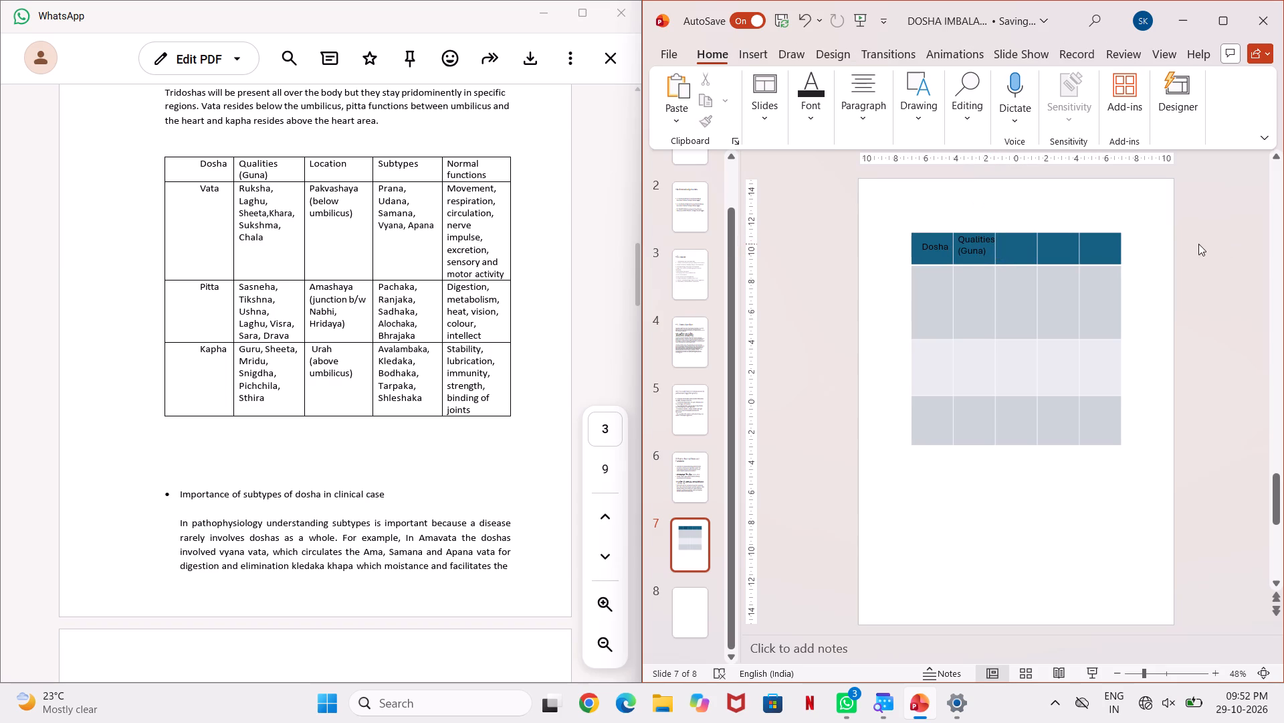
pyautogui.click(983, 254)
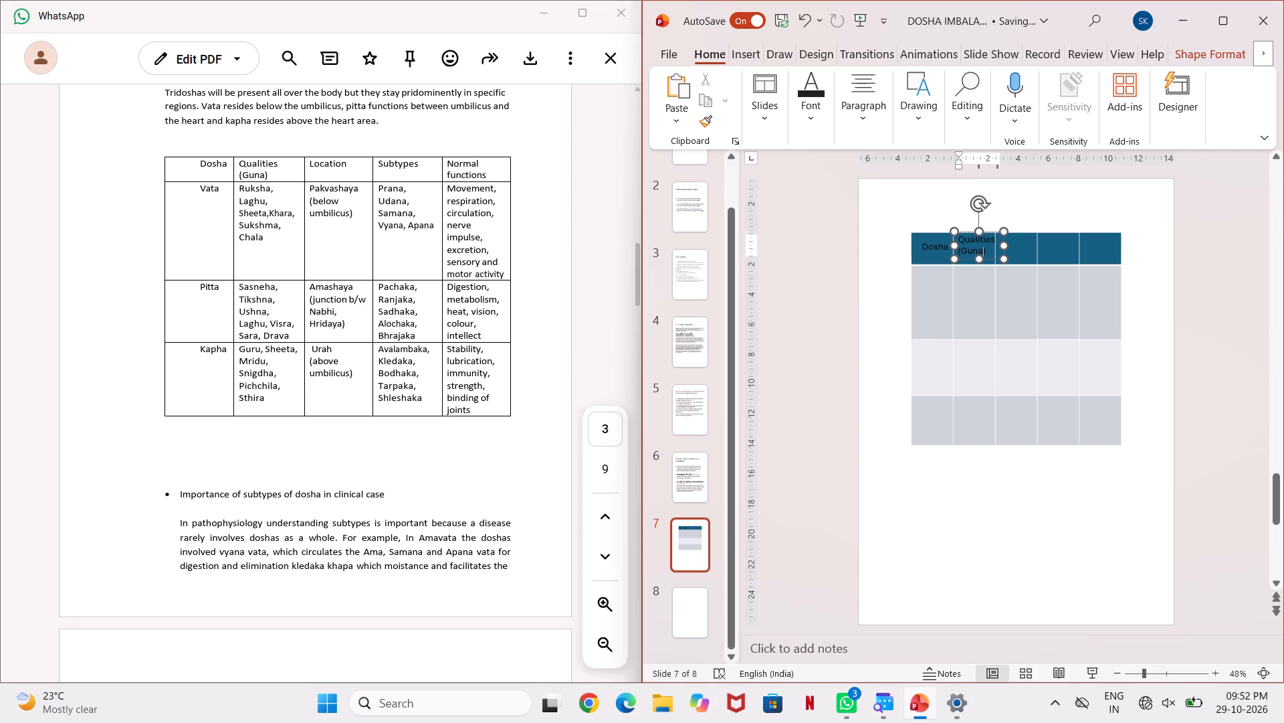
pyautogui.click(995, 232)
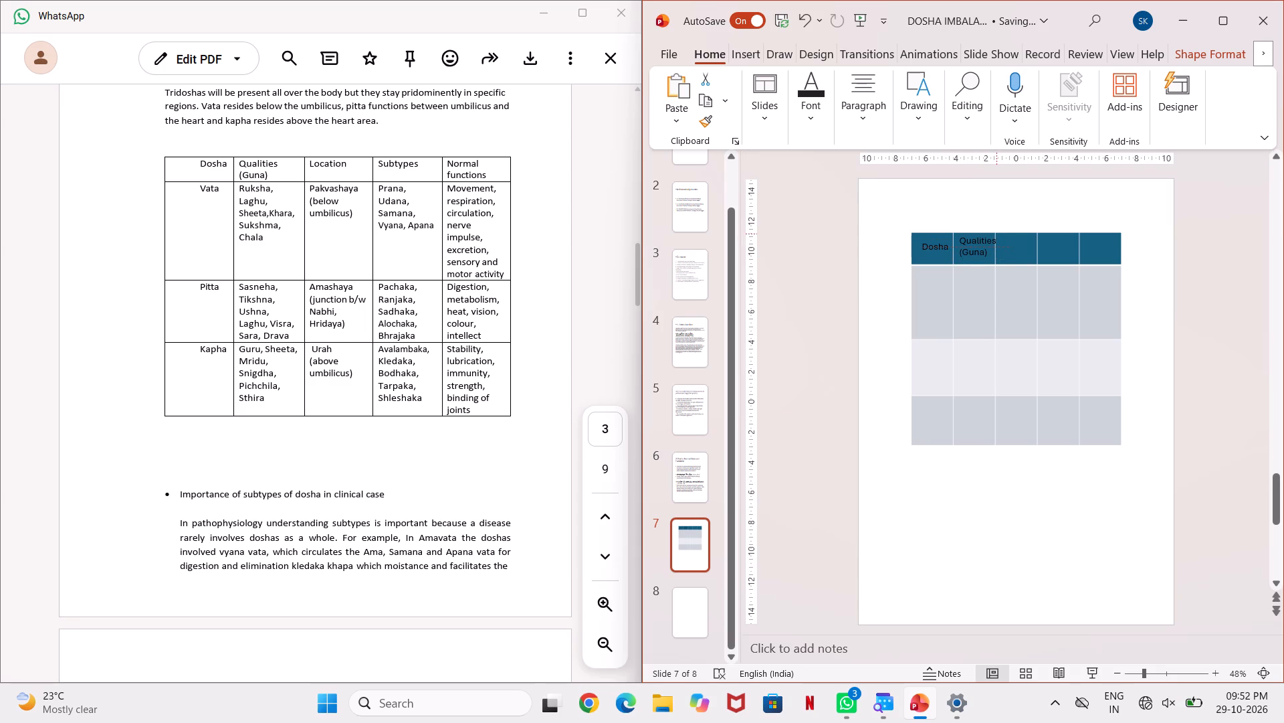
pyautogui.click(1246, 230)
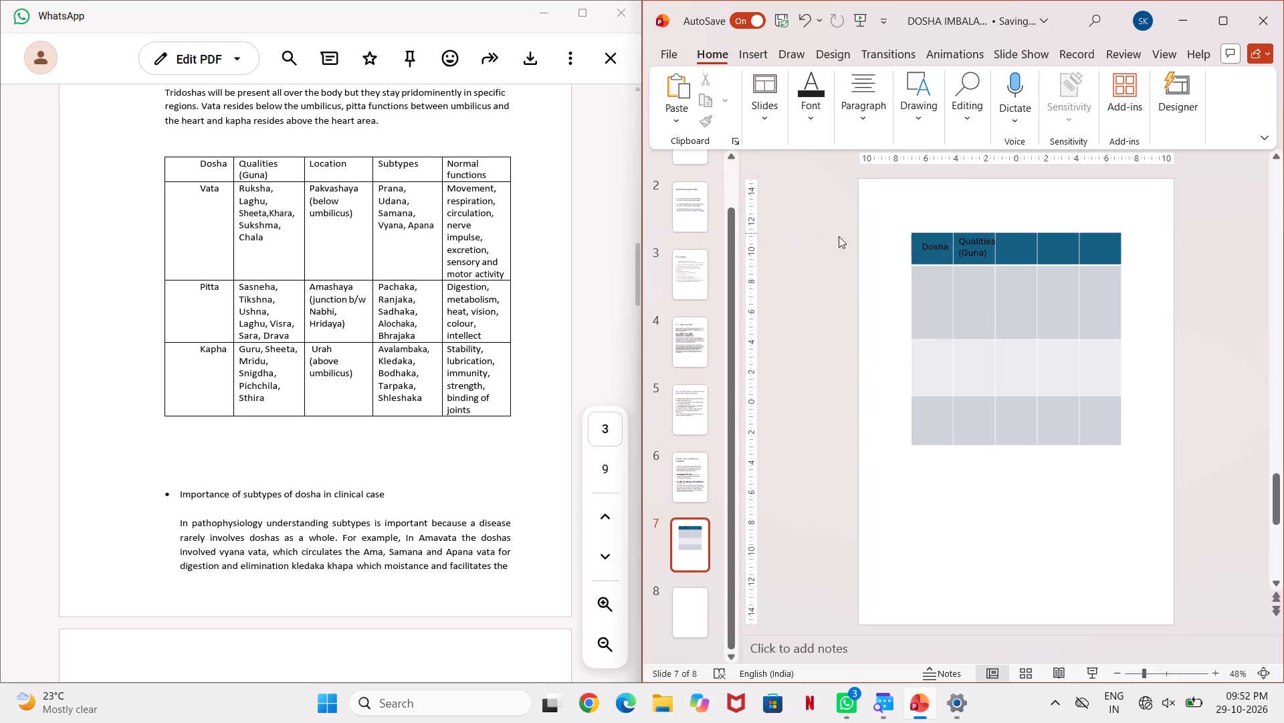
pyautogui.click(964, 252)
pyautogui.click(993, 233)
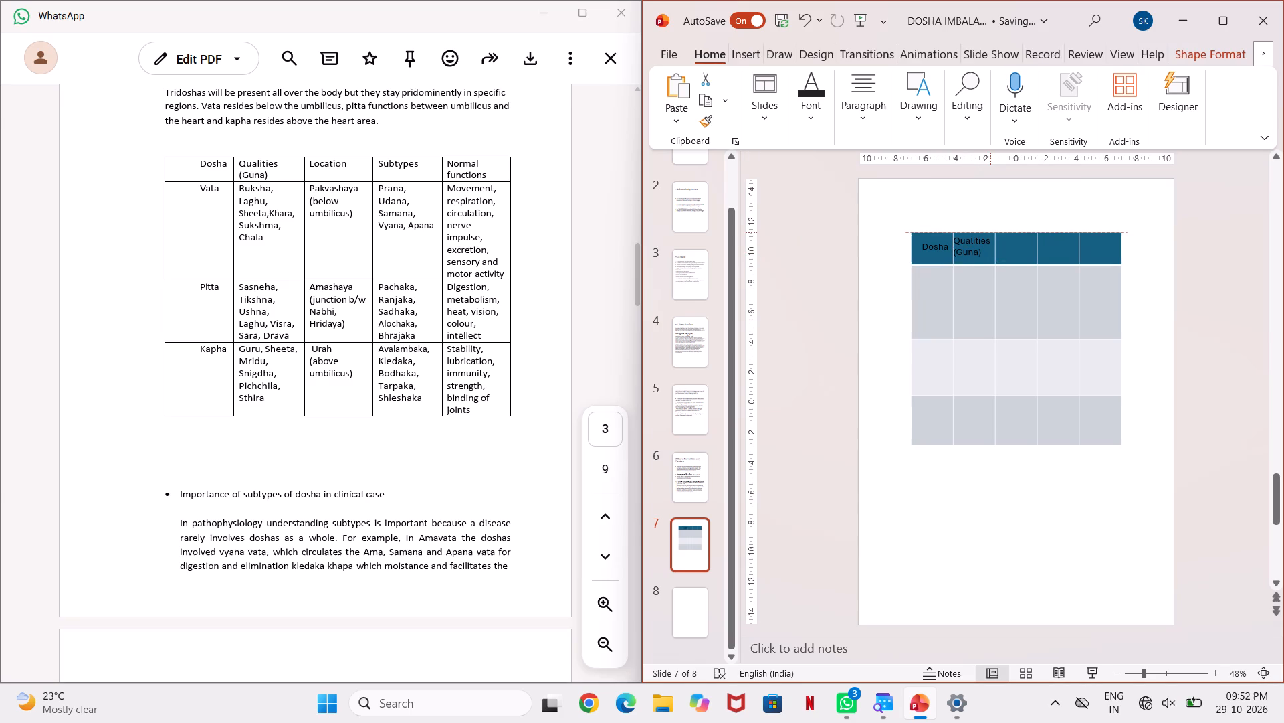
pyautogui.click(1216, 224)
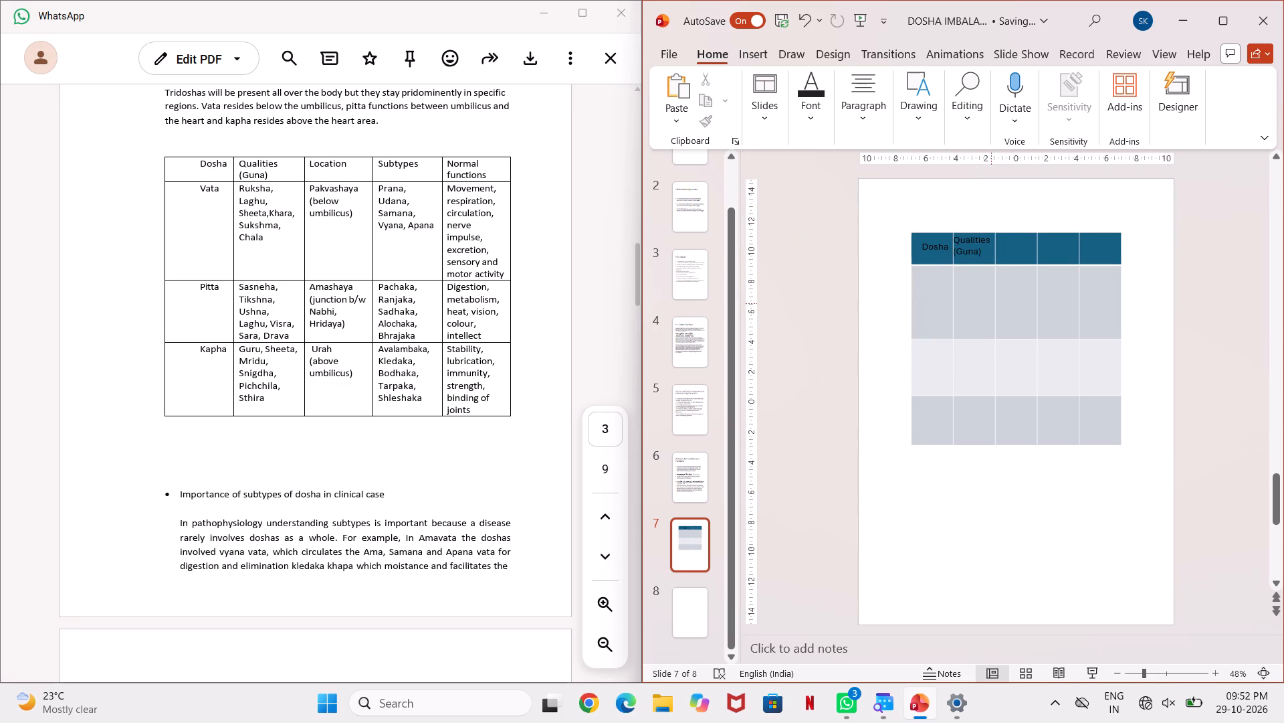
# Widen the table's second column and reposition the Qualities (Guna) text box to fit inside its header cell.
pyautogui.moveTo(991, 305); pyautogui.dragTo(1002, 307)
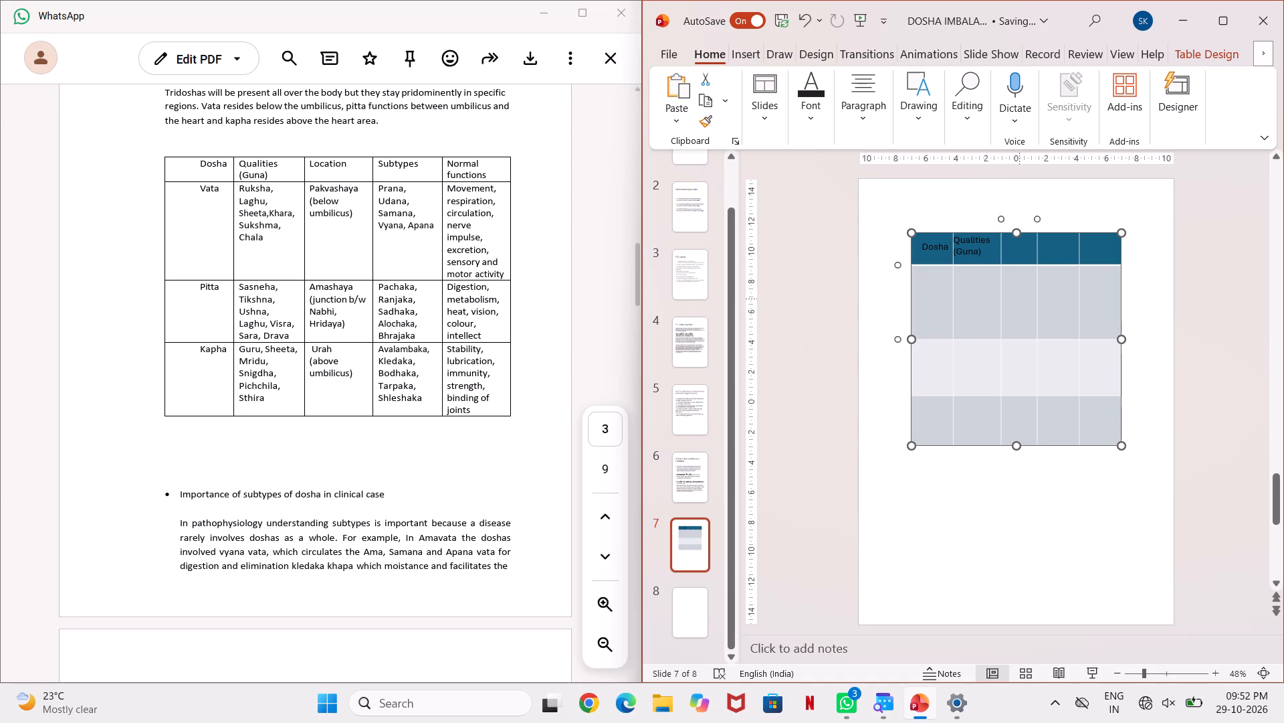
pyautogui.click(976, 251)
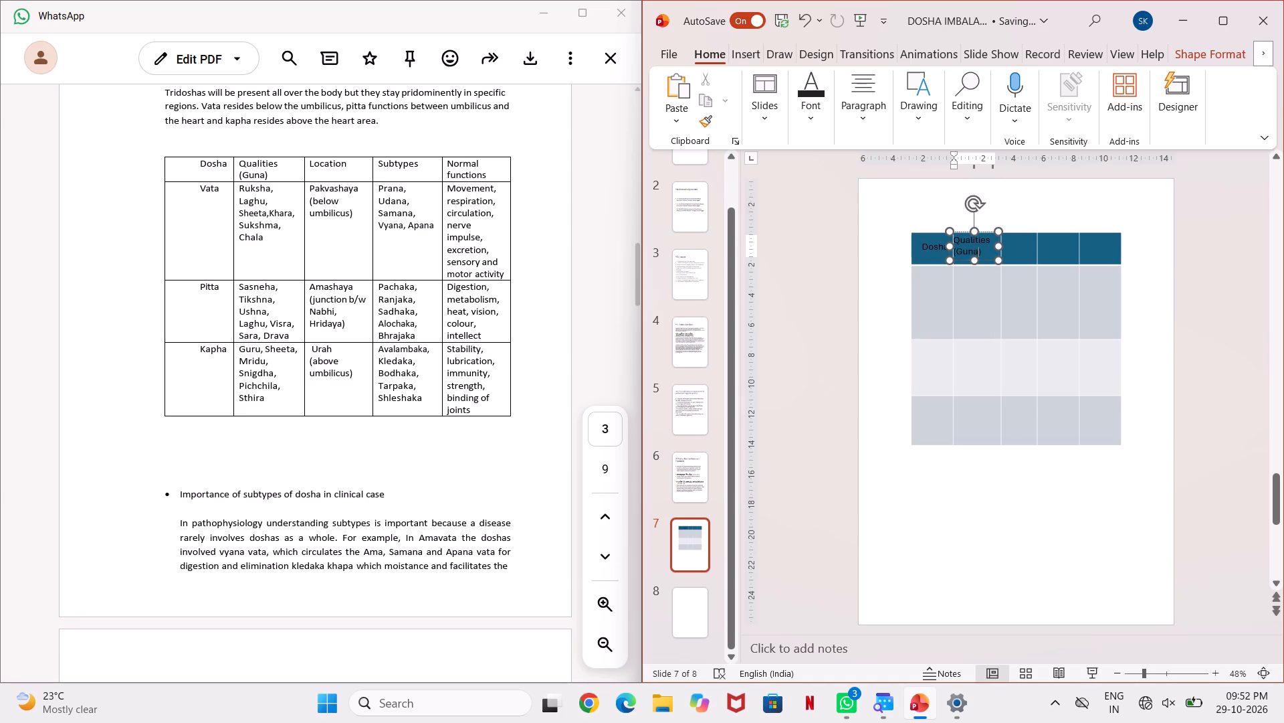
pyautogui.moveTo(983, 230); pyautogui.dragTo(991, 233)
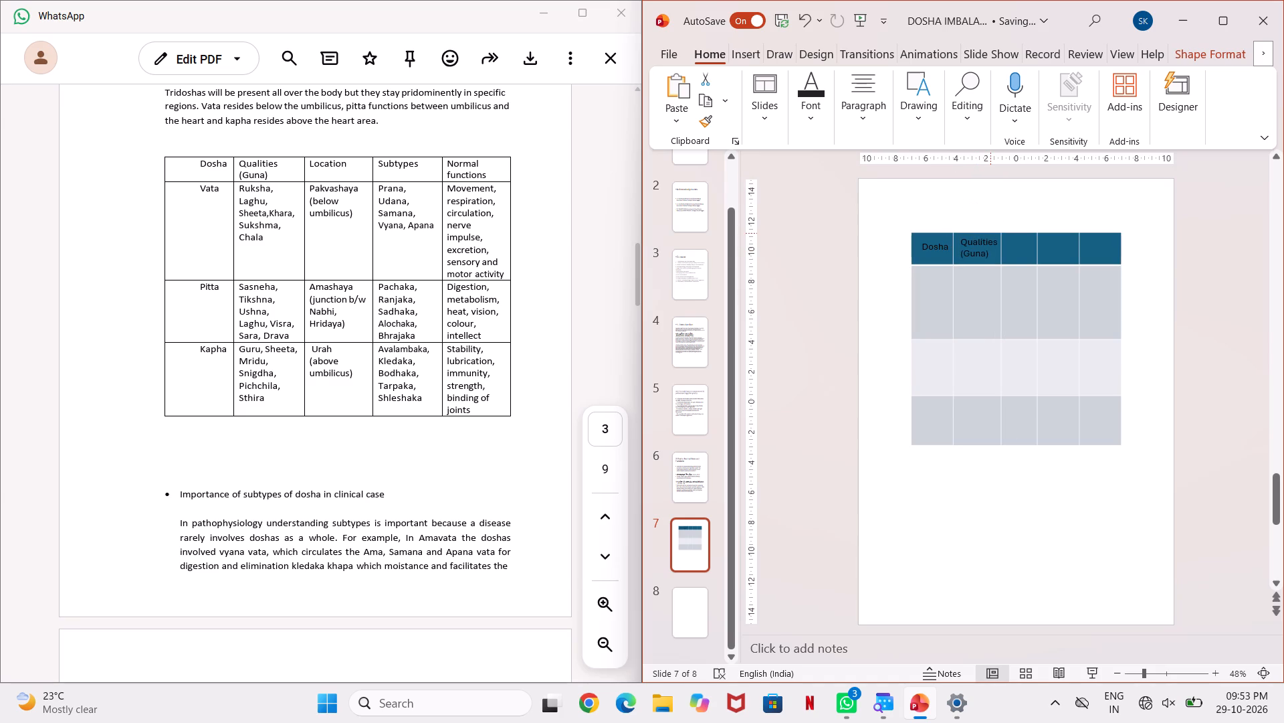
pyautogui.moveTo(991, 233); pyautogui.dragTo(989, 233)
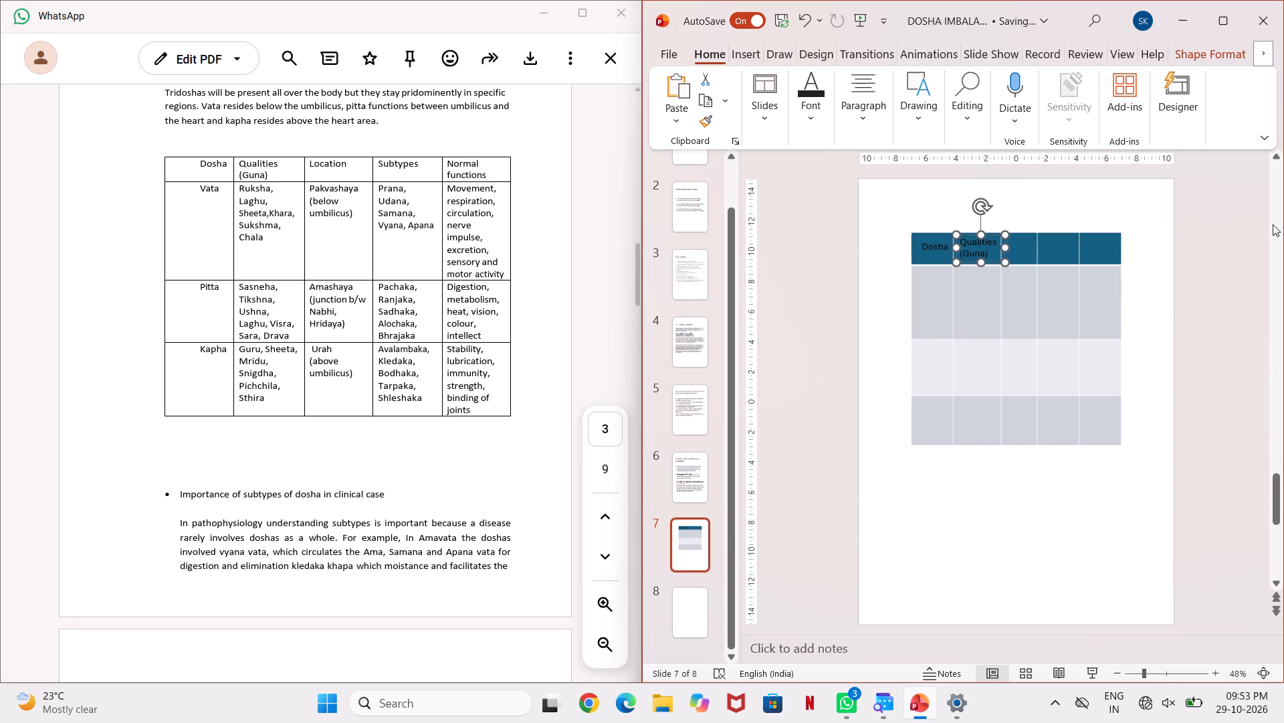
pyautogui.click(1273, 224)
pyautogui.click(693, 557)
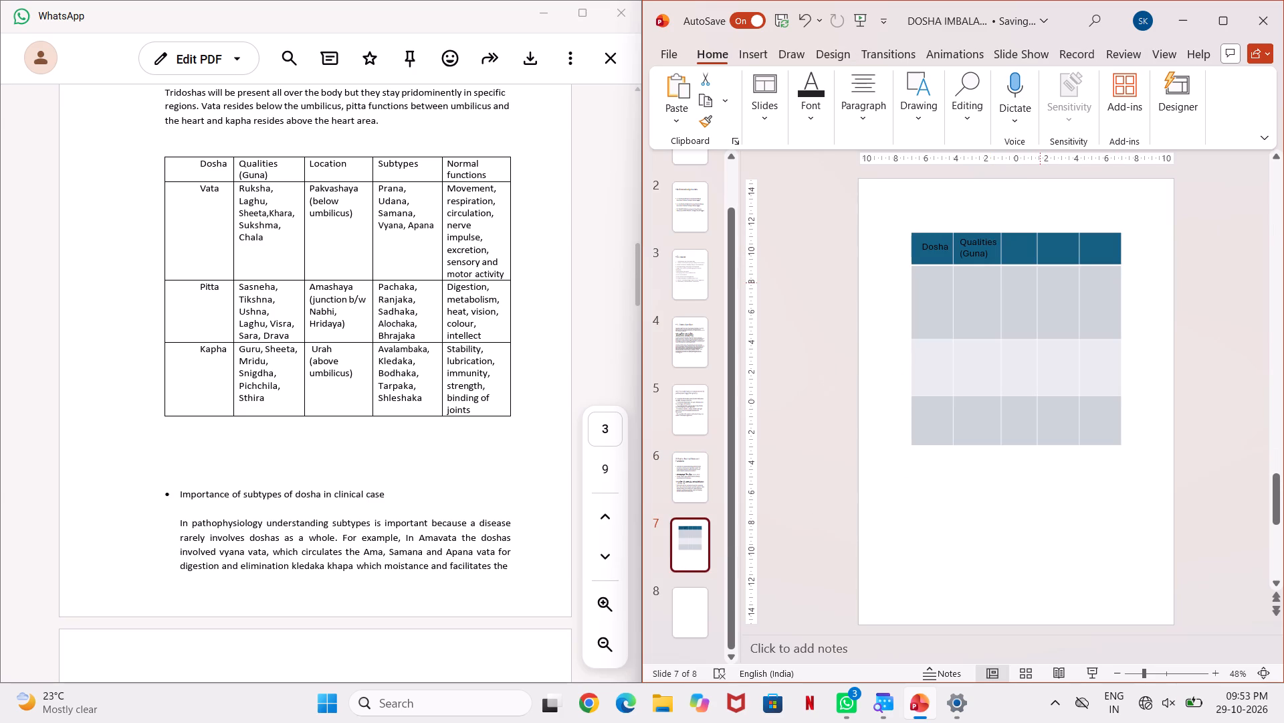
# Shift the table slightly right and widen its third and last columns, enlarging the fourth column again to even out the widths.
pyautogui.click(1042, 293)
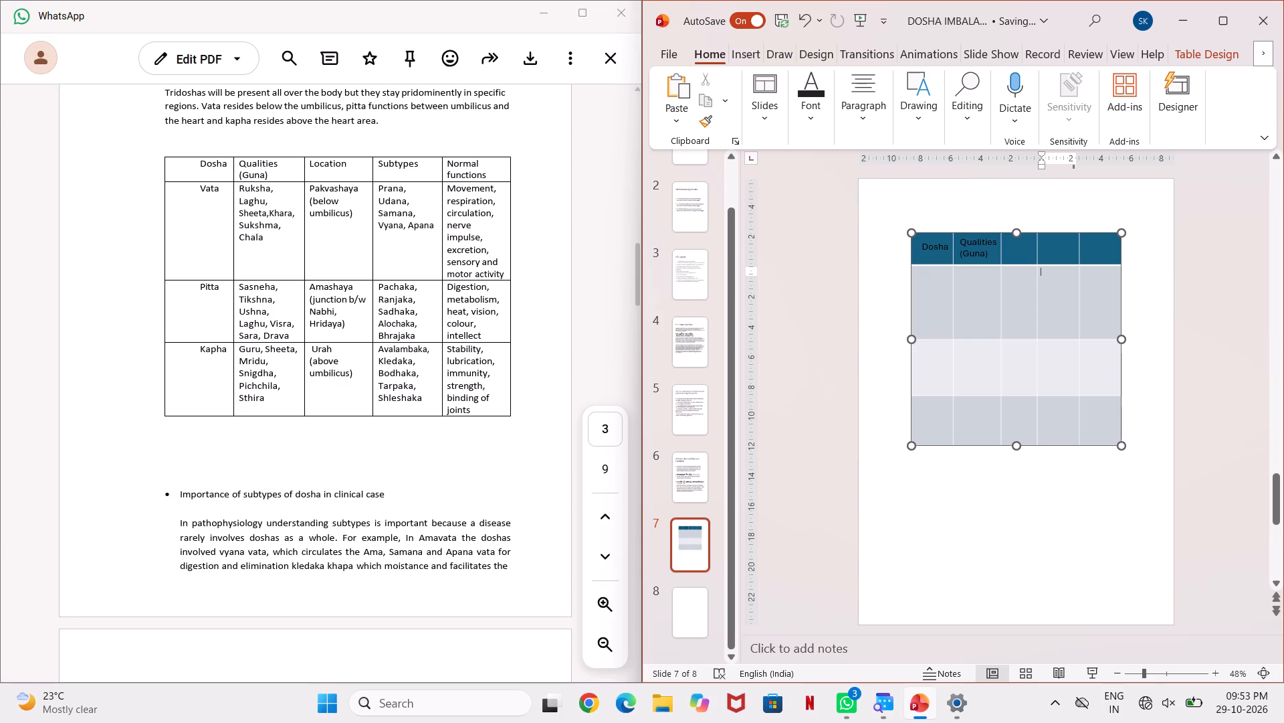
pyautogui.click(1042, 295)
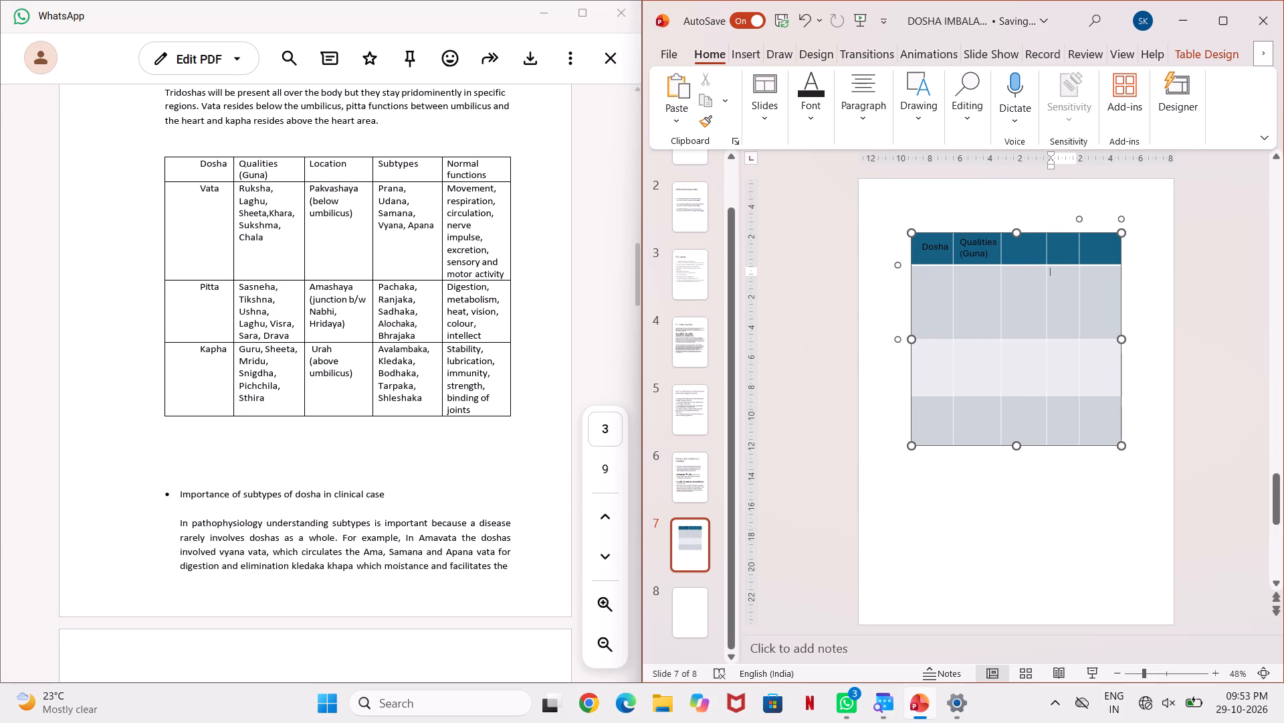
pyautogui.moveTo(1117, 299); pyautogui.dragTo(1124, 299)
pyautogui.click(1117, 299)
pyautogui.click(1114, 299)
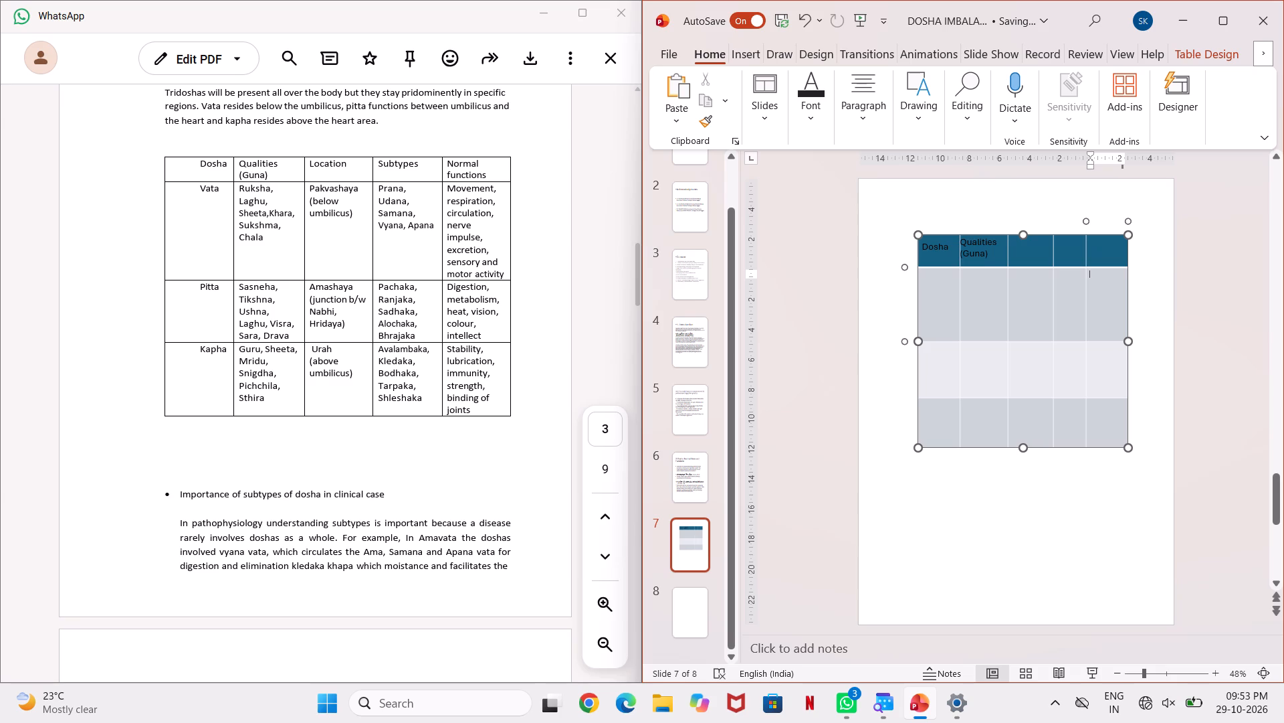
pyautogui.moveTo(1123, 299); pyautogui.dragTo(1138, 300)
pyautogui.moveTo(1138, 300); pyautogui.dragTo(1142, 302)
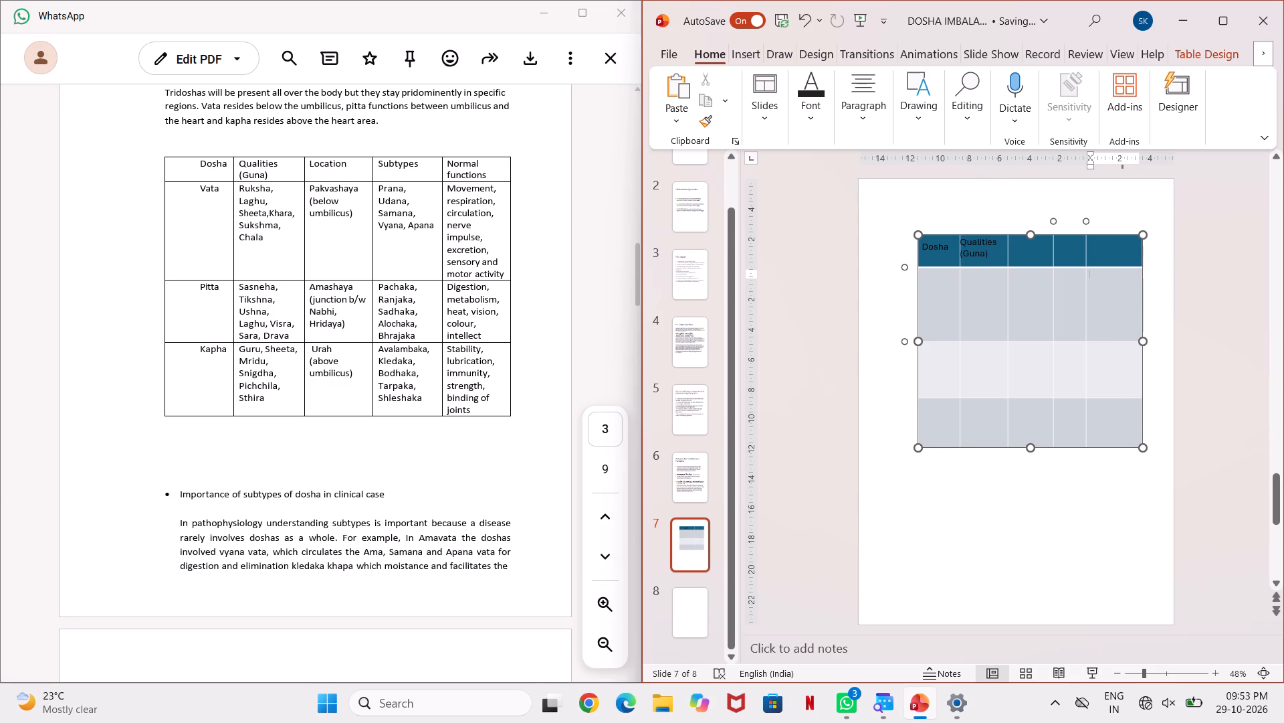
pyautogui.moveTo(1082, 303); pyautogui.dragTo(1094, 306)
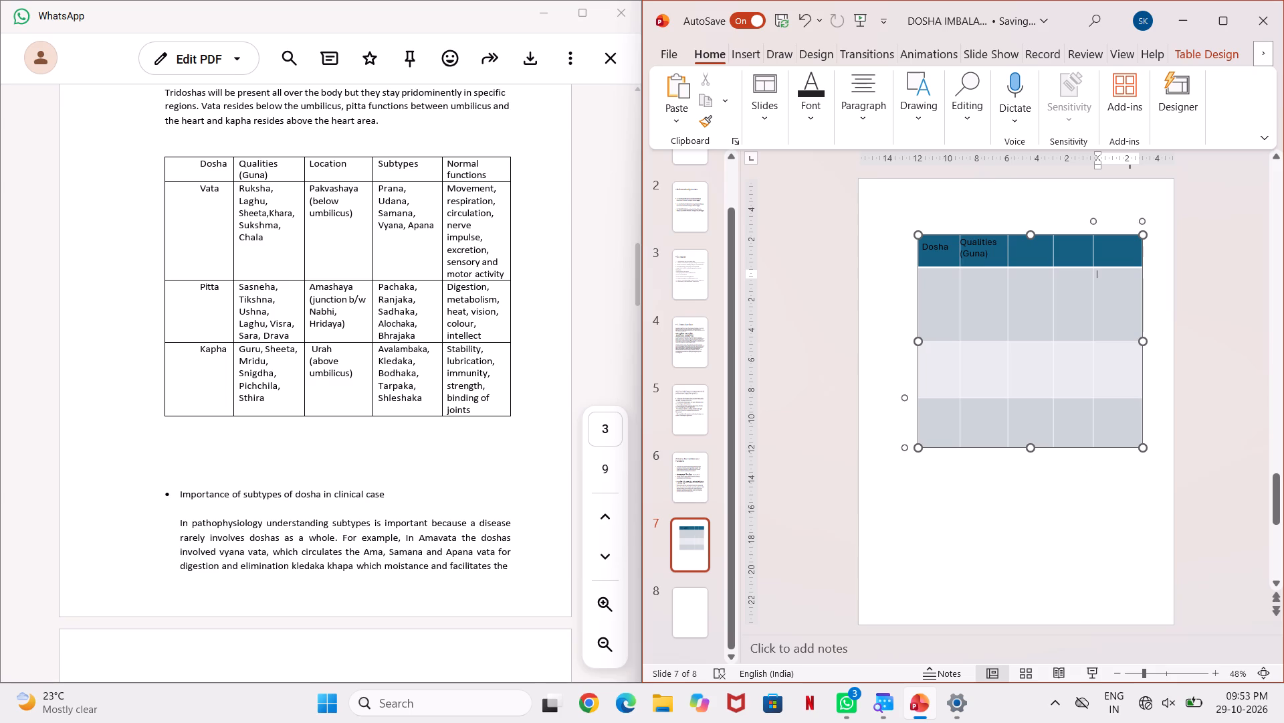
# Widen the last column of slide 7's table toward the slide's edge, and move the third and fourth columns' outer borders to even the widths.
pyautogui.click(1083, 304)
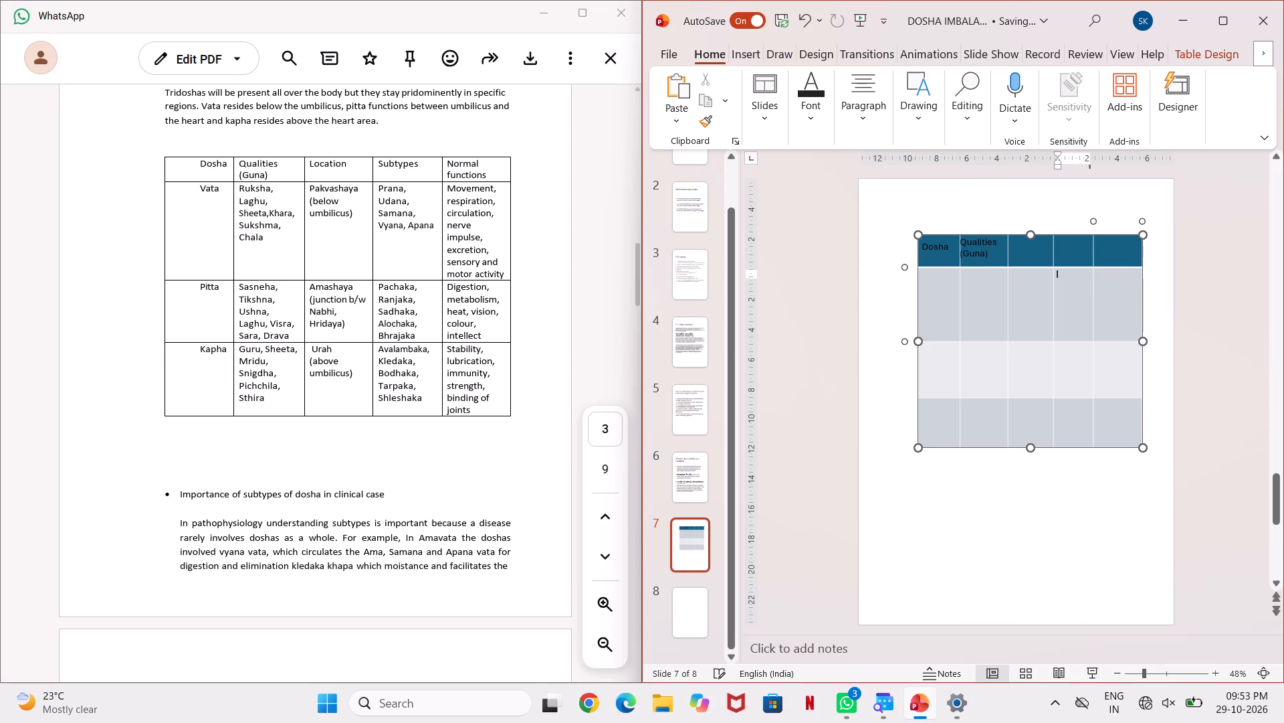
pyautogui.click(1140, 316)
pyautogui.moveTo(1138, 317); pyautogui.dragTo(1144, 317)
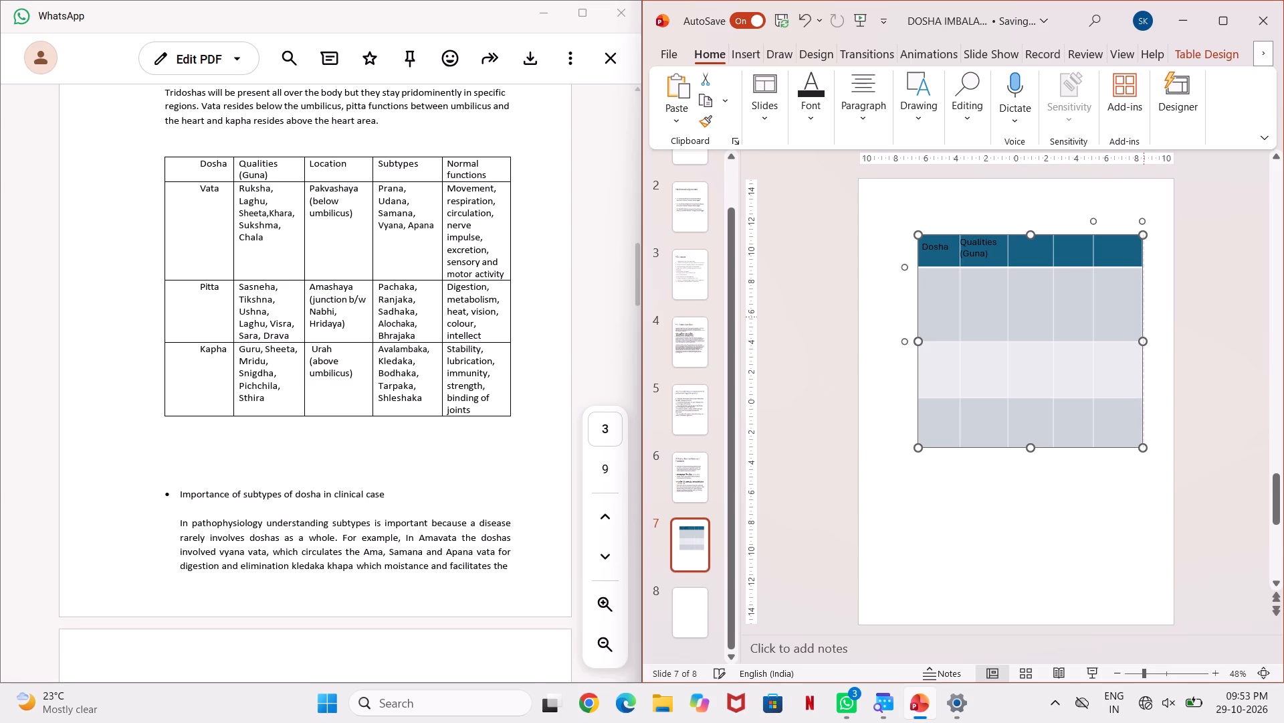
pyautogui.moveTo(1144, 317); pyautogui.dragTo(1164, 319)
pyautogui.moveTo(1164, 319); pyautogui.dragTo(1166, 320)
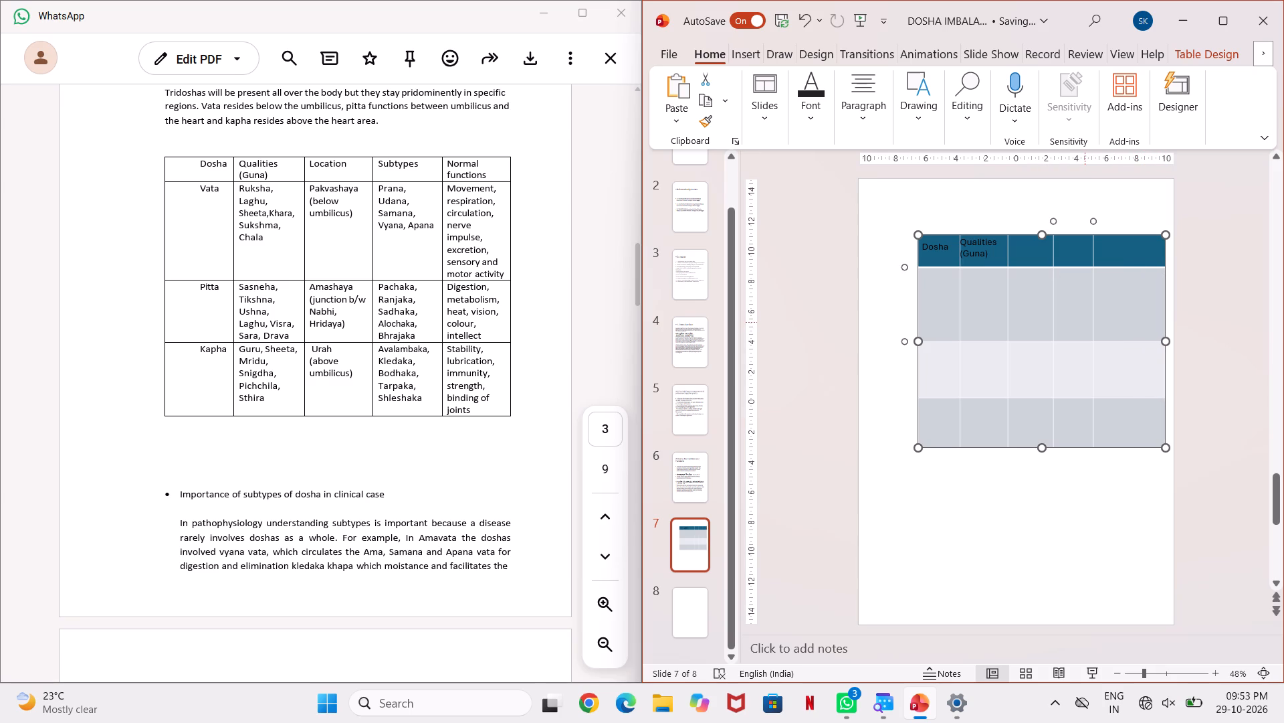
pyautogui.moveTo(1088, 321); pyautogui.dragTo(1112, 327)
pyautogui.moveTo(1112, 327); pyautogui.dragTo(1107, 328)
pyautogui.moveTo(1049, 329); pyautogui.dragTo(1065, 333)
pyautogui.moveTo(1065, 333); pyautogui.dragTo(1055, 335)
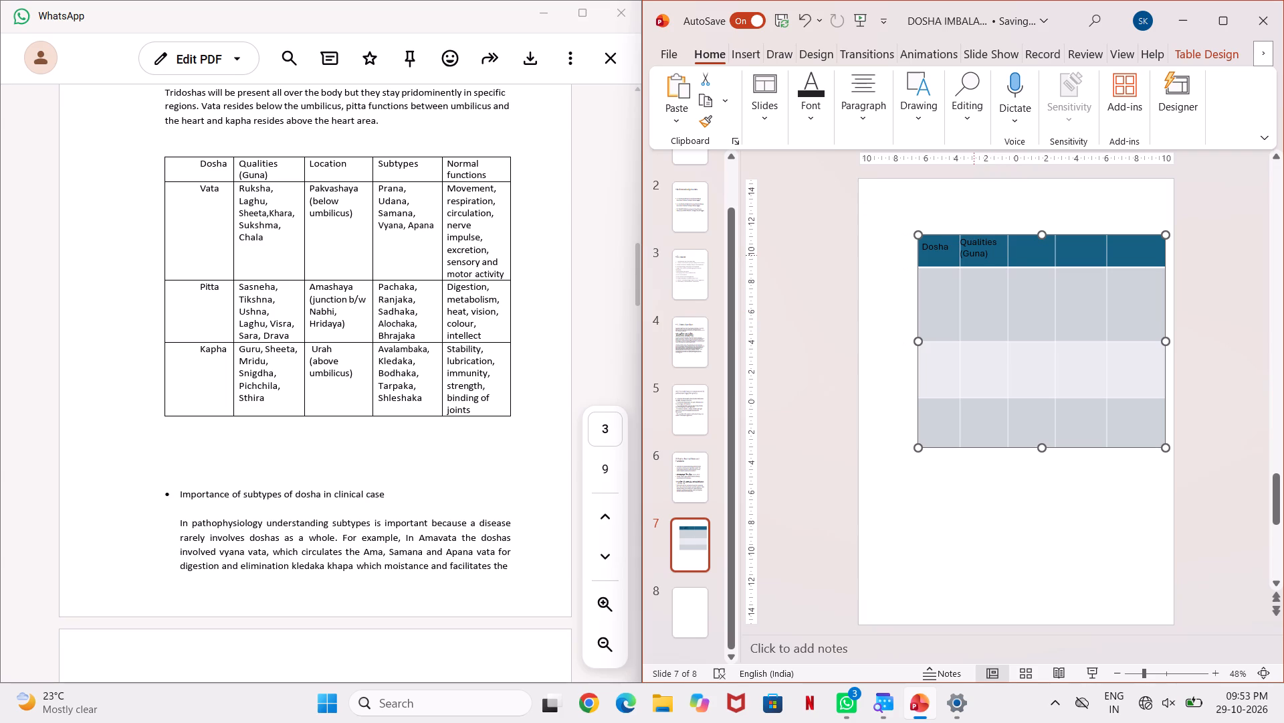
# Shift the Qualities (Guna) text box slightly right inside the table's second header cell and deselect it.
pyautogui.click(974, 255)
pyautogui.click(992, 232)
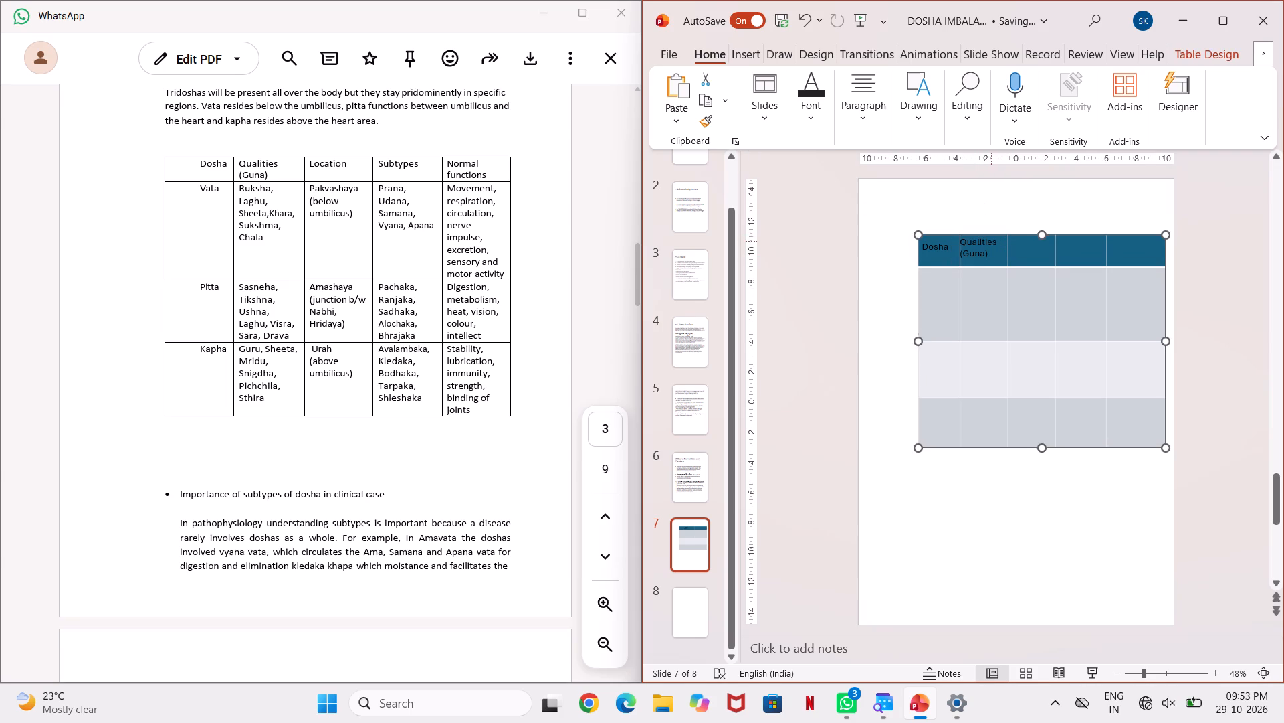
pyautogui.click(991, 241)
pyautogui.moveTo(992, 235); pyautogui.dragTo(997, 235)
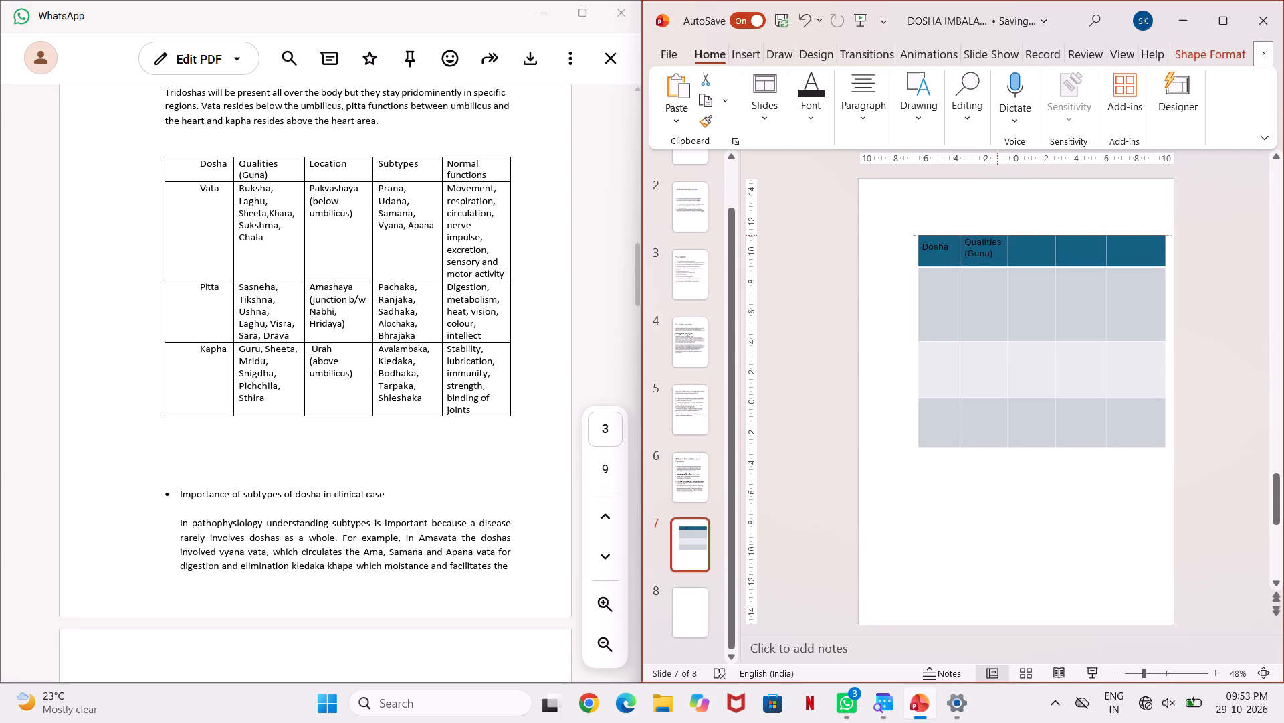
pyautogui.moveTo(997, 235); pyautogui.dragTo(998, 235)
pyautogui.click(1216, 242)
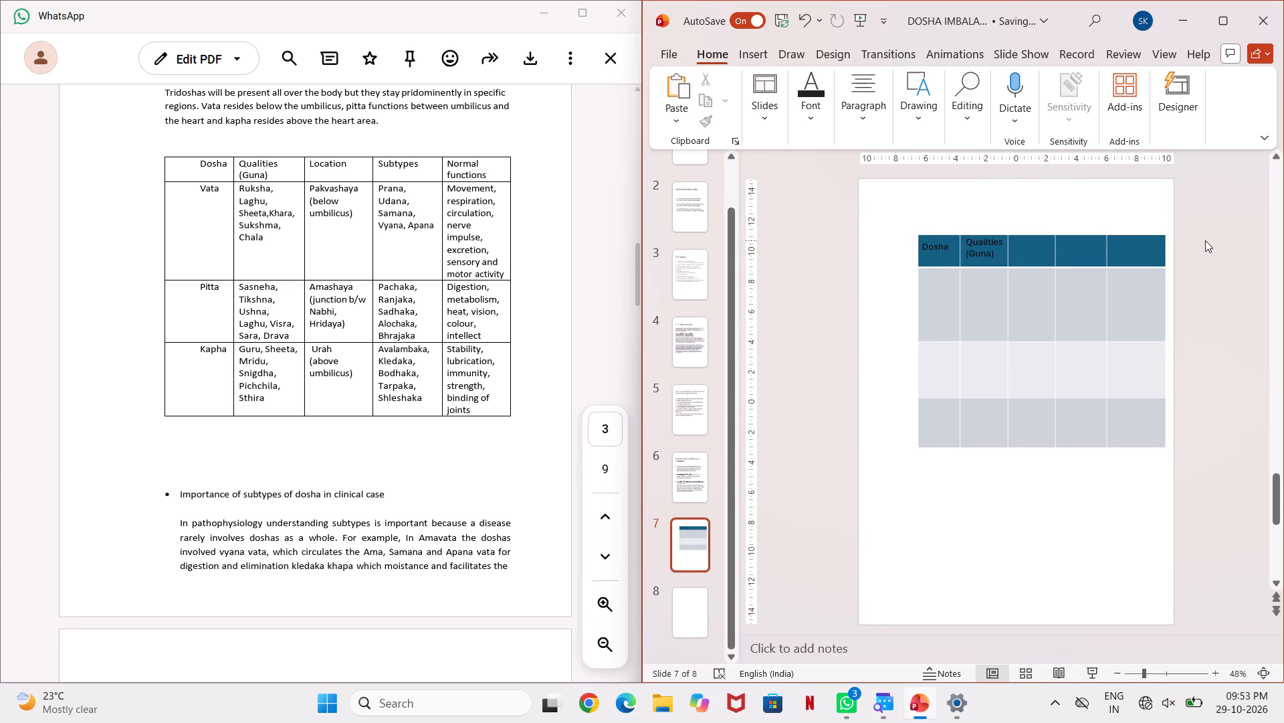
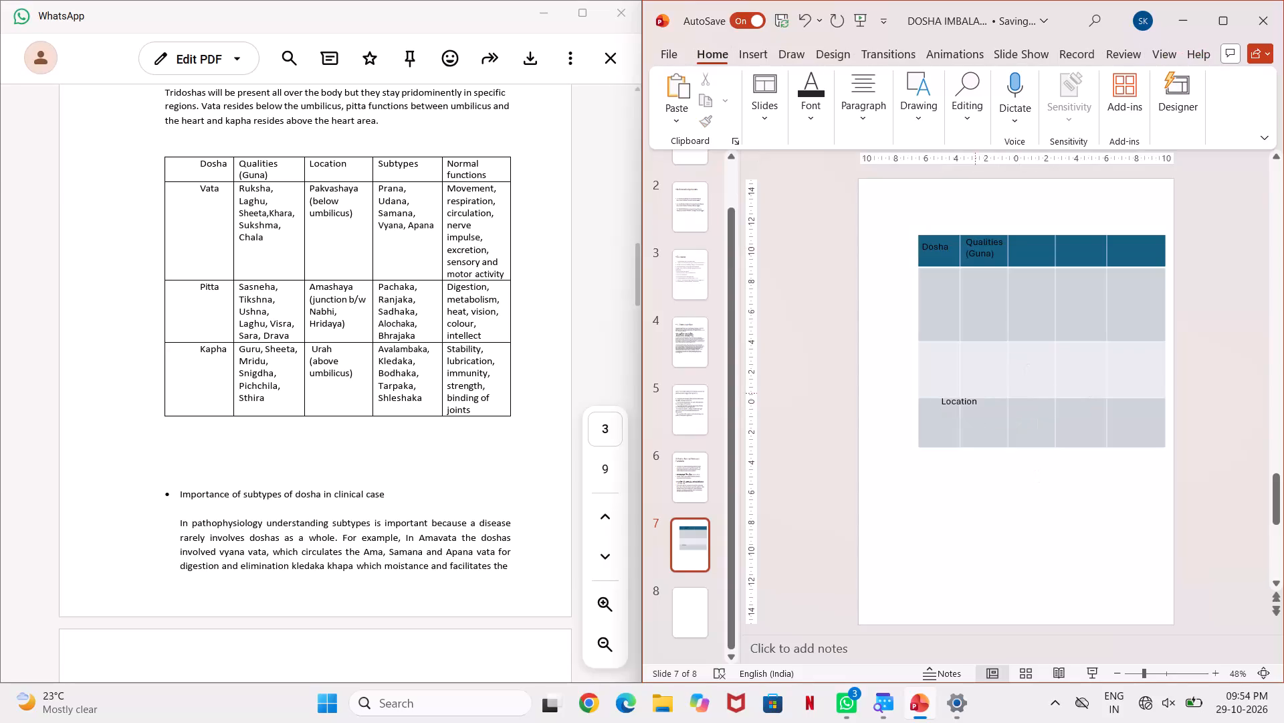
# Move the Location text box from the table's bottom row into the third header cell, beside Qualities (Guna).
pyautogui.click(960, 404)
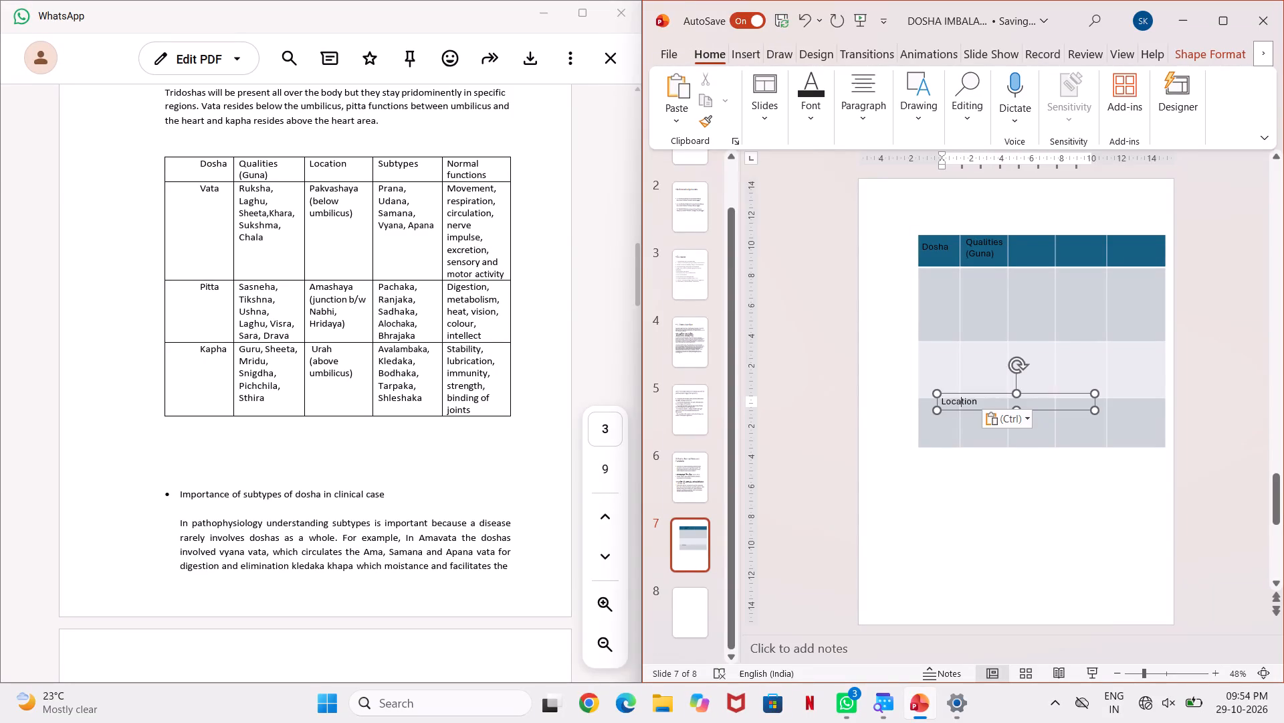
pyautogui.click(992, 390)
pyautogui.click(968, 405)
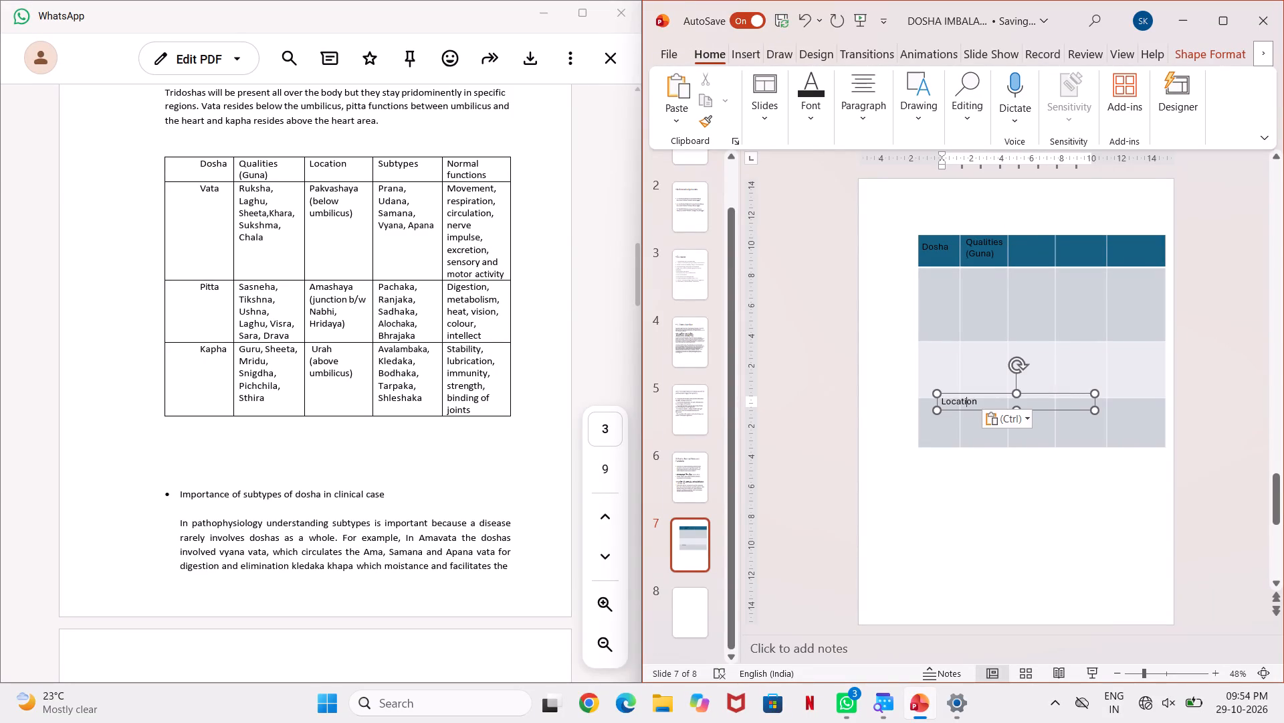
pyautogui.click(970, 390)
pyautogui.click(971, 404)
pyautogui.moveTo(978, 393); pyautogui.dragTo(1049, 242)
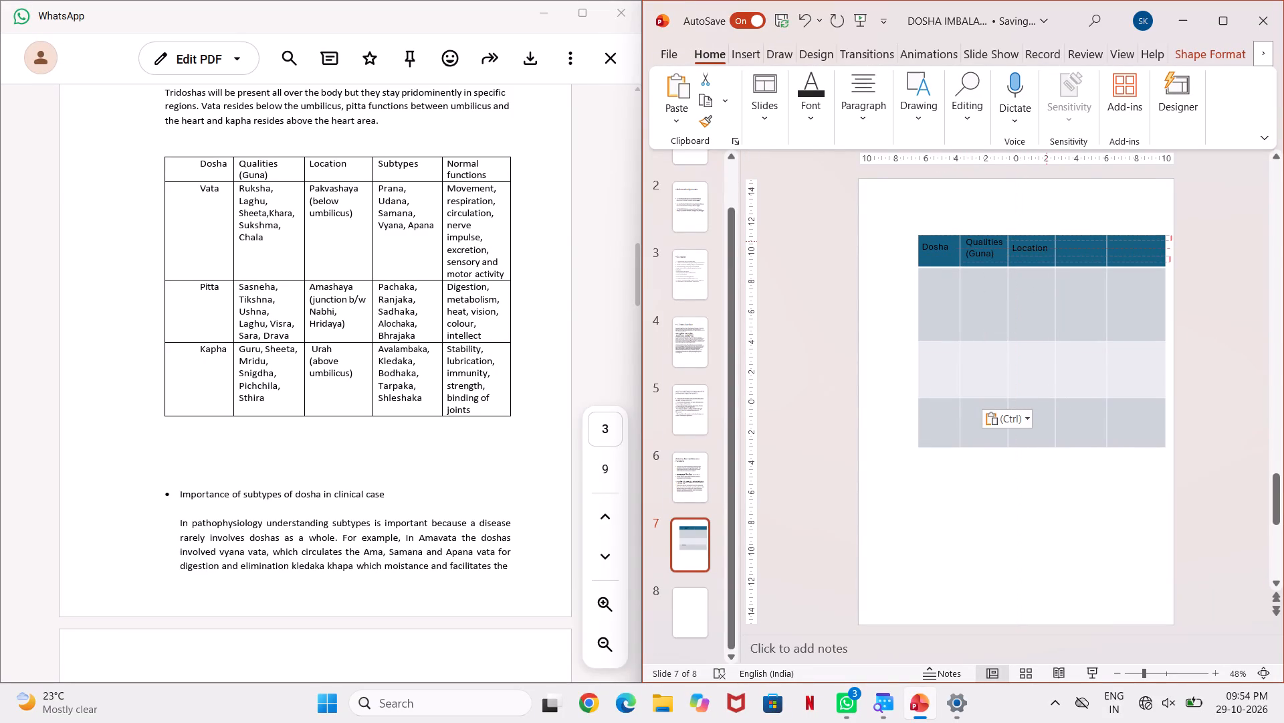
pyautogui.moveTo(1049, 242); pyautogui.dragTo(1051, 242)
pyautogui.click(1233, 222)
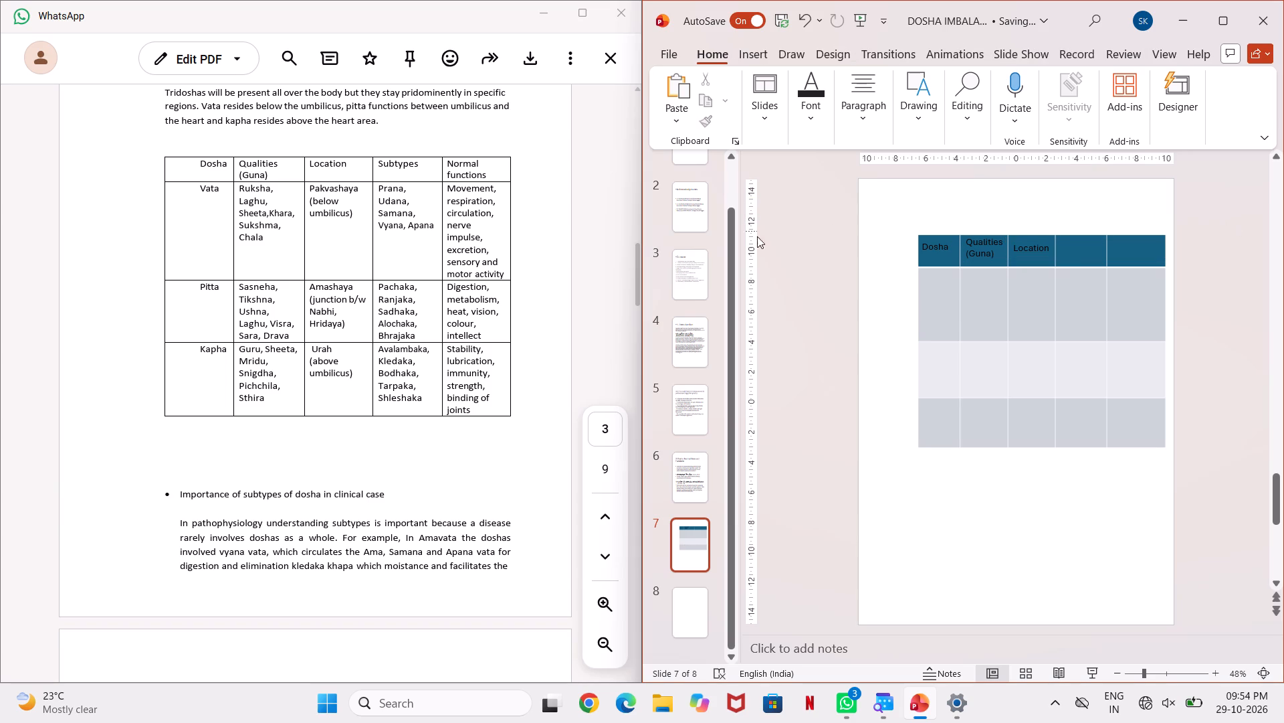
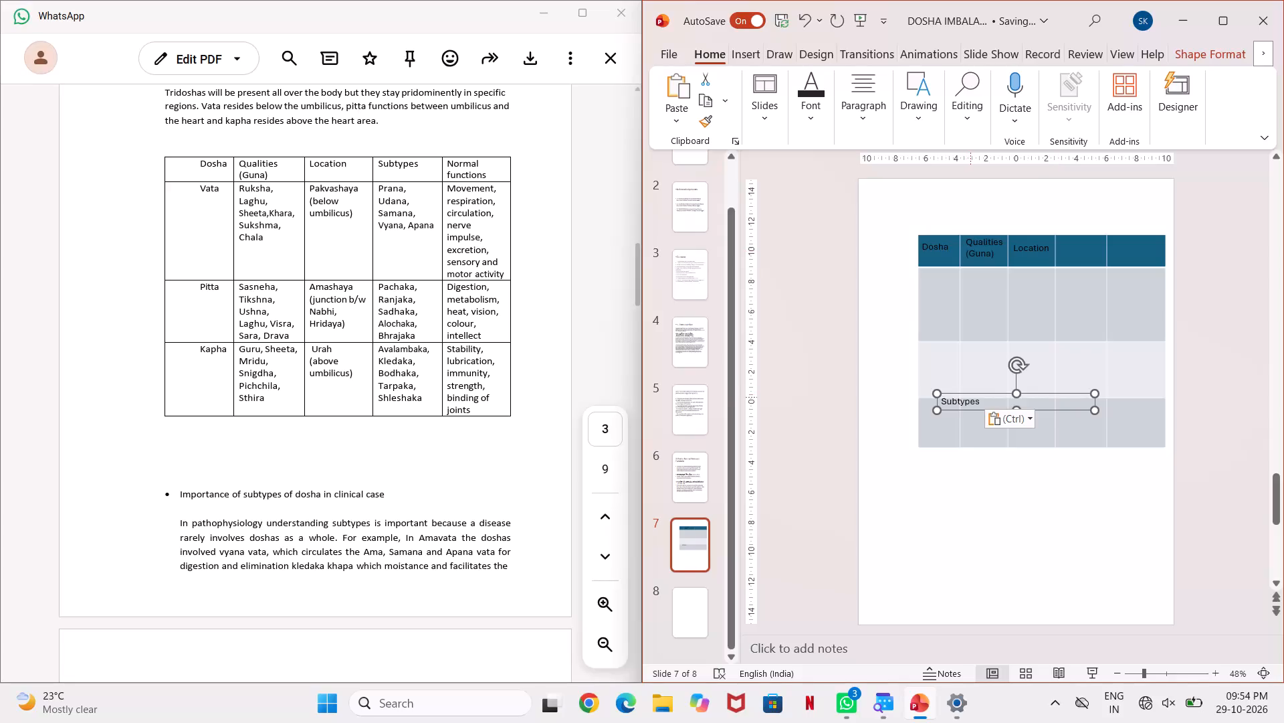
# Move the Subtypes text box into the fourth header cell of slide 7's table, level with the Location label.
pyautogui.moveTo(972, 394); pyautogui.dragTo(1098, 242)
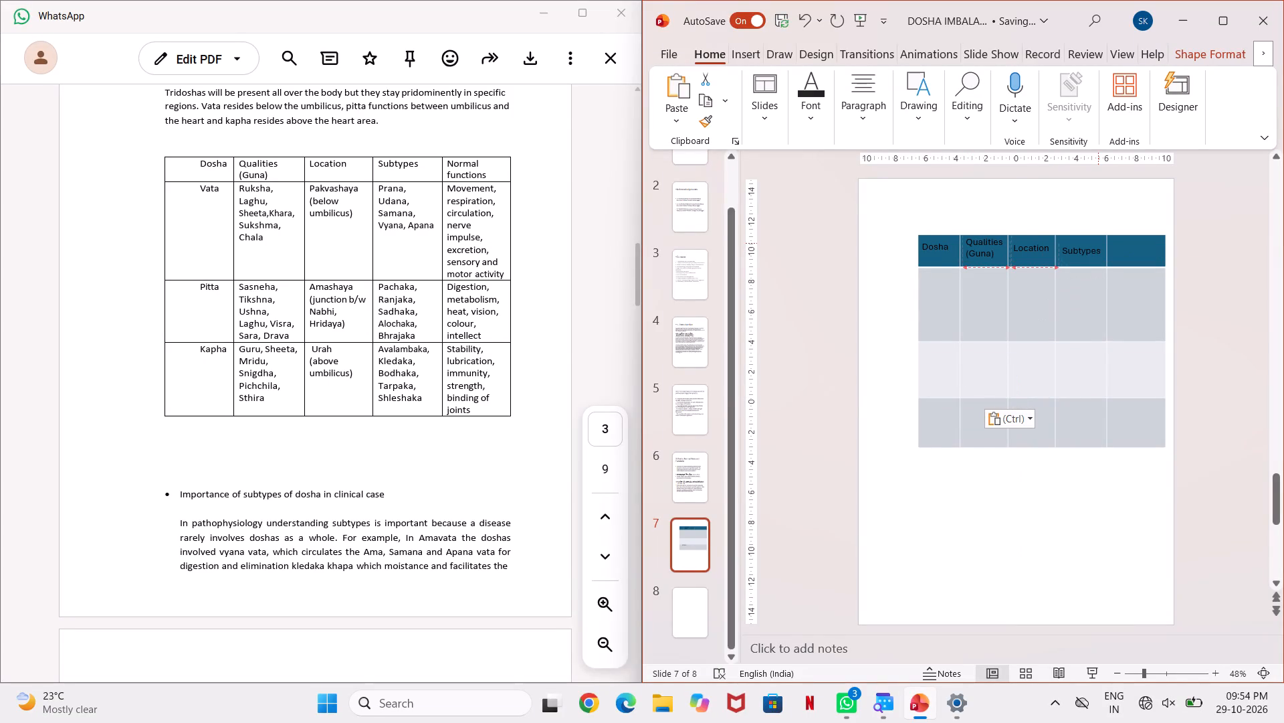
pyautogui.moveTo(1098, 242); pyautogui.dragTo(1097, 243)
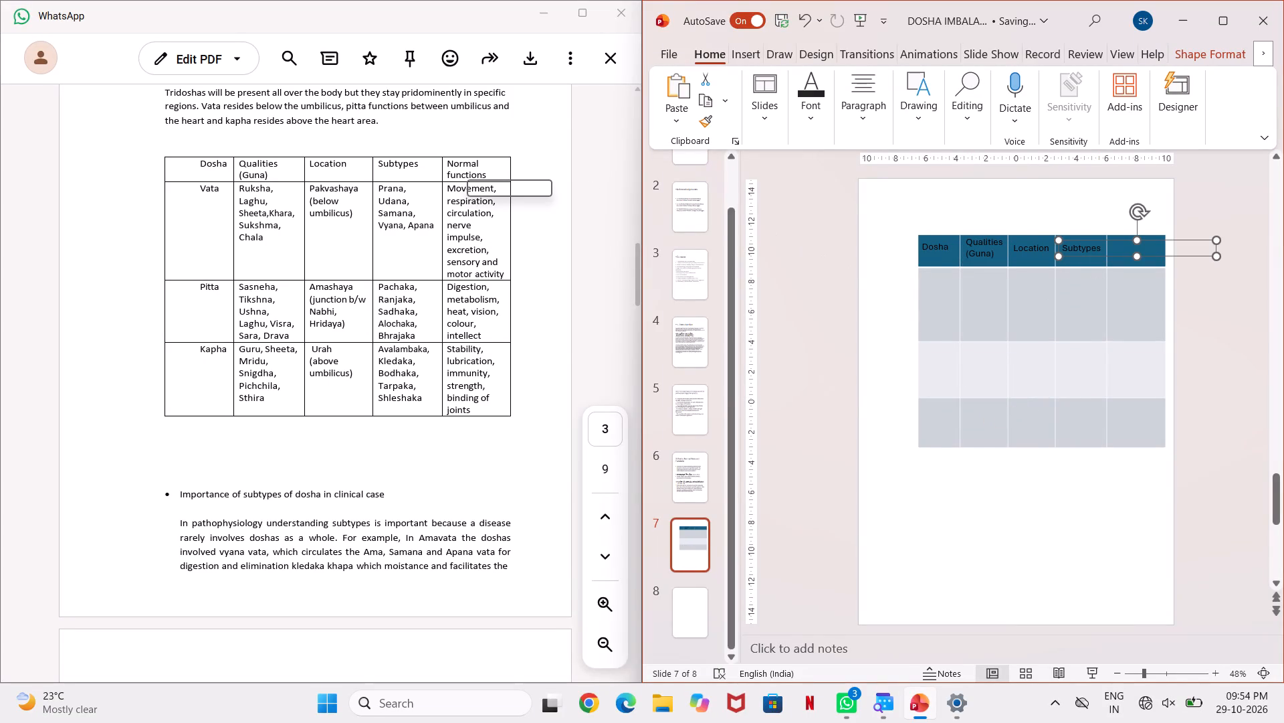
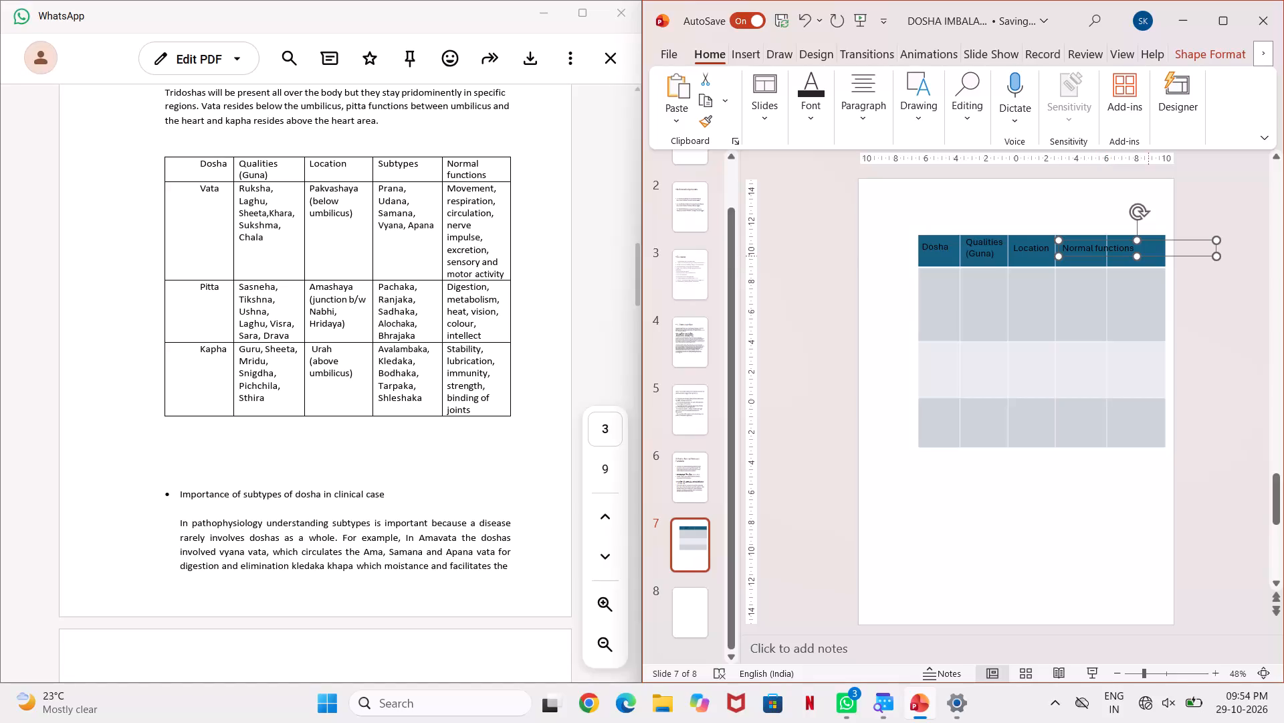
# Narrow the Normal functions text box so its label wraps onto two lines, and move it into the table's last header cell.
pyautogui.moveTo(1218, 254); pyautogui.dragTo(1115, 264)
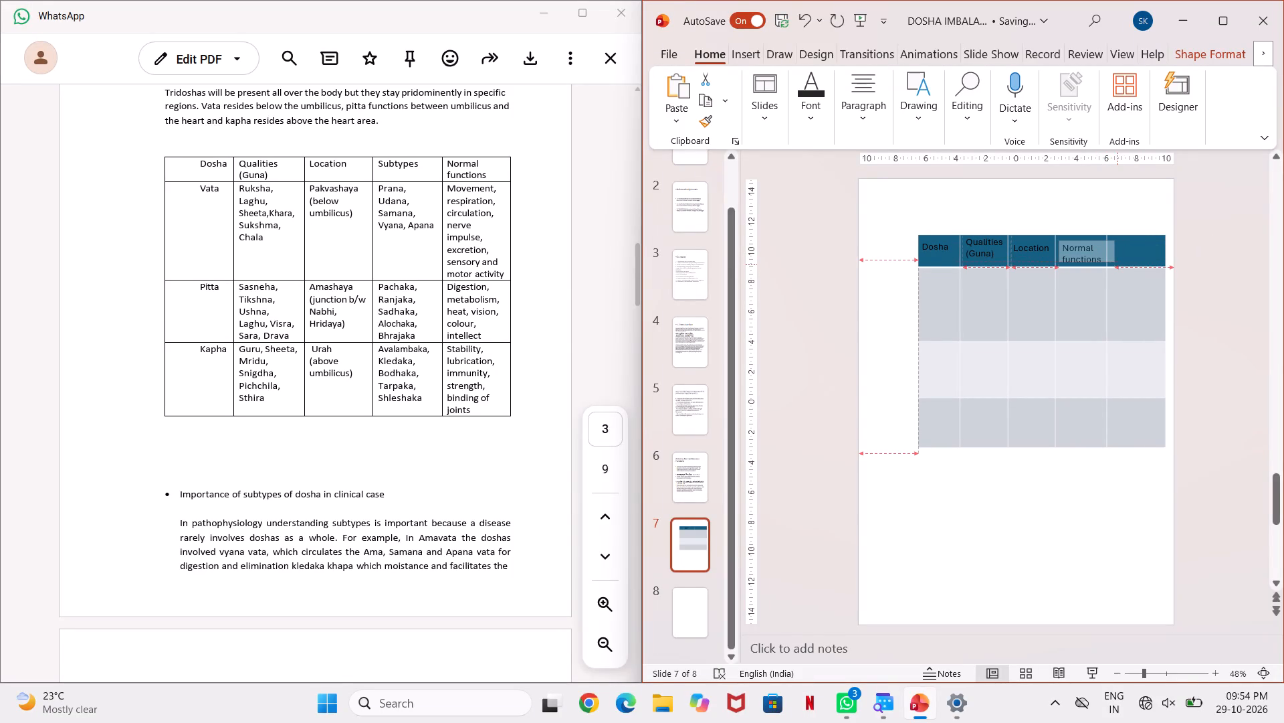
pyautogui.moveTo(1115, 264); pyautogui.dragTo(1111, 270)
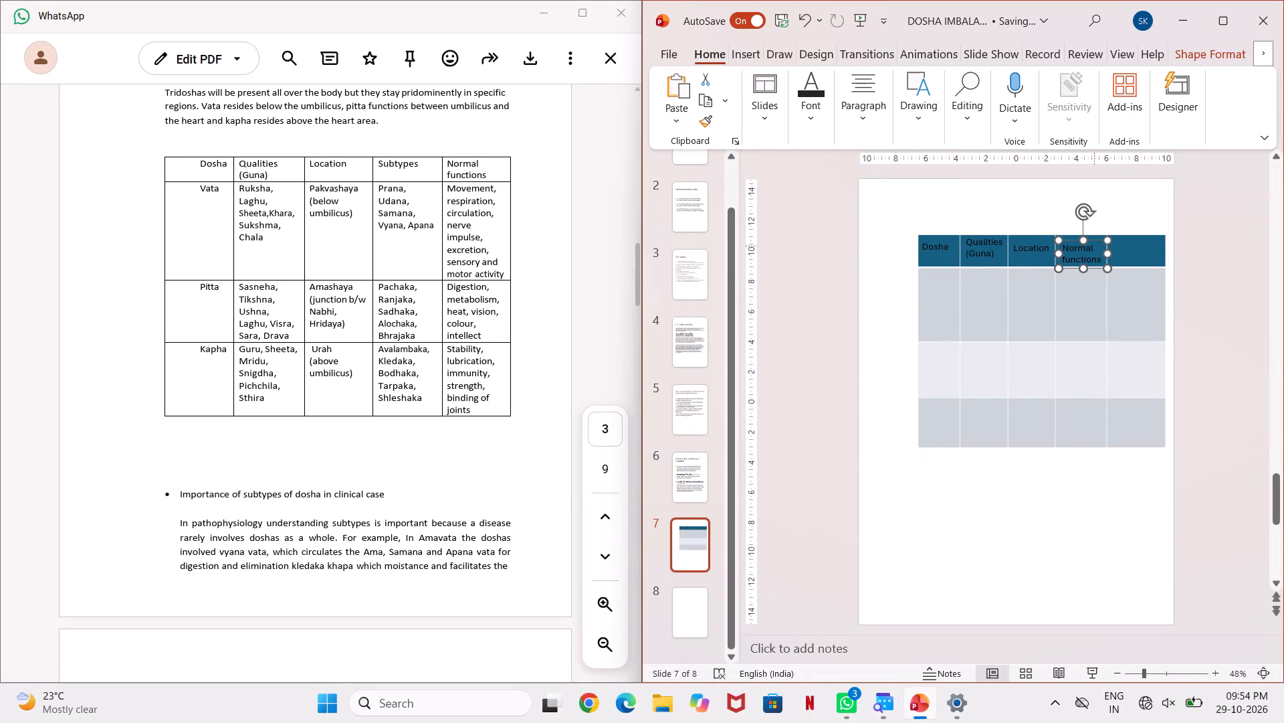
pyautogui.moveTo(1099, 238); pyautogui.dragTo(1154, 235)
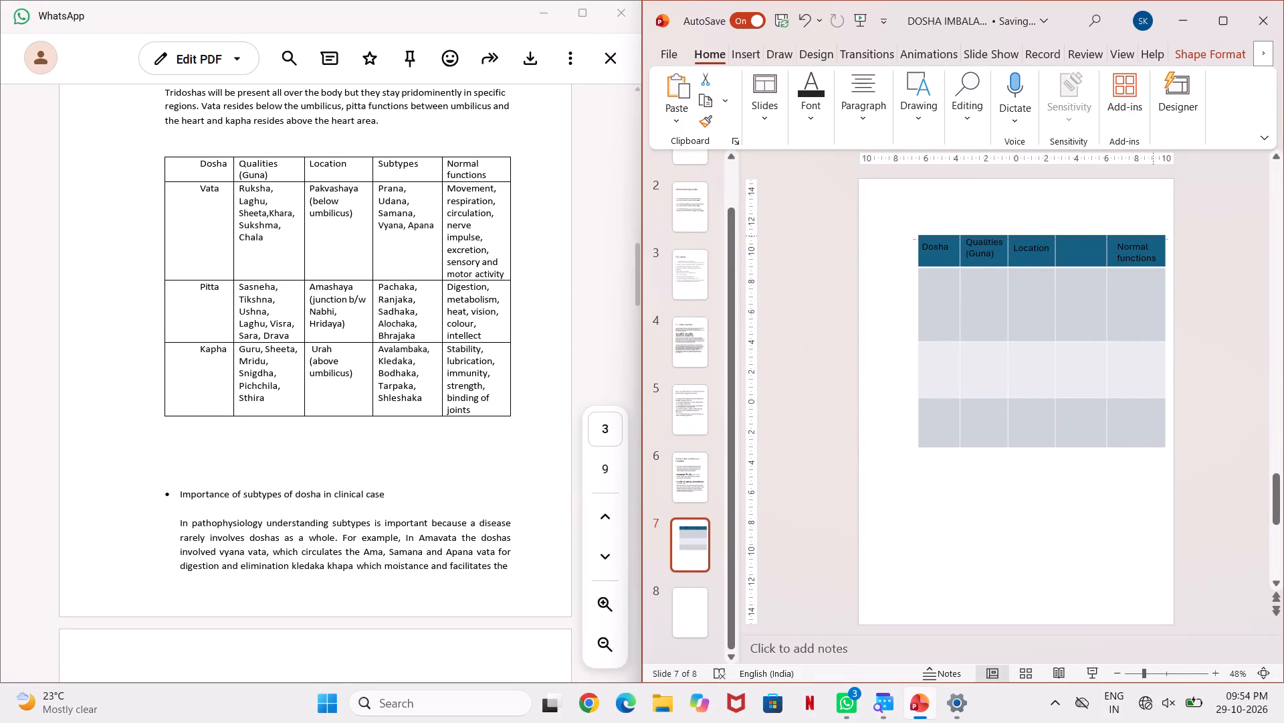
pyautogui.moveTo(1154, 235); pyautogui.dragTo(1156, 237)
pyautogui.moveTo(1156, 237); pyautogui.dragTo(1156, 238)
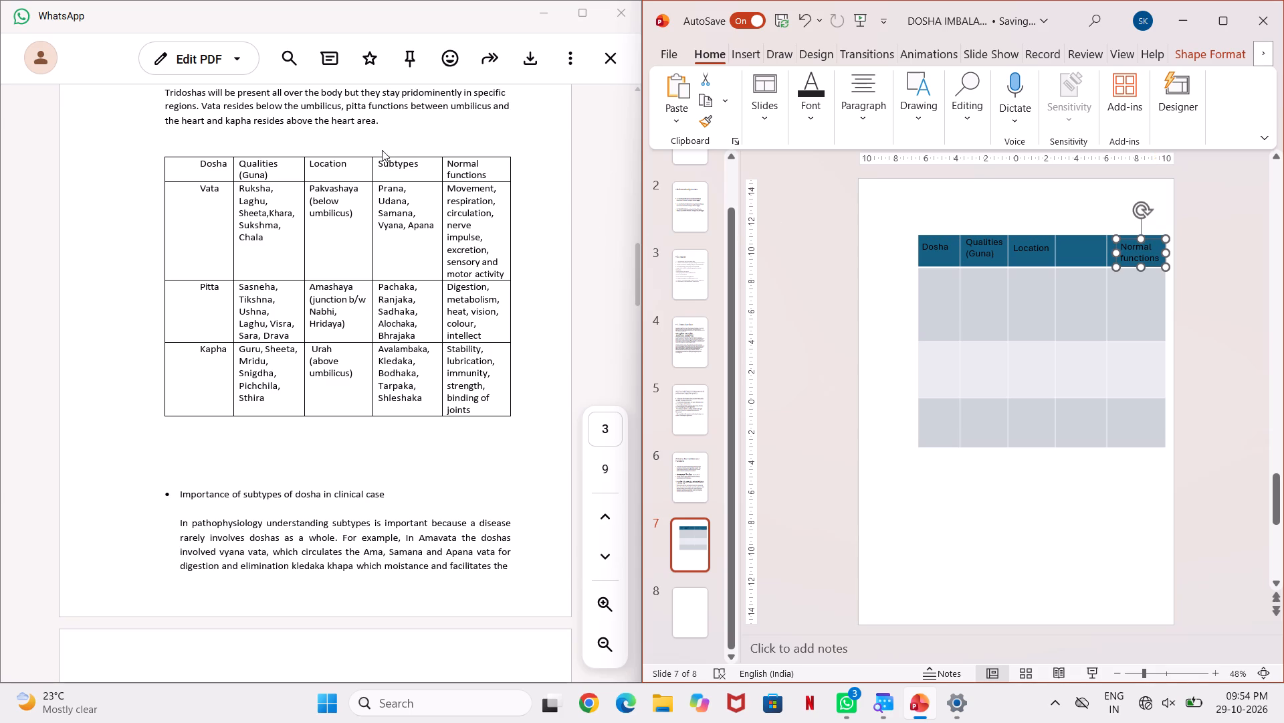
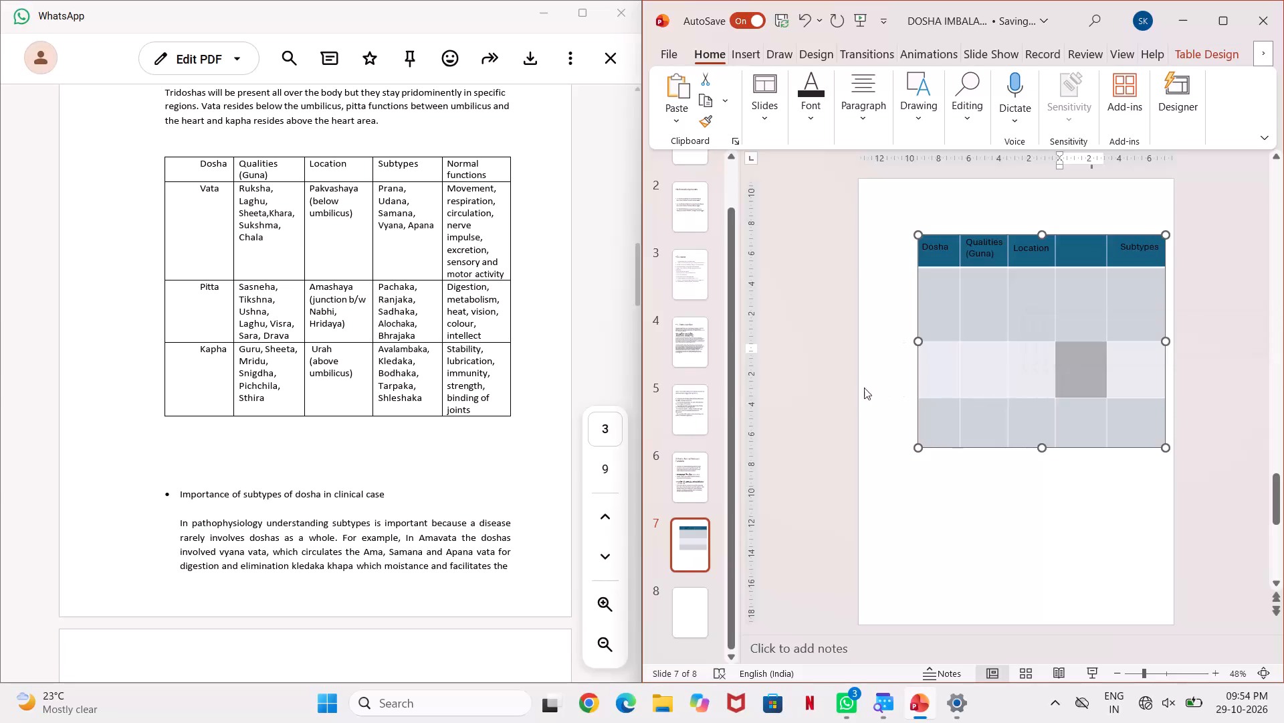
# Paste a copy of the Subtypes text box on slide 7 and place it in the table's empty fourth header cell.
pyautogui.click(865, 389)
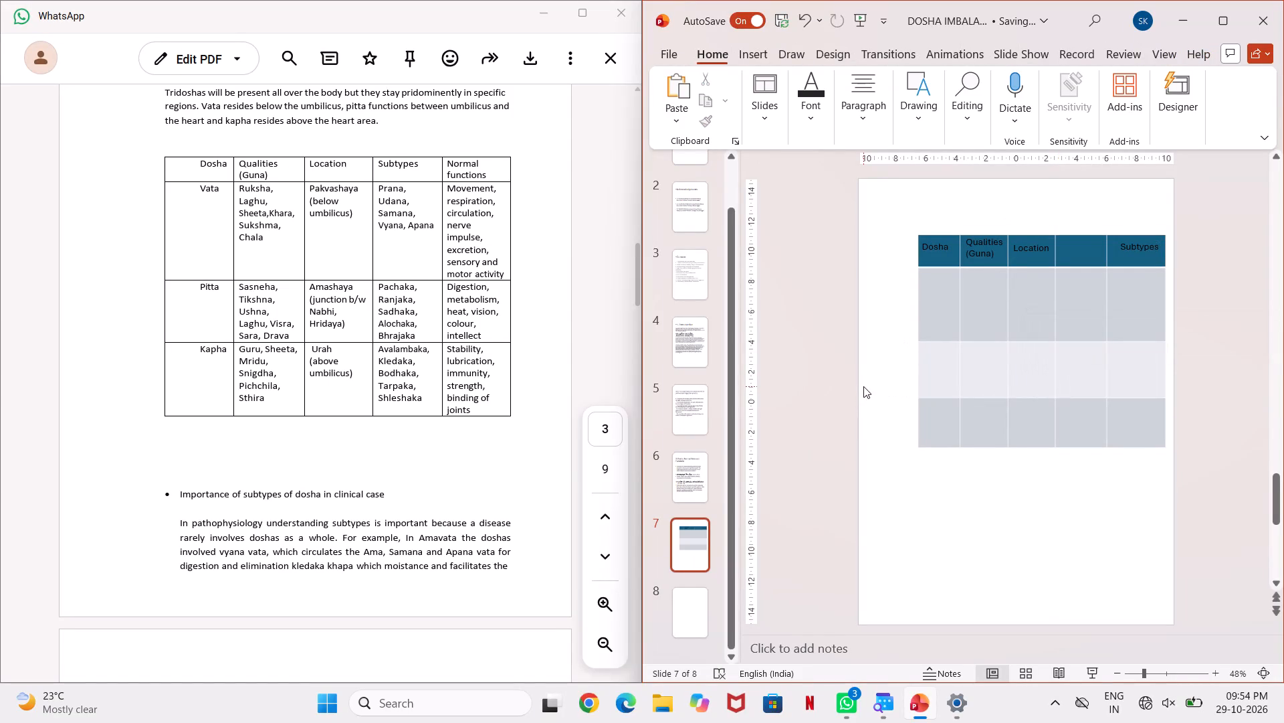
pyautogui.hotkey('ctrl', 'v')
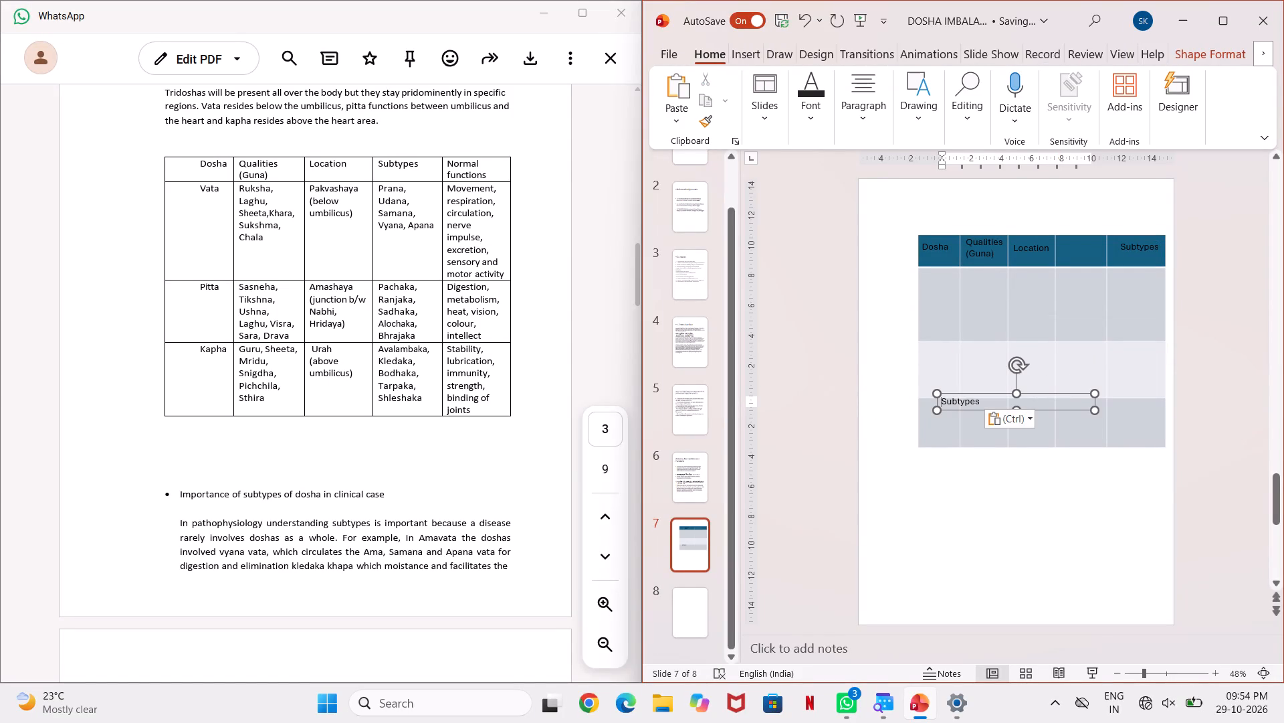
pyautogui.moveTo(998, 395); pyautogui.dragTo(1122, 245)
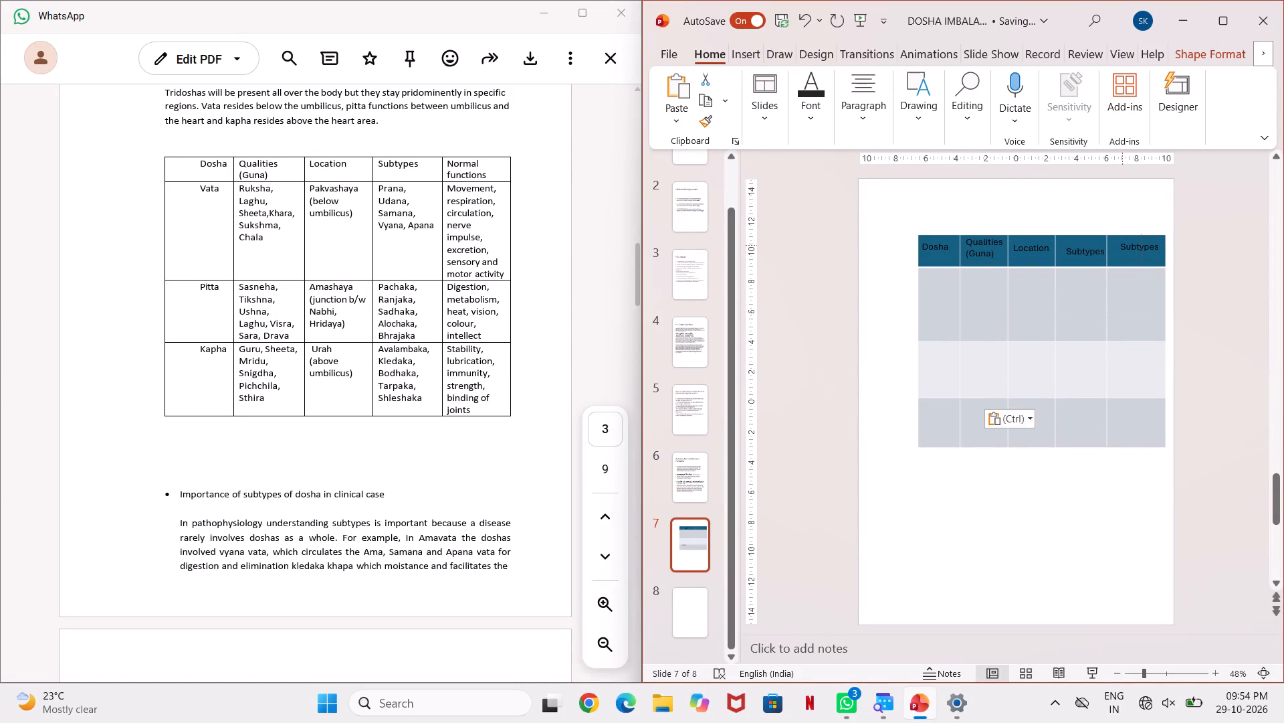
pyautogui.moveTo(1122, 245); pyautogui.dragTo(1121, 241)
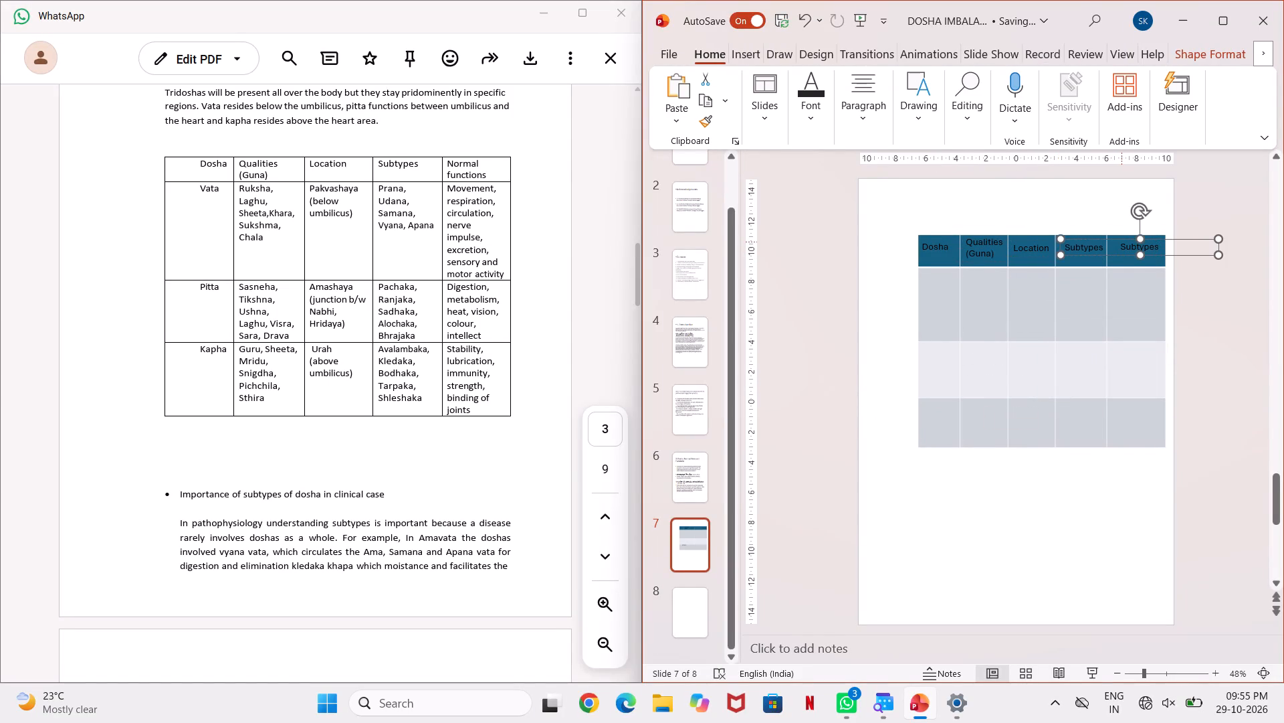
# Move the pasted Subtypes text box out of the header row into the fourth column's first body cell, clearing the overlap with the last header cell.
pyautogui.click(1233, 309)
pyautogui.click(1142, 249)
pyautogui.click(1142, 251)
pyautogui.click(1234, 236)
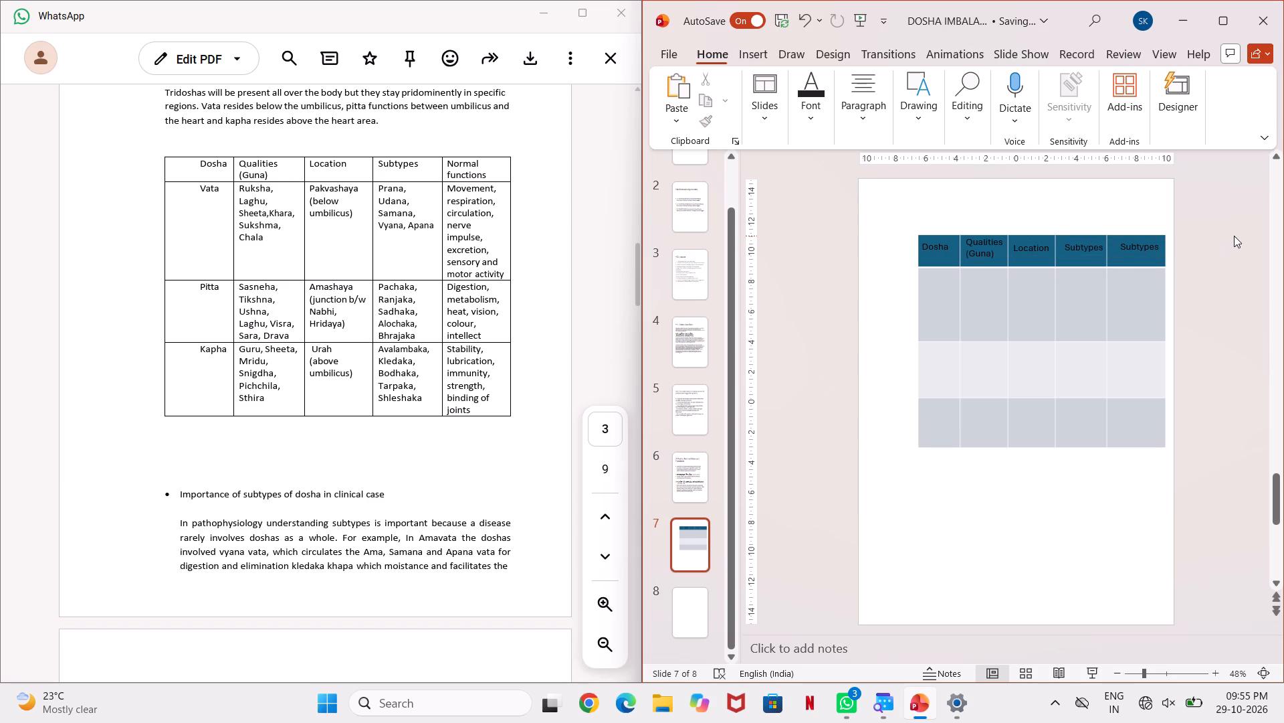
pyautogui.click(1143, 246)
pyautogui.moveTo(1144, 246); pyautogui.dragTo(1126, 258)
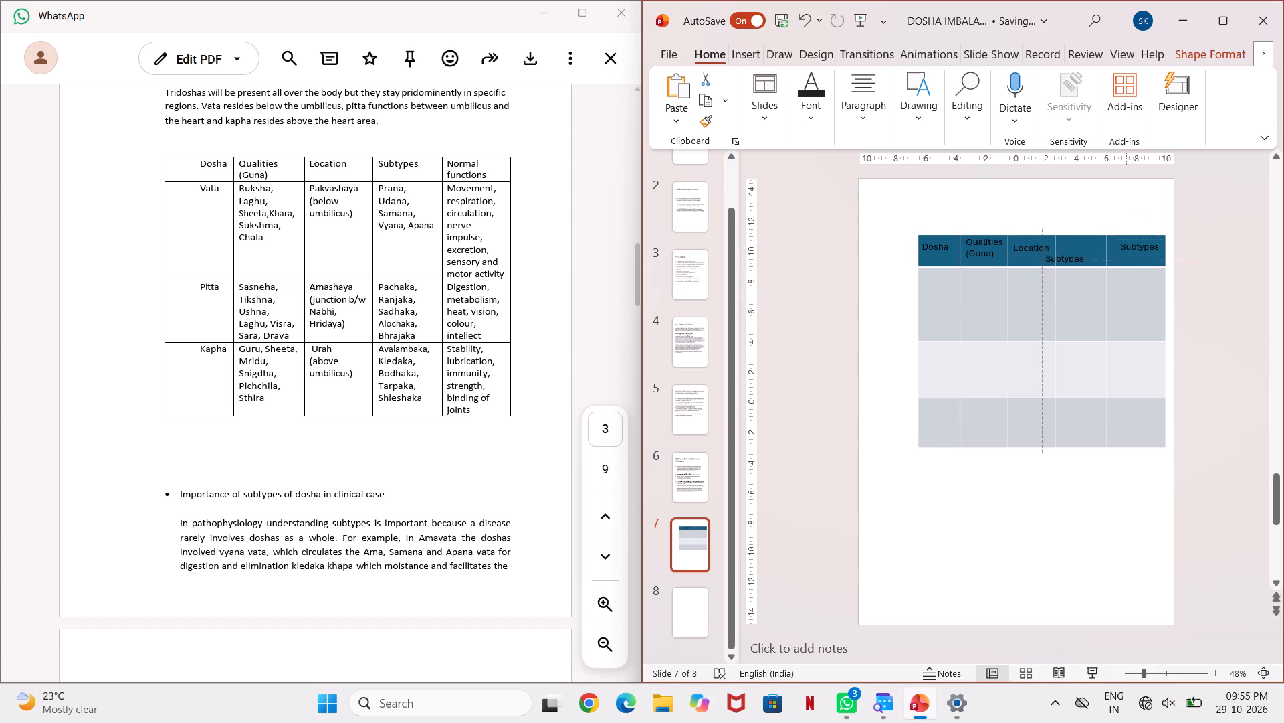
pyautogui.moveTo(1126, 258); pyautogui.dragTo(1148, 291)
# Delete the duplicate Subtypes text from the text box in the table's last header cell.
pyautogui.click(1158, 240)
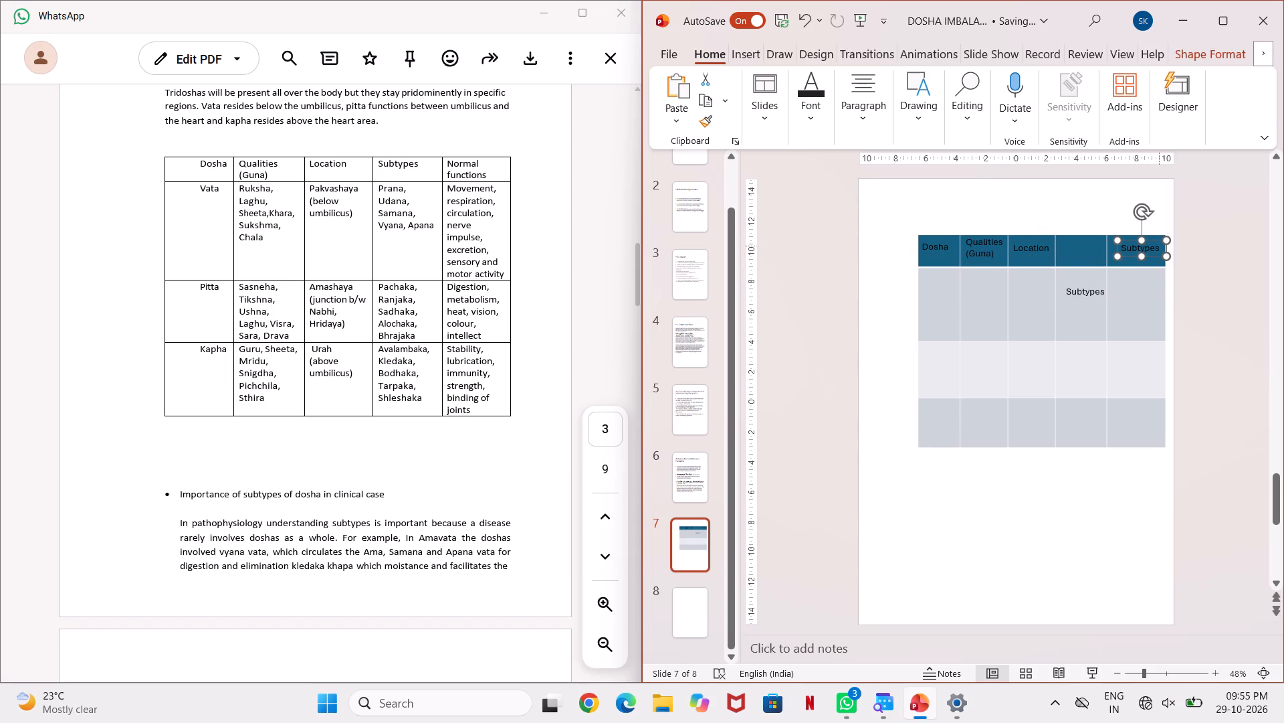
pyautogui.moveTo(1158, 247); pyautogui.dragTo(1125, 263)
pyautogui.click(1193, 280)
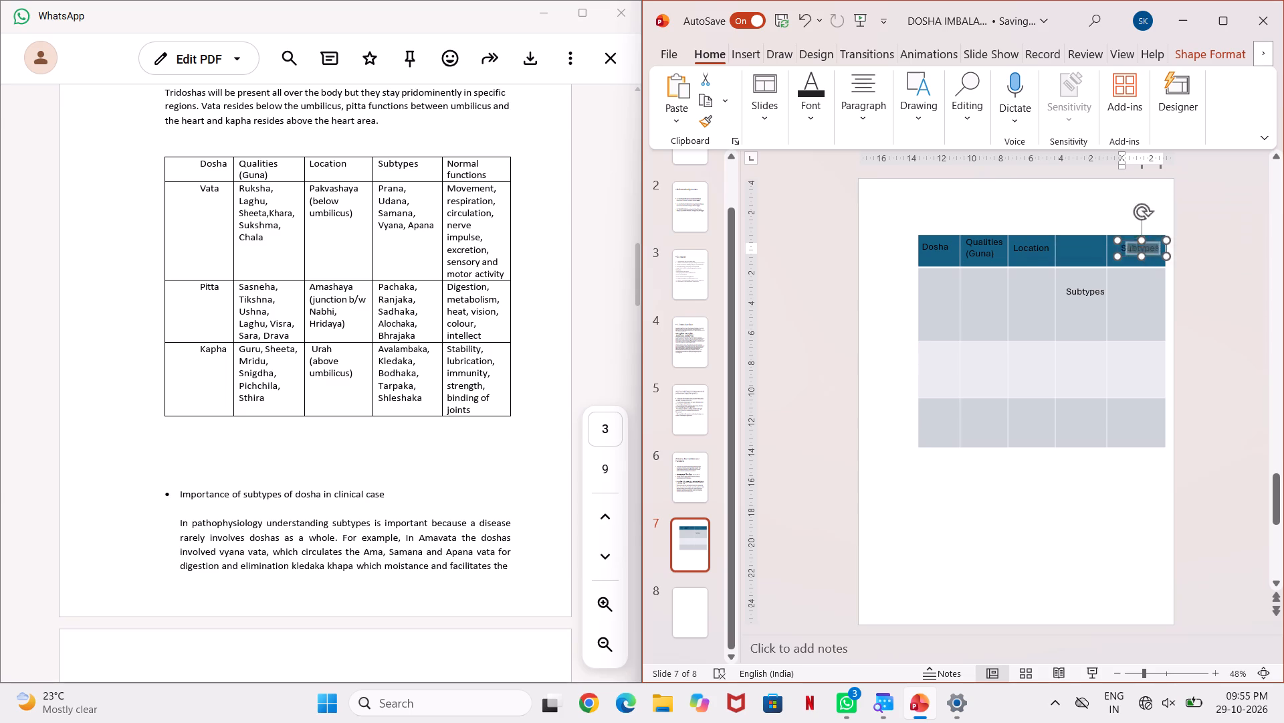
pyautogui.click(1152, 252)
pyautogui.press('Delete')
pyautogui.press('Delete')
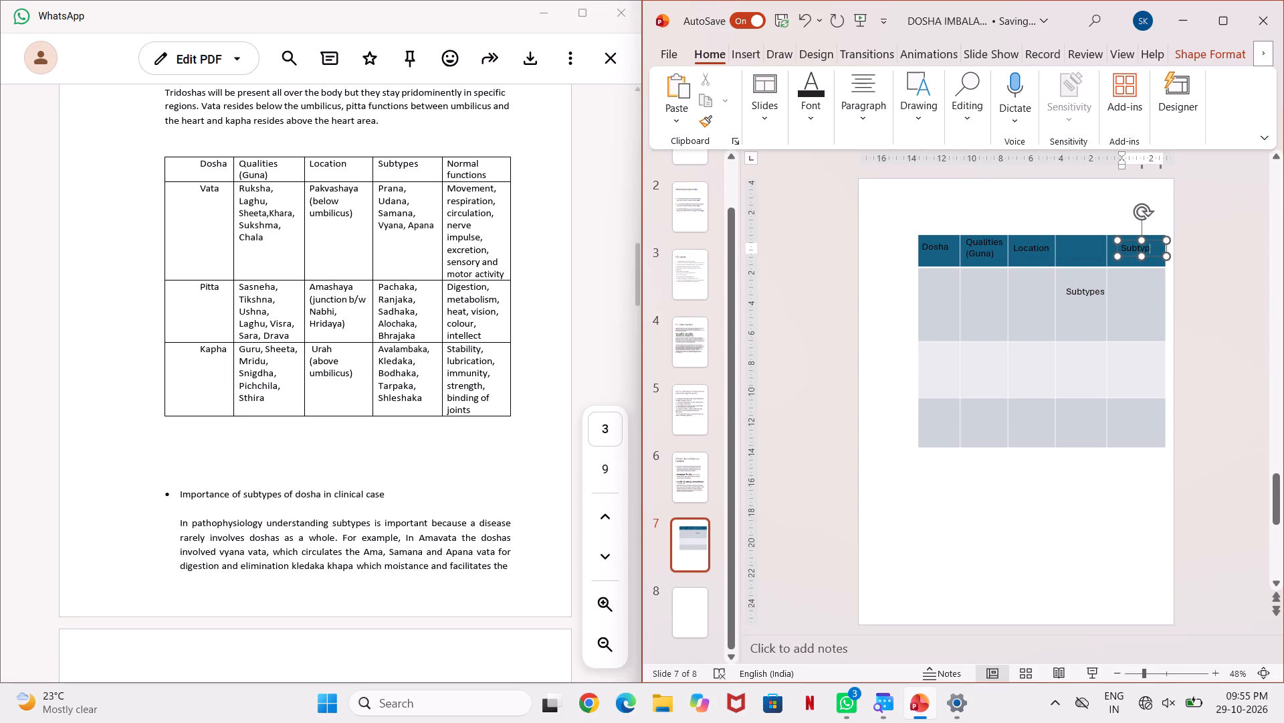
pyautogui.click(1248, 224)
pyautogui.click(1133, 258)
pyautogui.click(1138, 248)
pyautogui.press('Delete')
pyautogui.click(1259, 228)
pyautogui.click(1142, 252)
pyautogui.press('Delete')
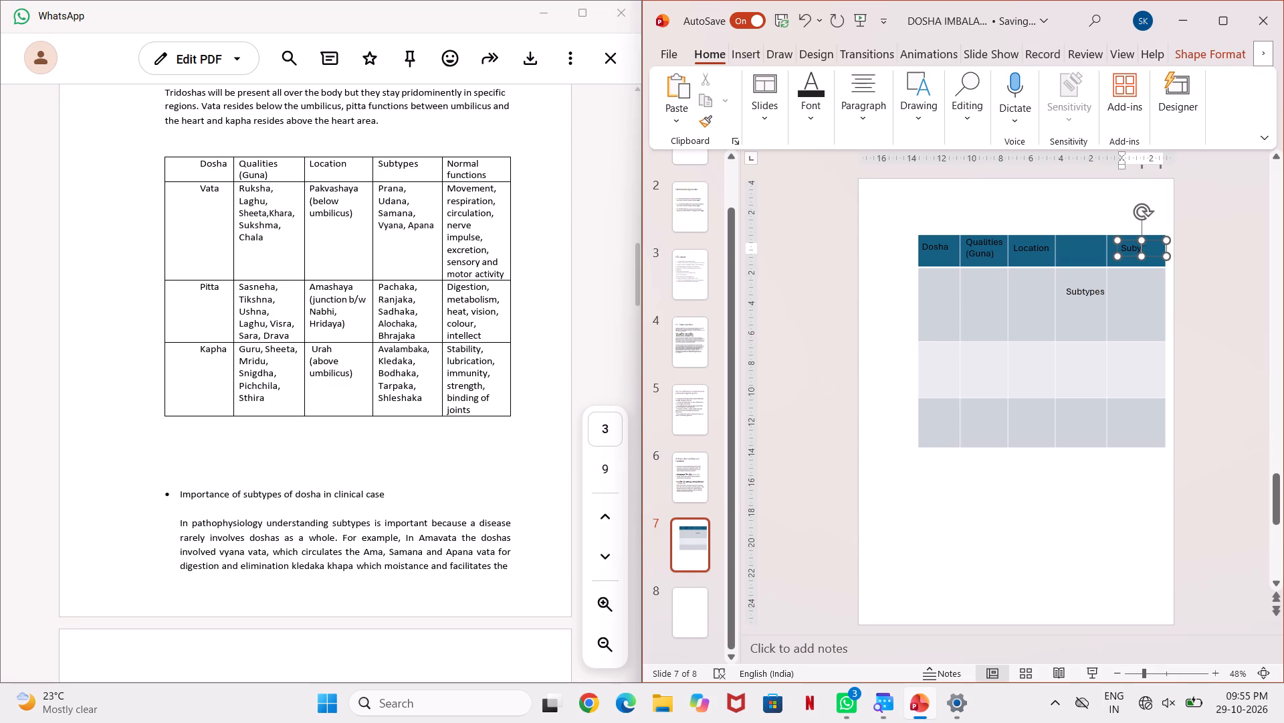
pyautogui.click(1174, 245)
pyautogui.tripleClick(1136, 250)
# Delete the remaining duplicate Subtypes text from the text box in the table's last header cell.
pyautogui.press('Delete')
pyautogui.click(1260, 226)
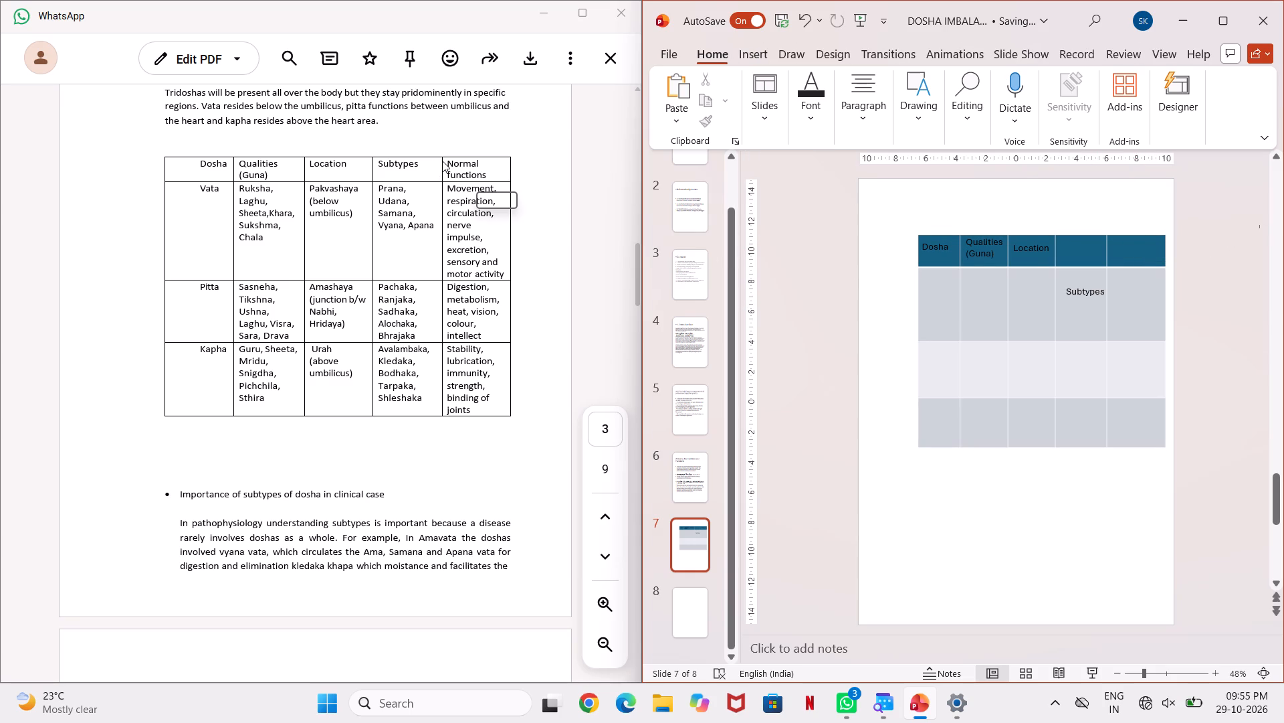
# Undo the recent header text box edits back to a single Subtypes label in the fourth header cell and an empty last header cell.
pyautogui.hotkey('ctrl', 'z')
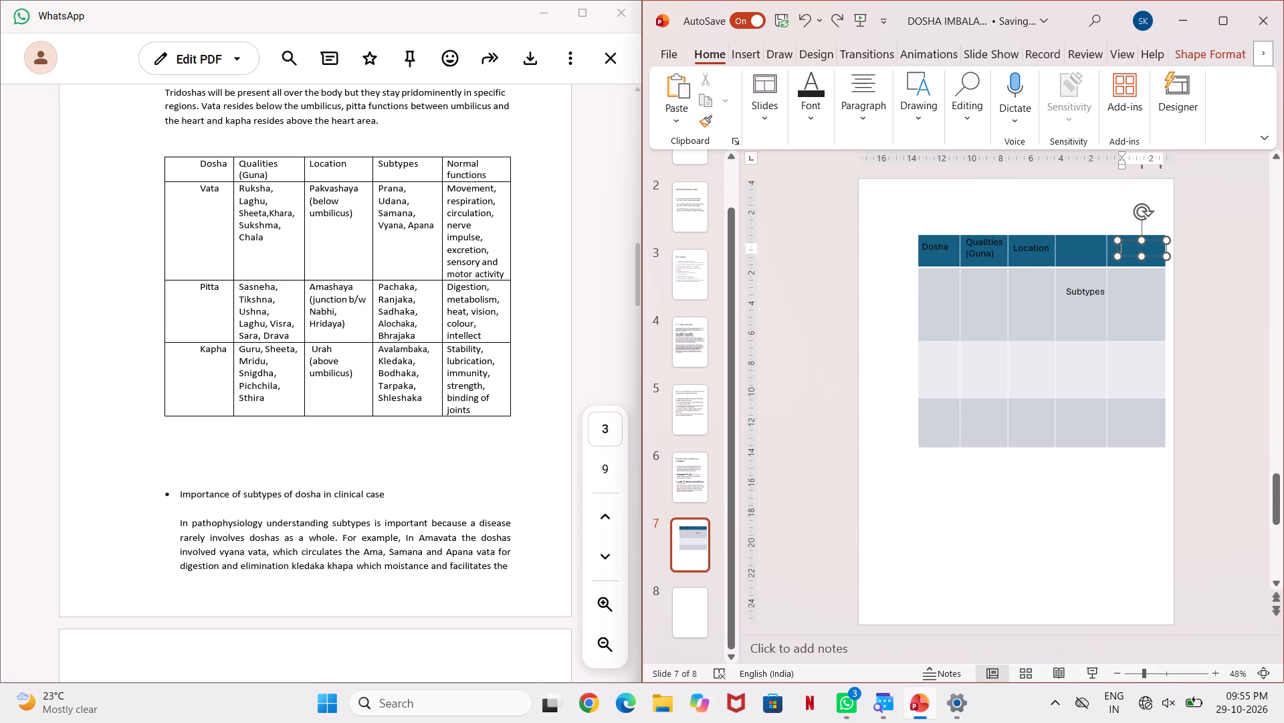
pyautogui.hotkey('ctrl', 'z')
pyautogui.hotkey('ctrl', 'z')
pyautogui.hotkey('ctrl', 'z')
pyautogui.hotkey('ctrl', 'z')
pyautogui.hotkey('ctrl', 'z')
pyautogui.hotkey('ctrl', 'z')
pyautogui.hotkey('ctrl', 'z')
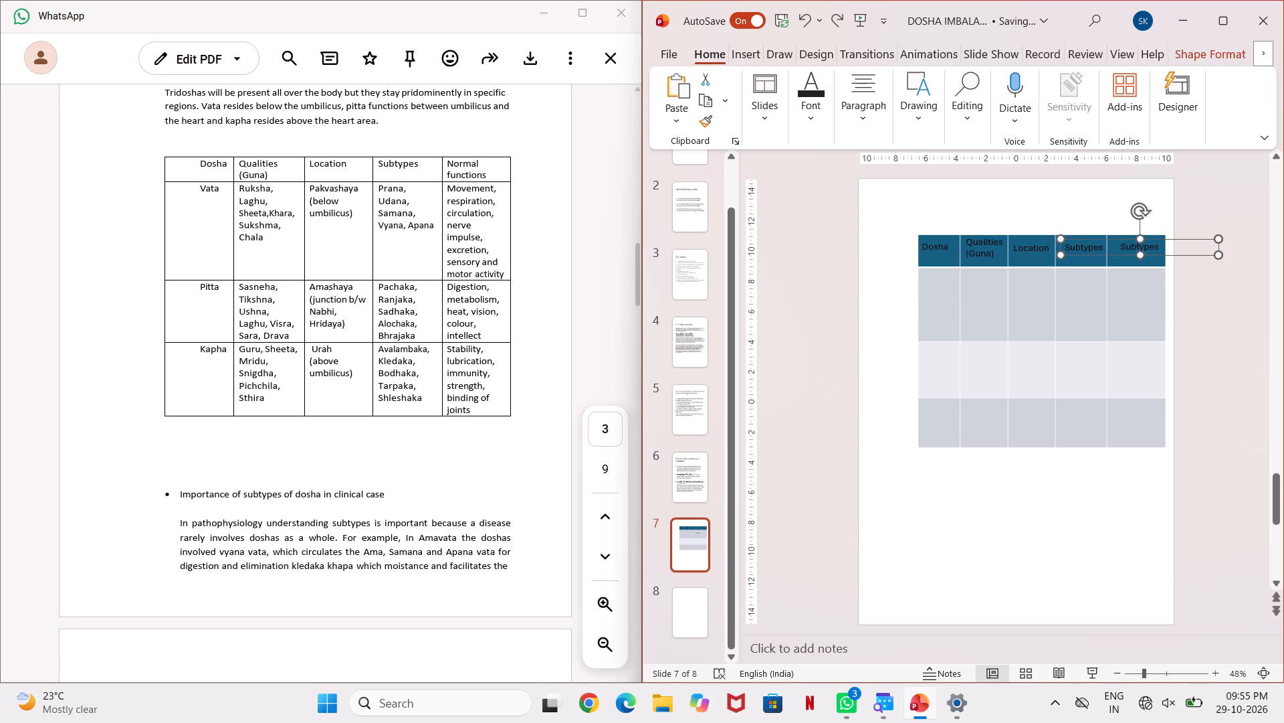
pyautogui.hotkey('ctrl', 'z')
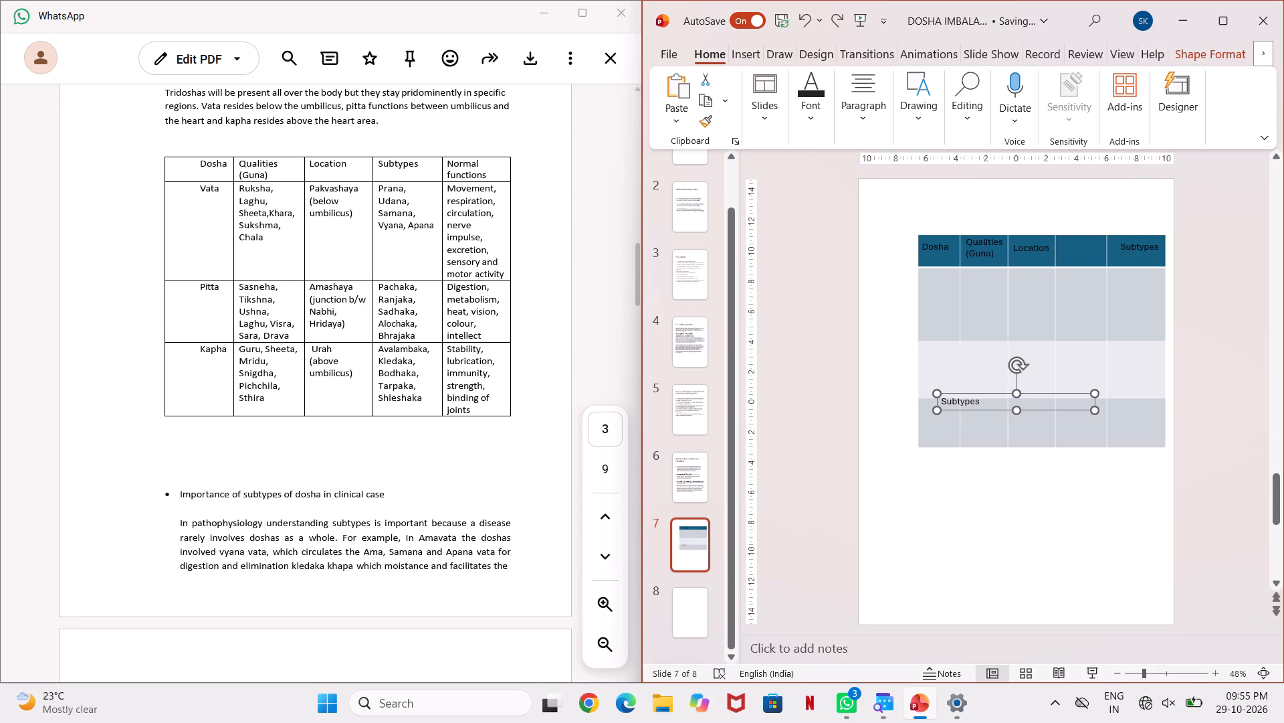
pyautogui.hotkey('ctrl', 'z')
pyautogui.hotkey('ctrl', 'z')
pyautogui.hotkey('ctrl', 'z')
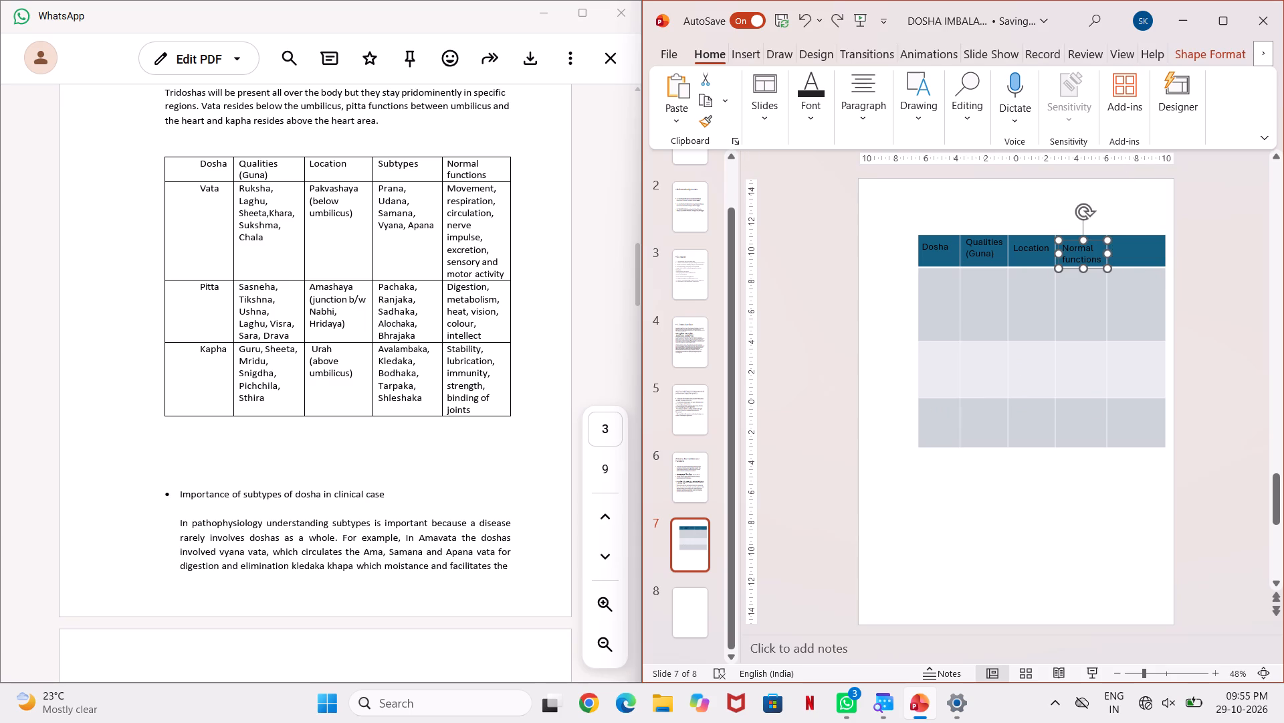
pyautogui.hotkey('ctrl', 'z')
pyautogui.hotkey('ctrl', 'z')
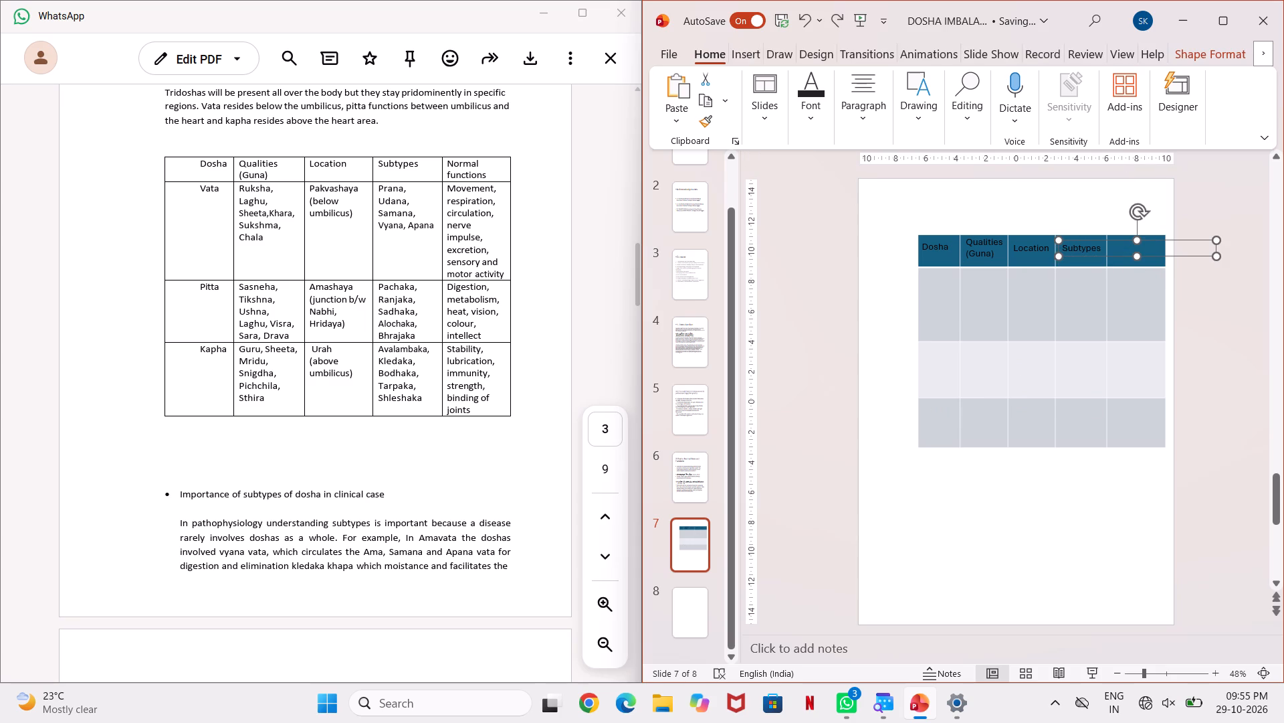
pyautogui.click(1238, 319)
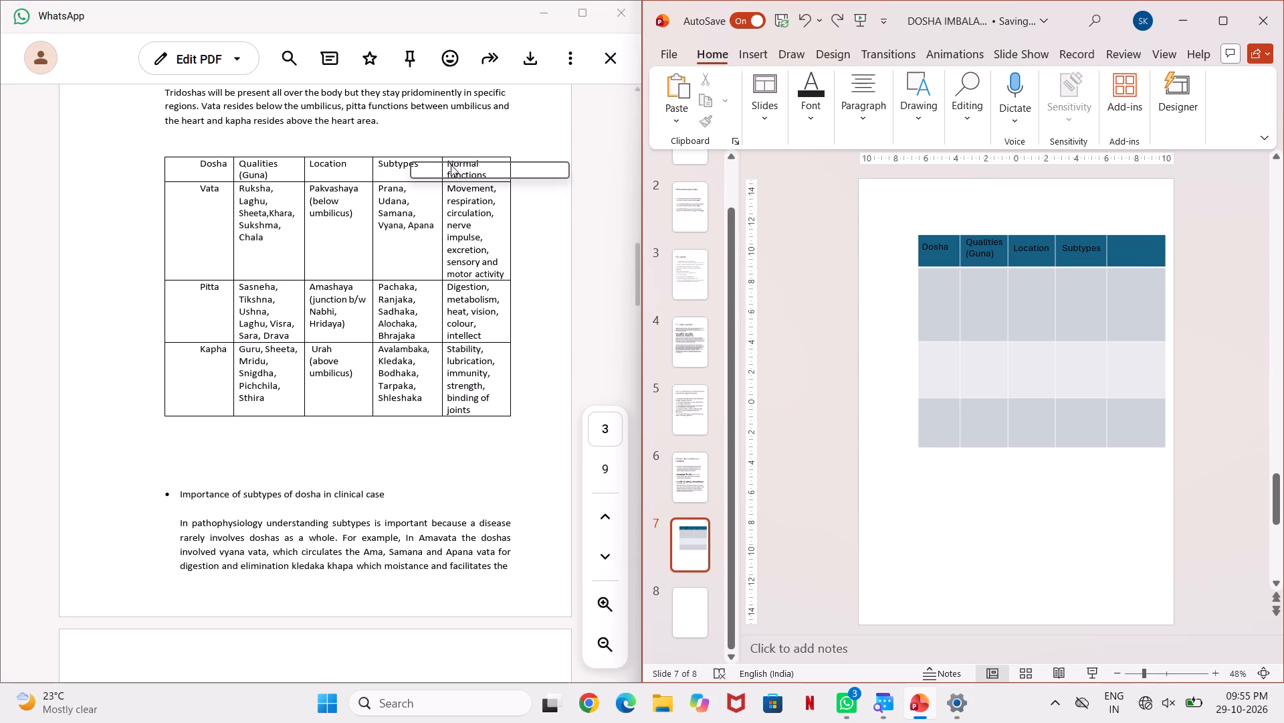
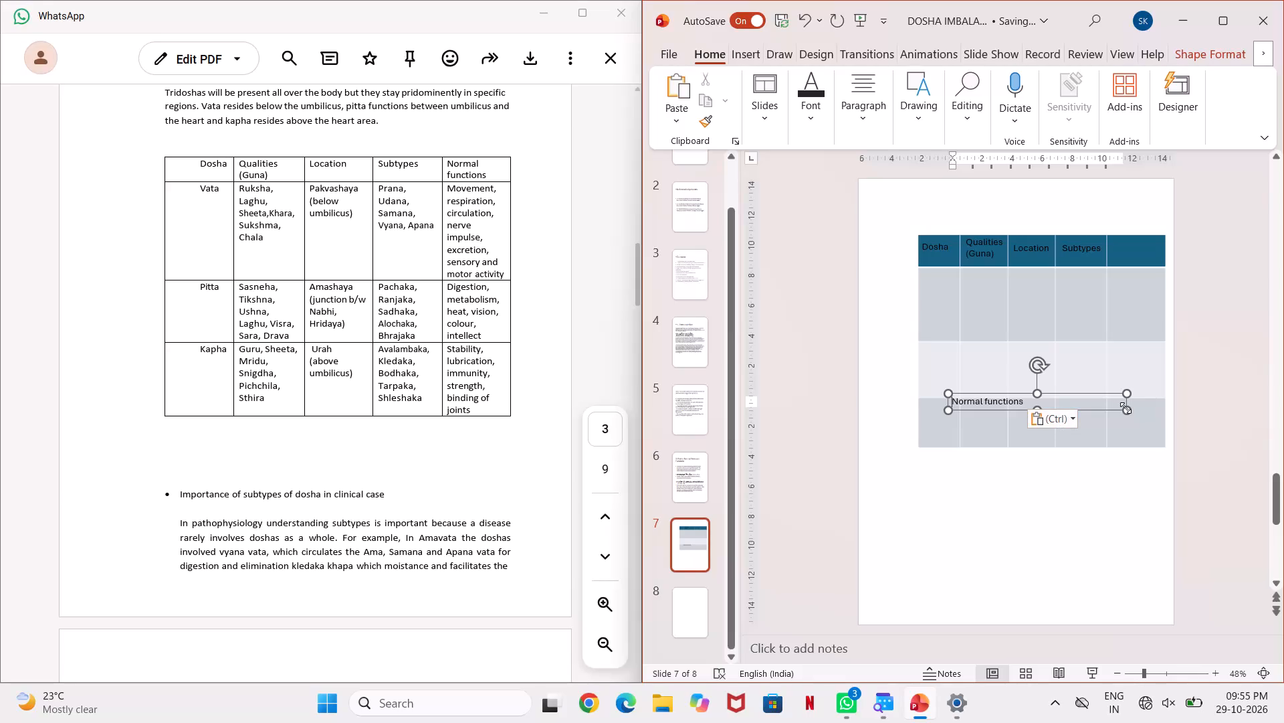
# Narrow the Normal functions text box so it wraps onto two lines and place it in the table's empty last header cell.
pyautogui.moveTo(1126, 408); pyautogui.dragTo(1005, 426)
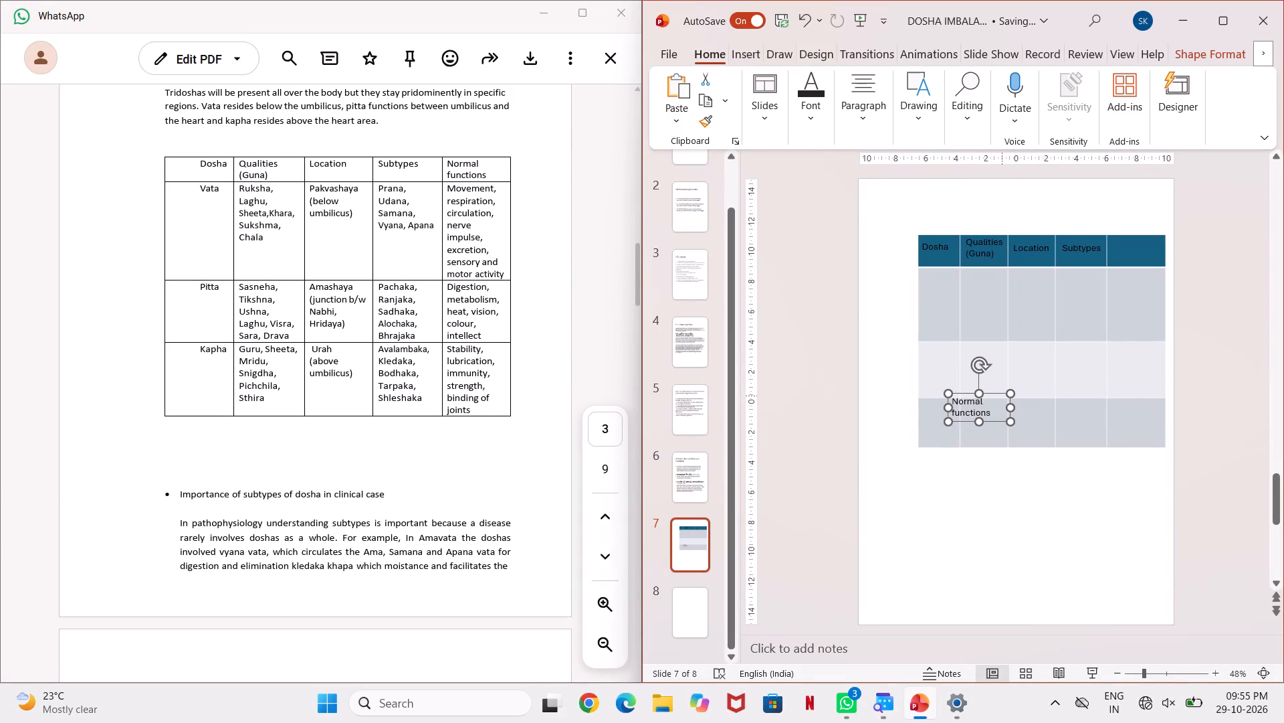
pyautogui.moveTo(994, 393); pyautogui.dragTo(1155, 234)
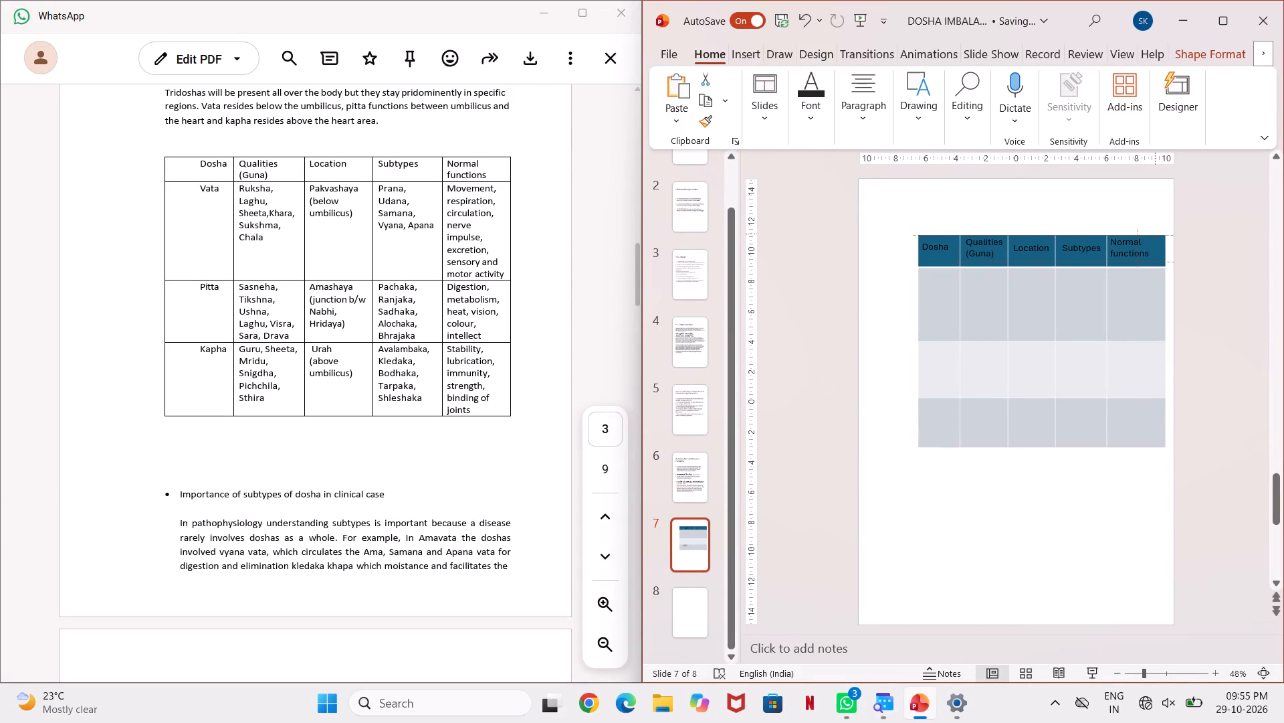
pyautogui.moveTo(1155, 234); pyautogui.dragTo(1161, 235)
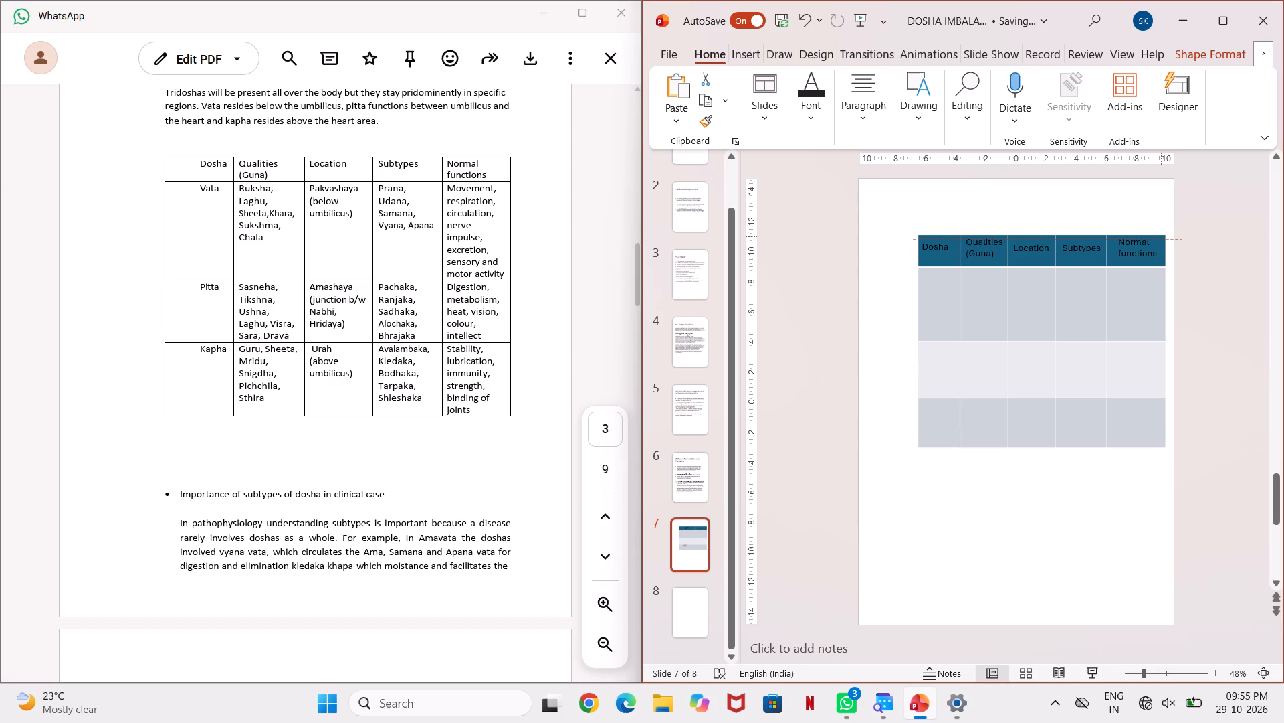
pyautogui.moveTo(1161, 235); pyautogui.dragTo(1159, 238)
pyautogui.click(1208, 252)
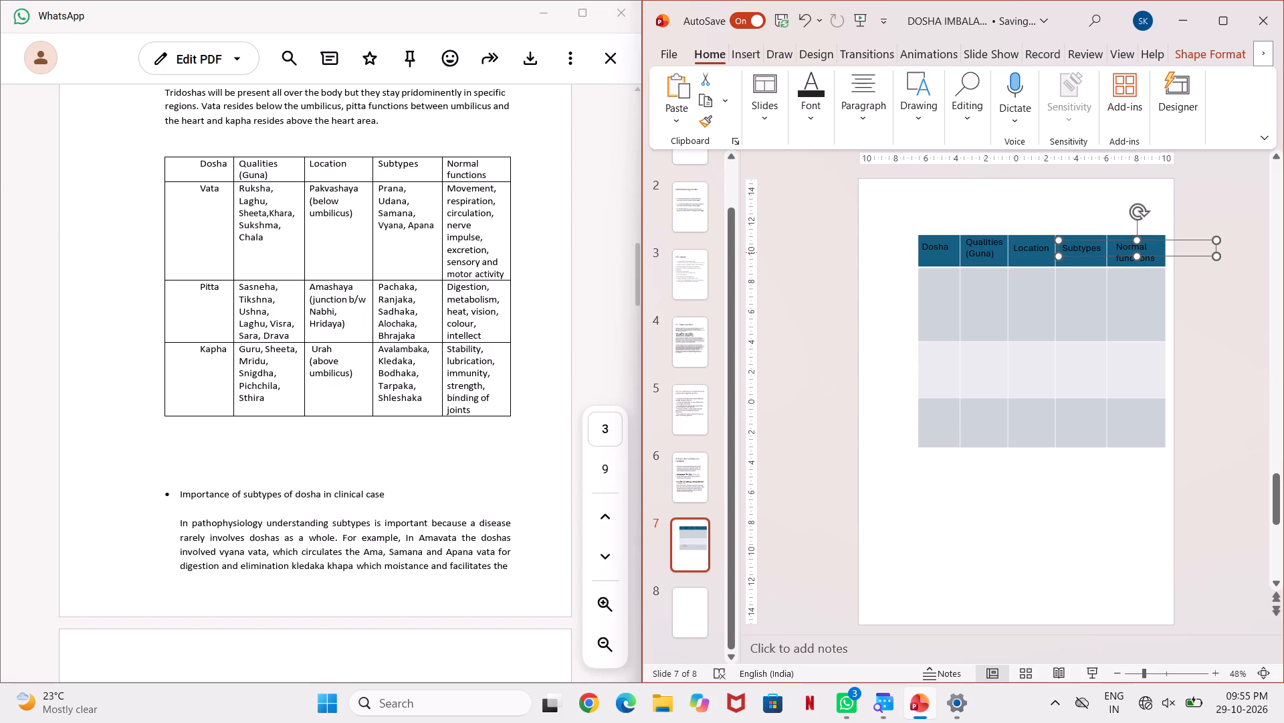
pyautogui.click(1220, 319)
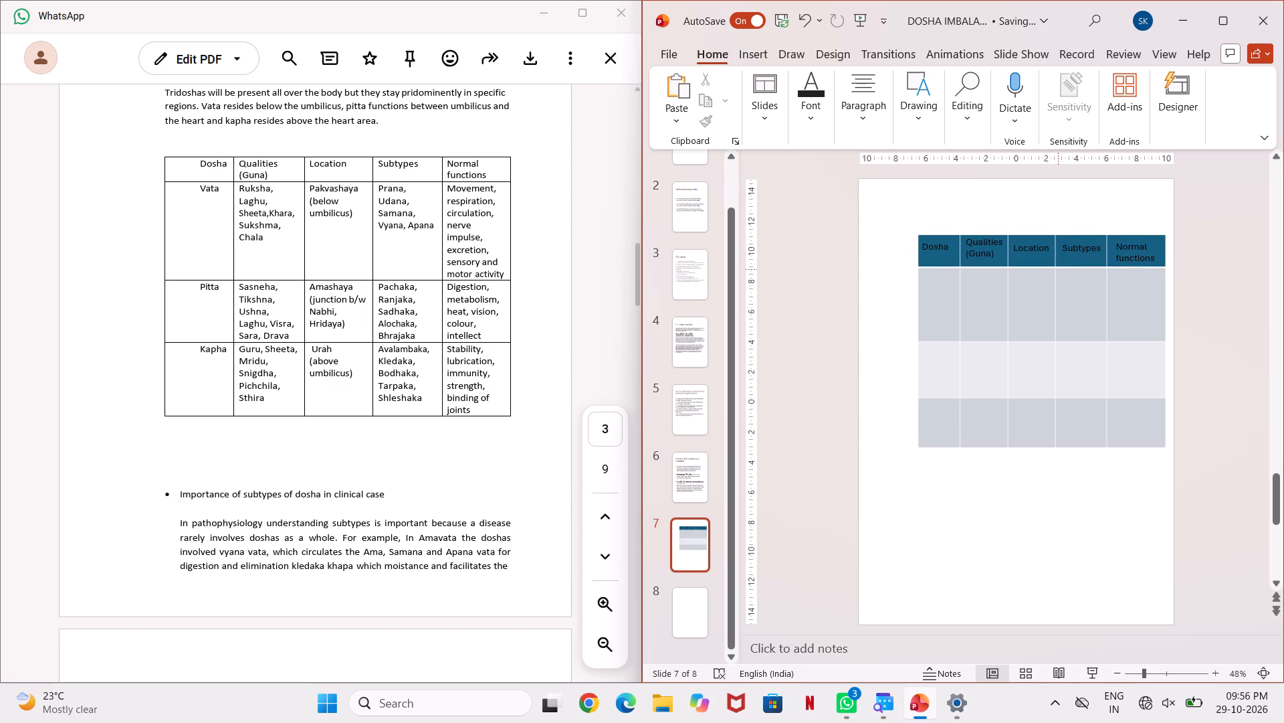
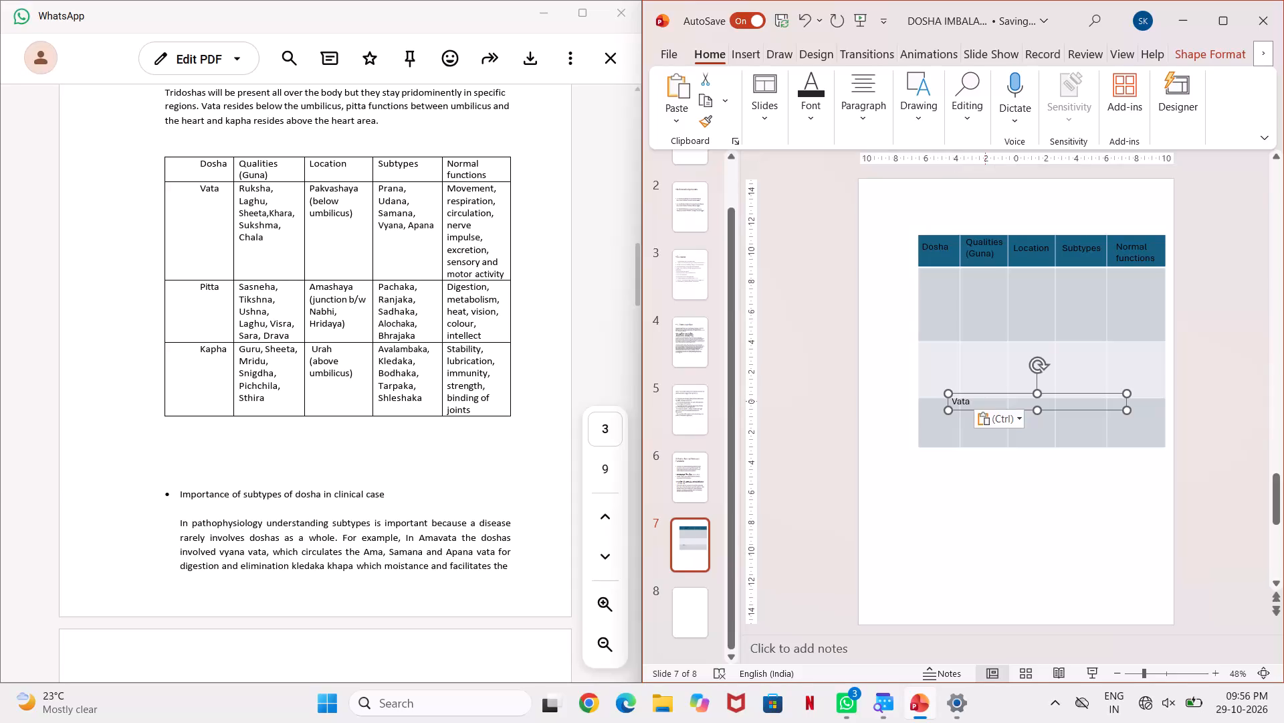
# Move the Vata text box into the top of the first body cell under the Dosha header on slide 7.
pyautogui.moveTo(985, 396); pyautogui.dragTo(956, 285)
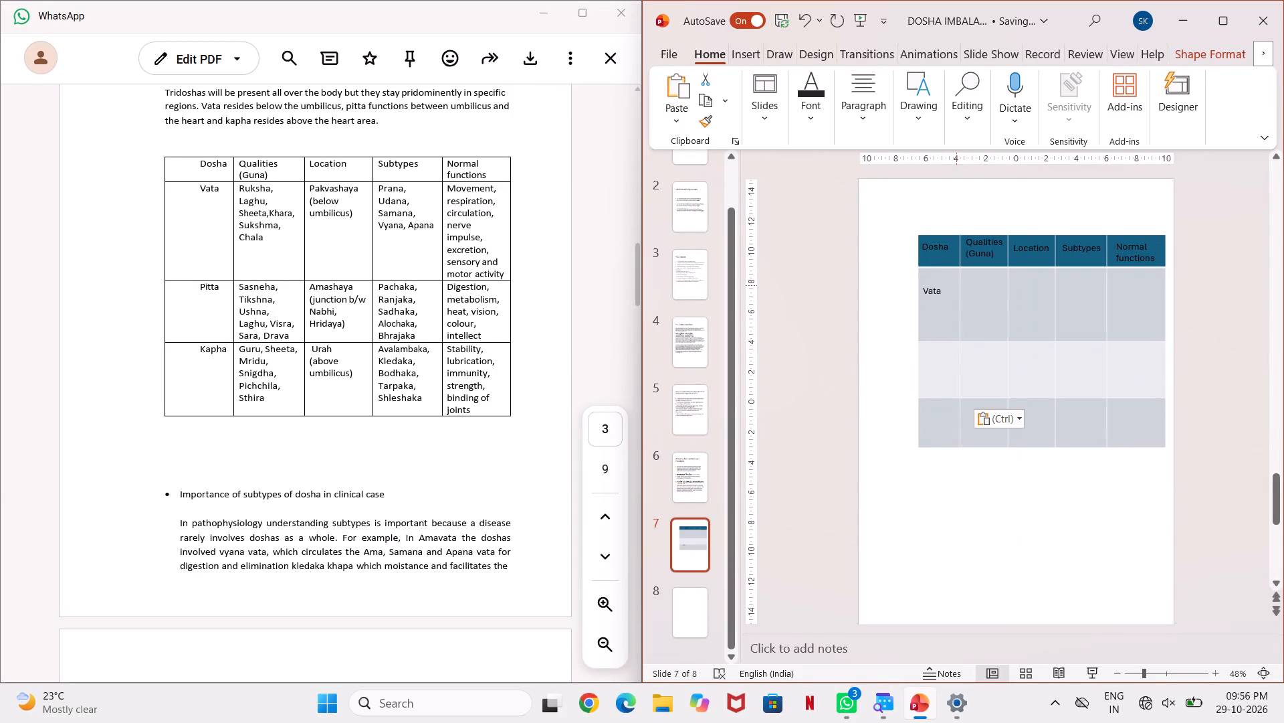
pyautogui.moveTo(956, 285); pyautogui.dragTo(957, 276)
pyautogui.click(799, 335)
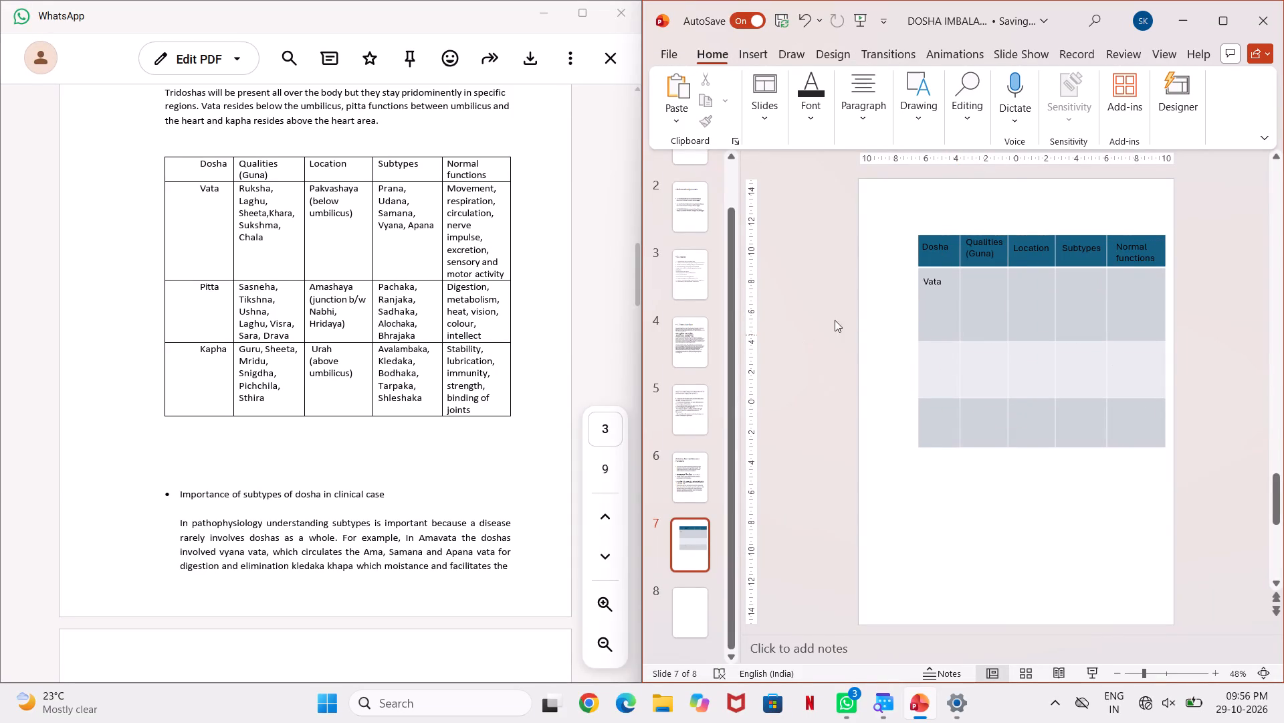
pyautogui.click(941, 283)
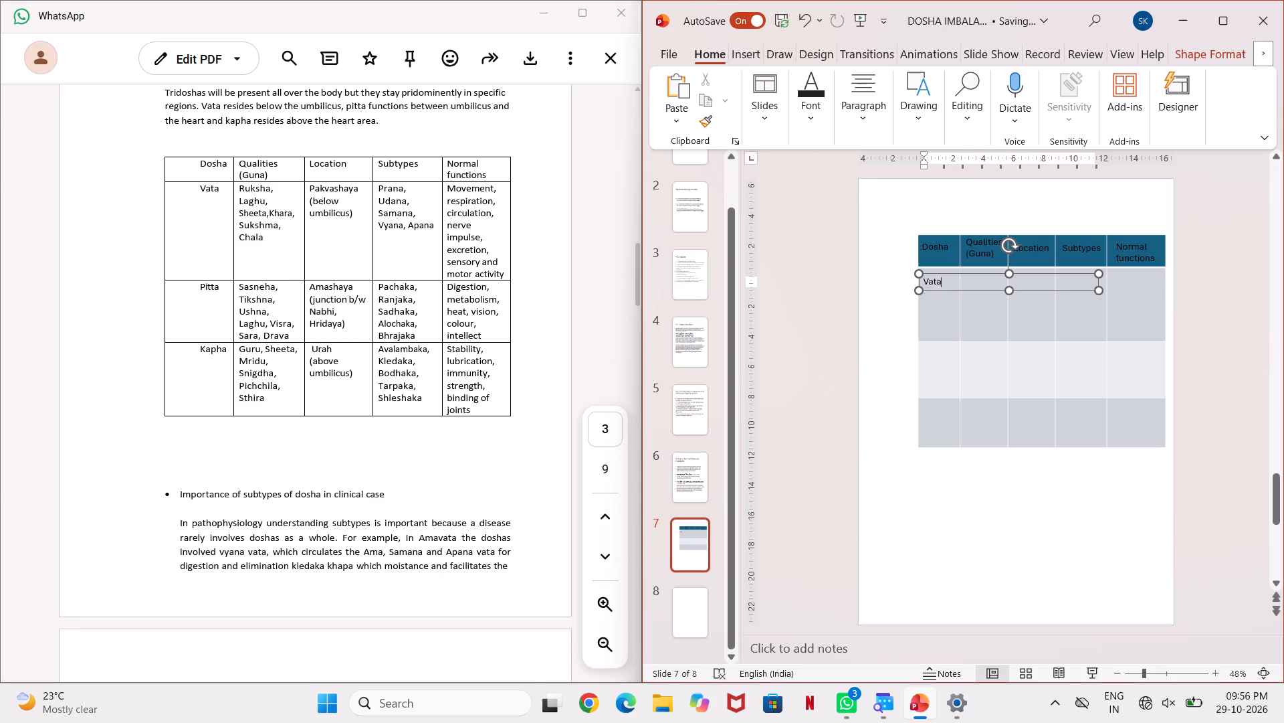
pyautogui.click(950, 274)
pyautogui.click(835, 293)
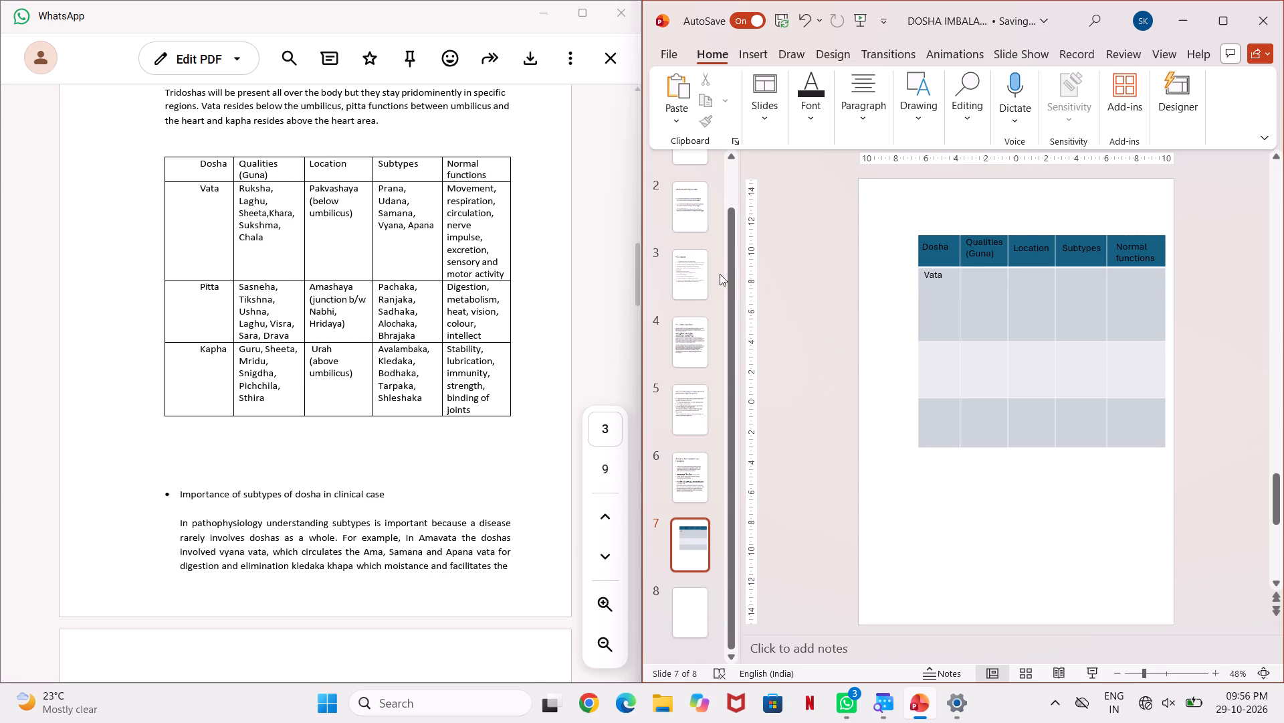
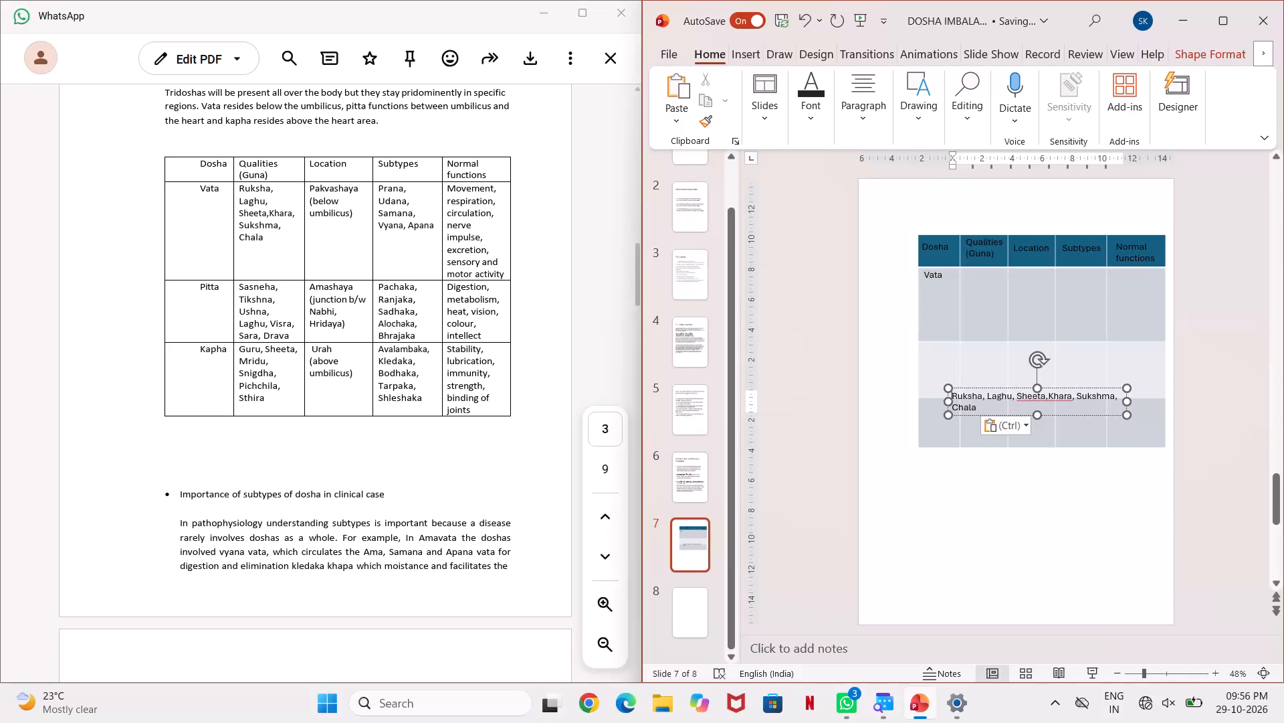
# Narrow the pasted text box with Vata's qualities (Ruksha, Laghu, Sheeta, Khara, Sukshma, Chala) to about one table column's width on slide 7.
pyautogui.moveTo(1132, 403); pyautogui.dragTo(1075, 410)
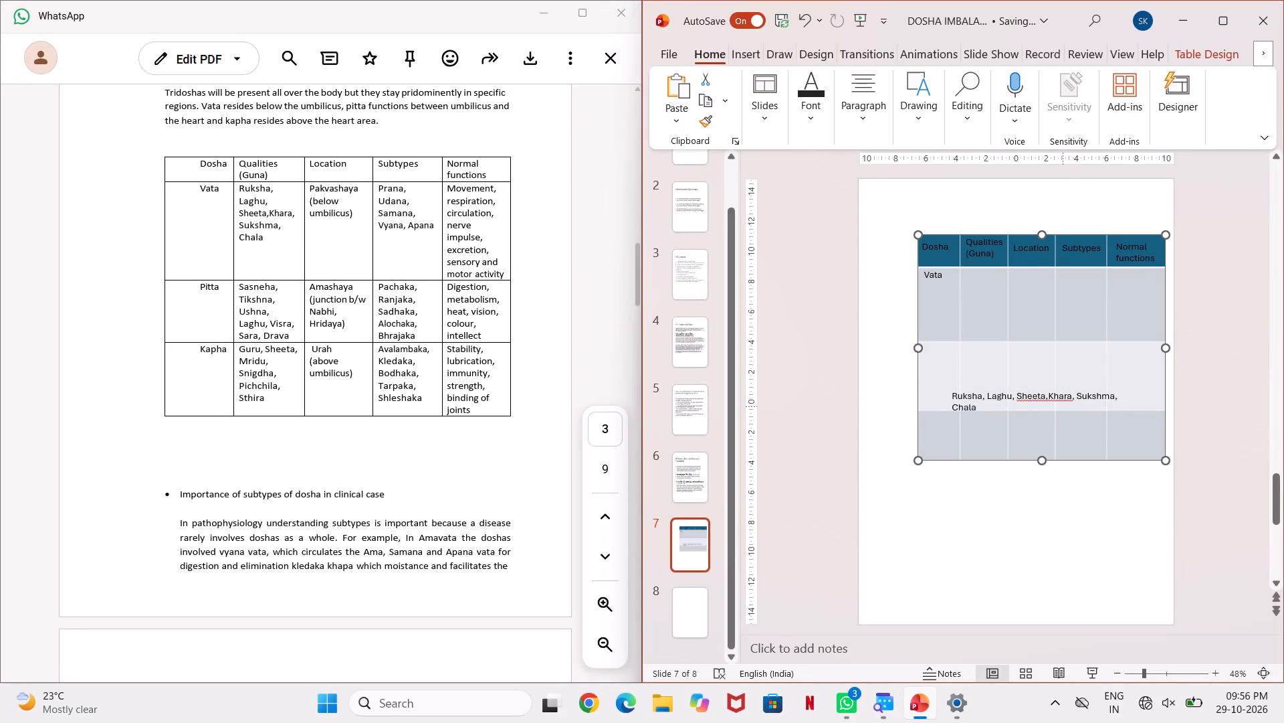
pyautogui.hotkey('ctrl', 'z')
pyautogui.click(1065, 393)
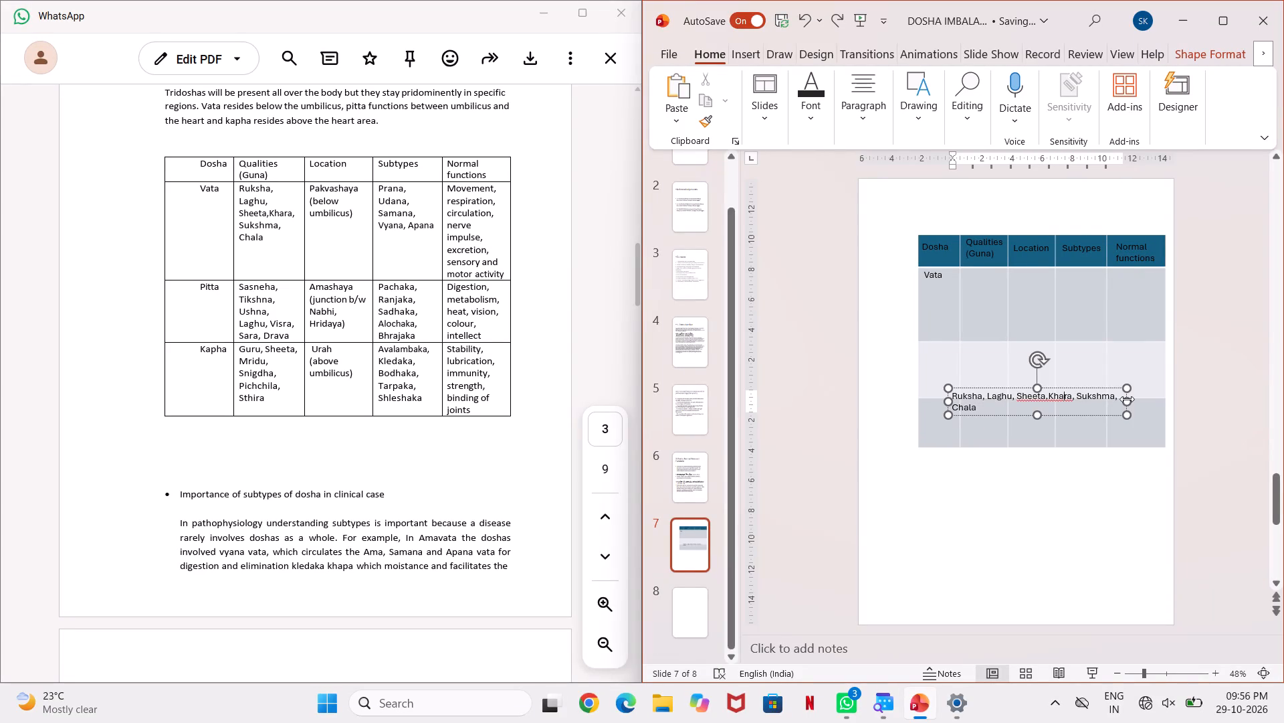
pyautogui.moveTo(1124, 401); pyautogui.dragTo(1037, 406)
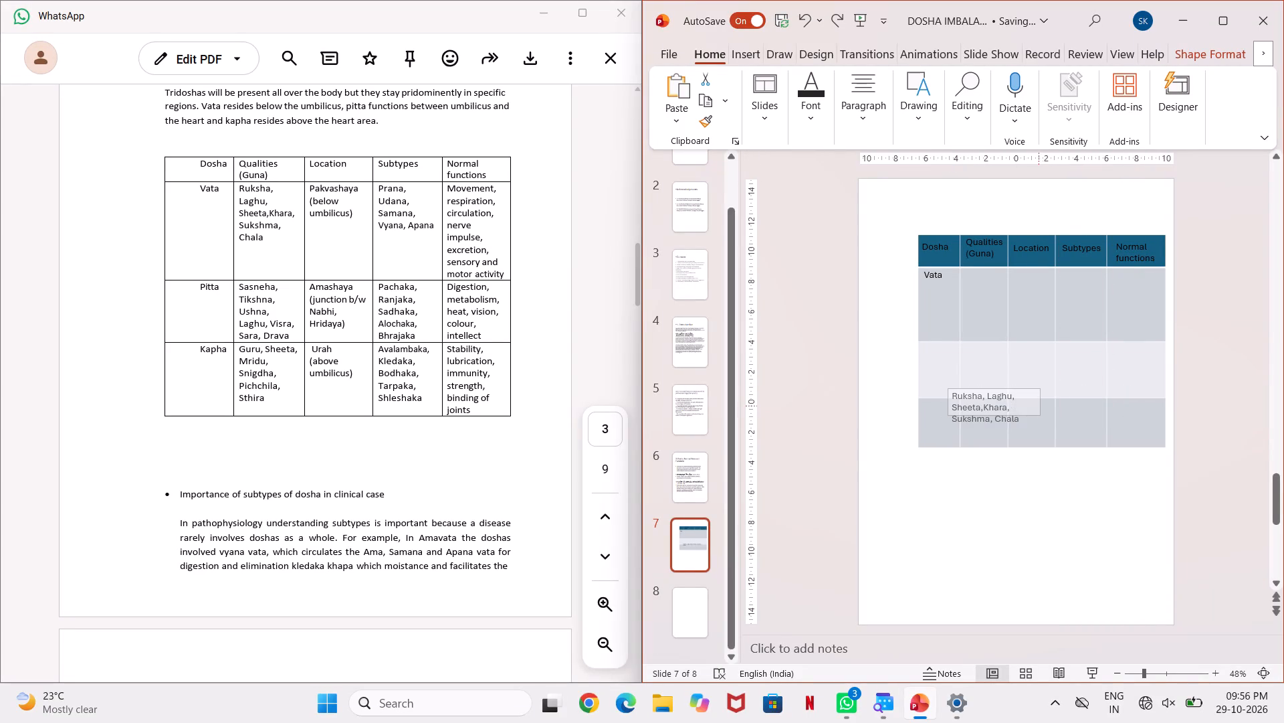
pyautogui.moveTo(1037, 406); pyautogui.dragTo(998, 433)
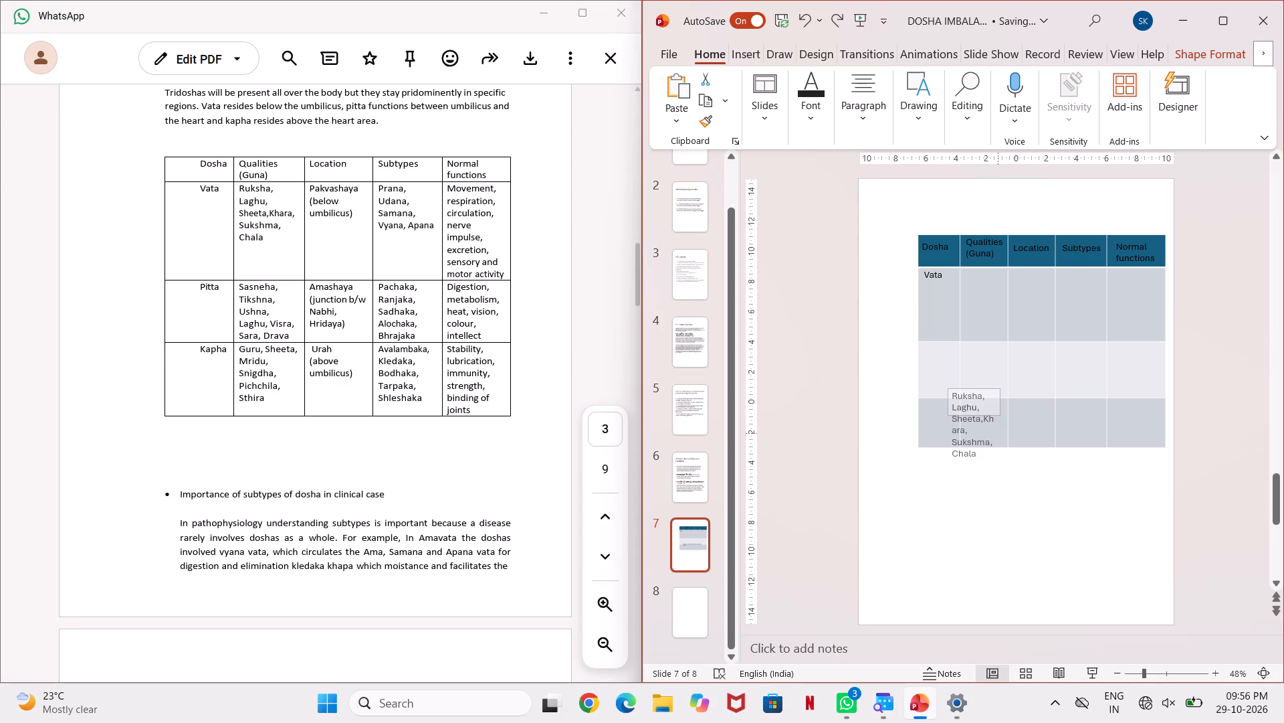
pyautogui.moveTo(998, 433); pyautogui.dragTo(997, 434)
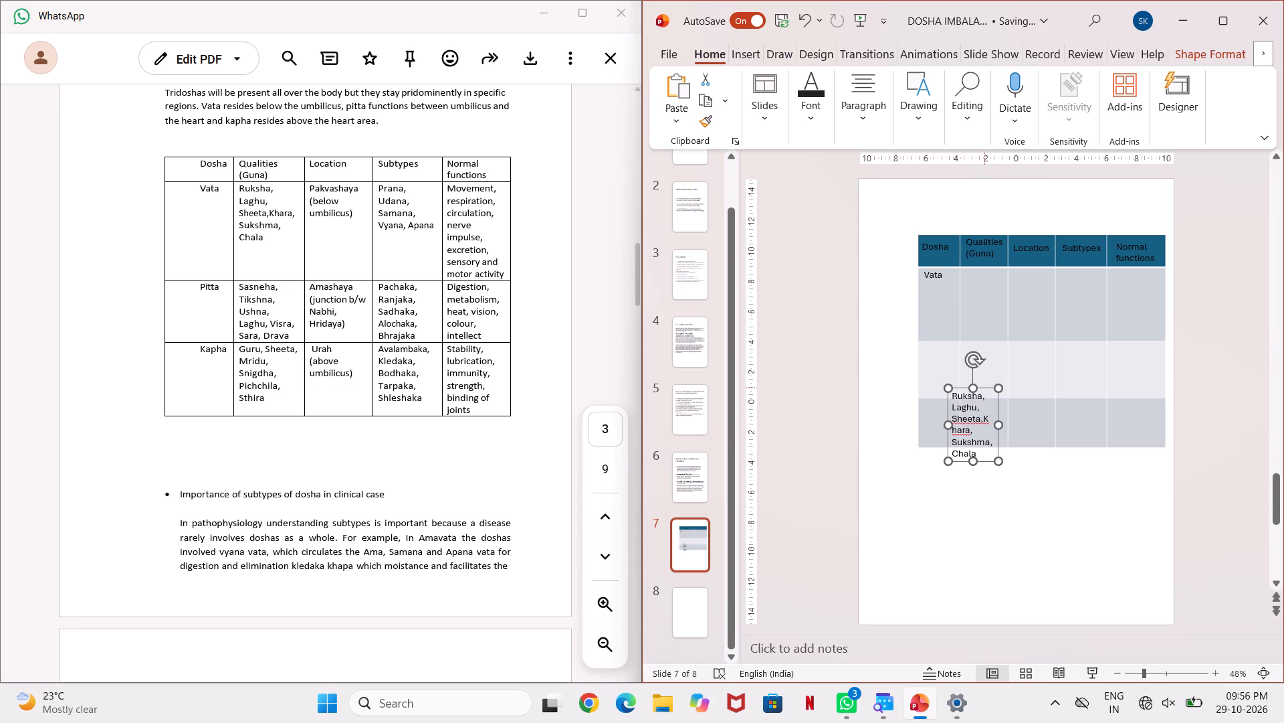
# Move the text box listing Ruksha, Laghu, Sheeta, Khara, Sukshma, Chala into the Vata row's Qualities (Guna) cell on slide 7.
pyautogui.moveTo(984, 388); pyautogui.dragTo(999, 269)
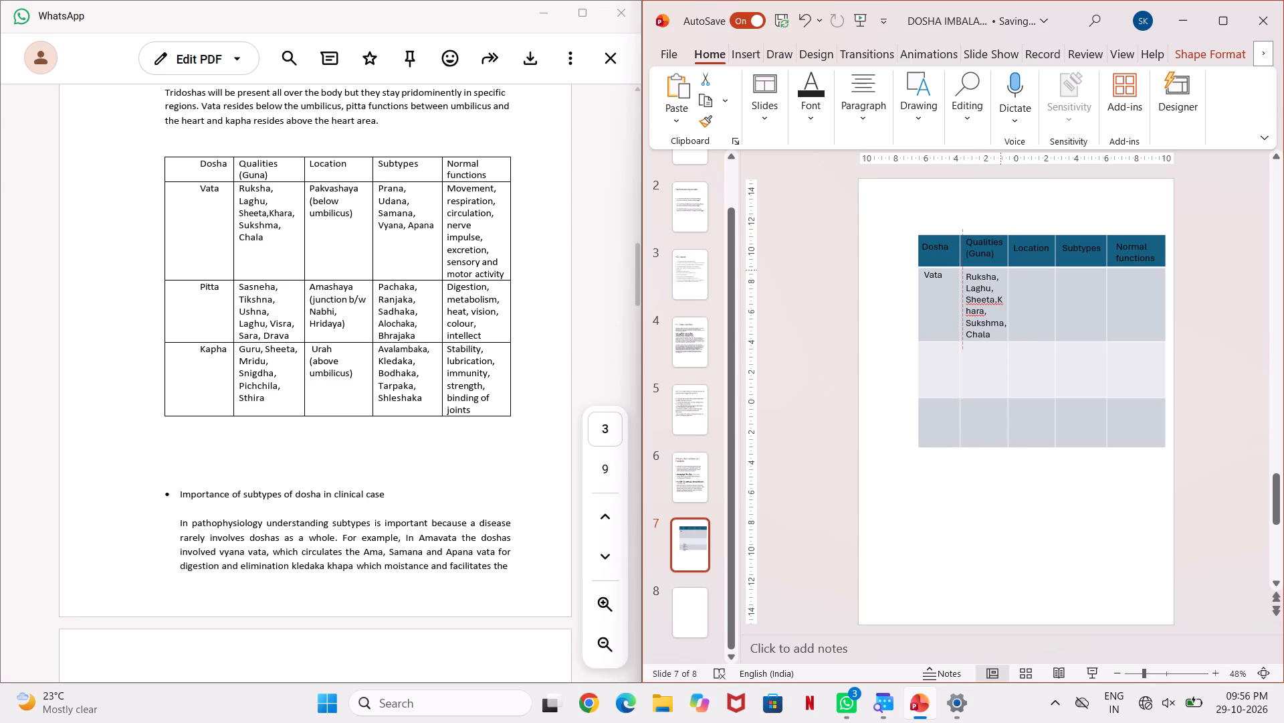
pyautogui.moveTo(999, 269); pyautogui.dragTo(998, 266)
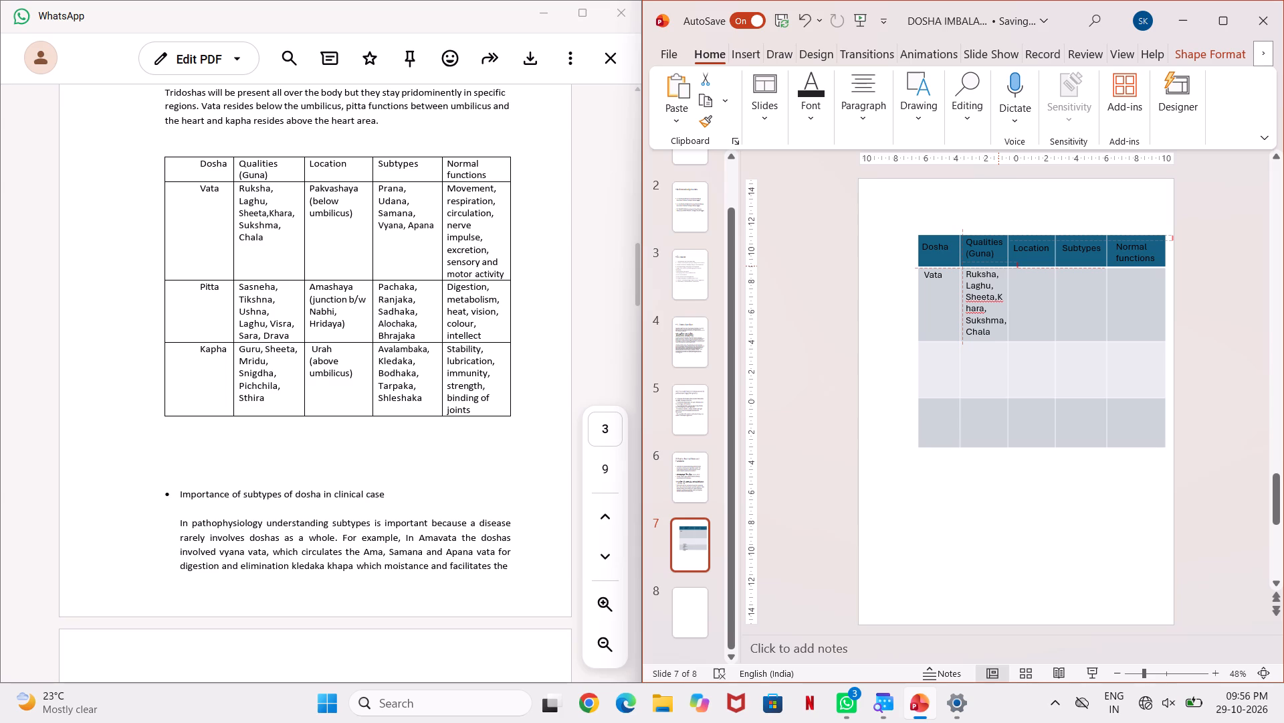
pyautogui.moveTo(998, 266); pyautogui.dragTo(998, 266)
pyautogui.click(968, 480)
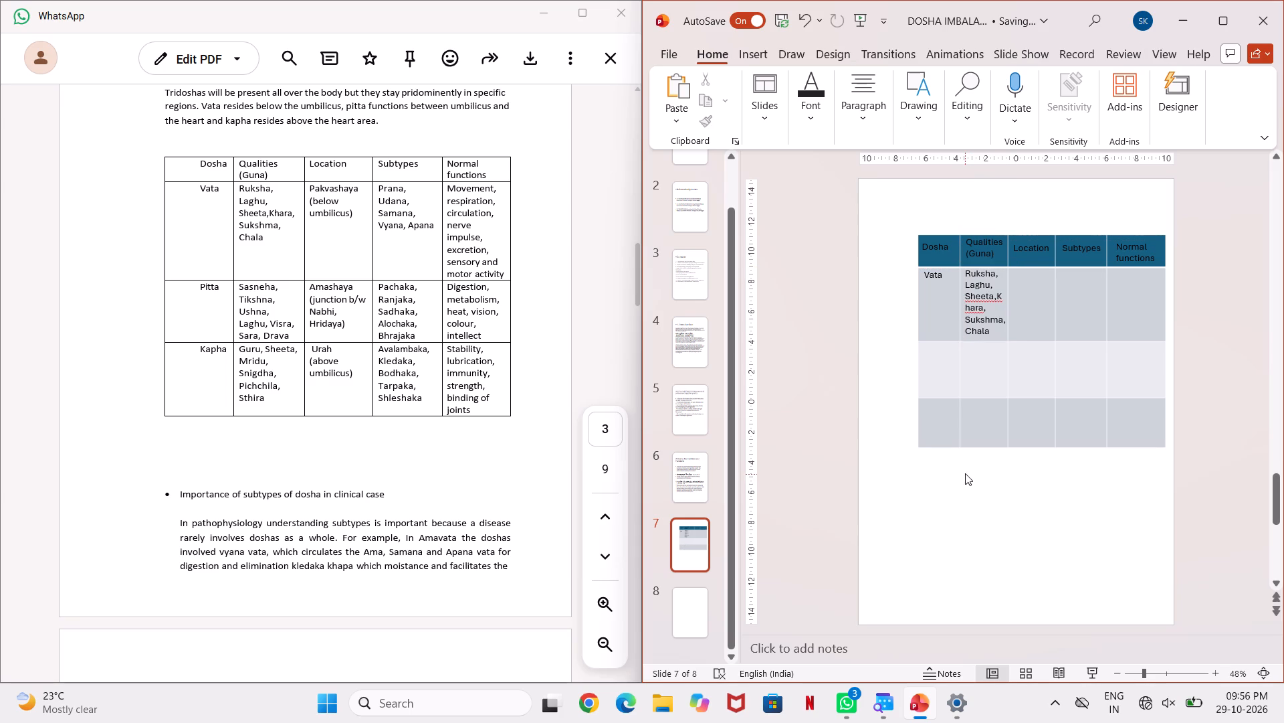
# Narrow the Vata qualities text box so that it fits the width of the Qualities (Guna) column.
pyautogui.click(982, 310)
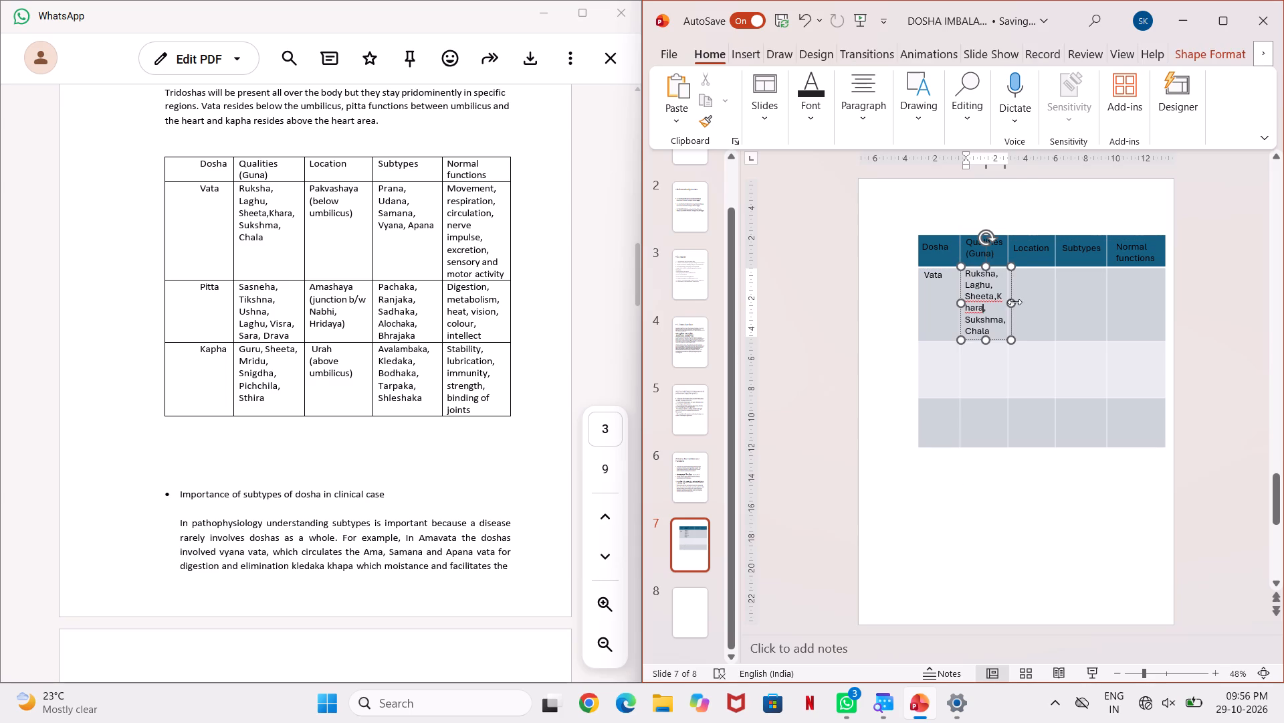
pyautogui.moveTo(1014, 303); pyautogui.dragTo(1006, 307)
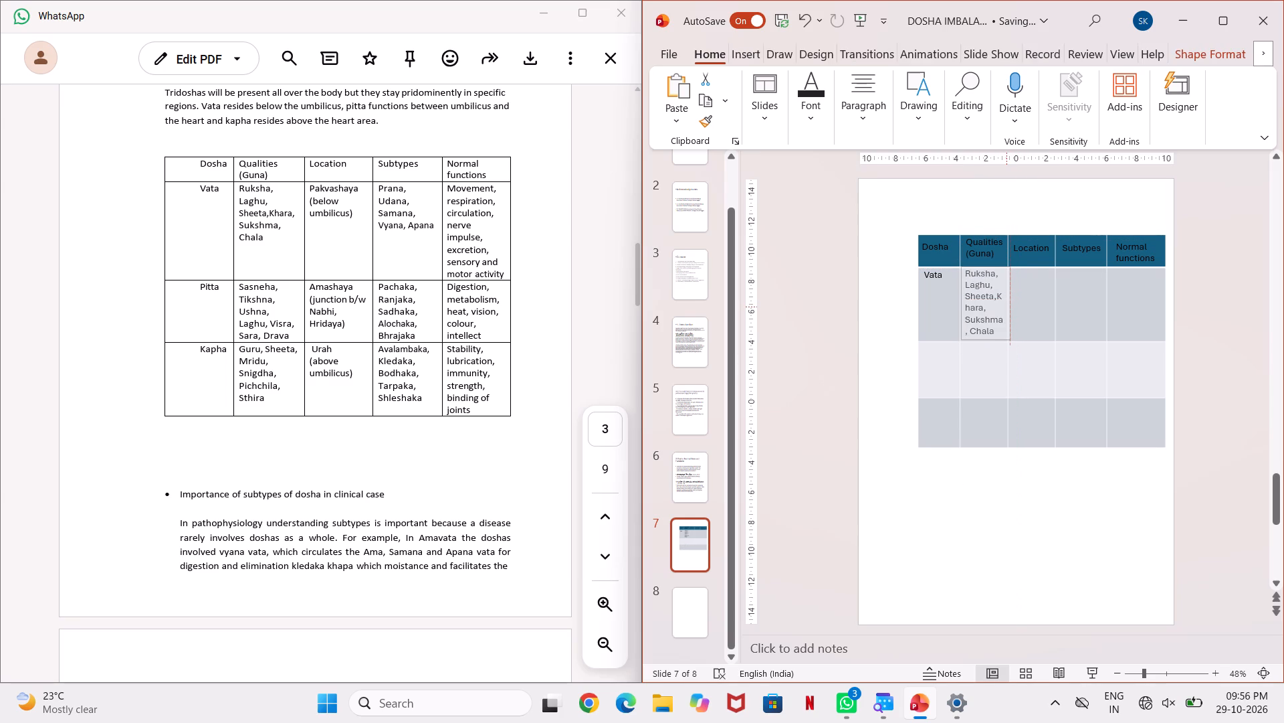
pyautogui.moveTo(1006, 307); pyautogui.dragTo(1002, 308)
pyautogui.moveTo(1002, 308); pyautogui.dragTo(1003, 309)
pyautogui.moveTo(1003, 309); pyautogui.dragTo(1004, 309)
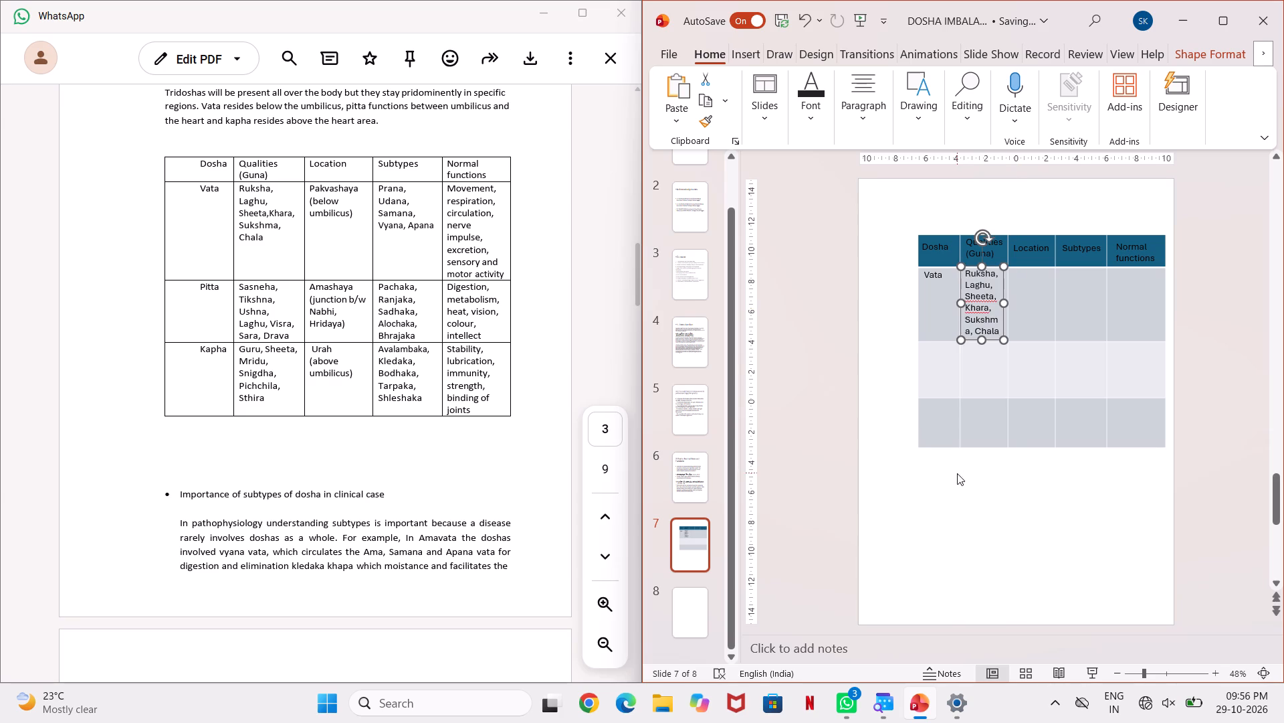
pyautogui.click(1004, 304)
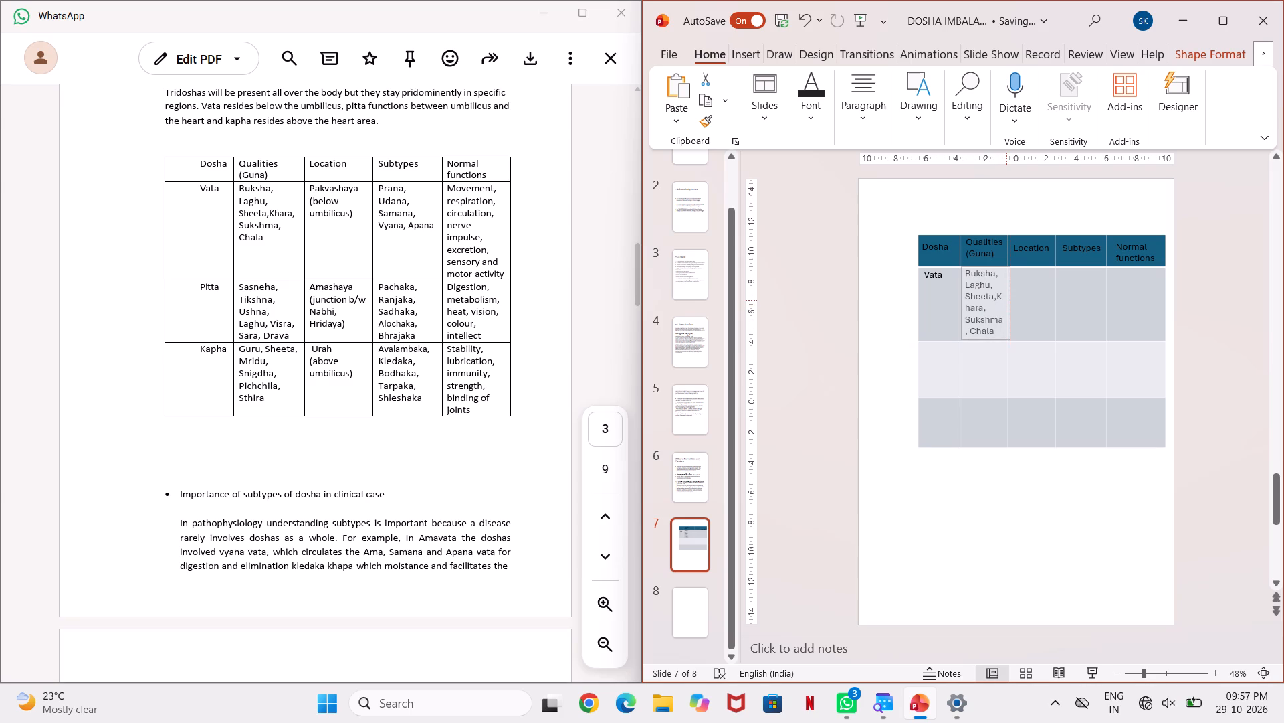
pyautogui.click(1002, 497)
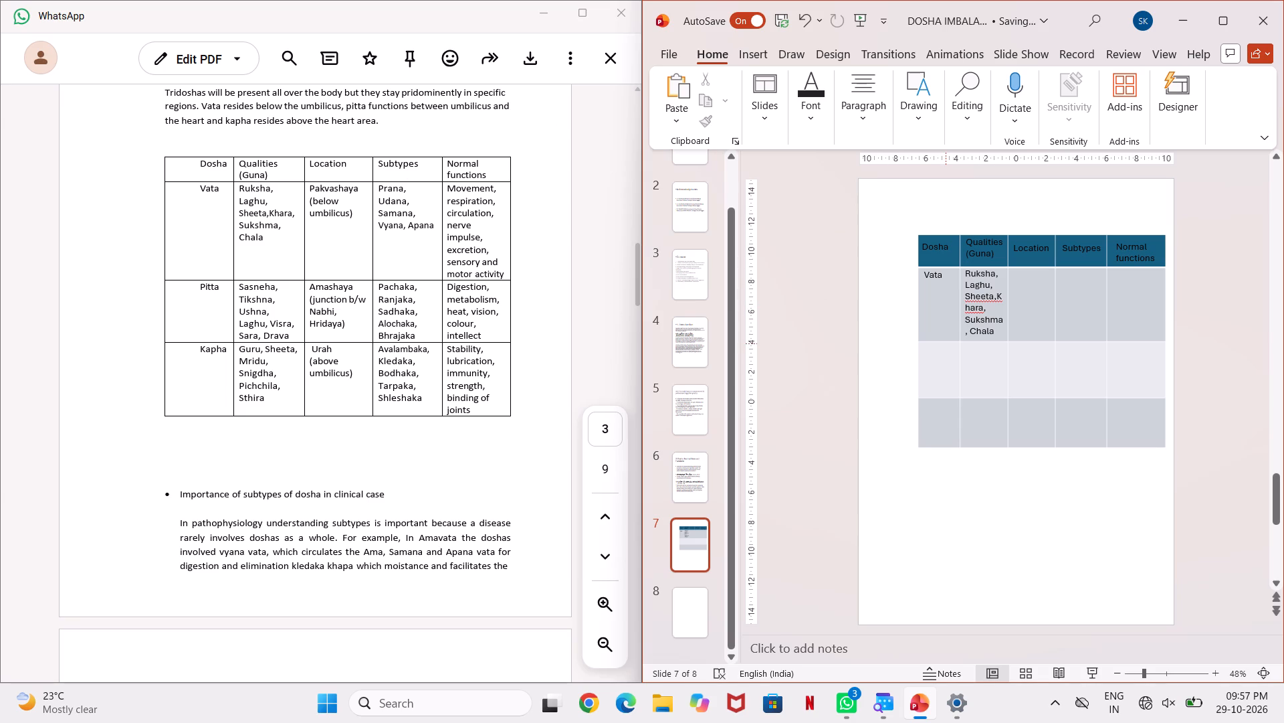
# Enlarge the Vata row's Qualities (Guna) cell by making the row taller and the column slightly wider.
pyautogui.moveTo(946, 344); pyautogui.dragTo(946, 368)
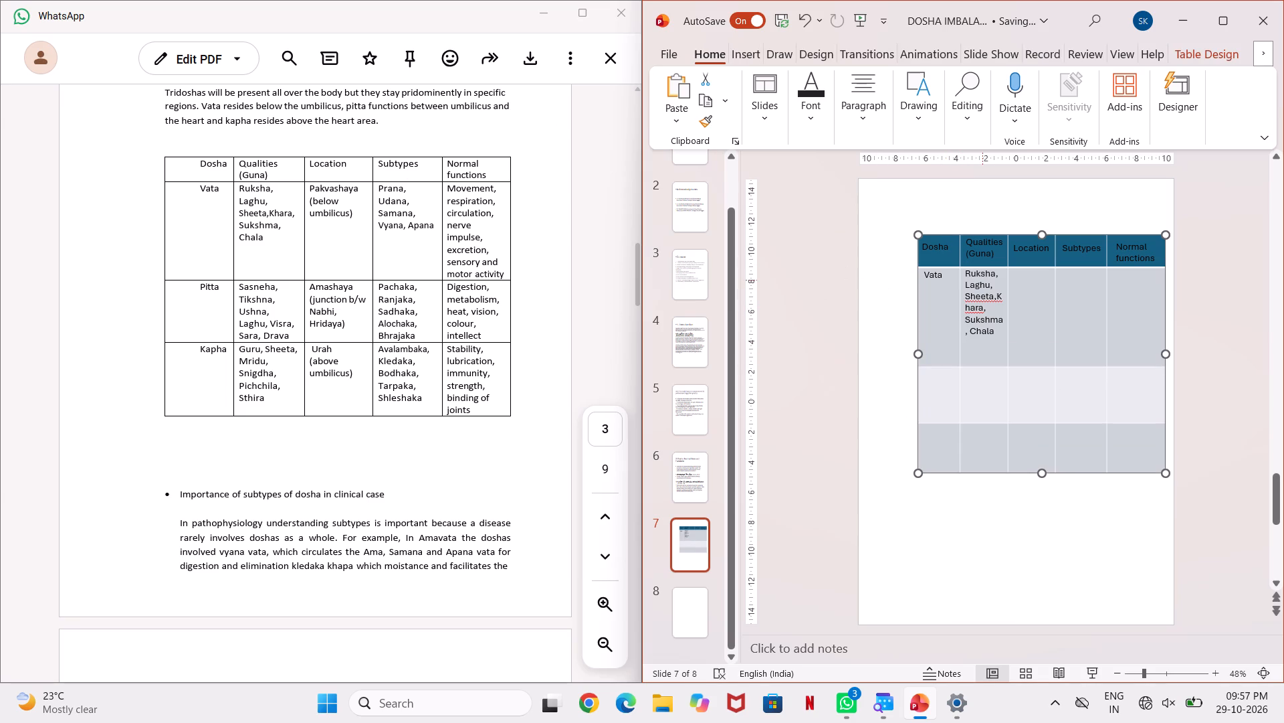
pyautogui.click(986, 311)
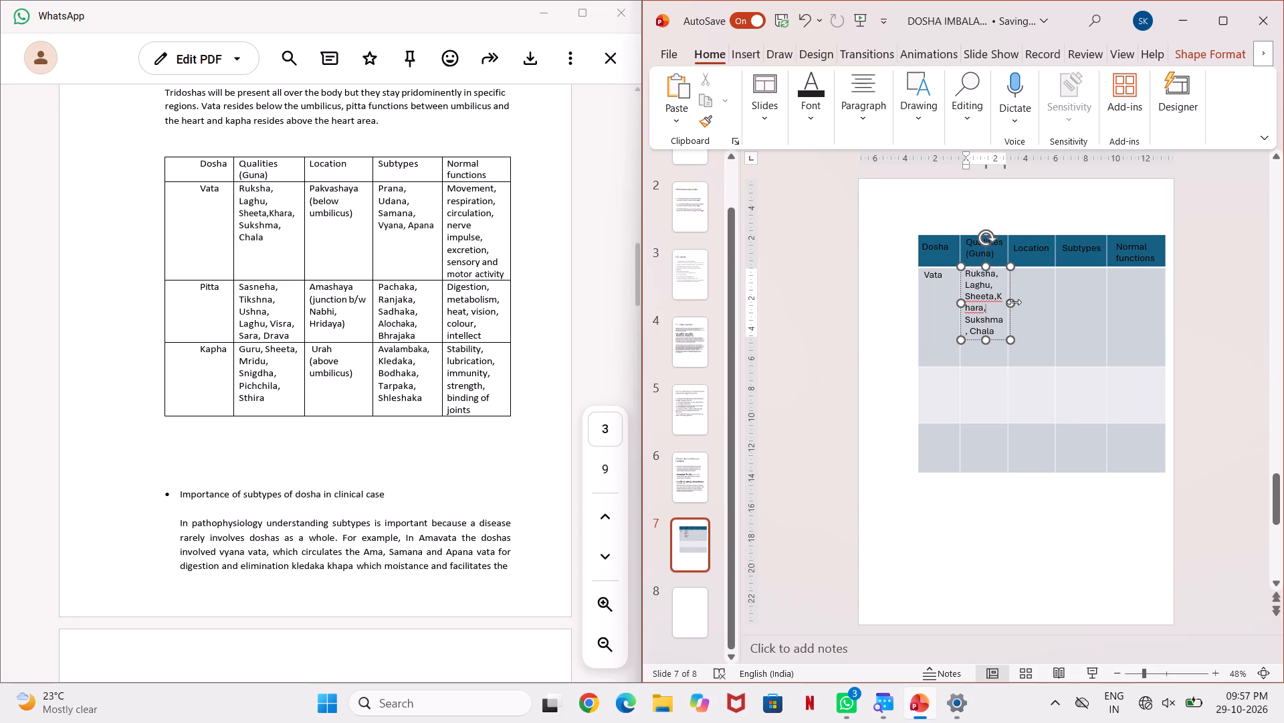
pyautogui.click(1205, 289)
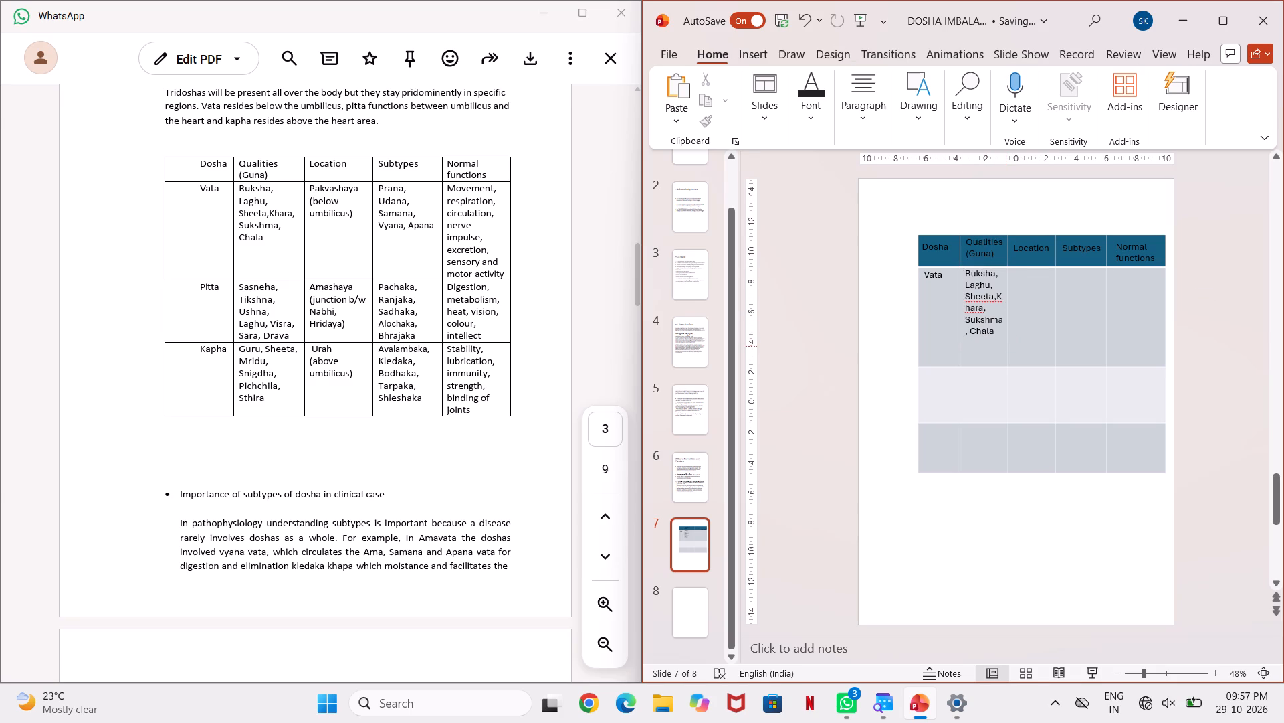
pyautogui.moveTo(1006, 346); pyautogui.dragTo(1017, 348)
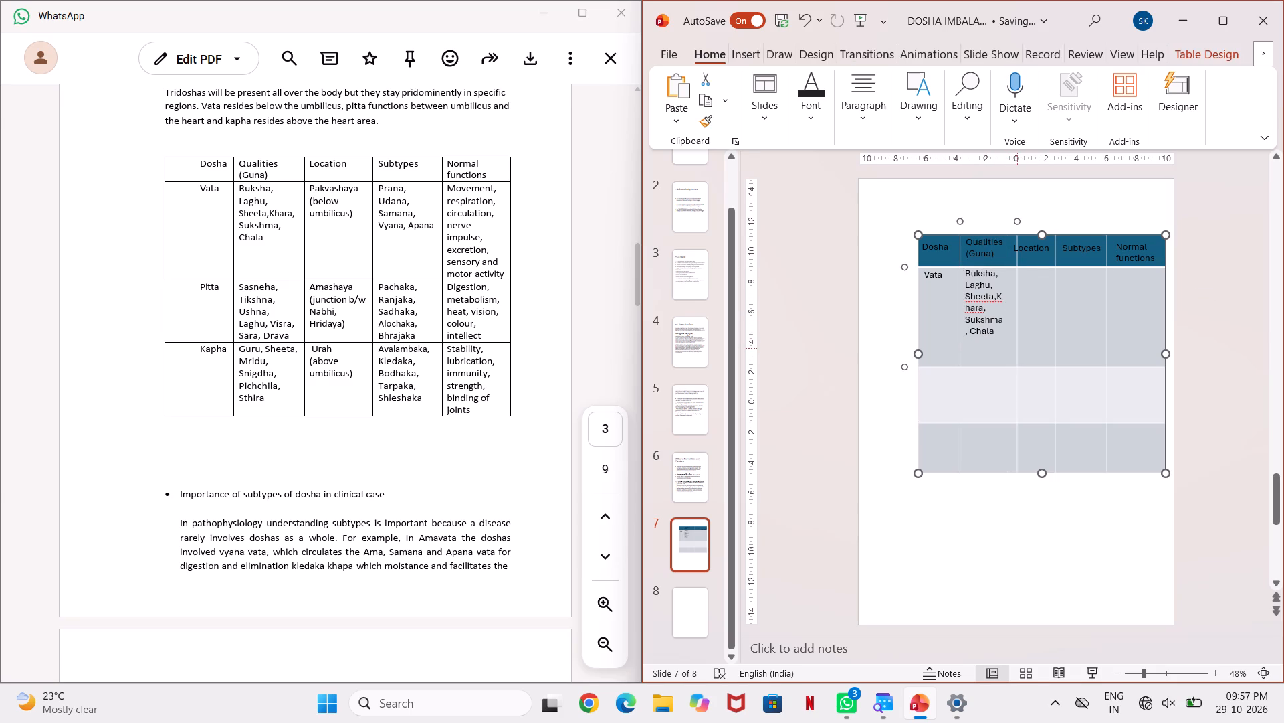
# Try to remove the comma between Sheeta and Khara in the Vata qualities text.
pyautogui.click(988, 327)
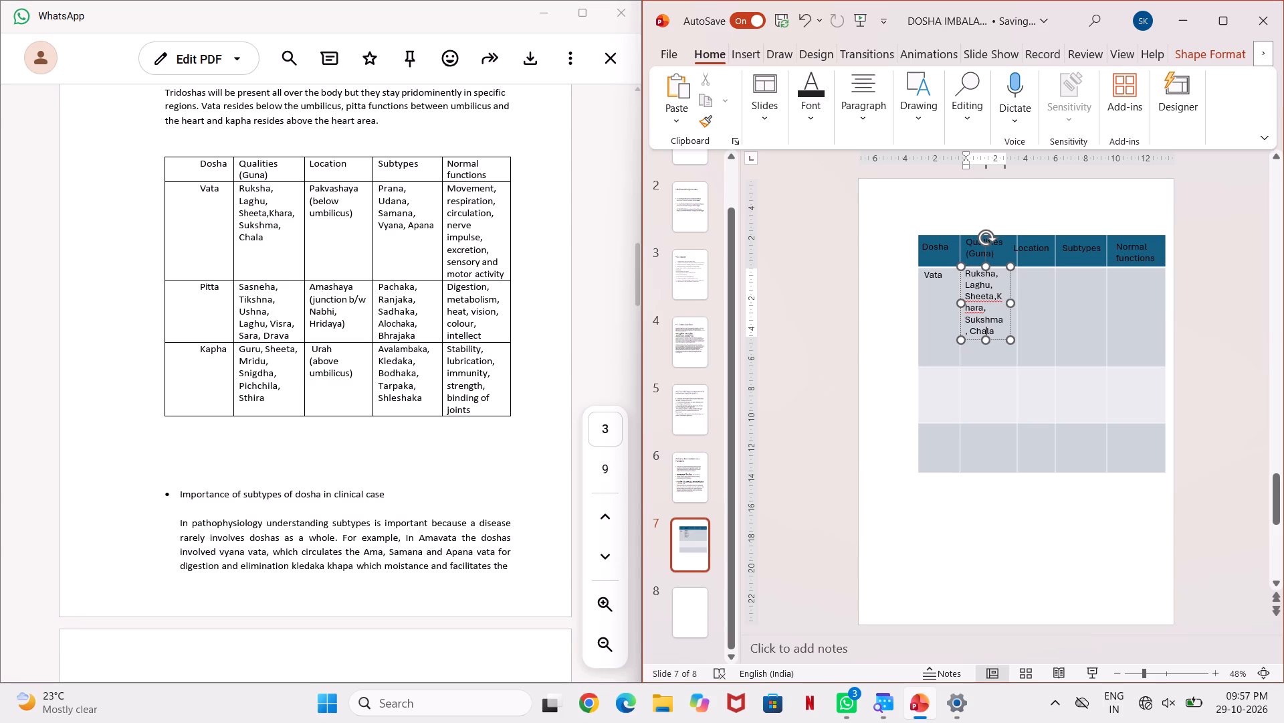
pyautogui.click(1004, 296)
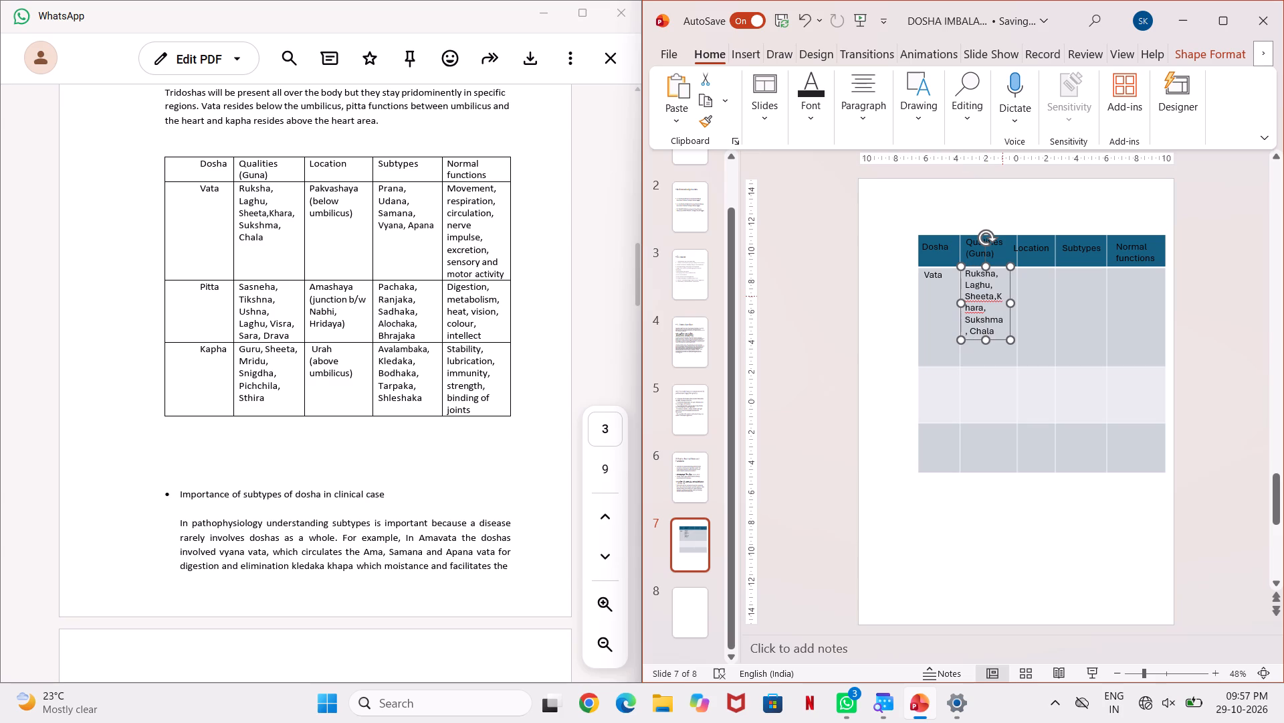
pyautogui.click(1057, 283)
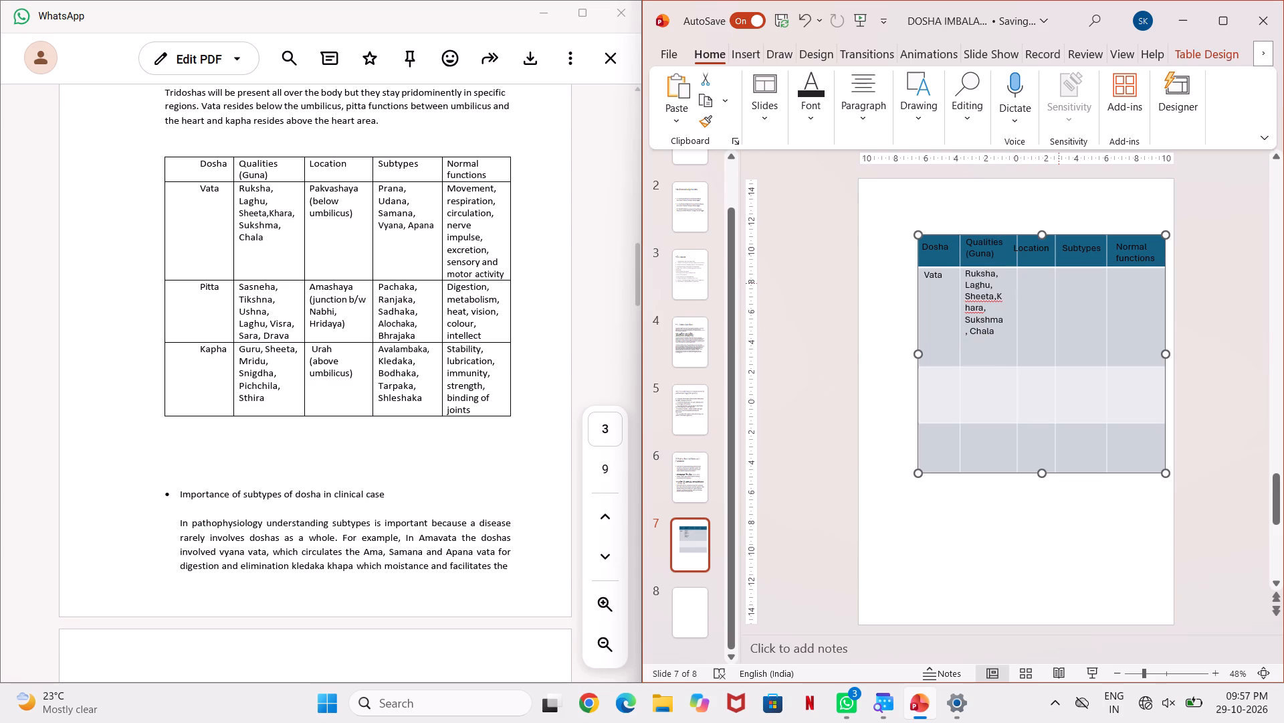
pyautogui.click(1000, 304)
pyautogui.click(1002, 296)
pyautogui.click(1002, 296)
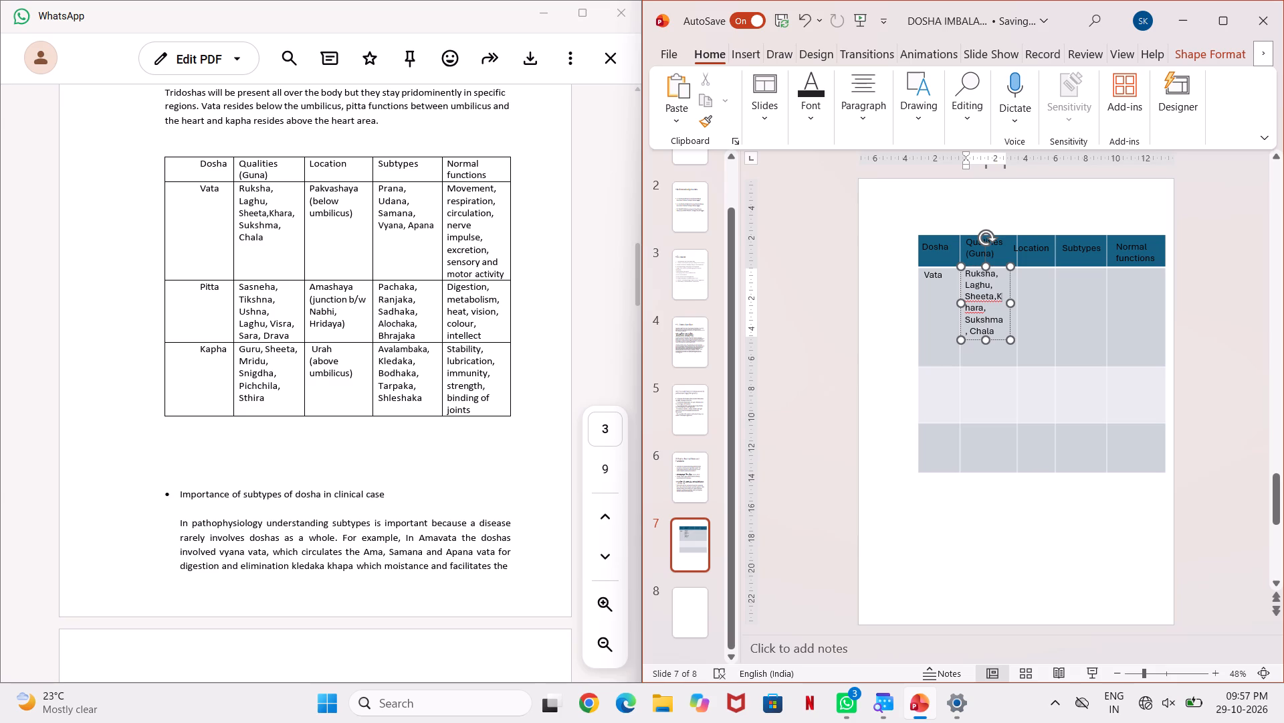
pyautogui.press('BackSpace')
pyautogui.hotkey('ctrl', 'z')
# Insert a line break before Khara in the Vata qualities text so the word starts on its own line.
pyautogui.click(1006, 295)
pyautogui.click(1000, 299)
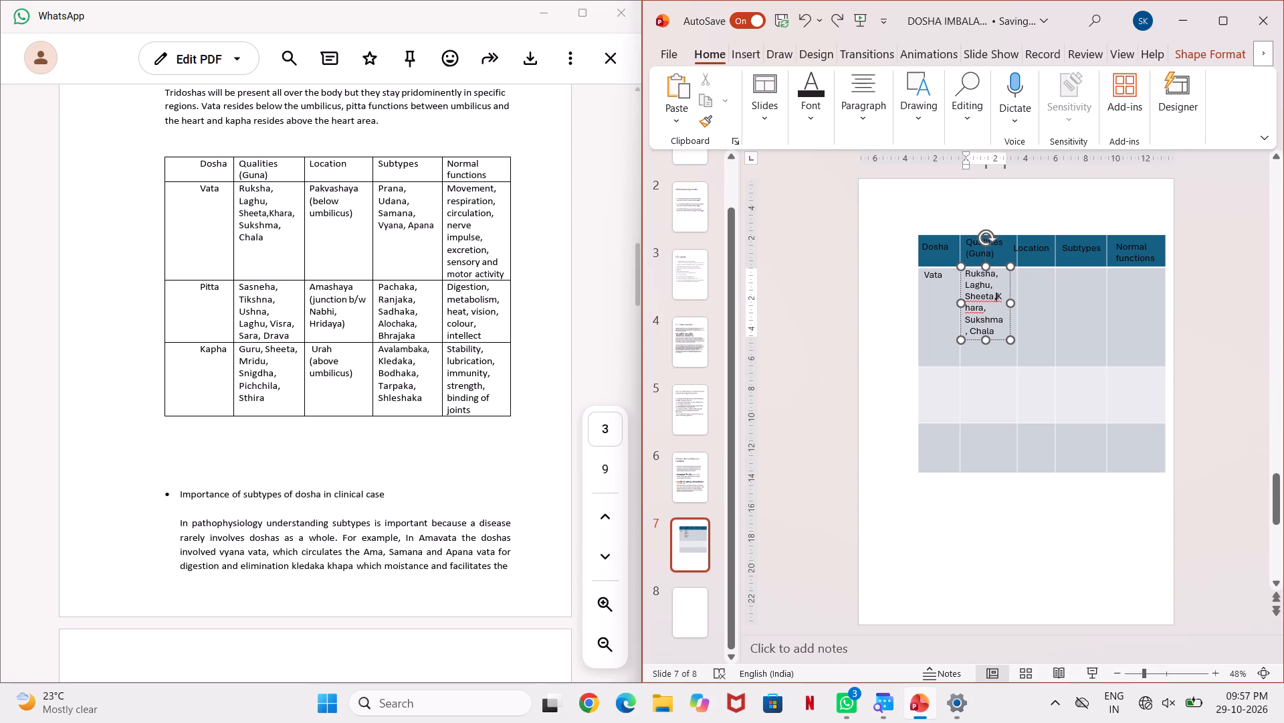
pyautogui.click(1006, 295)
pyautogui.click(1003, 307)
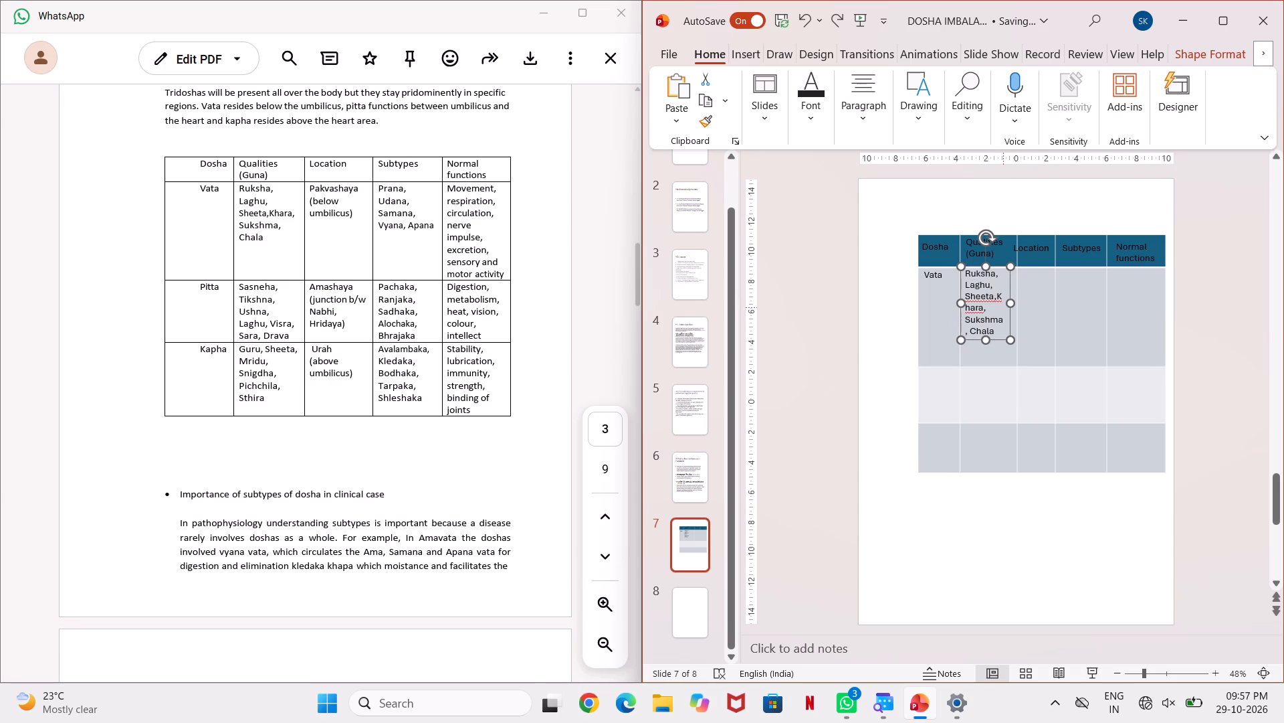
pyautogui.click(964, 311)
pyautogui.click(948, 319)
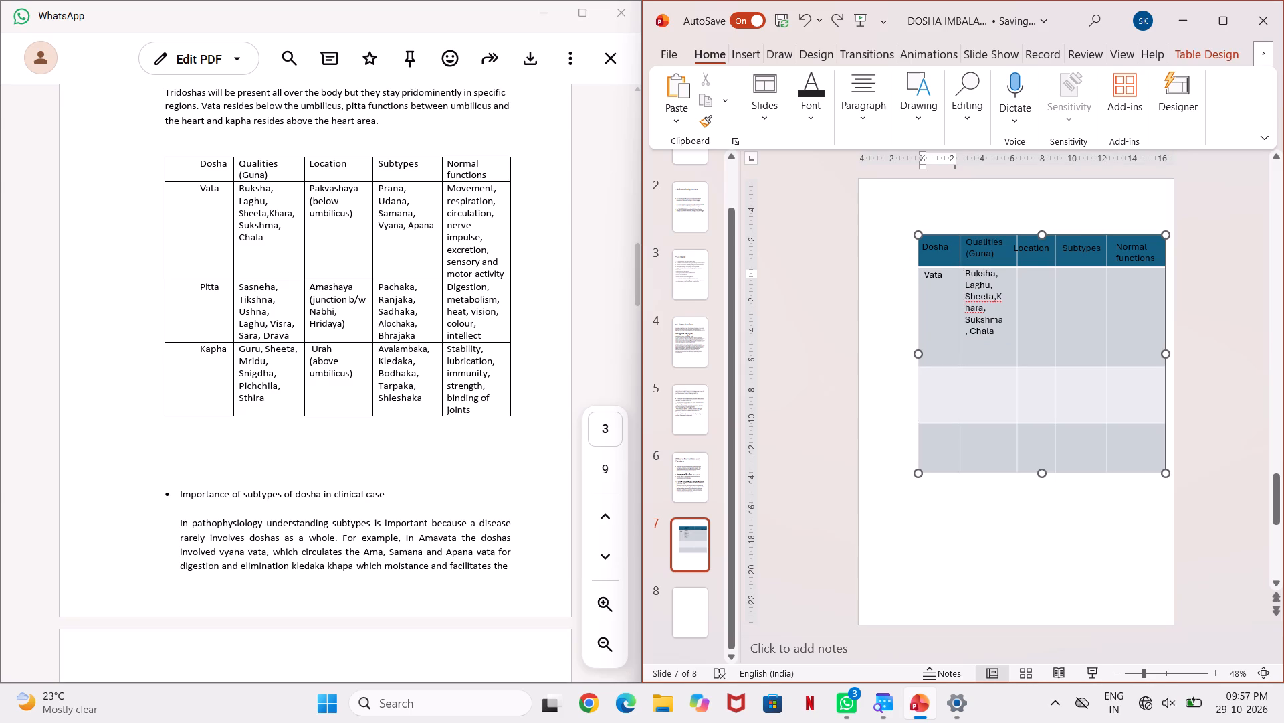
pyautogui.doubleClick(1003, 296)
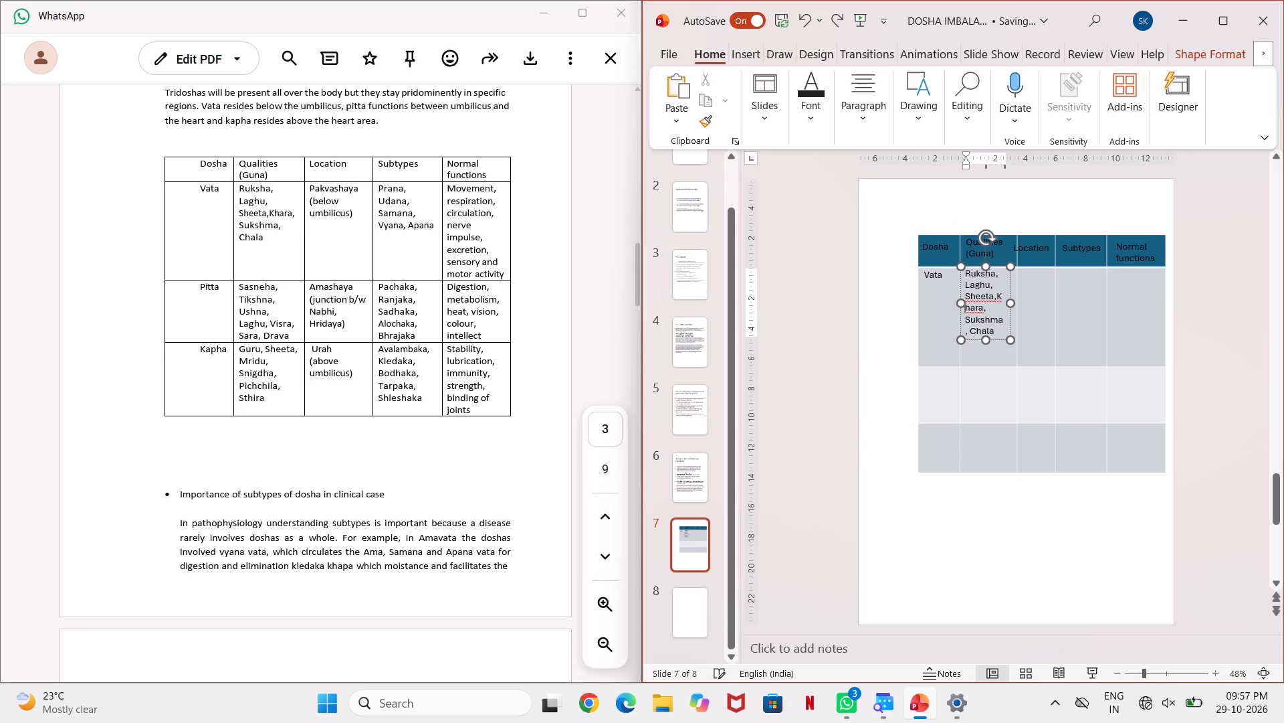
pyautogui.click(1001, 297)
pyautogui.doubleClick(1001, 297)
pyautogui.click(1001, 297)
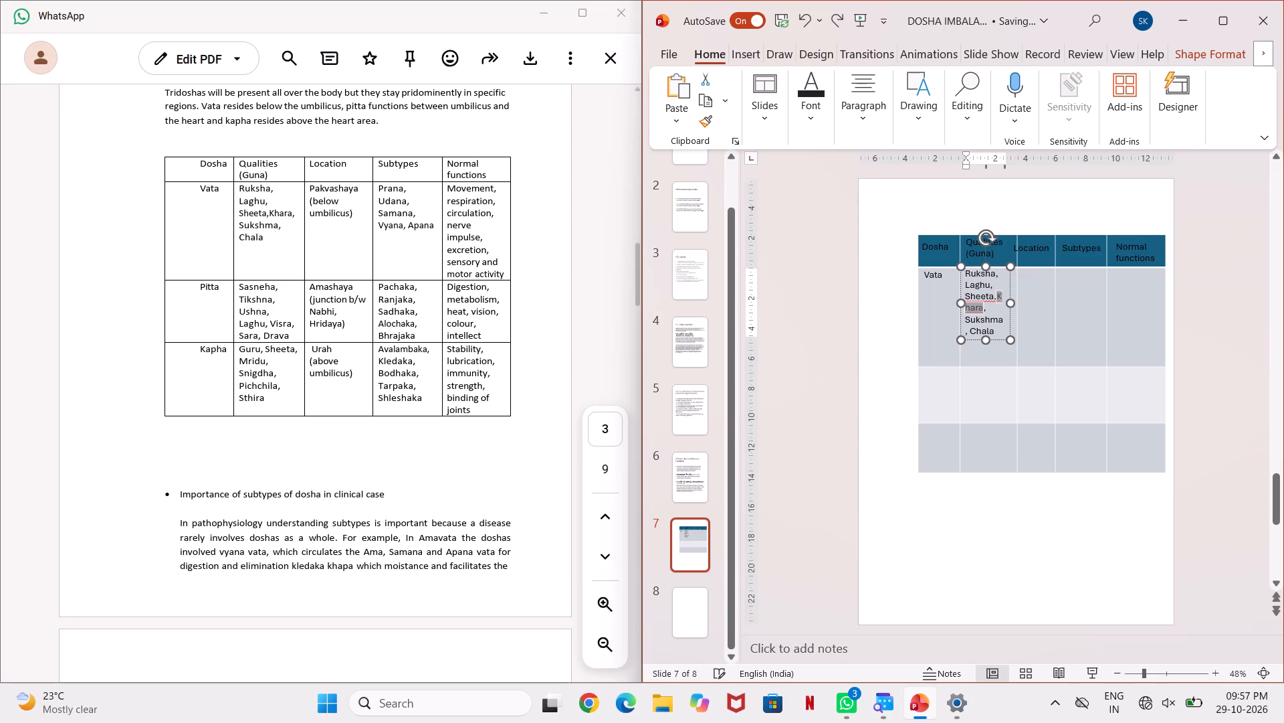
pyautogui.click(1001, 297)
pyautogui.press('Return')
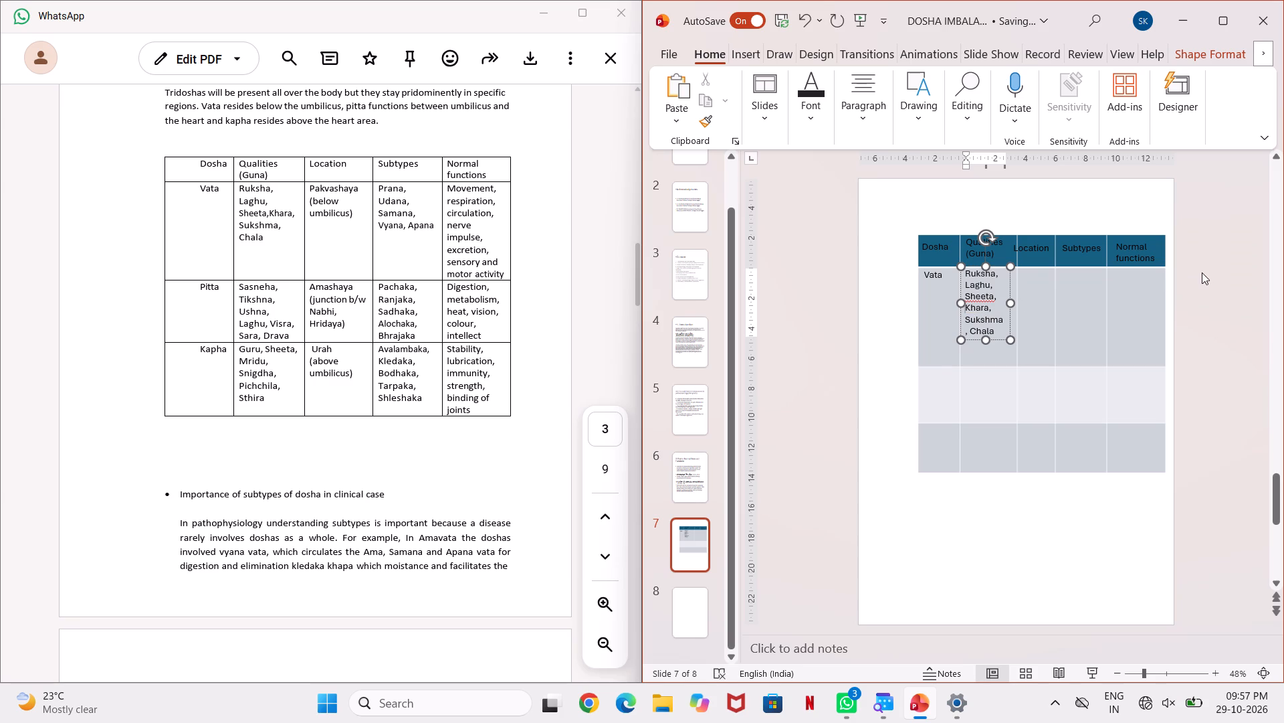
pyautogui.click(1202, 272)
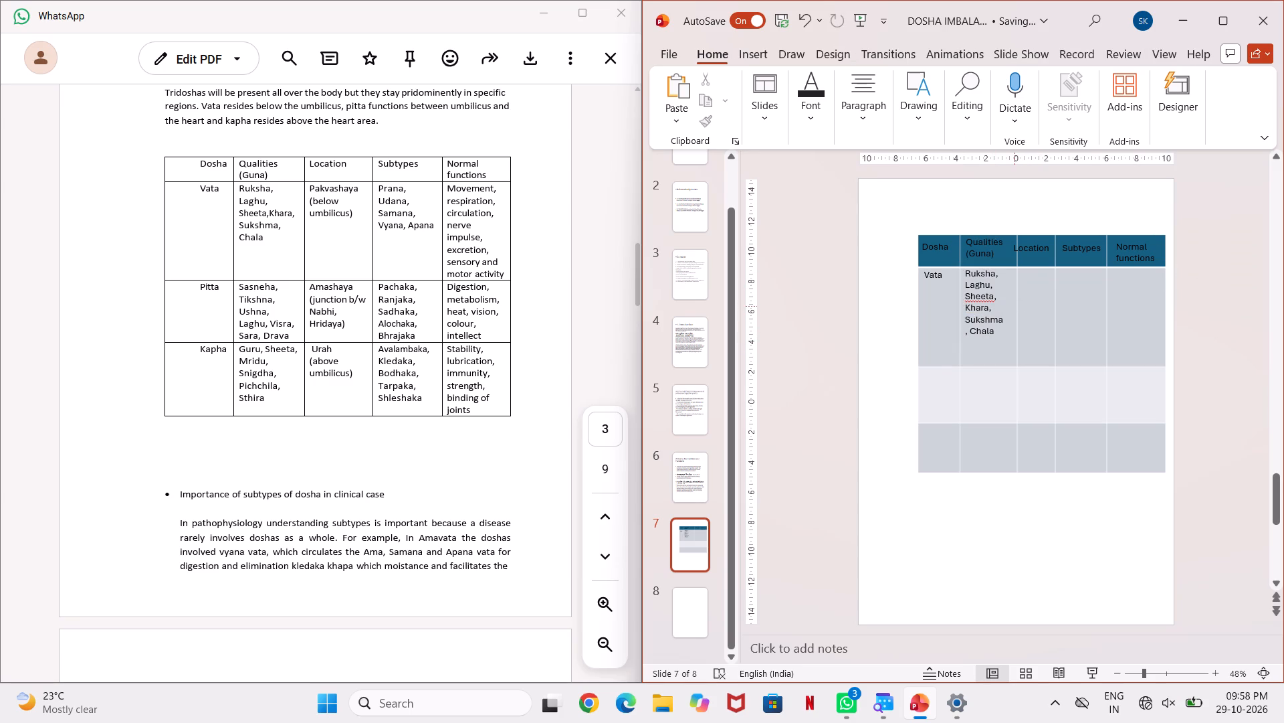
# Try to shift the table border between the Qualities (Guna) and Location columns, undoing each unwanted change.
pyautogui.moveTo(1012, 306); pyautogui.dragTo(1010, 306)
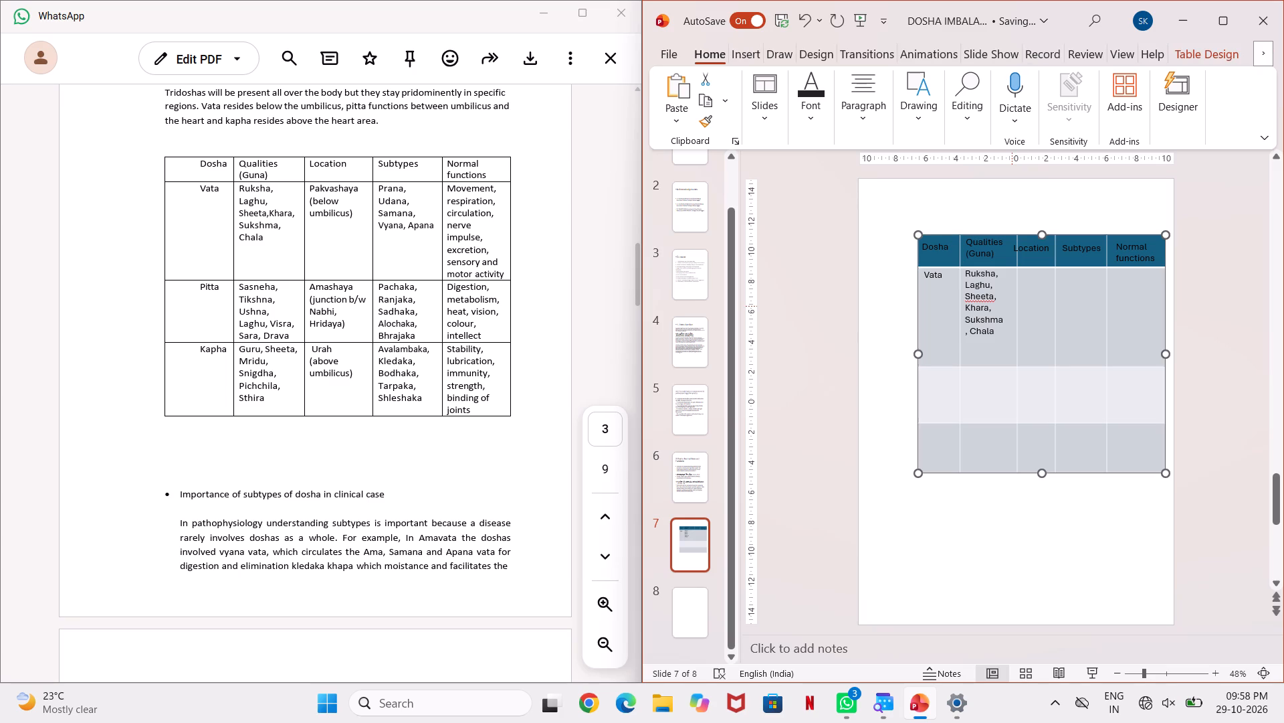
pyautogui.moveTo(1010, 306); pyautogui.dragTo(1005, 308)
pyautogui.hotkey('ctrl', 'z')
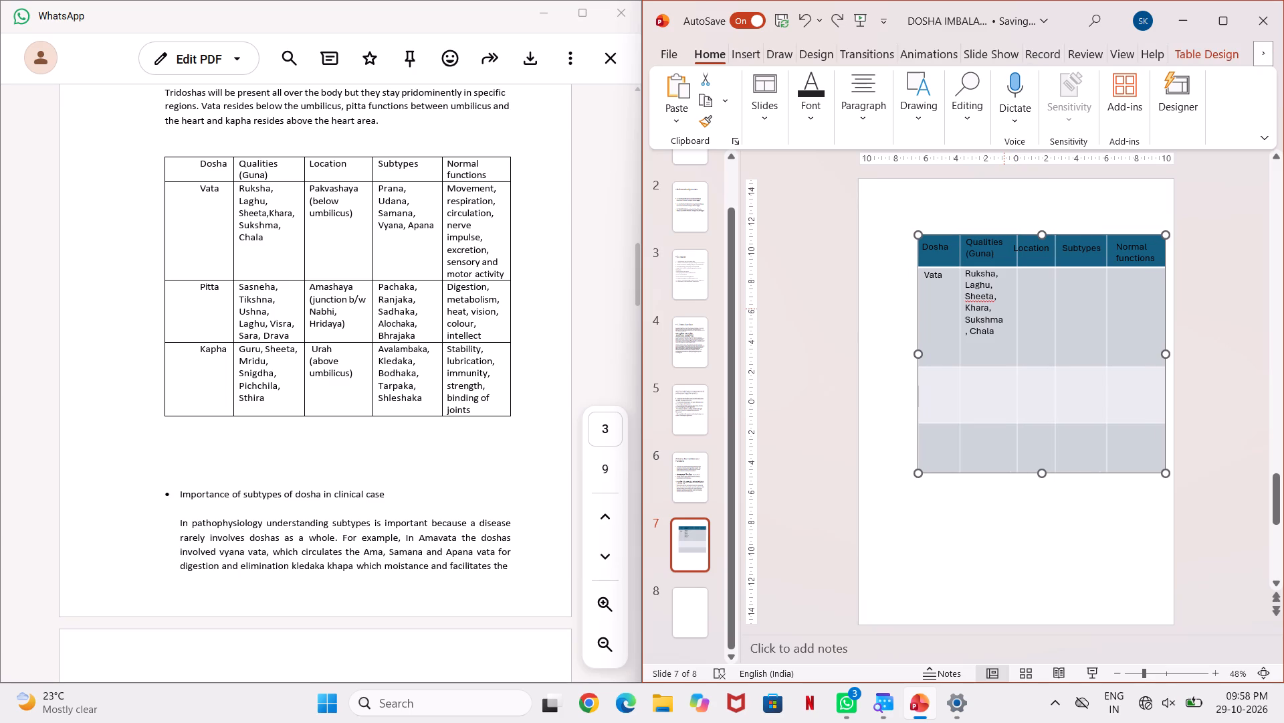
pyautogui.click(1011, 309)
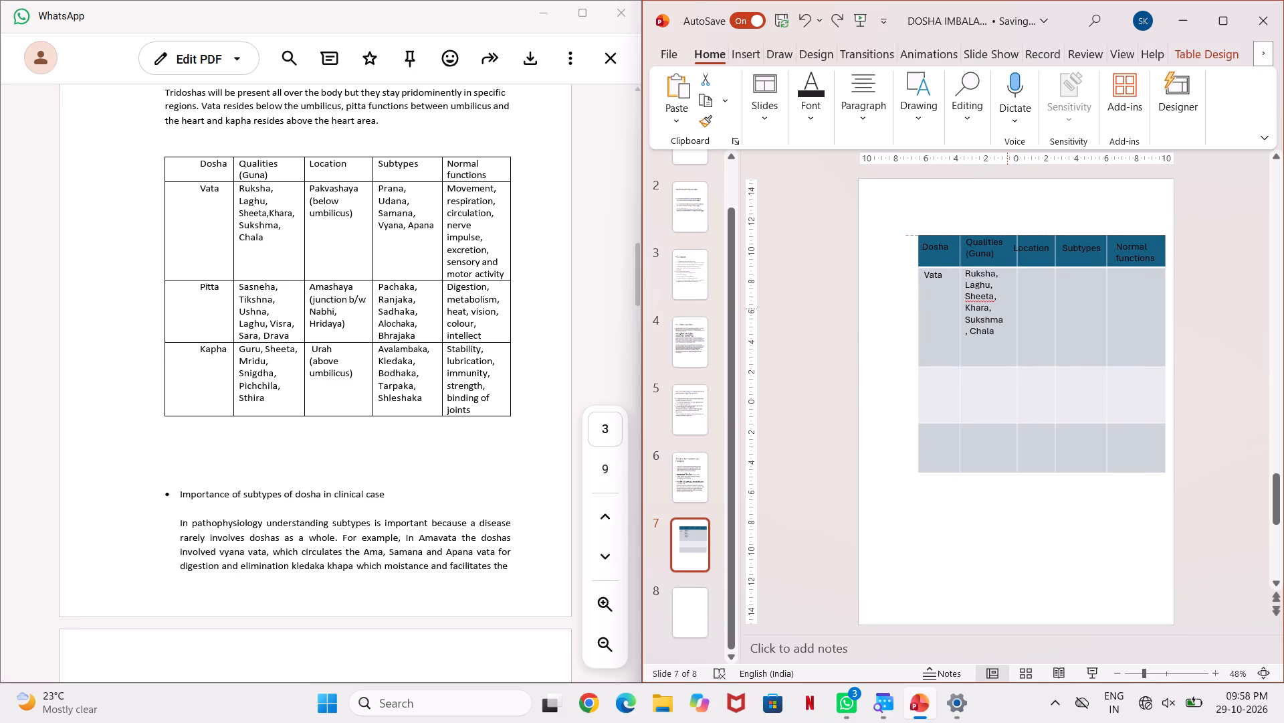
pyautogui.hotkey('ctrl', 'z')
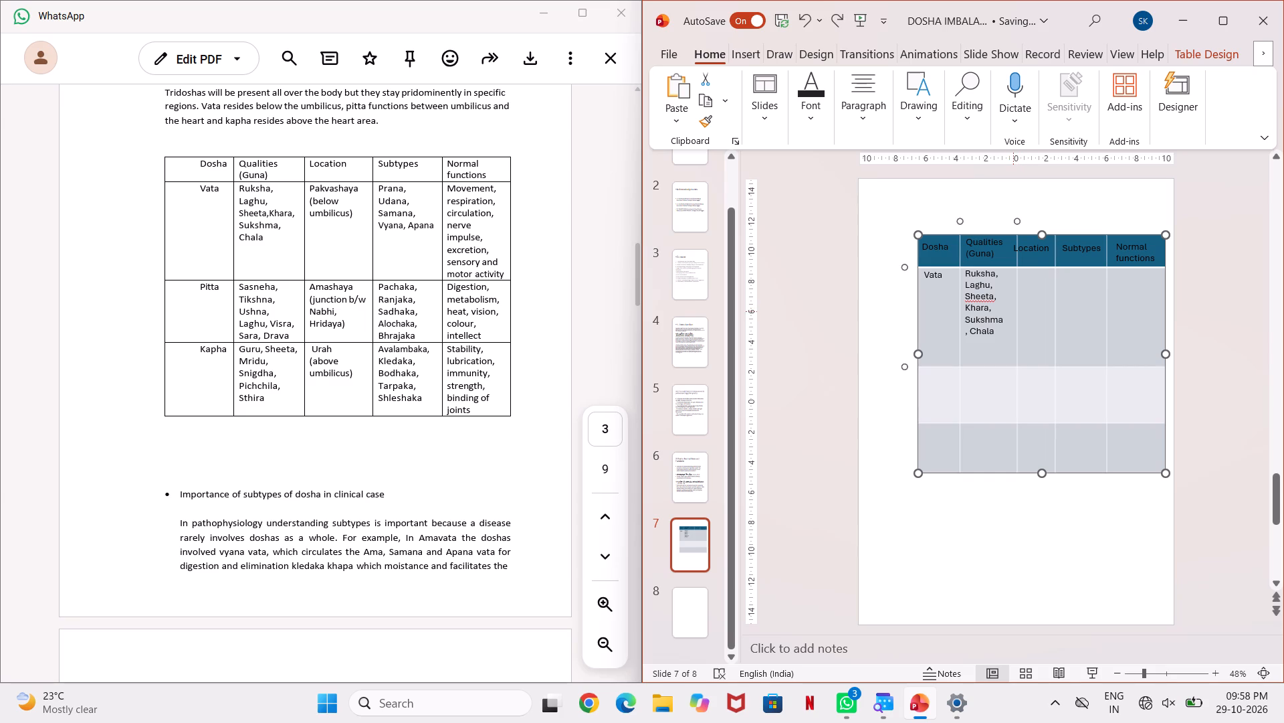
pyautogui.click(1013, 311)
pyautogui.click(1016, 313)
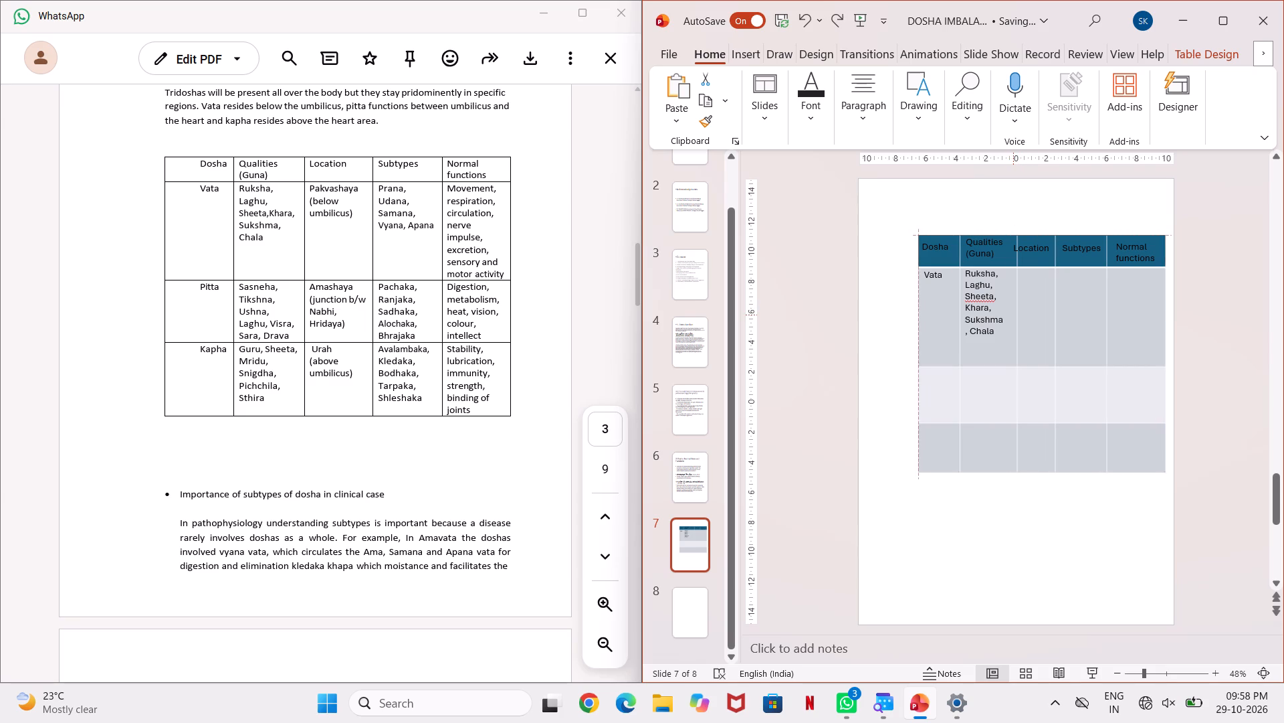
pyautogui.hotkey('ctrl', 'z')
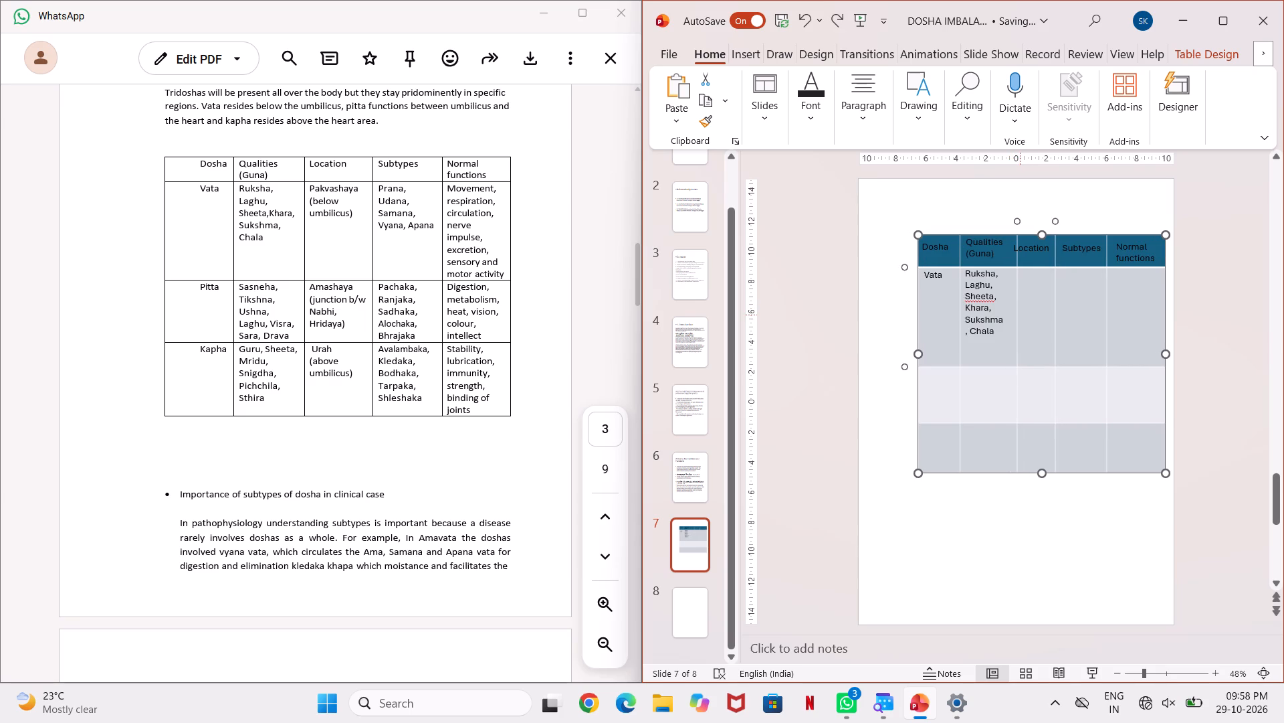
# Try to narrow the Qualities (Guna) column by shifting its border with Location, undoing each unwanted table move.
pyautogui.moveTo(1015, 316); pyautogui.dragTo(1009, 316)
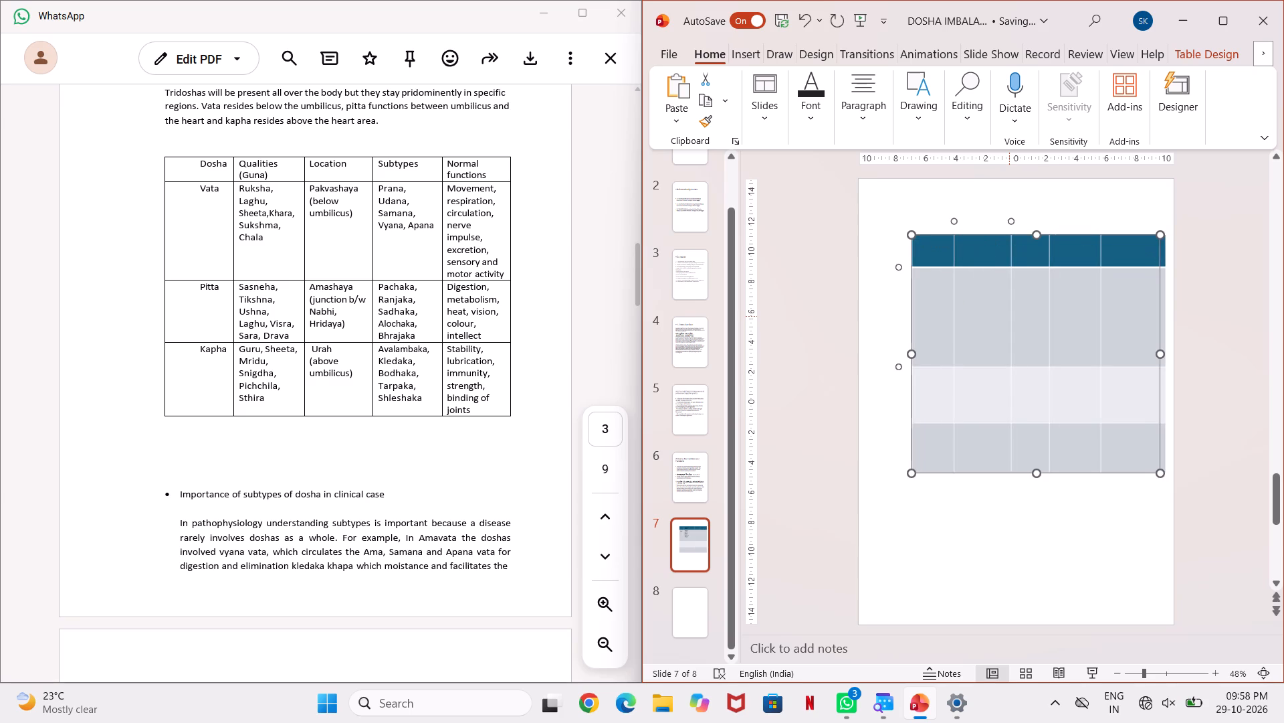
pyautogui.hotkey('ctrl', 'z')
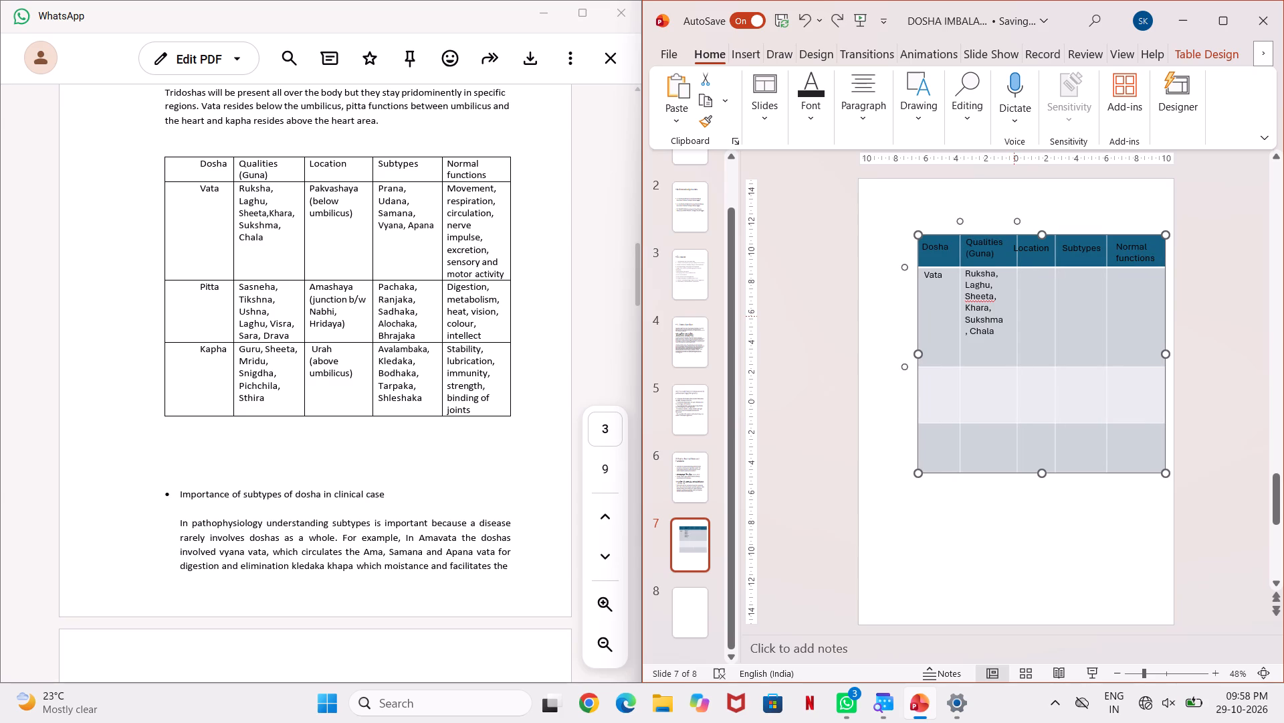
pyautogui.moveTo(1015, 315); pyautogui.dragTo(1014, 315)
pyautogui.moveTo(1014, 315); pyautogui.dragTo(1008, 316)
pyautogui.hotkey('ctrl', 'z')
# Narrow the Qualities (Guna) column by moving its border with Location closer to the Vata qualities text.
pyautogui.moveTo(1017, 317); pyautogui.dragTo(1010, 321)
pyautogui.moveTo(1010, 321); pyautogui.dragTo(1007, 321)
pyautogui.moveTo(1007, 321); pyautogui.dragTo(1006, 321)
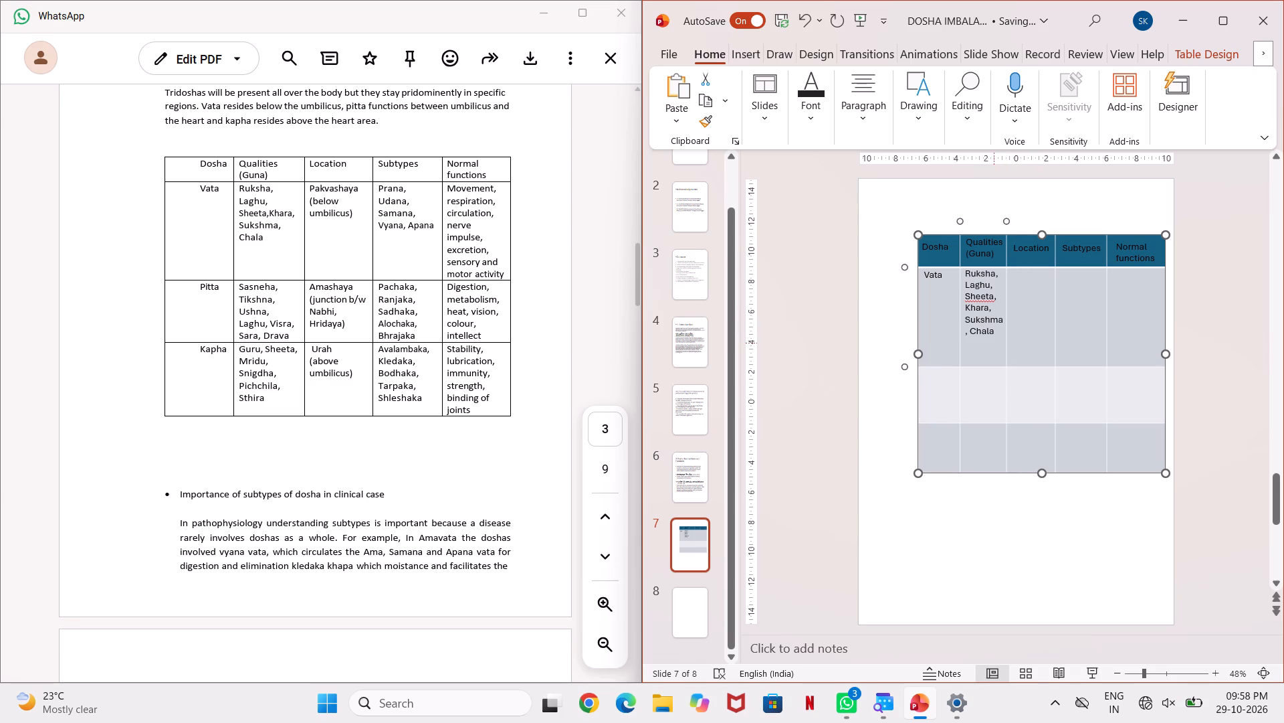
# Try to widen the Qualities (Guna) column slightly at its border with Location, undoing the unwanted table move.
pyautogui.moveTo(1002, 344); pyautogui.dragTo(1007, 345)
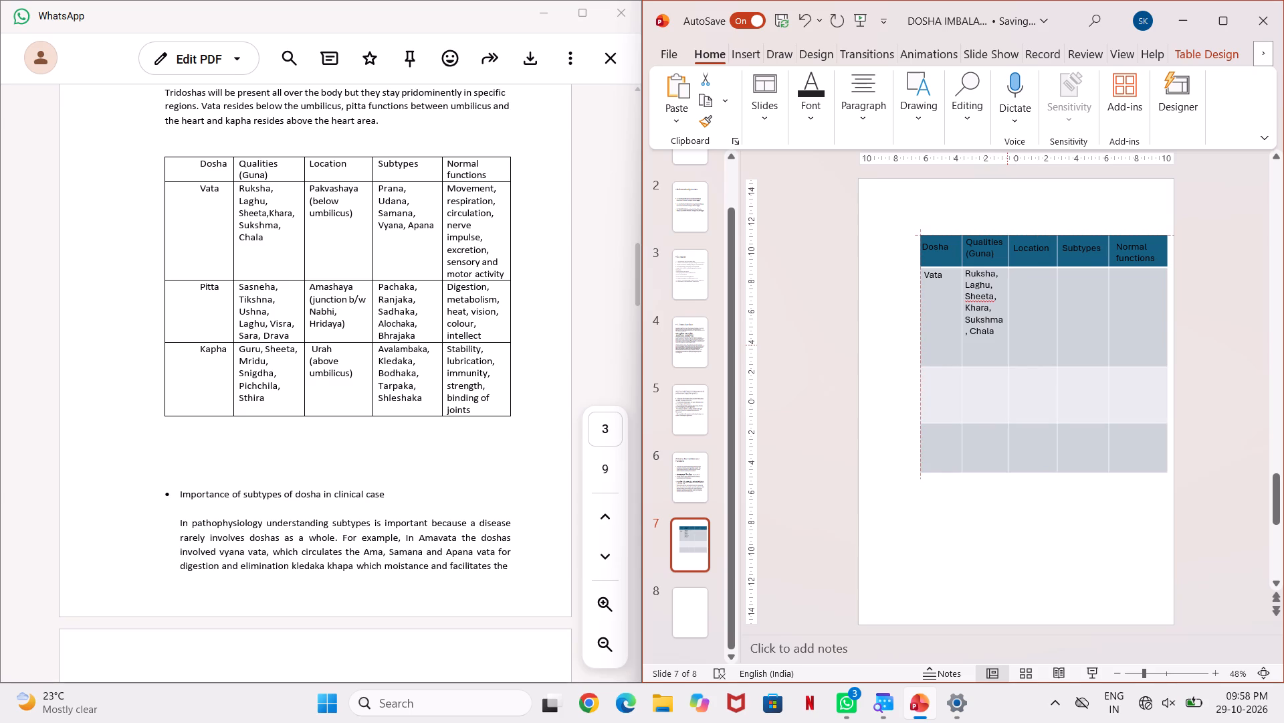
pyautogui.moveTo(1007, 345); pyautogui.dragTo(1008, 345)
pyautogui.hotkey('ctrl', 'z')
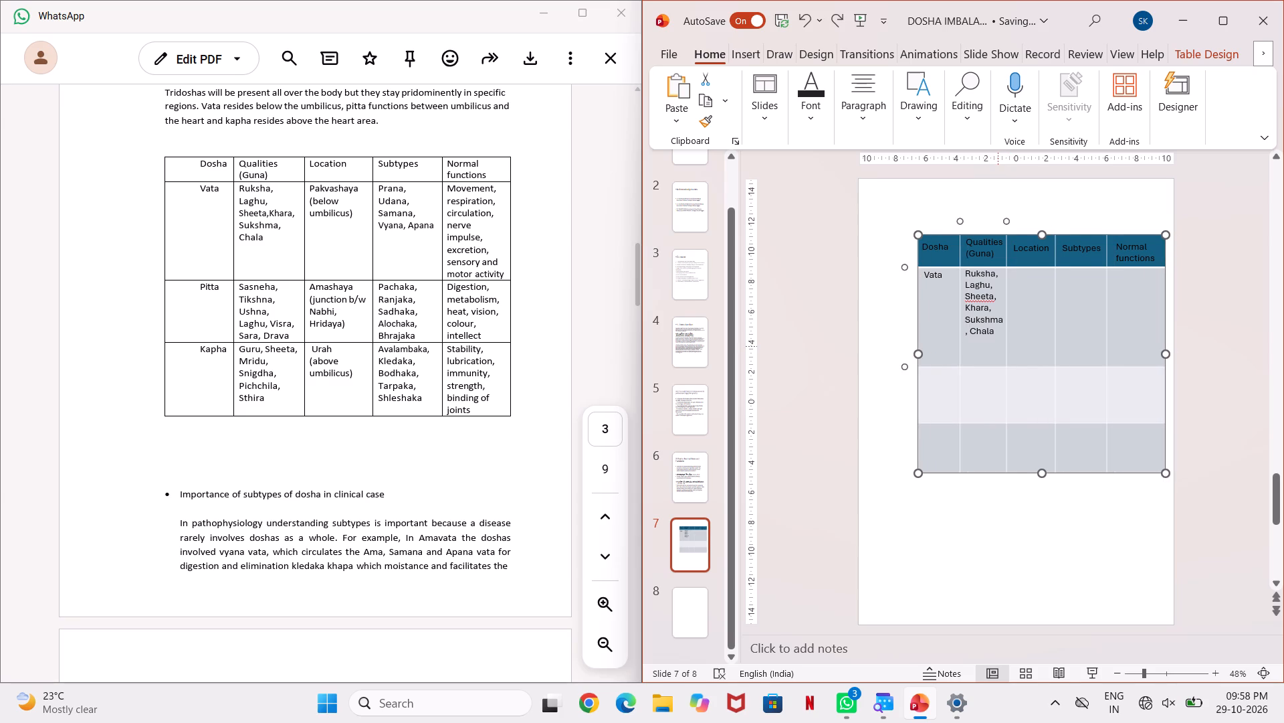
# Widen the Qualities (Guna) column slightly by moving its border with Location toward the Location column.
pyautogui.moveTo(1000, 353); pyautogui.dragTo(1008, 357)
pyautogui.moveTo(1008, 357); pyautogui.dragTo(1011, 357)
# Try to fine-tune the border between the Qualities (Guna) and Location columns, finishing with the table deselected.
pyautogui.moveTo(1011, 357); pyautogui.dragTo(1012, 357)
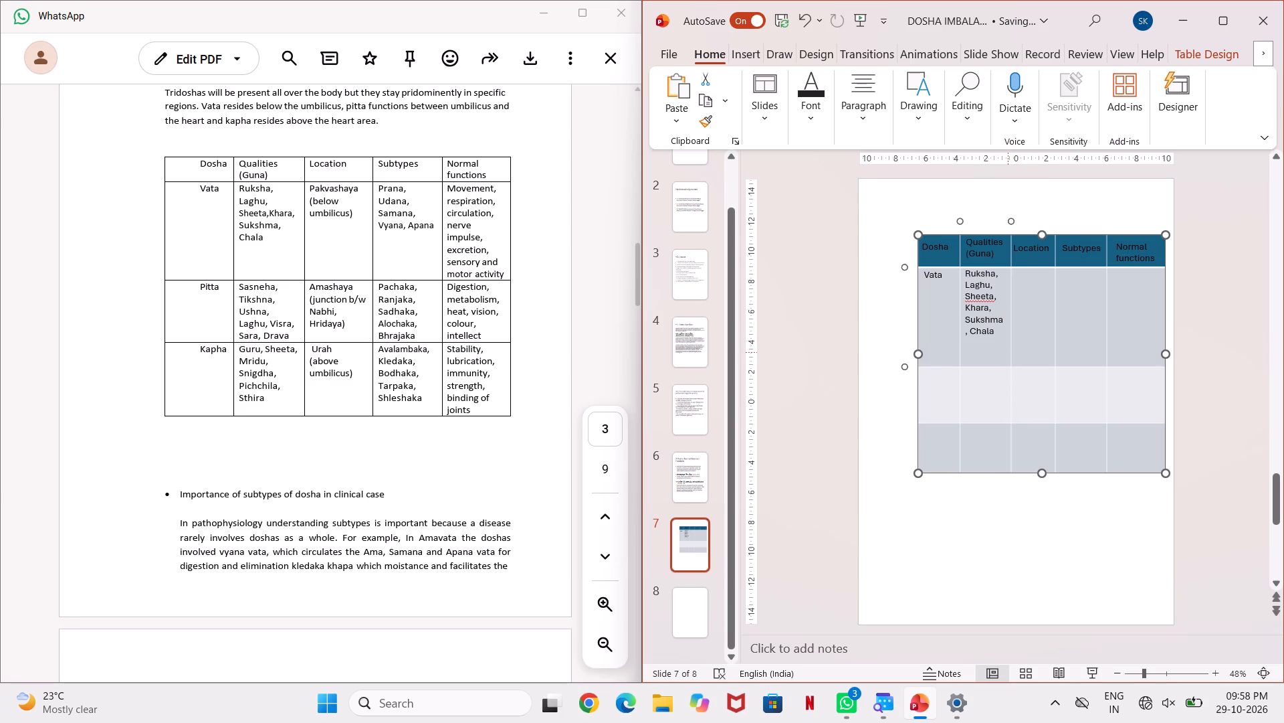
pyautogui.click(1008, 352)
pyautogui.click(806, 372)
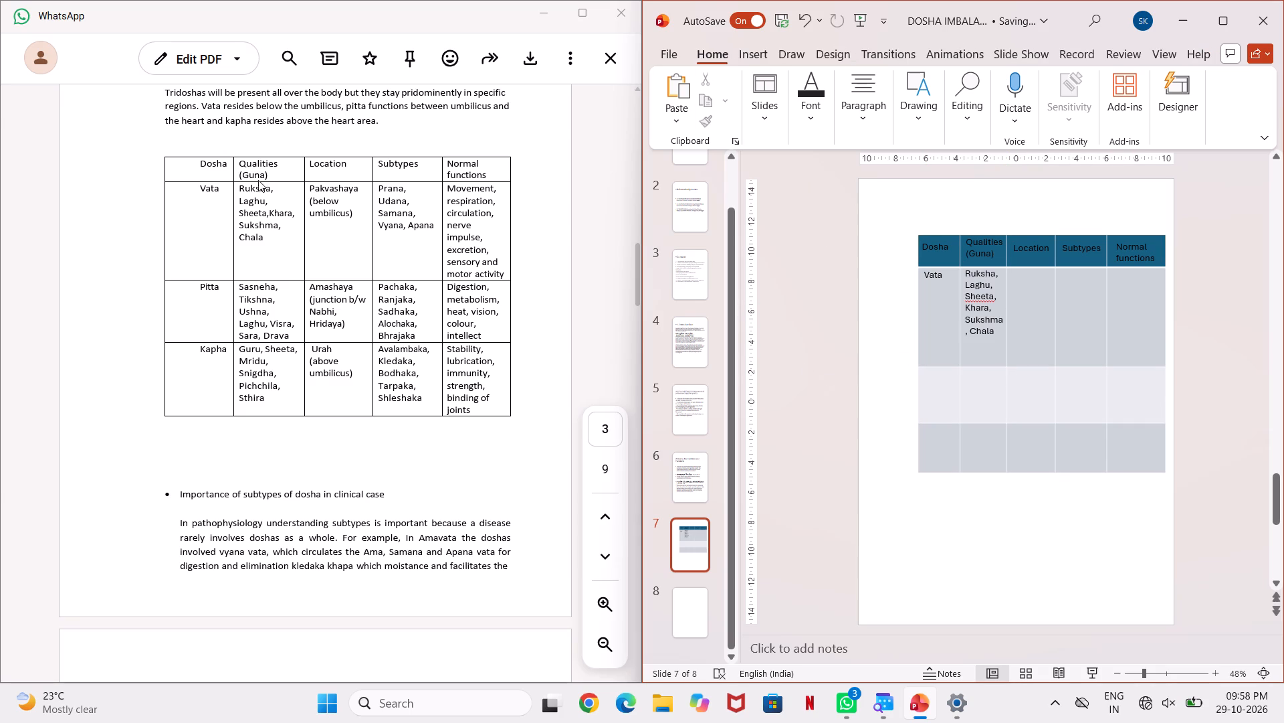
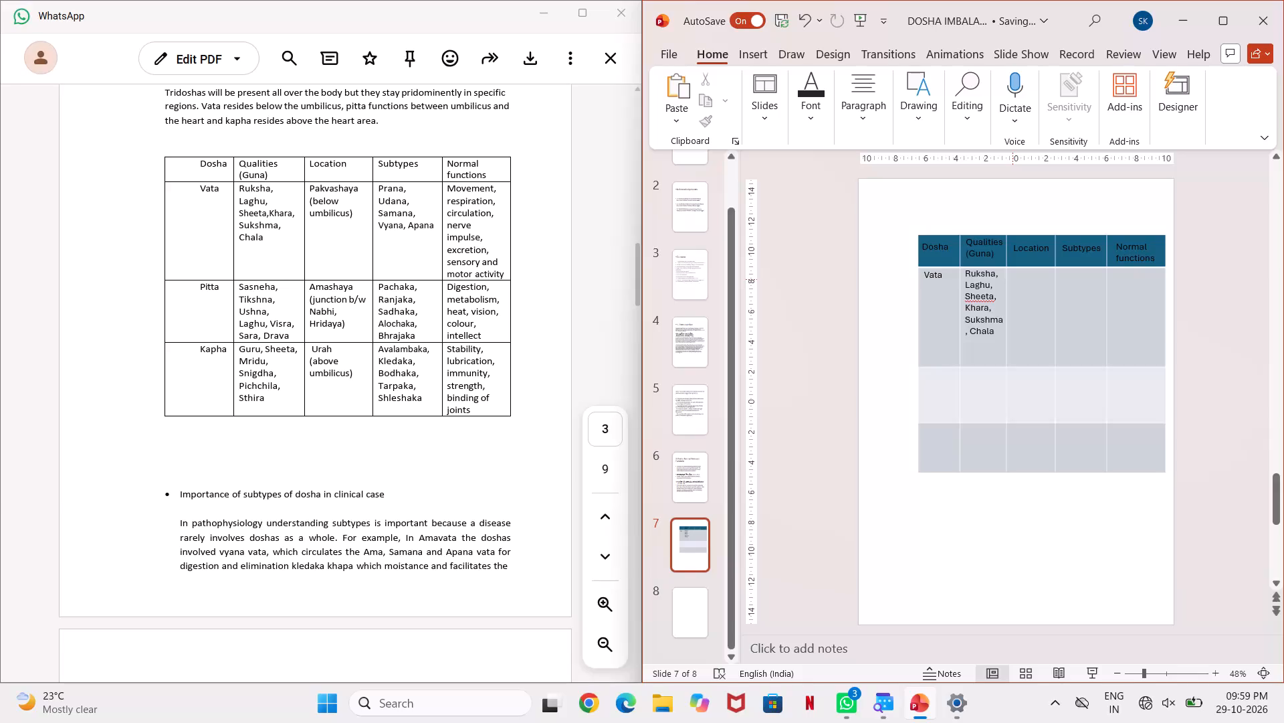
# Paste the copied Vata location text "Pakvashaya (below umbilicus)" as a separate text box on slide 7.
pyautogui.click(854, 369)
pyautogui.hotkey('ctrl', 'v')
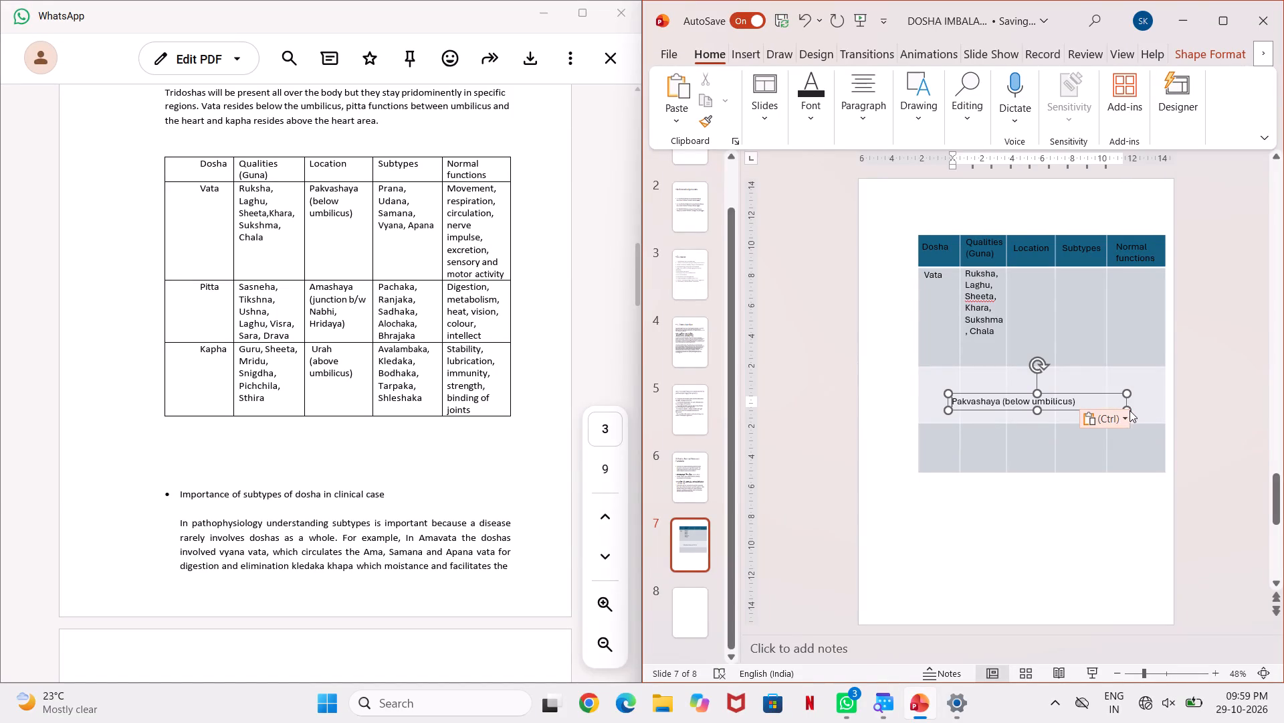
# Narrow the "Pakvashaya (below umbilicus)" text box so its text wraps onto three lines, keeping Pakvashaya and umbilicus) unbroken.
pyautogui.moveTo(1128, 392); pyautogui.dragTo(1068, 406)
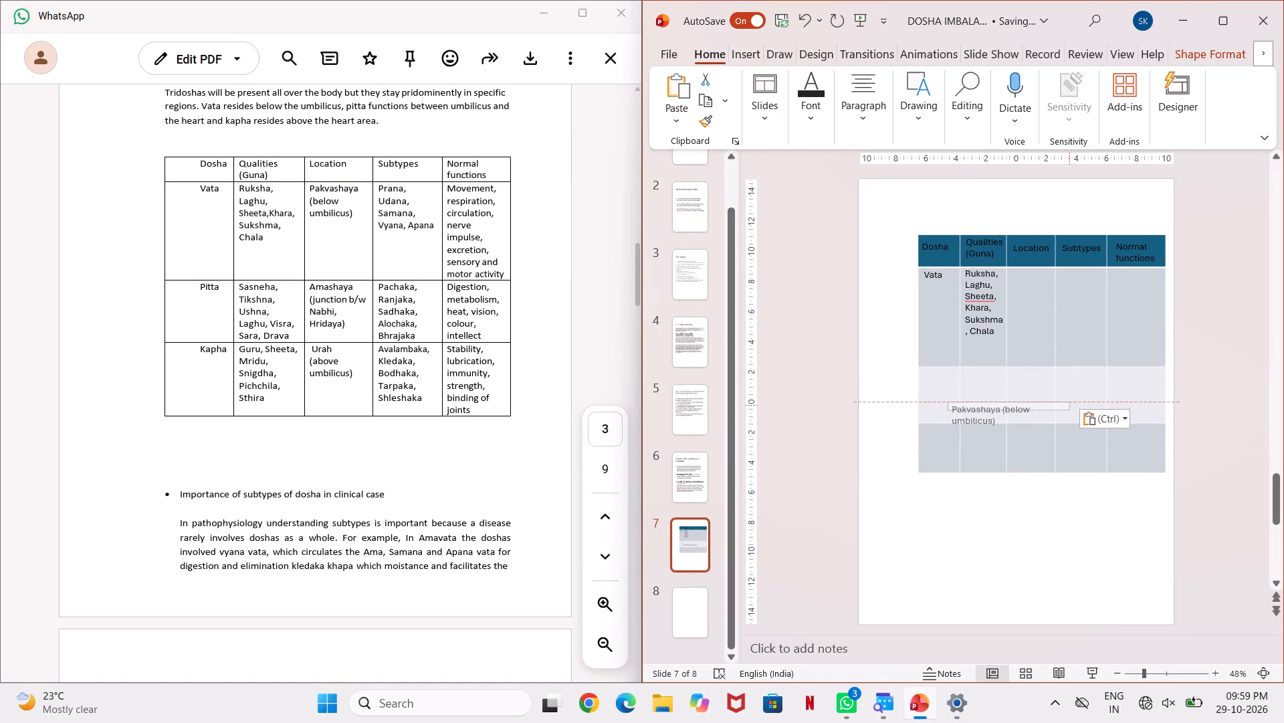
pyautogui.moveTo(1068, 406); pyautogui.dragTo(1049, 402)
pyautogui.moveTo(1049, 402); pyautogui.dragTo(1027, 404)
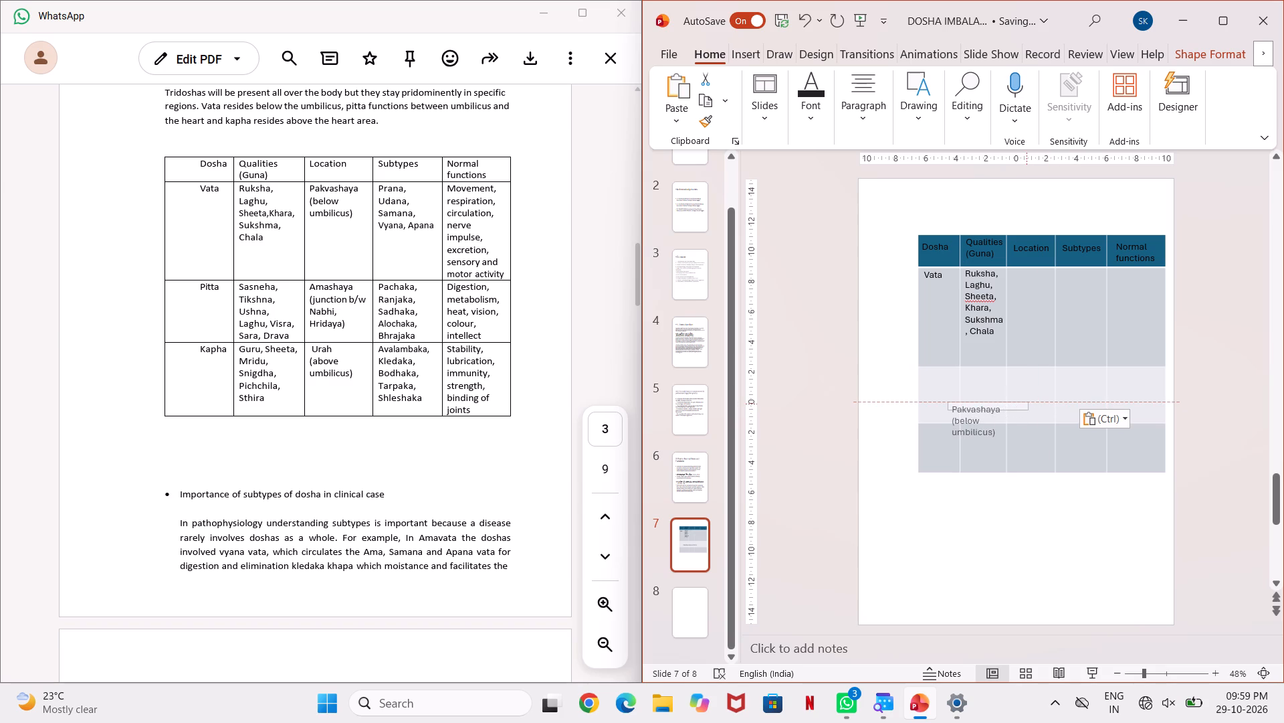
pyautogui.moveTo(1027, 404); pyautogui.dragTo(1005, 406)
pyautogui.moveTo(1005, 406); pyautogui.dragTo(1000, 402)
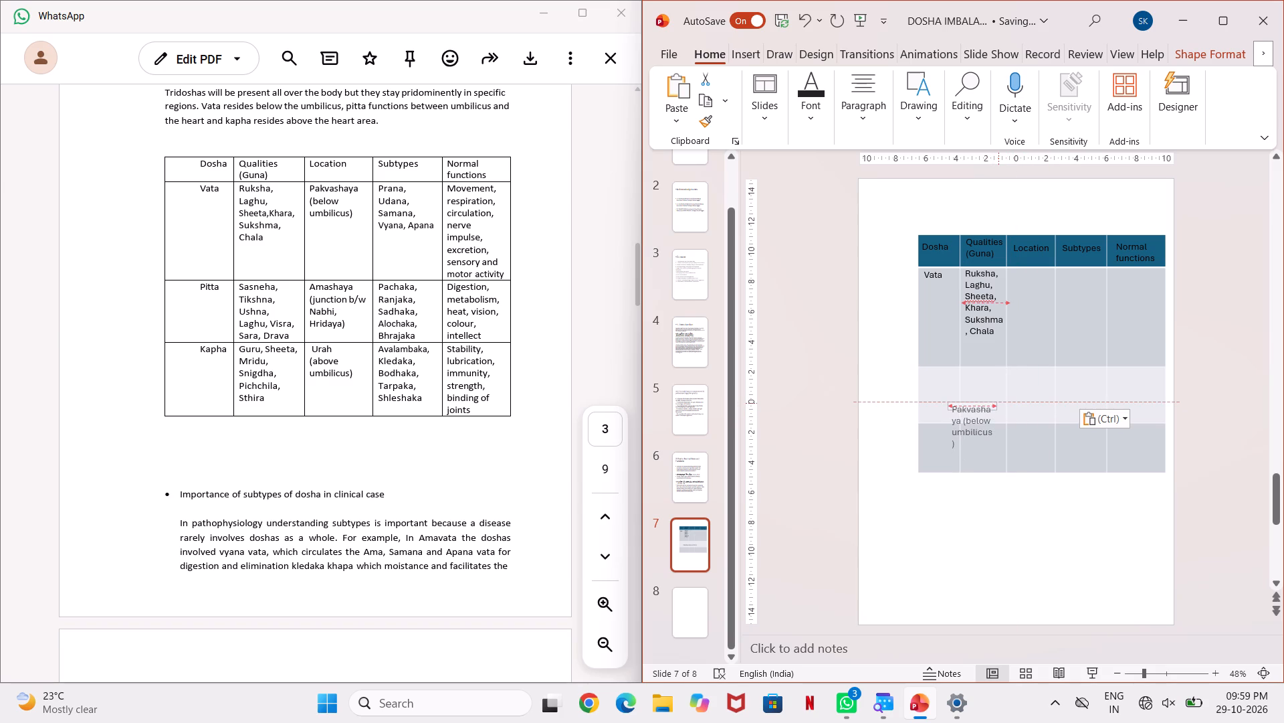
pyautogui.moveTo(1000, 402); pyautogui.dragTo(1013, 402)
pyautogui.click(990, 501)
pyautogui.click(985, 426)
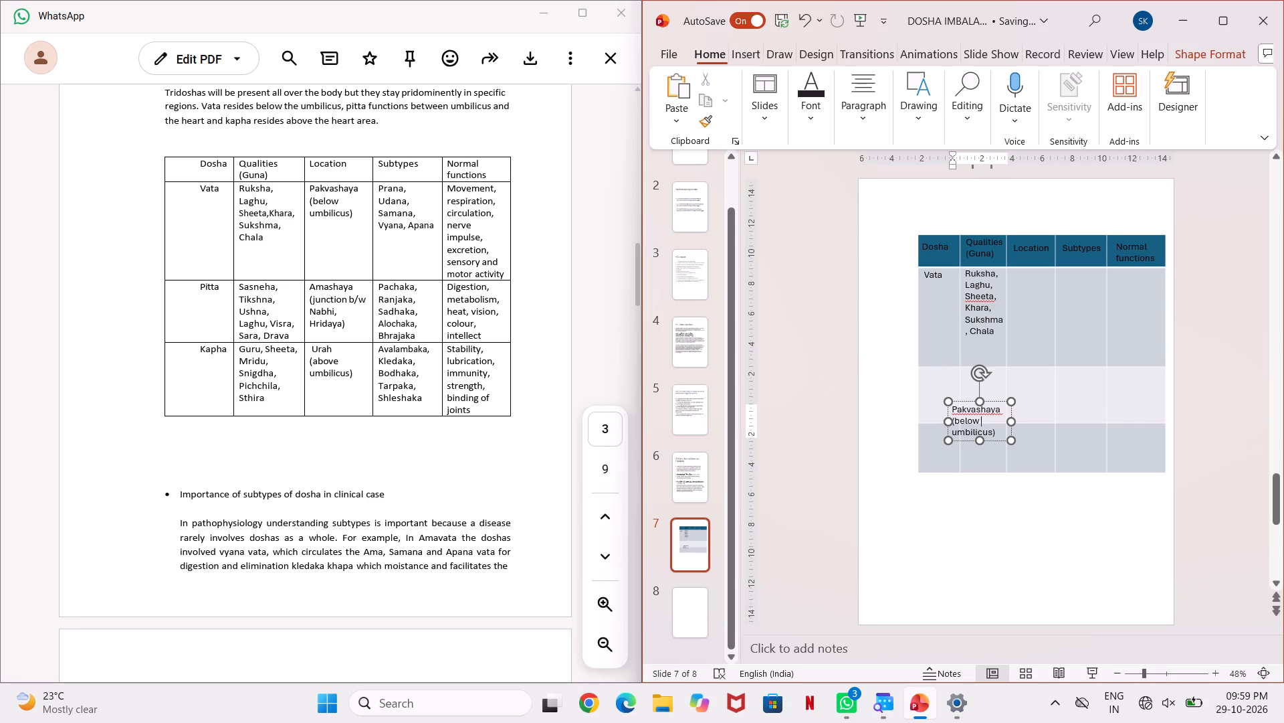
# Move the "Pakvashaya (below umbilicus)" text box into the Location cell of the Vata row.
pyautogui.moveTo(996, 400); pyautogui.dragTo(1038, 320)
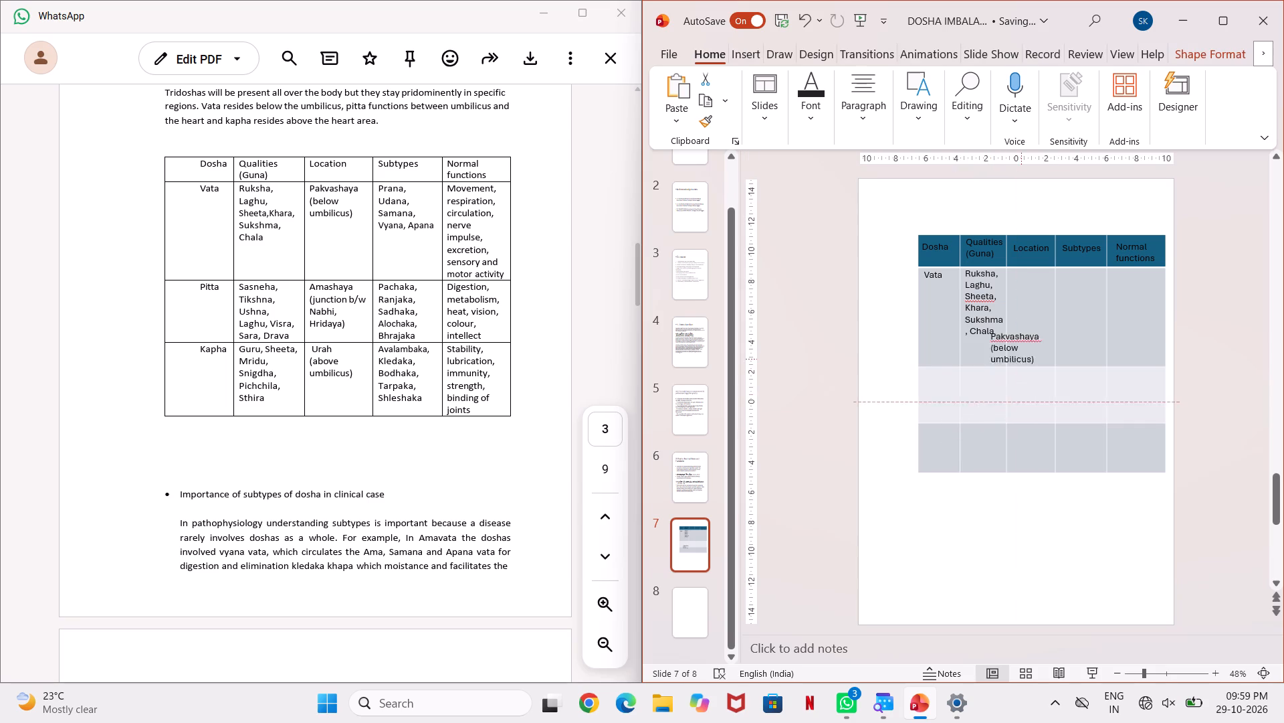
pyautogui.moveTo(1038, 320); pyautogui.dragTo(1053, 267)
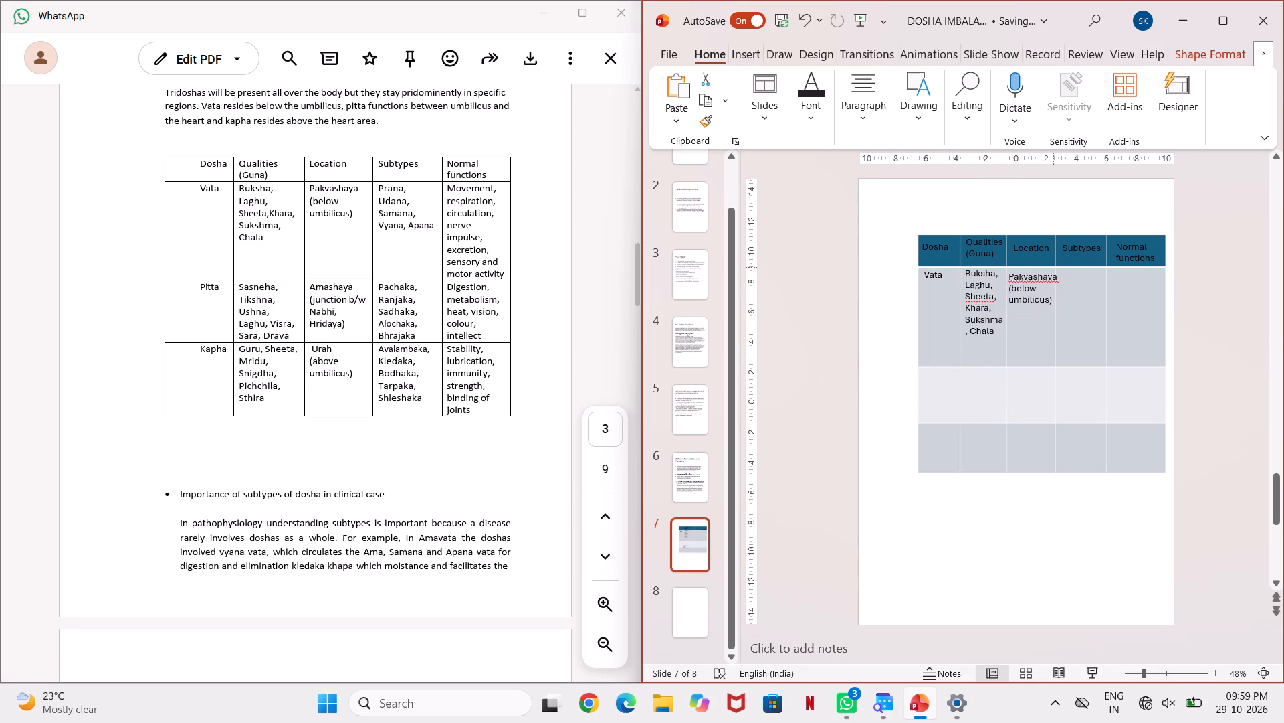
pyautogui.moveTo(1053, 267); pyautogui.dragTo(1053, 264)
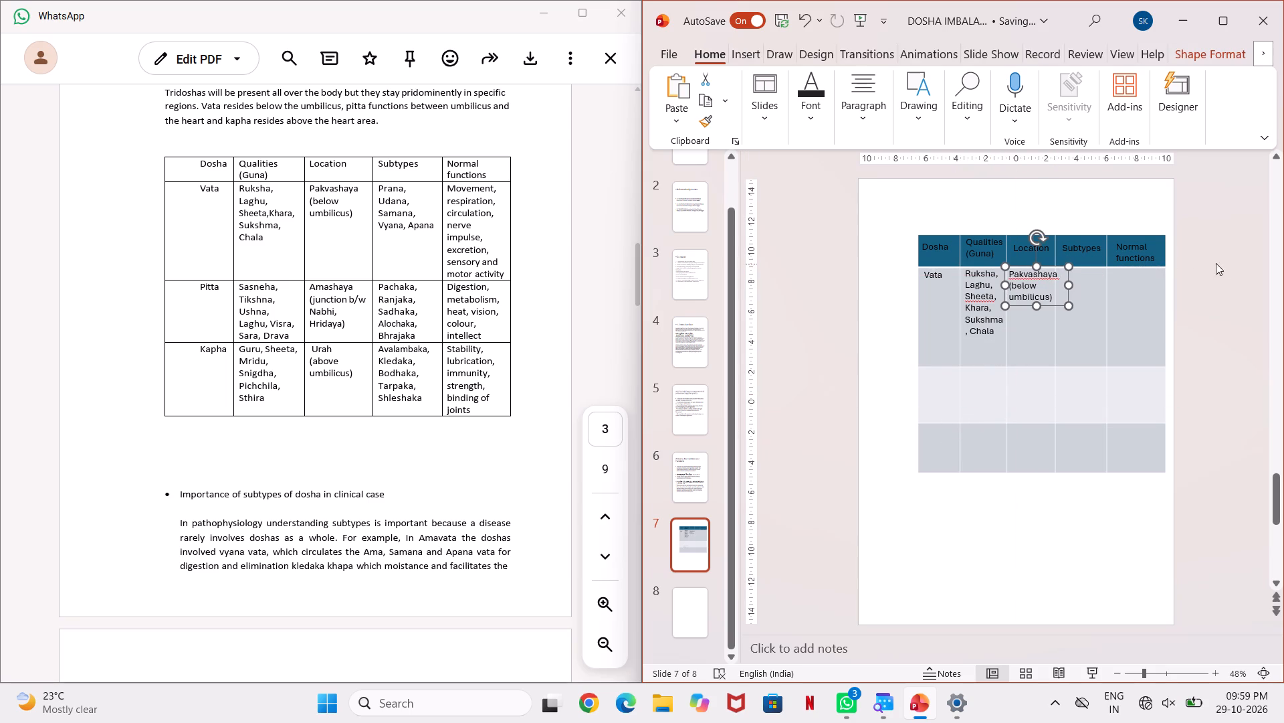
pyautogui.click(1235, 259)
# Widen the Location column slightly by moving its border with Subtypes toward the Subtypes column.
pyautogui.moveTo(1053, 327); pyautogui.dragTo(1062, 328)
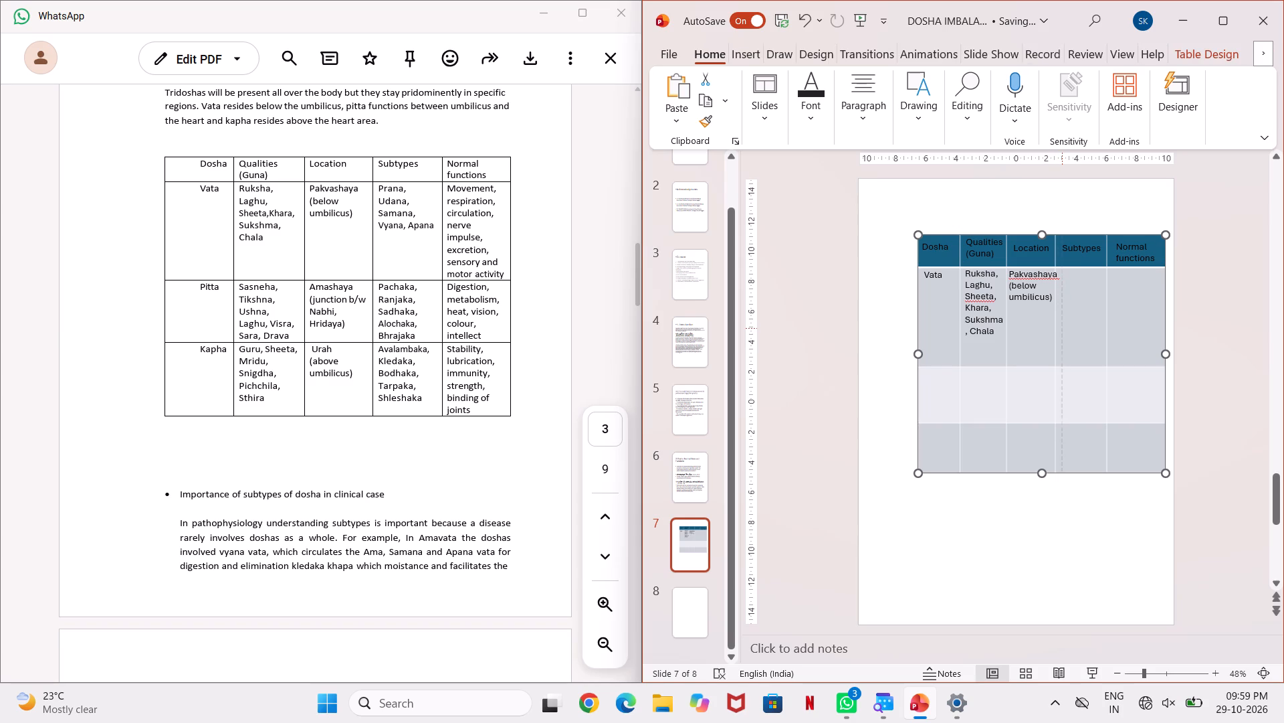
pyautogui.moveTo(1062, 328); pyautogui.dragTo(1061, 328)
pyautogui.click(1213, 303)
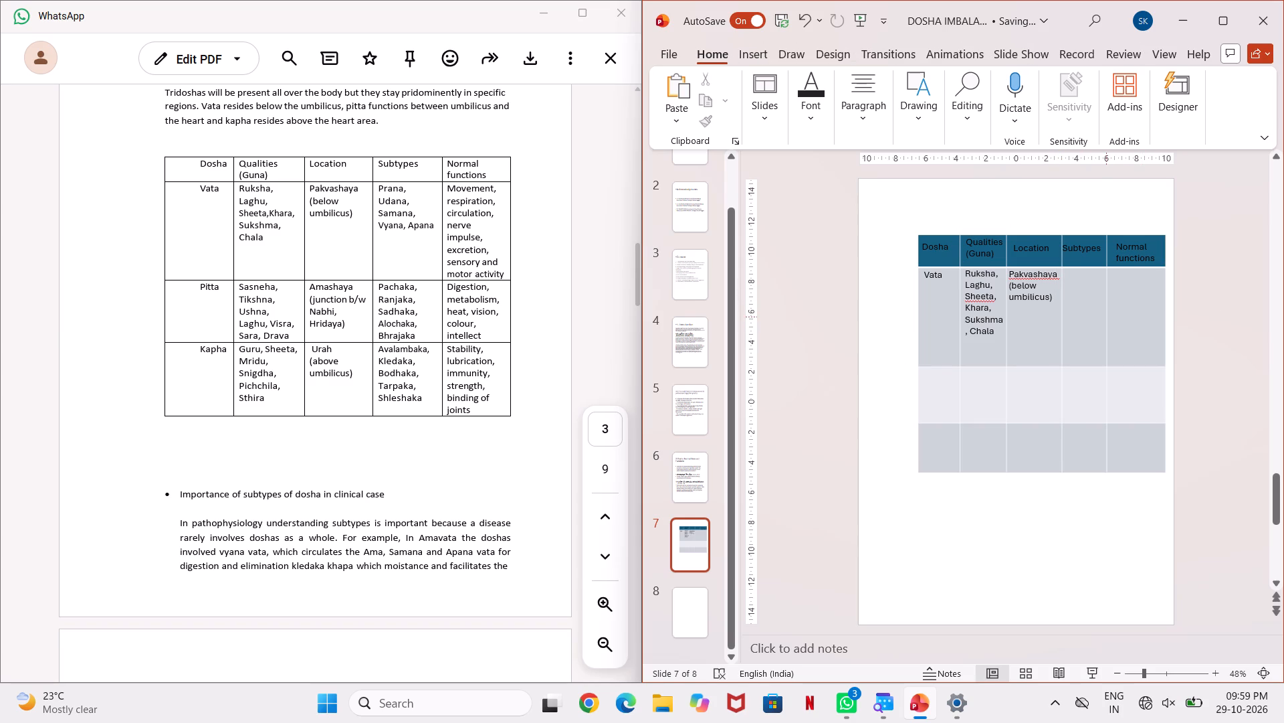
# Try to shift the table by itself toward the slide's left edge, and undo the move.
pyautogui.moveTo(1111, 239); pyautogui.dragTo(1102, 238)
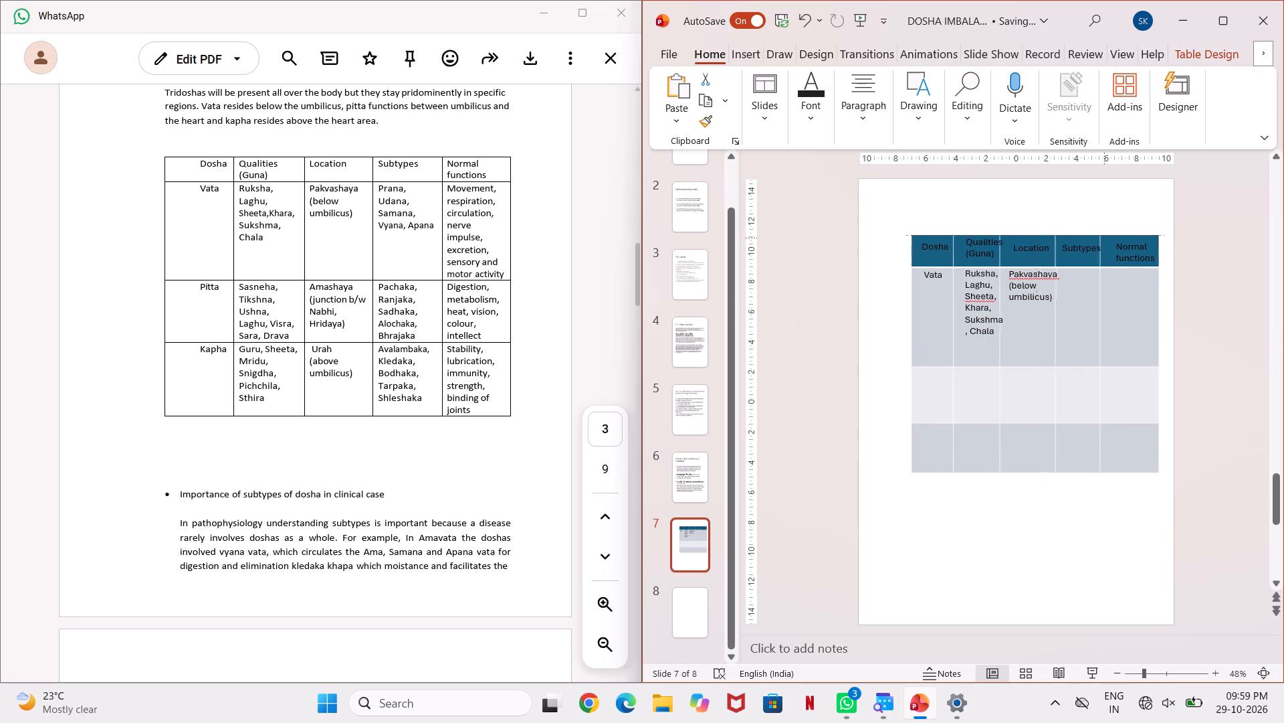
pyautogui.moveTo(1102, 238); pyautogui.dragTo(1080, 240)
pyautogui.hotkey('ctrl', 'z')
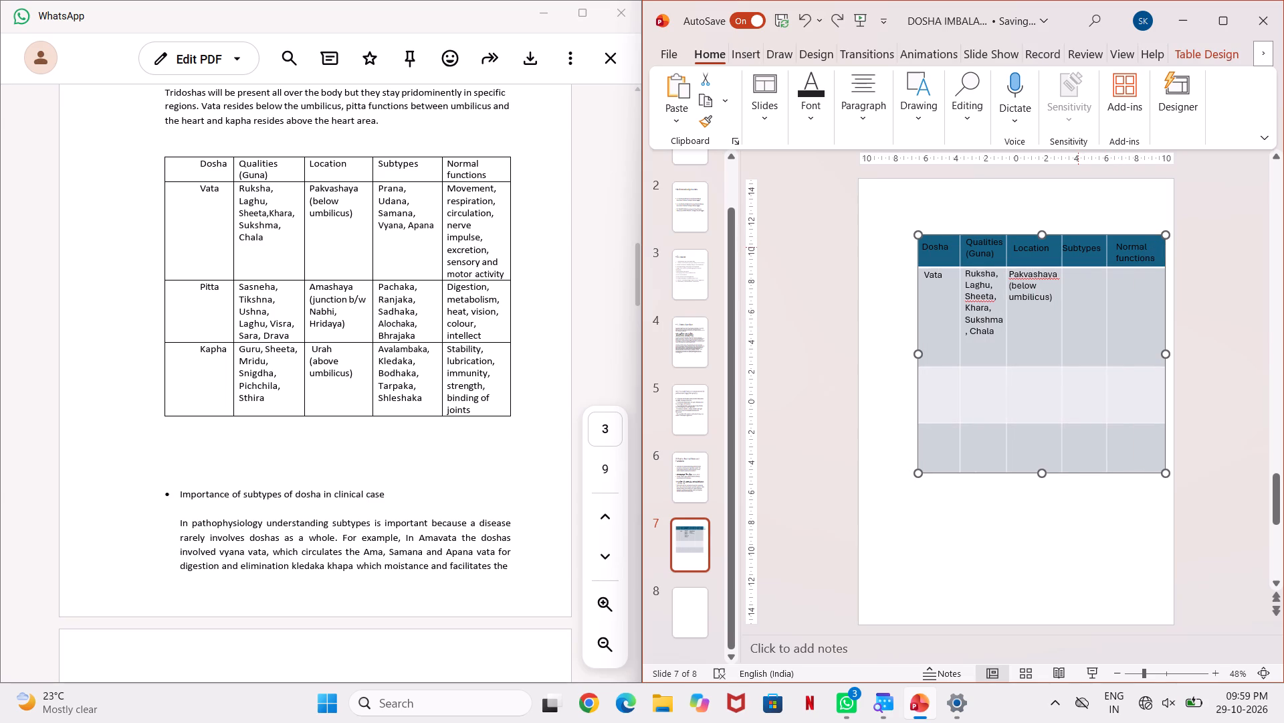
# Select the table with its text boxes and move them together toward the slide's left edge and slightly up.
pyautogui.moveTo(890, 208); pyautogui.dragTo(1169, 565)
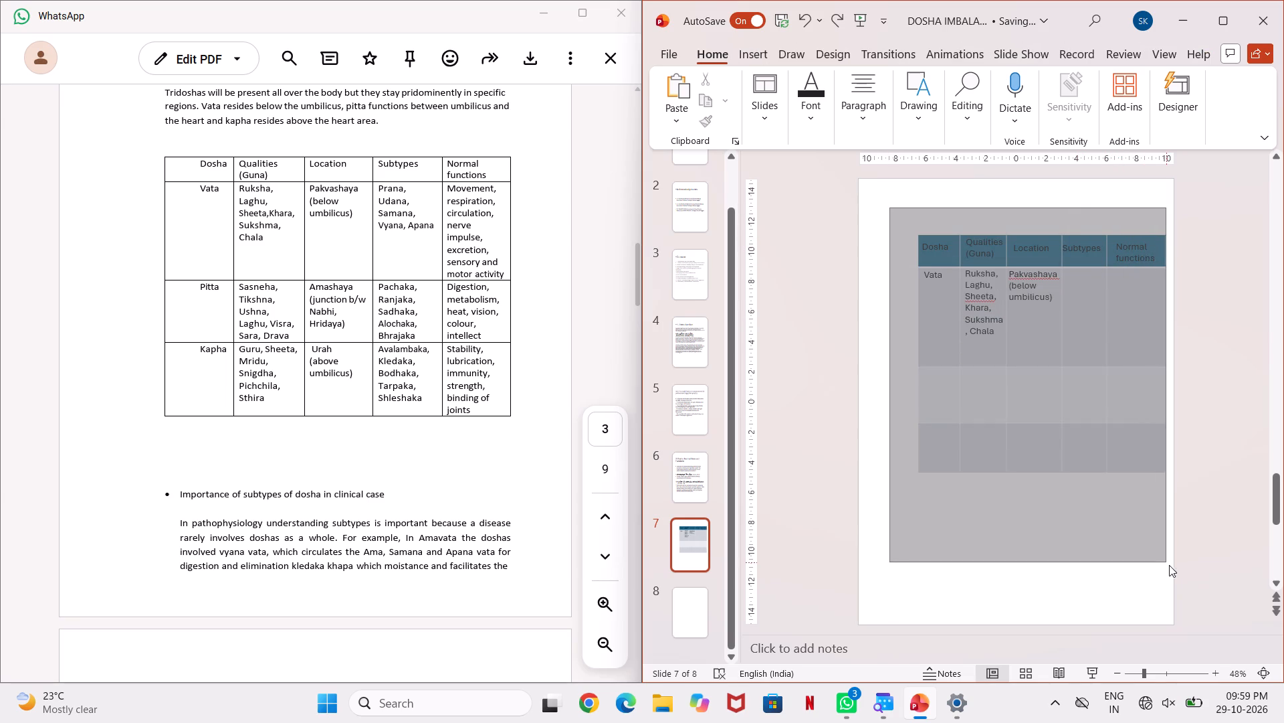
pyautogui.moveTo(1169, 565); pyautogui.dragTo(1181, 552)
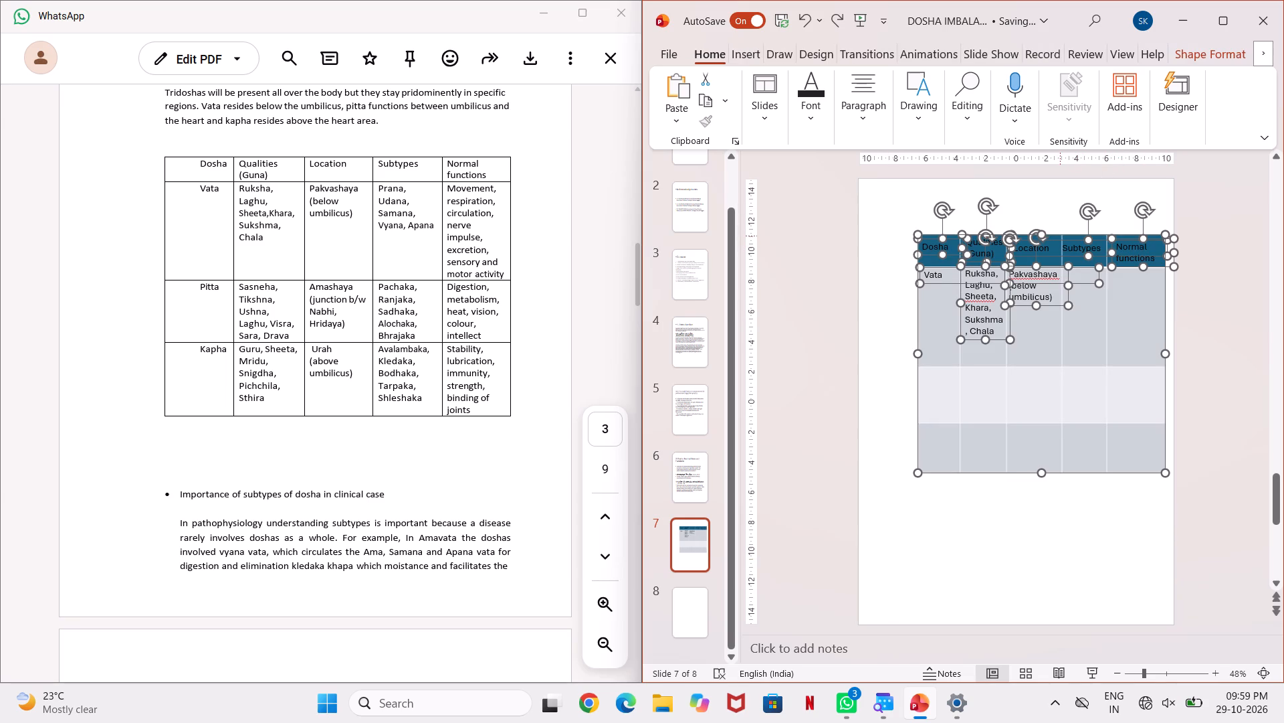
pyautogui.moveTo(1060, 236); pyautogui.dragTo(1034, 230)
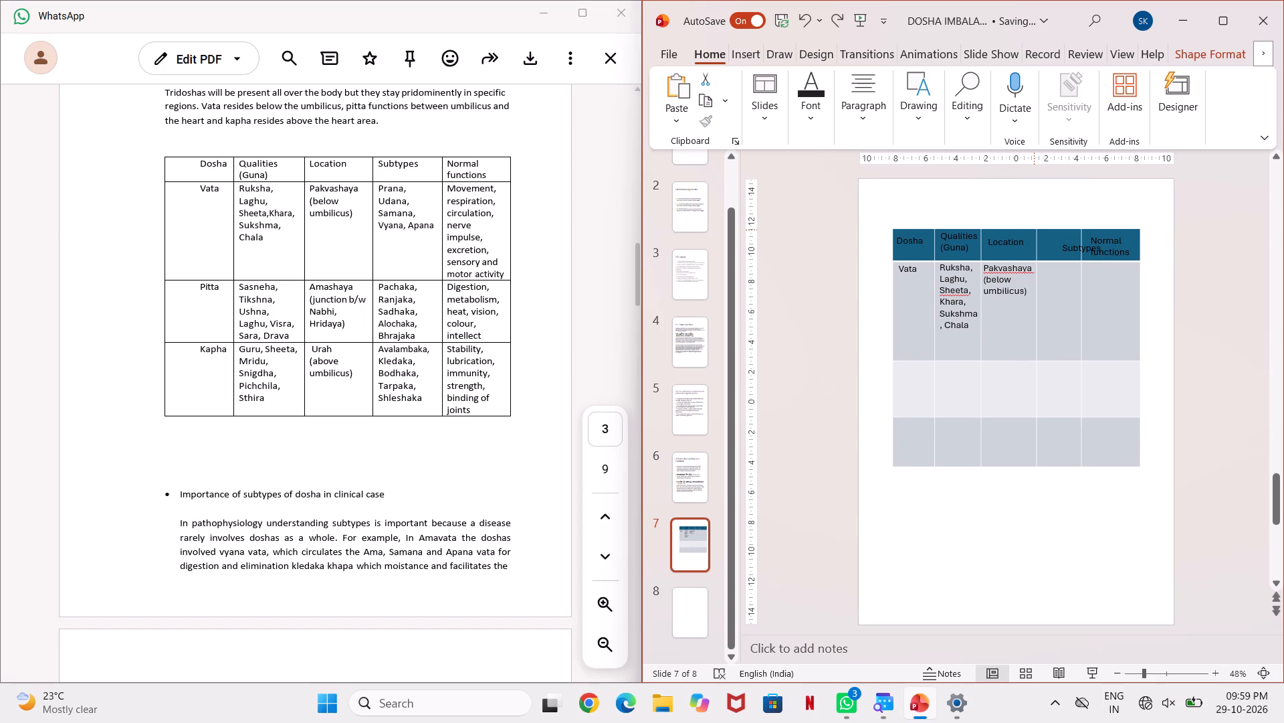
pyautogui.moveTo(1034, 230); pyautogui.dragTo(1034, 230)
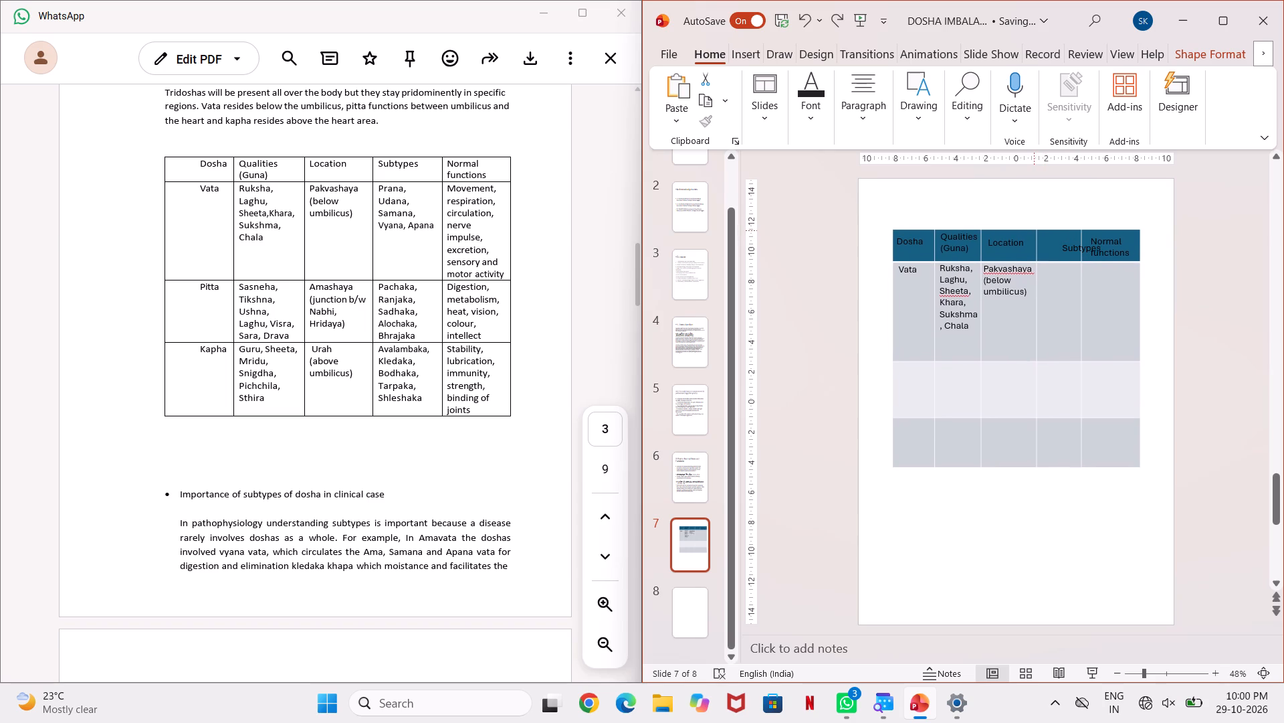
pyautogui.moveTo(1034, 230); pyautogui.dragTo(1035, 227)
pyautogui.click(1197, 250)
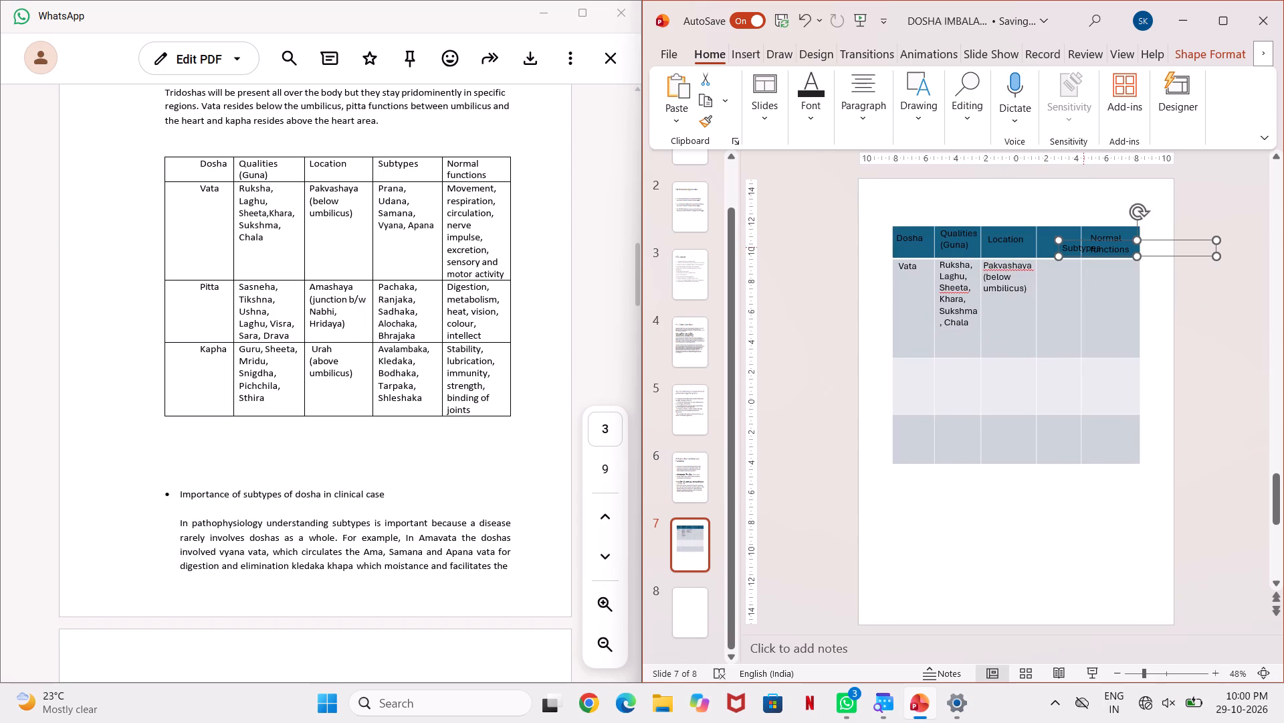
# Move the Subtypes heading text box back into its header cell between Location and Normal functions.
pyautogui.click(1068, 252)
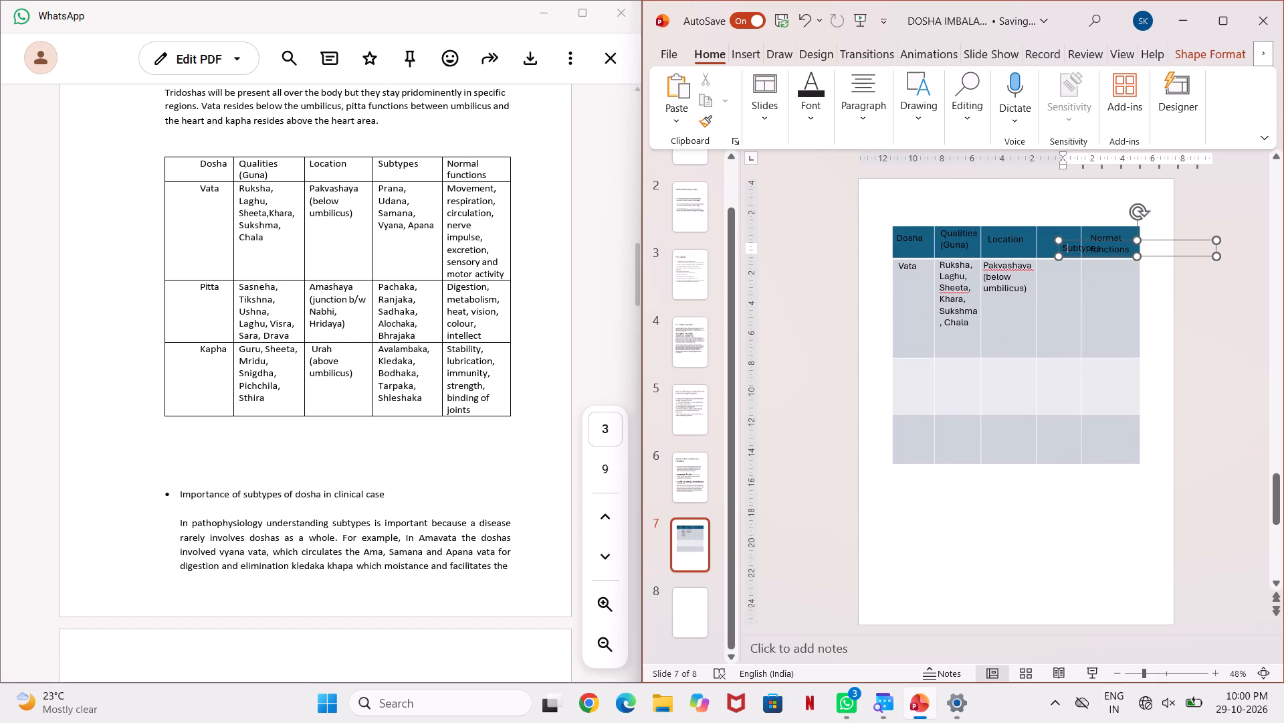
pyautogui.click(1071, 236)
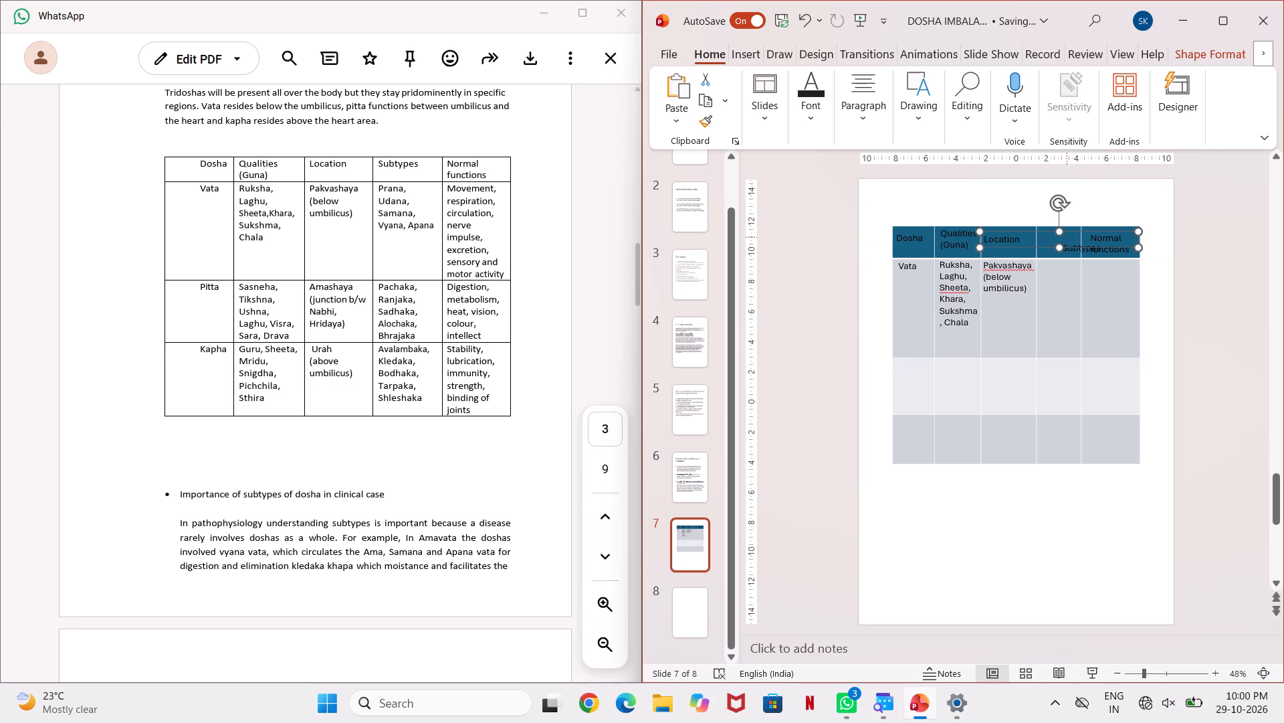
pyautogui.hotkey('ctrl', 'z')
pyautogui.click(1233, 244)
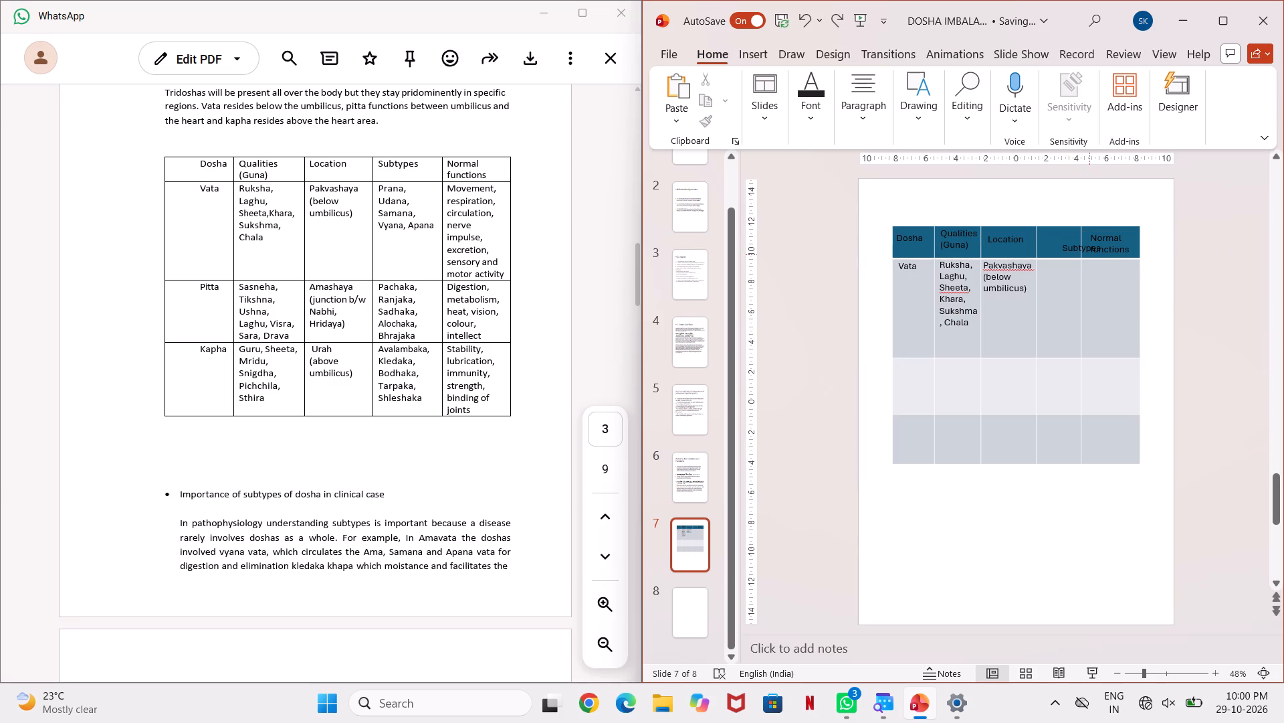
pyautogui.click(1075, 251)
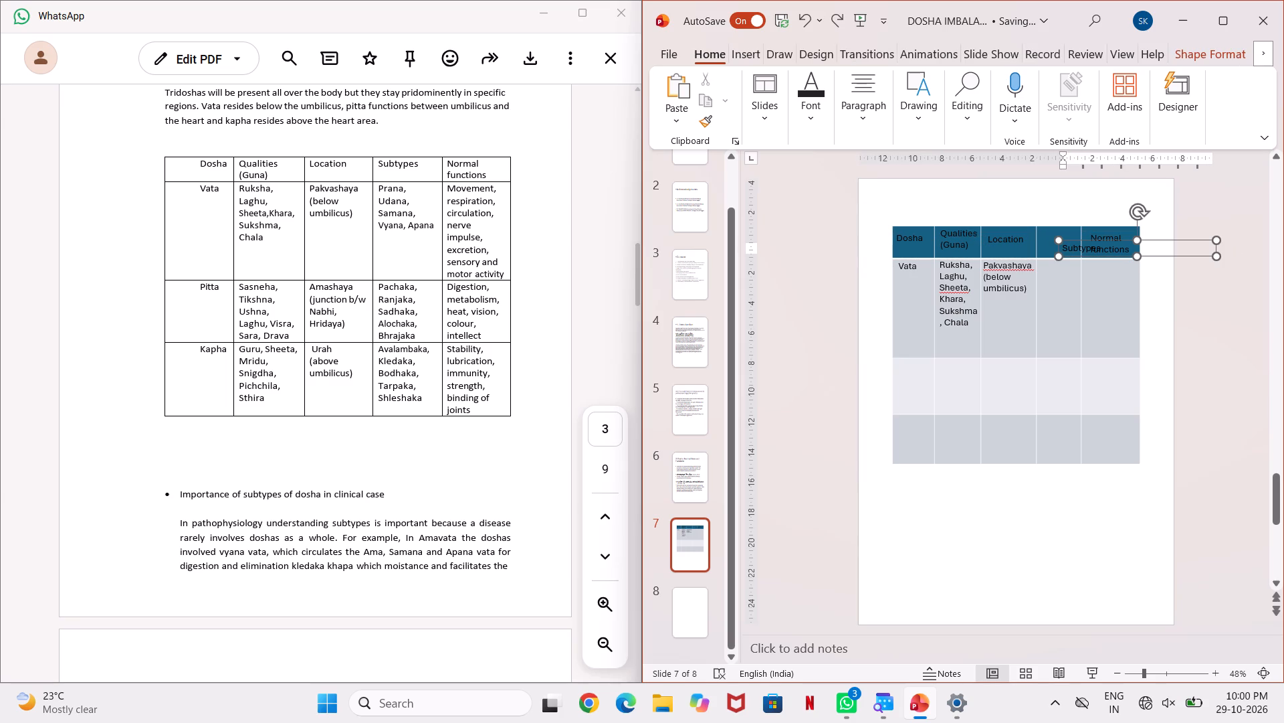
pyautogui.moveTo(1079, 241); pyautogui.dragTo(1067, 239)
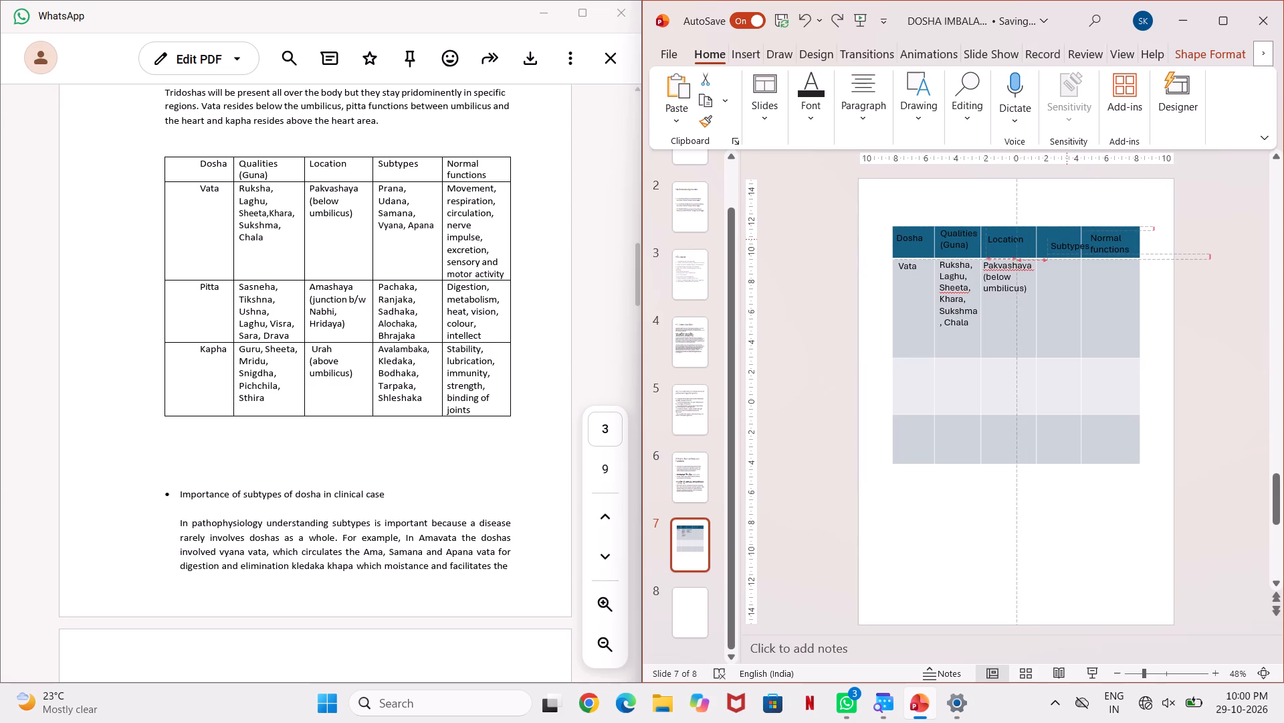
pyautogui.moveTo(1067, 239); pyautogui.dragTo(1055, 233)
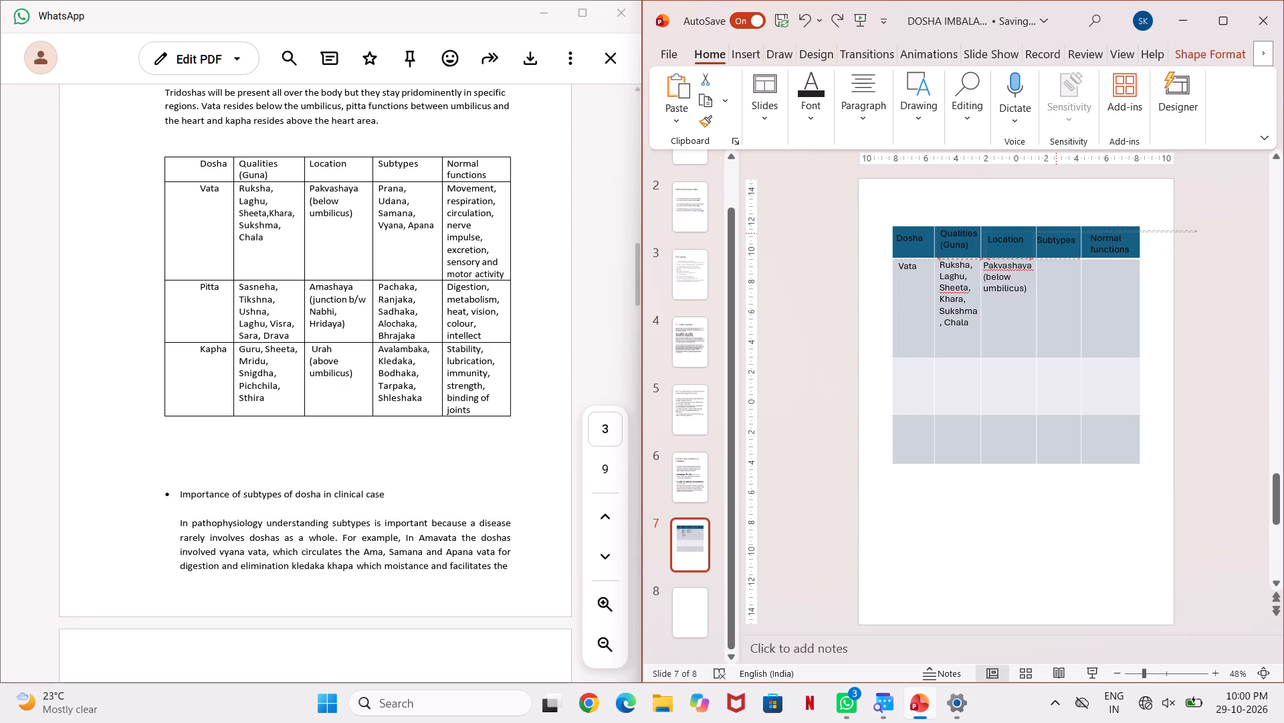
pyautogui.moveTo(1055, 233); pyautogui.dragTo(1059, 234)
pyautogui.moveTo(1059, 234); pyautogui.dragTo(1057, 234)
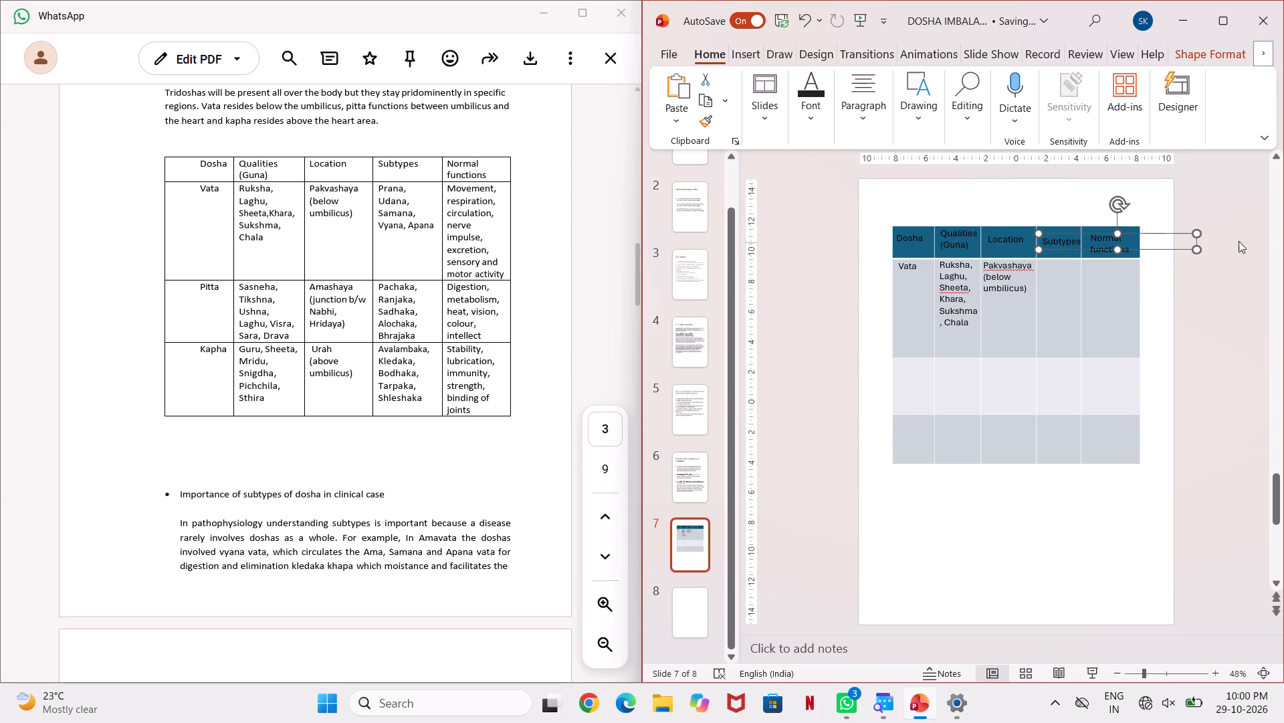
# Widen the table's last column by extending its outer border toward the slide's right edge.
pyautogui.click(1256, 237)
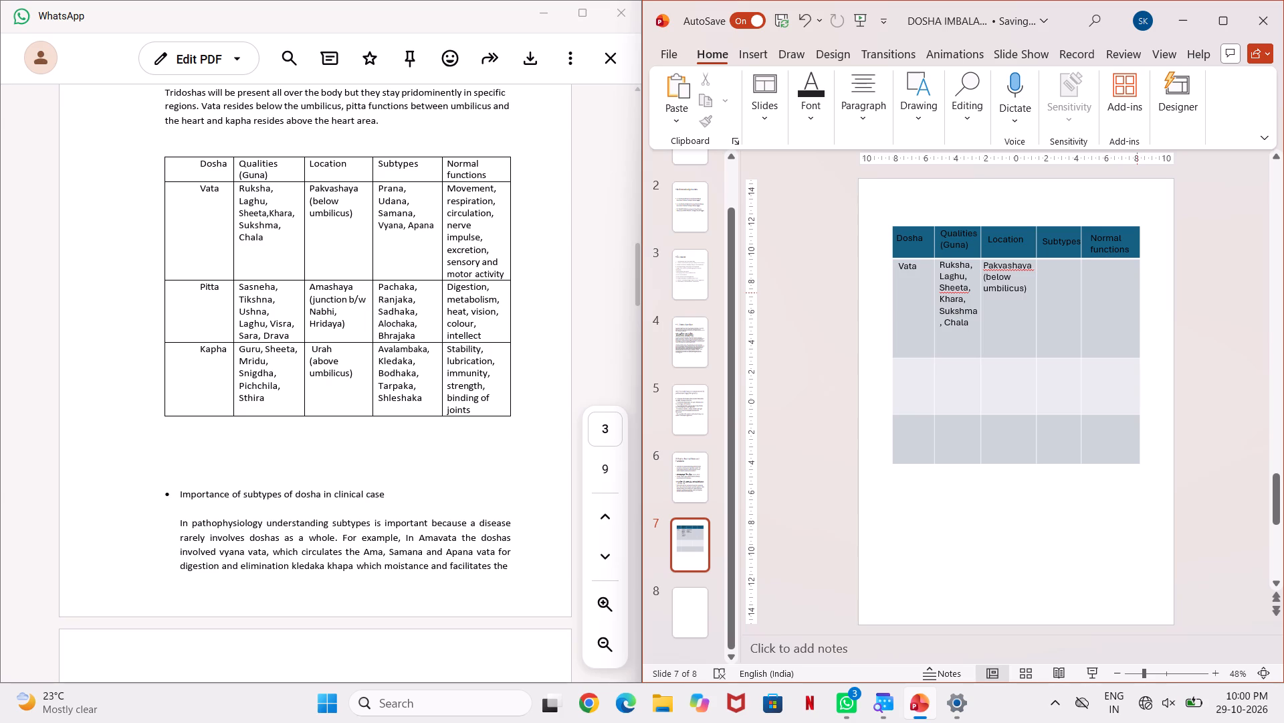
pyautogui.moveTo(1134, 292); pyautogui.dragTo(1141, 291)
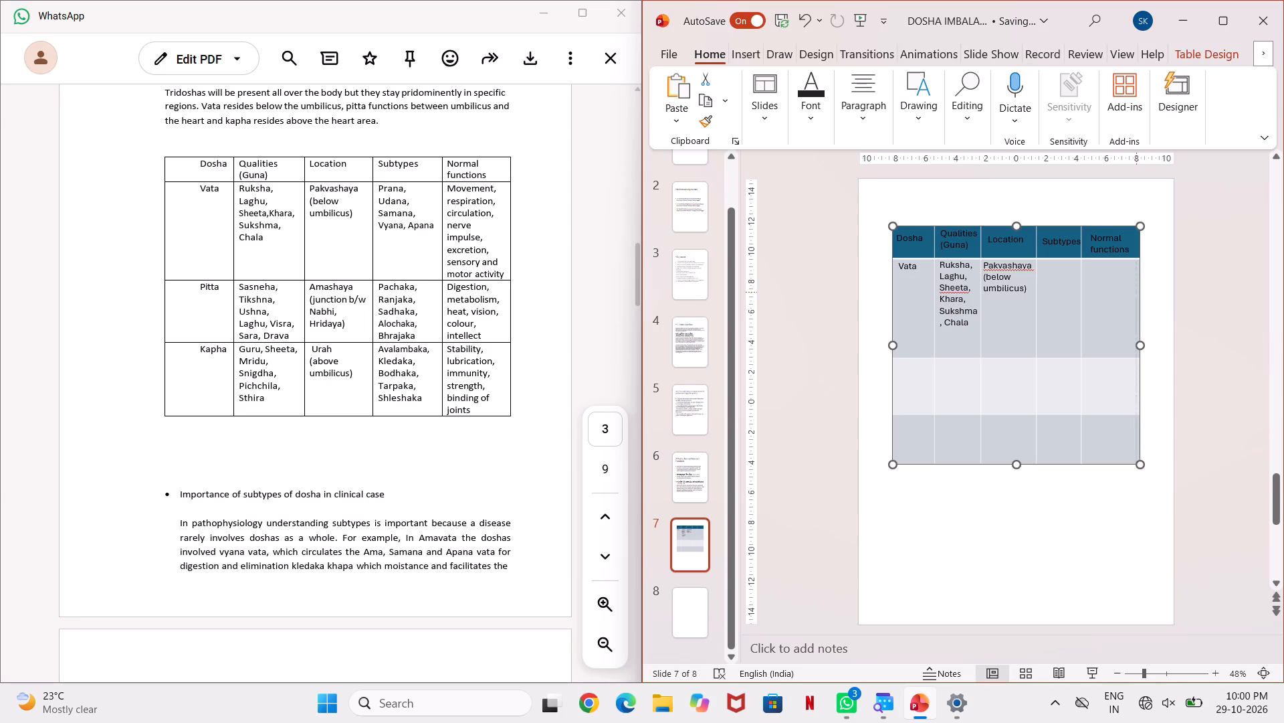
pyautogui.moveTo(1141, 291); pyautogui.dragTo(1160, 289)
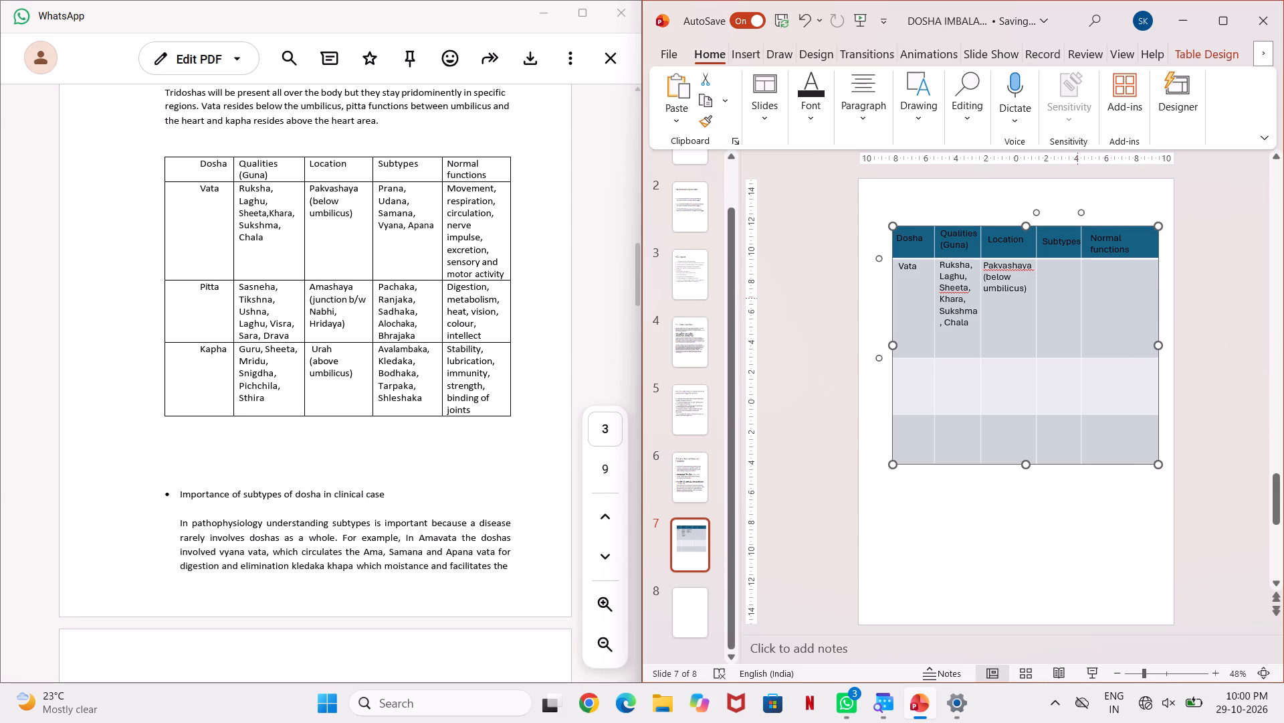
# Widen the Subtypes column slightly by moving its border with Normal functions toward the last column.
pyautogui.moveTo(1077, 299); pyautogui.dragTo(1098, 301)
pyautogui.moveTo(1098, 301); pyautogui.dragTo(1091, 303)
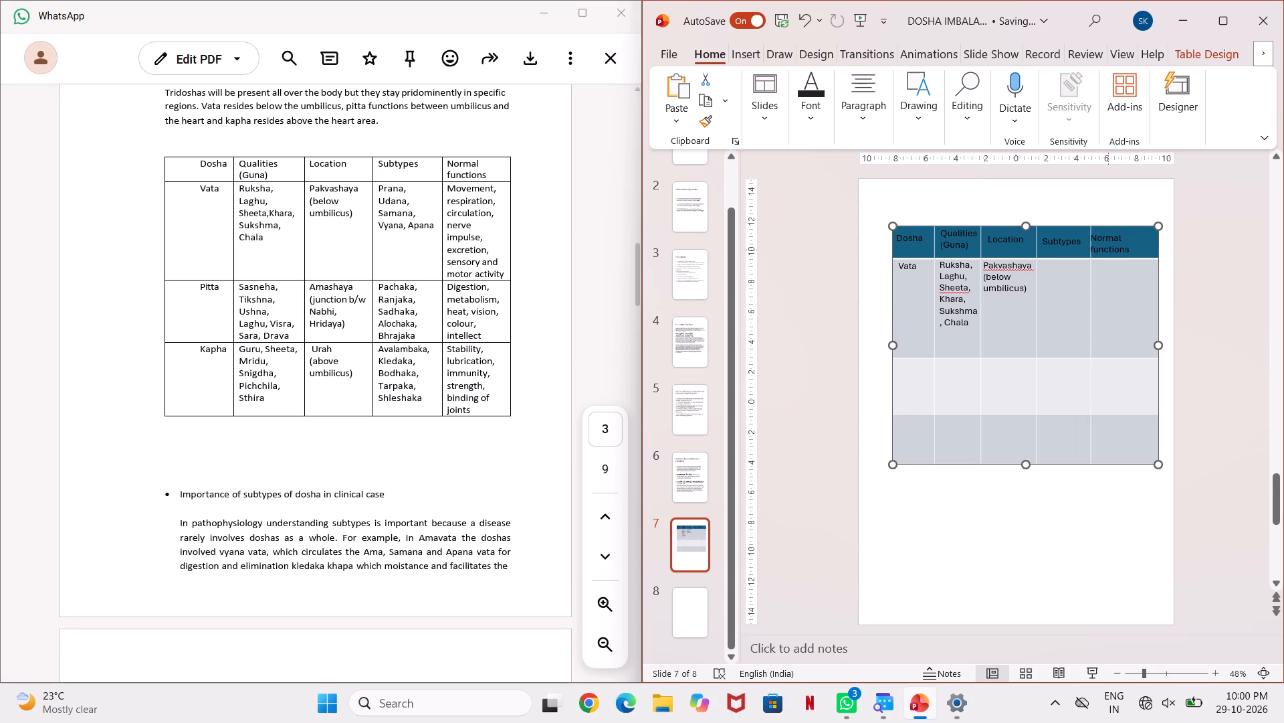
# Move the Normal functions heading text box to the right so it sits inside the last column's header cell.
pyautogui.click(1108, 250)
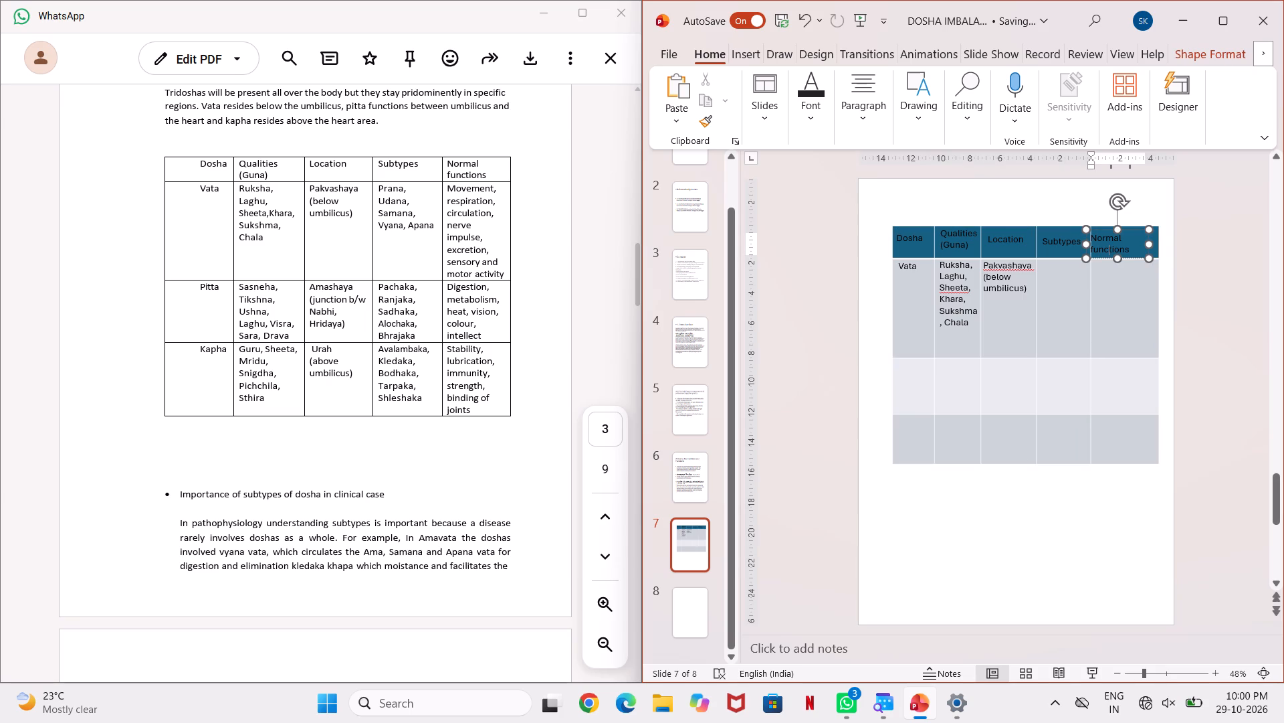
pyautogui.moveTo(1103, 229); pyautogui.dragTo(1119, 226)
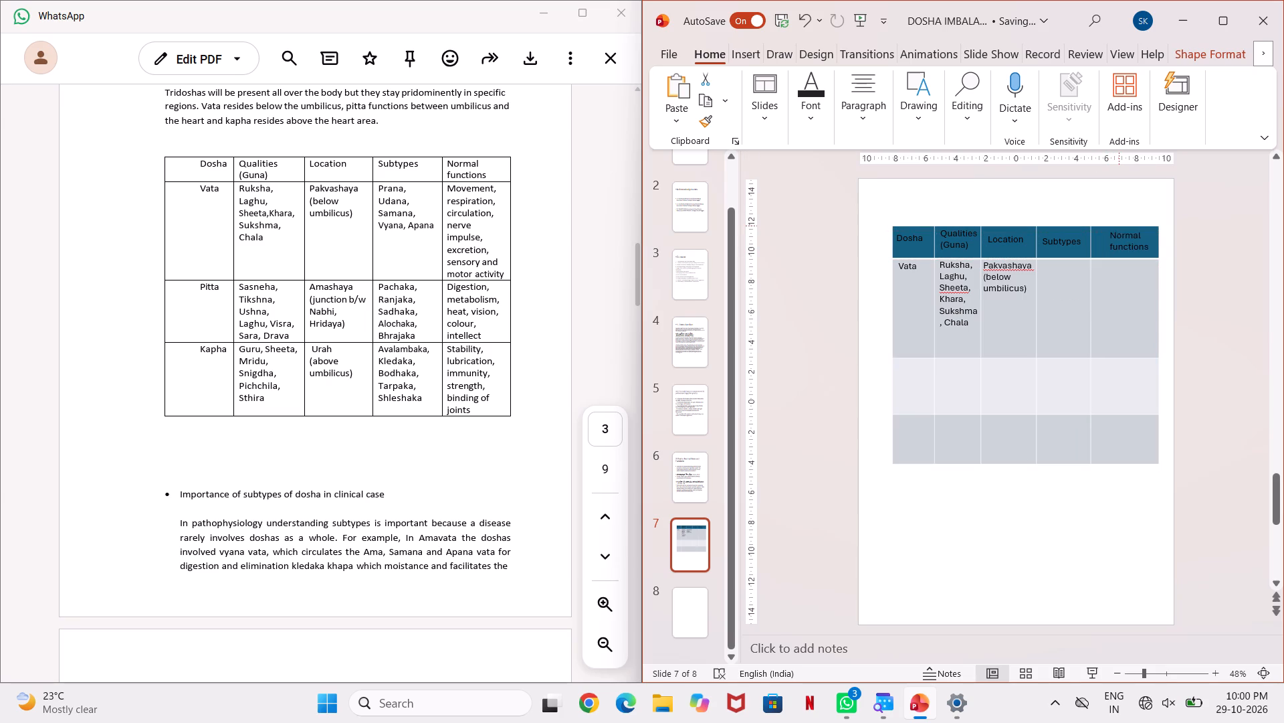
pyautogui.moveTo(1119, 226); pyautogui.dragTo(1119, 226)
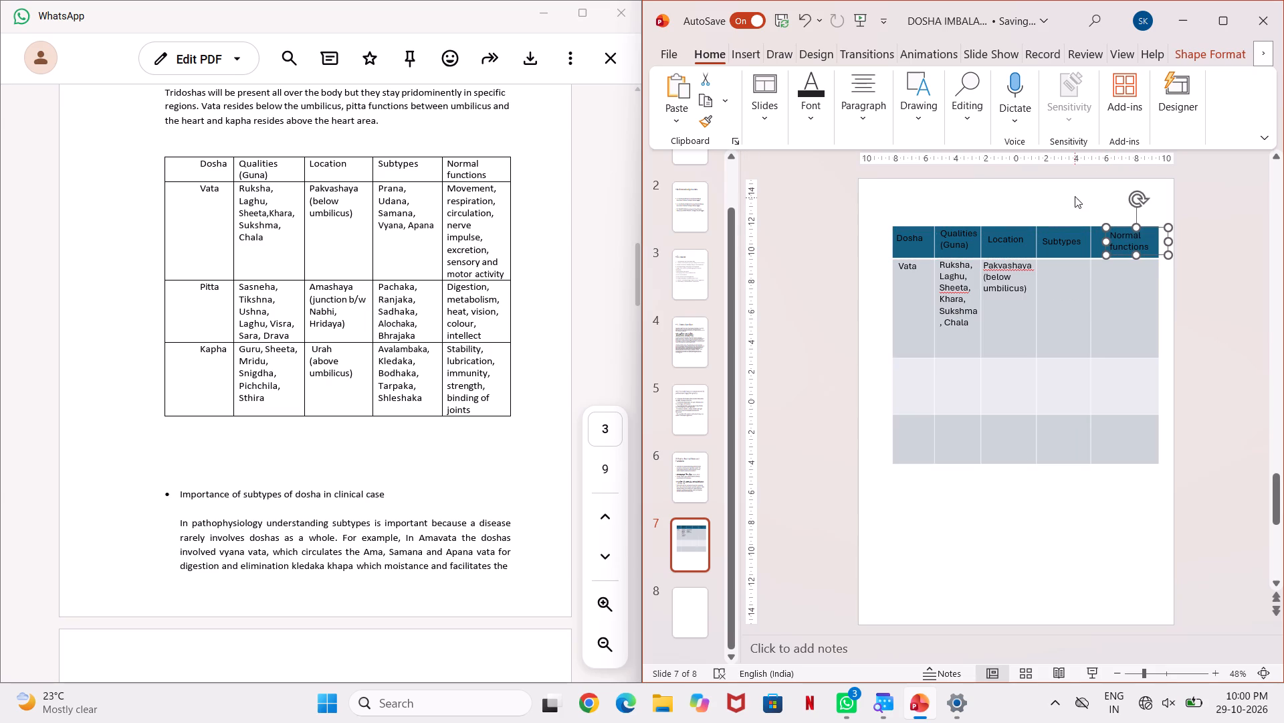
pyautogui.click(1075, 195)
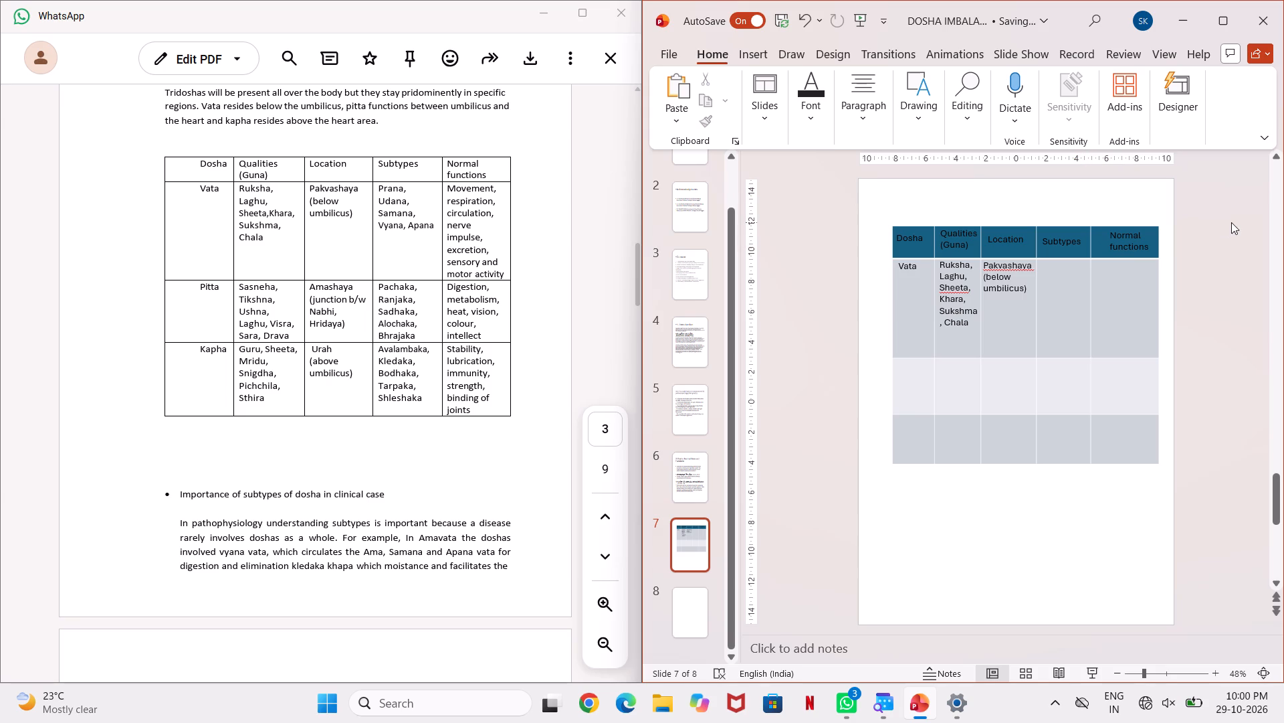
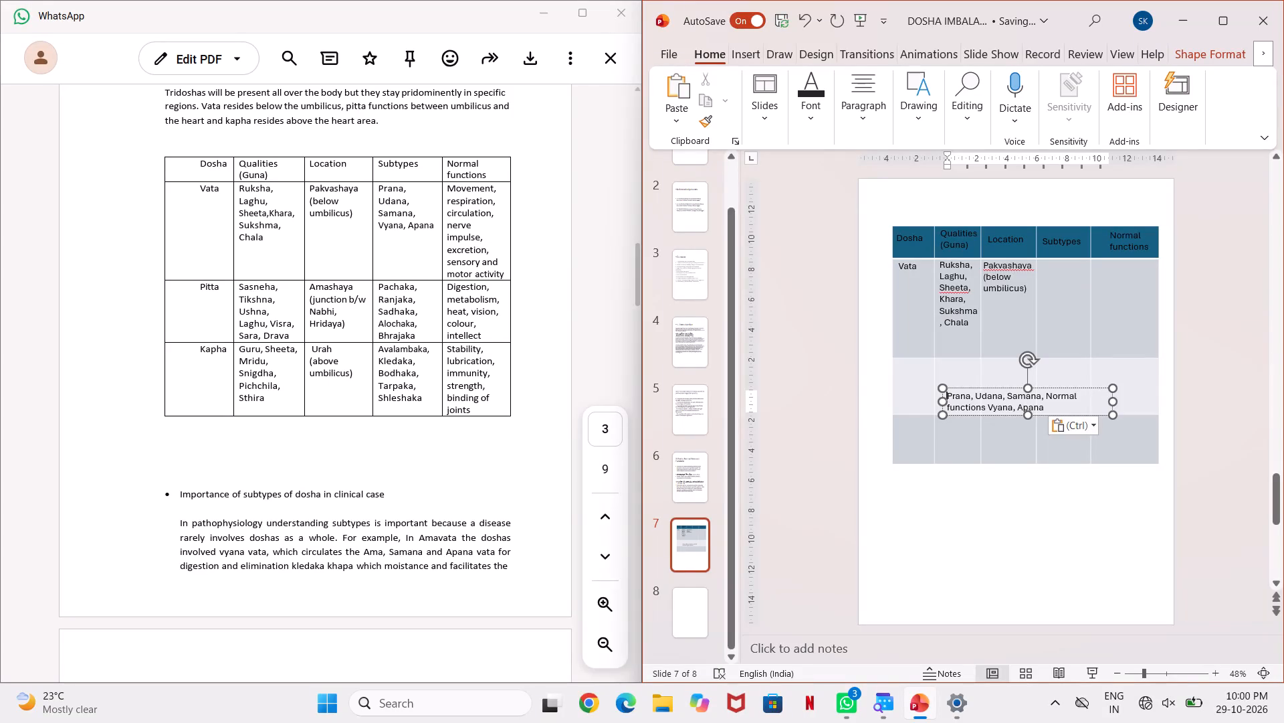
# Delete the stray words "Normal functions" between Samana and Vyana in the pasted Vata subtypes text box on slide 7.
pyautogui.click(984, 406)
pyautogui.press('BackSpace')
pyautogui.press('BackSpace')
pyautogui.press('BackSpace')
pyautogui.press('BackSpace')
pyautogui.press('BackSpace')
pyautogui.press('BackSpace')
pyautogui.press('BackSpace')
pyautogui.press('BackSpace')
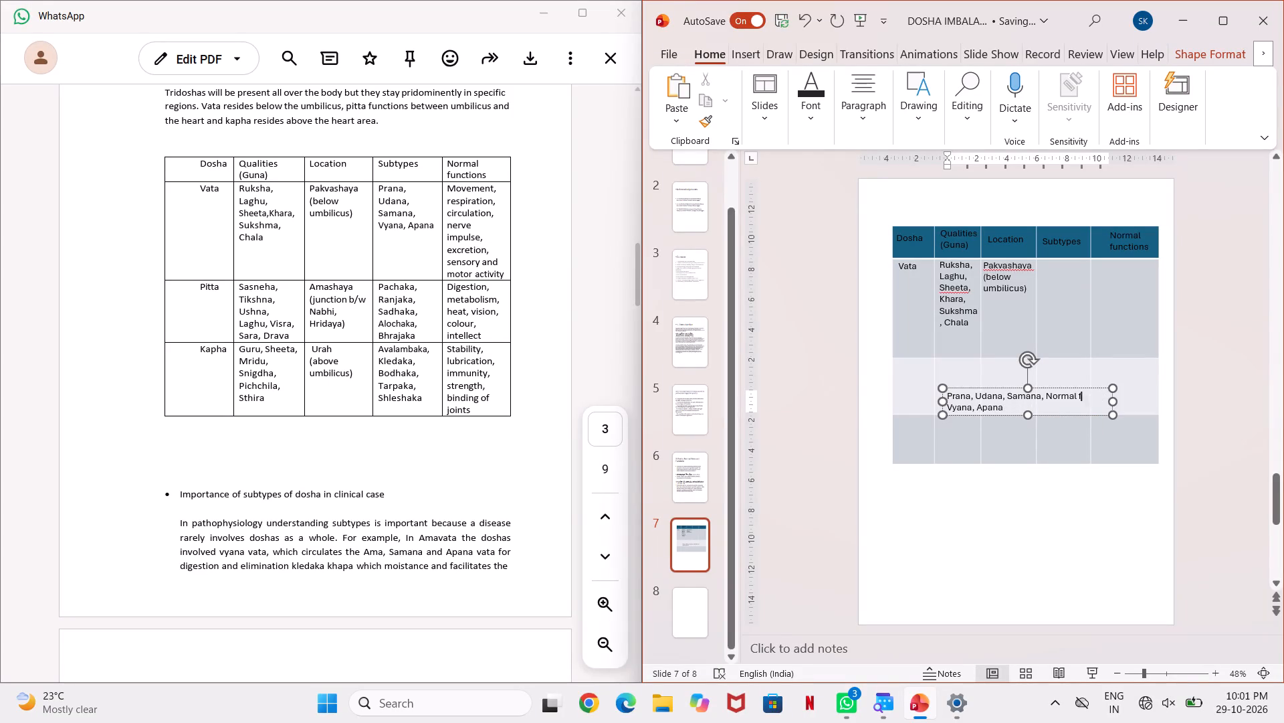
pyautogui.press('BackSpace')
pyautogui.press('BackSpace')
pyautogui.press('BackSpace')
# Delete the stray "Norma" before Vyana so the list reads Prana, Udana, Samana, Vyana, Apana.
pyautogui.press('BackSpace')
pyautogui.press('BackSpace')
pyautogui.press('BackSpace')
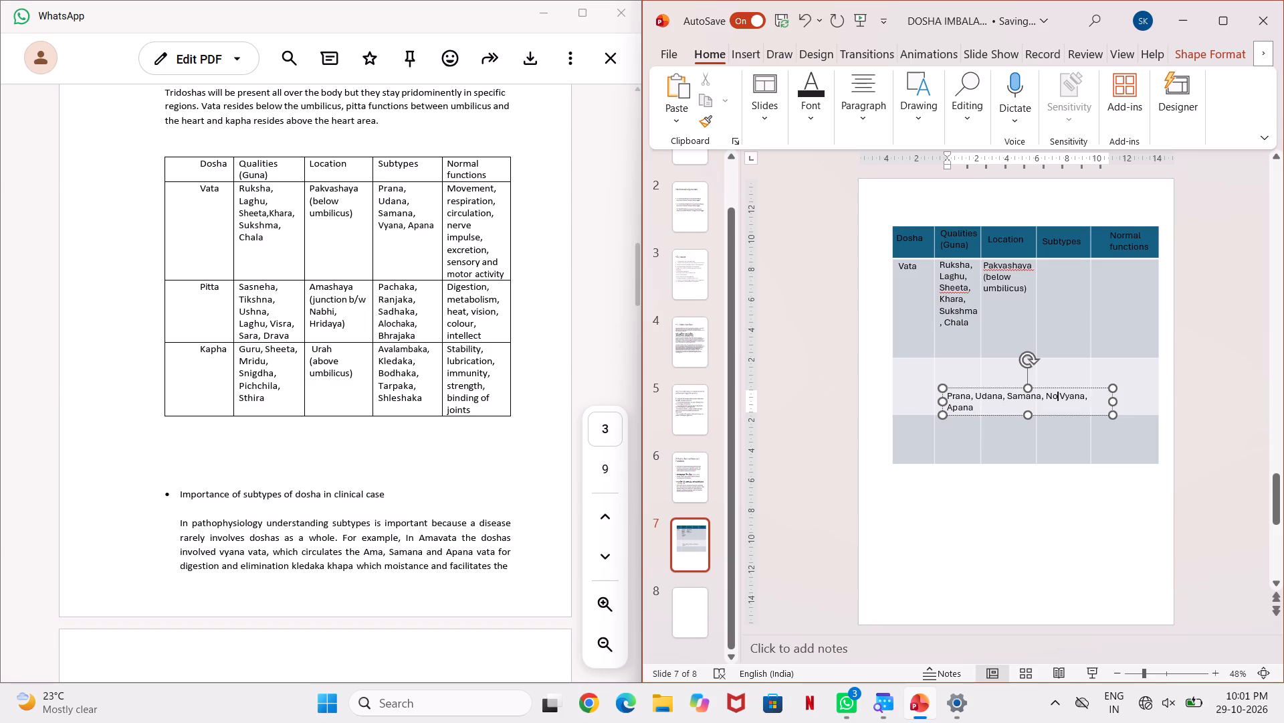
pyautogui.press('BackSpace')
pyautogui.press('BackSpace')
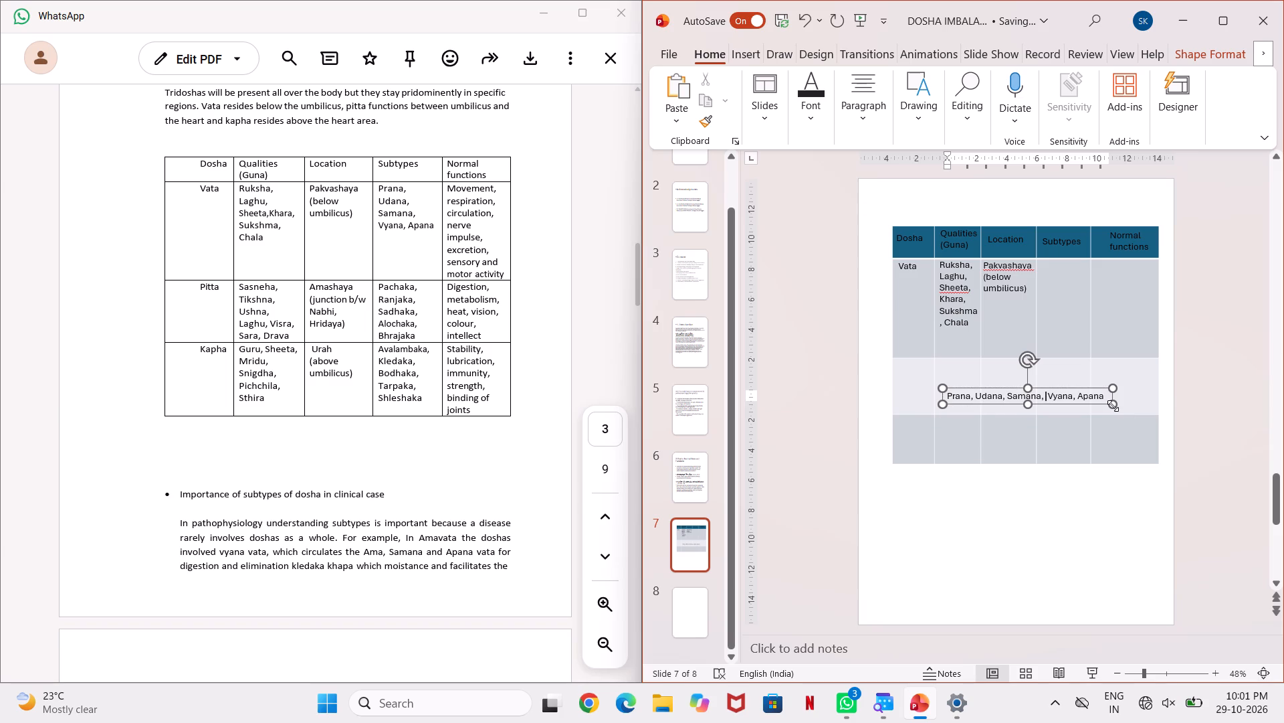
# Narrow the Prana, Udana, Samana, Vyana, Apana text box to column width and place it in the Vata row's Subtypes cell.
pyautogui.moveTo(1113, 407); pyautogui.dragTo(992, 437)
pyautogui.click(994, 496)
pyautogui.click(969, 432)
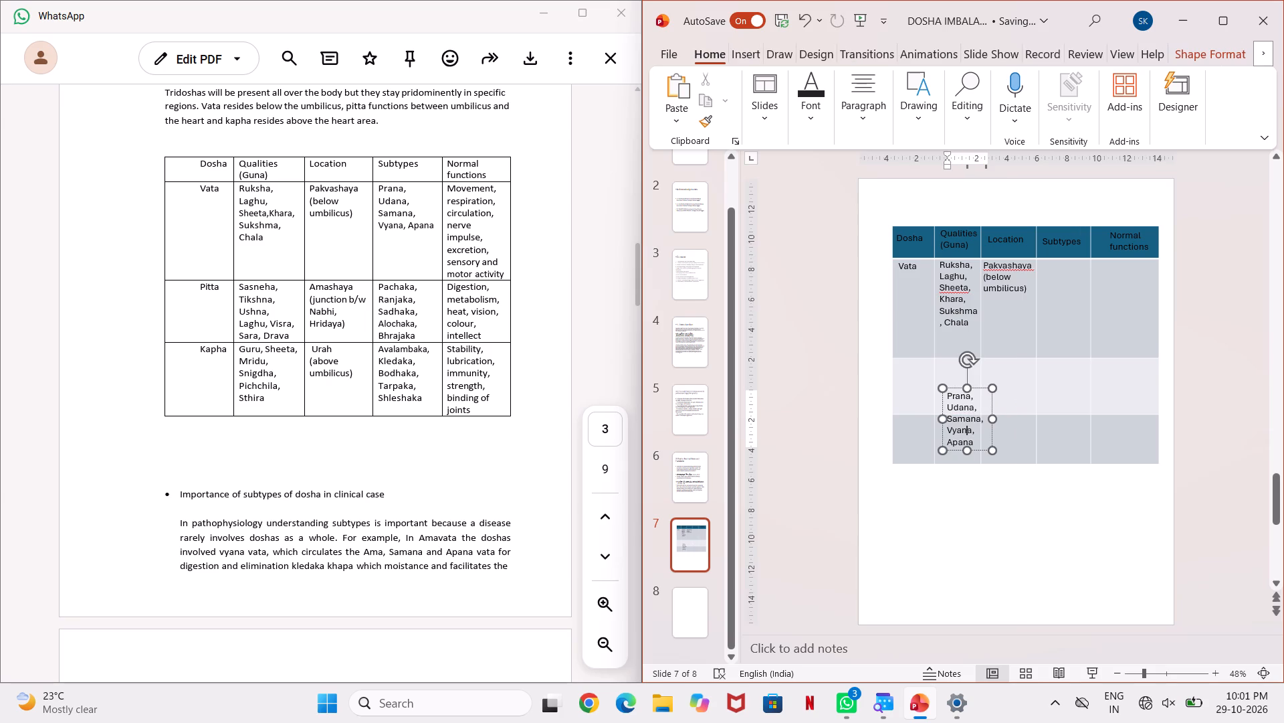
pyautogui.click(978, 385)
pyautogui.click(970, 413)
pyautogui.moveTo(983, 386); pyautogui.dragTo(1083, 264)
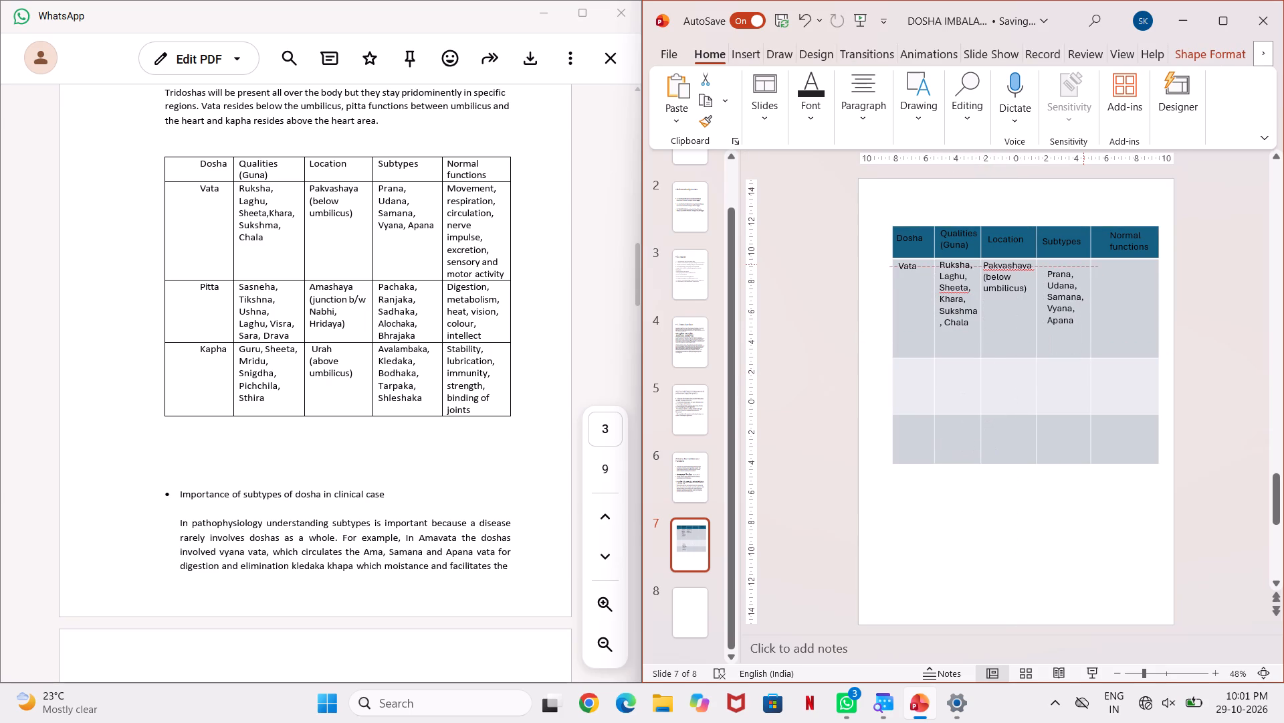
pyautogui.moveTo(1083, 264); pyautogui.dragTo(1083, 262)
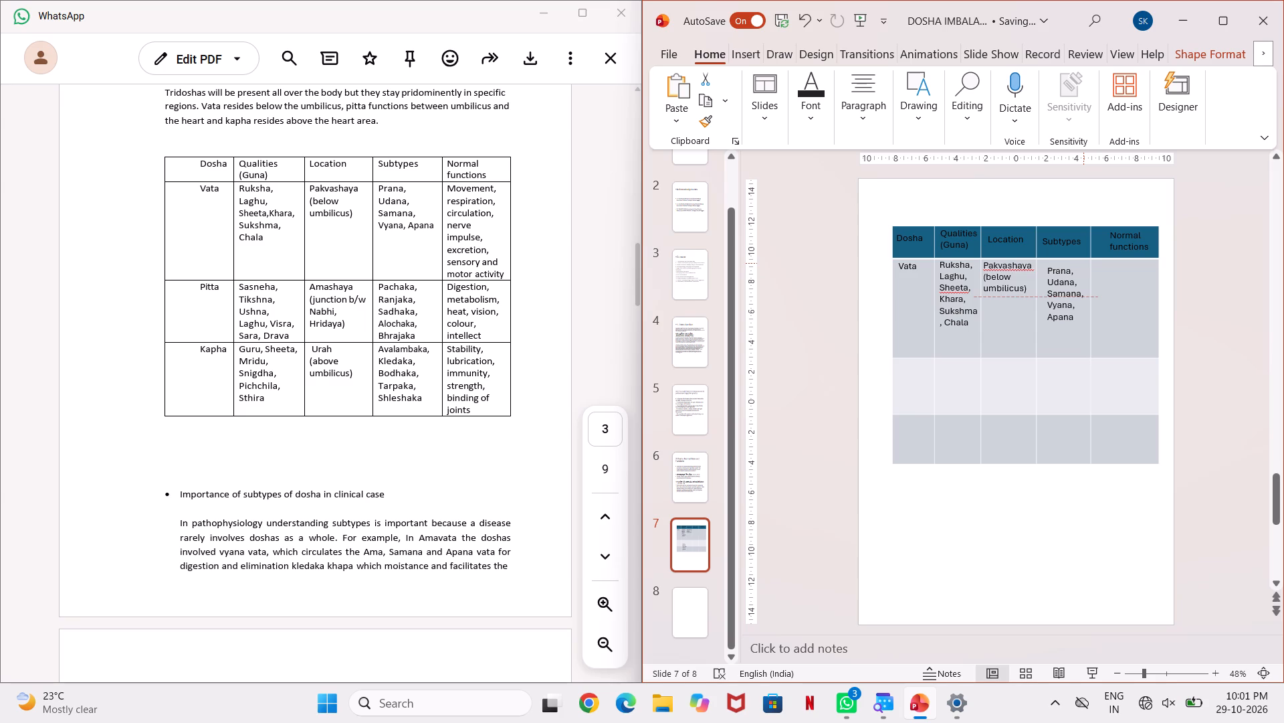
pyautogui.moveTo(1083, 262); pyautogui.dragTo(1083, 259)
pyautogui.click(1236, 352)
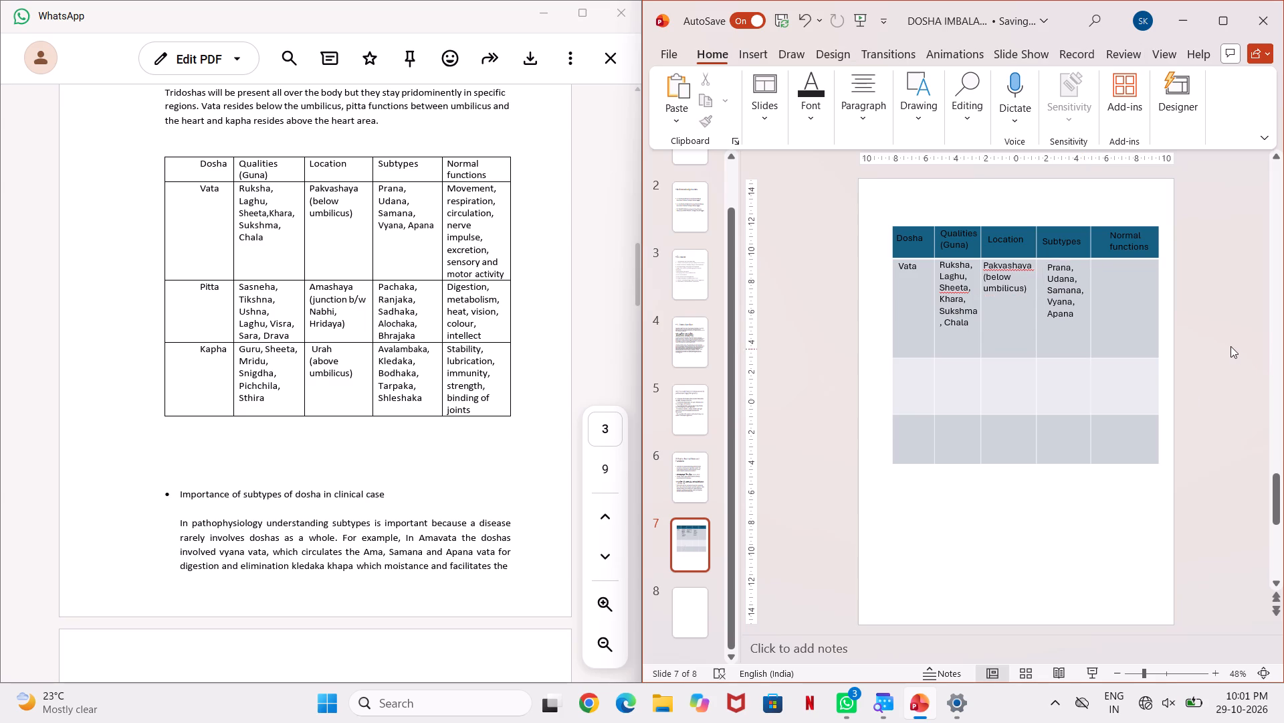
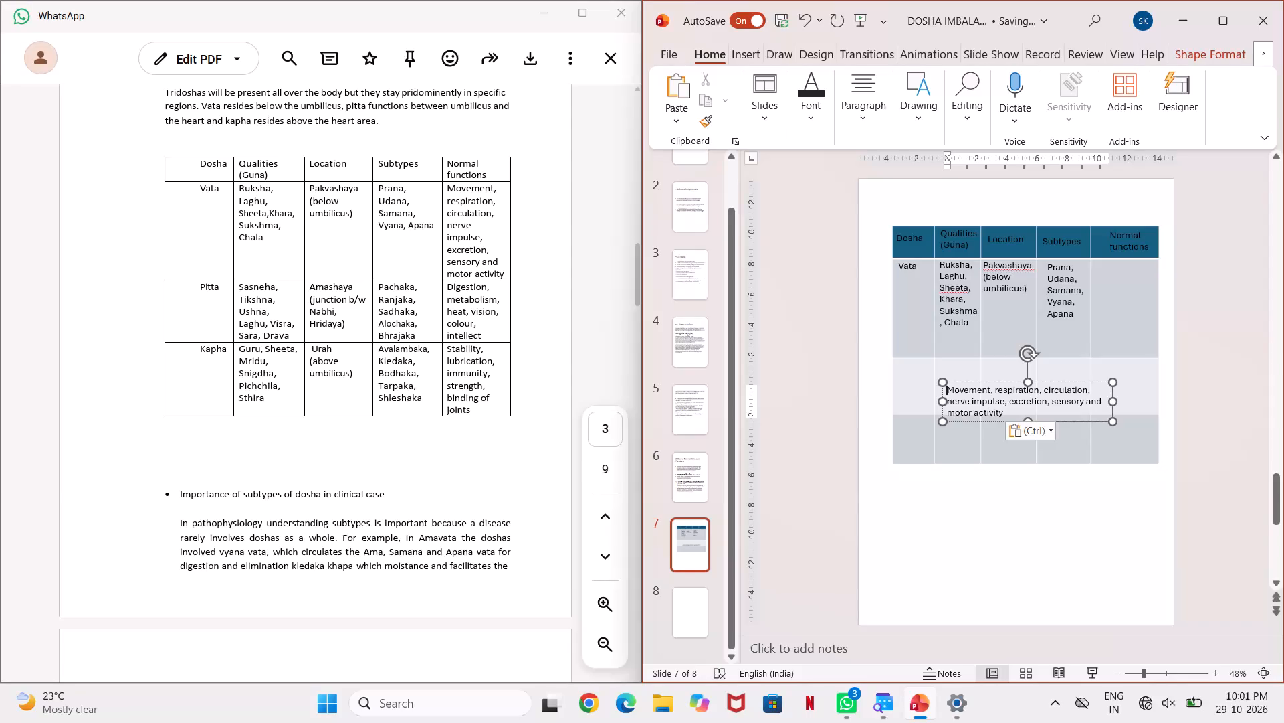
pyautogui.moveTo(1113, 403); pyautogui.dragTo(1008, 424)
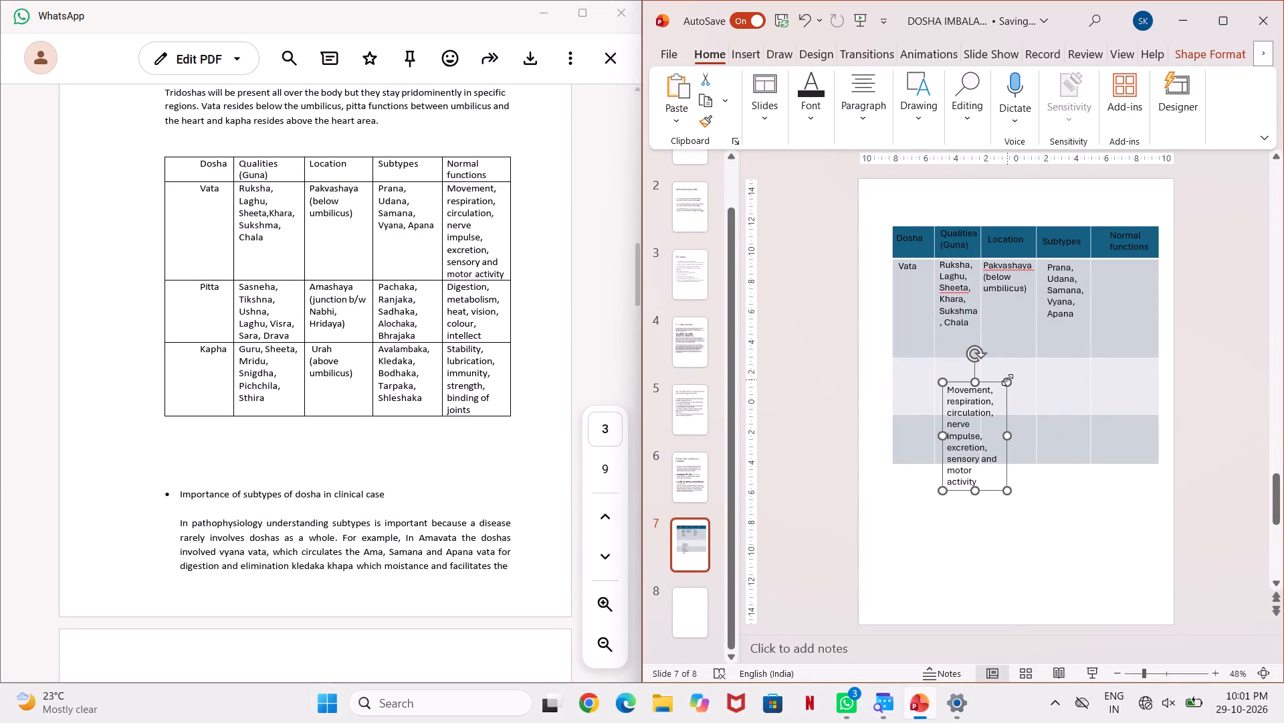
pyautogui.moveTo(1007, 380); pyautogui.dragTo(1000, 418)
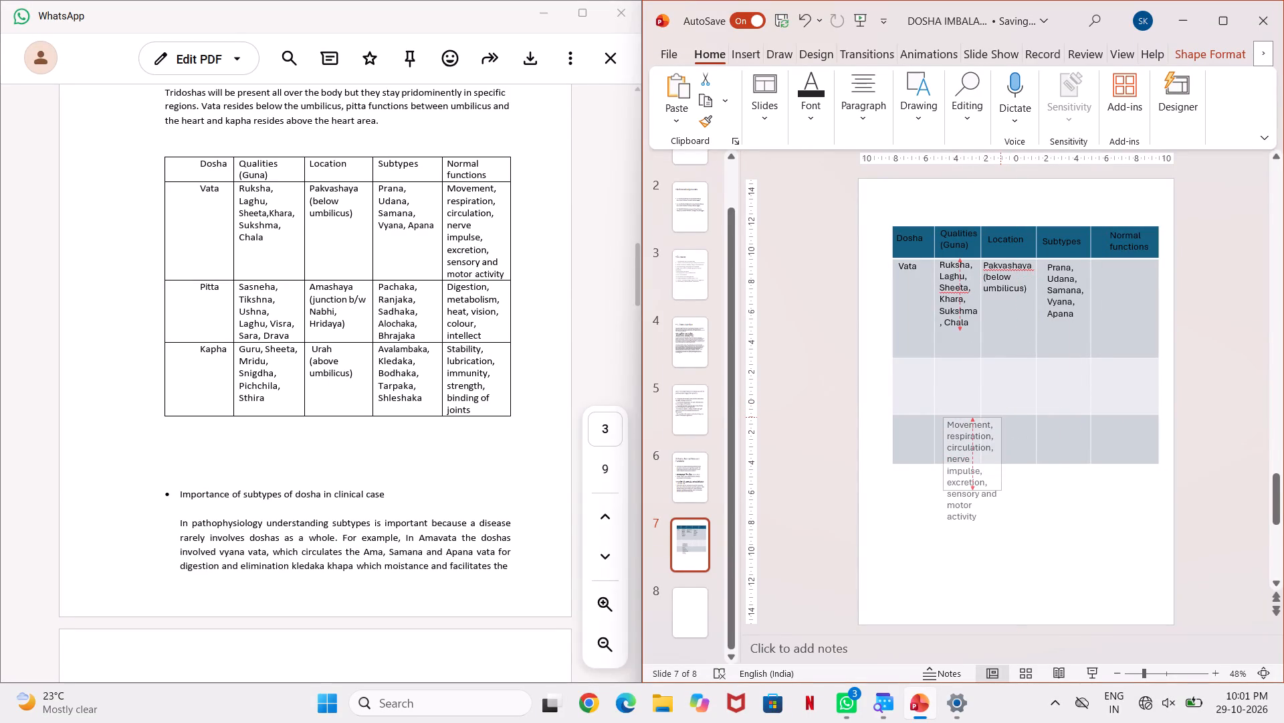
pyautogui.moveTo(1000, 418); pyautogui.dragTo(1002, 409)
pyautogui.click(1052, 484)
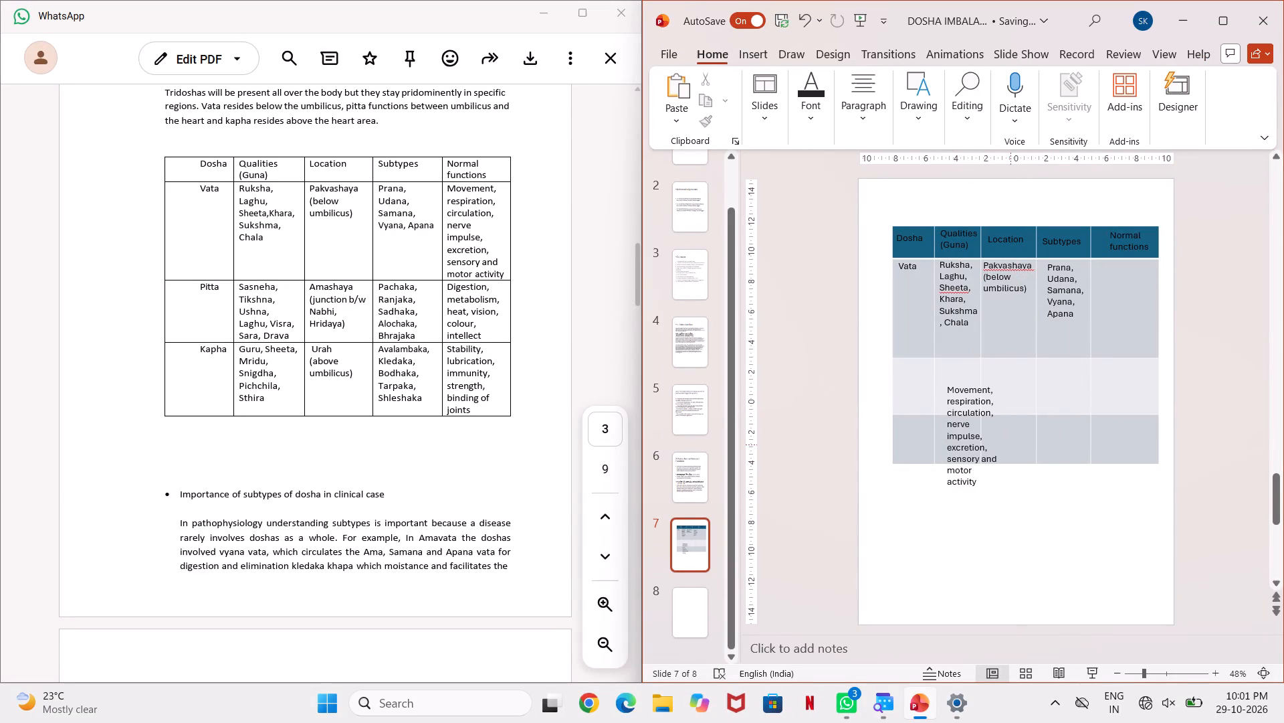
pyautogui.click(984, 443)
pyautogui.moveTo(993, 383); pyautogui.dragTo(994, 382)
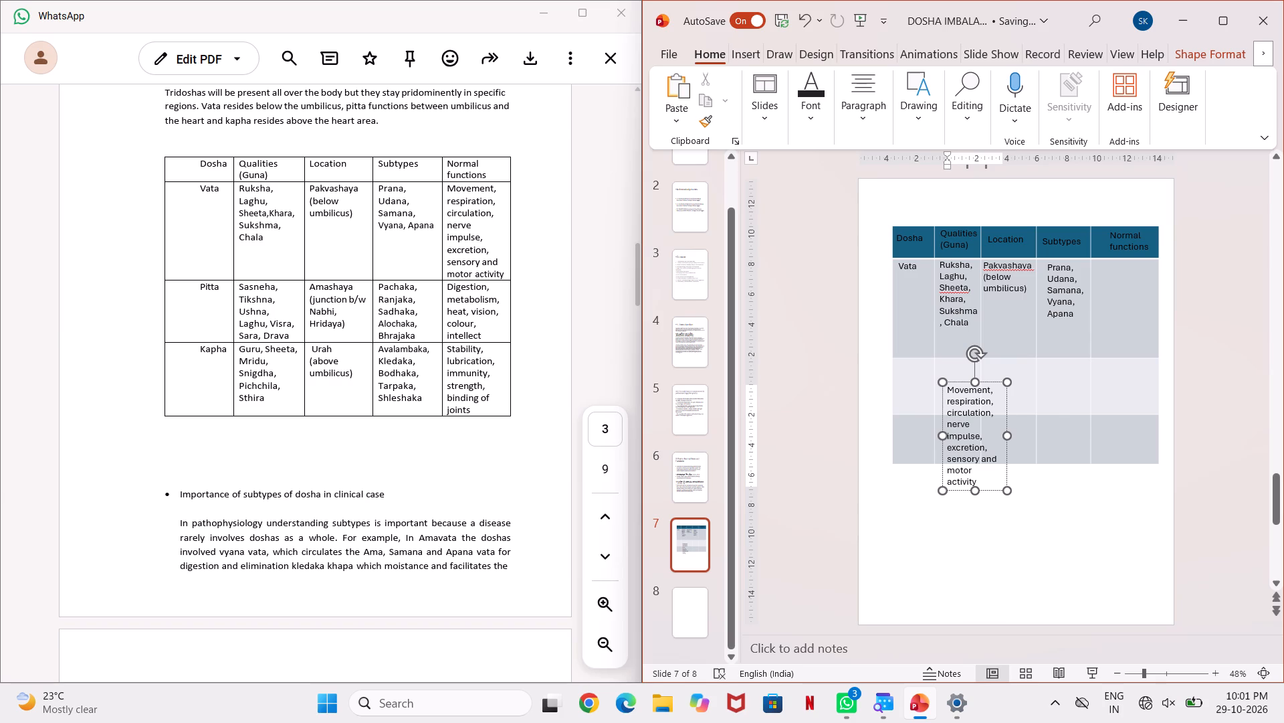
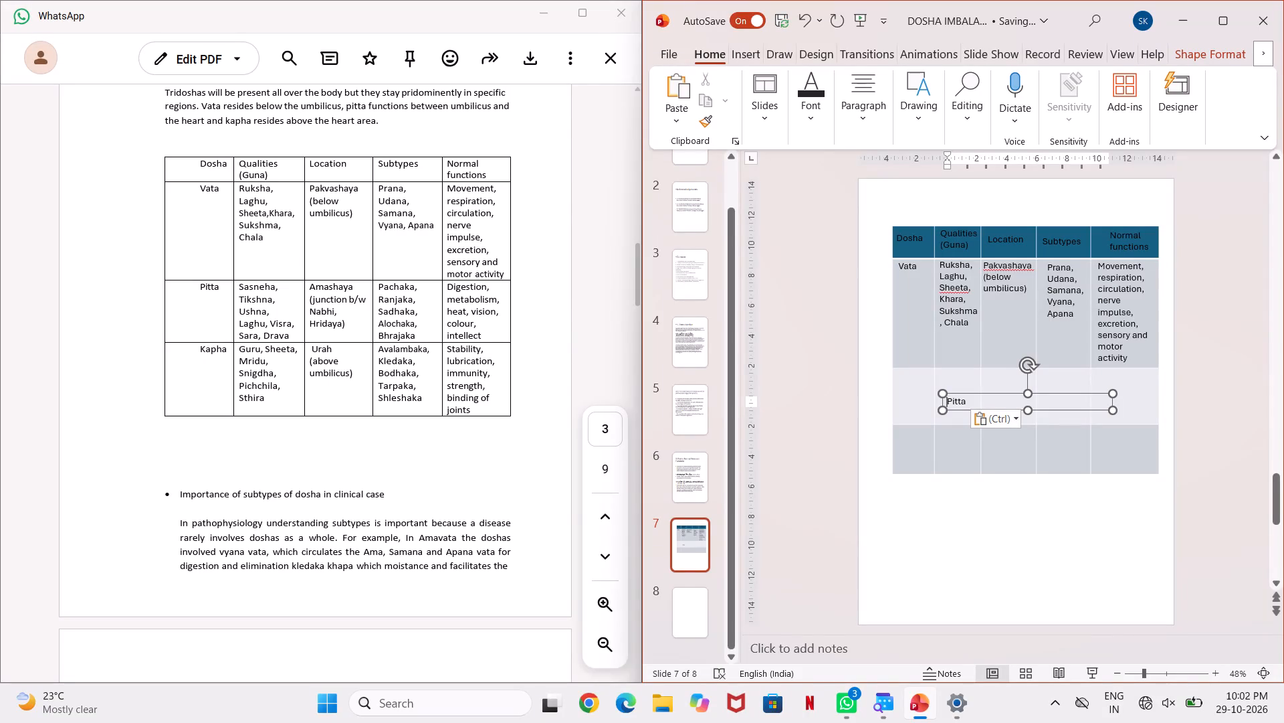
# Place the Pitta text box in the Dosha column of the empty row directly below Vata.
pyautogui.moveTo(1085, 393); pyautogui.dragTo(1033, 373)
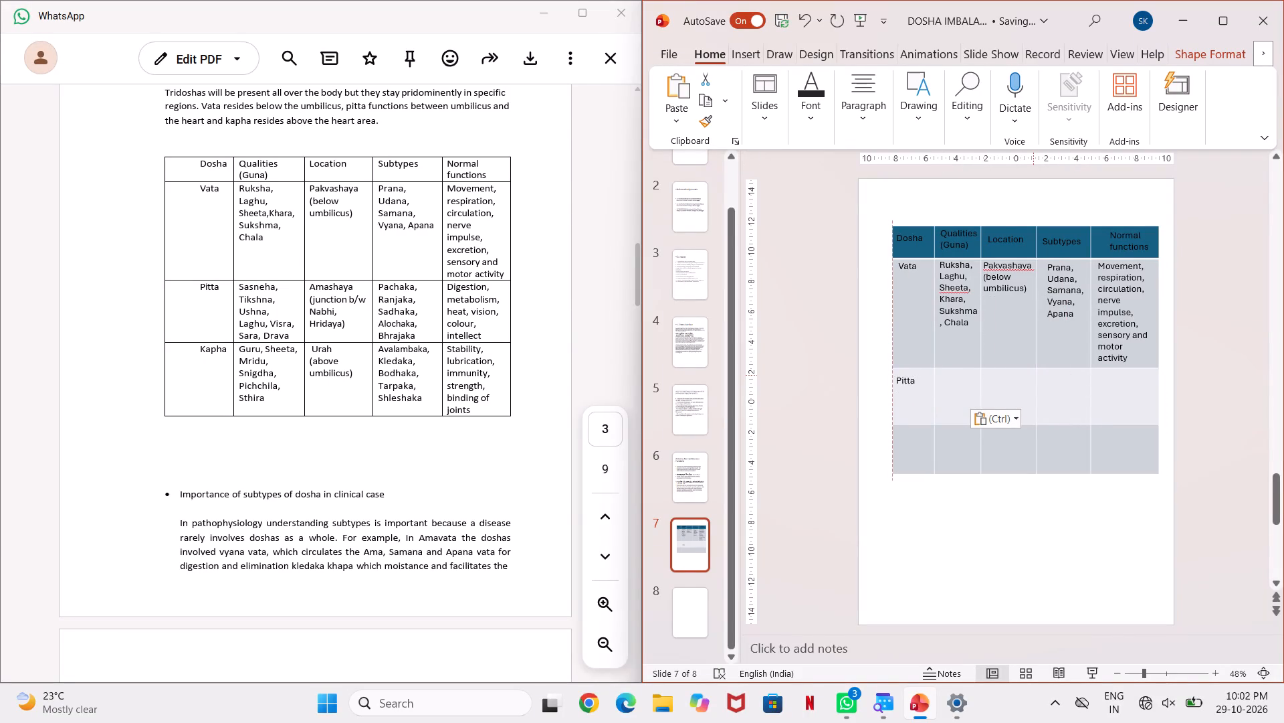
pyautogui.moveTo(1033, 373); pyautogui.dragTo(1034, 372)
pyautogui.moveTo(1034, 372); pyautogui.dragTo(1041, 372)
pyautogui.moveTo(1041, 372); pyautogui.dragTo(1036, 373)
pyautogui.click(870, 385)
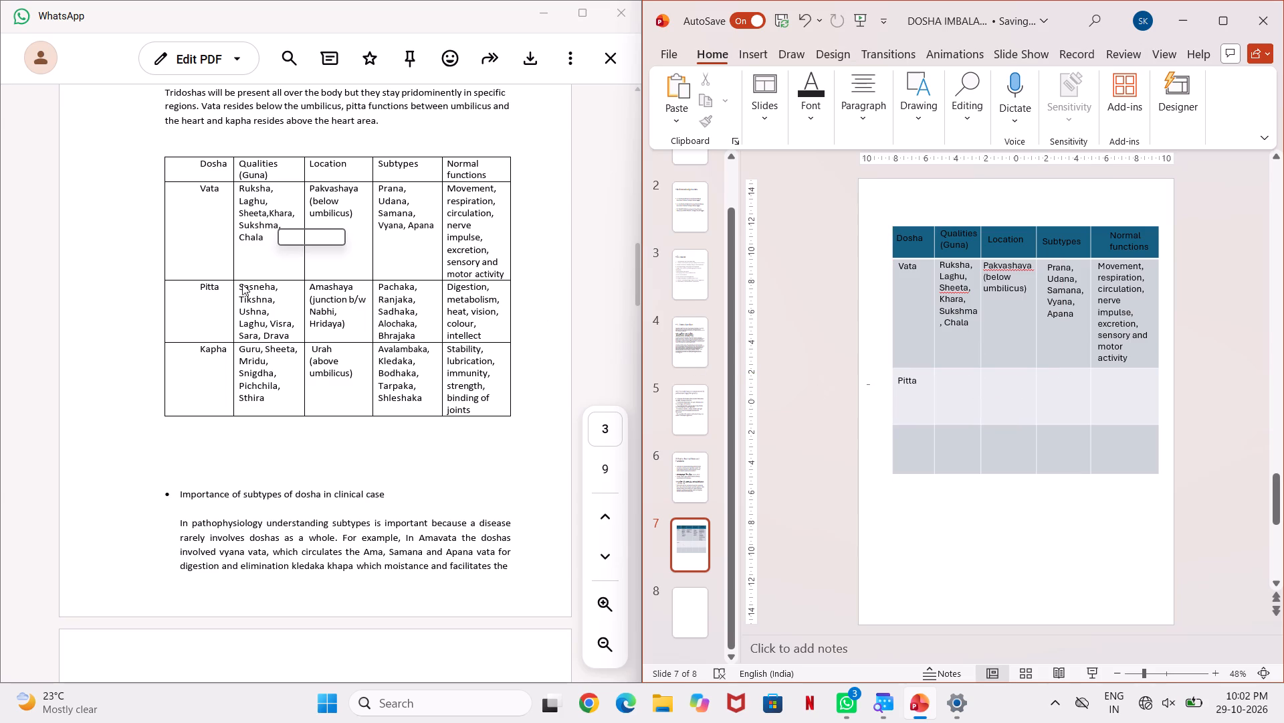
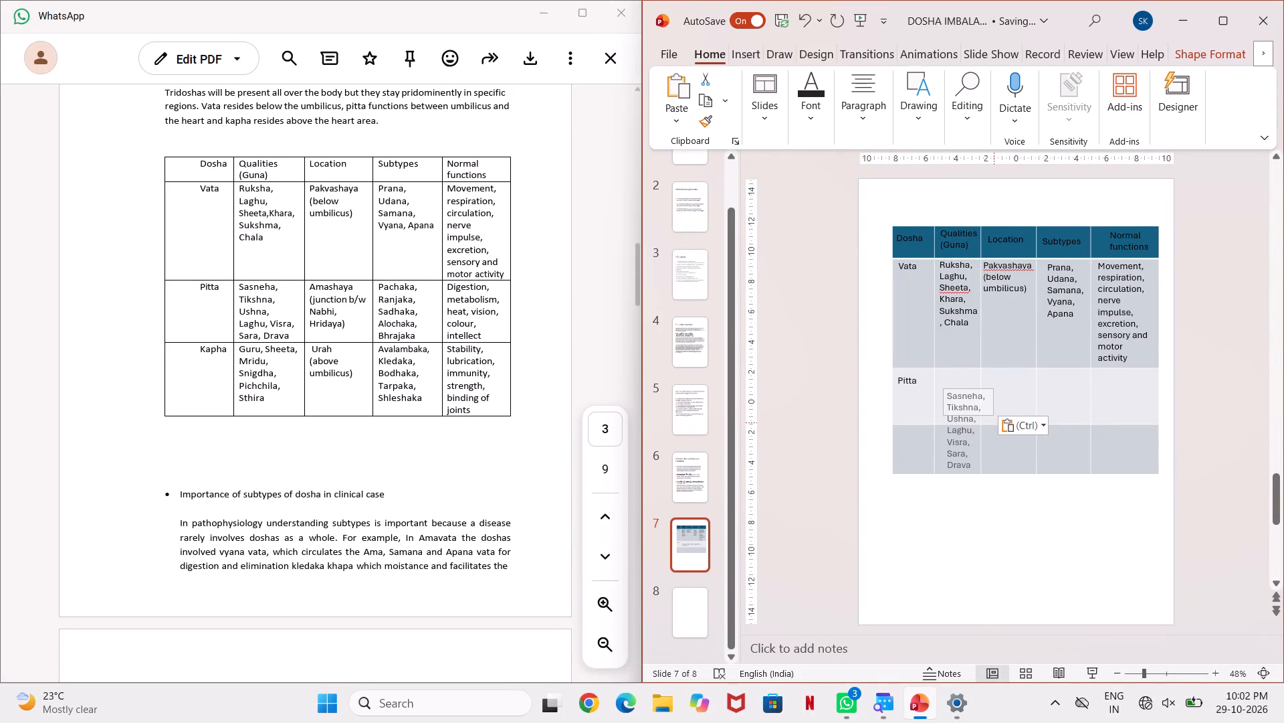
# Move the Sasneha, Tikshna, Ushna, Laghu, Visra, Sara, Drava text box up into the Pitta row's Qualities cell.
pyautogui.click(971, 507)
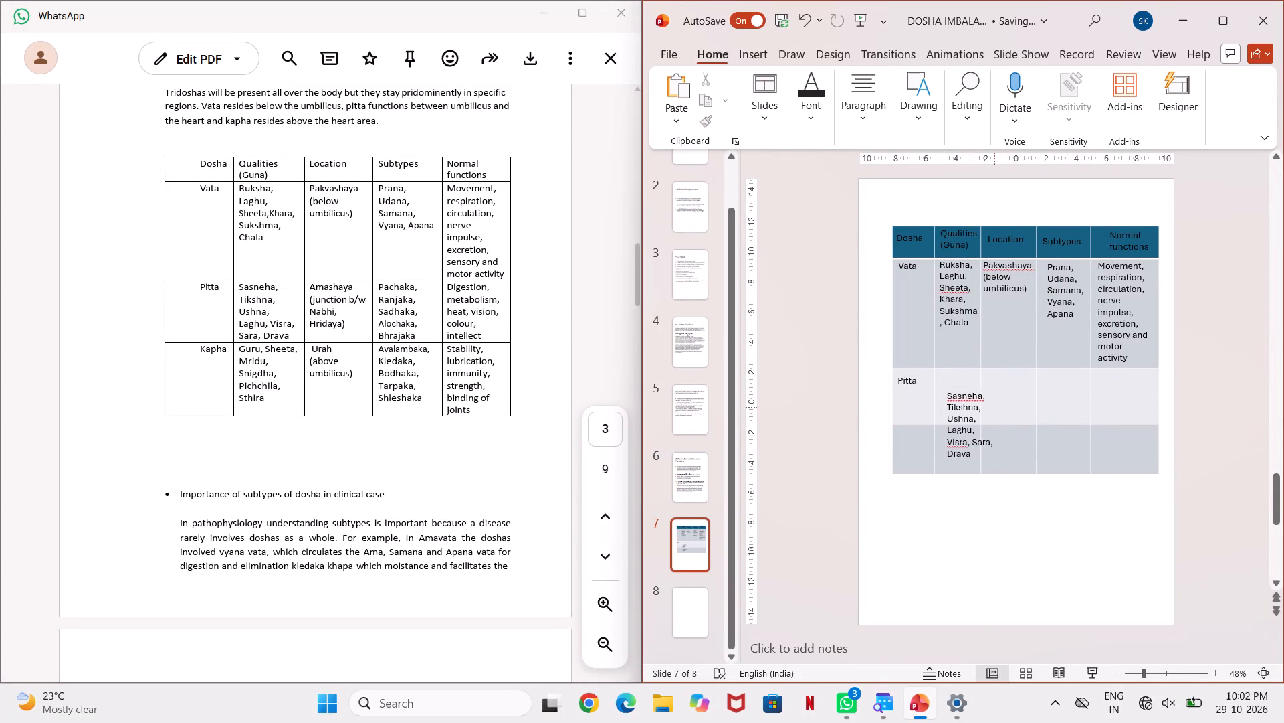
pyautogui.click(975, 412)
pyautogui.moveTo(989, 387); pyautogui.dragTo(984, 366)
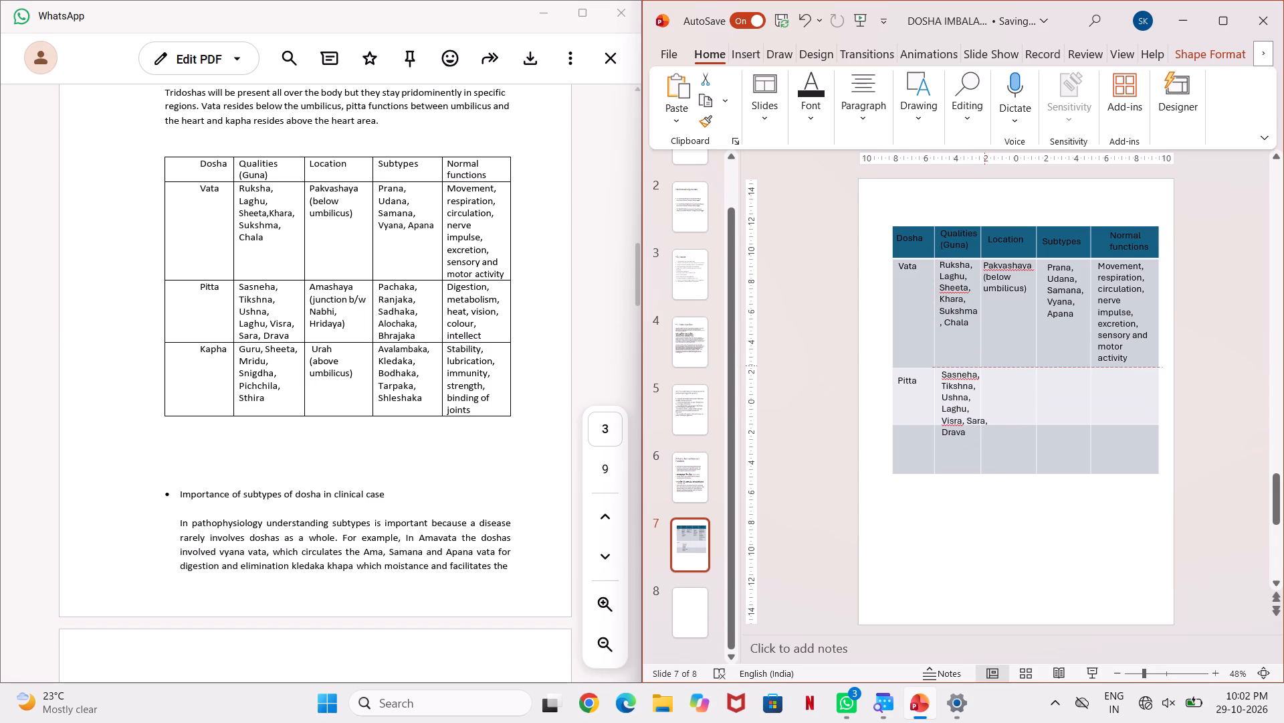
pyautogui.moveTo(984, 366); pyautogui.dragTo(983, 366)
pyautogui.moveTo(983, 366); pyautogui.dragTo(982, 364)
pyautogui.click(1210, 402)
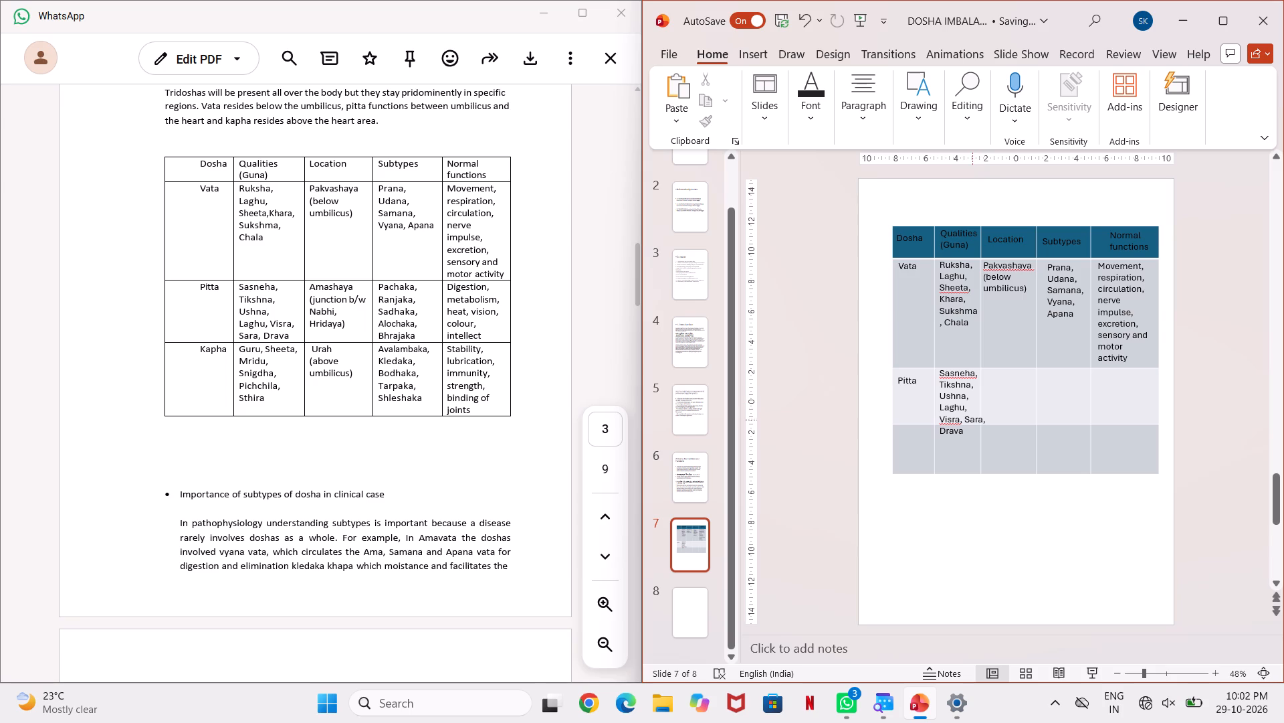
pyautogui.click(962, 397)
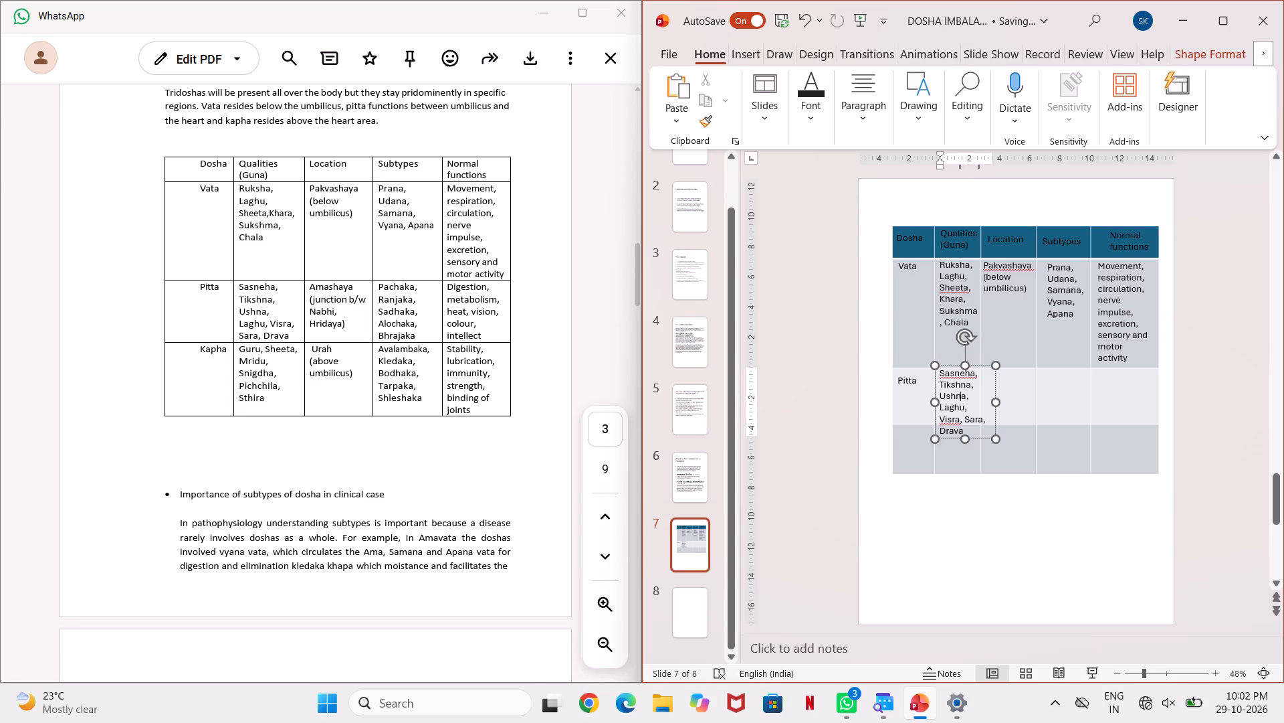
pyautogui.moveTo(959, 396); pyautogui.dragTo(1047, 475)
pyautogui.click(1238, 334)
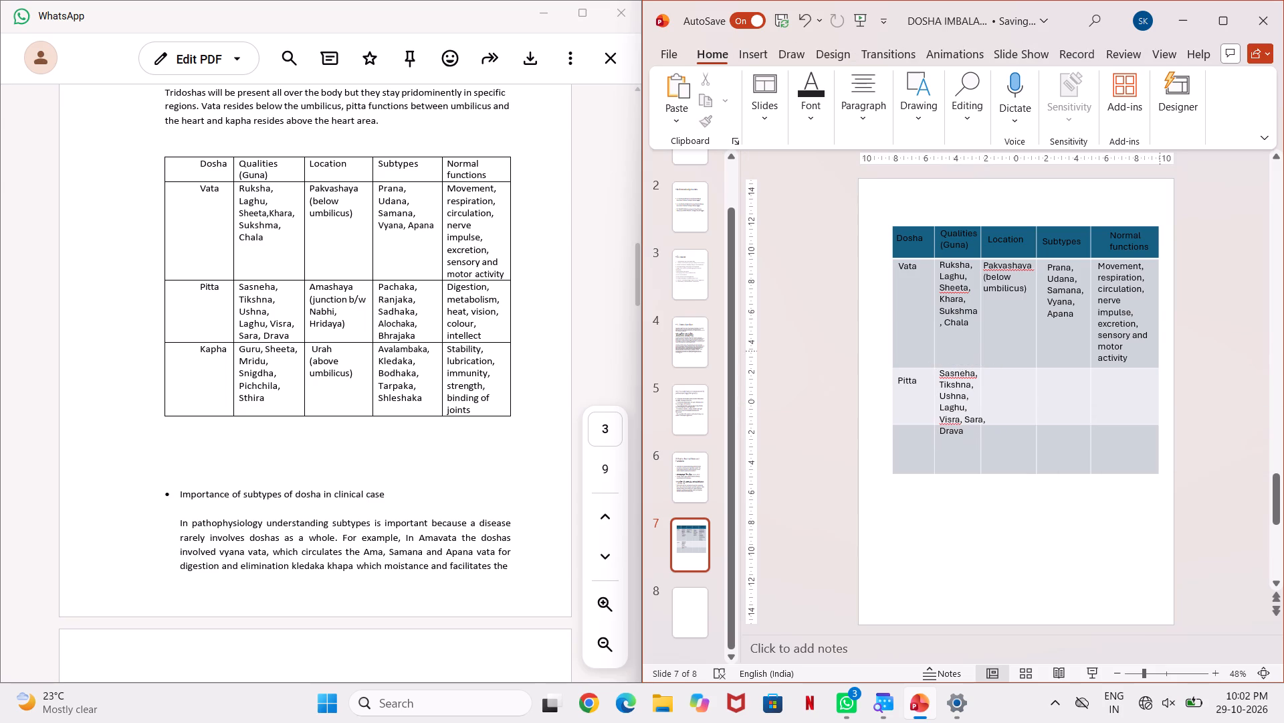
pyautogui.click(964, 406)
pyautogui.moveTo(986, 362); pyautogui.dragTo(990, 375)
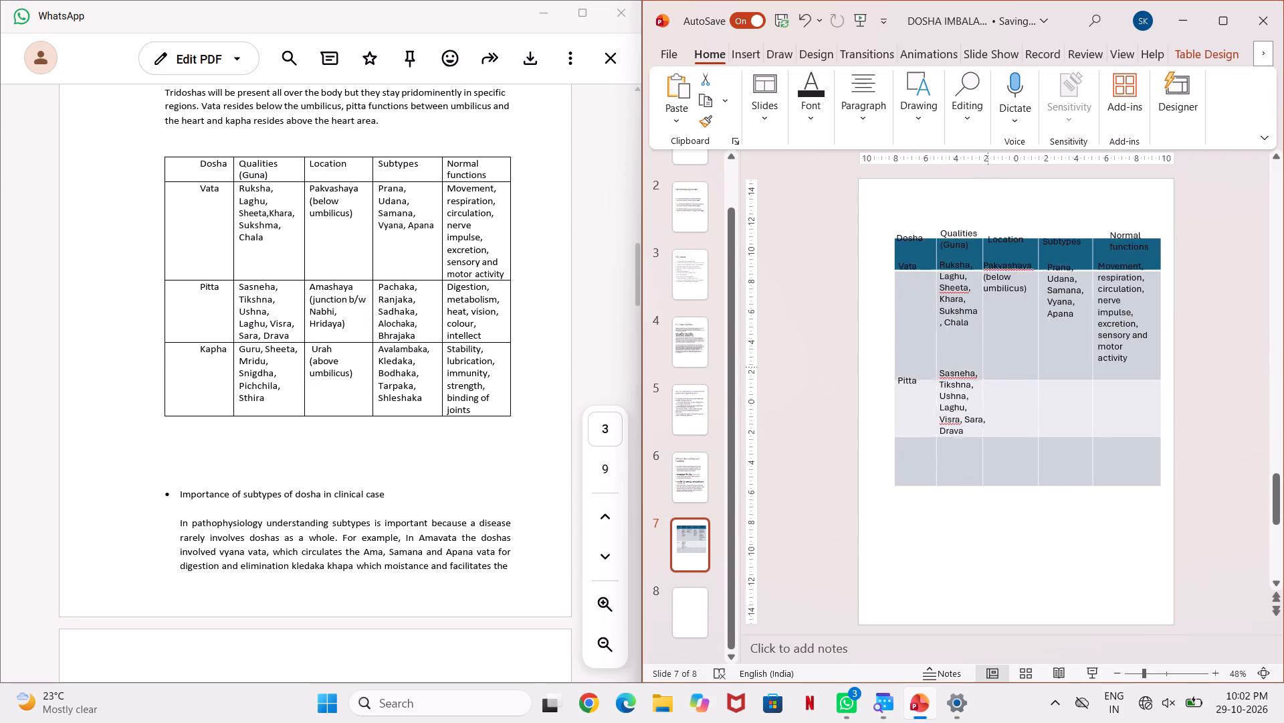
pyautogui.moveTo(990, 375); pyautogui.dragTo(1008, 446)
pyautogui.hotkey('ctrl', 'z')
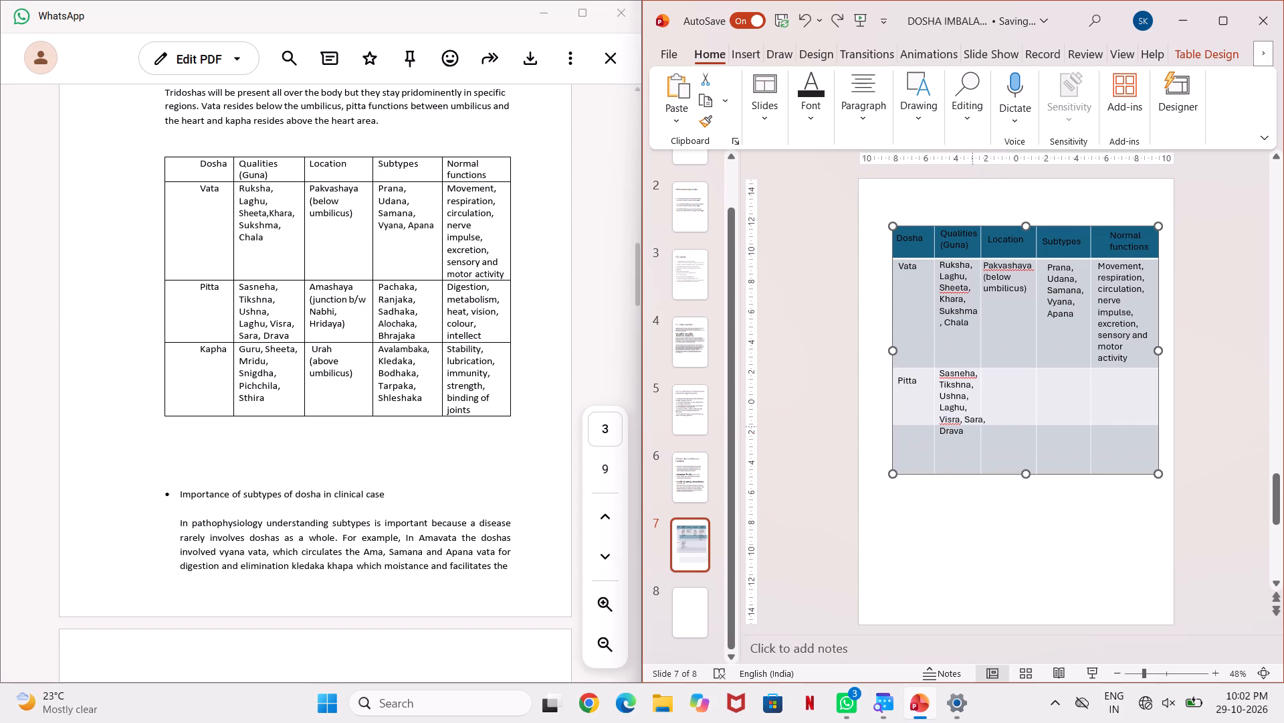
# Move the Pitta qualities text box out of the table into the blank area below it.
pyautogui.click(964, 413)
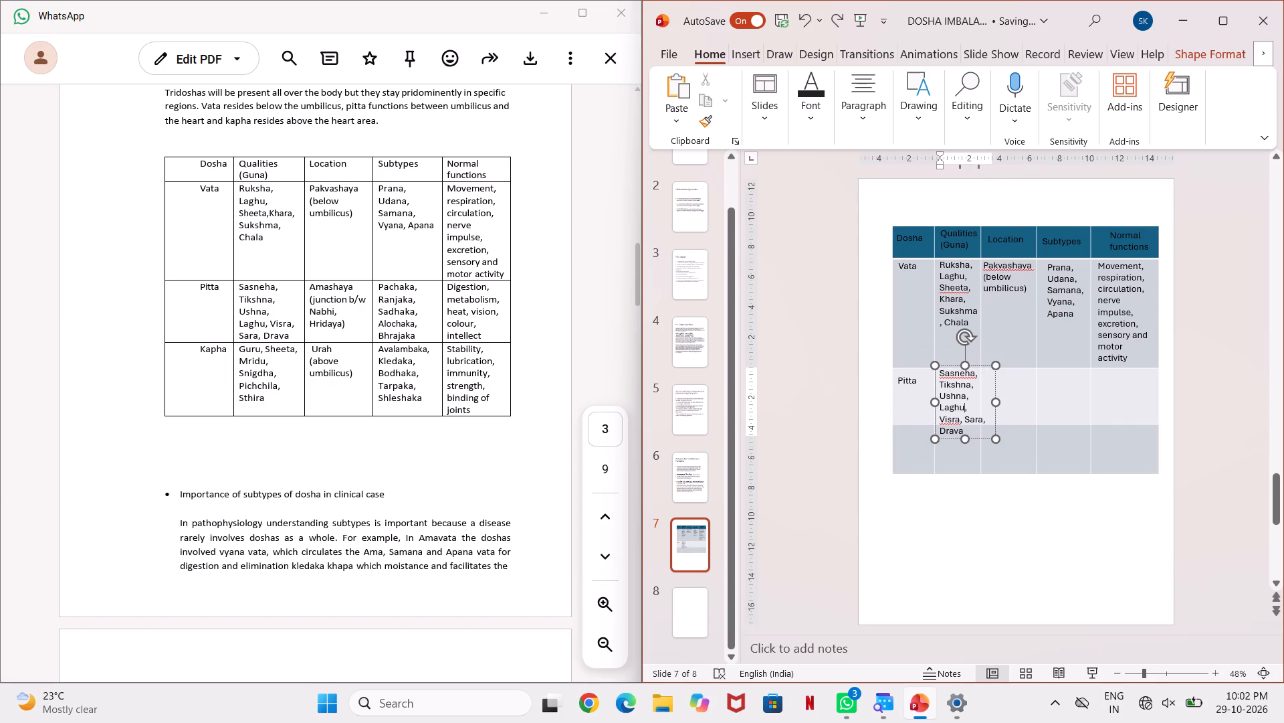
pyautogui.moveTo(985, 365); pyautogui.dragTo(1010, 503)
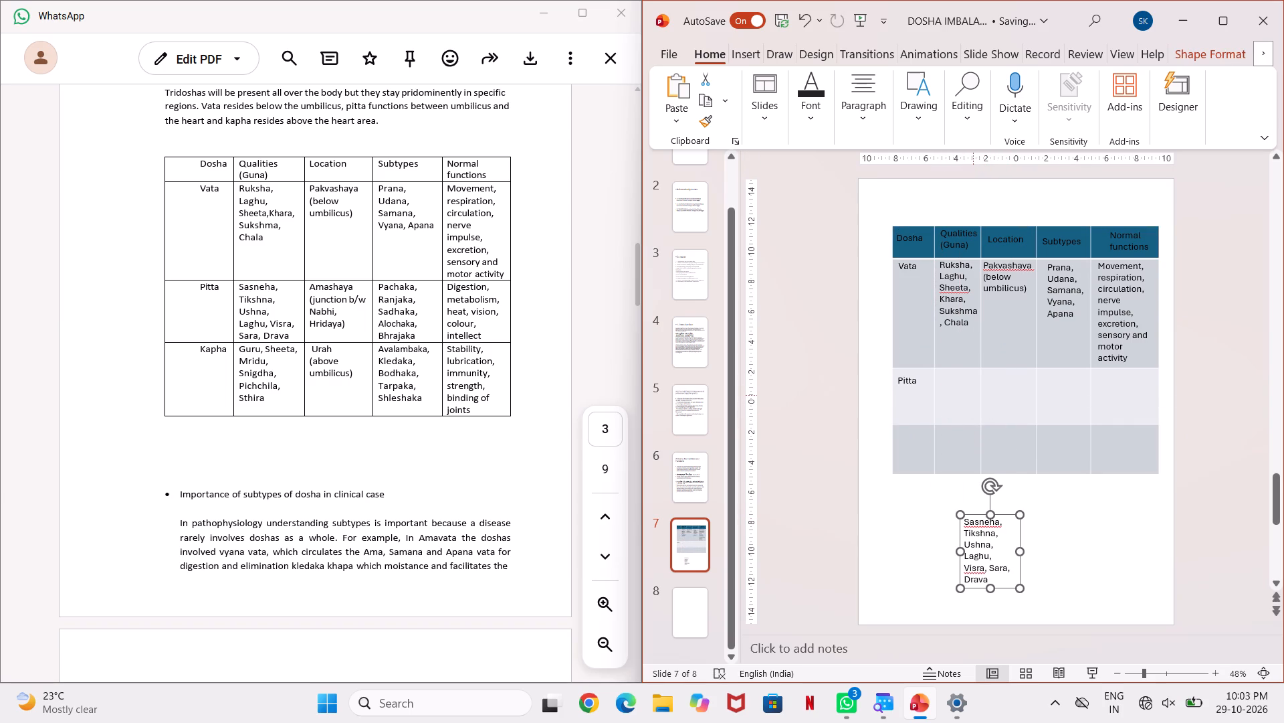
# Make the Pitta row taller and the Qualities column slightly narrower by adjusting the table's borders.
pyautogui.moveTo(976, 396); pyautogui.dragTo(979, 398)
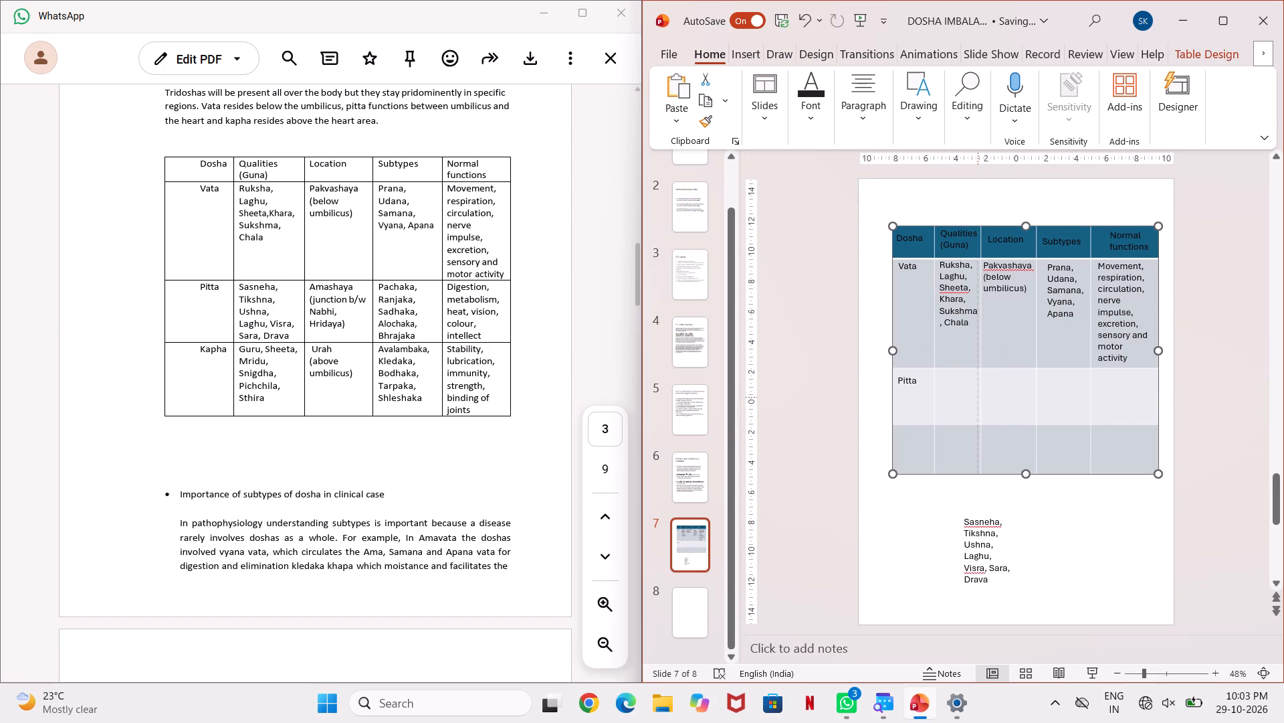
pyautogui.moveTo(979, 398); pyautogui.dragTo(980, 398)
pyautogui.moveTo(980, 398); pyautogui.dragTo(982, 403)
pyautogui.moveTo(982, 403); pyautogui.dragTo(982, 408)
pyautogui.moveTo(982, 408); pyautogui.dragTo(978, 410)
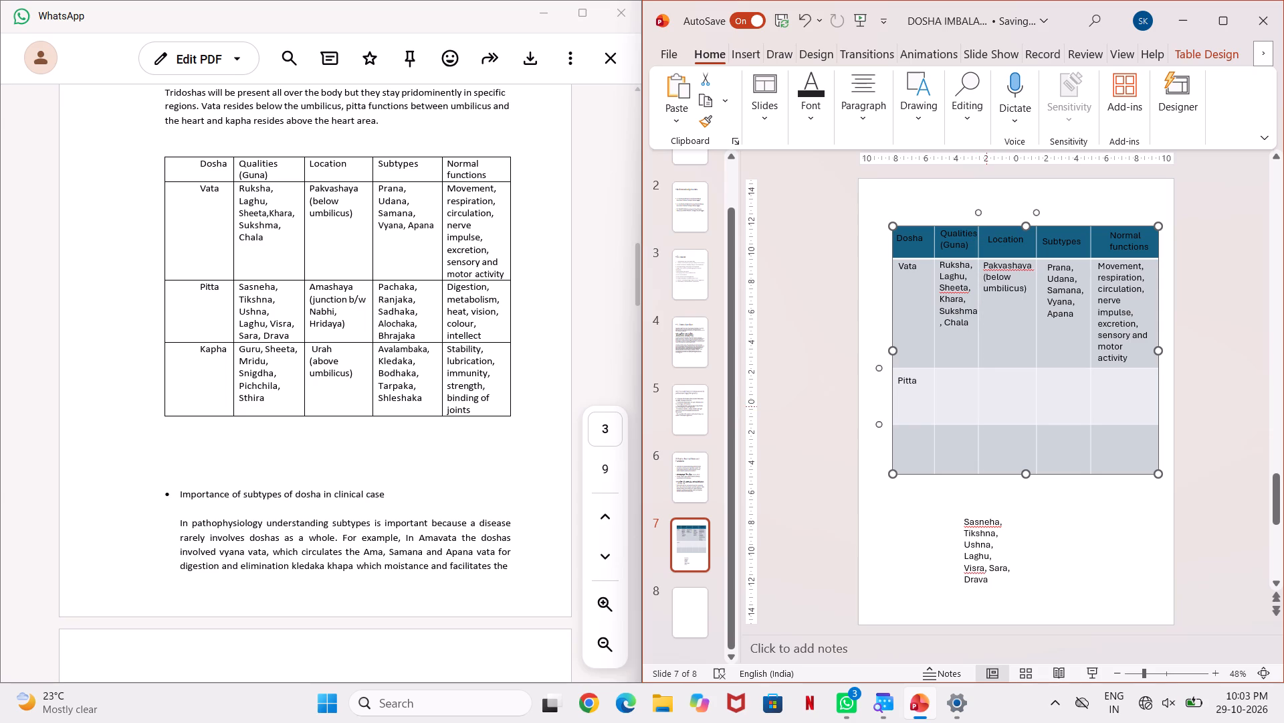
pyautogui.click(978, 405)
pyautogui.moveTo(970, 429); pyautogui.dragTo(970, 441)
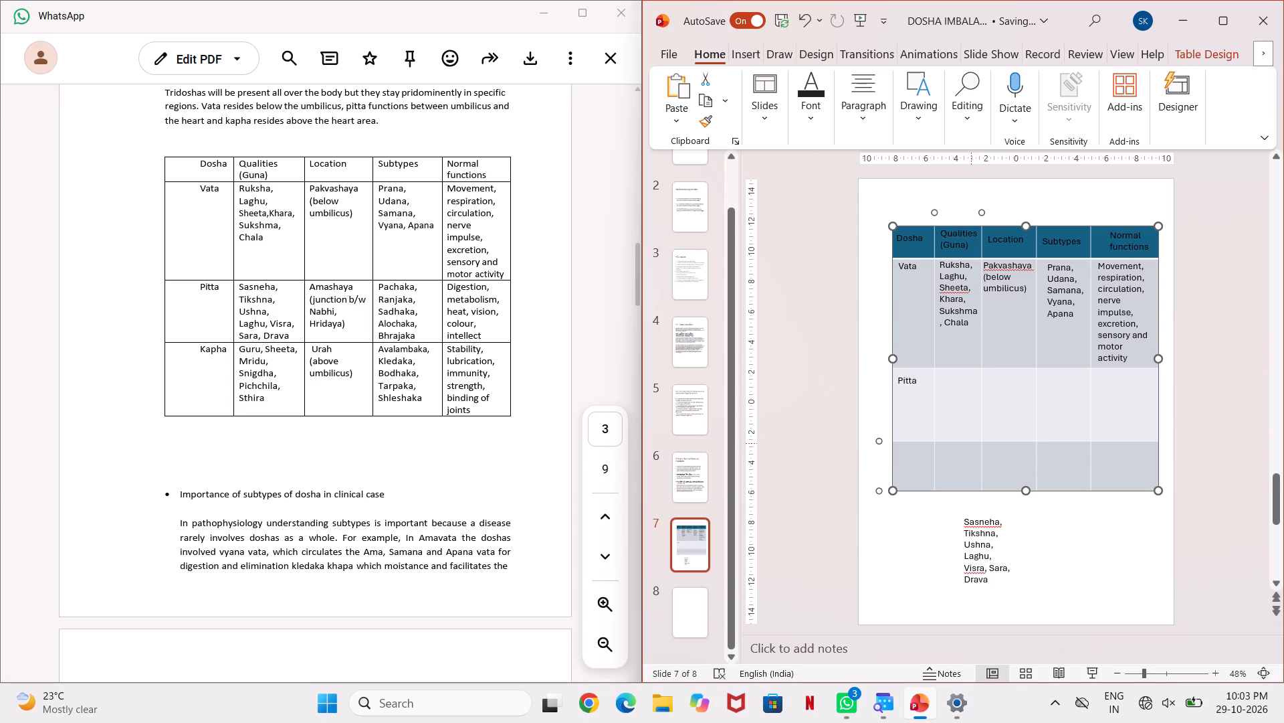
pyautogui.click(980, 406)
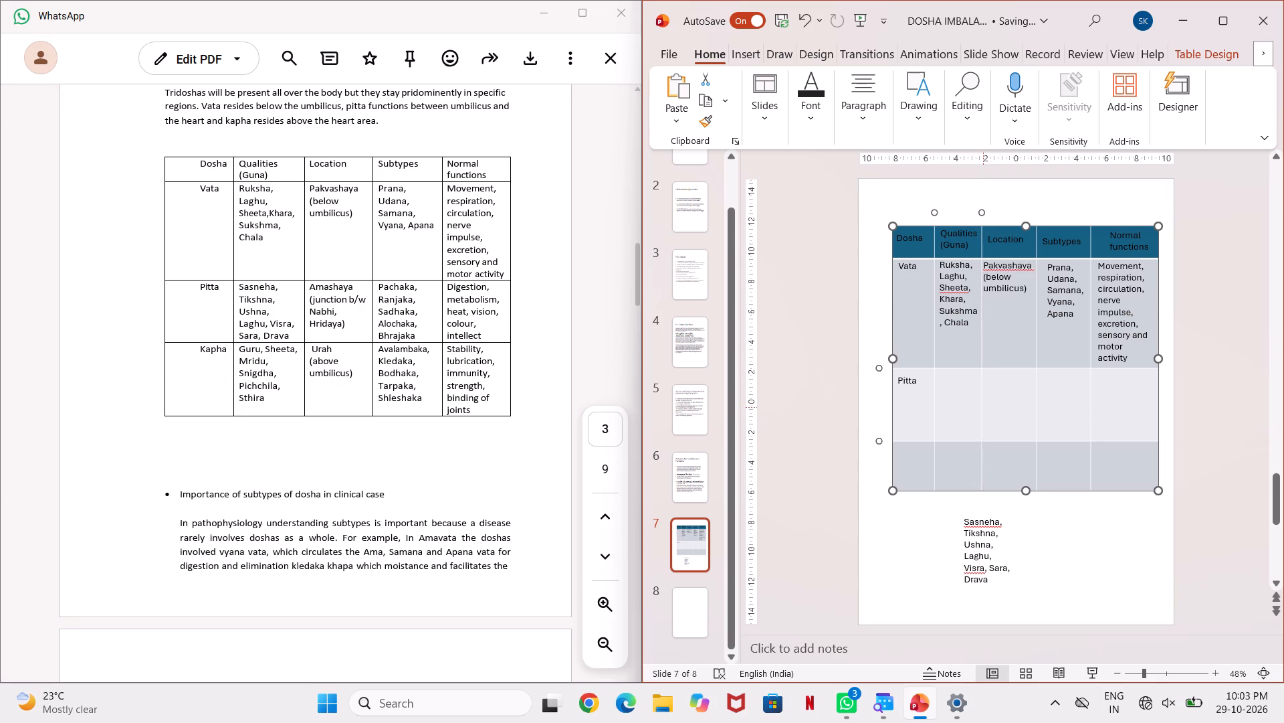
pyautogui.click(982, 406)
# Narrow the Sasneha, Tikshna, Ushna, Laghu, Visra, Sara, Drava text box to column width and place it in the Pitta row's Qualities cell.
pyautogui.click(992, 536)
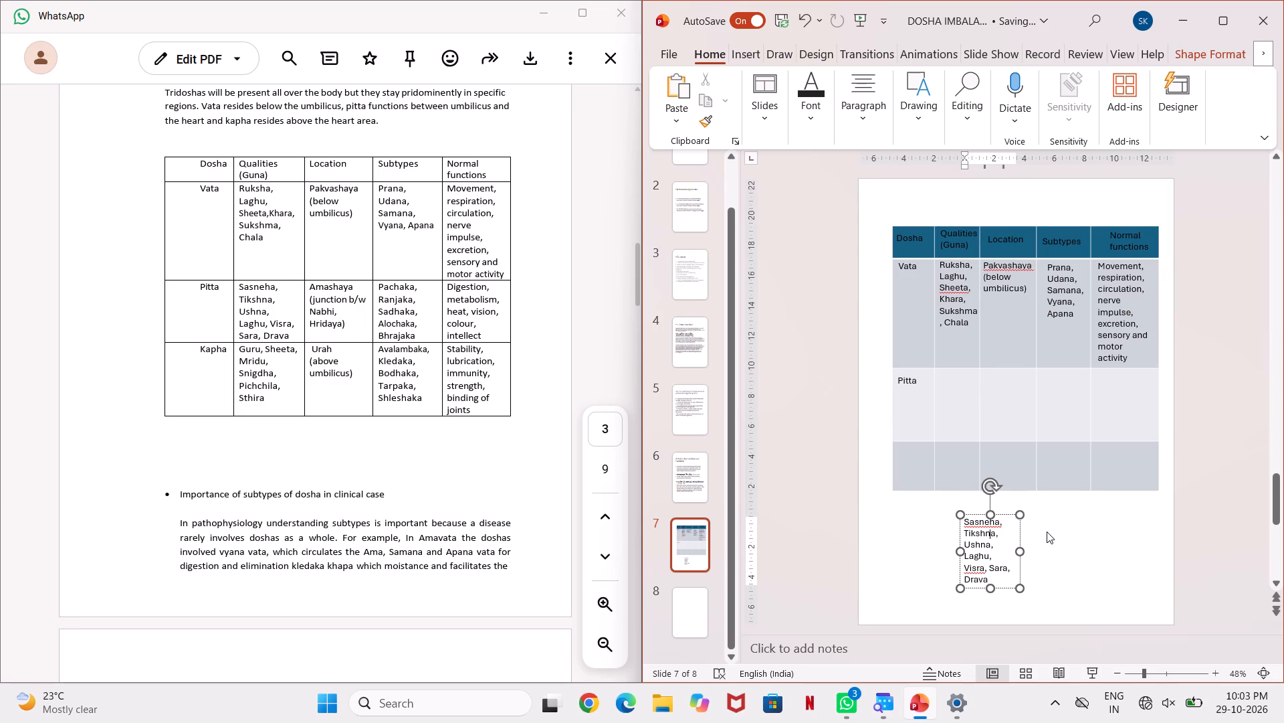
pyautogui.moveTo(1023, 548); pyautogui.dragTo(1018, 552)
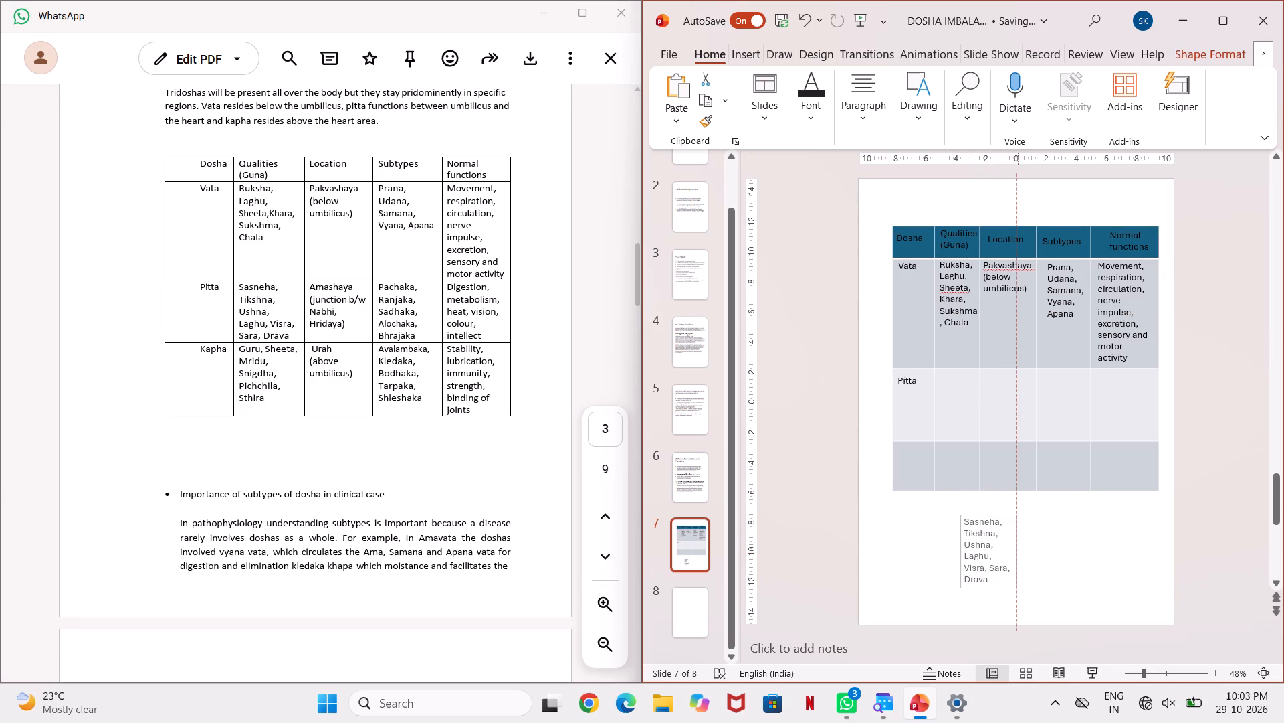
pyautogui.moveTo(1018, 552); pyautogui.dragTo(1010, 551)
pyautogui.moveTo(1066, 534); pyautogui.dragTo(1047, 534)
pyautogui.click(988, 544)
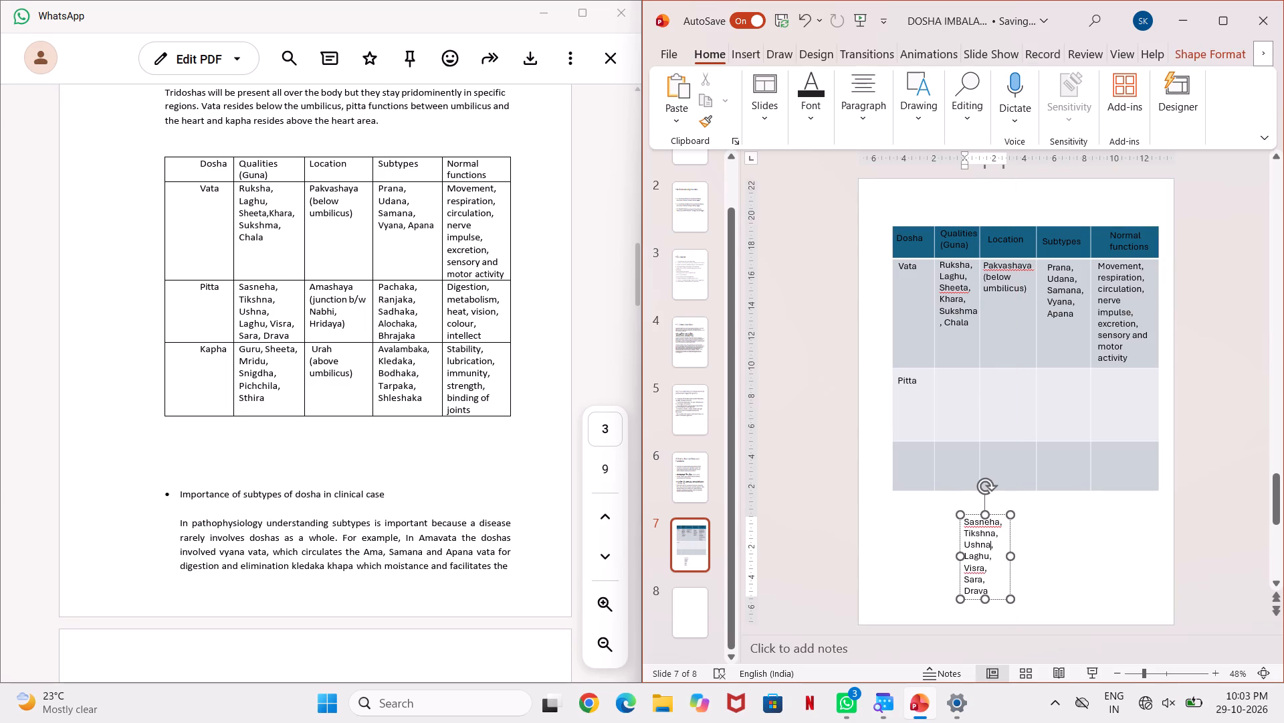
pyautogui.moveTo(999, 511); pyautogui.dragTo(967, 360)
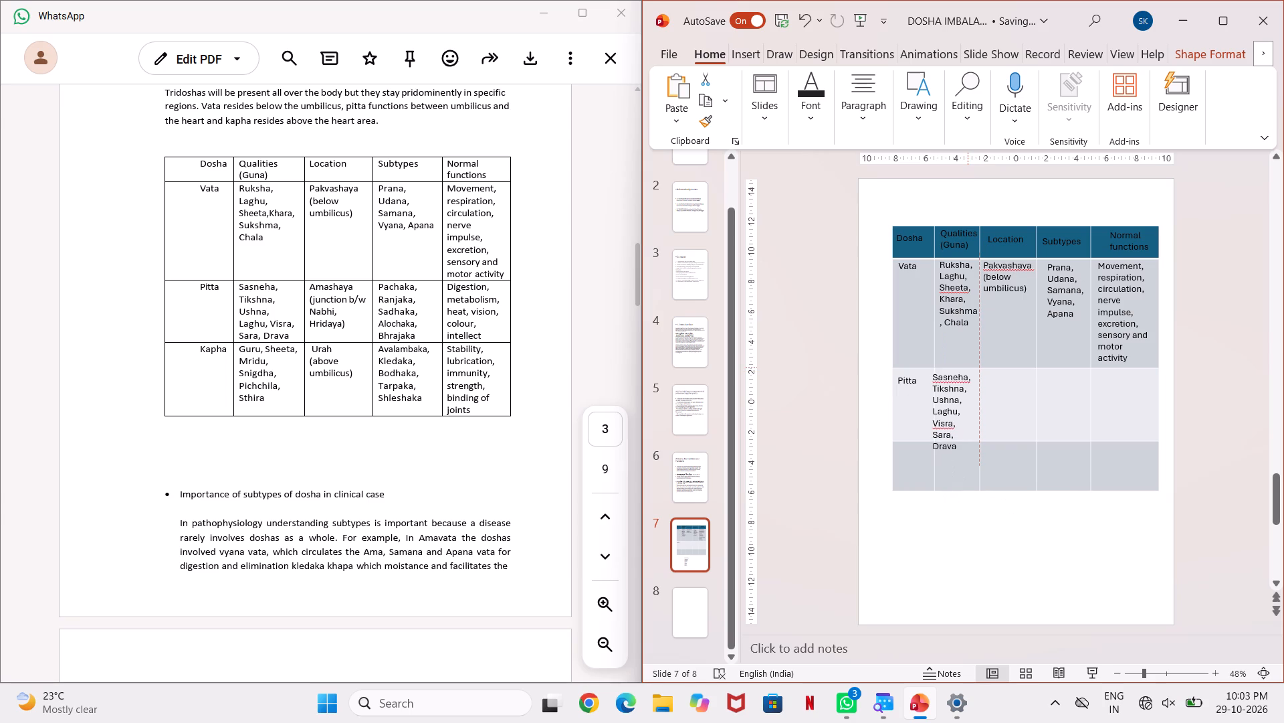
pyautogui.moveTo(967, 360); pyautogui.dragTo(972, 364)
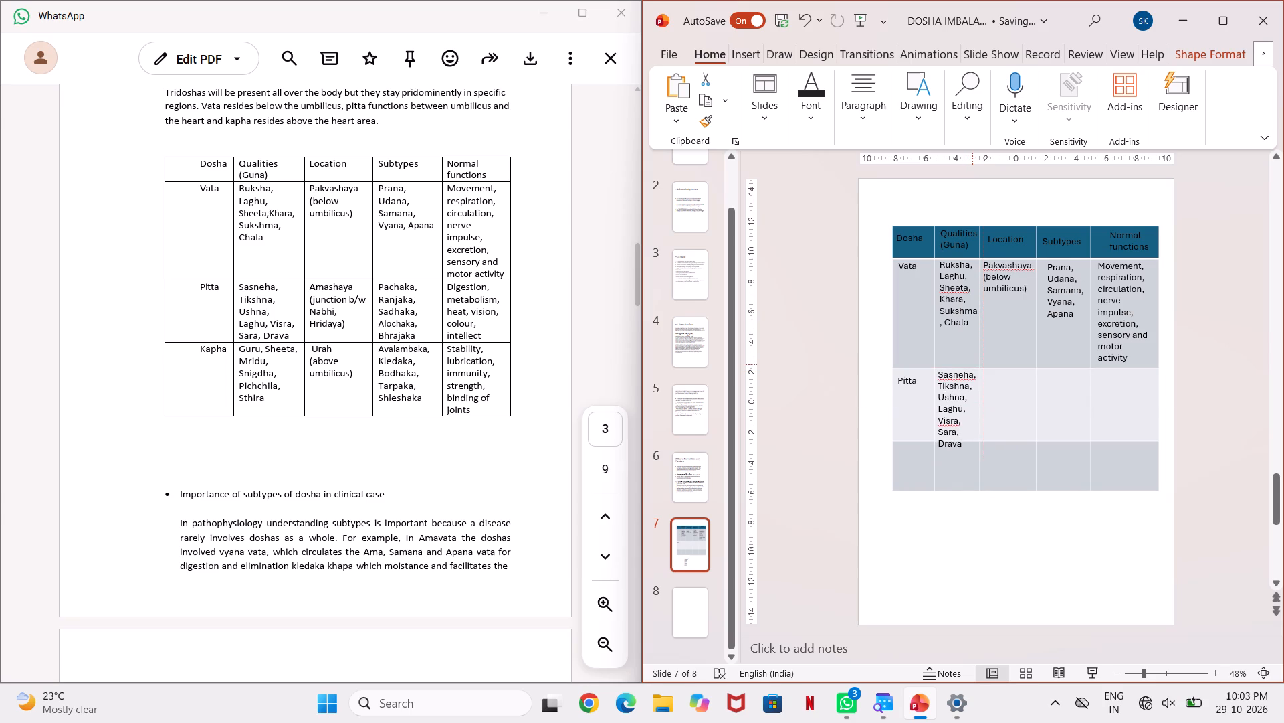
pyautogui.moveTo(972, 364); pyautogui.dragTo(973, 364)
# Increase the Pitta row's height so the whole qualities list down to Drava fits inside the cell.
pyautogui.moveTo(1009, 446); pyautogui.dragTo(1012, 453)
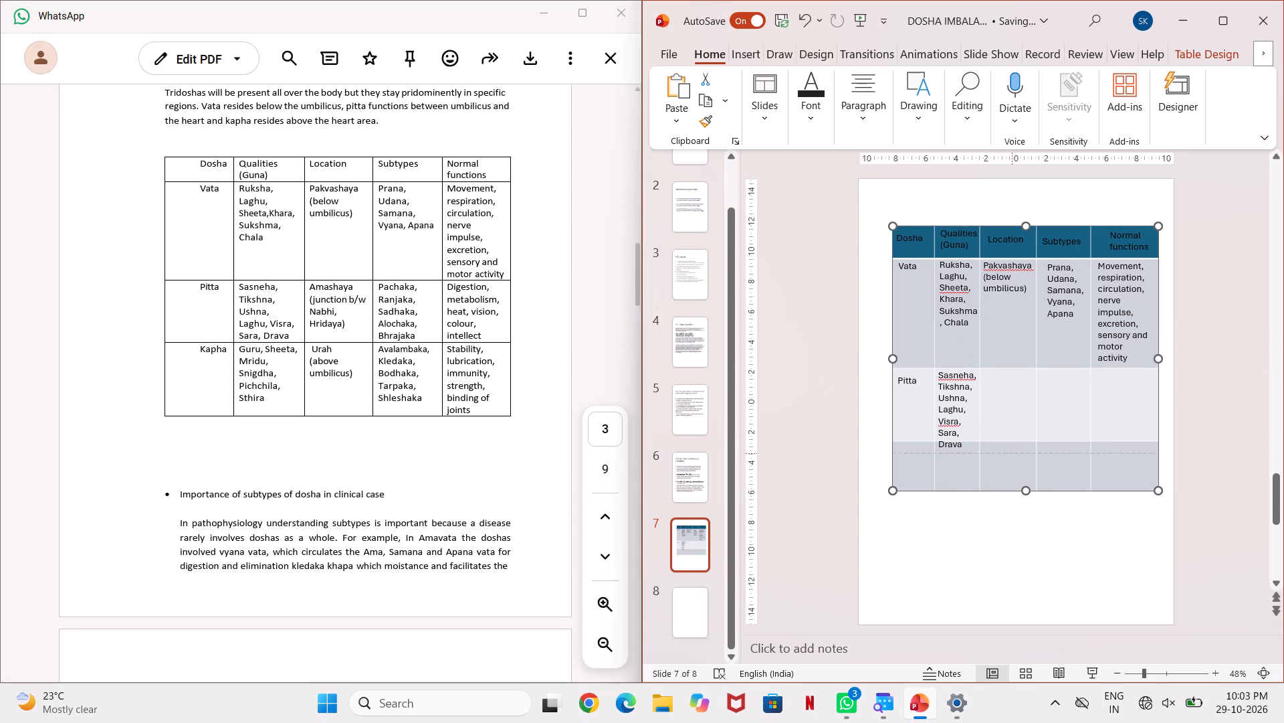
pyautogui.moveTo(1012, 453); pyautogui.dragTo(1013, 453)
pyautogui.click(962, 529)
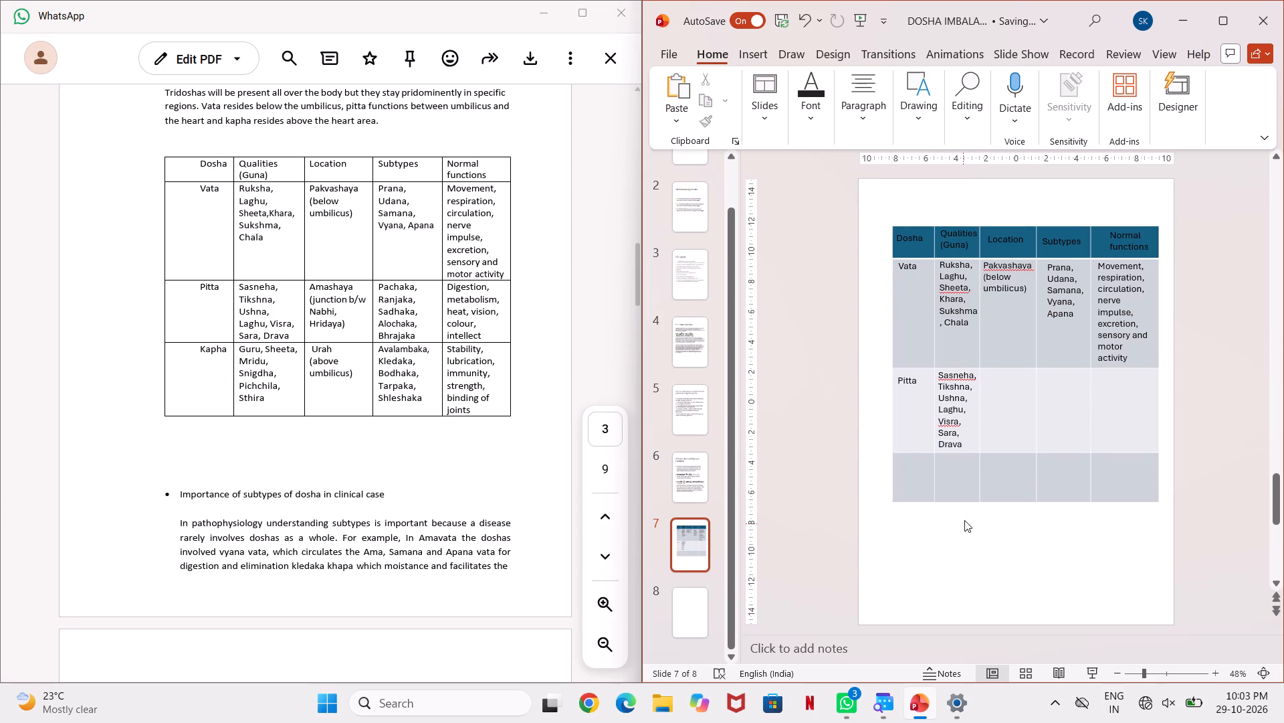
# Increase the height of the empty last row below Pitta by extending the table's bottom border.
pyautogui.moveTo(989, 497); pyautogui.dragTo(990, 512)
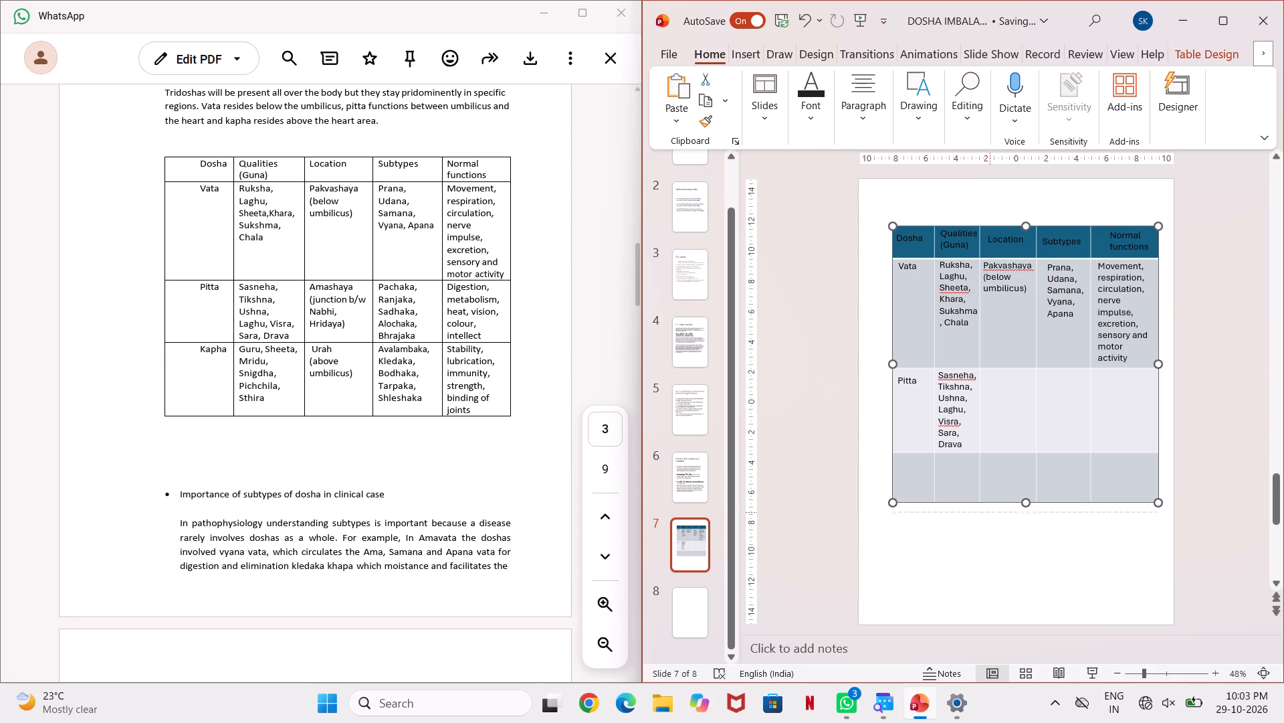
pyautogui.moveTo(990, 512); pyautogui.dragTo(990, 520)
pyautogui.click(1010, 571)
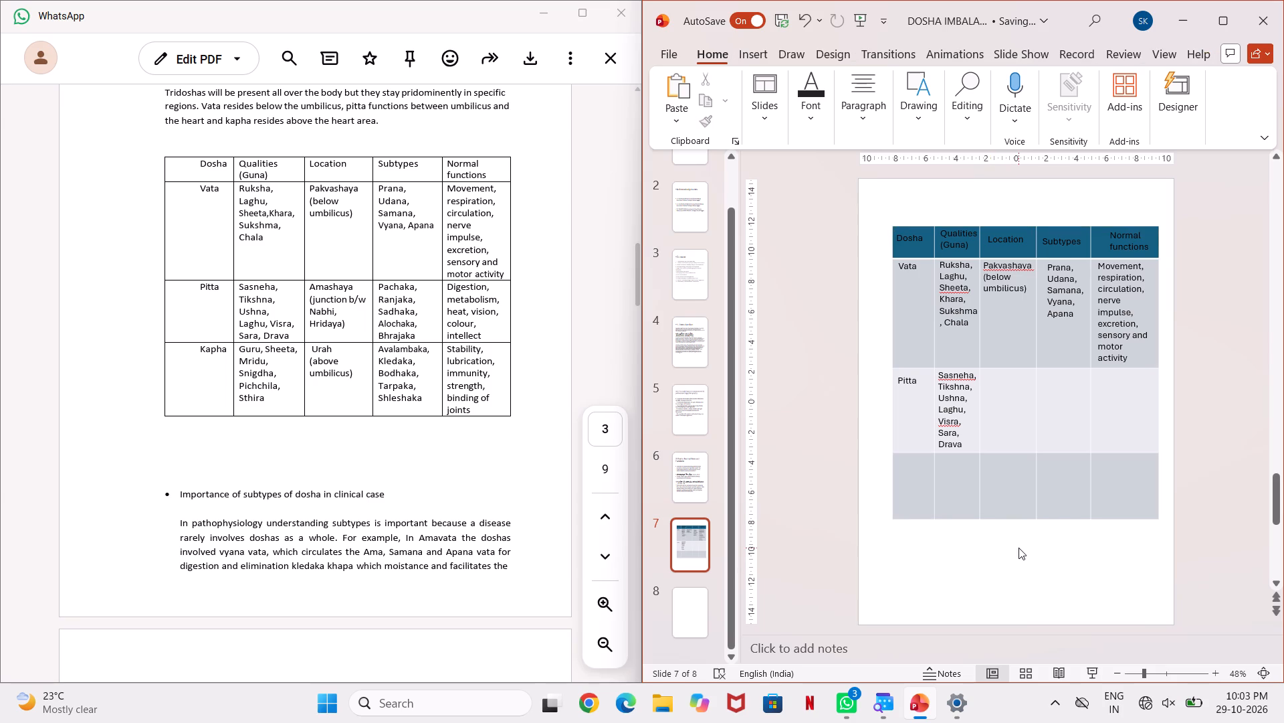
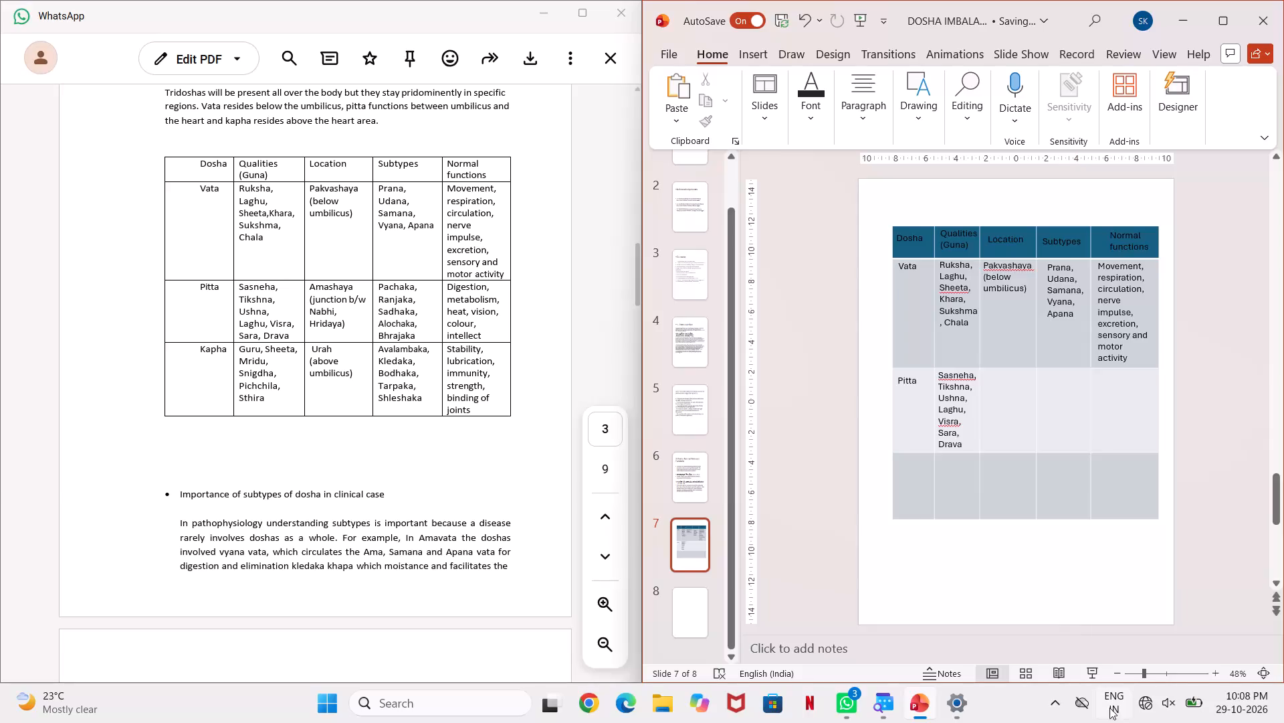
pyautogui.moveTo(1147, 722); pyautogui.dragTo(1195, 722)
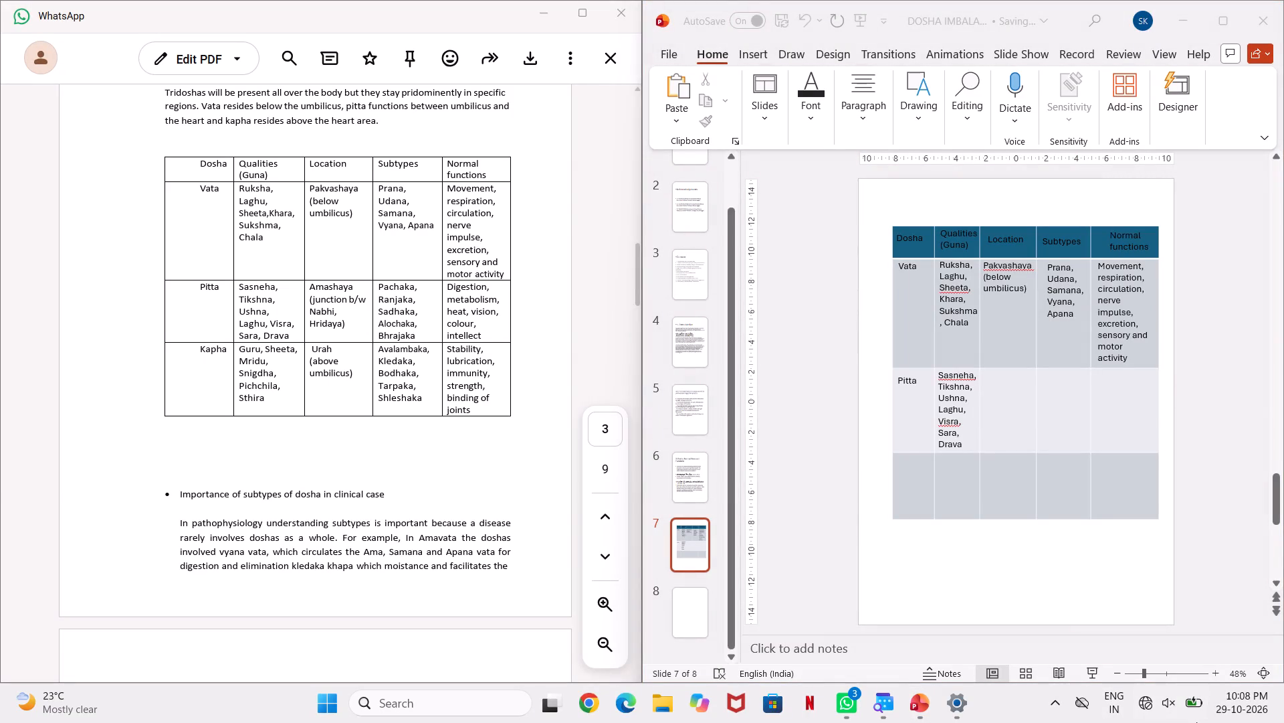
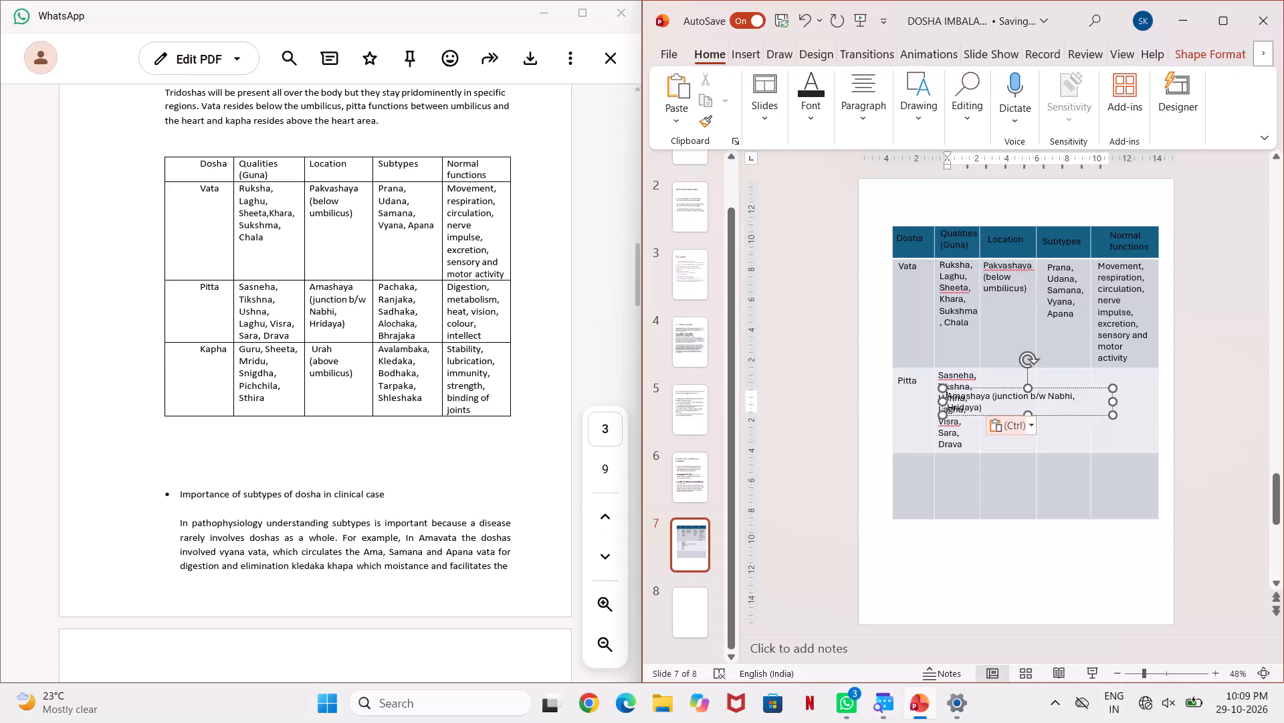
# Narrow the pasted "Amashaya (junction b/w Nabhi, Hridaya)" text box to fit within the width of the table's Location column.
pyautogui.moveTo(1114, 400); pyautogui.dragTo(1106, 401)
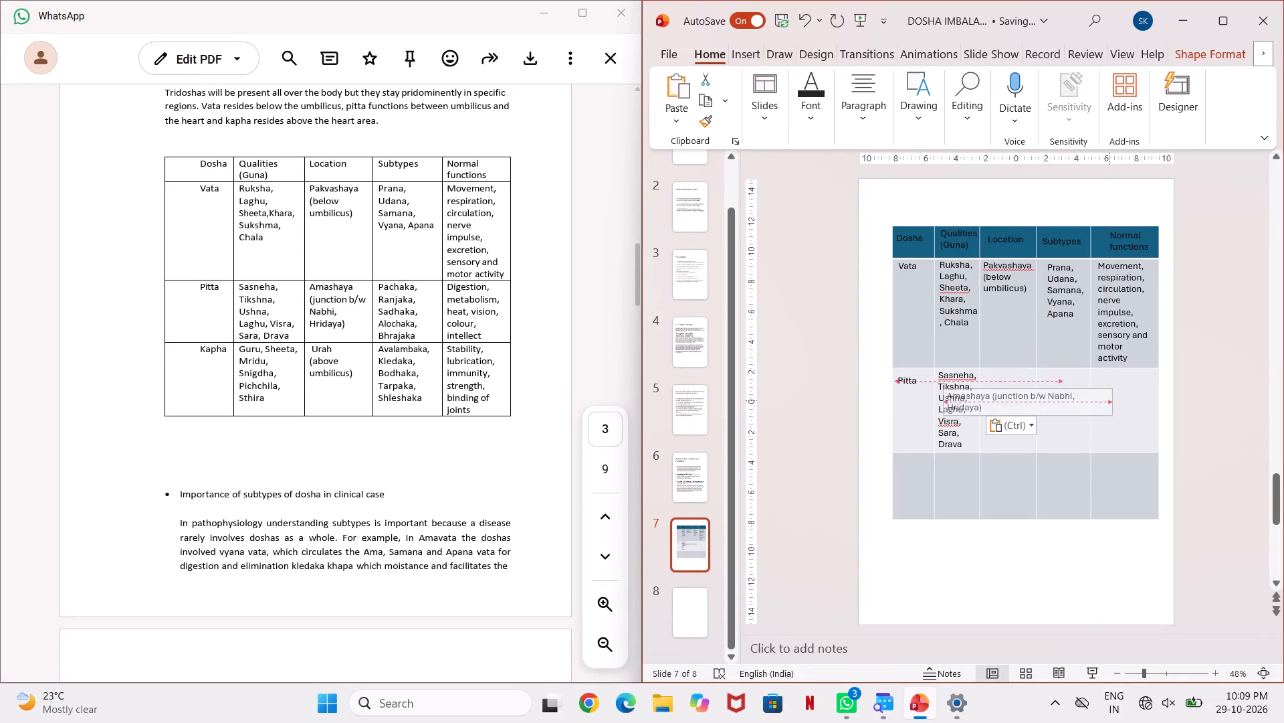
pyautogui.moveTo(1106, 401); pyautogui.dragTo(998, 459)
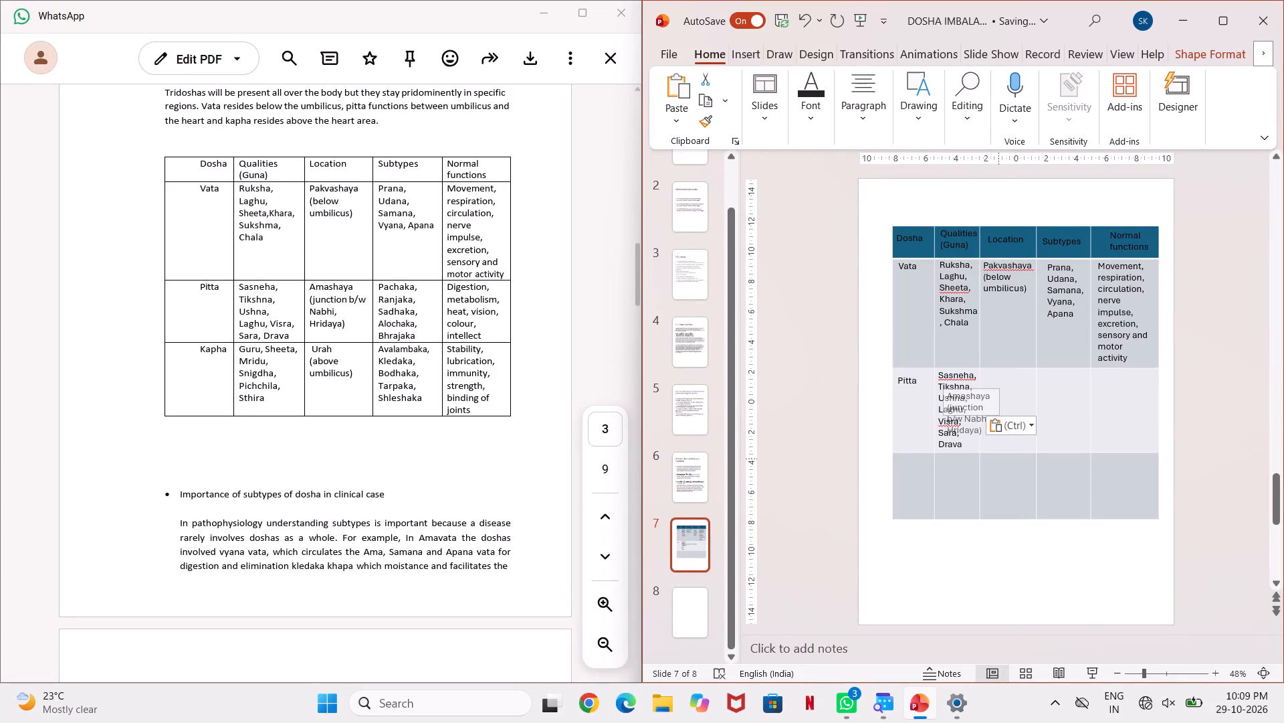
pyautogui.moveTo(998, 459); pyautogui.dragTo(983, 522)
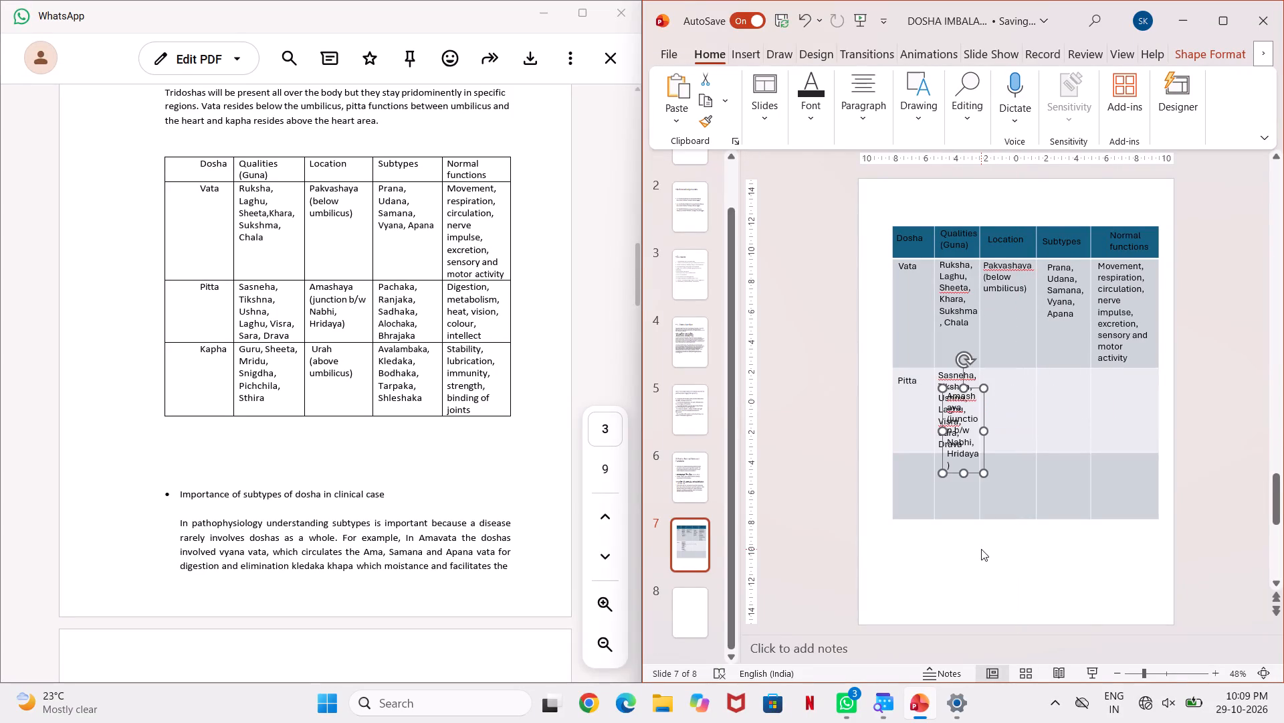
pyautogui.click(981, 549)
pyautogui.click(957, 449)
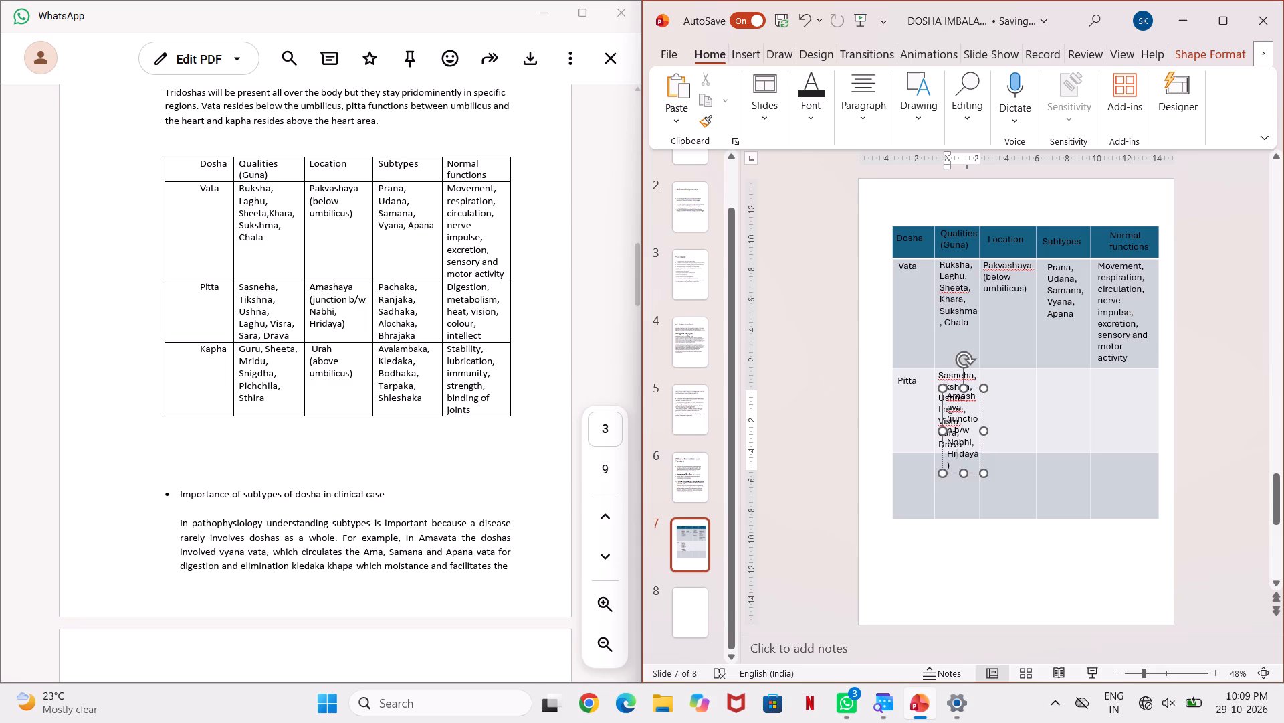
pyautogui.moveTo(973, 388); pyautogui.dragTo(1021, 369)
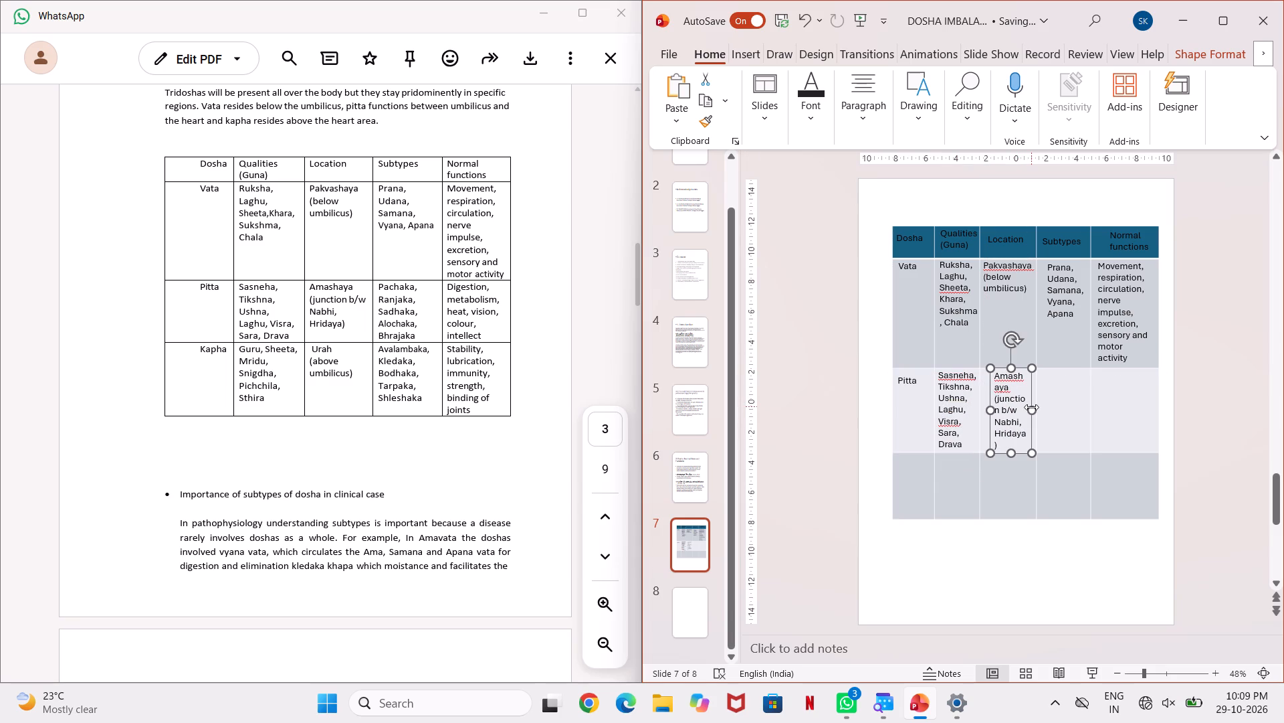
pyautogui.moveTo(1031, 412); pyautogui.dragTo(1039, 412)
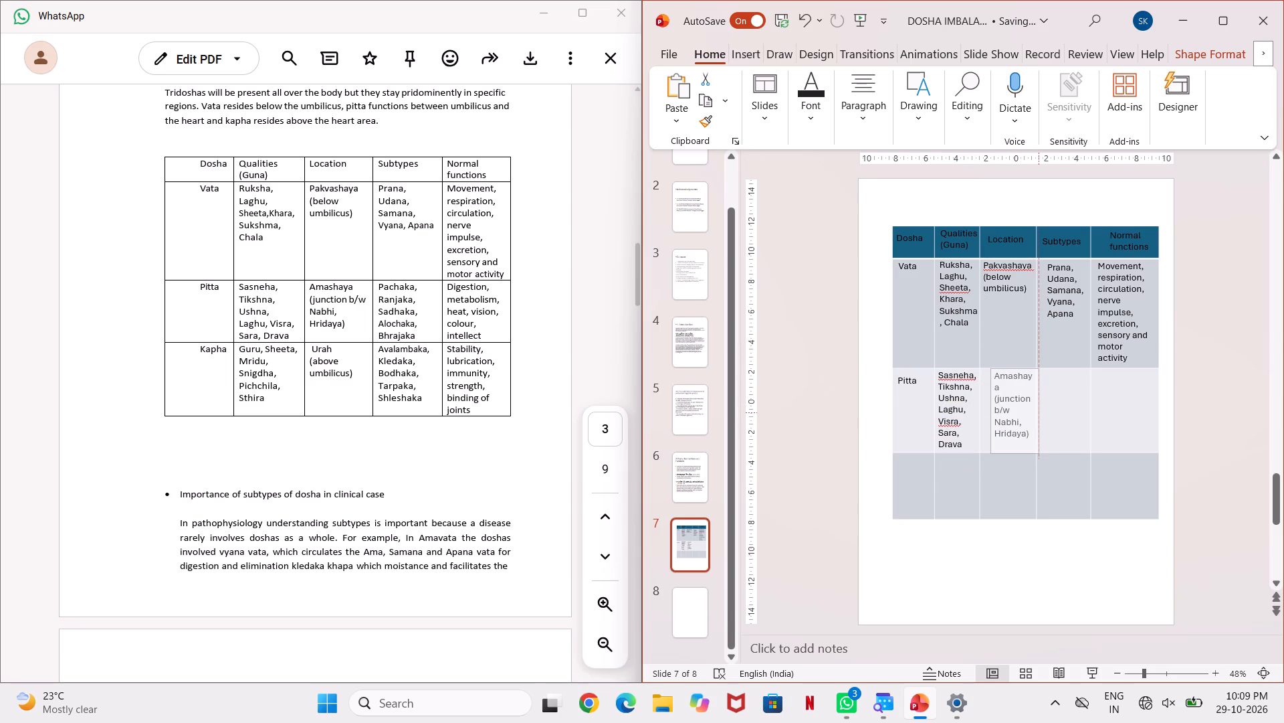
pyautogui.moveTo(1039, 412); pyautogui.dragTo(1043, 414)
pyautogui.click(1196, 386)
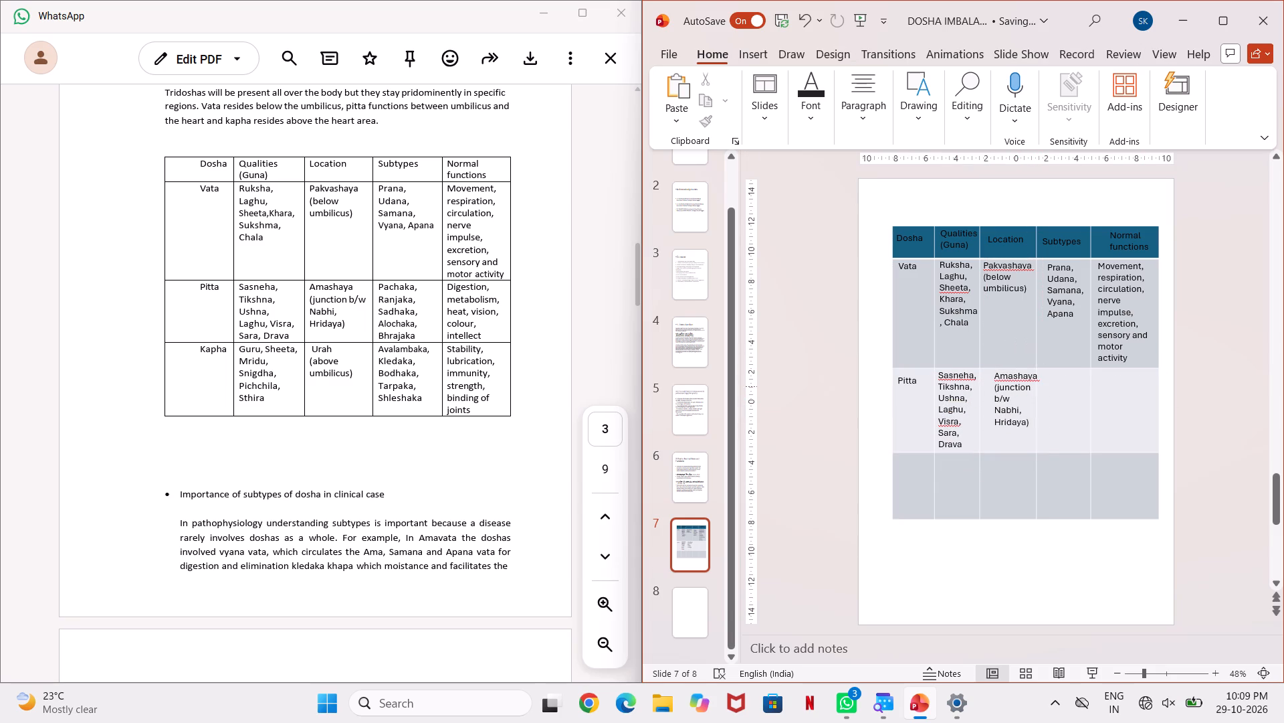
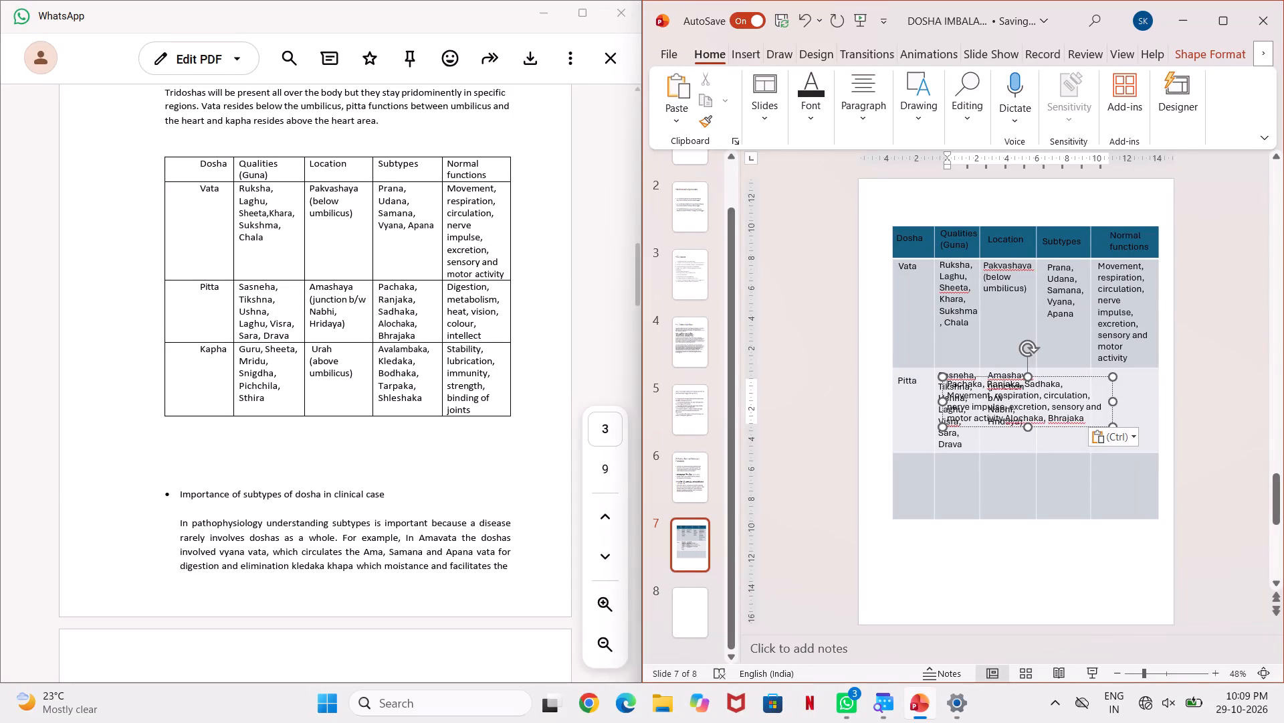
# Move the pasted text box starting with "Pachaka, Ranjaka, Sadhaka" off the Pitta row to the blank area below the table.
pyautogui.moveTo(1088, 377); pyautogui.dragTo(1090, 383)
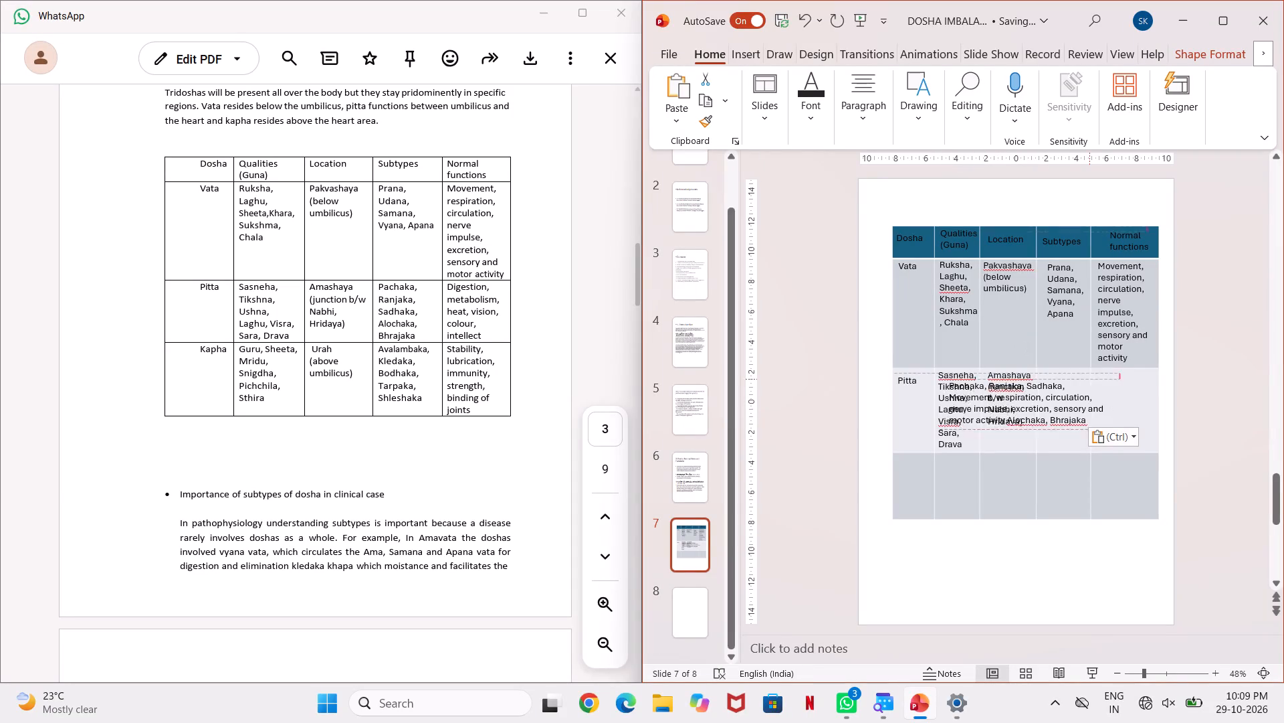
pyautogui.moveTo(1090, 383); pyautogui.dragTo(1075, 532)
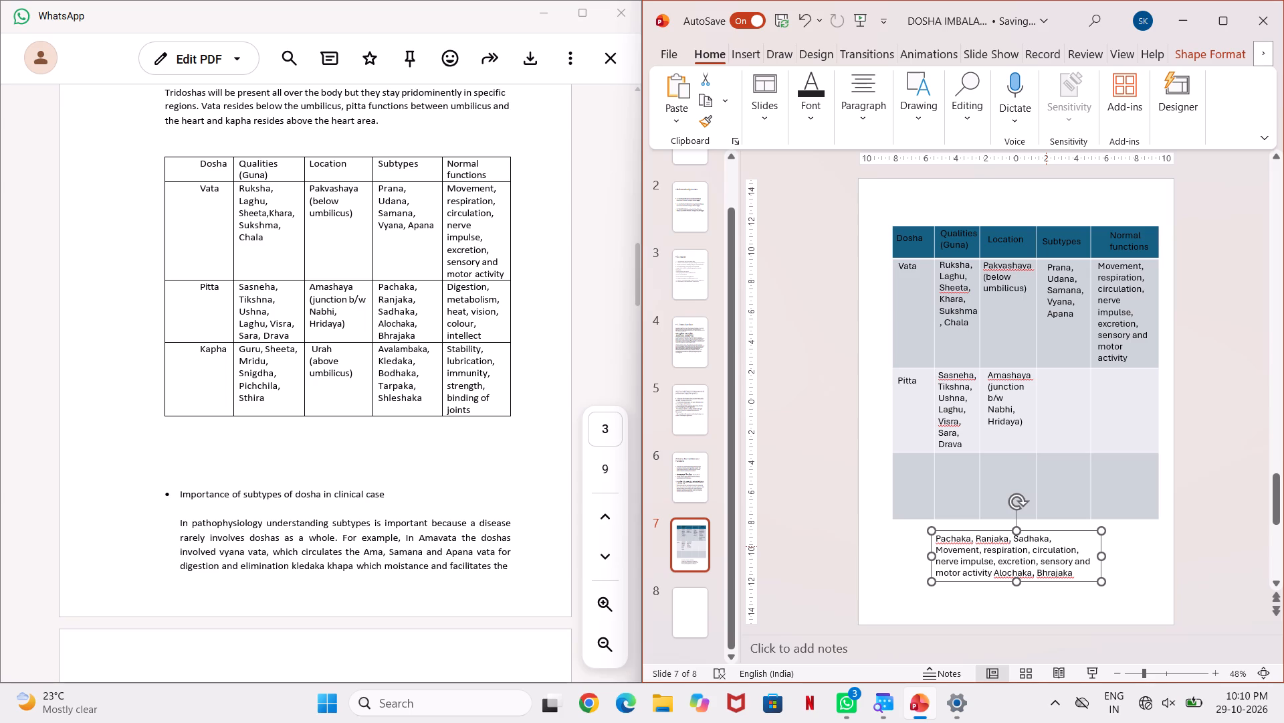
# Delete the stray "Movement, respiration, circulation, nerve impulse, excretion, sensory and motor activity" text before "Alochaka, Bhrajaka" in the subtypes text box.
pyautogui.click(992, 574)
pyautogui.press('BackSpace')
pyautogui.press('BackSpace')
pyautogui.press('BackSpace')
pyautogui.press('BackSpace')
pyautogui.press('BackSpace')
pyautogui.press('BackSpace')
pyautogui.press('BackSpace')
pyautogui.press('BackSpace')
pyautogui.press('BackSpace')
pyautogui.press('BackSpace')
pyautogui.press('BackSpace')
pyautogui.press('BackSpace')
pyautogui.press('BackSpace')
pyautogui.press('BackSpace')
pyautogui.press('BackSpace')
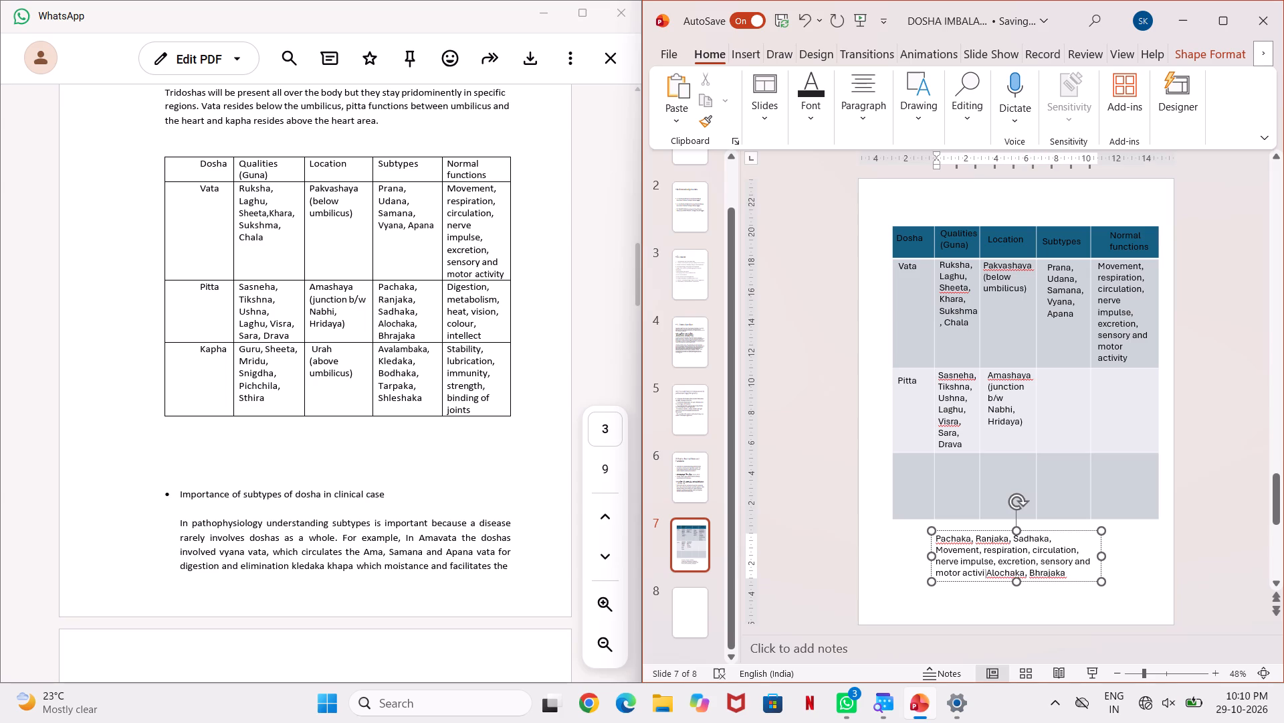
# Delete the stray "Movement, respiration, circulation…" text from the box below the table, leaving "Pachaka, Ranjaka, Sadhaka, Alochaka, Bhrajaka".
pyautogui.press('BackSpace')
pyautogui.press('BackSpace')
pyautogui.press('BackSpace')
pyautogui.press('BackSpace')
pyautogui.press('BackSpace')
pyautogui.press('BackSpace')
pyautogui.press('BackSpace')
pyautogui.press('BackSpace')
pyautogui.press('BackSpace')
pyautogui.press('BackSpace')
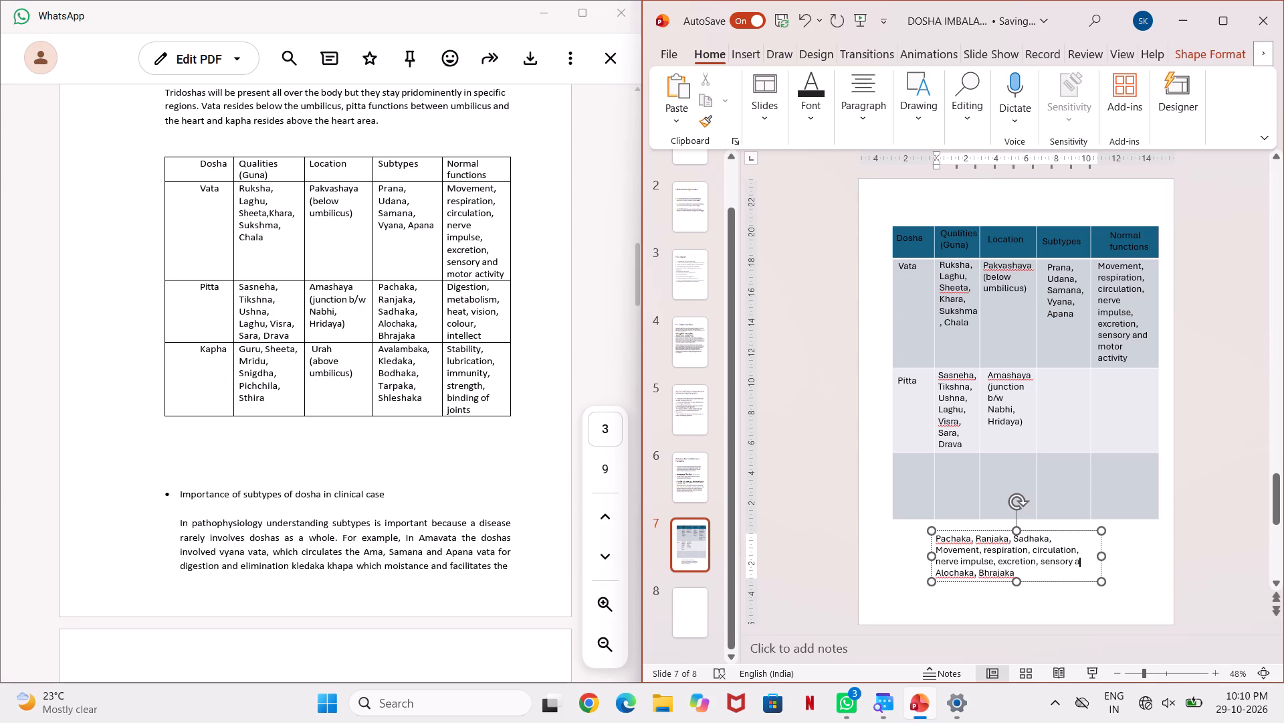
pyautogui.press('BackSpace')
pyautogui.press('BackSpace')
pyautogui.press('BackSpace')
pyautogui.press('BackSpace')
pyautogui.press('BackSpace')
pyautogui.press('BackSpace')
pyautogui.press('BackSpace')
pyautogui.press('BackSpace')
pyautogui.press('BackSpace')
pyautogui.press('BackSpace')
pyautogui.press('BackSpace')
pyautogui.press('BackSpace')
pyautogui.press('BackSpace')
pyautogui.press('BackSpace')
pyautogui.press('BackSpace')
pyautogui.press('BackSpace')
pyautogui.press('BackSpace')
pyautogui.press('BackSpace')
pyautogui.press('BackSpace')
pyautogui.press('BackSpace')
pyautogui.press('BackSpace')
pyautogui.press('BackSpace')
pyautogui.press('BackSpace')
pyautogui.press('BackSpace')
pyautogui.press('BackSpace')
pyautogui.press('BackSpace')
pyautogui.press('BackSpace')
pyautogui.press('BackSpace')
pyautogui.press('BackSpace')
pyautogui.press('BackSpace')
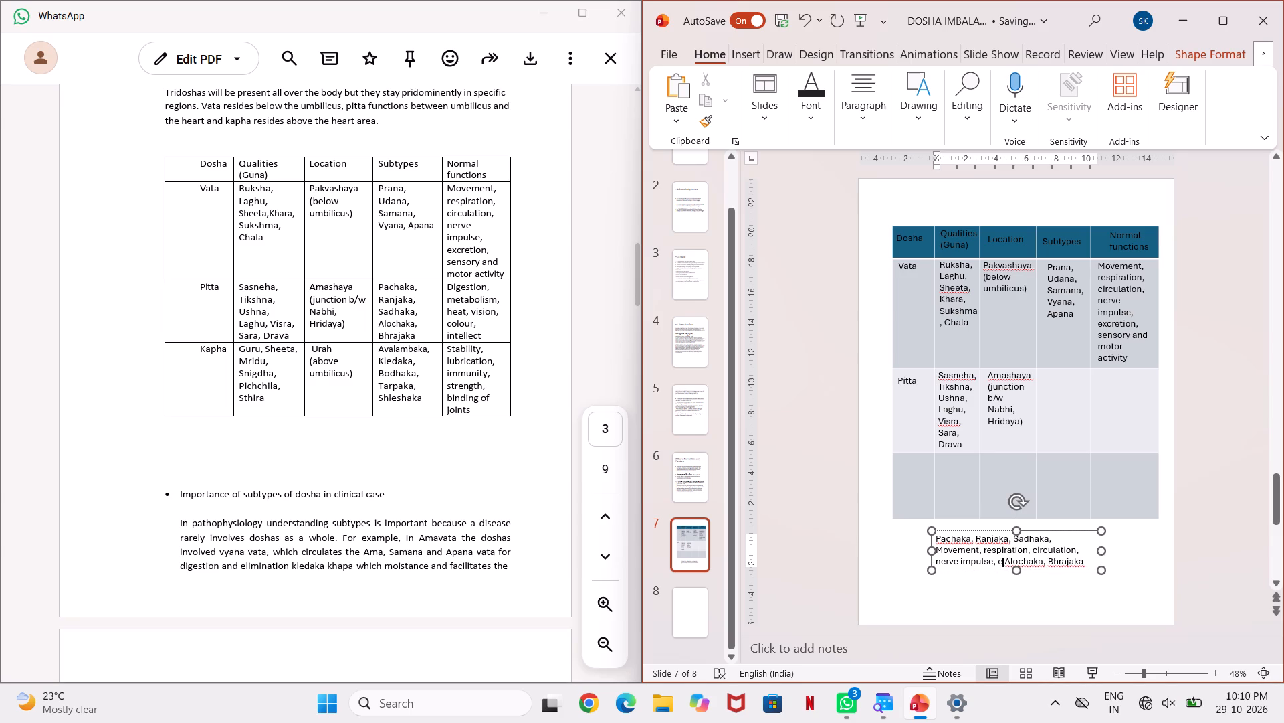
pyautogui.press('BackSpace')
pyautogui.press('BackSpace')
pyautogui.press('BackSpace')
pyautogui.press('BackSpace')
pyautogui.press('BackSpace')
pyautogui.press('BackSpace')
pyautogui.press('BackSpace')
pyautogui.press('BackSpace')
pyautogui.press('BackSpace')
pyautogui.press('BackSpace')
pyautogui.press('BackSpace')
pyautogui.press('BackSpace')
pyautogui.press('BackSpace')
pyautogui.press('BackSpace')
pyautogui.press('BackSpace')
pyautogui.press('BackSpace')
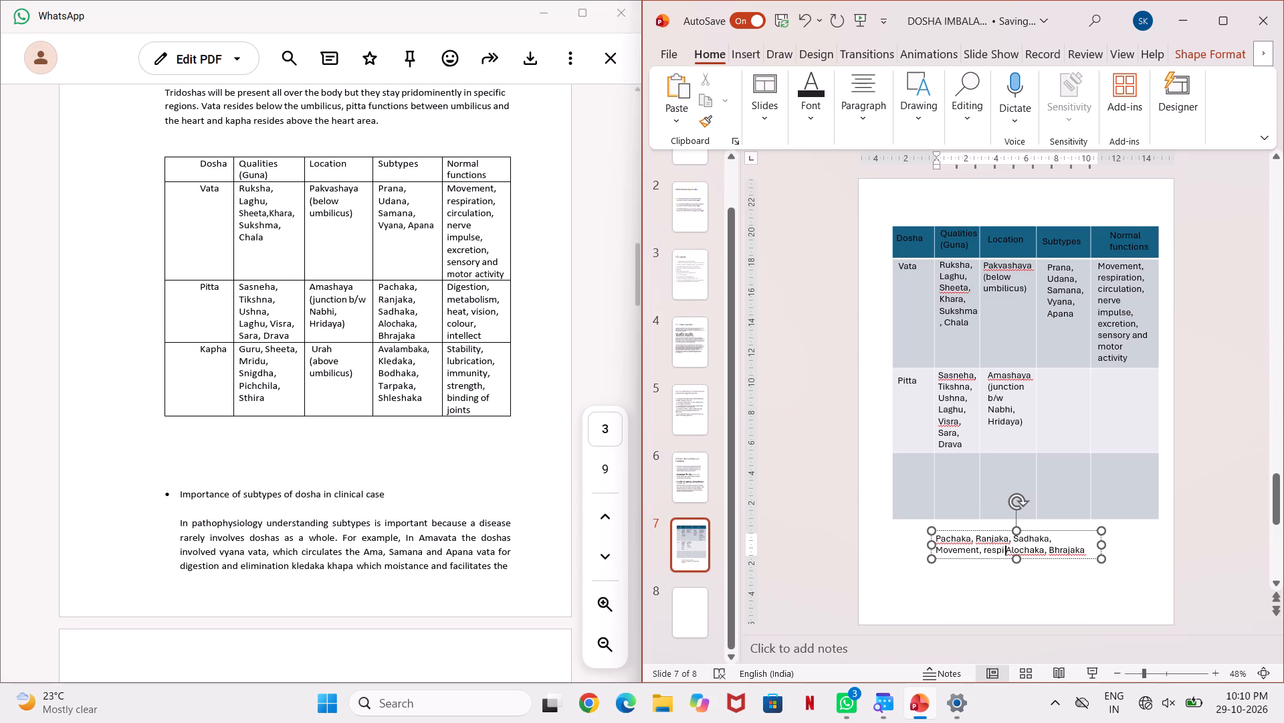
pyautogui.press('BackSpace')
pyautogui.press('BackSpace')
pyautogui.press('BackSpace')
pyautogui.press('BackSpace')
pyautogui.press('BackSpace')
pyautogui.press('BackSpace')
pyautogui.press('BackSpace')
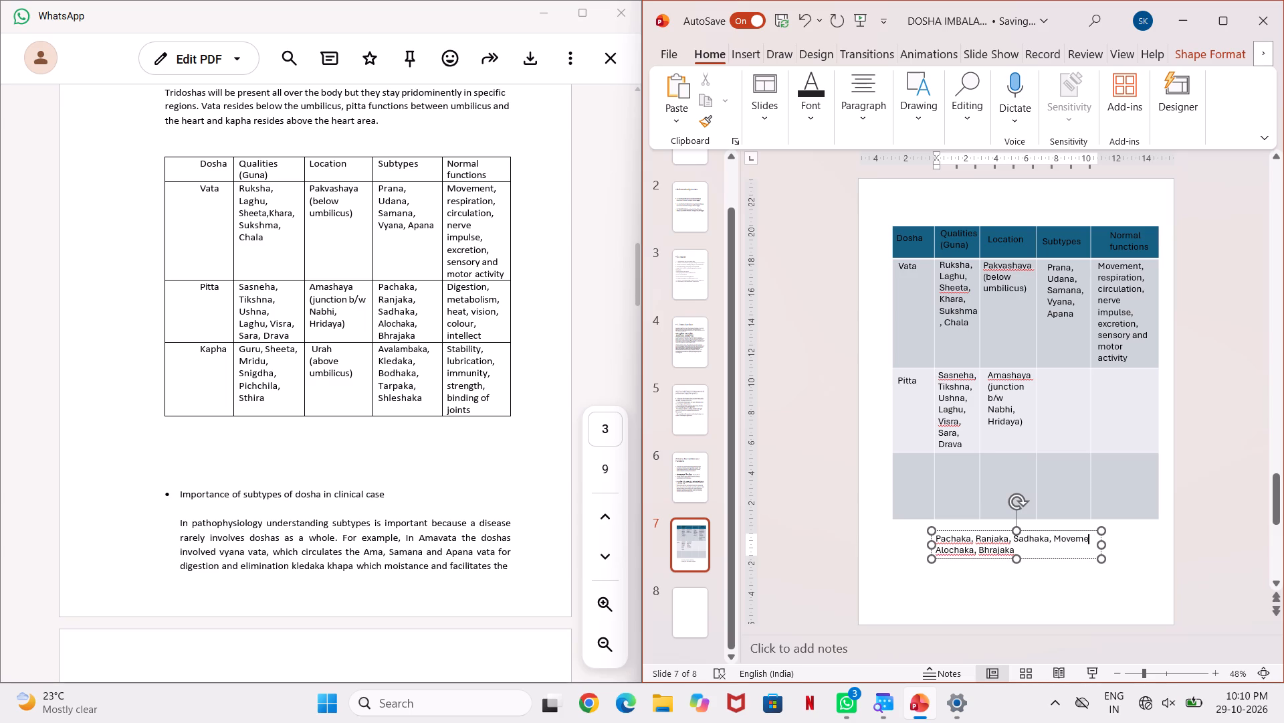
pyautogui.press('BackSpace')
pyautogui.press('BackSpace')
pyautogui.press('BackSpace')
pyautogui.press('BackSpace')
pyautogui.click(992, 574)
pyautogui.press('BackSpace')
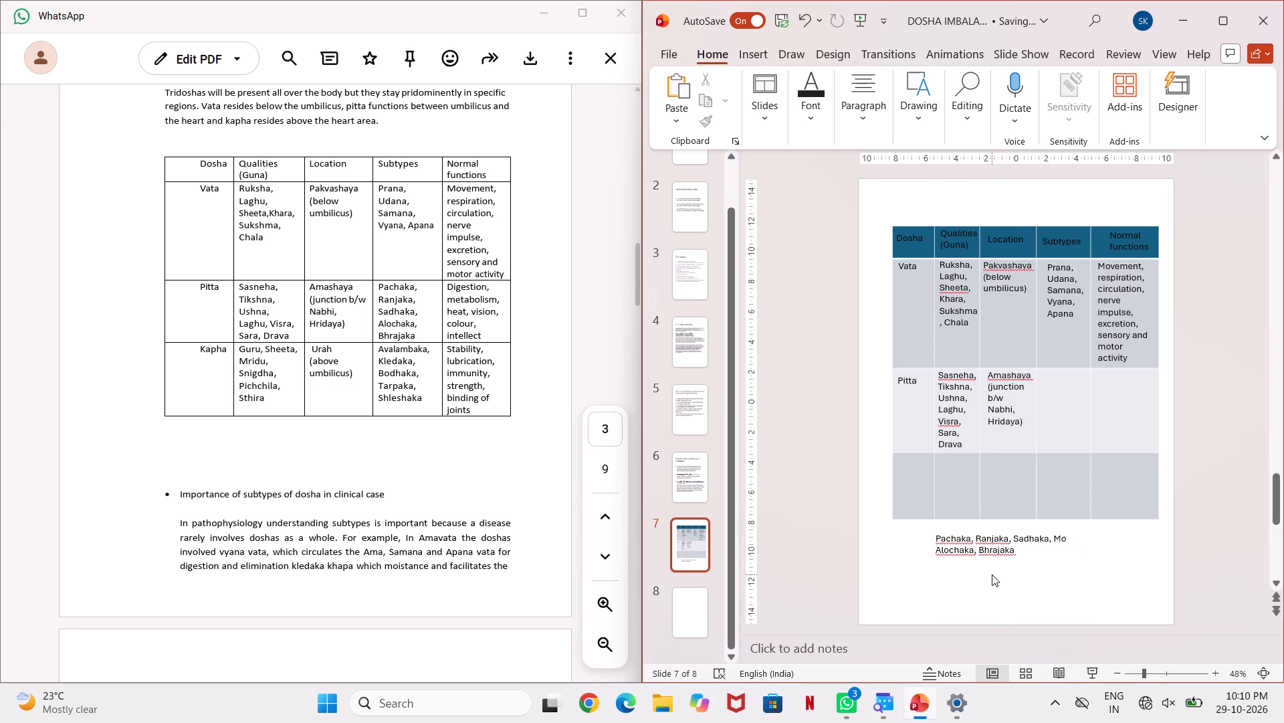
pyautogui.click(992, 574)
pyautogui.click(1074, 546)
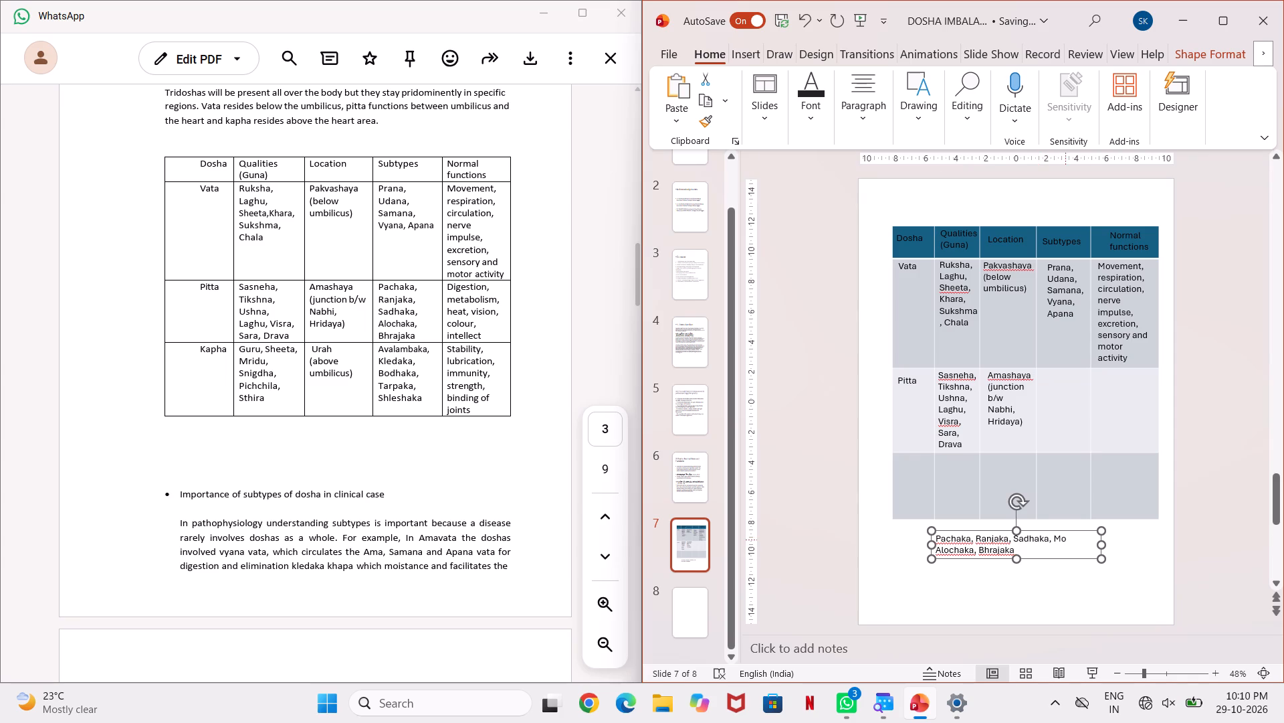
pyautogui.click(1067, 540)
pyautogui.press('BackSpace')
pyautogui.click(1069, 540)
pyautogui.press('BackSpace')
pyautogui.press('BackSpace')
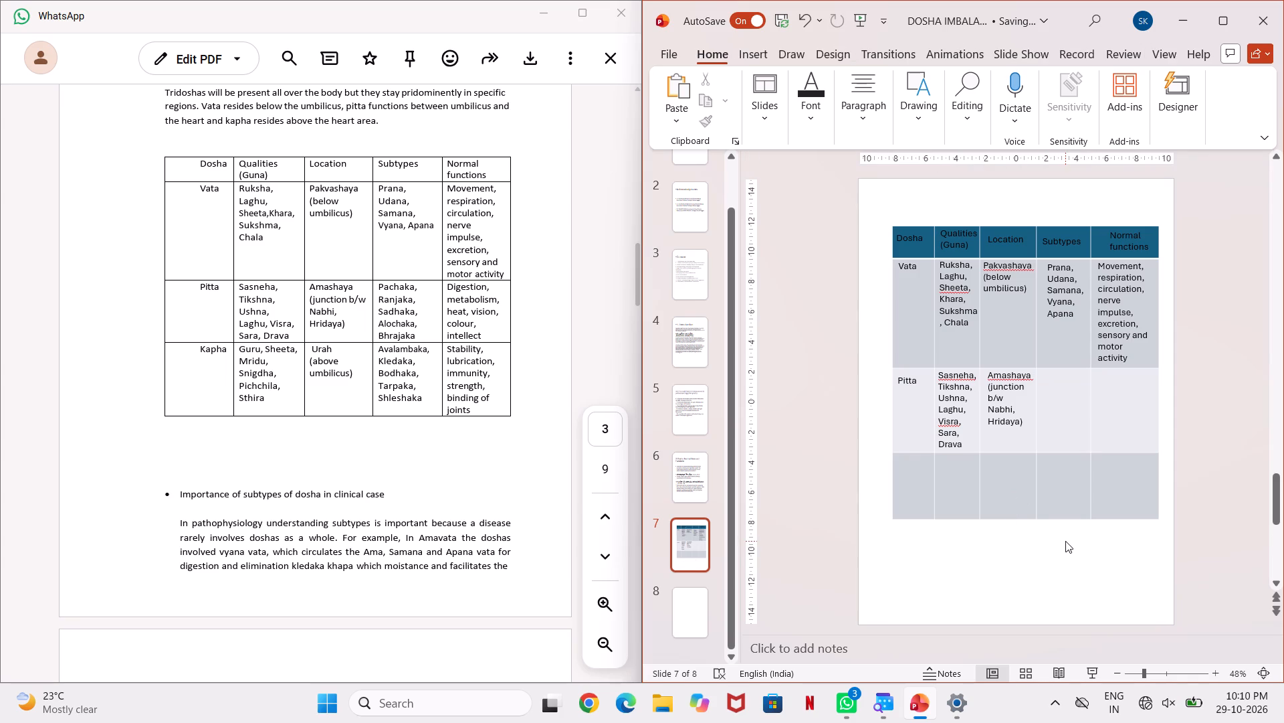
pyautogui.hotkey('ctrl', 'z')
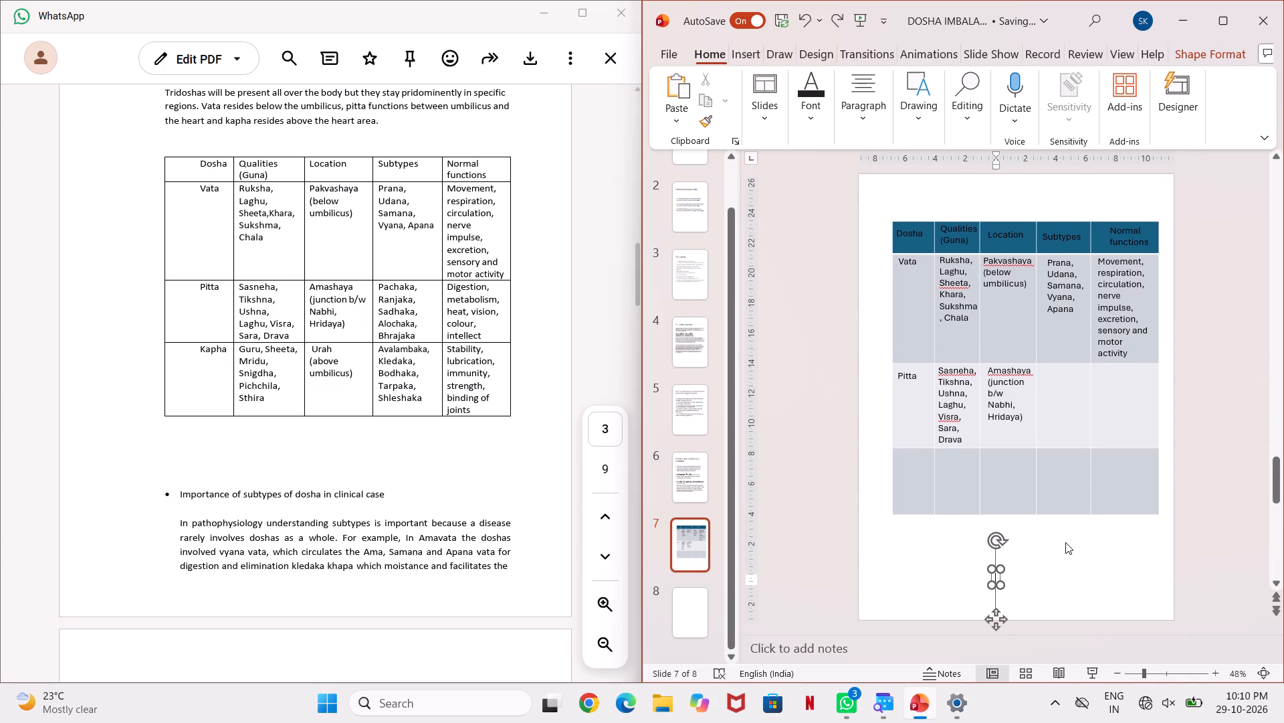
pyautogui.hotkey('ctrl', 'z')
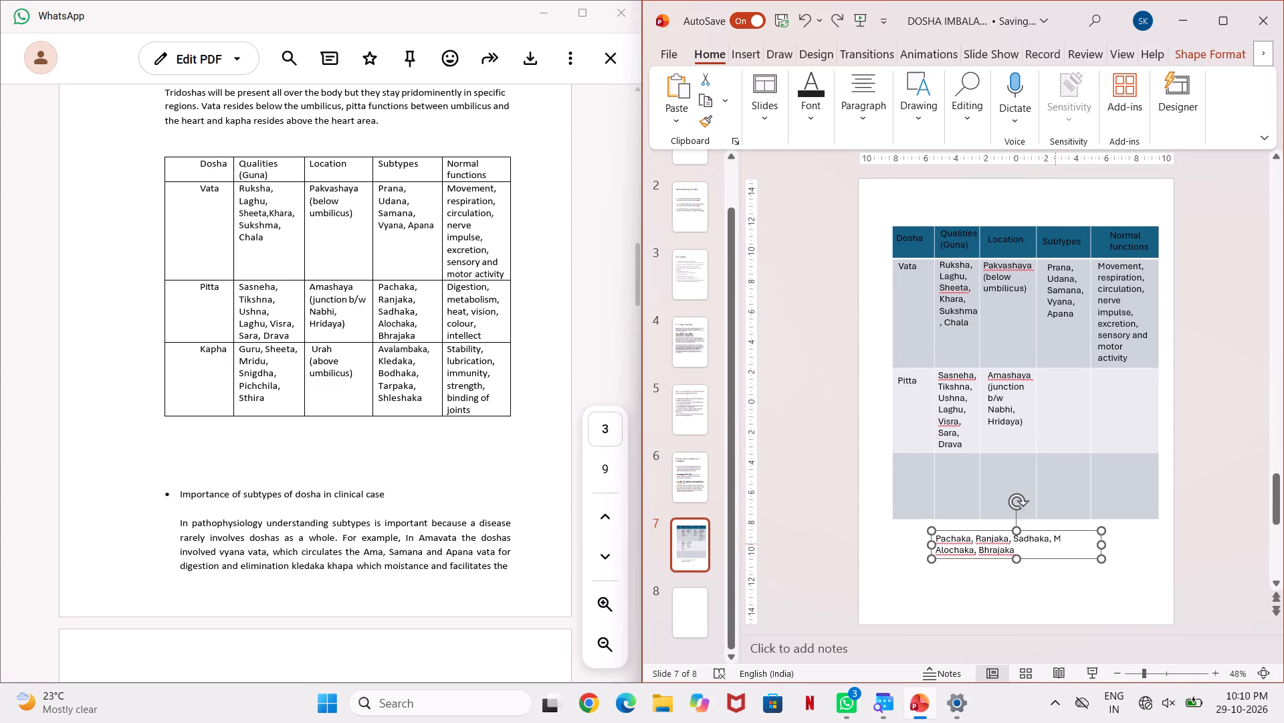
pyautogui.click(1062, 540)
pyautogui.press('BackSpace')
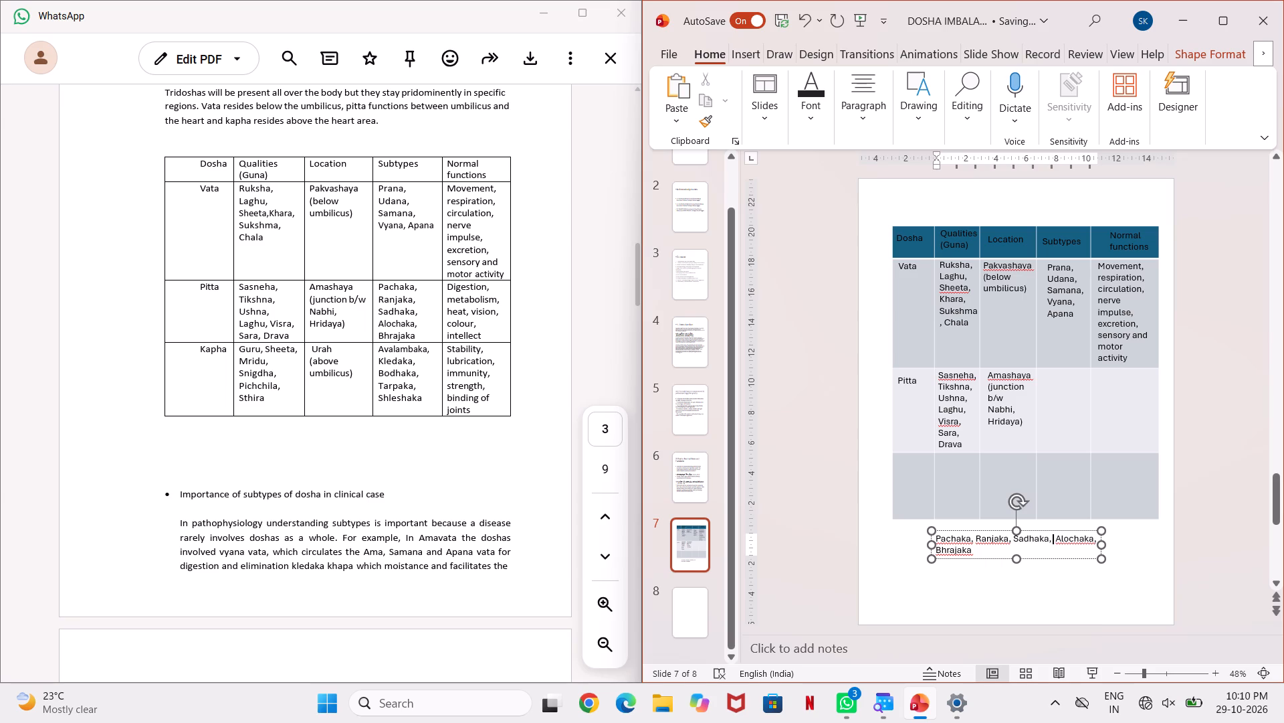
# Narrow the "Pachaka, Ranjaka, Sadhaka, Alochaka, Bhrajaka" text box so each subtype wraps onto its own line.
pyautogui.click(1095, 605)
pyautogui.click(1093, 548)
pyautogui.moveTo(1104, 546); pyautogui.dragTo(993, 575)
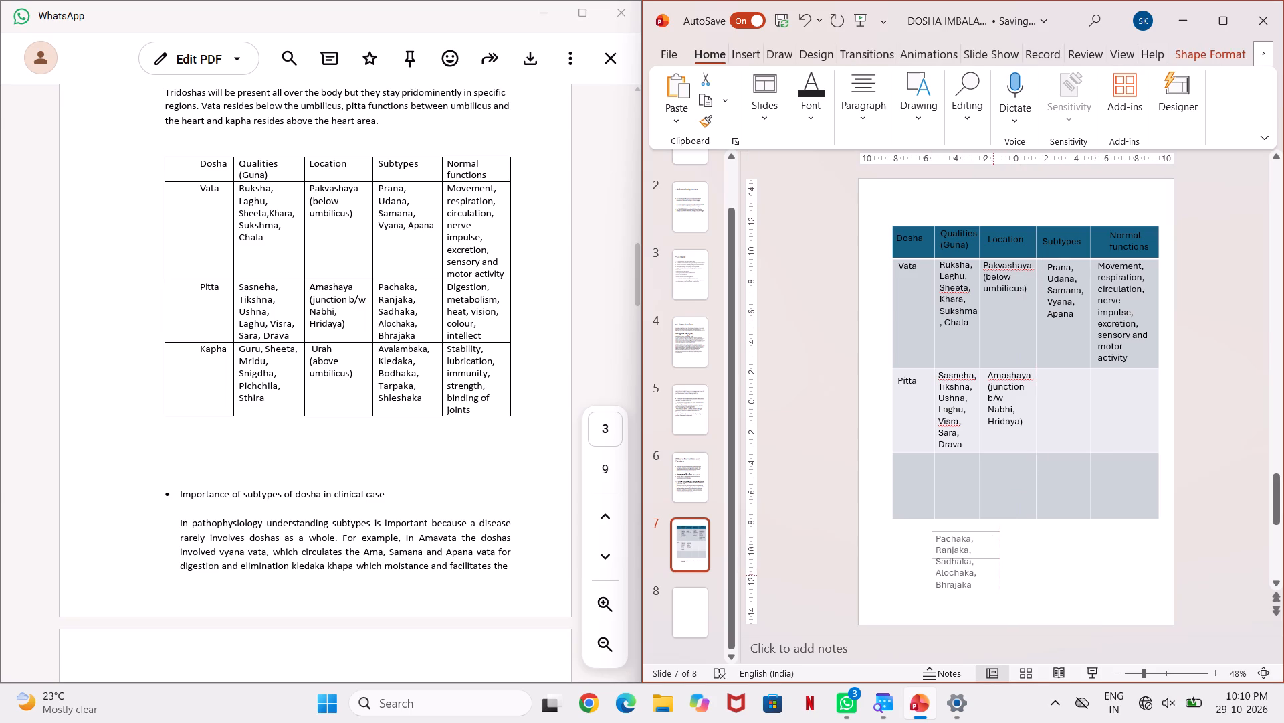
pyautogui.moveTo(993, 575); pyautogui.dragTo(981, 576)
pyautogui.moveTo(981, 576); pyautogui.dragTo(996, 579)
pyautogui.click(1039, 570)
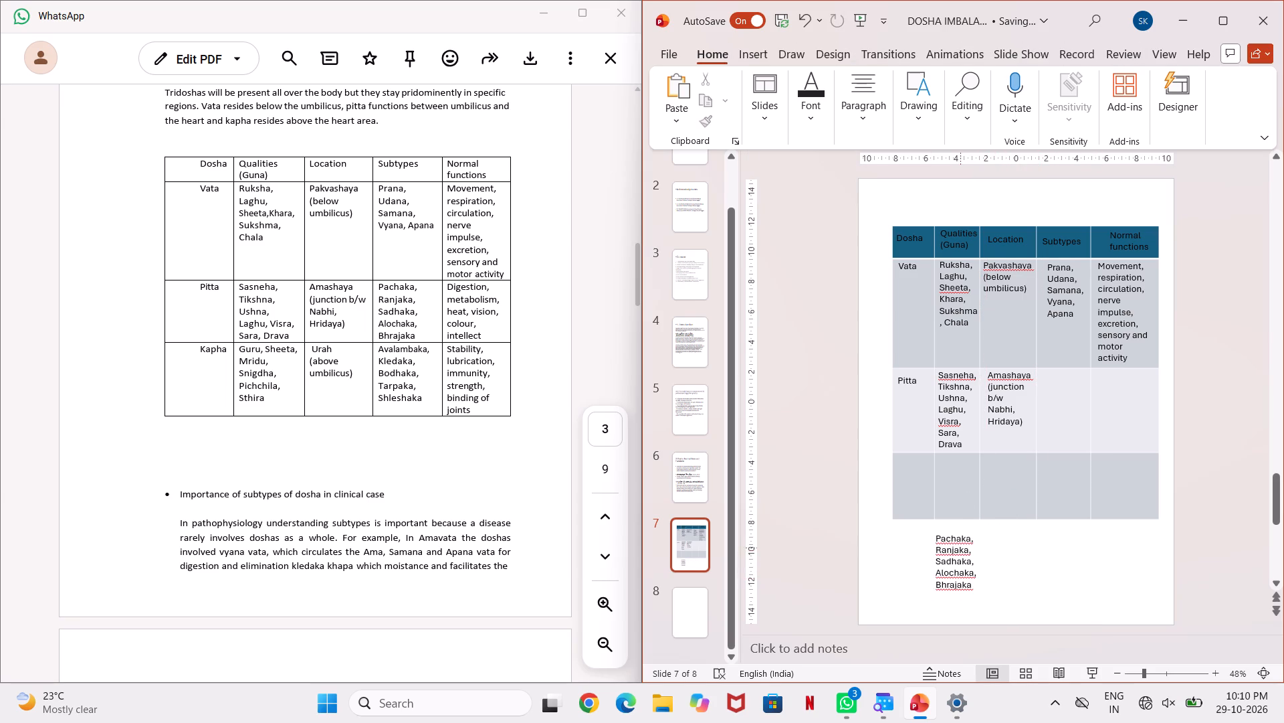
# Move the narrowed Pitta subtypes text box into the Pitta row's Subtypes cell, starting level with the Location text.
pyautogui.click(958, 548)
pyautogui.moveTo(976, 530); pyautogui.dragTo(1070, 380)
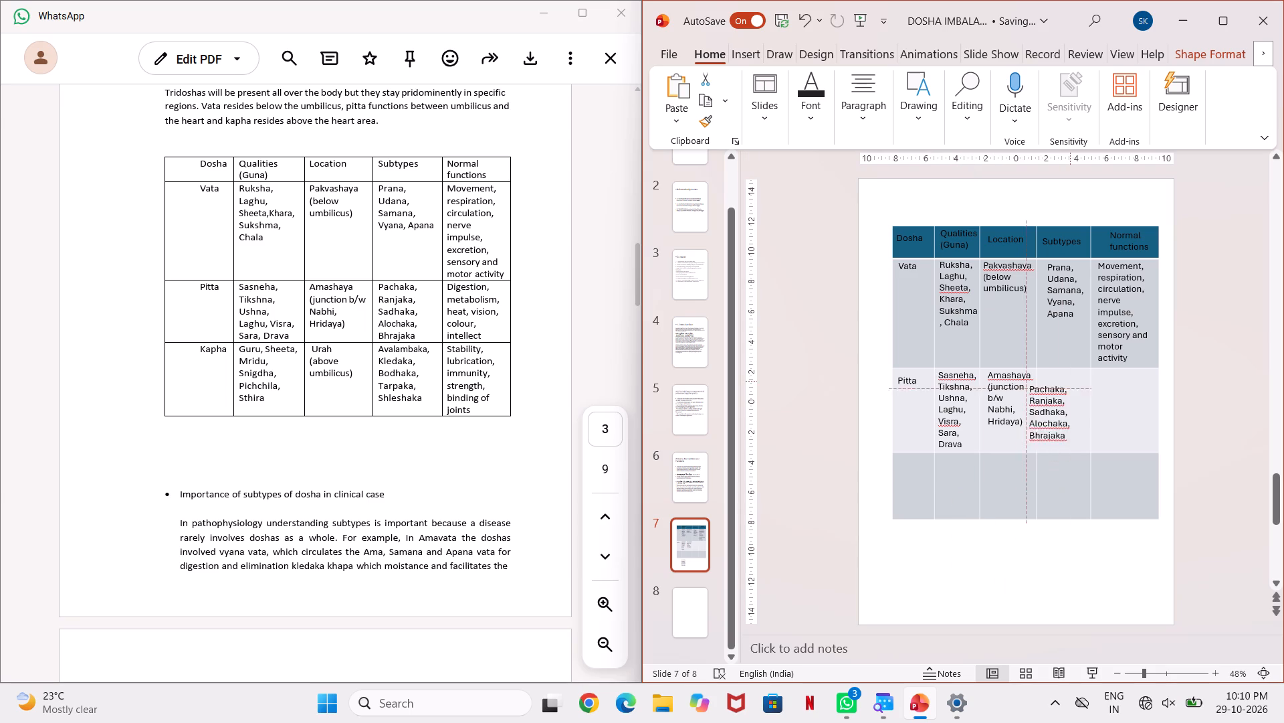
pyautogui.moveTo(1070, 380); pyautogui.dragTo(1089, 368)
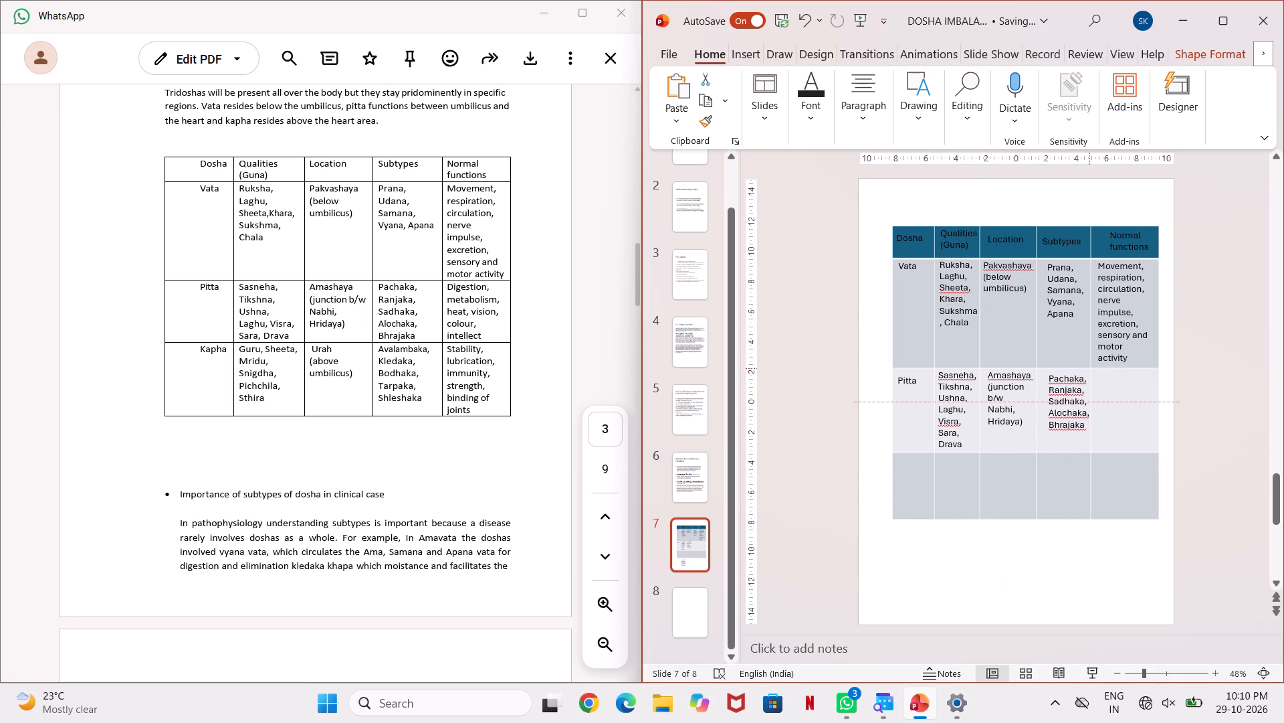
pyautogui.moveTo(1089, 368); pyautogui.dragTo(1086, 364)
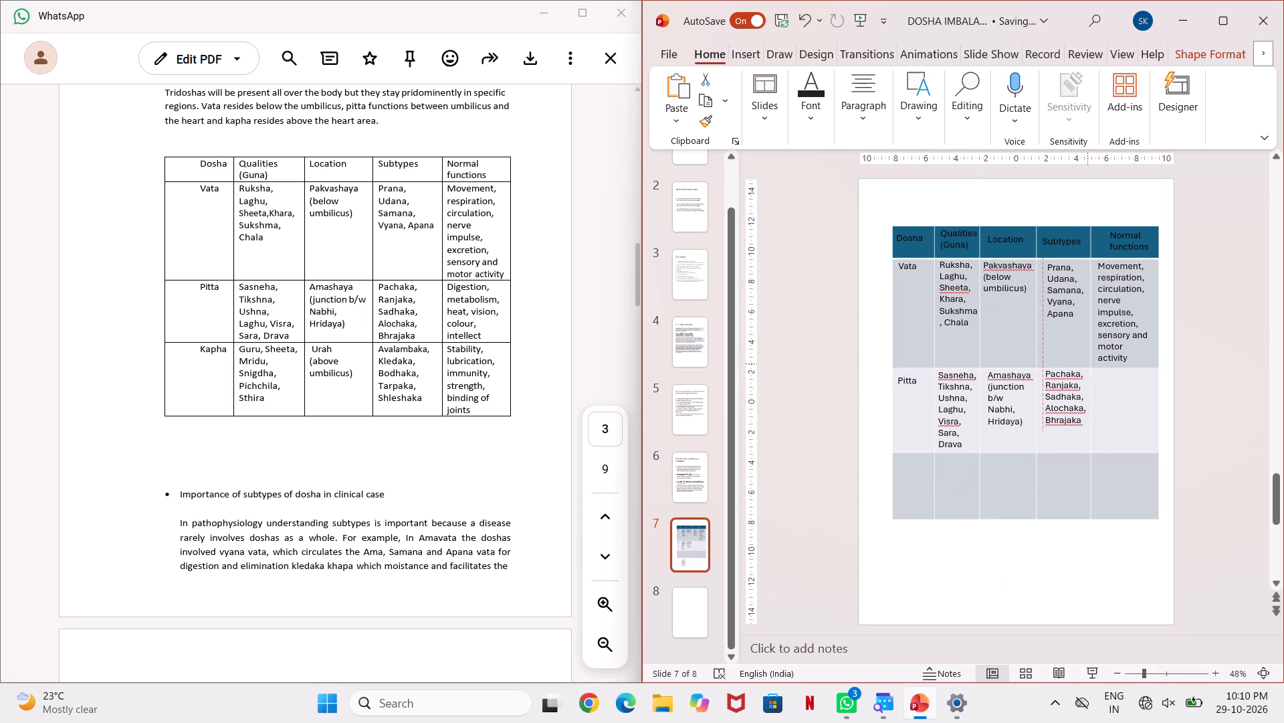
pyautogui.moveTo(1086, 364); pyautogui.dragTo(1087, 364)
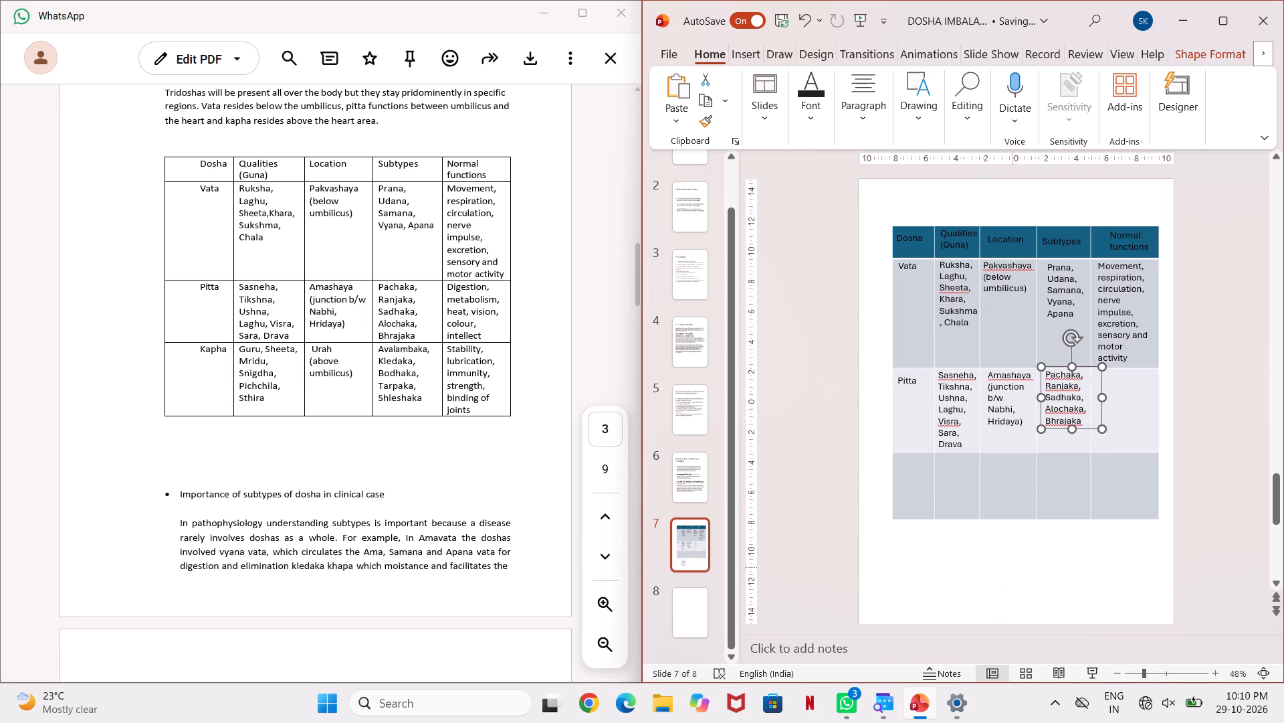
pyautogui.click(990, 615)
pyautogui.click(1035, 587)
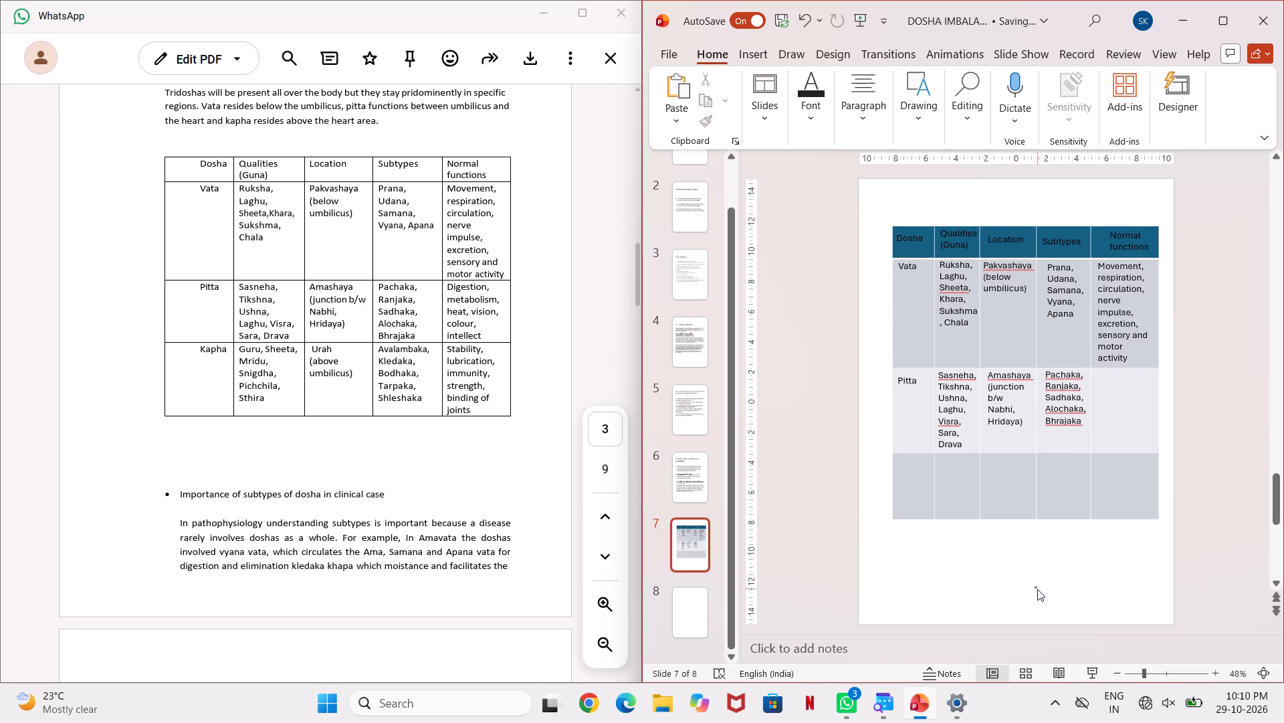
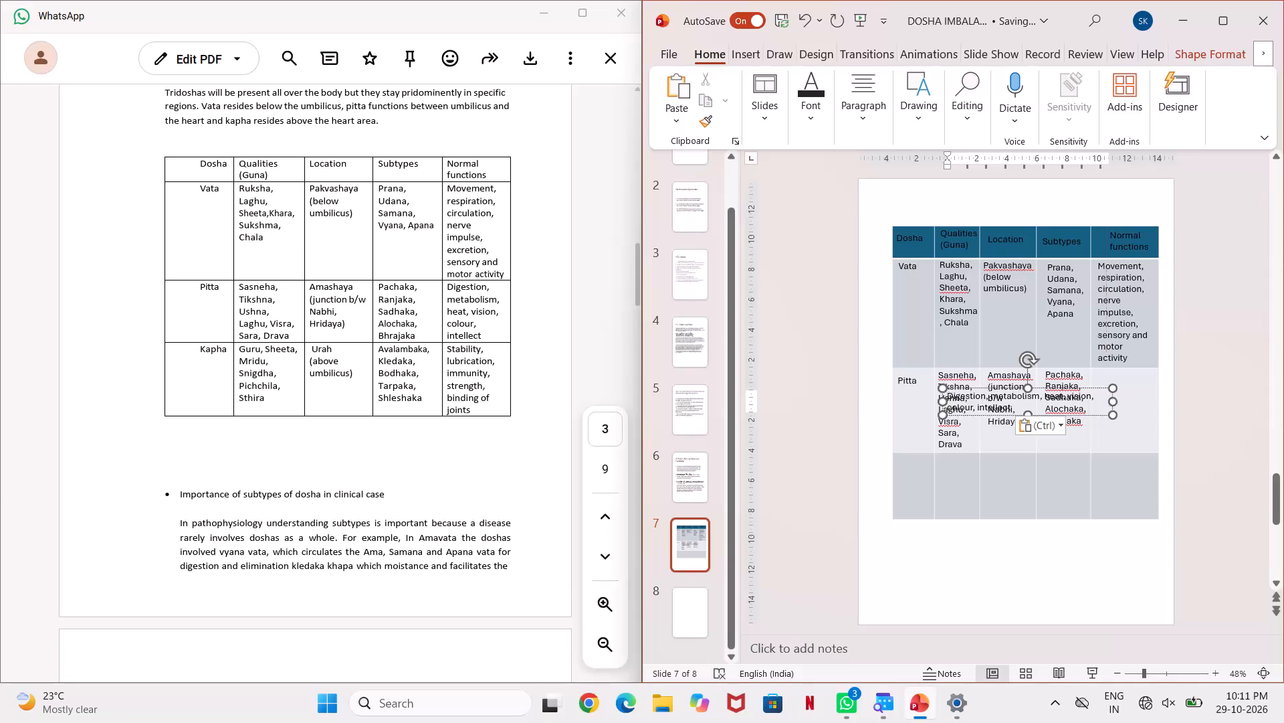
# Narrow the "Digestion, metabolism, heat, vision, colour, intellect" text box to fit the Normal functions column, keeping "metabolism" unbroken on one line.
pyautogui.moveTo(1111, 399); pyautogui.dragTo(996, 444)
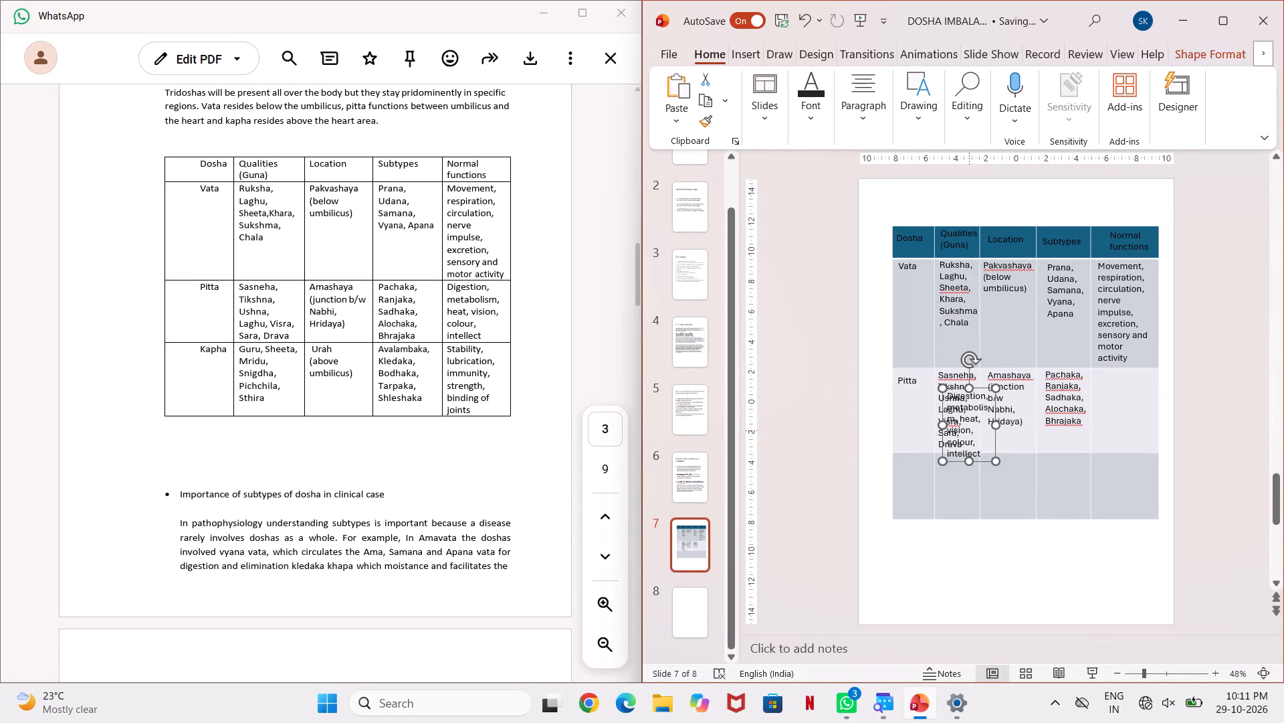
pyautogui.moveTo(983, 386); pyautogui.dragTo(987, 513)
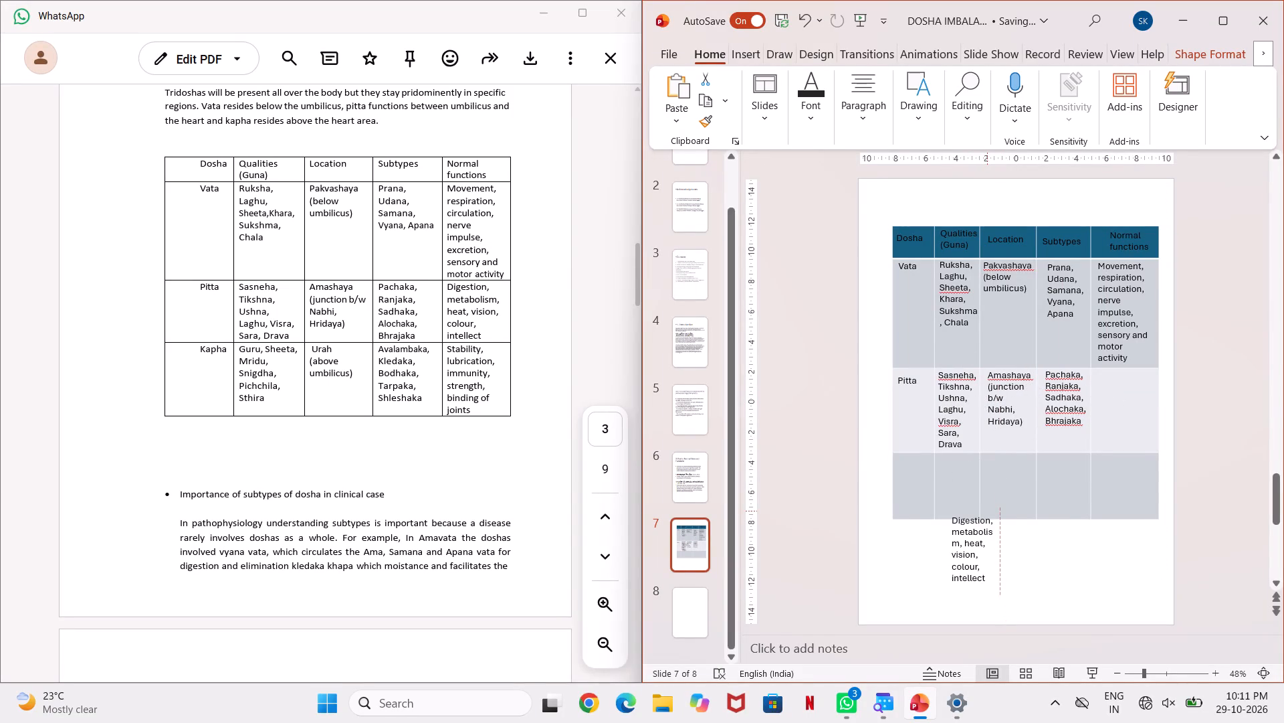
pyautogui.moveTo(987, 513); pyautogui.dragTo(986, 515)
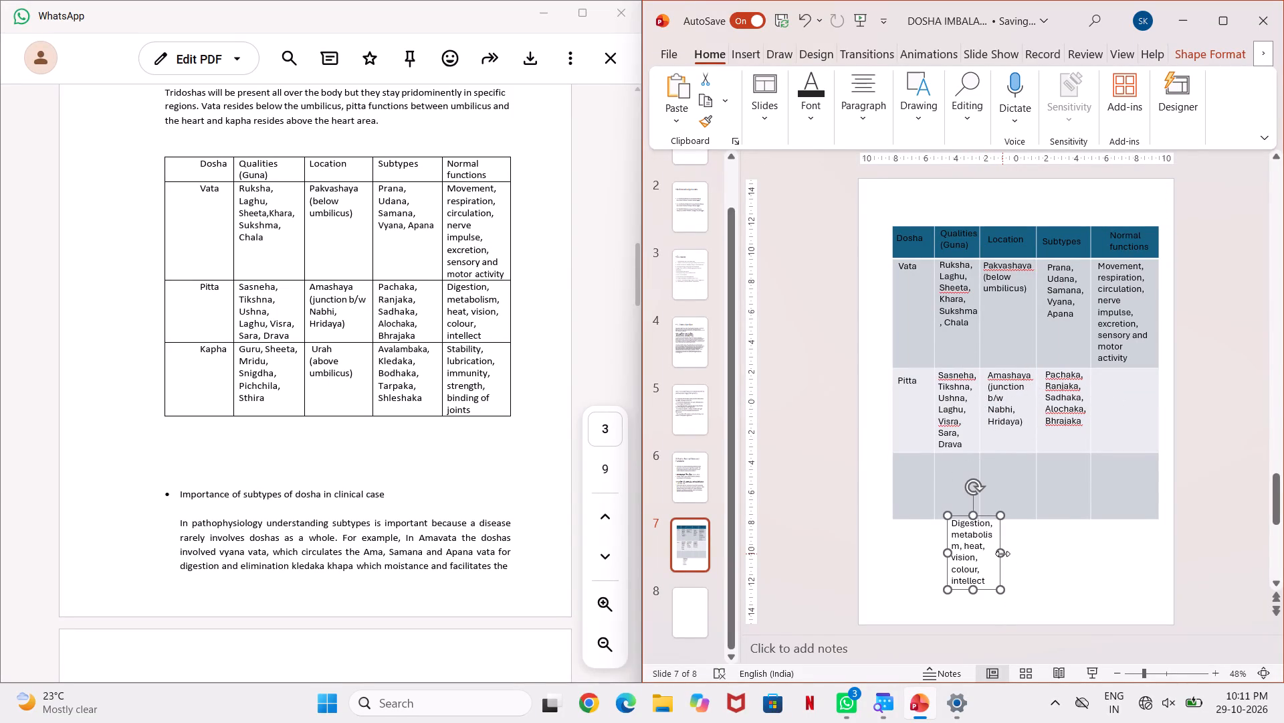
pyautogui.moveTo(1004, 554); pyautogui.dragTo(1010, 556)
# Move the narrowed Pitta functions text box into the Pitta row's Normal functions cell, starting level with the Subtypes text.
pyautogui.moveTo(996, 515); pyautogui.dragTo(1039, 503)
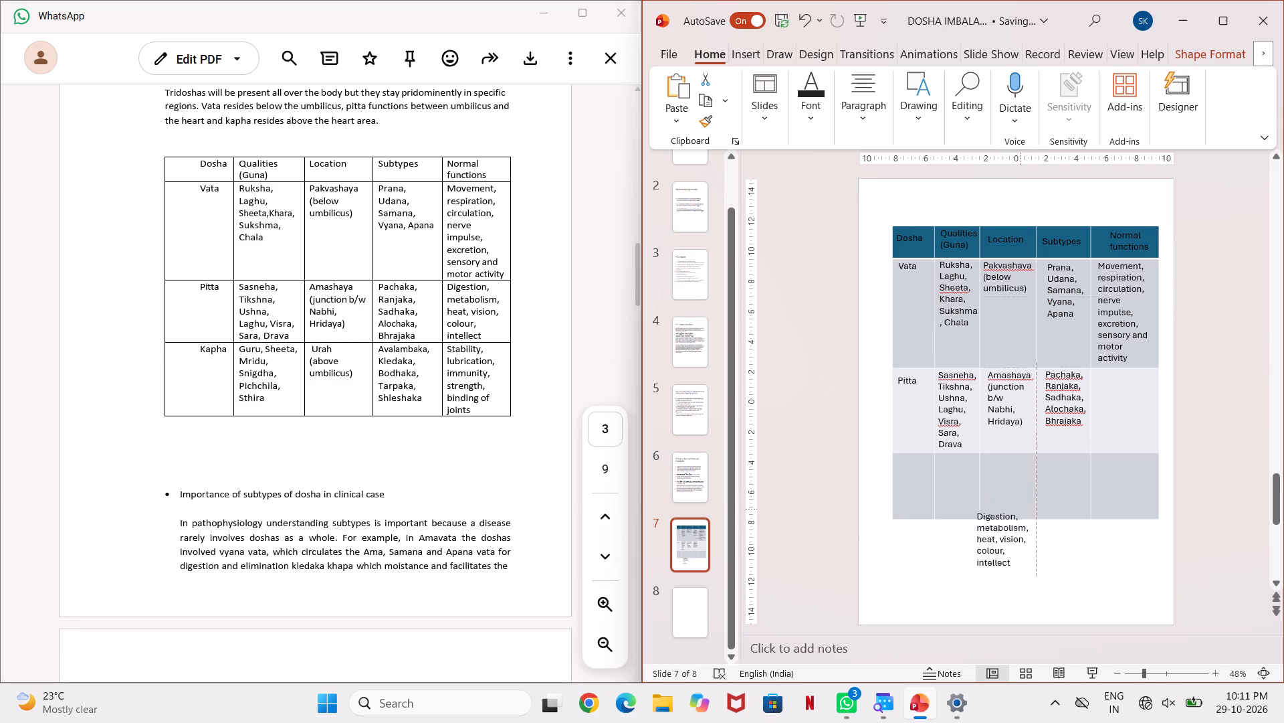
pyautogui.moveTo(1039, 503); pyautogui.dragTo(1145, 369)
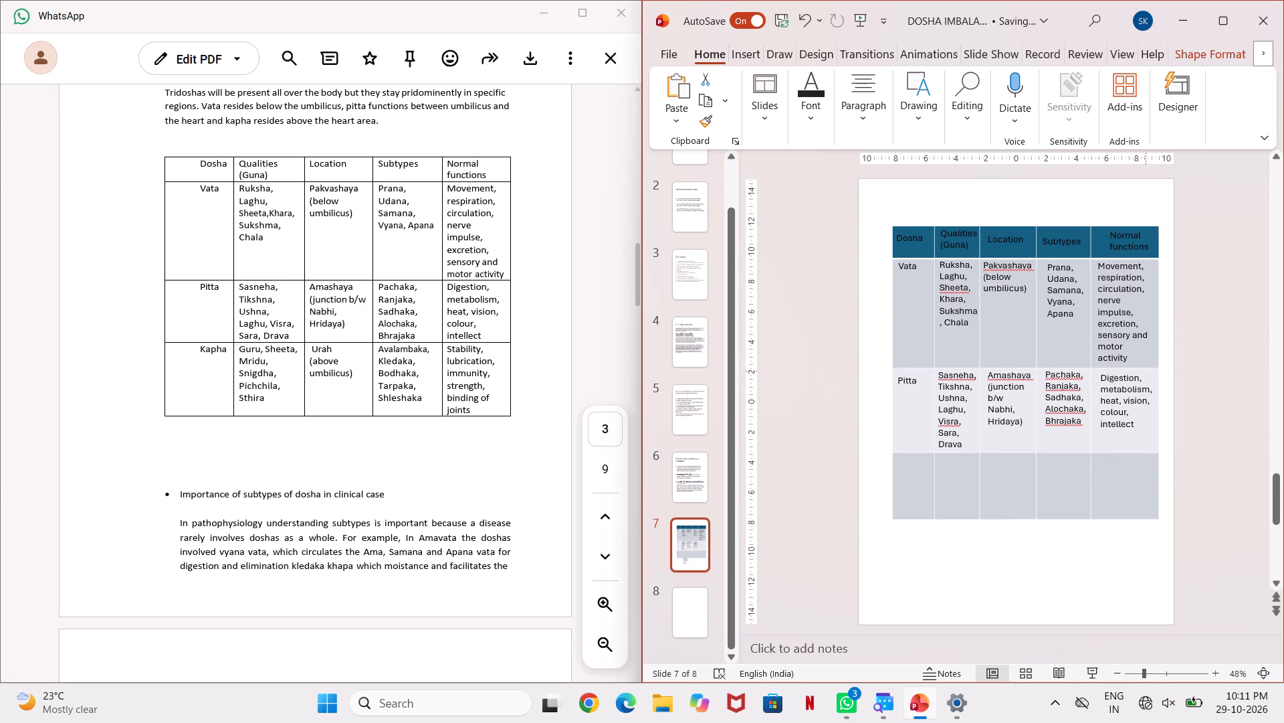
pyautogui.moveTo(1145, 369); pyautogui.dragTo(1145, 367)
pyautogui.click(1214, 351)
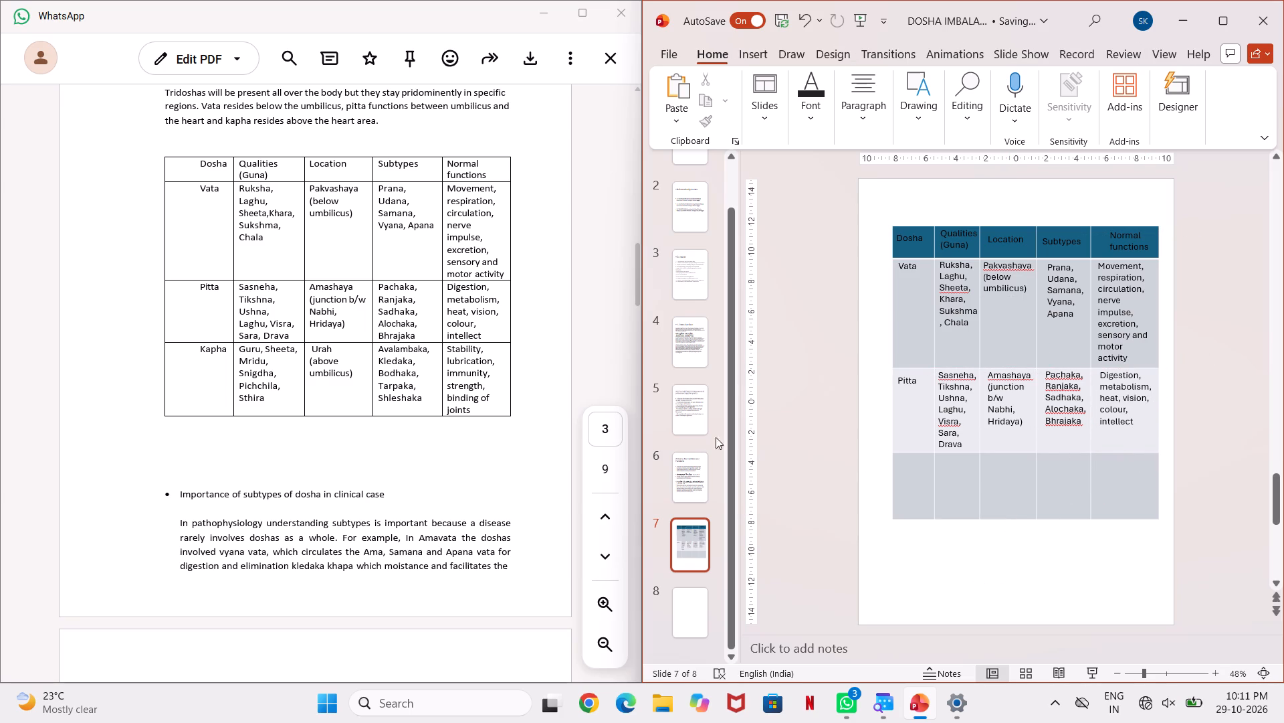
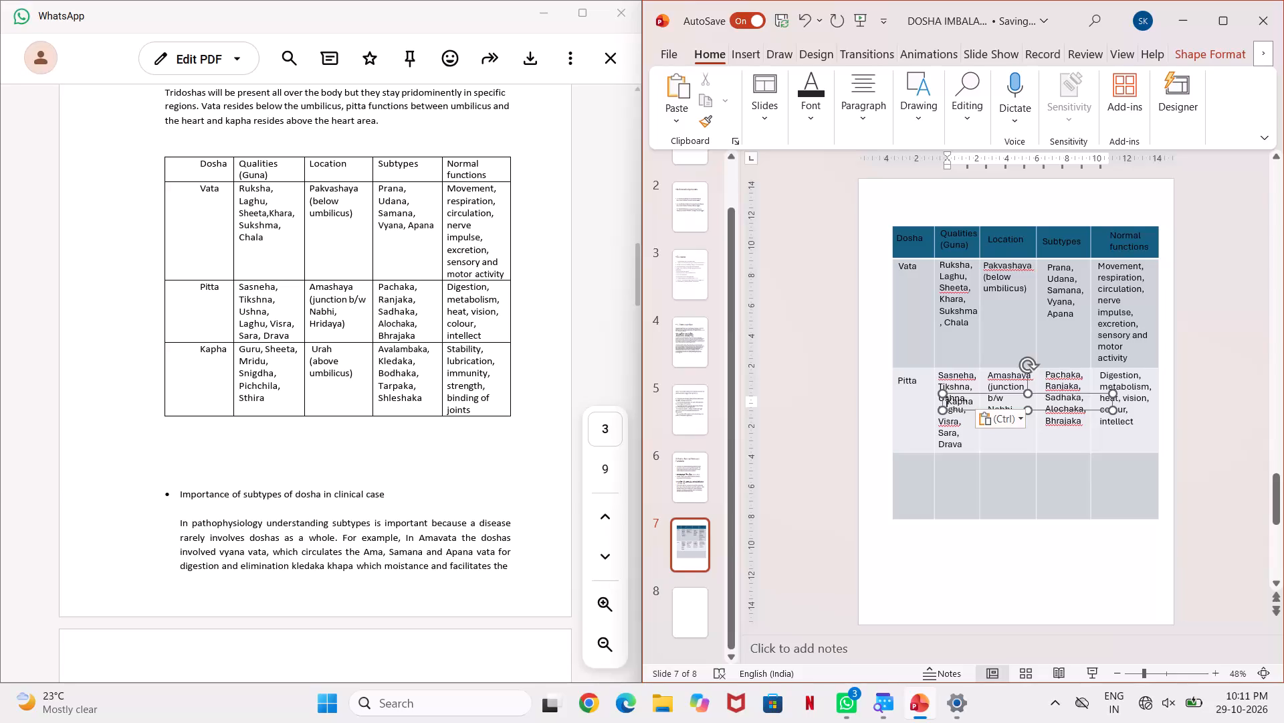
# Move the pasted "Kapha" text box into the Dosha column of the table's empty last row, near the top of the cell.
pyautogui.moveTo(1010, 393); pyautogui.dragTo(961, 477)
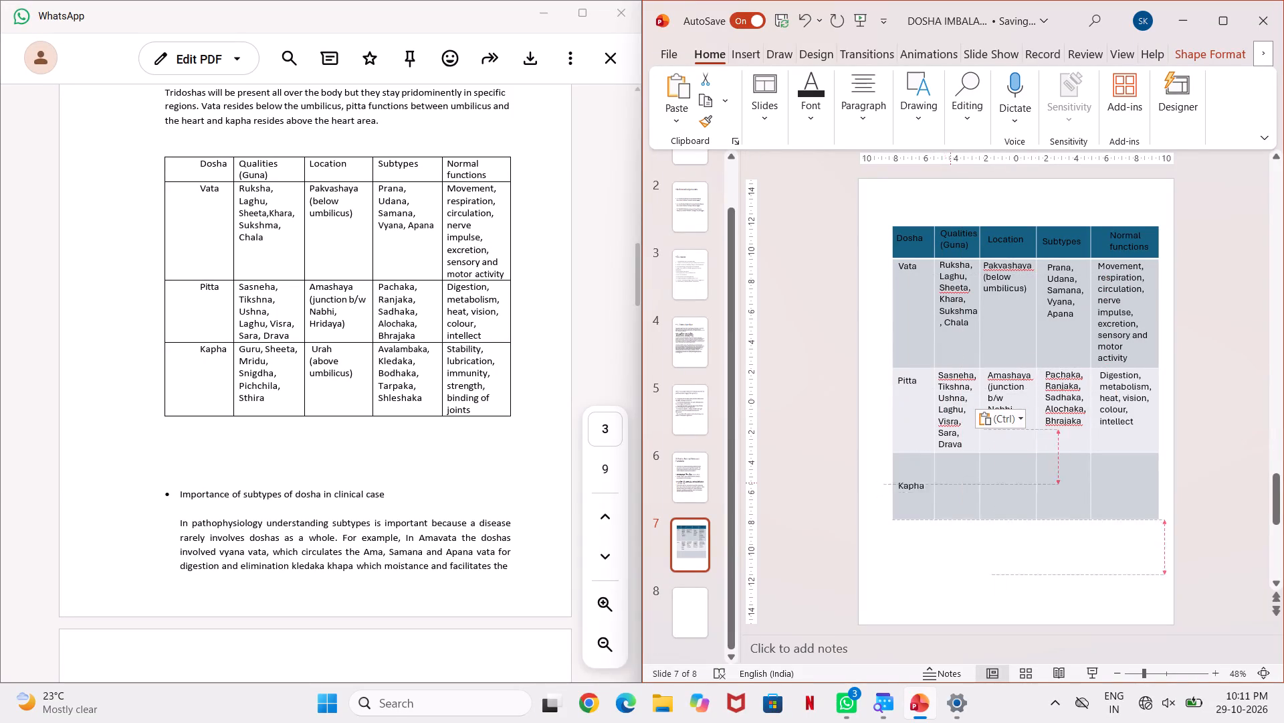
pyautogui.moveTo(961, 477); pyautogui.dragTo(960, 457)
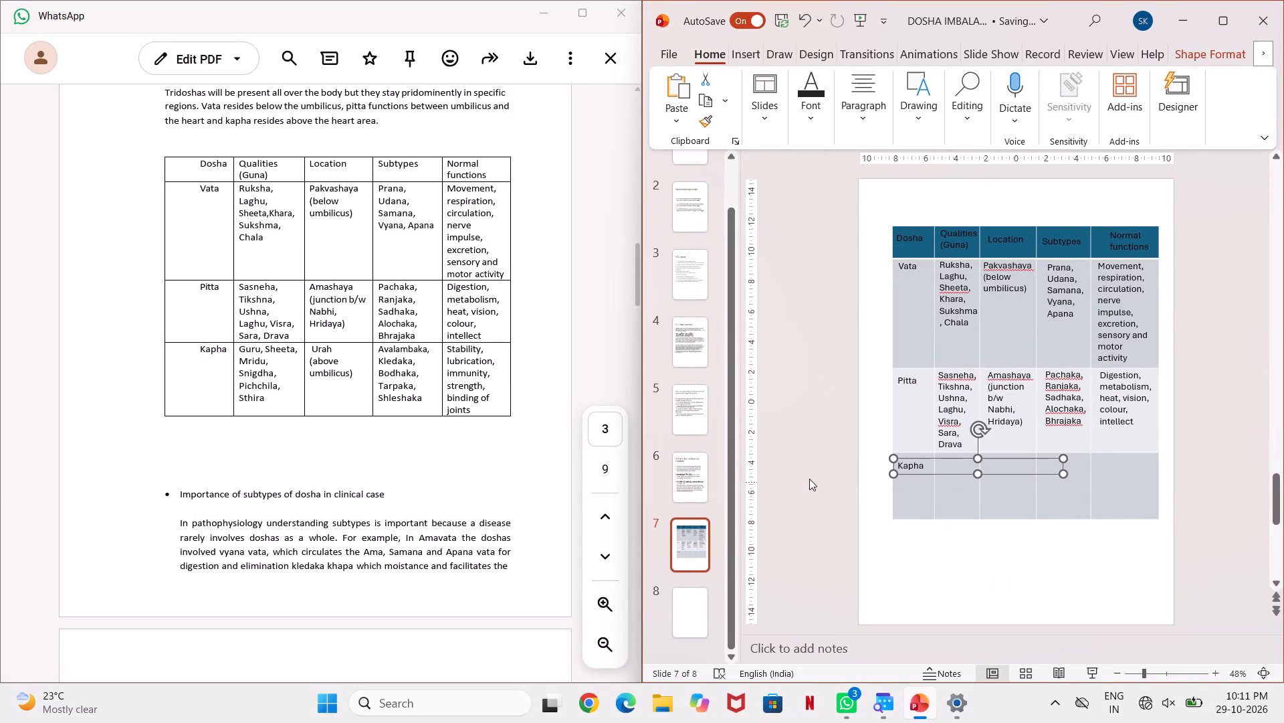
pyautogui.moveTo(805, 478); pyautogui.dragTo(777, 475)
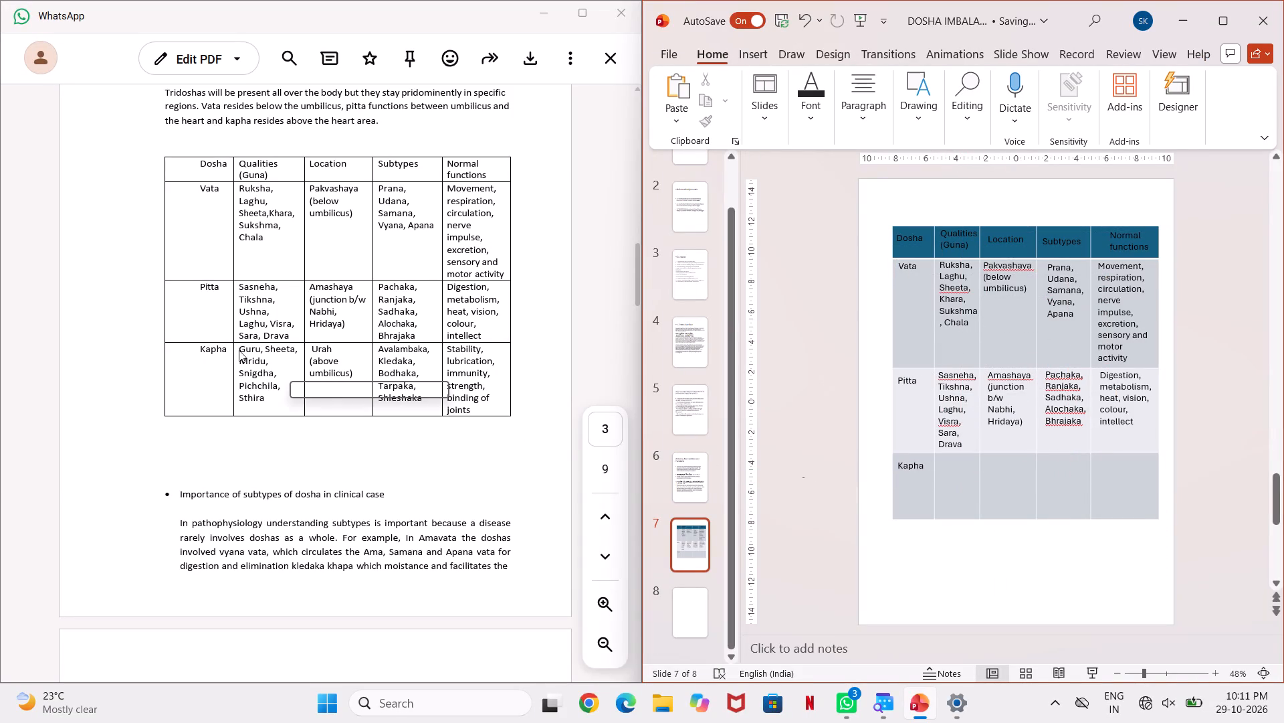
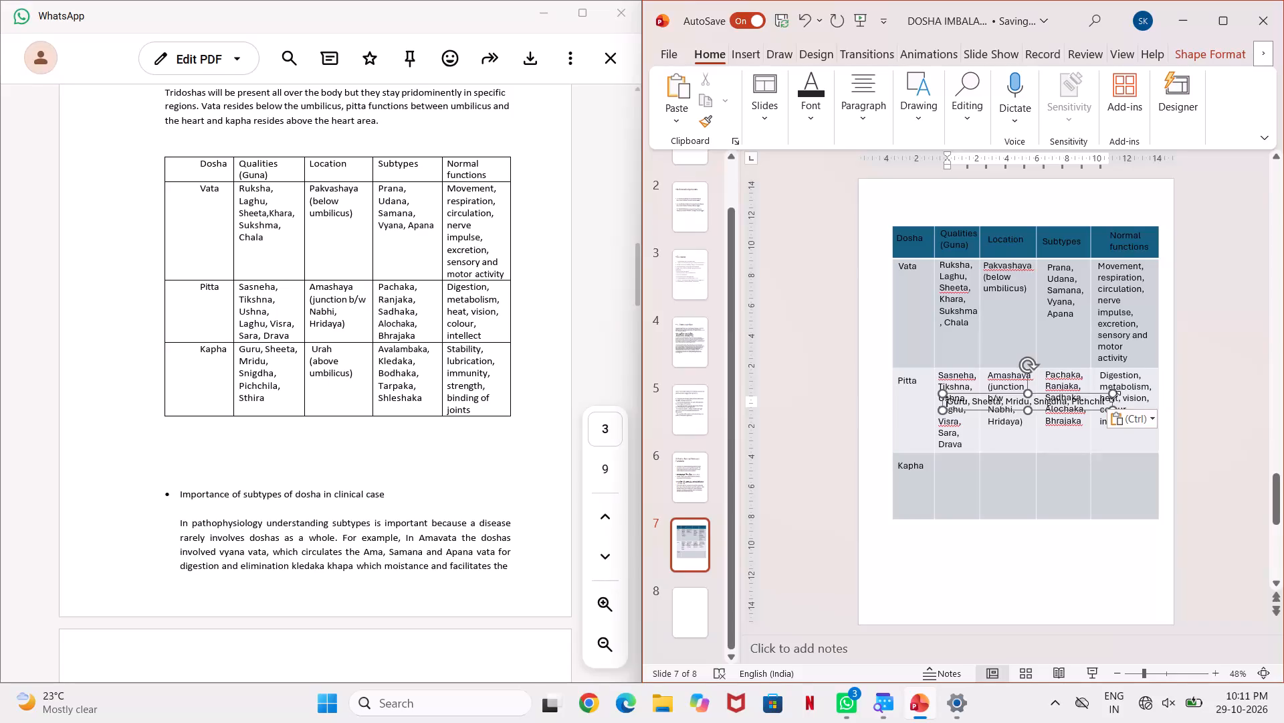
# Move the pasted "Guru, Sheeta, Mridu, Snigdha, Pichchil" text box below the table and narrow it so the text wraps onto five lines.
pyautogui.moveTo(1084, 393); pyautogui.dragTo(1083, 420)
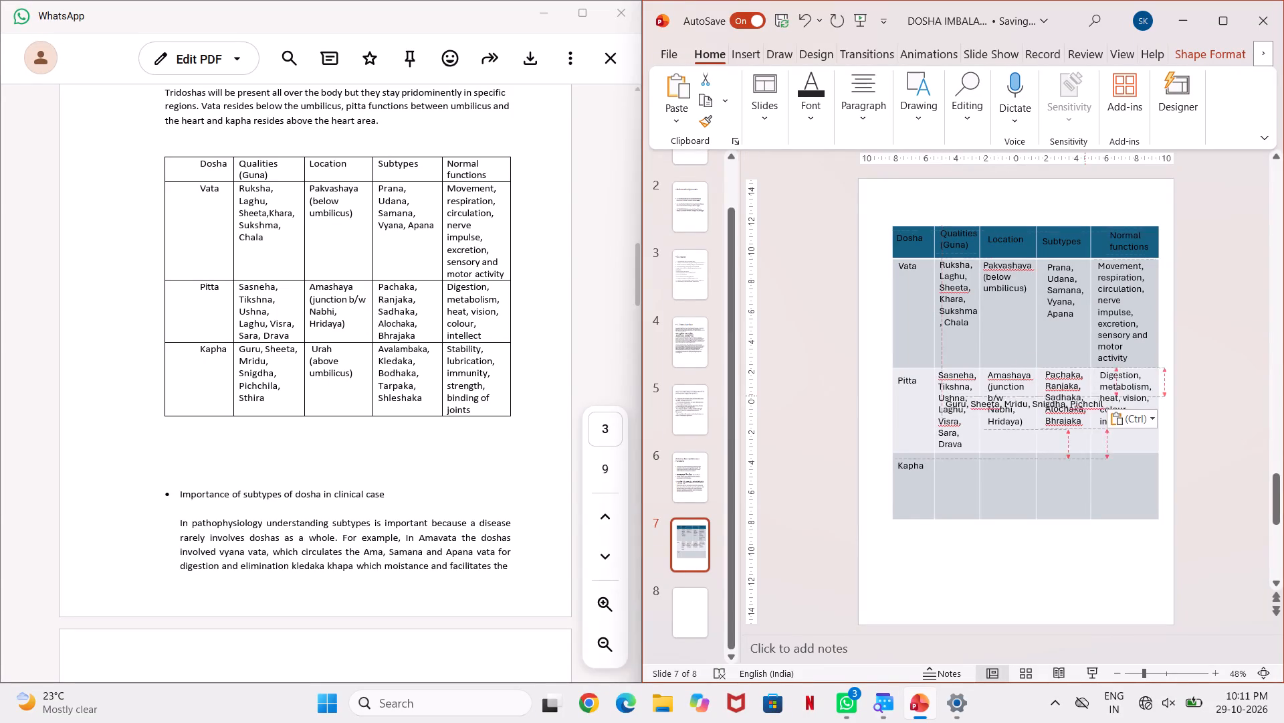
pyautogui.moveTo(1083, 420); pyautogui.dragTo(1047, 544)
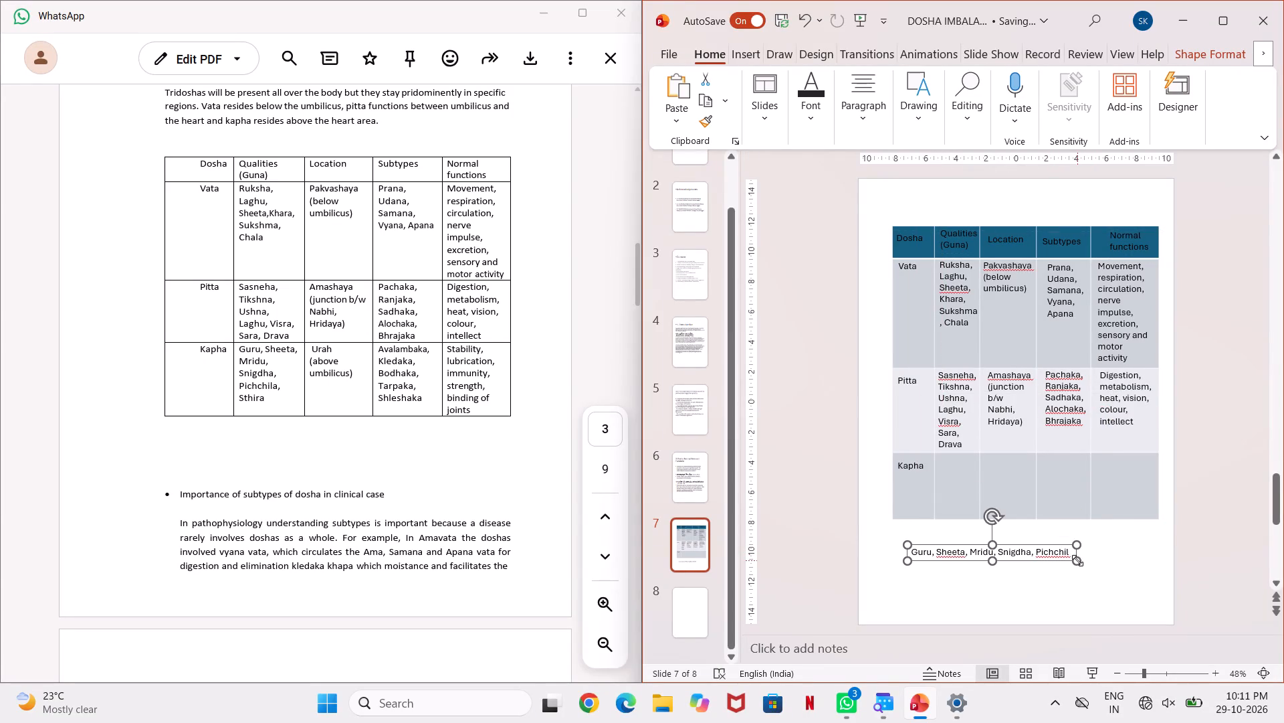
pyautogui.moveTo(1077, 560); pyautogui.dragTo(958, 592)
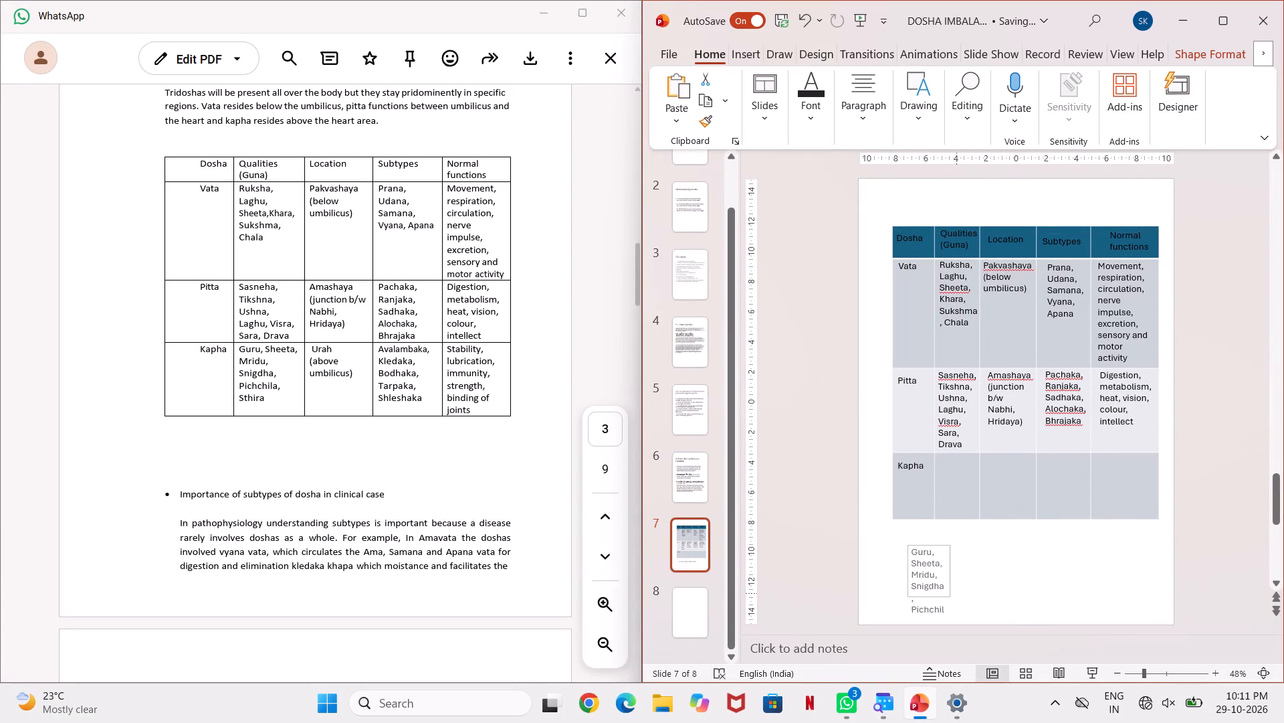
pyautogui.moveTo(958, 592); pyautogui.dragTo(968, 589)
# Place the narrowed "Guru, Sheeta, Mridu, Snigdha, Pichchil" text box in the Kapha row's Qualities (Guna) cell, aligned with the entries above, and deselect it.
pyautogui.moveTo(1029, 546); pyautogui.dragTo(998, 560)
pyautogui.click(943, 560)
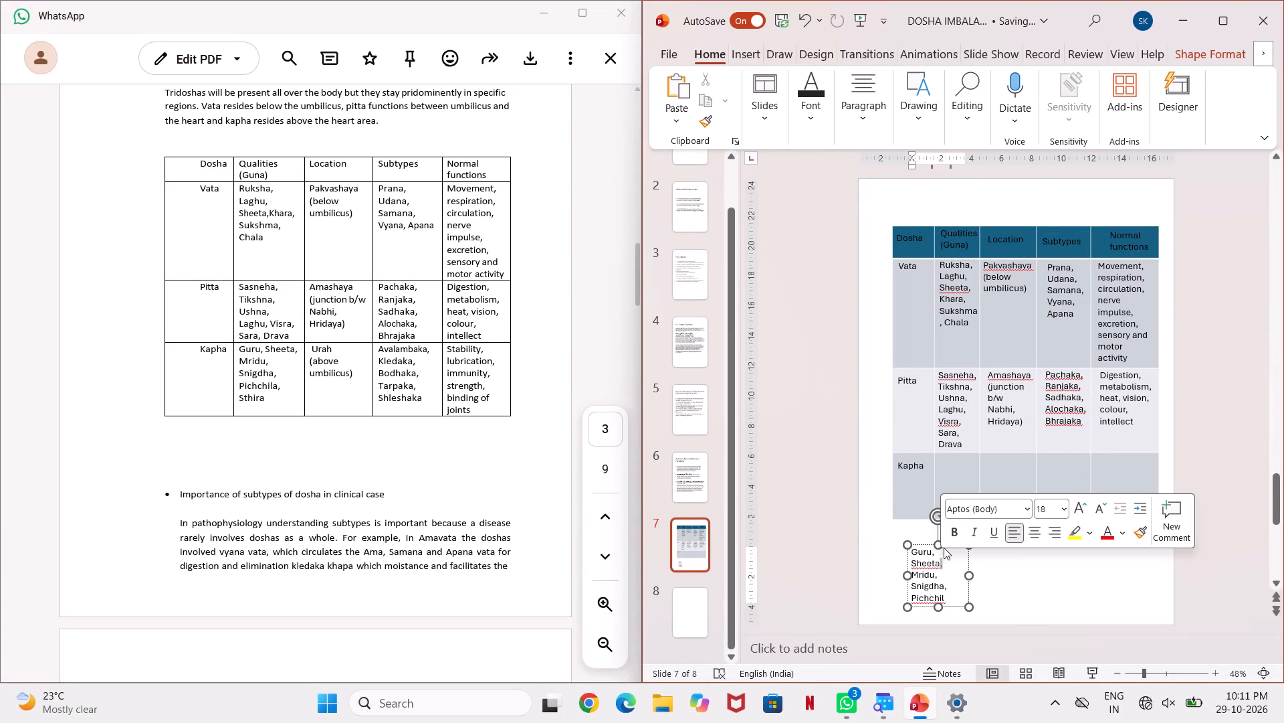
pyautogui.click(926, 556)
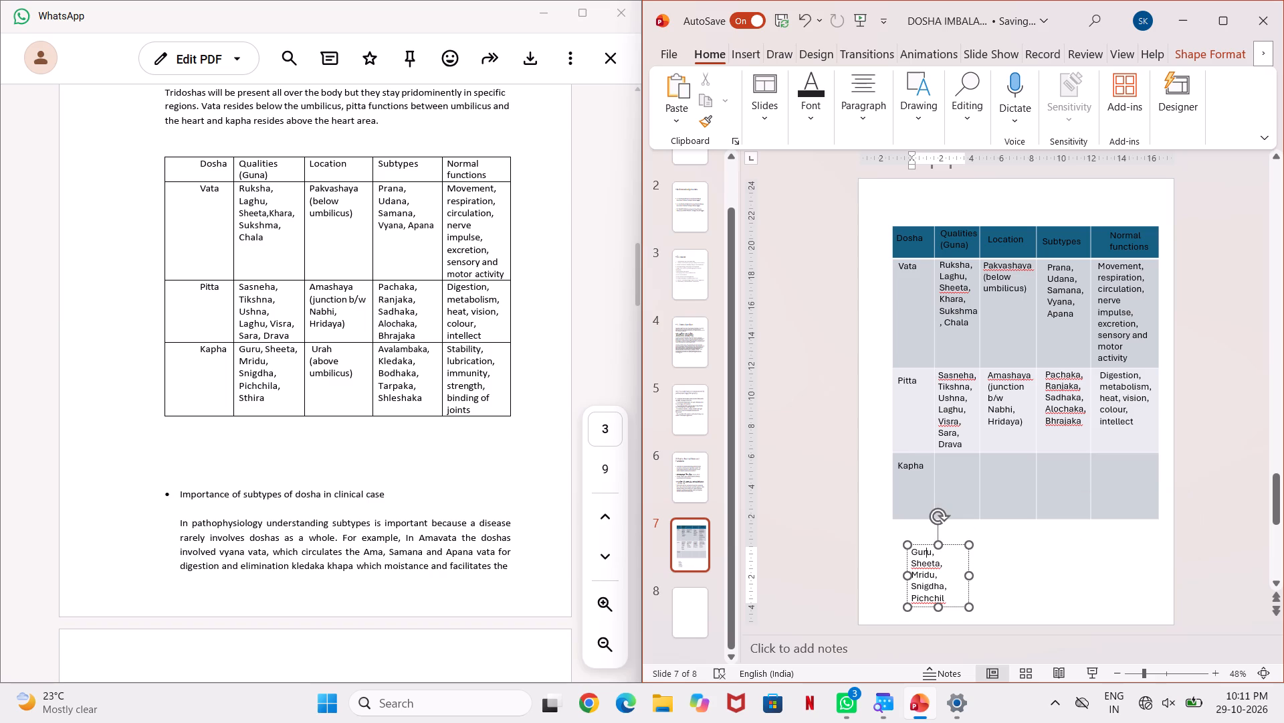
pyautogui.moveTo(925, 546); pyautogui.dragTo(952, 454)
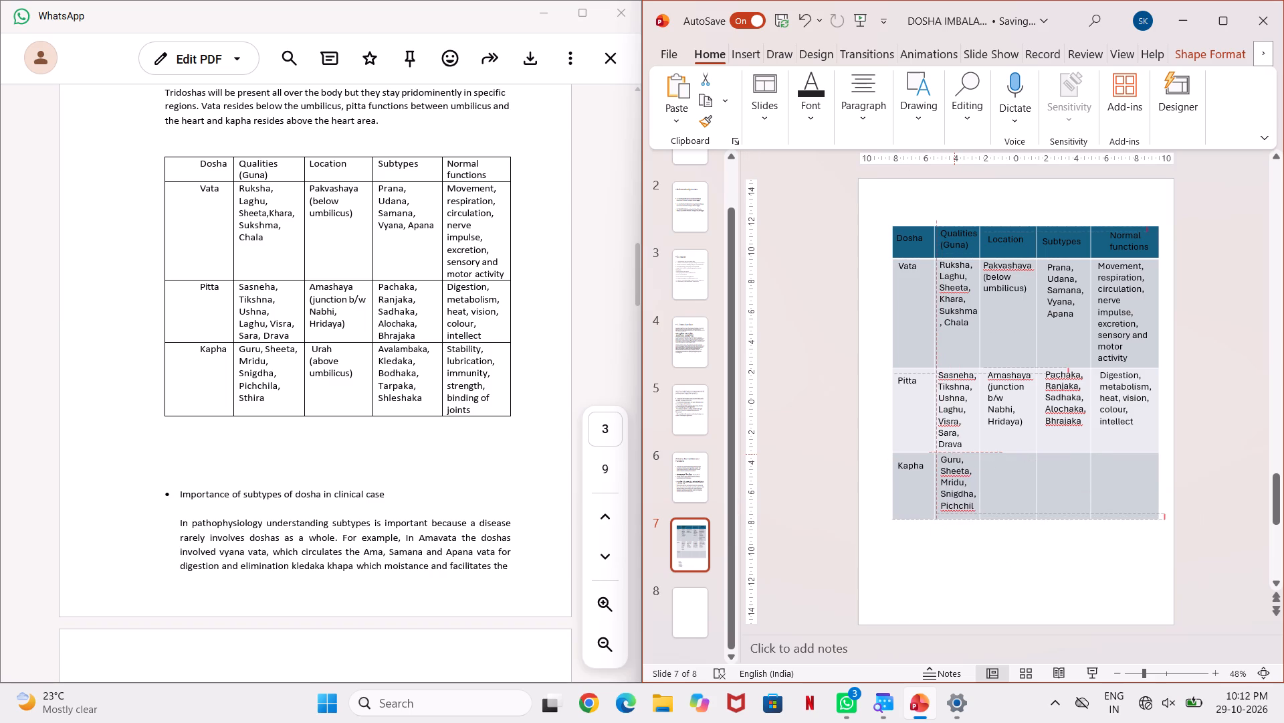
pyautogui.moveTo(952, 454); pyautogui.dragTo(954, 455)
pyautogui.click(948, 564)
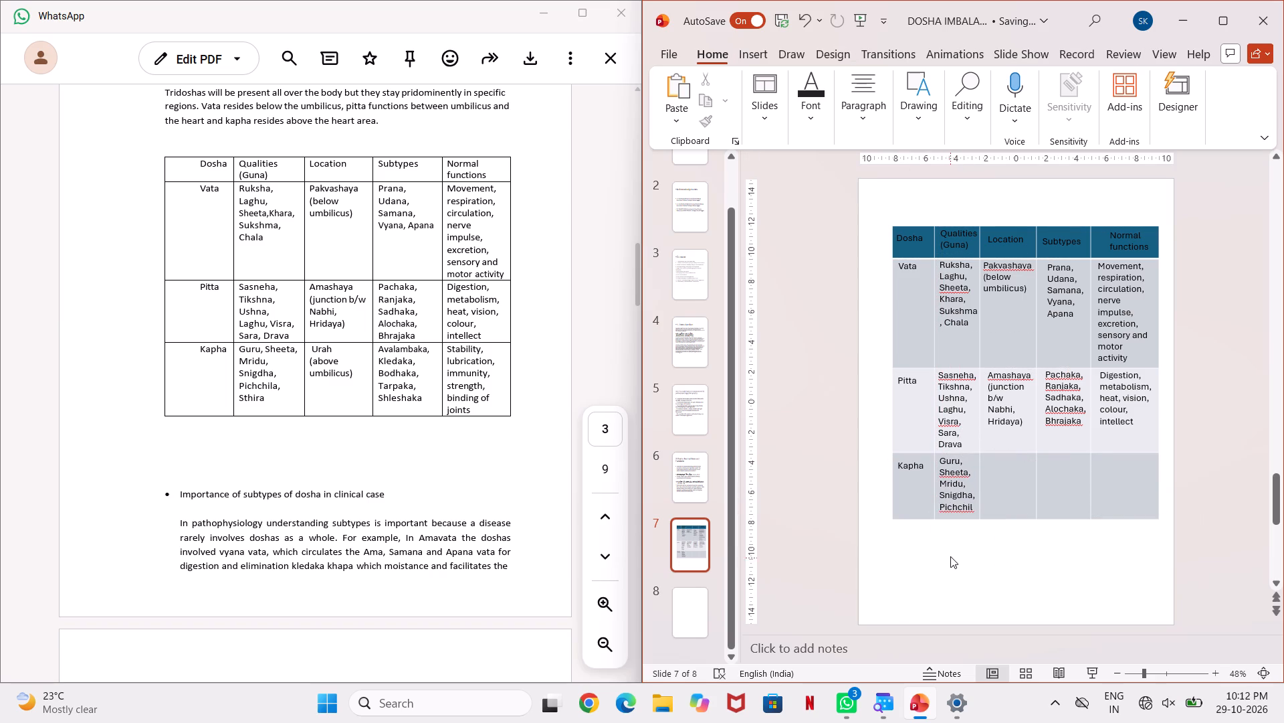
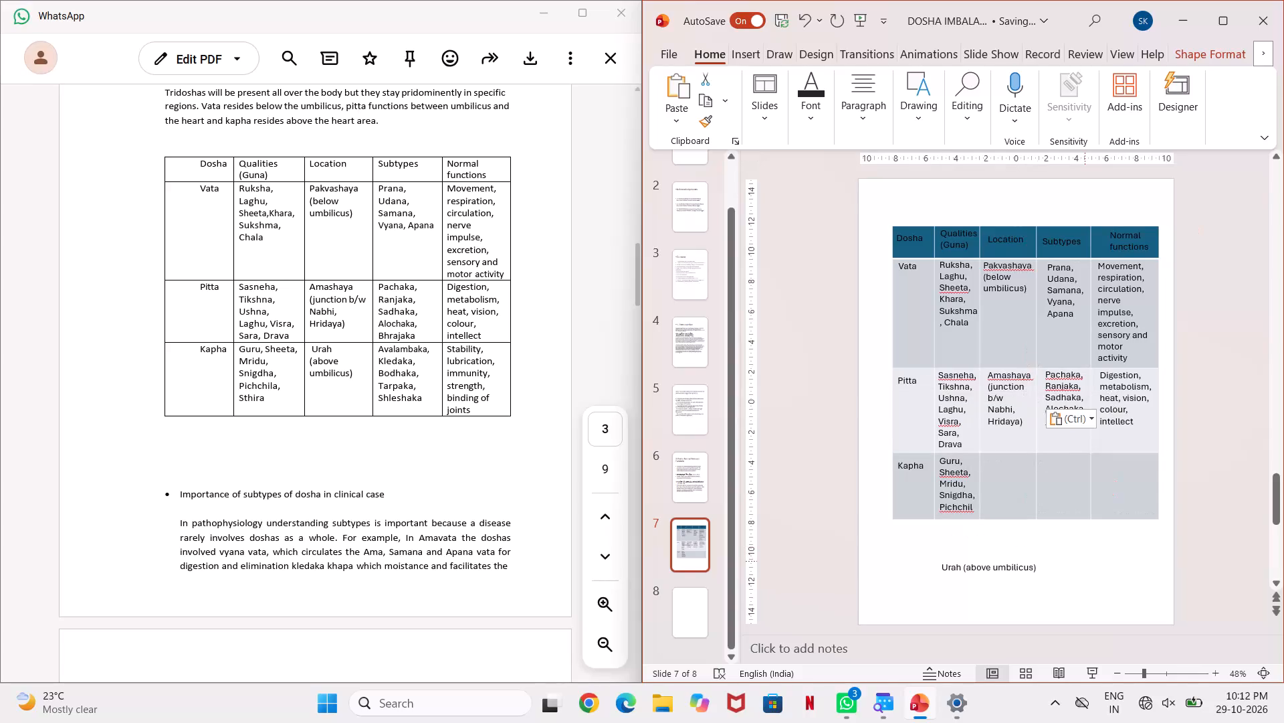
# Narrow the "Urah (above umbilicus)" text box to wrap onto two lines, place it in the Kapha row's Location cell, and deselect it.
pyautogui.moveTo(1111, 578); pyautogui.dragTo(1021, 594)
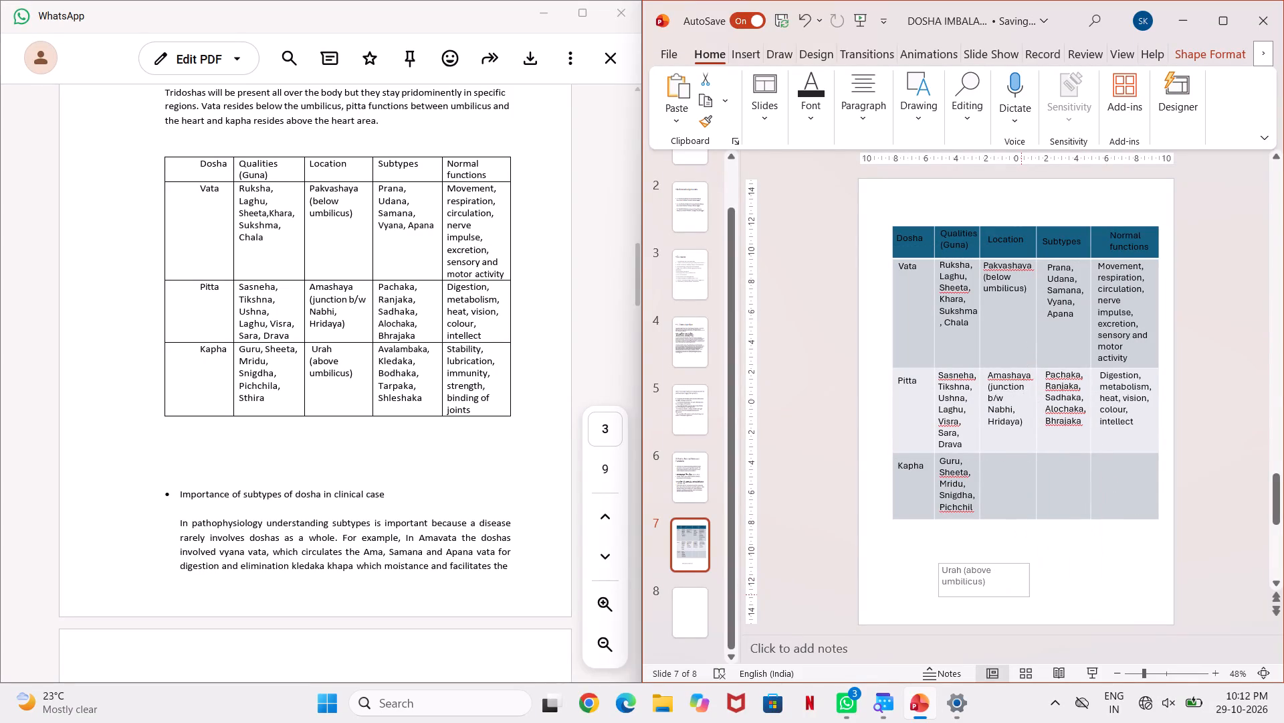
pyautogui.moveTo(1021, 594); pyautogui.dragTo(1013, 595)
pyautogui.click(1070, 563)
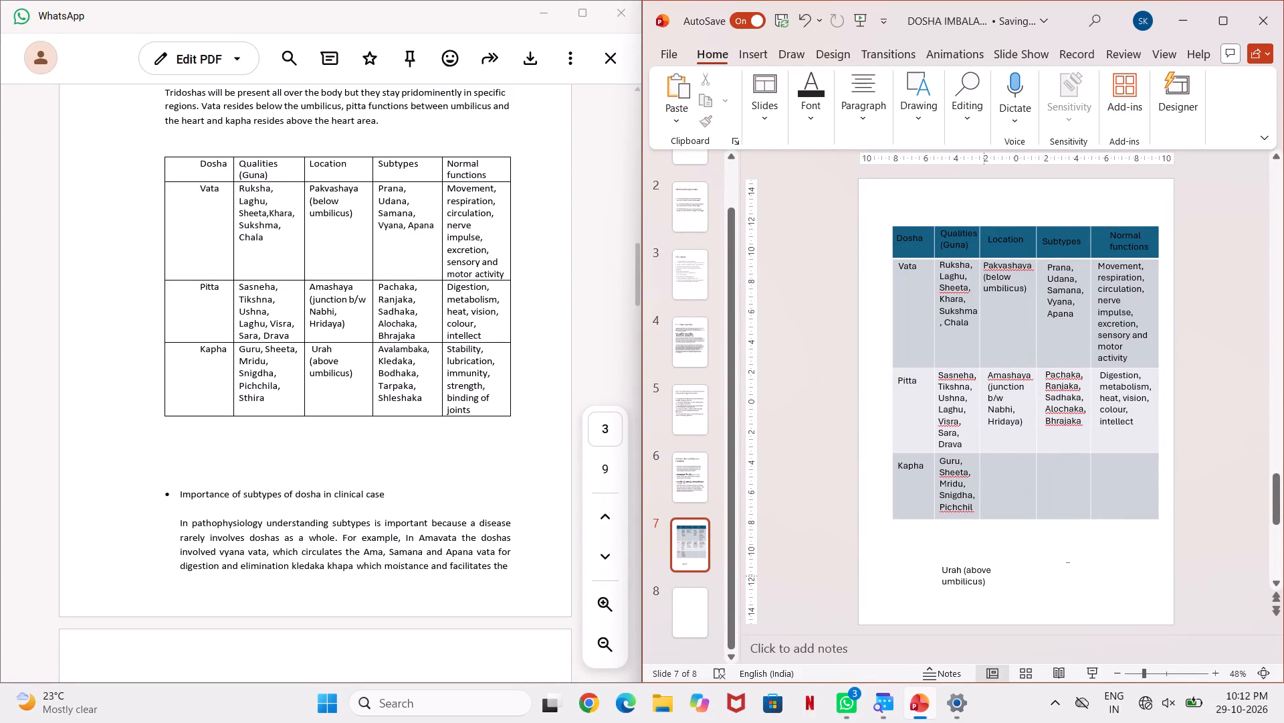
pyautogui.click(976, 568)
pyautogui.moveTo(997, 562); pyautogui.dragTo(1037, 462)
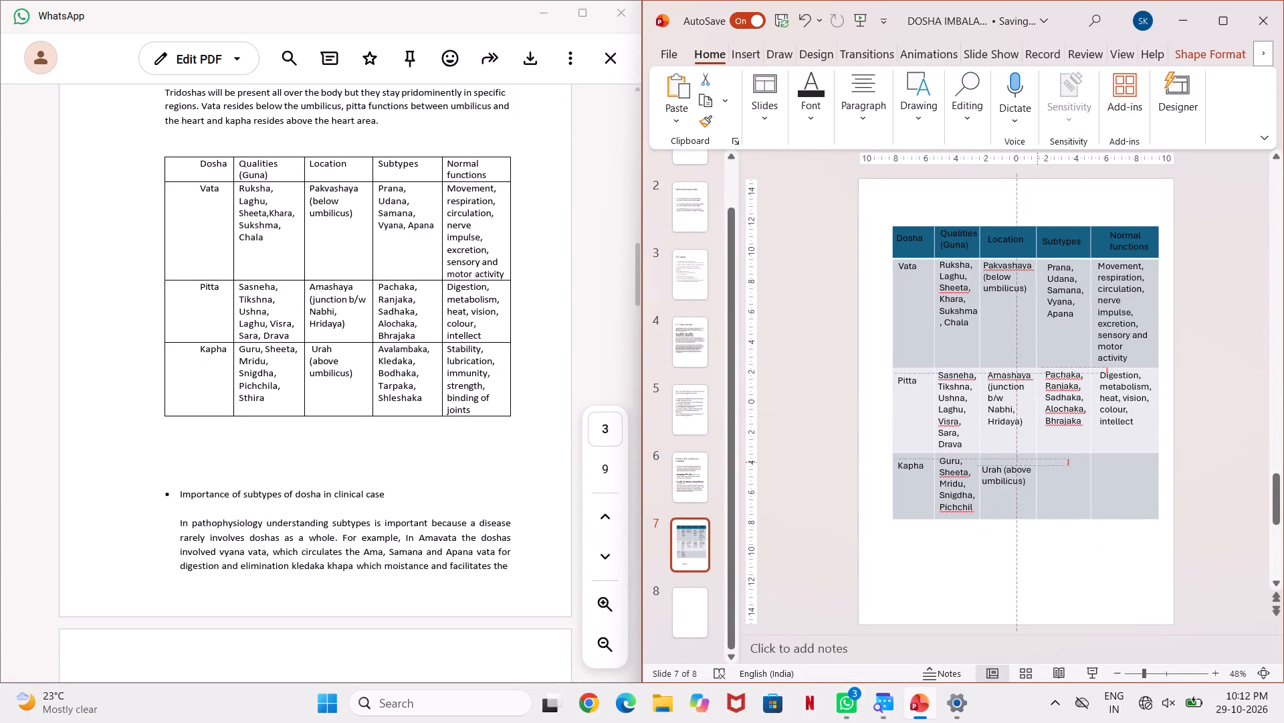
pyautogui.moveTo(1037, 462); pyautogui.dragTo(1040, 453)
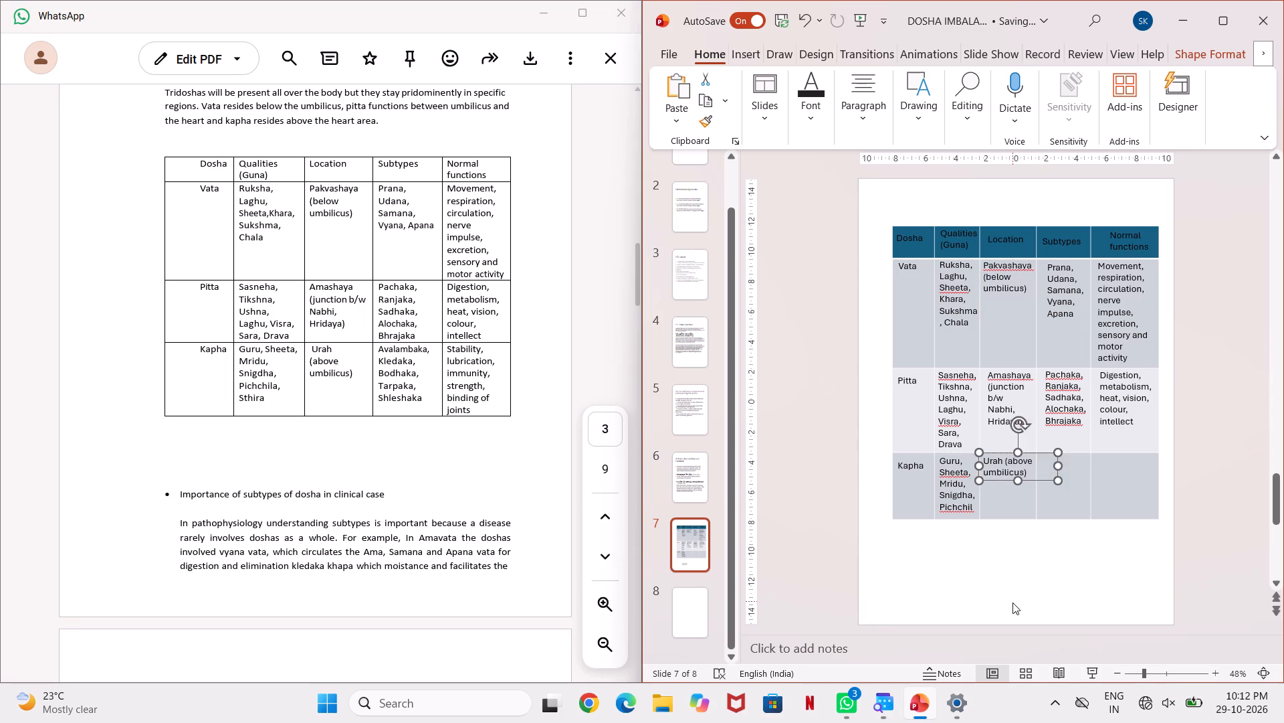
pyautogui.click(1012, 602)
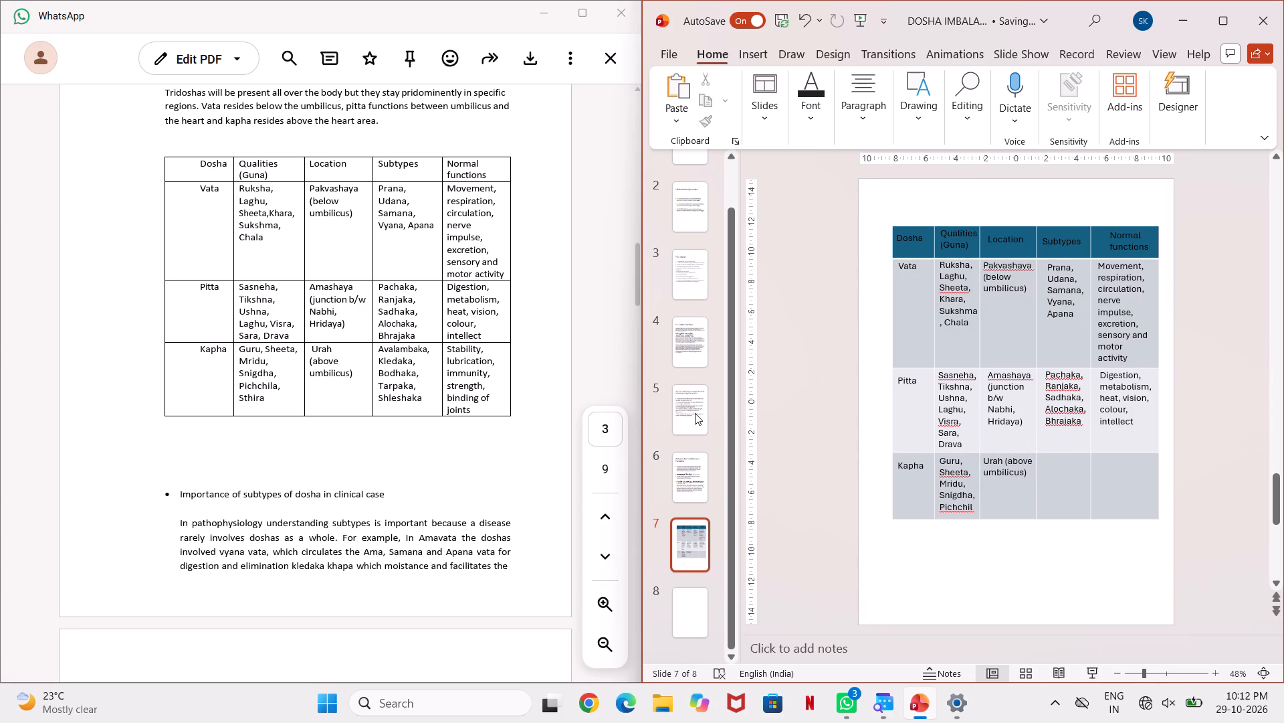
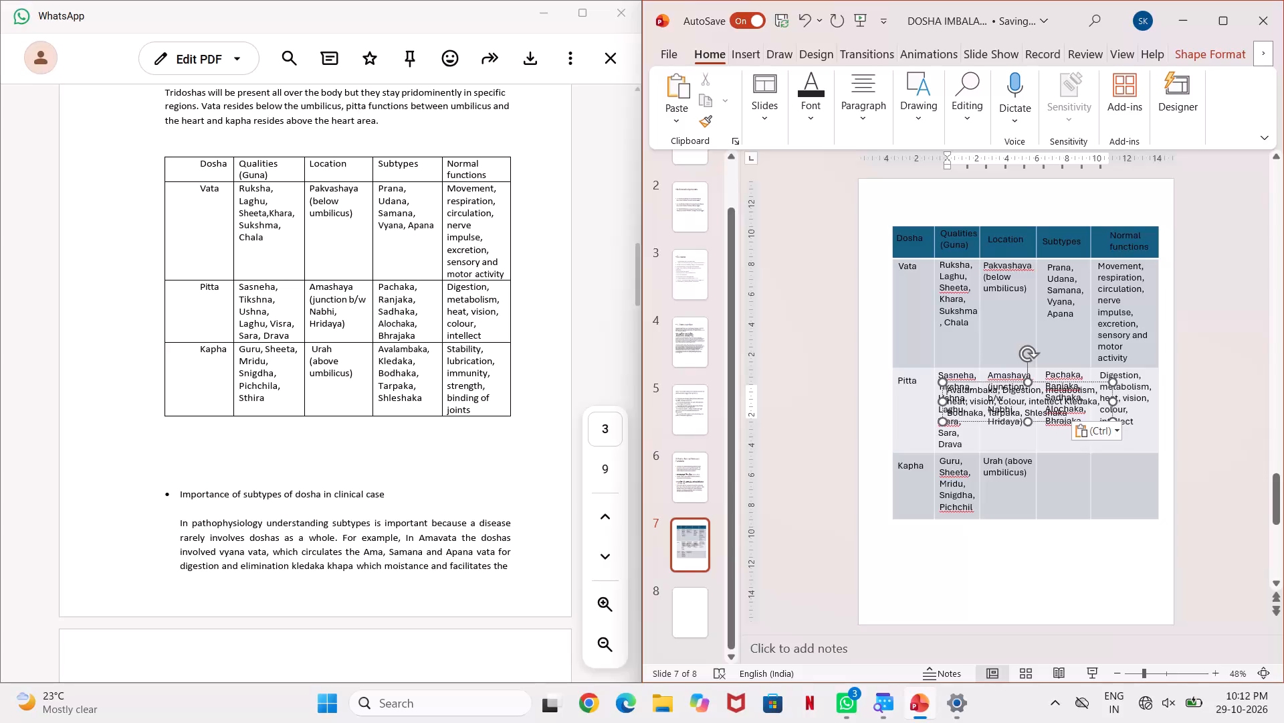
# Move the pasted text box below the table and delete "Digestion, metabolism, heat, vision, colour, intellect", keeping only the Kapha subtypes.
pyautogui.moveTo(1091, 383); pyautogui.dragTo(1073, 557)
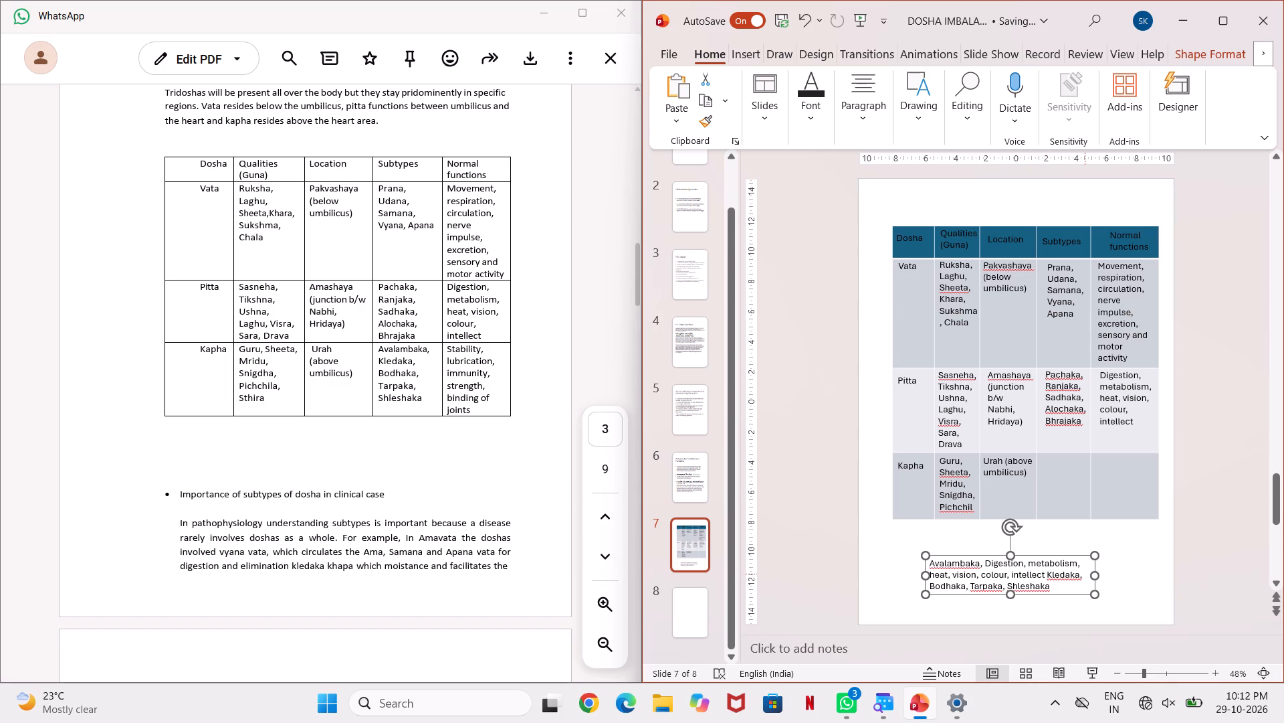
pyautogui.click(1045, 575)
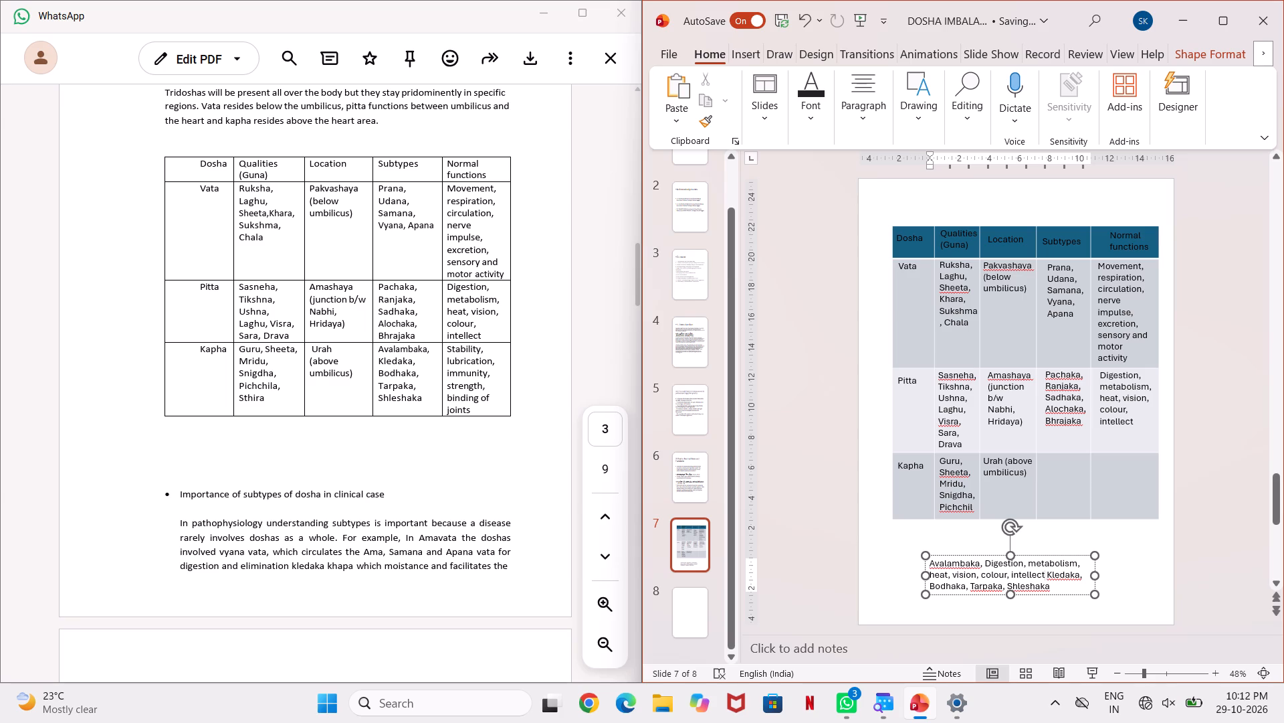
pyautogui.press('BackSpace')
pyautogui.press('BackSpace')
pyautogui.press('BackSpace')
pyautogui.press('BackSpace')
pyautogui.press('BackSpace')
pyautogui.press('BackSpace')
pyautogui.press('BackSpace')
pyautogui.press('BackSpace')
pyautogui.press('BackSpace')
pyautogui.press('BackSpace')
pyautogui.press('BackSpace')
pyautogui.press('BackSpace')
pyautogui.press('BackSpace')
pyautogui.press('BackSpace')
pyautogui.press('BackSpace')
pyautogui.press('BackSpace')
pyautogui.press('BackSpace')
pyautogui.press('BackSpace')
pyautogui.press('BackSpace')
pyautogui.press('BackSpace')
pyautogui.press('BackSpace')
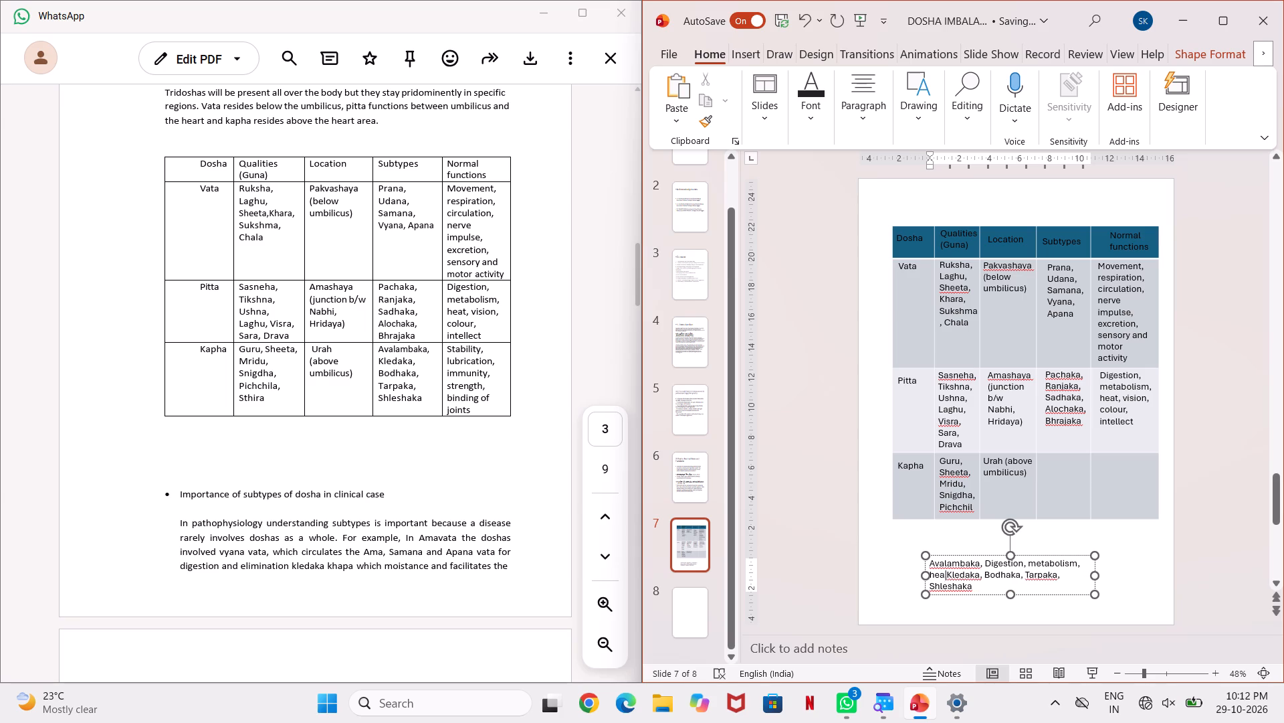
pyautogui.press('BackSpace')
pyautogui.press('BackSpace')
pyautogui.press('BackSpace')
pyautogui.press('BackSpace')
pyautogui.press('BackSpace')
pyautogui.press('BackSpace')
pyautogui.press('BackSpace')
pyautogui.press('BackSpace')
pyautogui.press('BackSpace')
pyautogui.press('BackSpace')
pyautogui.press('BackSpace')
pyautogui.press('BackSpace')
pyautogui.press('BackSpace')
pyautogui.press('BackSpace')
pyautogui.press('BackSpace')
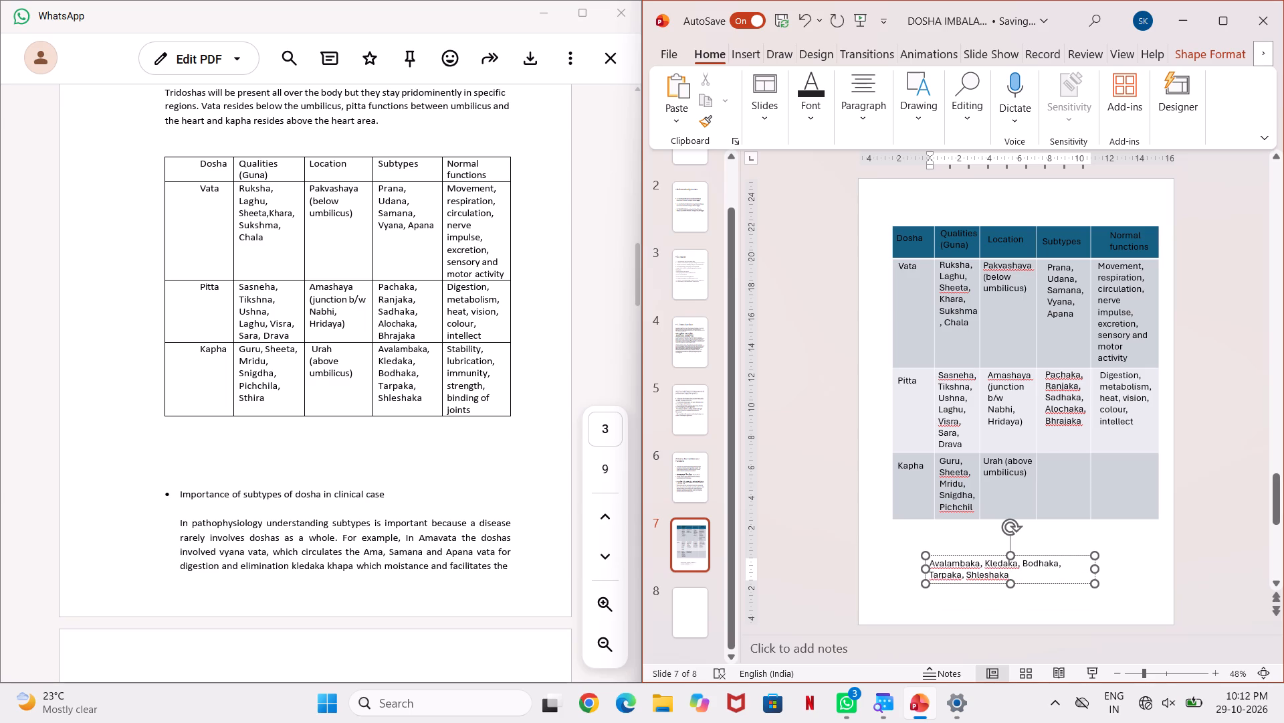
# Narrow the Kapha subtypes text box to wrap onto five lines, place it in the Kapha row's Subtypes cell, and deselect it.
pyautogui.moveTo(1099, 569); pyautogui.dragTo(1049, 588)
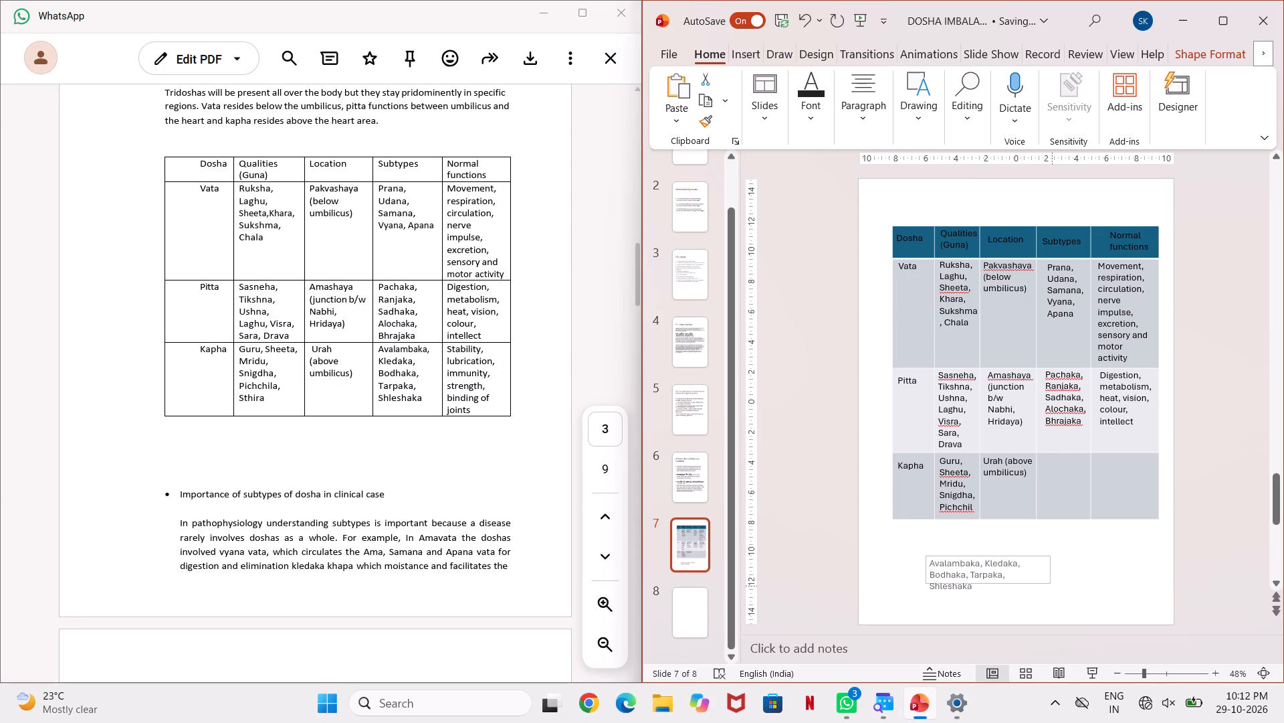
pyautogui.moveTo(1049, 588); pyautogui.dragTo(998, 611)
pyautogui.moveTo(1055, 578); pyautogui.dragTo(1008, 586)
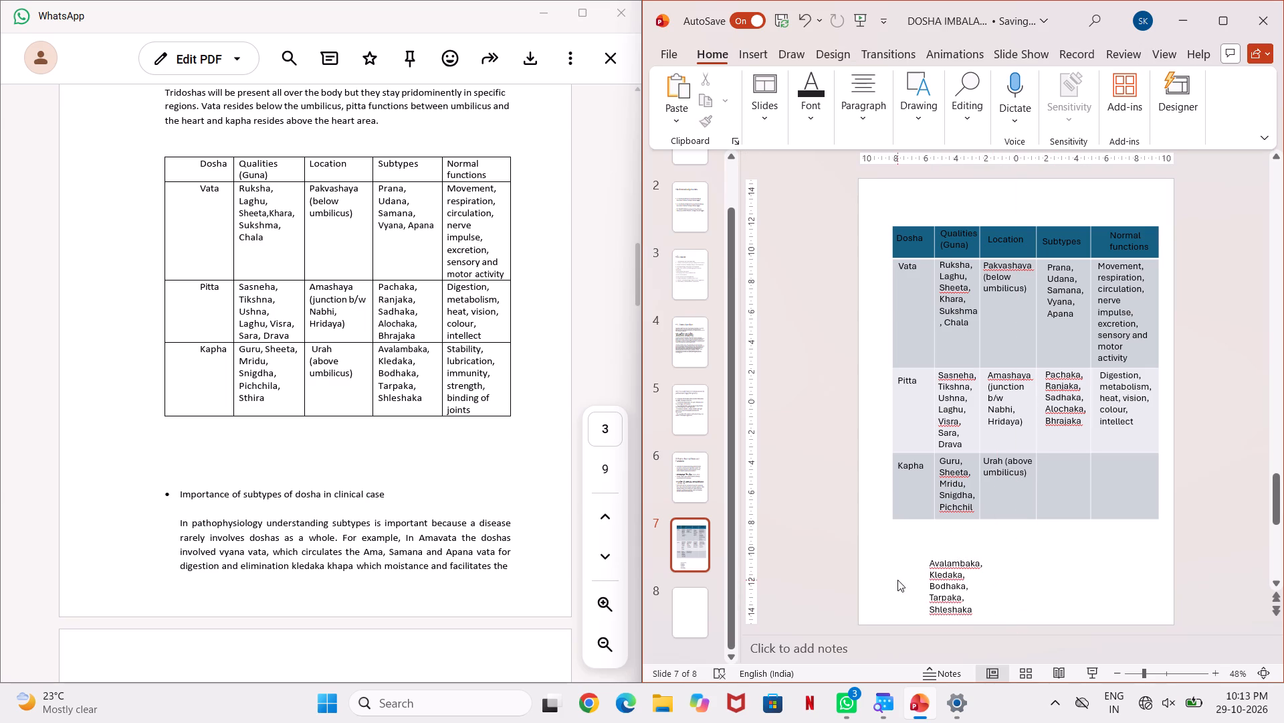
pyautogui.click(934, 576)
pyautogui.moveTo(986, 554); pyautogui.dragTo(1102, 462)
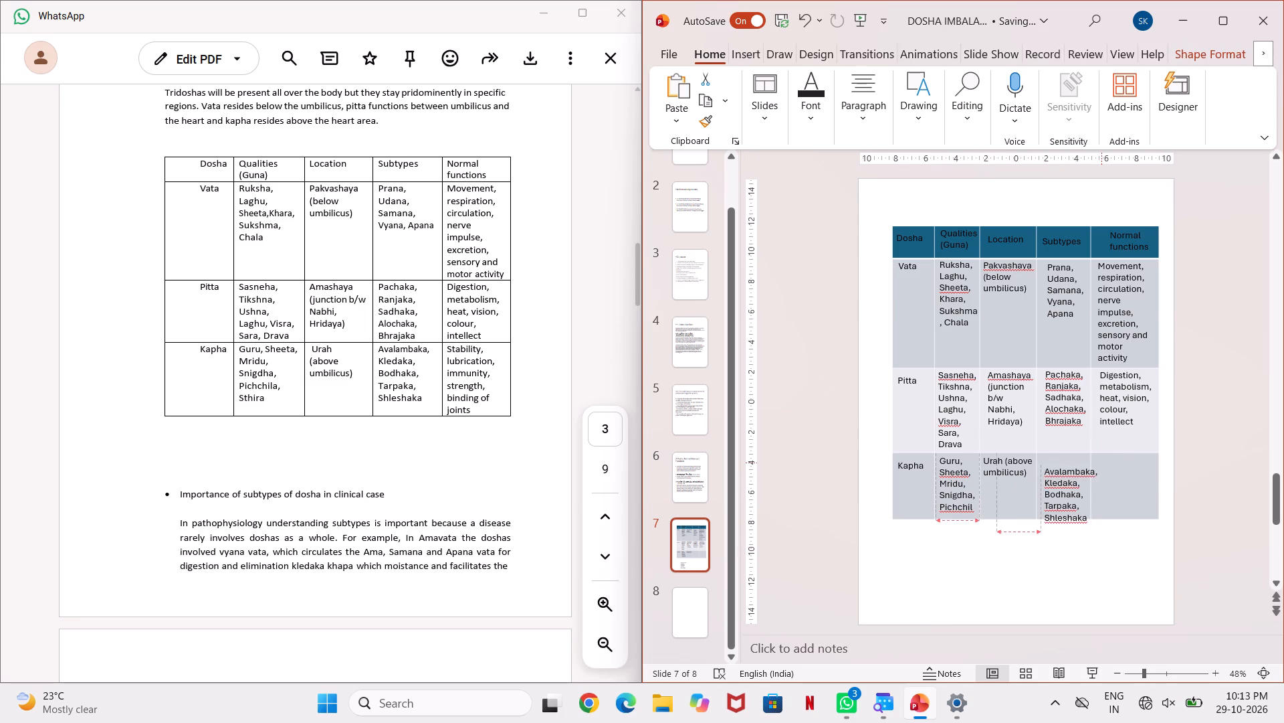
pyautogui.moveTo(1102, 462); pyautogui.dragTo(1099, 451)
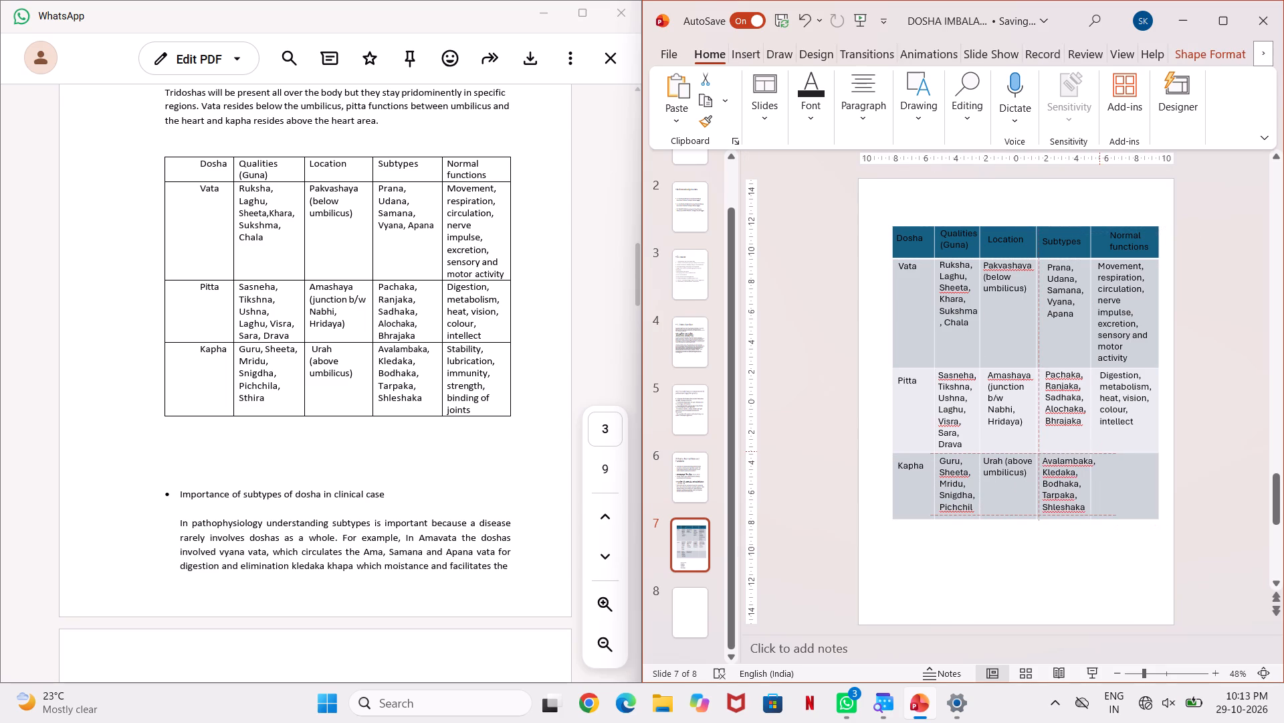
pyautogui.moveTo(1099, 451); pyautogui.dragTo(1097, 452)
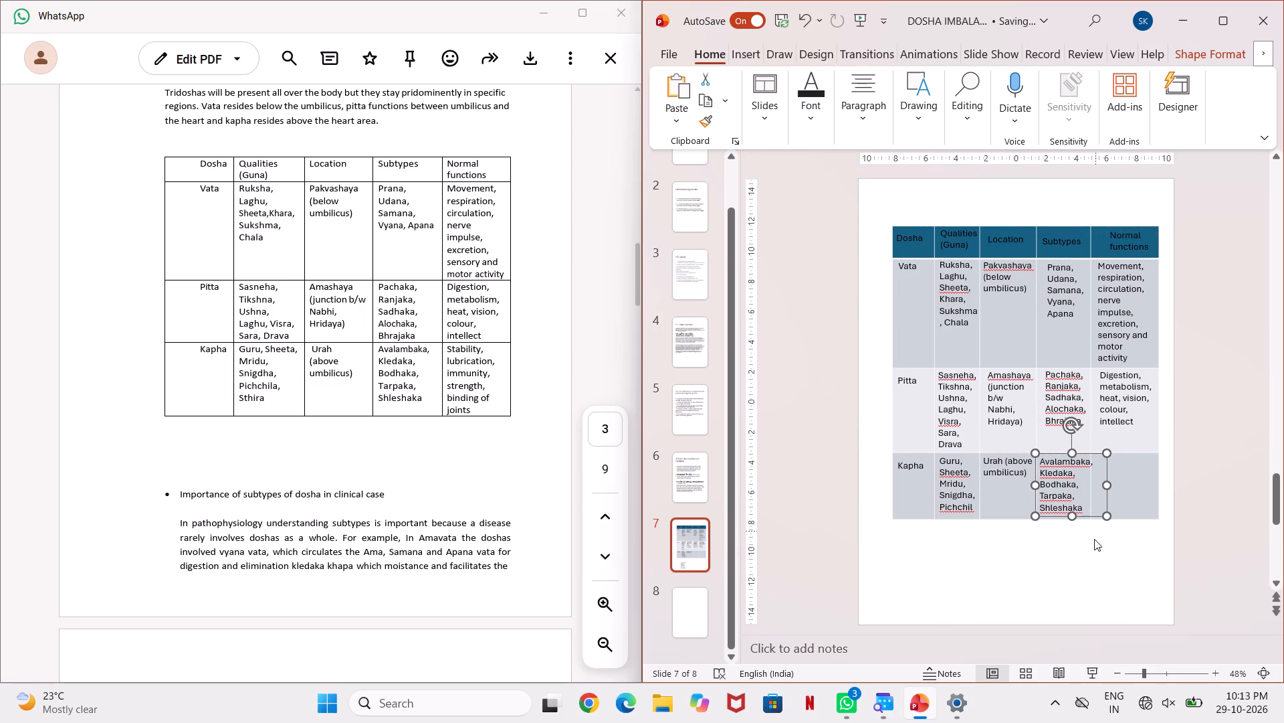
pyautogui.click(1088, 574)
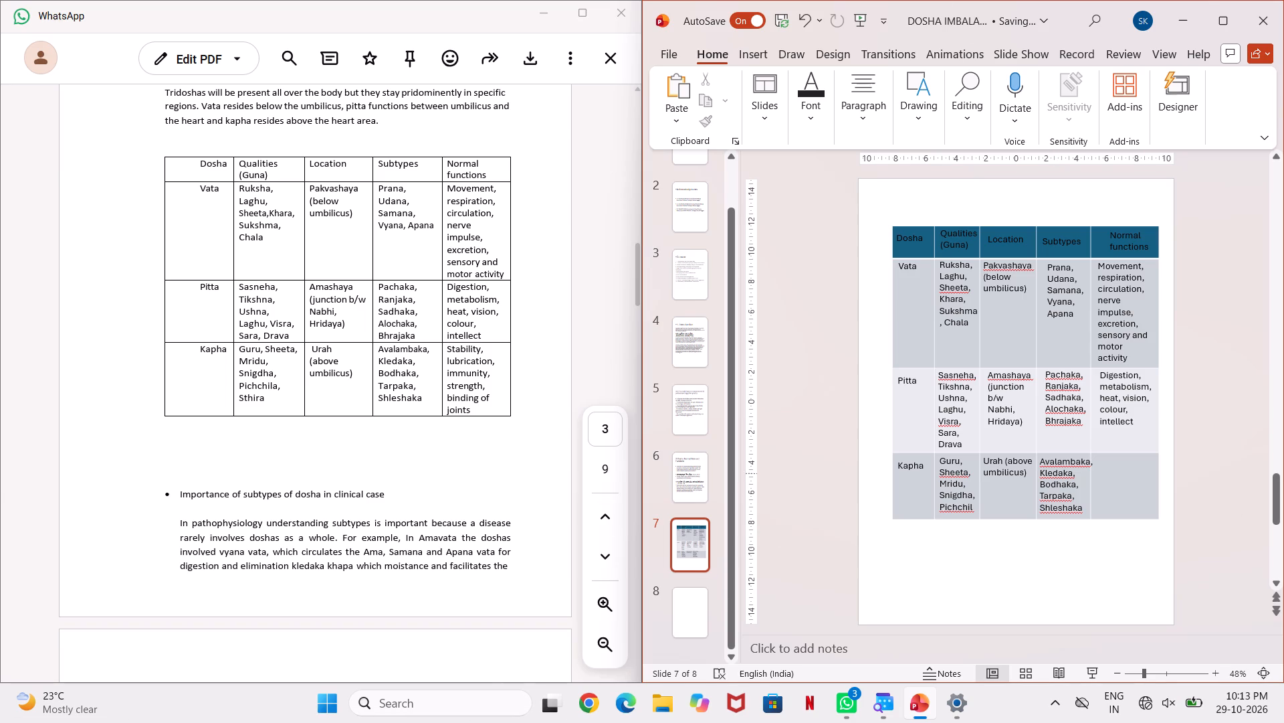
# Widen the table's Subtypes column slightly by shifting its border with the Normal functions column.
pyautogui.moveTo(1086, 435); pyautogui.dragTo(1090, 436)
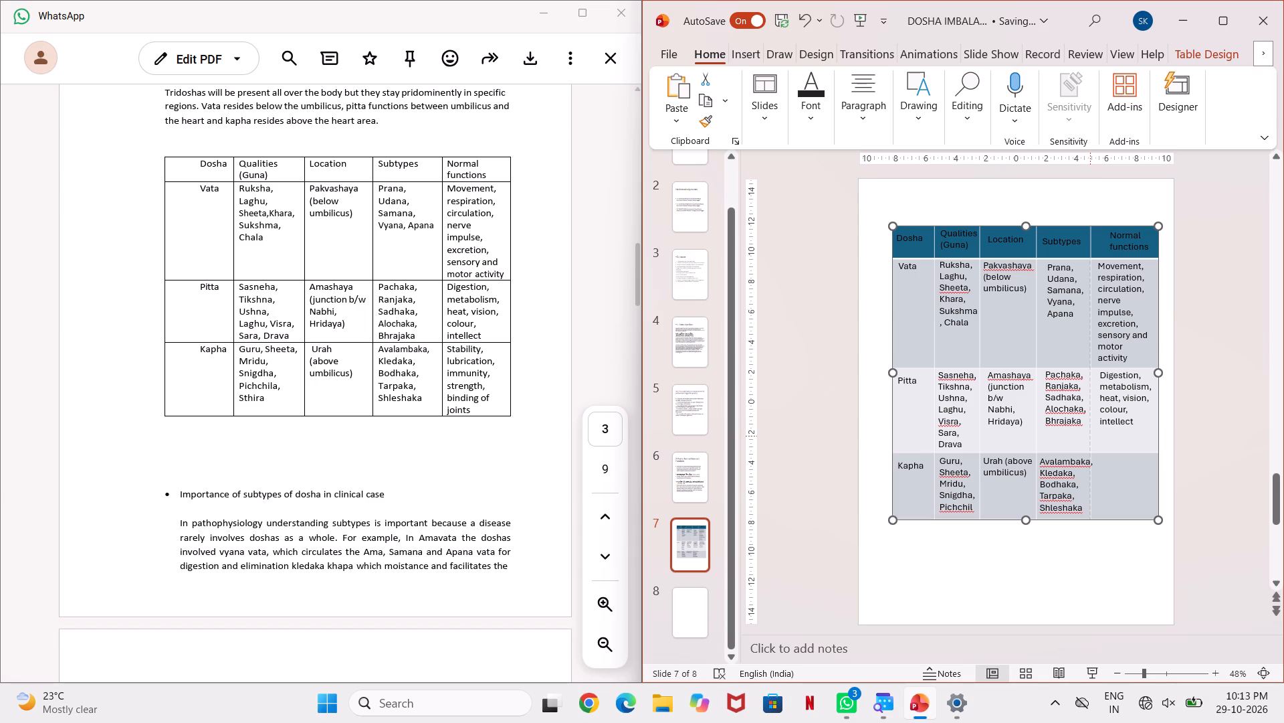
# Widen the Subtypes column slightly more by moving its border further into the Normal functions column, and deselect the table.
pyautogui.moveTo(1090, 436); pyautogui.dragTo(1092, 436)
pyautogui.click(1124, 618)
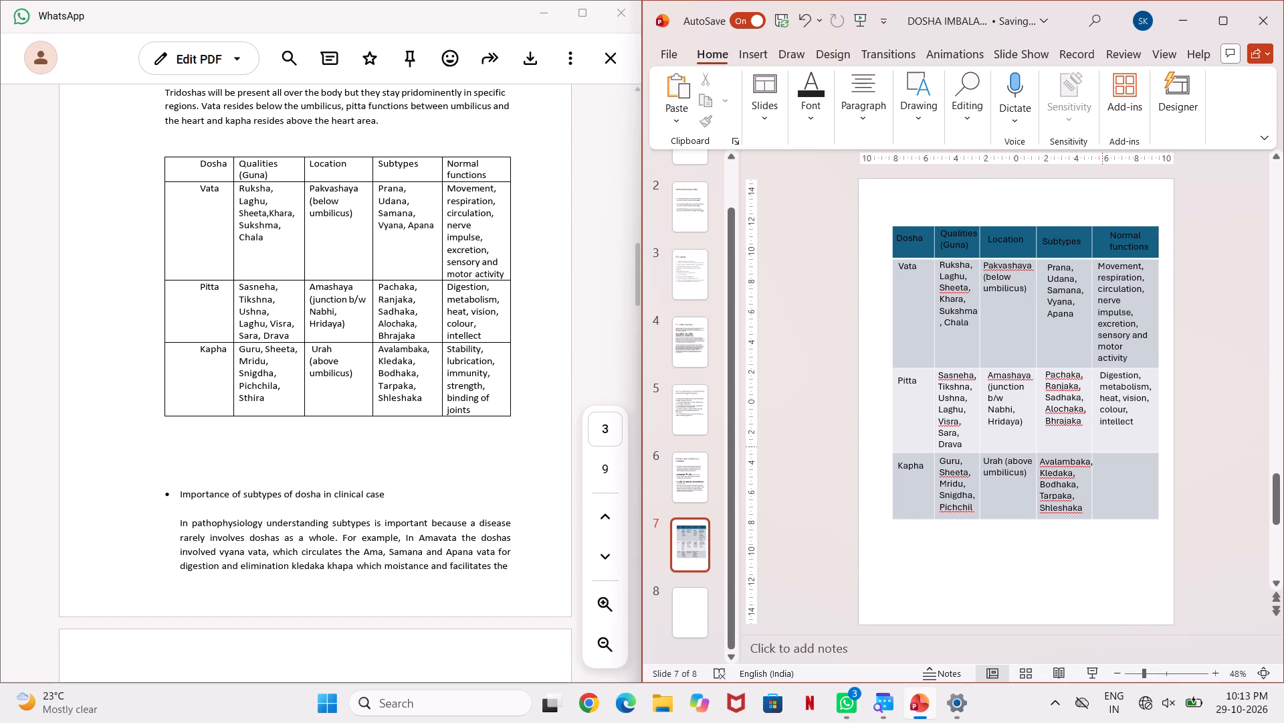
# Nudge the Vata and Pitta text boxes in the Normal functions column slightly away from the Subtypes border, and deselect them.
pyautogui.click(1118, 333)
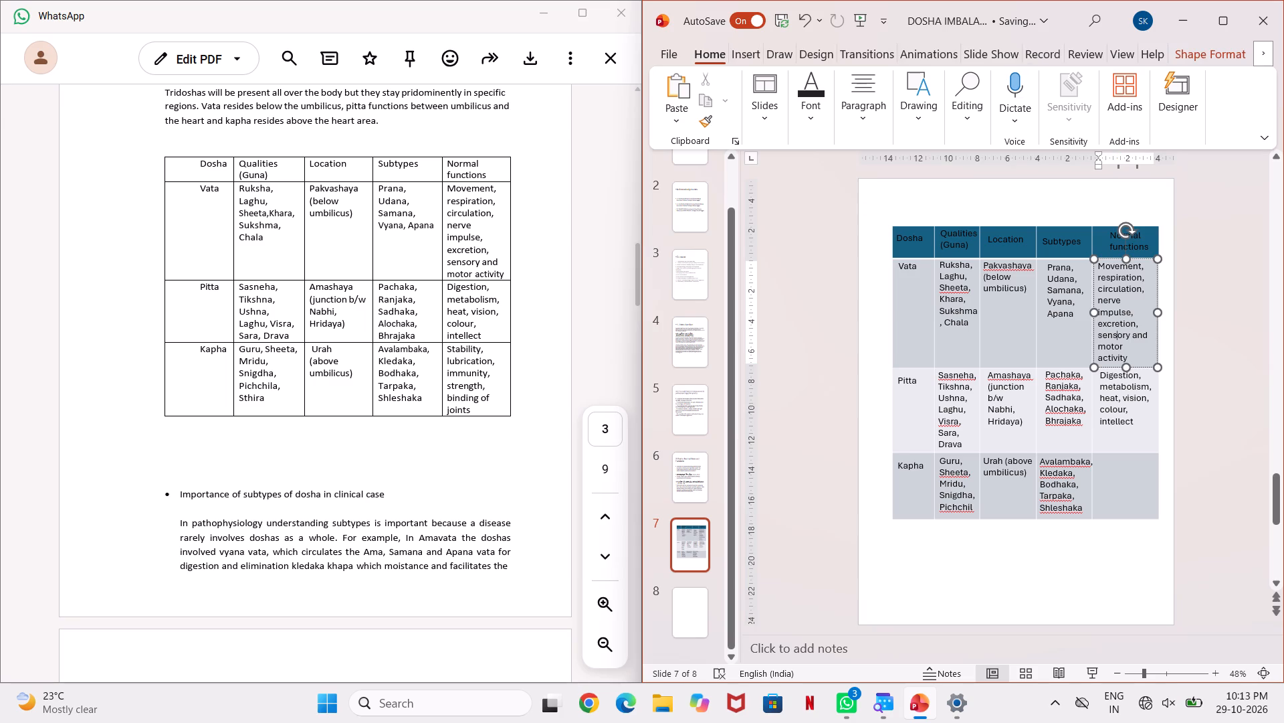
pyautogui.click(1149, 260)
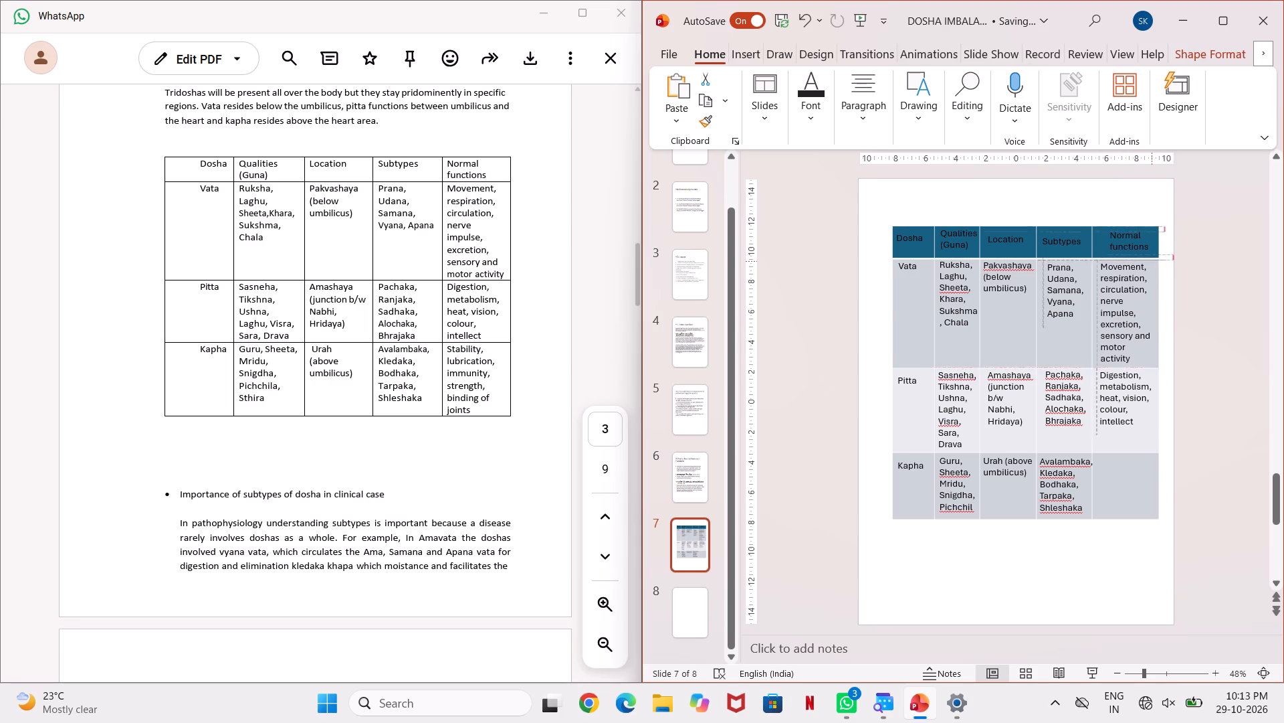
pyautogui.click(1136, 398)
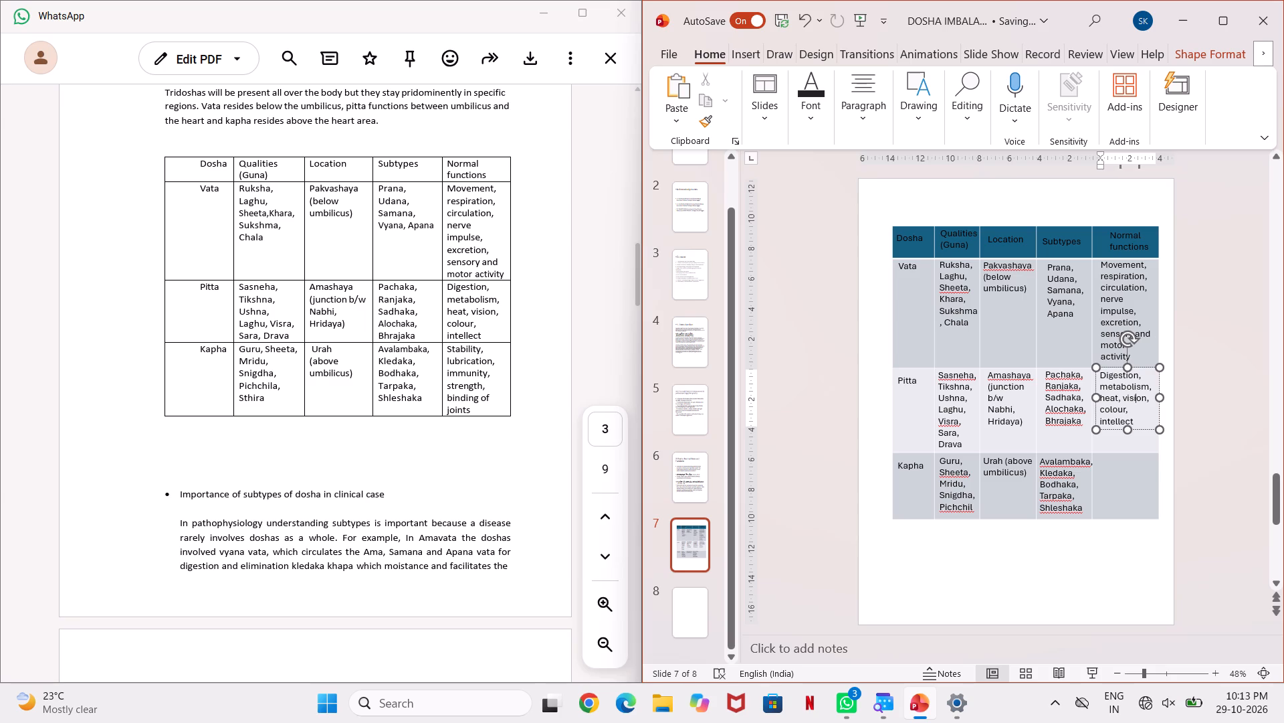
pyautogui.click(1146, 368)
pyautogui.click(1204, 348)
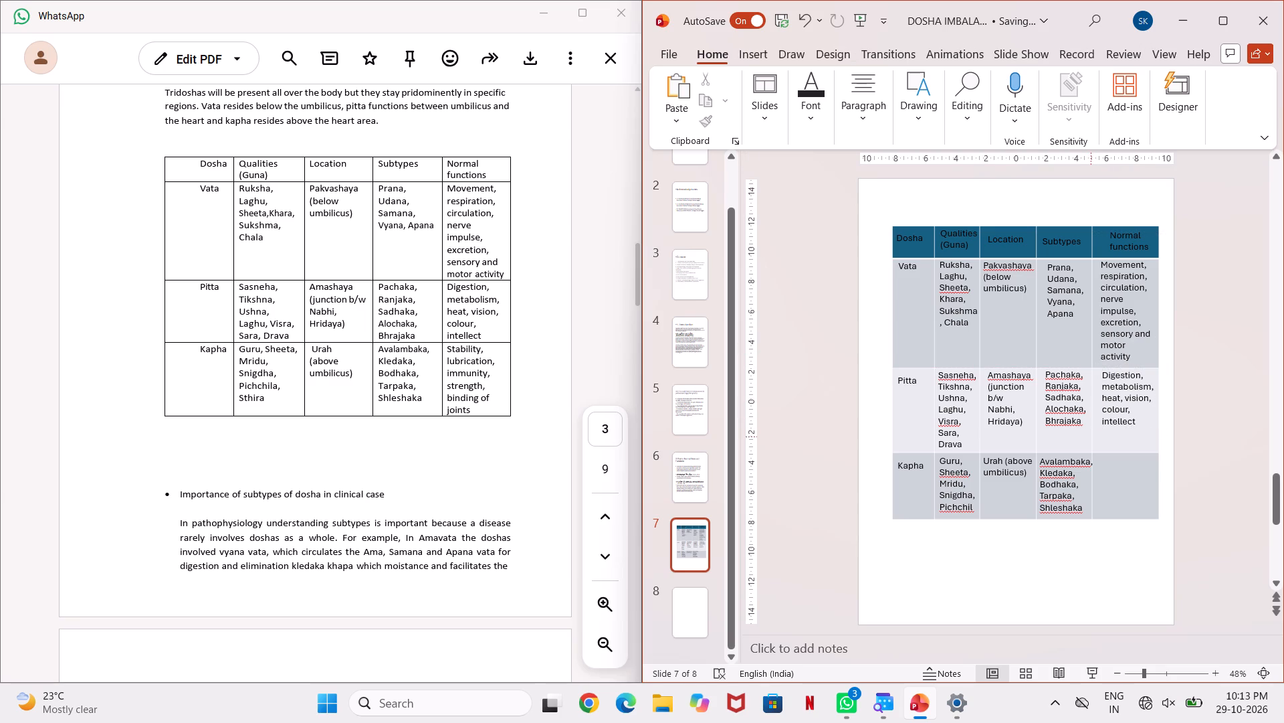
# Shift the Subtypes column's border slightly further toward the Normal functions text, and deselect the table.
pyautogui.moveTo(1089, 440); pyautogui.dragTo(1091, 441)
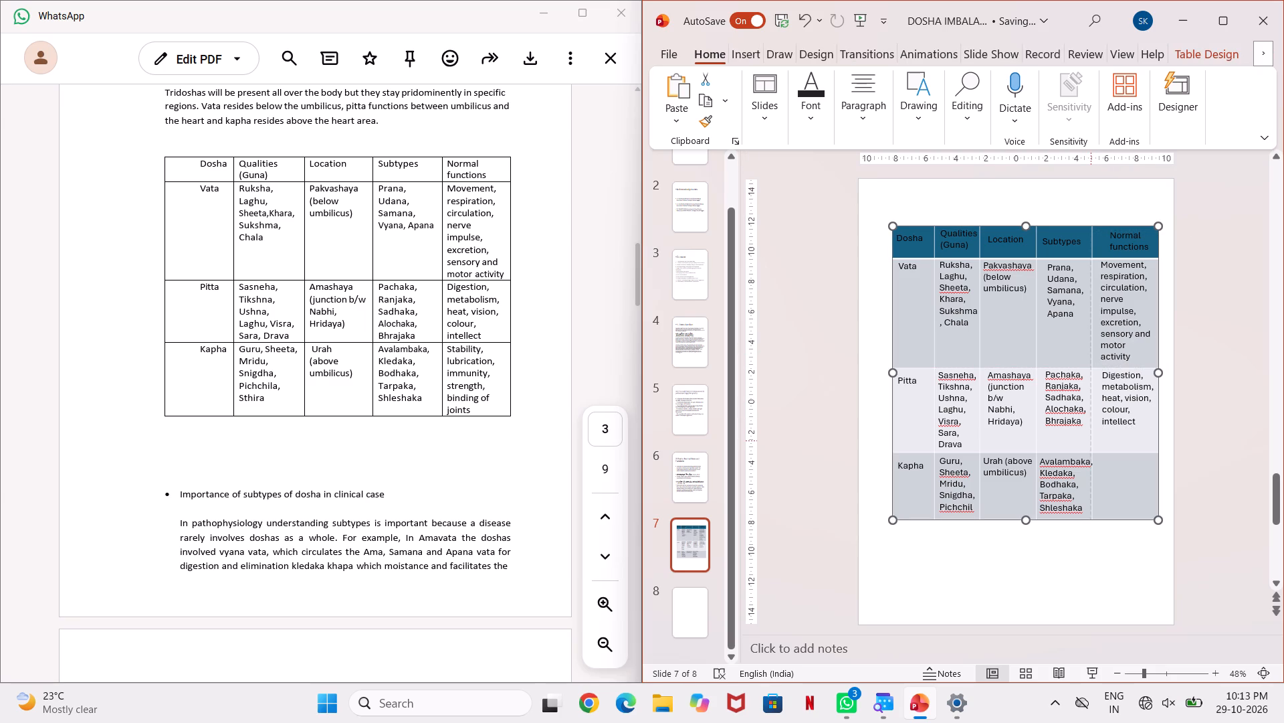
pyautogui.moveTo(1091, 441); pyautogui.dragTo(1092, 441)
pyautogui.moveTo(1092, 441); pyautogui.dragTo(1095, 442)
pyautogui.click(1235, 418)
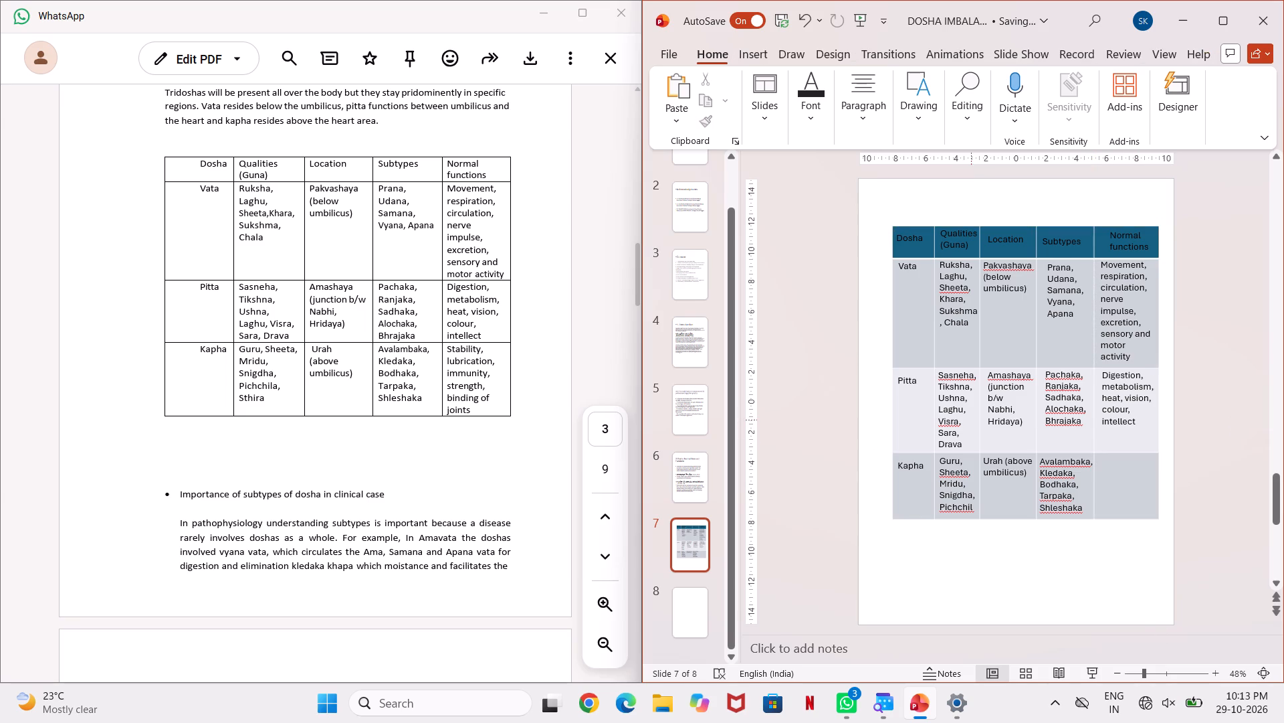
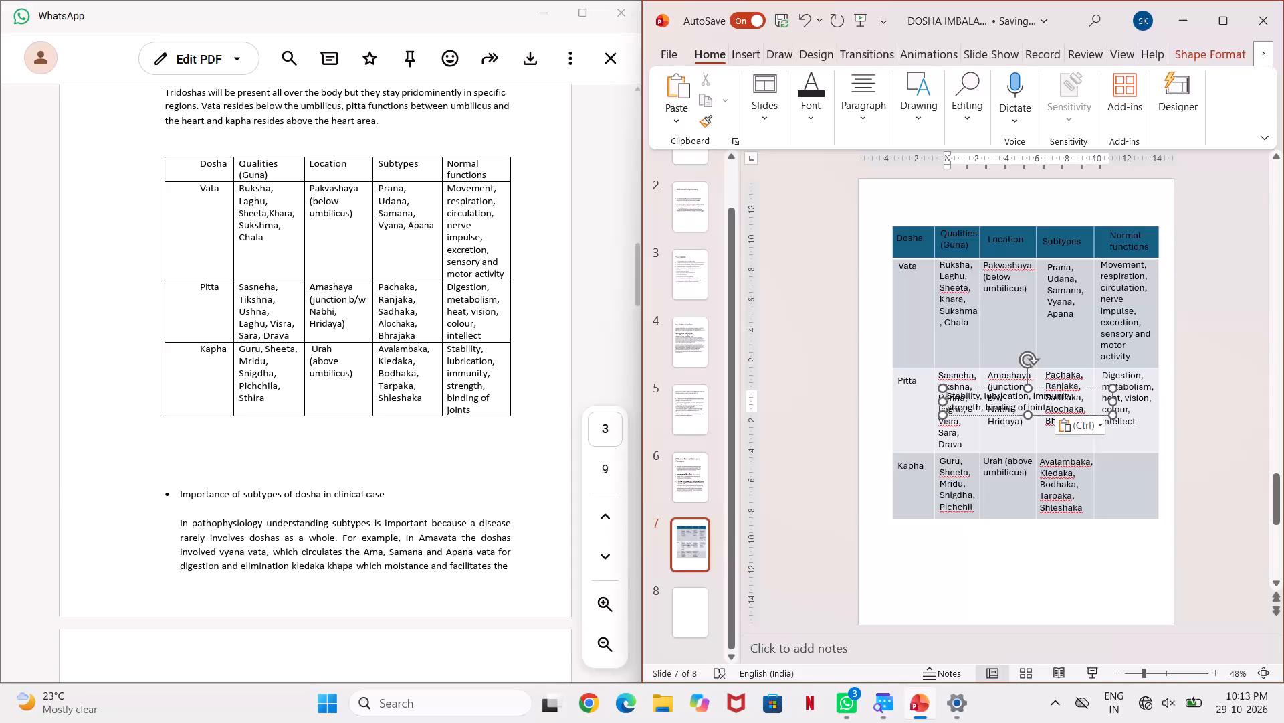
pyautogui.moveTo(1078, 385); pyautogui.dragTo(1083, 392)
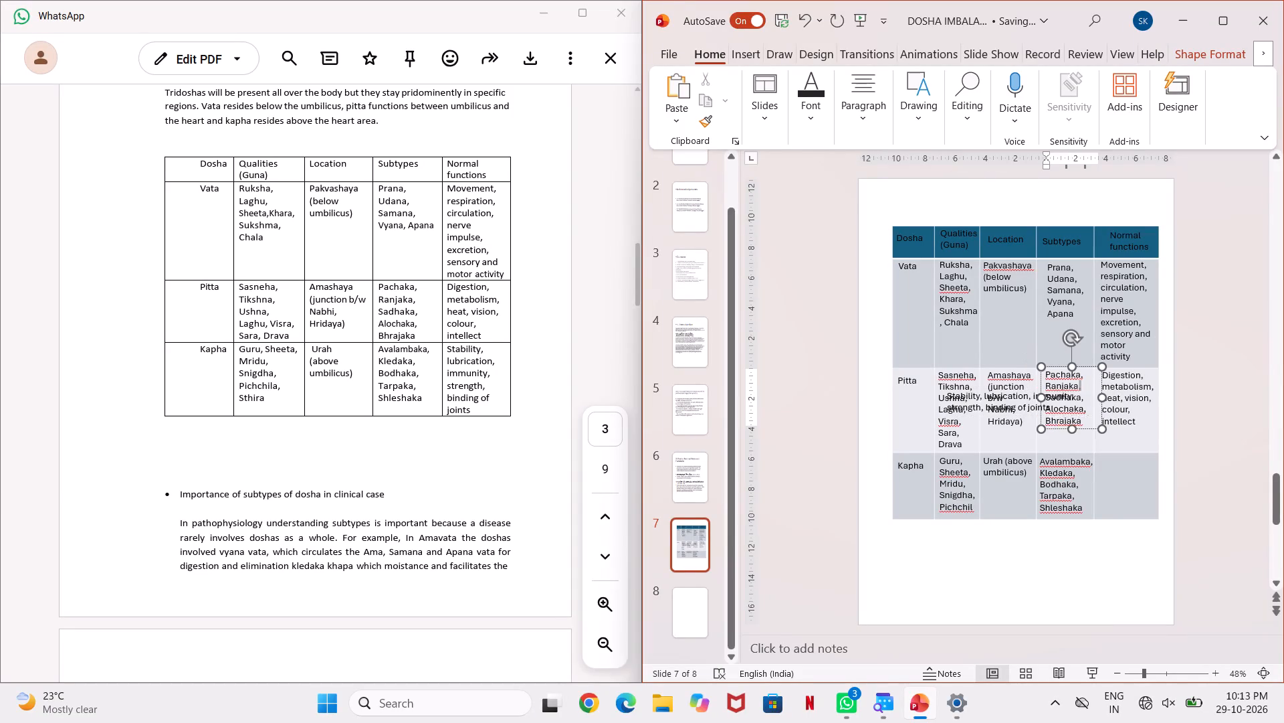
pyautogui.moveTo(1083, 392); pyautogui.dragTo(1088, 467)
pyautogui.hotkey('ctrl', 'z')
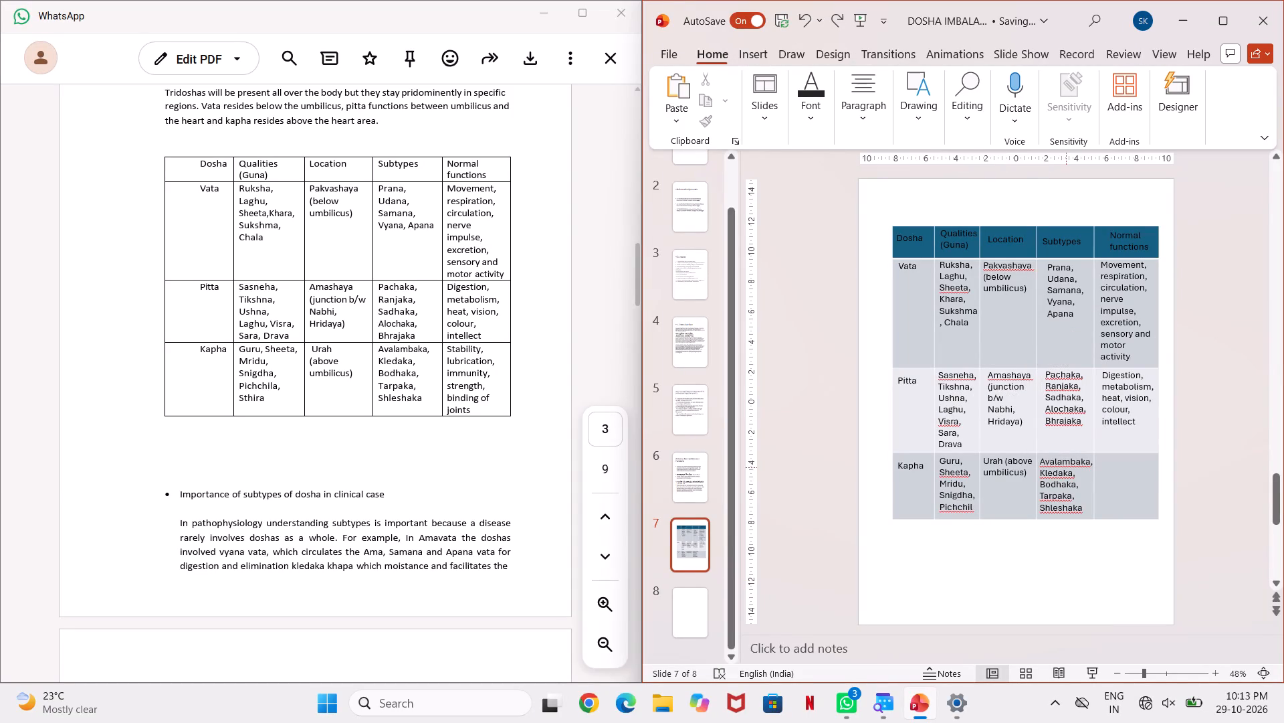
# Paste "Stability, lubrication, immunity, strength, binding of joints" as a text box and move it below the table.
pyautogui.click(945, 566)
pyautogui.hotkey('ctrl', 'v')
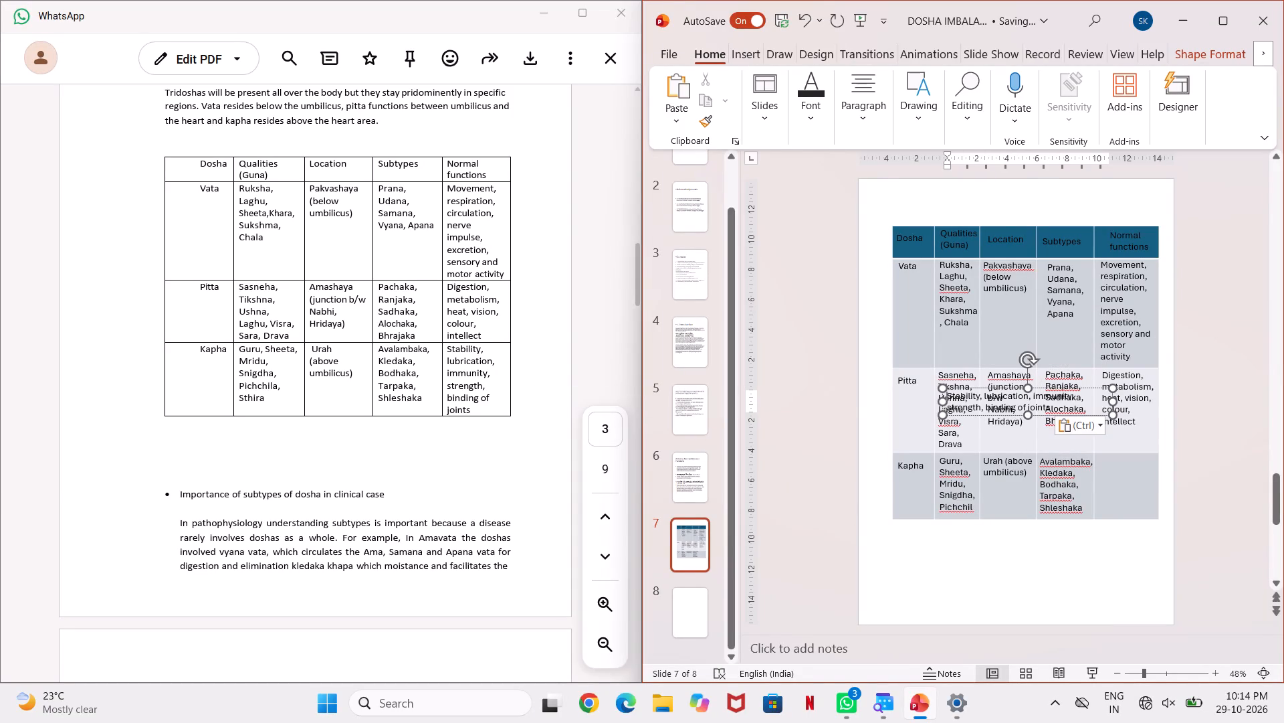
pyautogui.moveTo(1093, 390); pyautogui.dragTo(1077, 560)
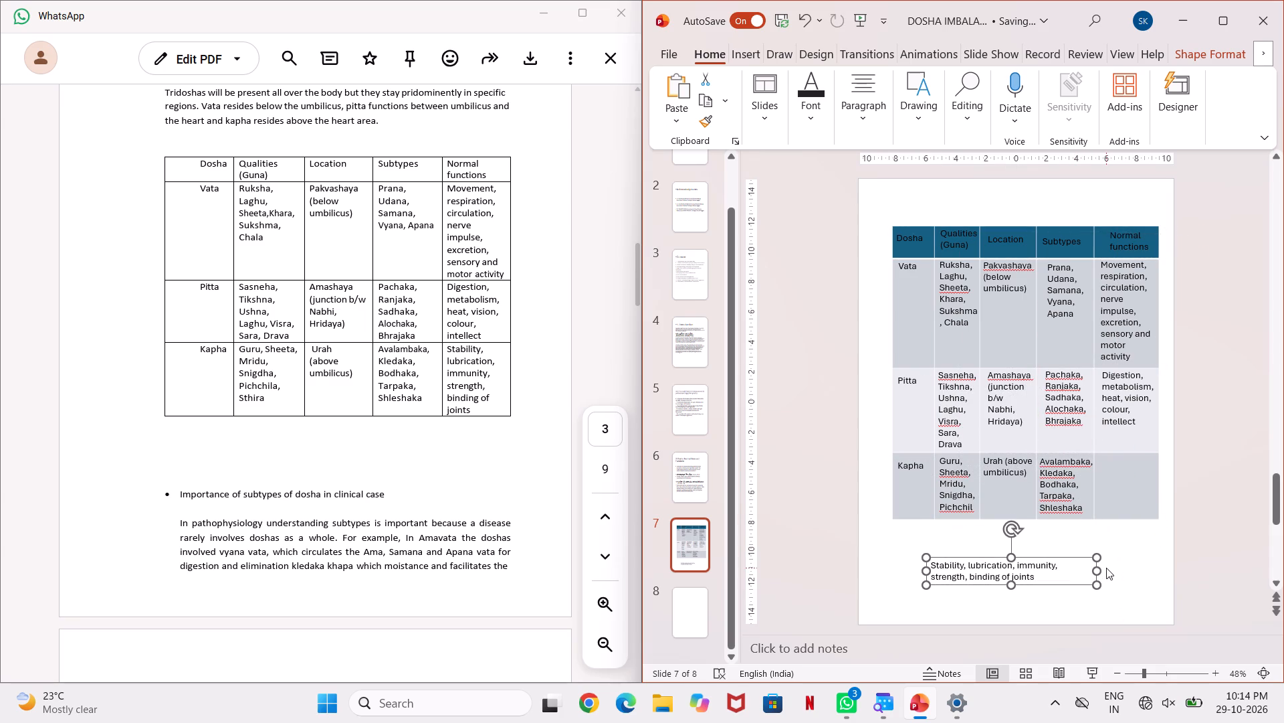
# Narrow the "Stability, lubrication, immunity…" text box and move it into the Kapha row's Normal functions cell.
pyautogui.moveTo(1097, 574); pyautogui.dragTo(989, 611)
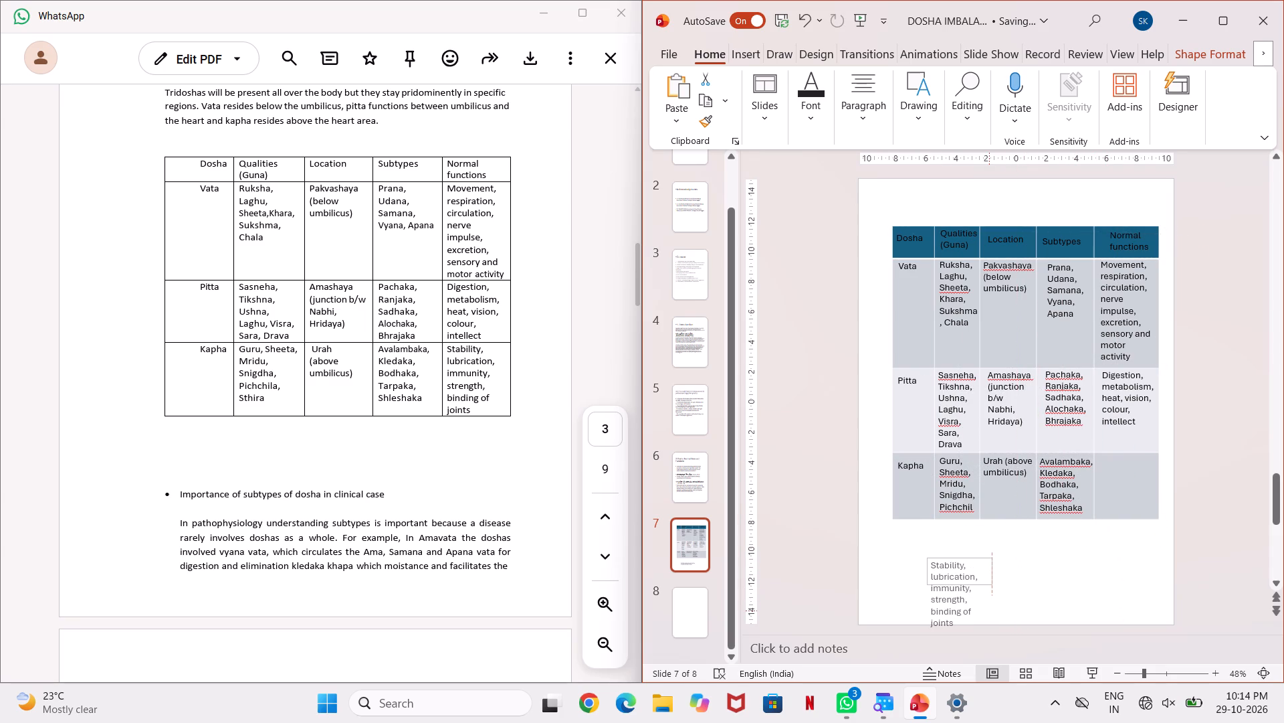
pyautogui.moveTo(989, 611); pyautogui.dragTo(988, 611)
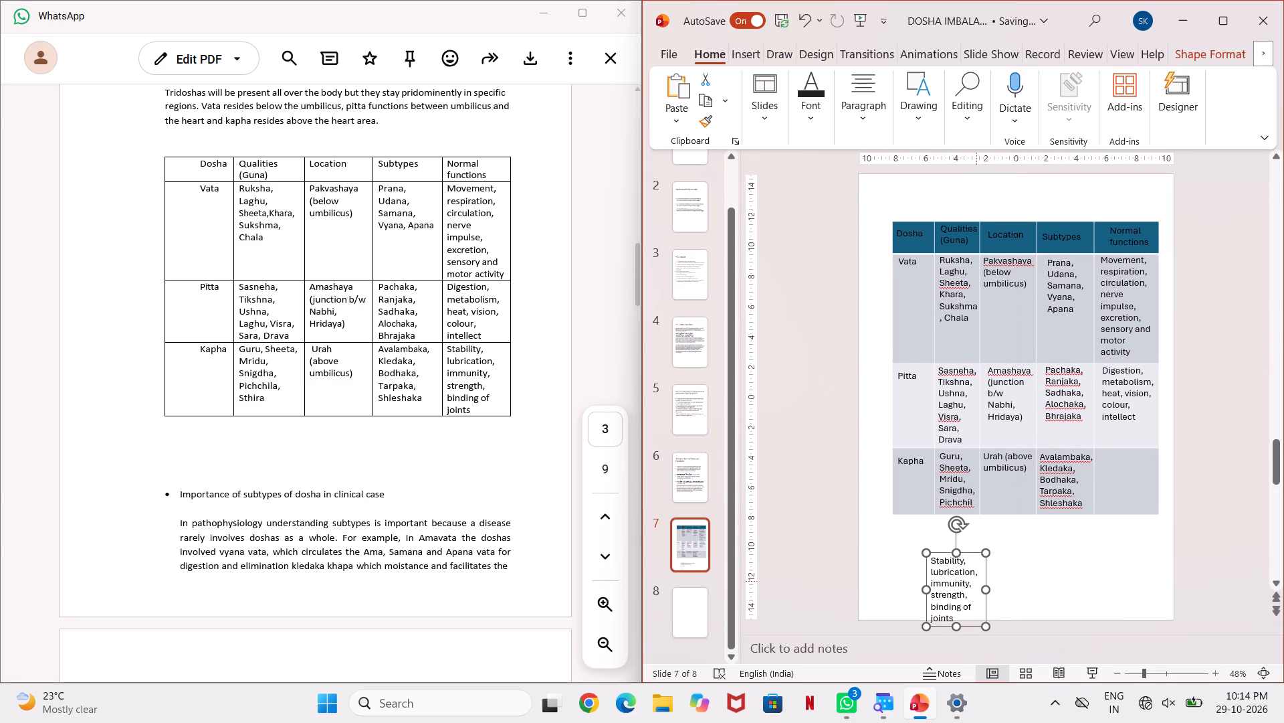
pyautogui.moveTo(976, 554); pyautogui.dragTo(996, 554)
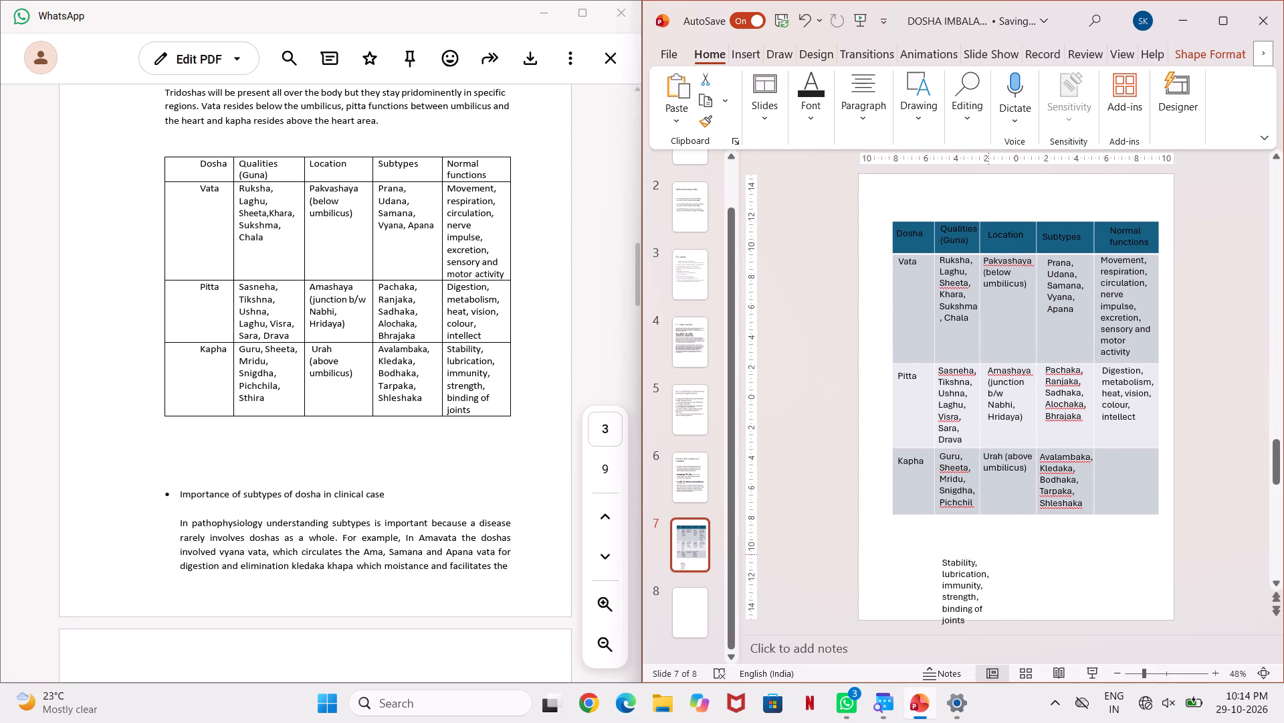
pyautogui.moveTo(996, 554); pyautogui.dragTo(1148, 448)
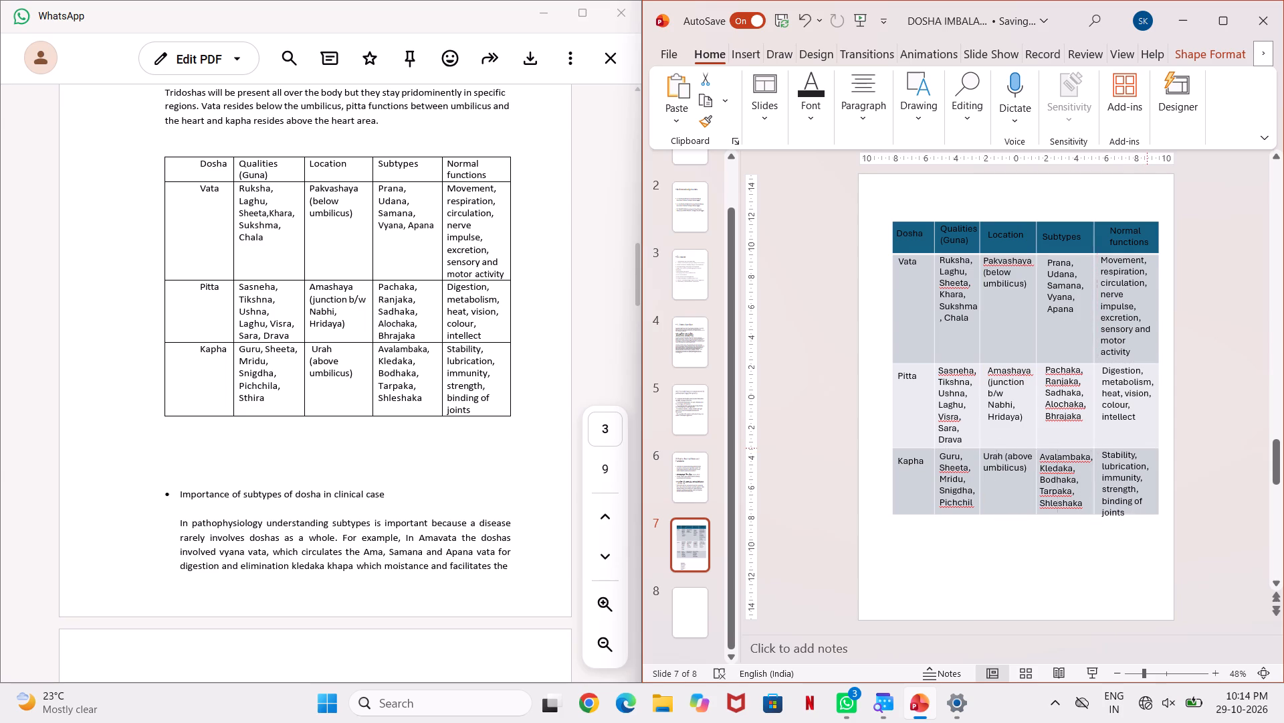
pyautogui.moveTo(1148, 448); pyautogui.dragTo(1149, 449)
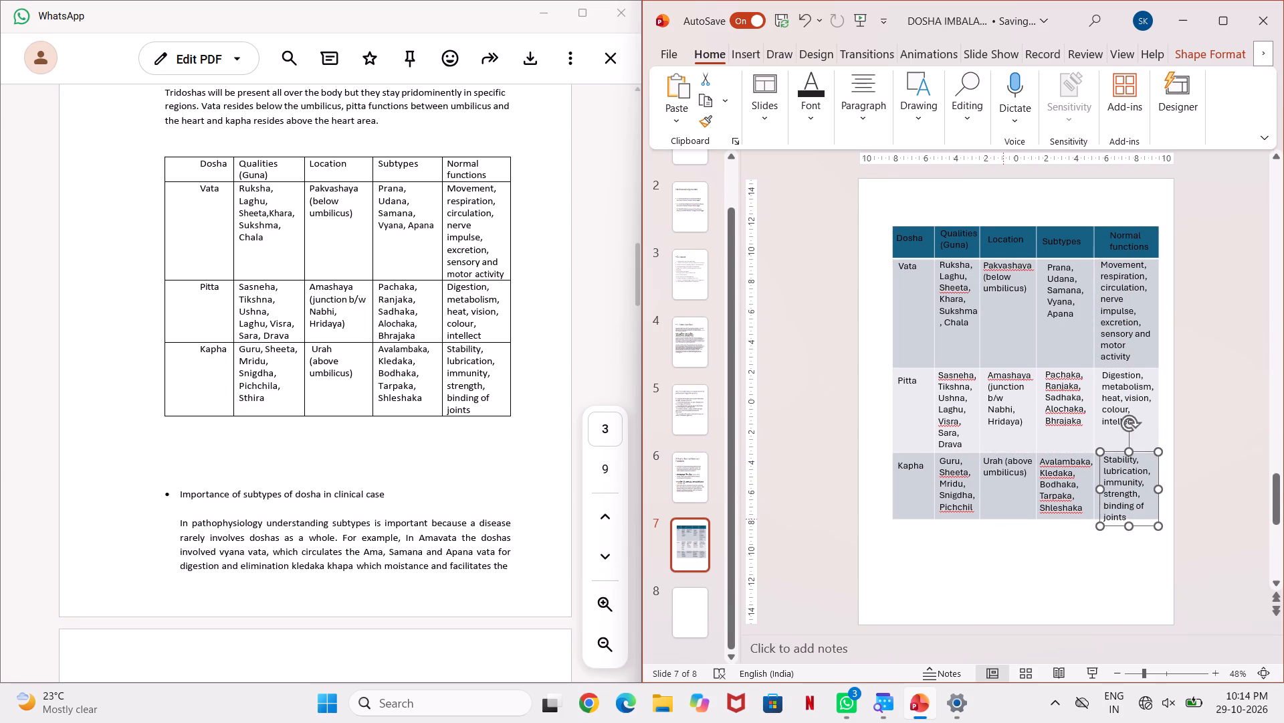
# Extend the dosha table's bottom edge downward so the Kapha row encloses its Normal functions text.
pyautogui.moveTo(1004, 513); pyautogui.dragTo(1009, 529)
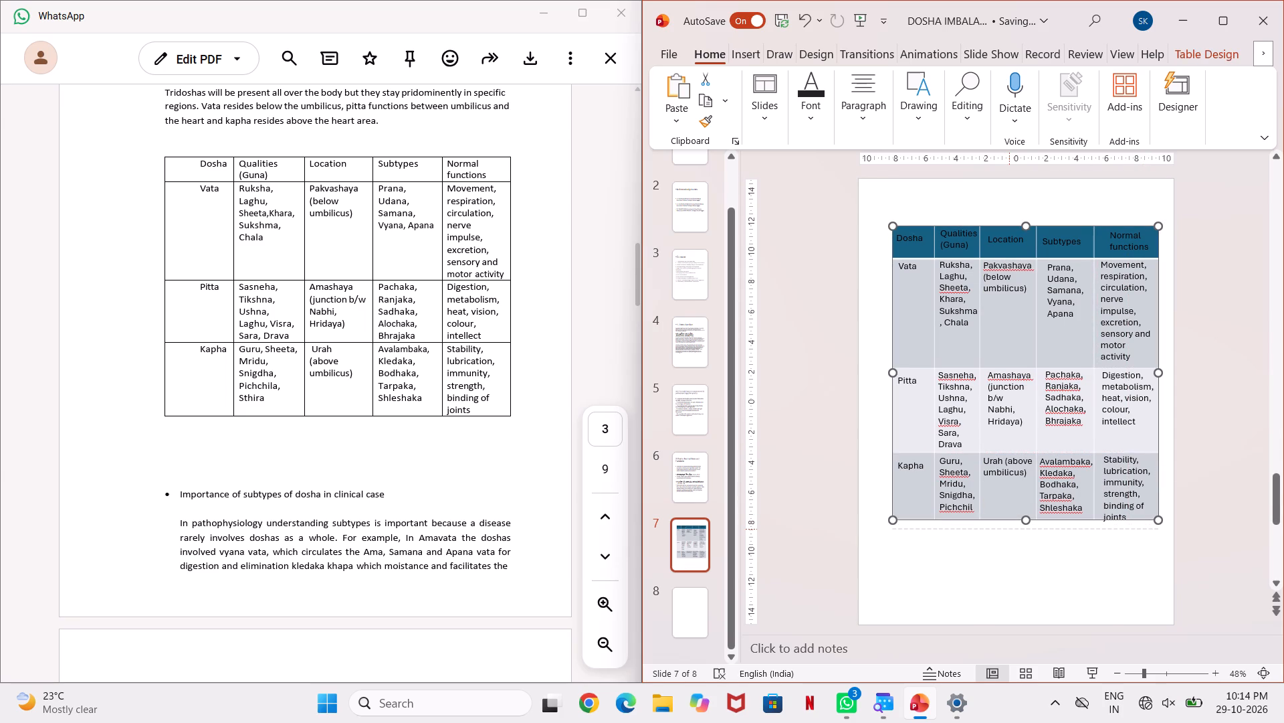
pyautogui.moveTo(1009, 529); pyautogui.dragTo(1009, 530)
pyautogui.click(968, 566)
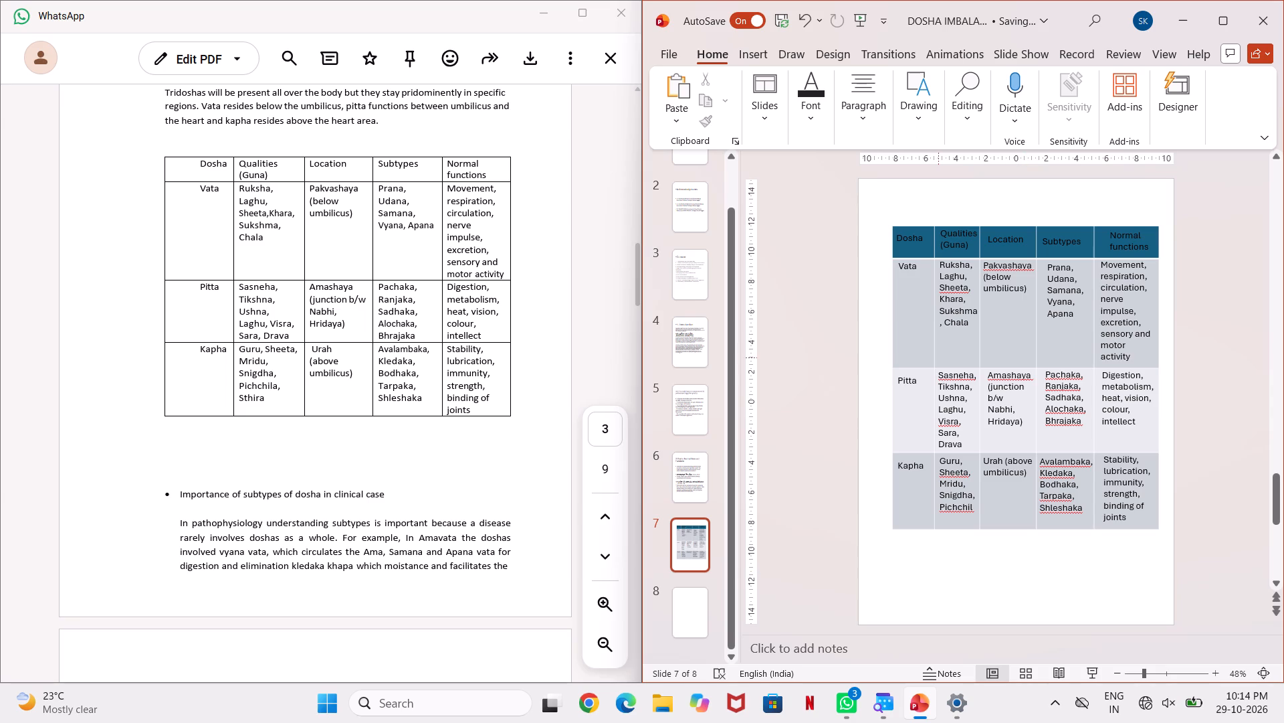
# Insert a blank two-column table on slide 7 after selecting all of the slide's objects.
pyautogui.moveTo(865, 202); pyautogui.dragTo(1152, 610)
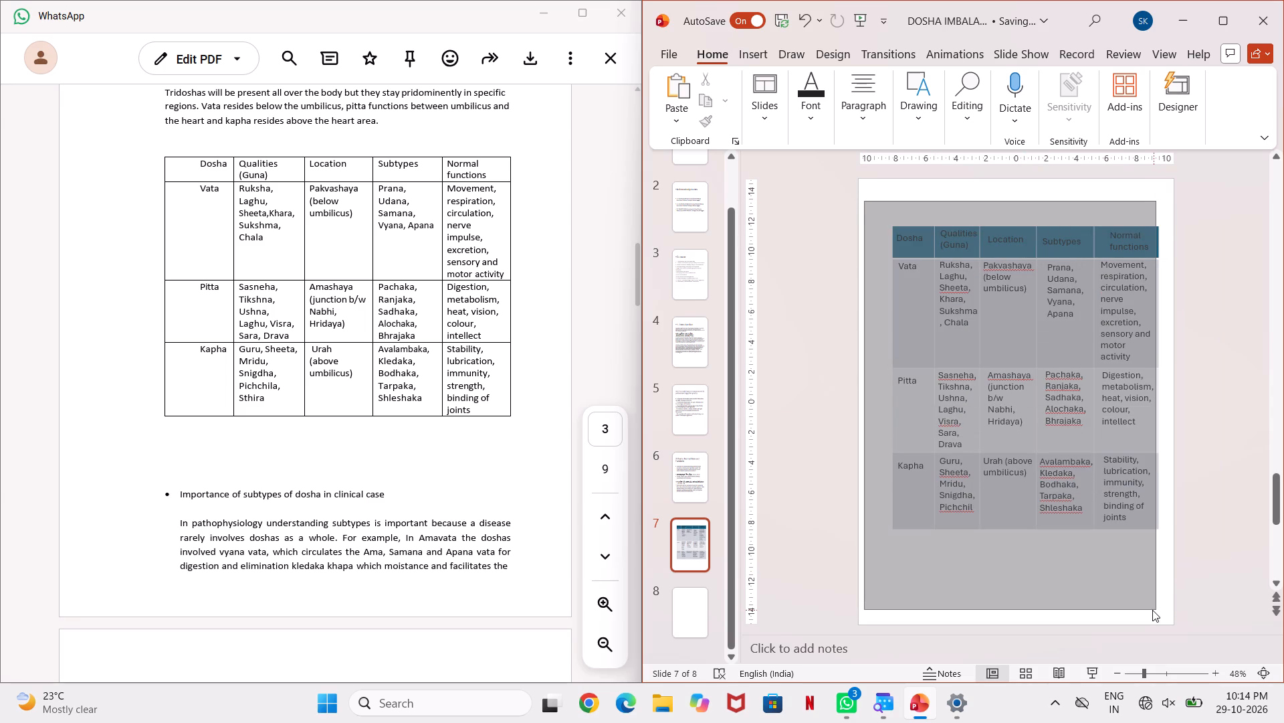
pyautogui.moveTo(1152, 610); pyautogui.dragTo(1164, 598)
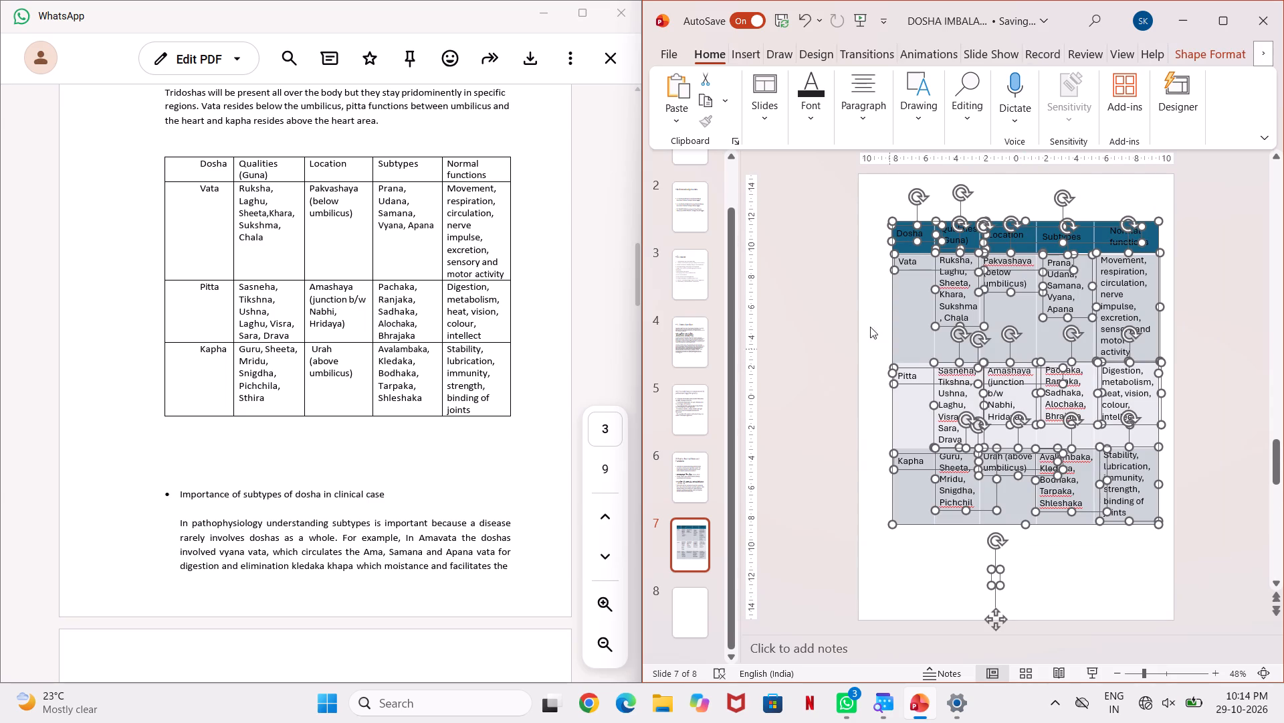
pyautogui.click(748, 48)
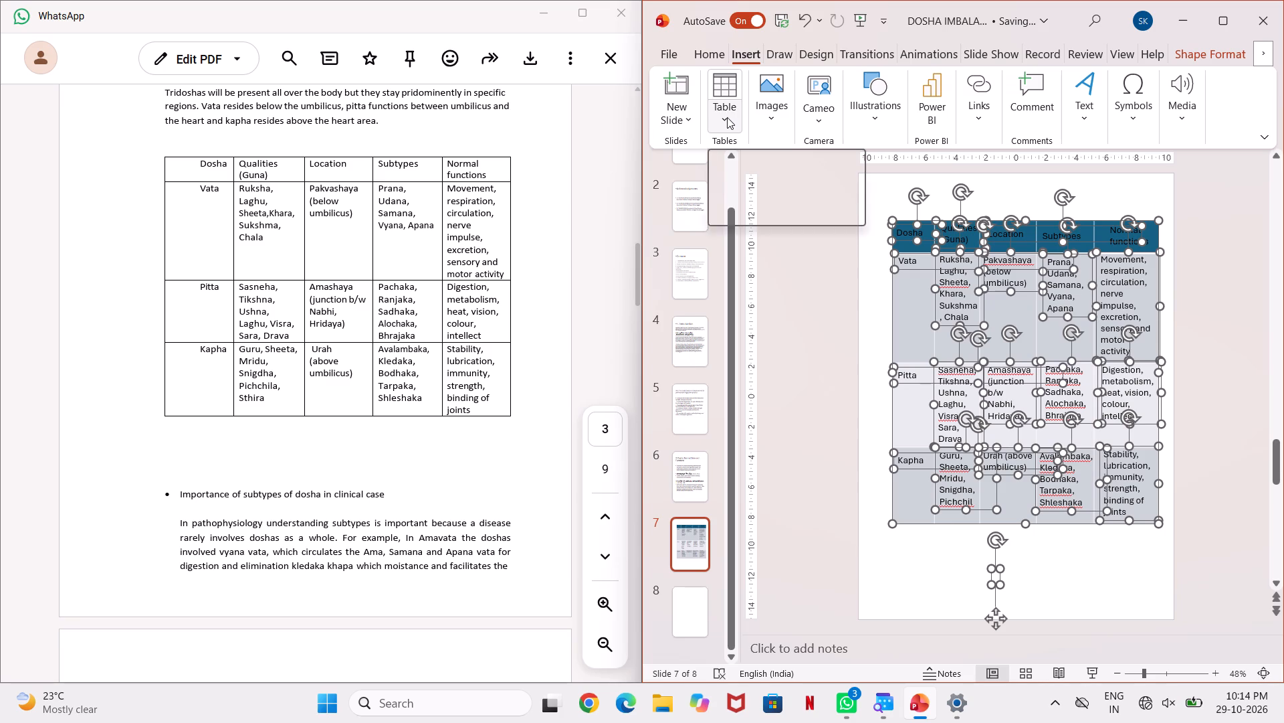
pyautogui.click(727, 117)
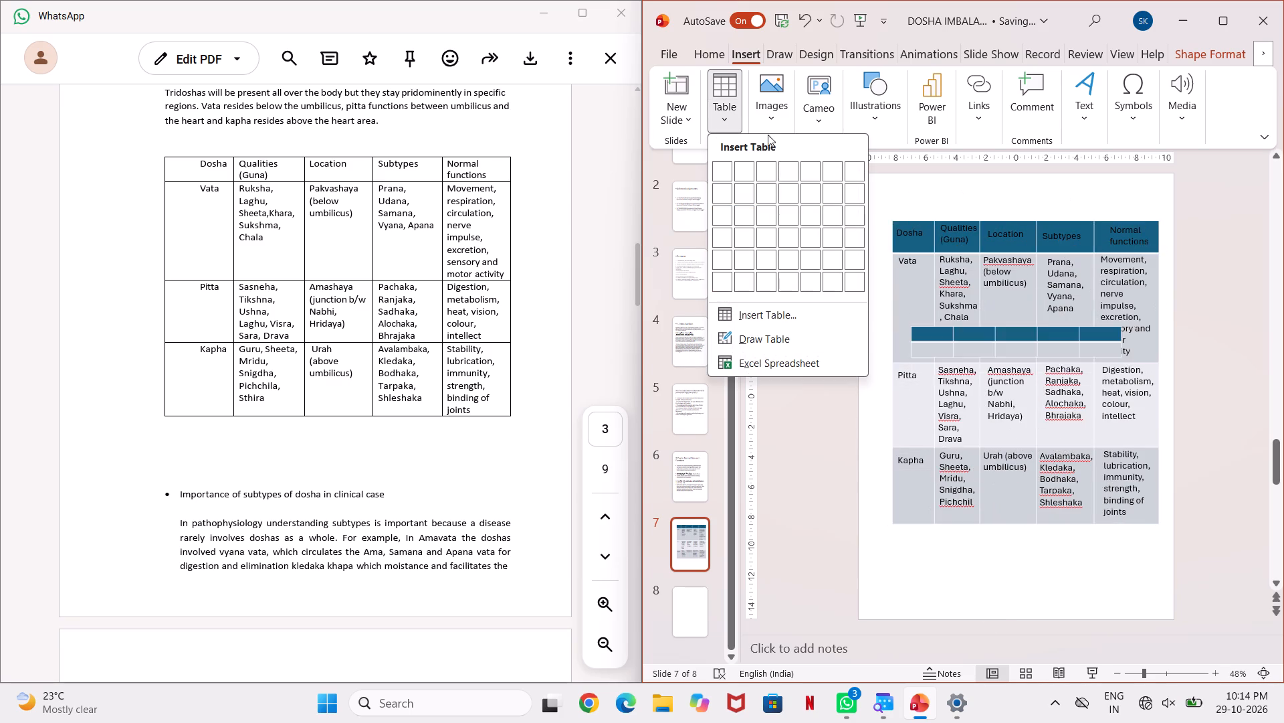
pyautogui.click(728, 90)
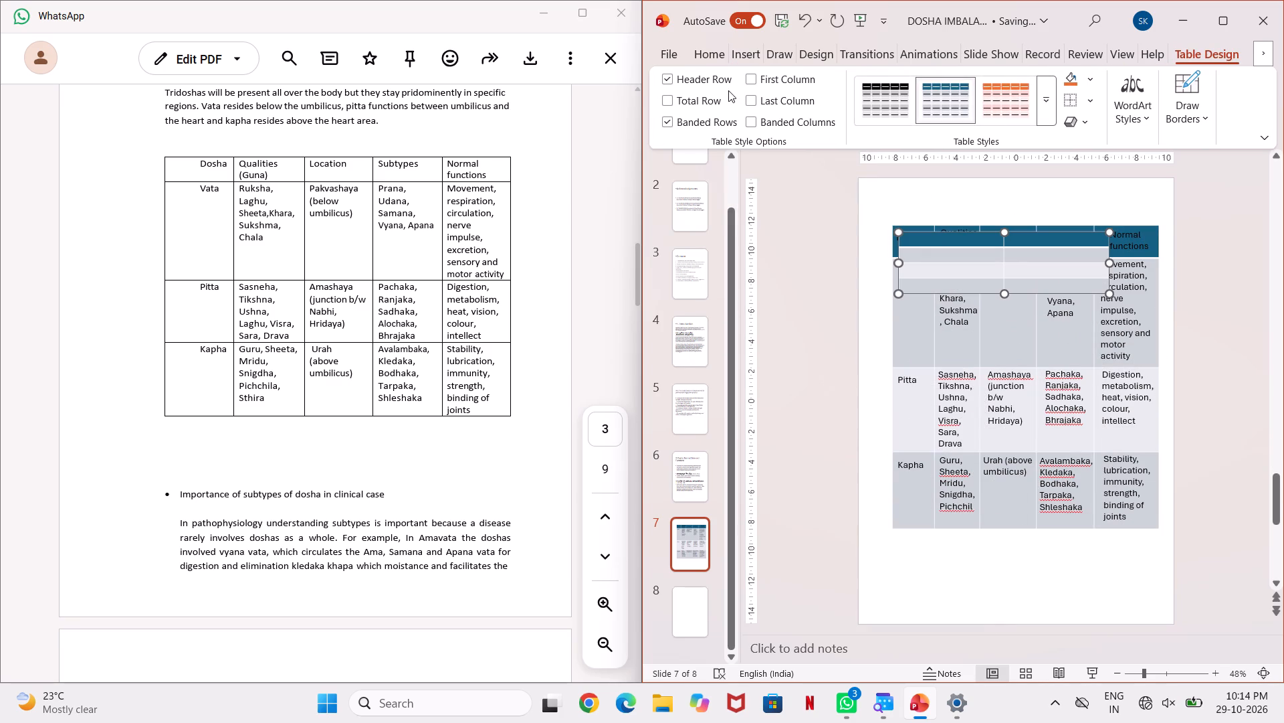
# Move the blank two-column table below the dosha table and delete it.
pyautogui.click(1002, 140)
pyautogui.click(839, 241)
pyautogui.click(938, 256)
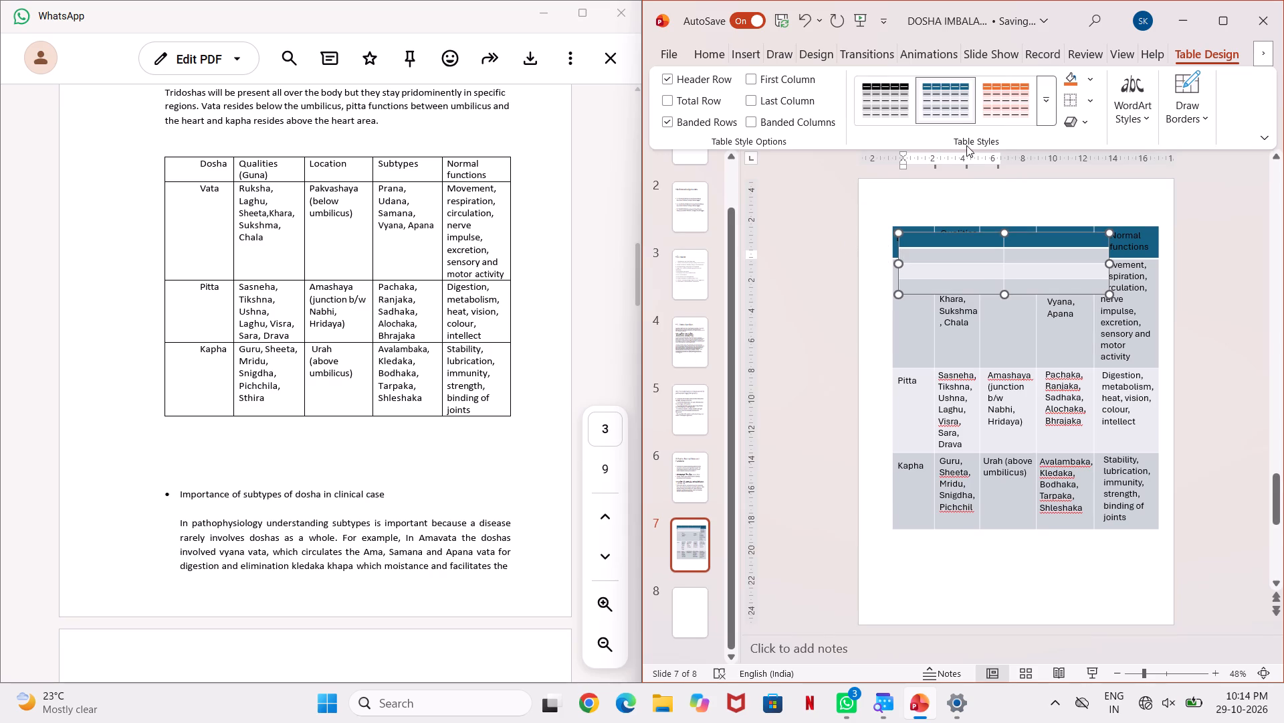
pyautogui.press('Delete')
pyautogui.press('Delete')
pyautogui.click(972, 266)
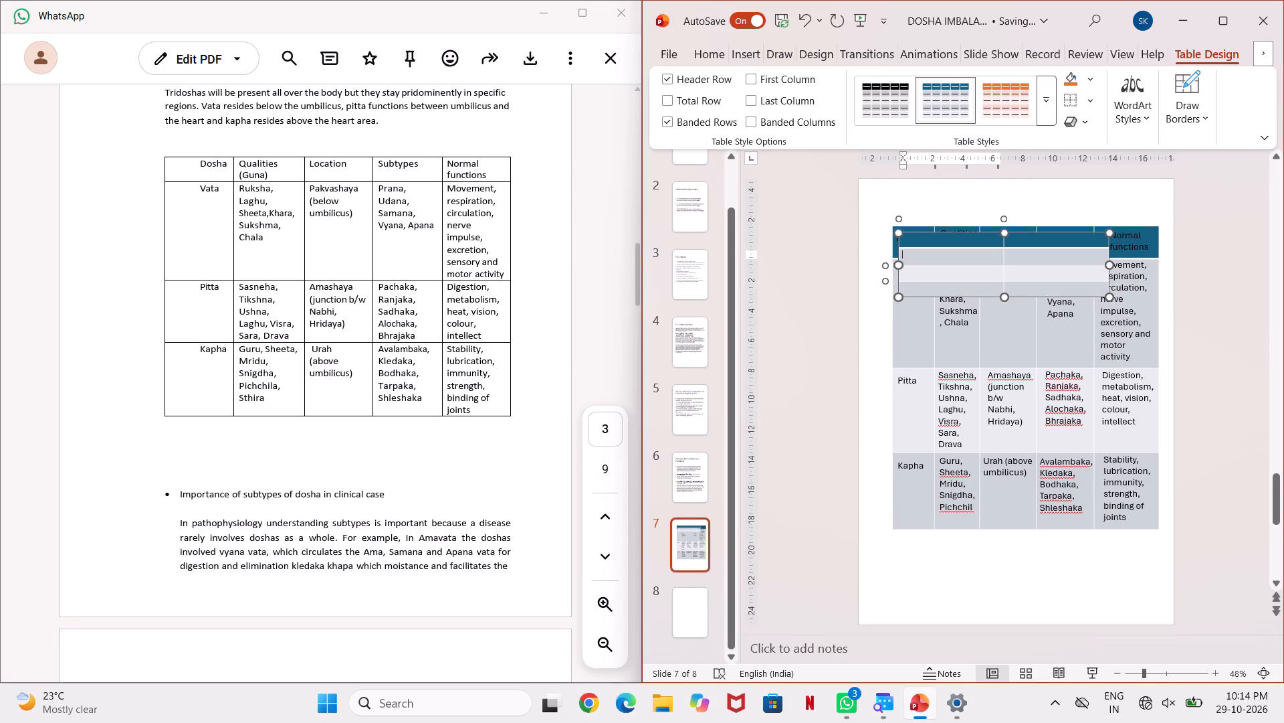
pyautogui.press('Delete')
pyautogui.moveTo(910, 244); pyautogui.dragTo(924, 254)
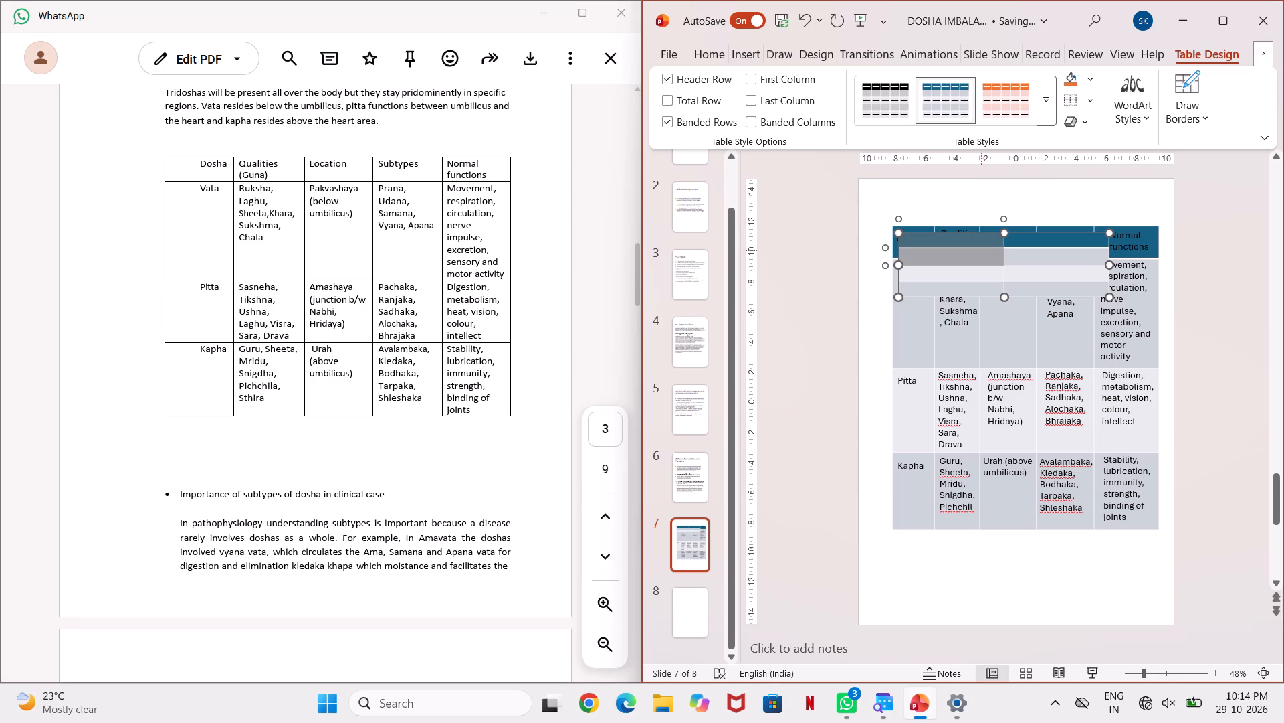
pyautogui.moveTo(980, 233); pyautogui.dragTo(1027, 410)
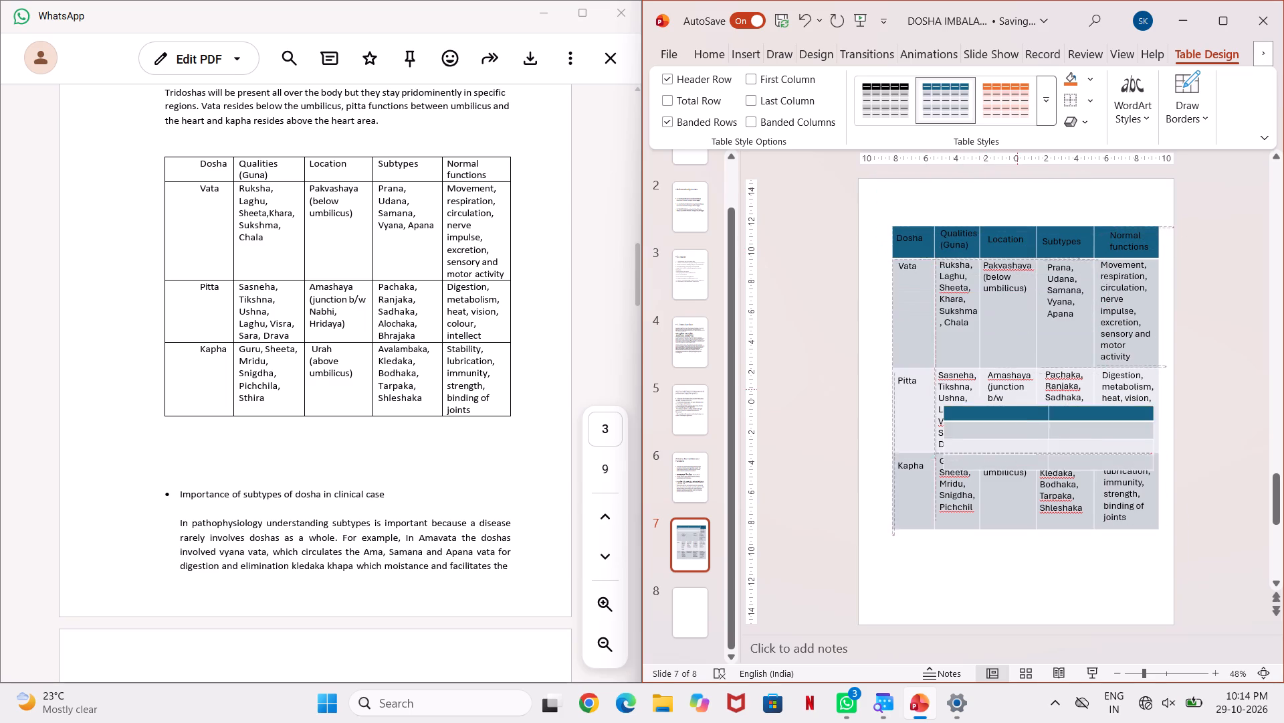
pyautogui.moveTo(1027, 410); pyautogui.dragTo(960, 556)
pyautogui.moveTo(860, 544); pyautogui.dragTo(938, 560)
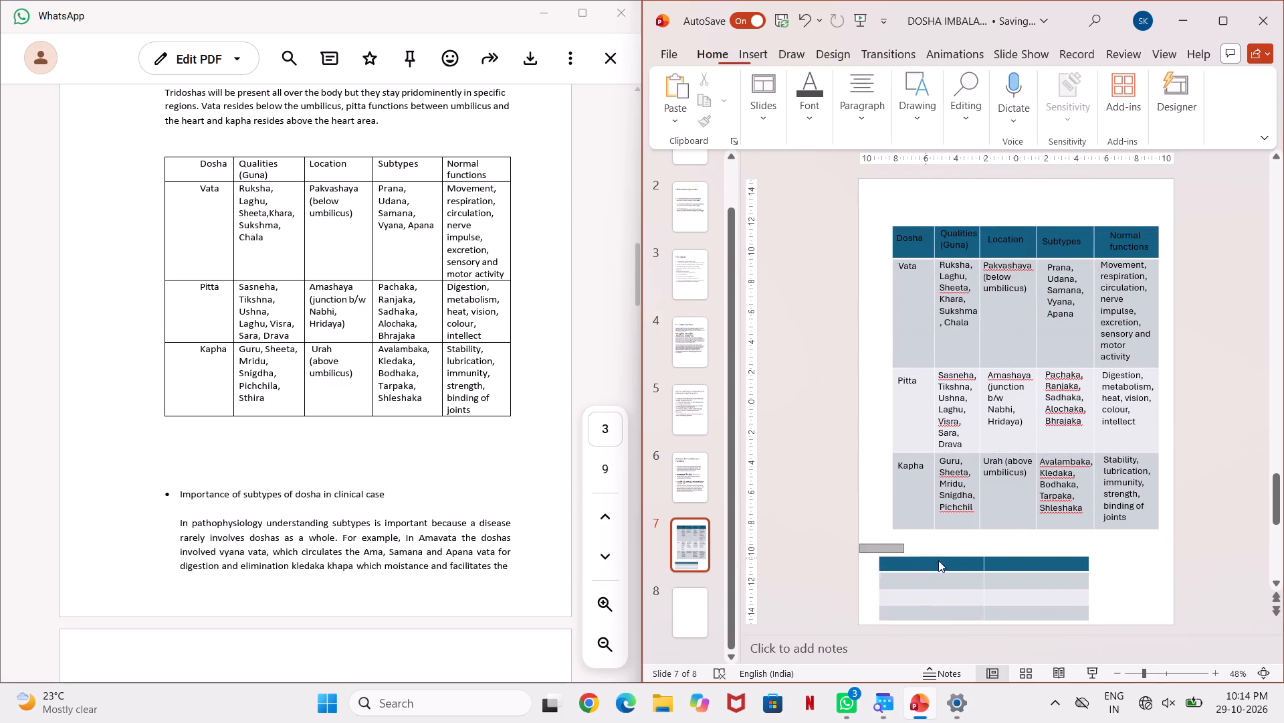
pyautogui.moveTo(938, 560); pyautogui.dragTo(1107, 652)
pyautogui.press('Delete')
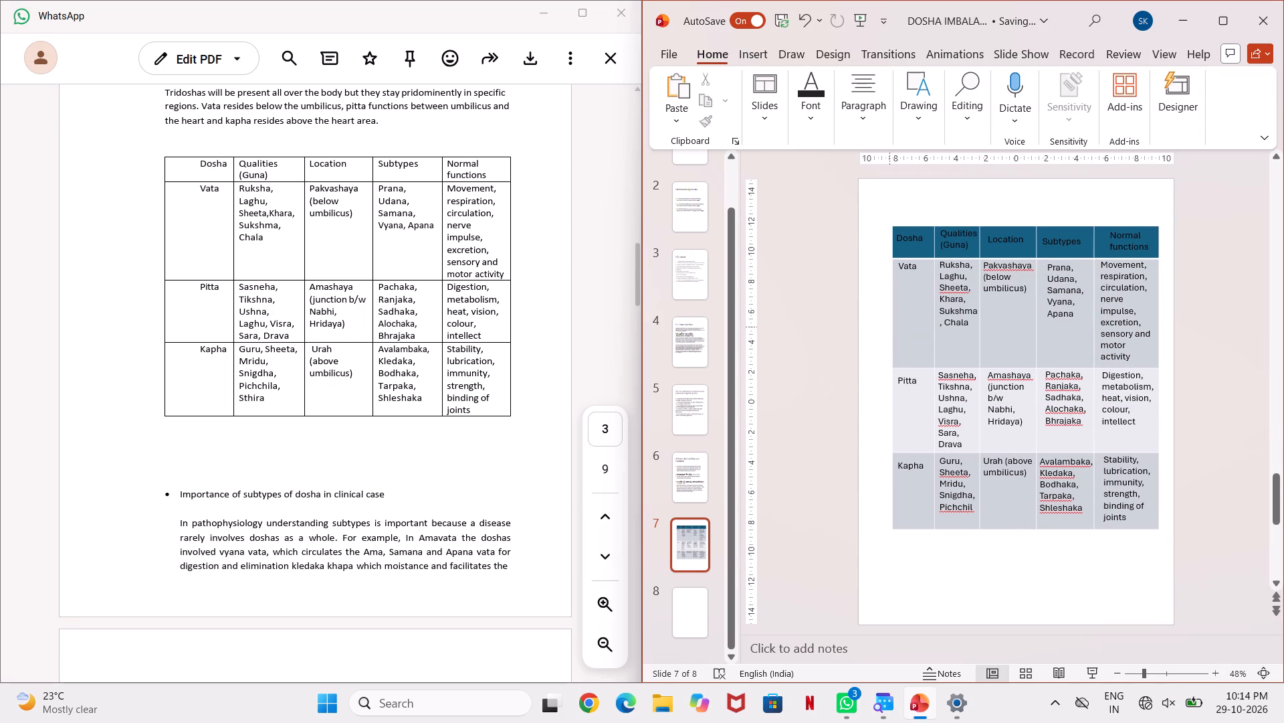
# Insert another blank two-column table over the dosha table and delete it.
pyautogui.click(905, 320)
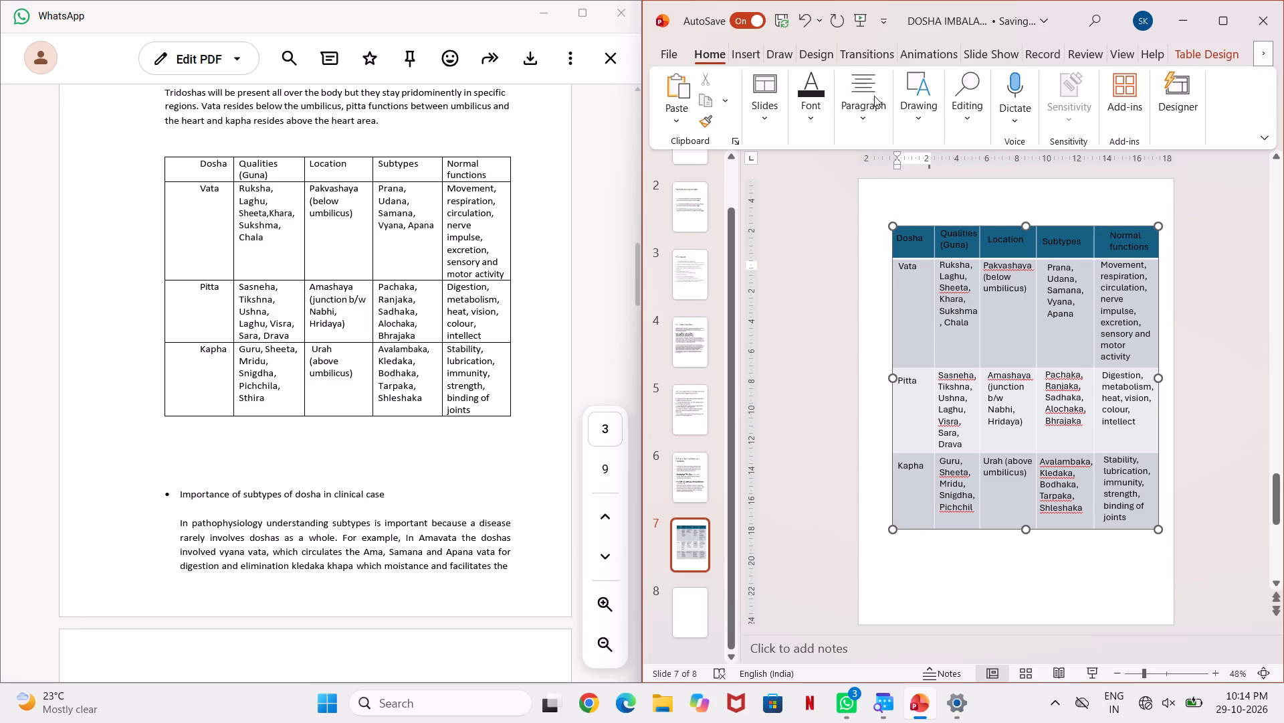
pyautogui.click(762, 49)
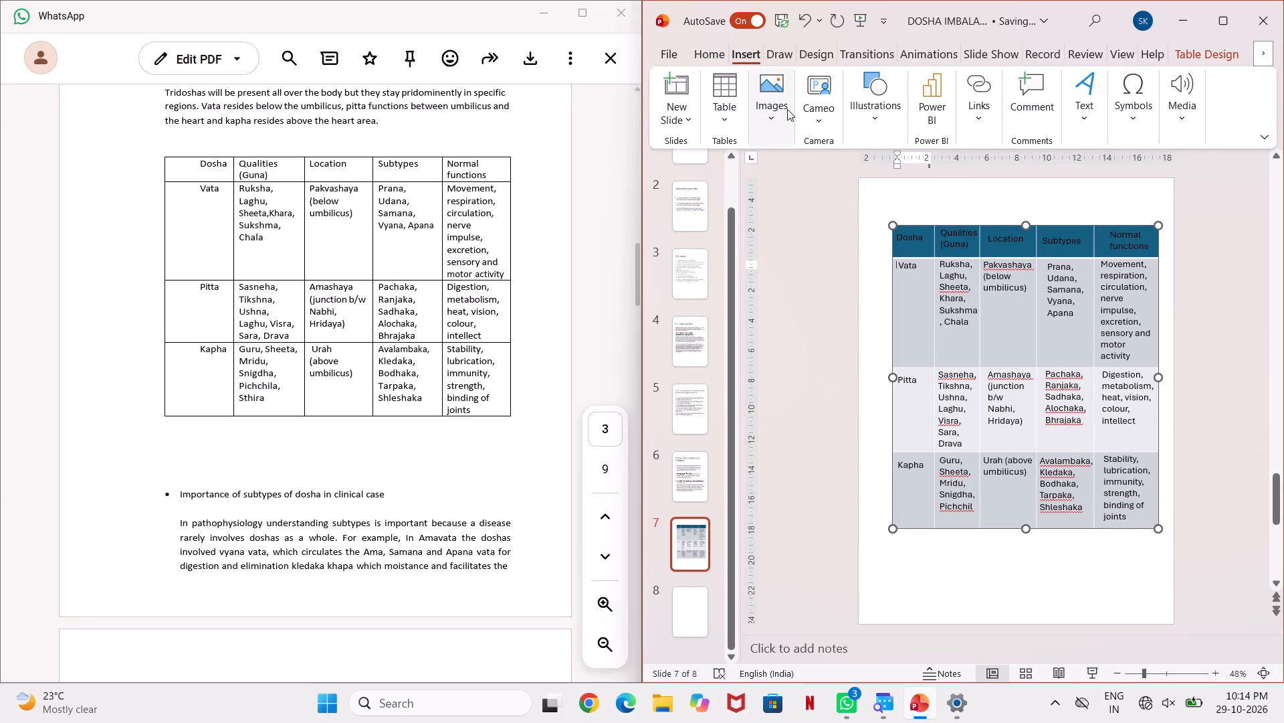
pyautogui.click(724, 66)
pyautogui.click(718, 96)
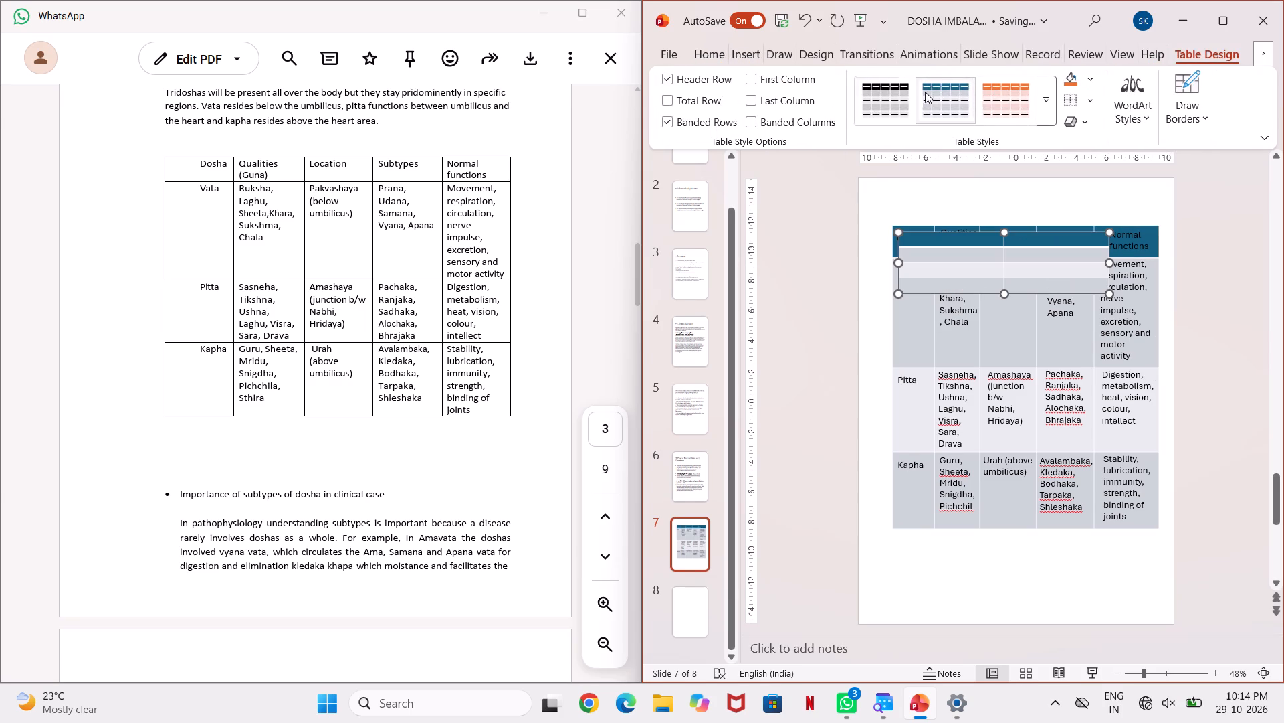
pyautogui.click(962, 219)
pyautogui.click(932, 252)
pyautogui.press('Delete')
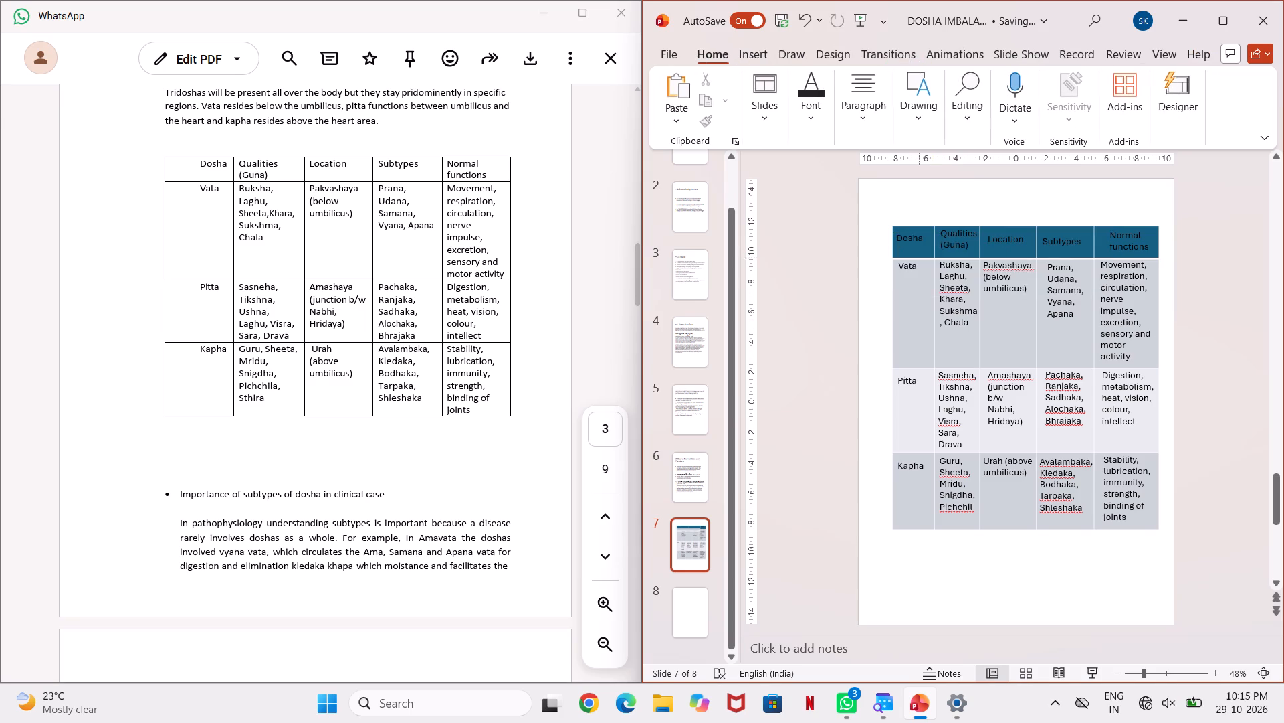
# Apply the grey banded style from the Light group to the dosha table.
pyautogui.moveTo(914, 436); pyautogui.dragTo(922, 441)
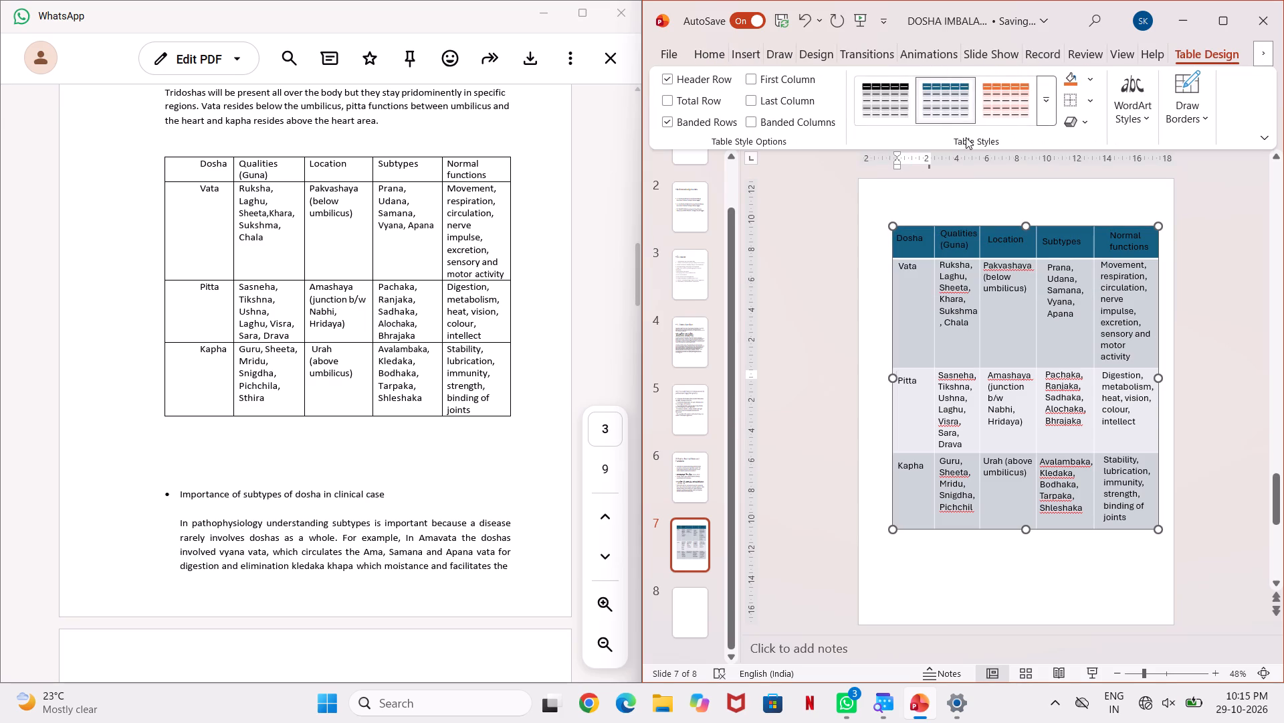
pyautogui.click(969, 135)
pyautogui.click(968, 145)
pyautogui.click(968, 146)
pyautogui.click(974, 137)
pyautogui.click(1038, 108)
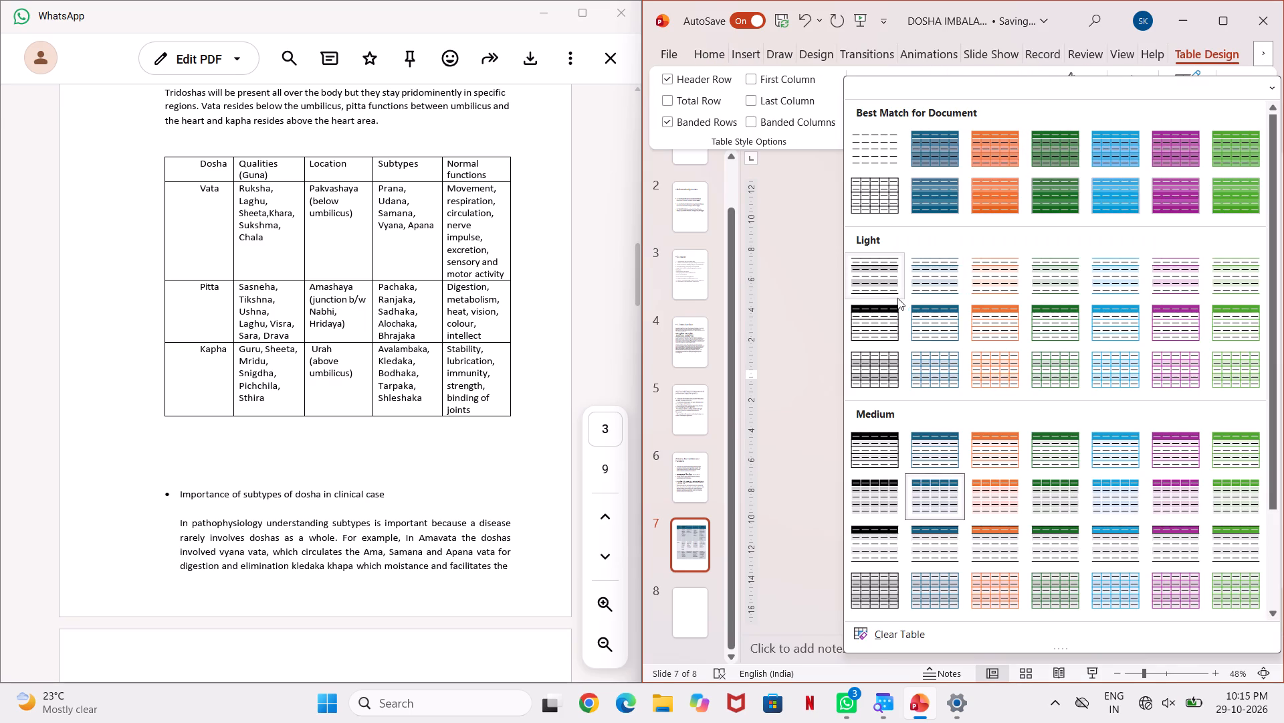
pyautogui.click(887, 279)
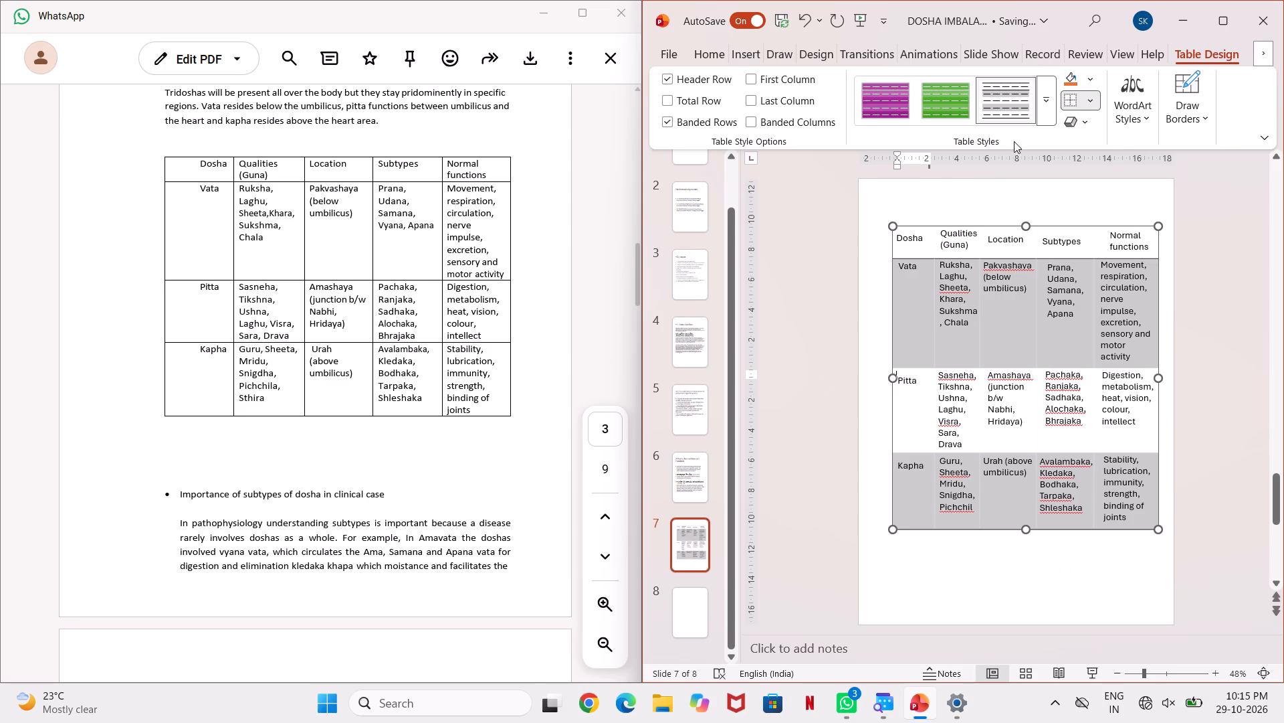
# Apply the plain style without shading or gridlines from Best Match for Document to the dosha table.
pyautogui.click(1049, 111)
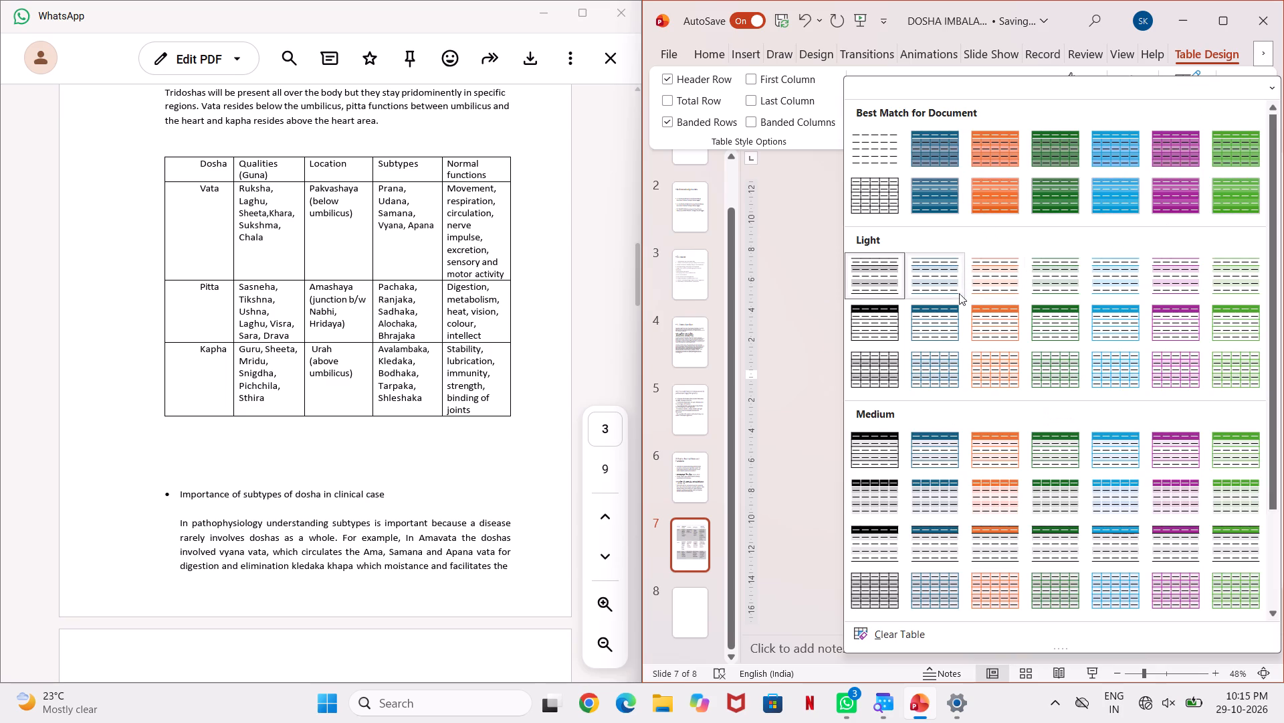
pyautogui.click(871, 149)
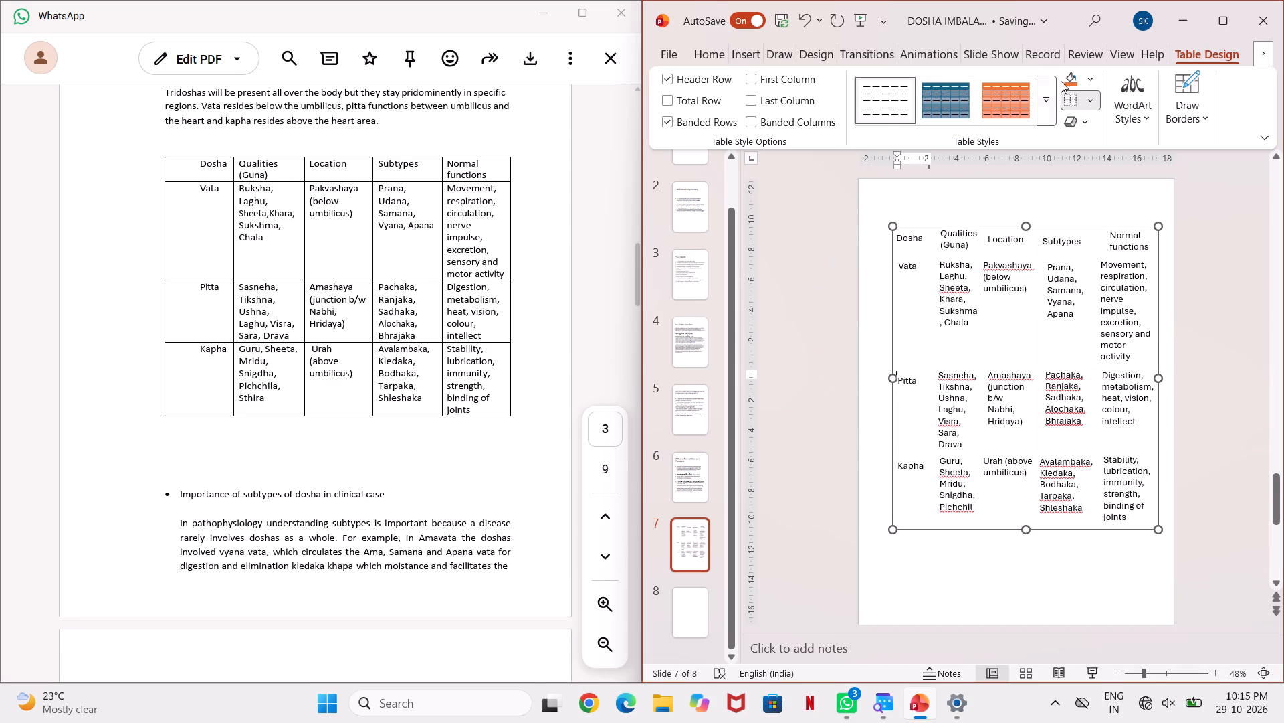
# Pick another table style for the dosha table.
pyautogui.click(1044, 96)
pyautogui.scroll(-9, 993, 315)
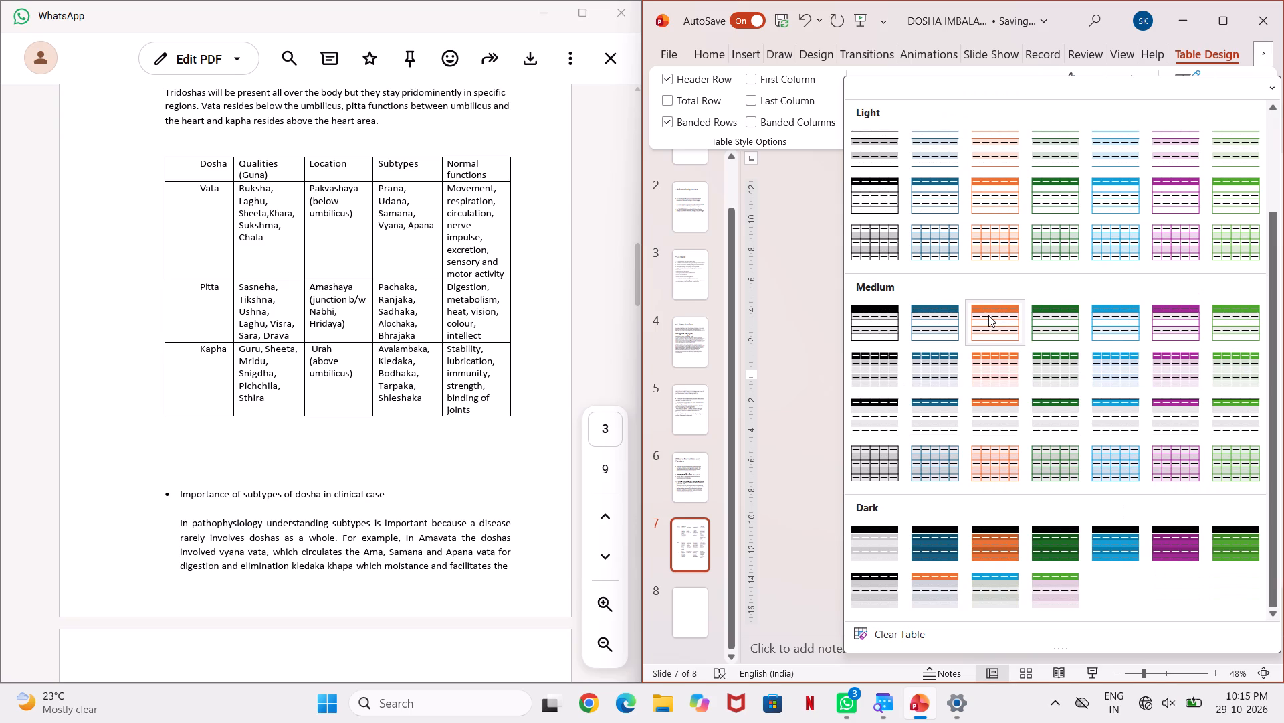
pyautogui.scroll(4, 988, 313)
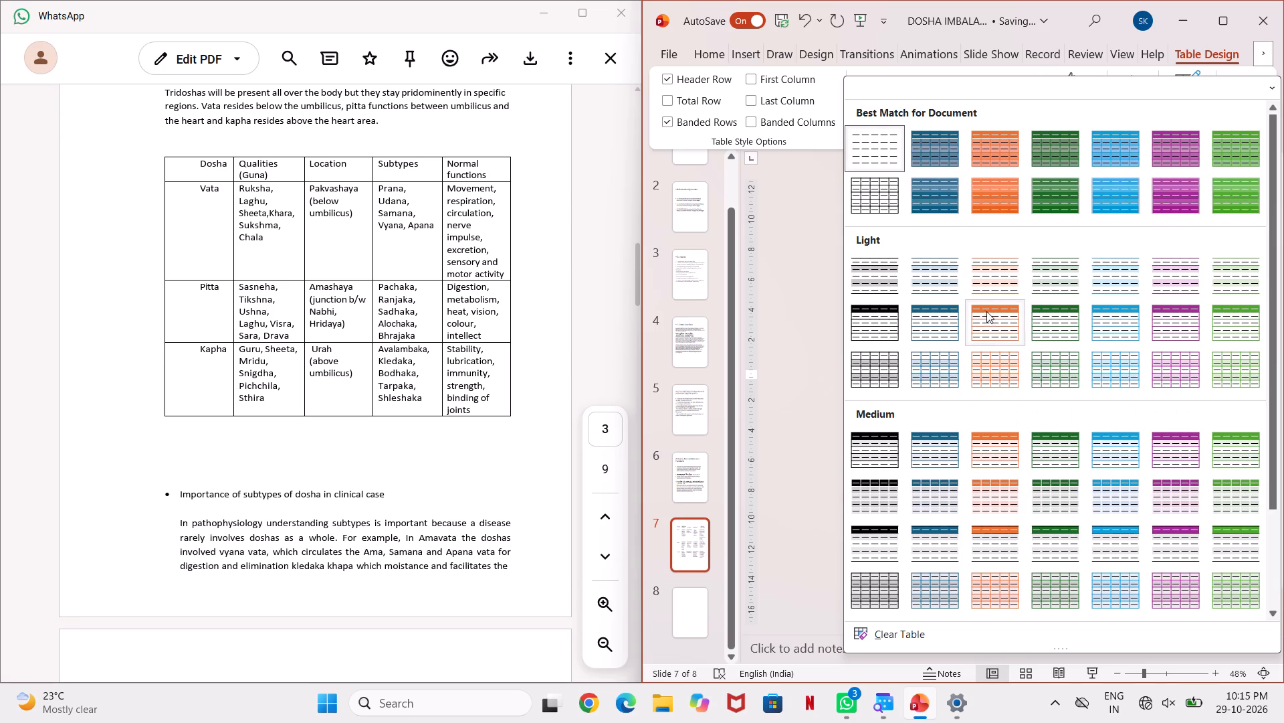
# Apply the unshaded style with black gridlines from Best Match for Document to the dosha table on slide 7.
pyautogui.click(877, 208)
pyautogui.click(755, 263)
pyautogui.click(1228, 233)
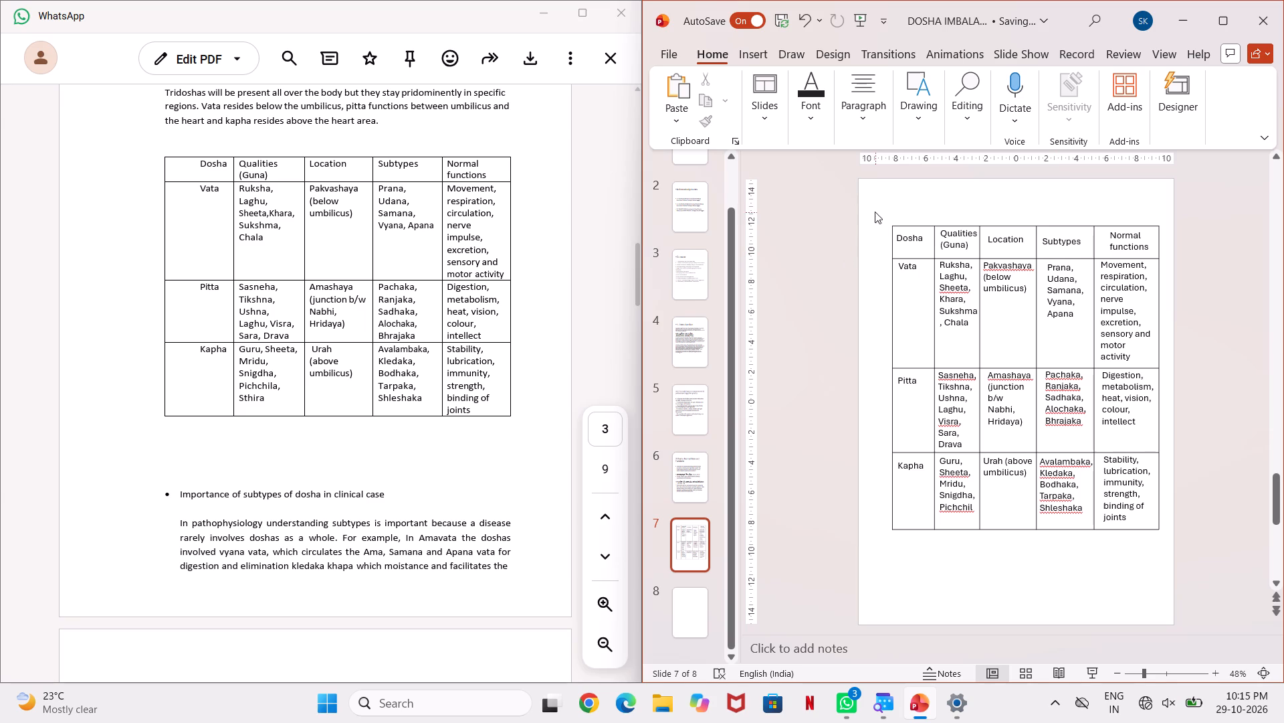
pyautogui.moveTo(869, 199); pyautogui.dragTo(1160, 540)
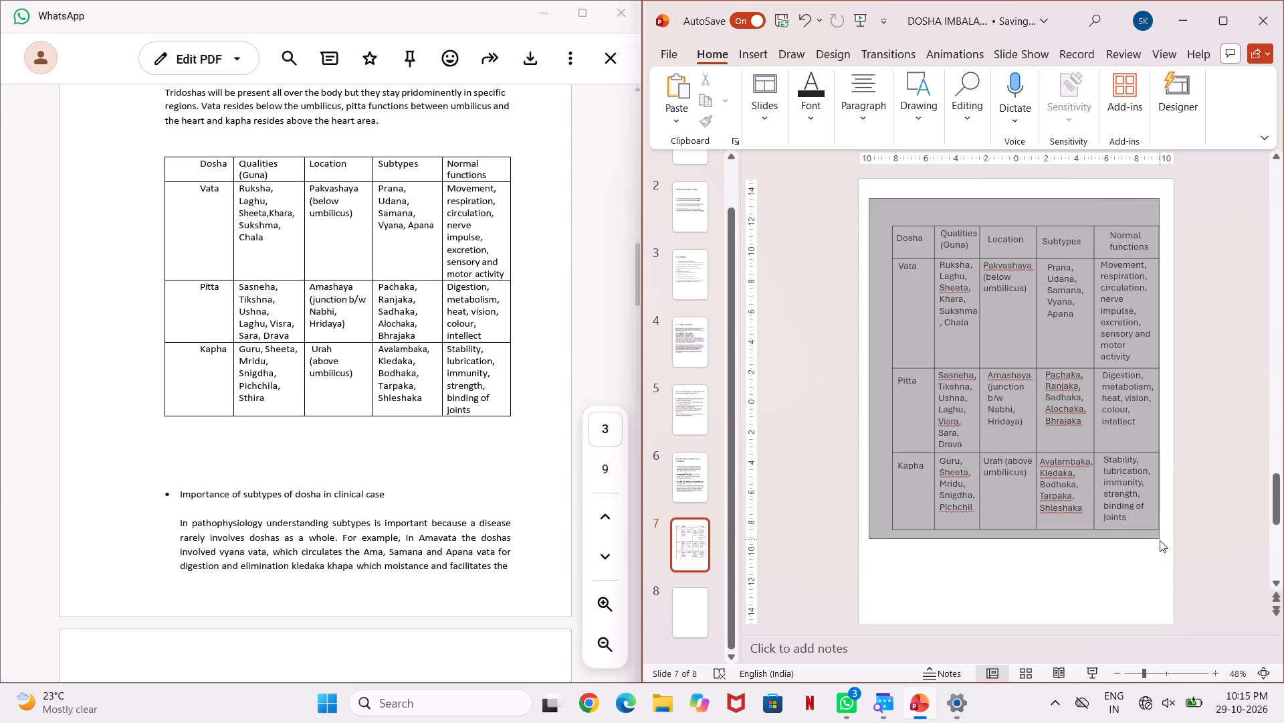
pyautogui.moveTo(1160, 540); pyautogui.dragTo(1183, 571)
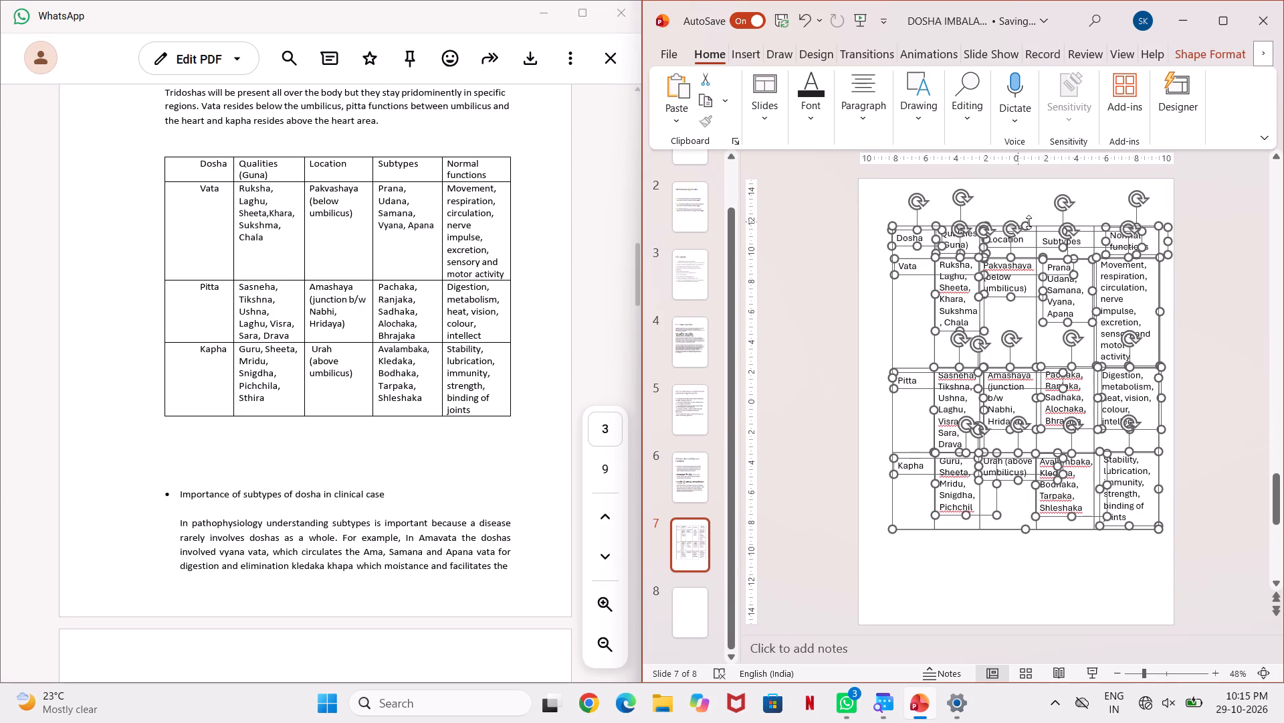
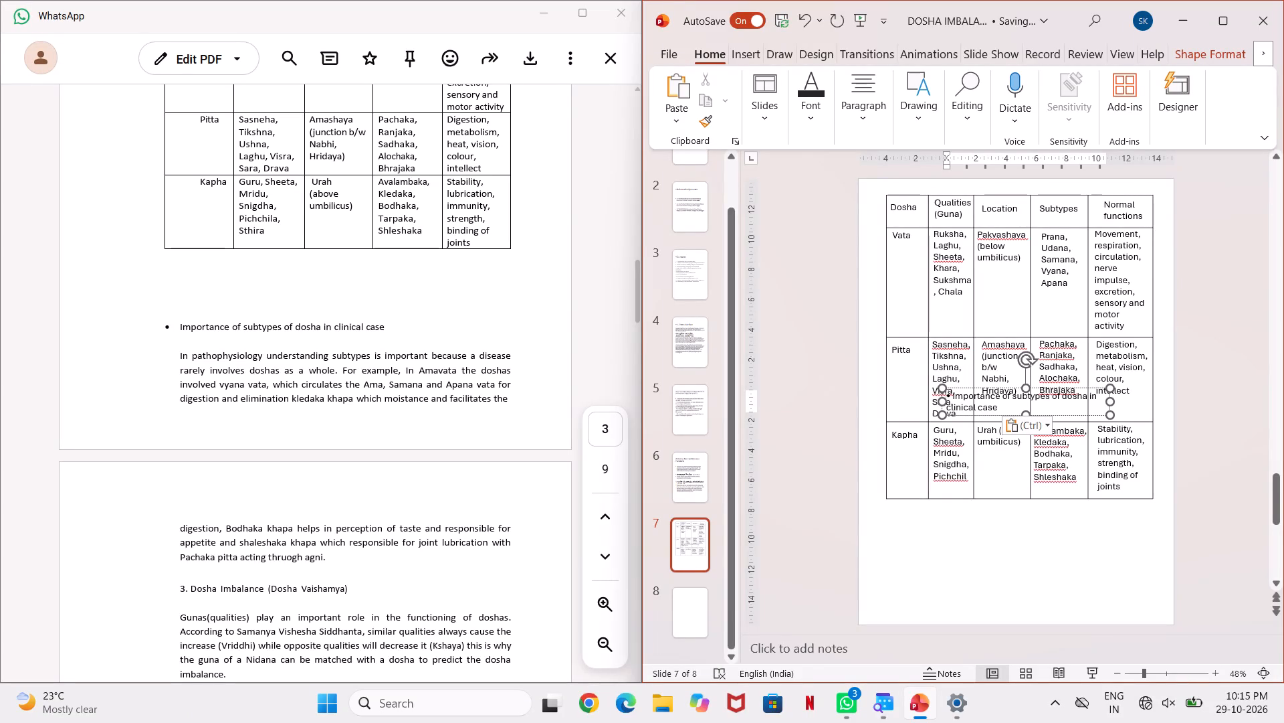
# Move the "Importance of subtypes of dosha in clinical case" text box just below the dosha table and widen it to fit one line.
pyautogui.moveTo(1010, 386); pyautogui.dragTo(942, 510)
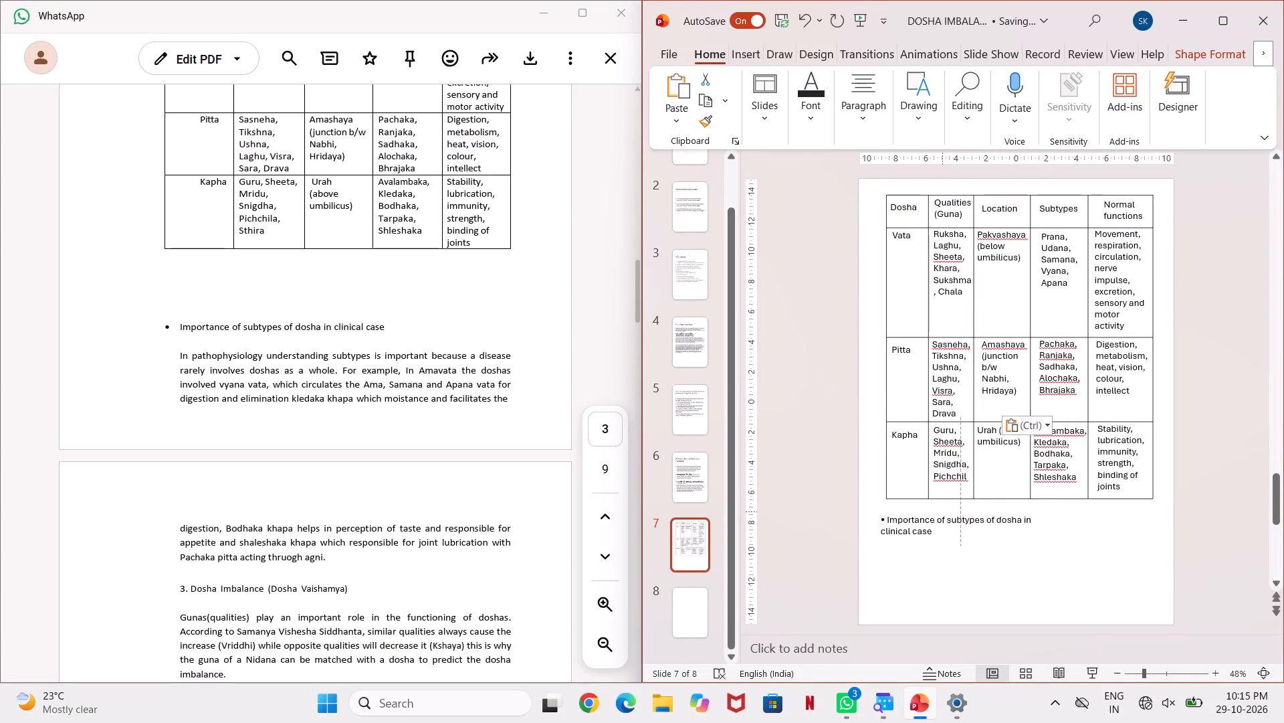
pyautogui.moveTo(942, 510); pyautogui.dragTo(939, 511)
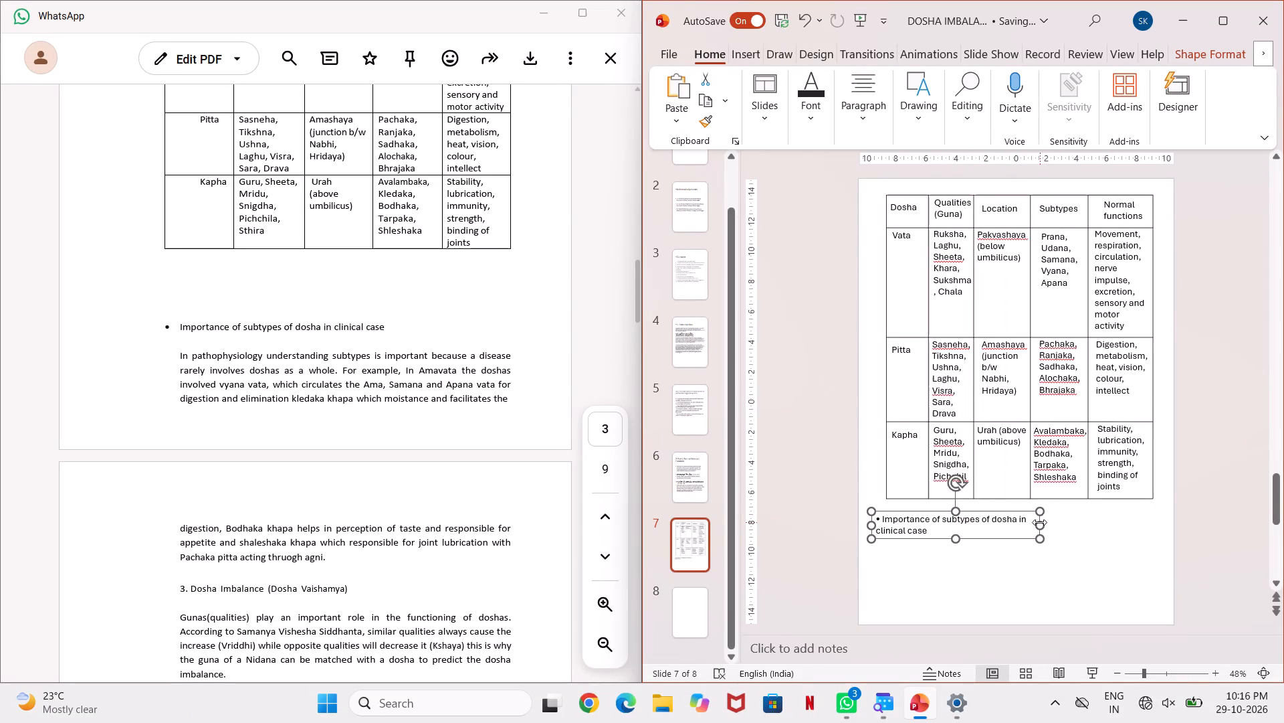
pyautogui.moveTo(1039, 524); pyautogui.dragTo(1117, 524)
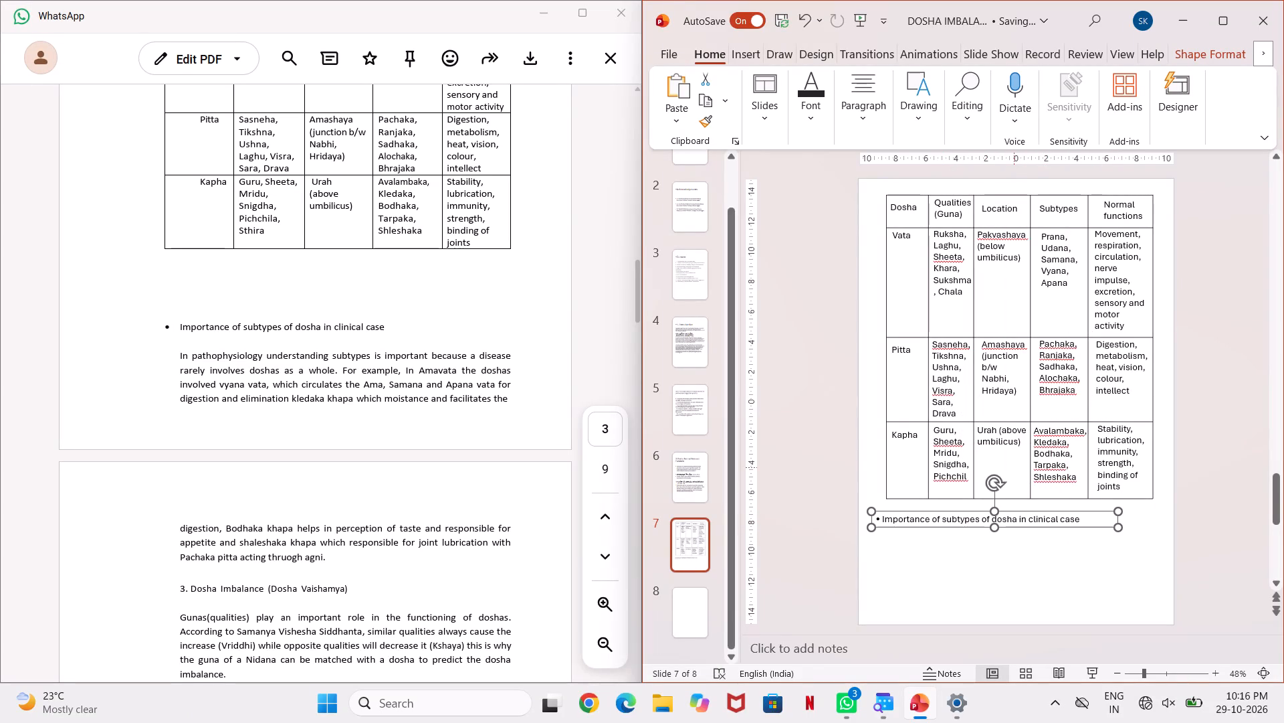
# Open the editing options for the subtypes heading below the dosha table.
pyautogui.rightClick(1037, 517)
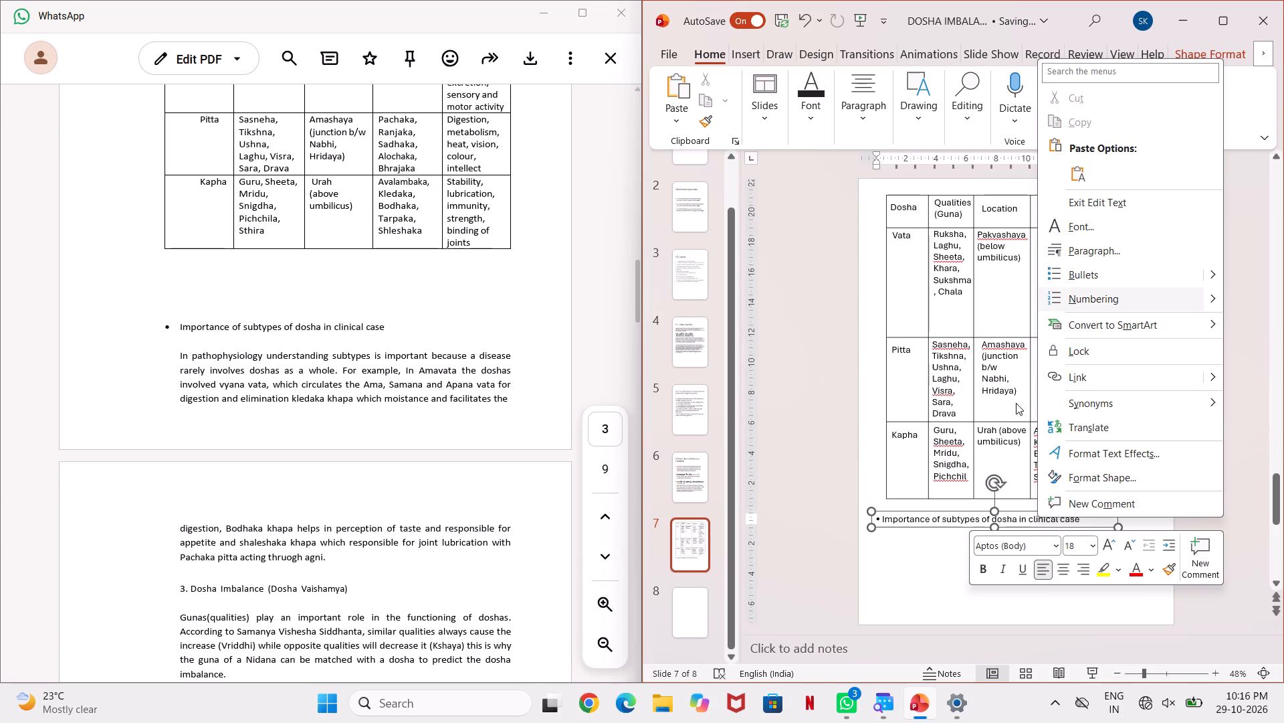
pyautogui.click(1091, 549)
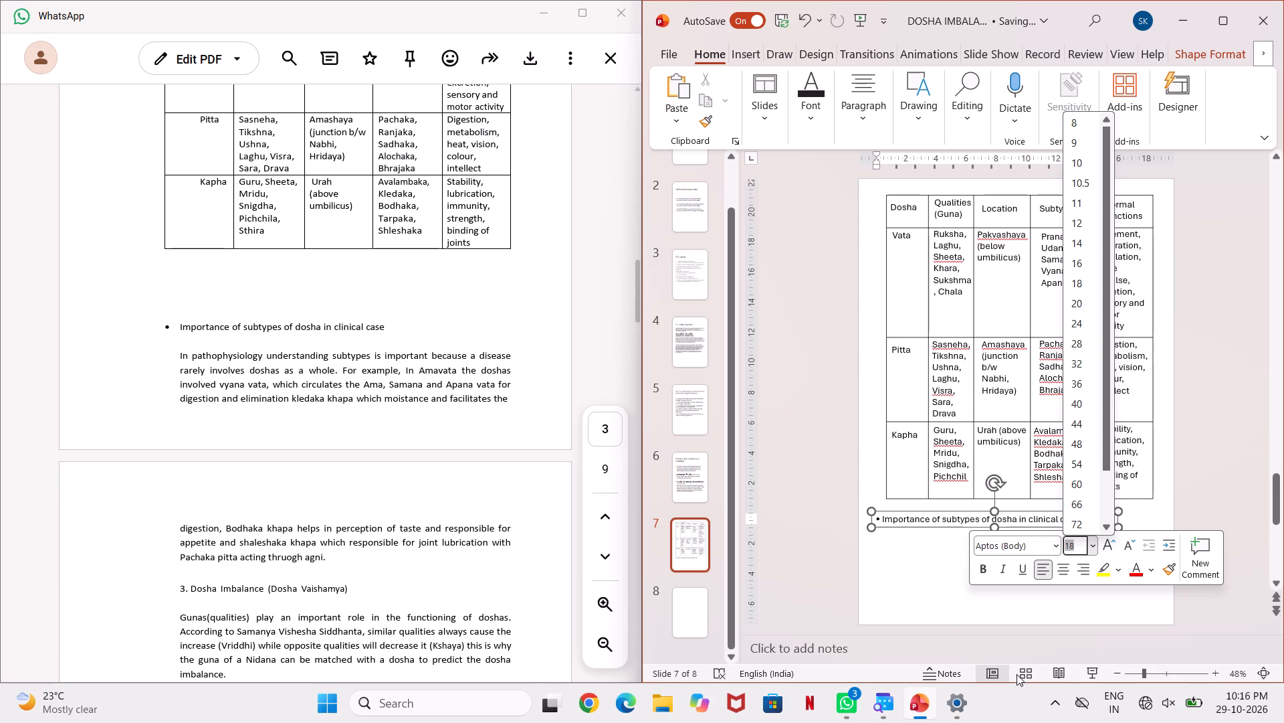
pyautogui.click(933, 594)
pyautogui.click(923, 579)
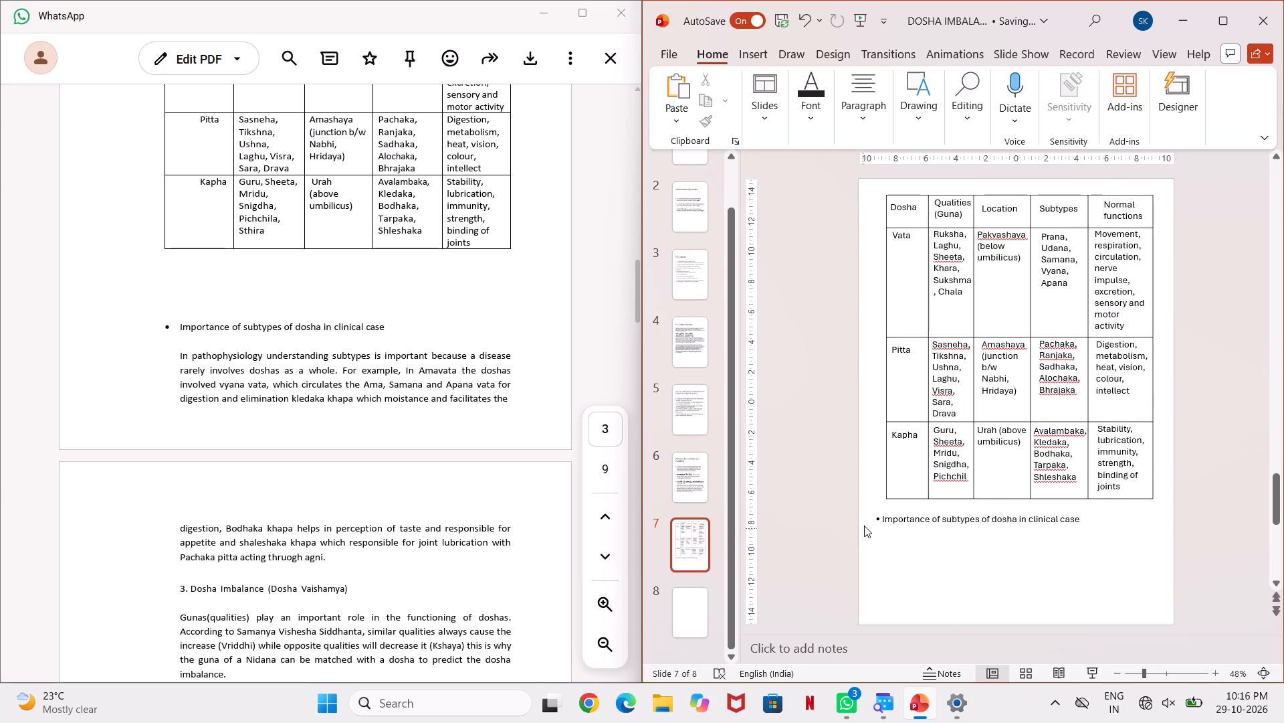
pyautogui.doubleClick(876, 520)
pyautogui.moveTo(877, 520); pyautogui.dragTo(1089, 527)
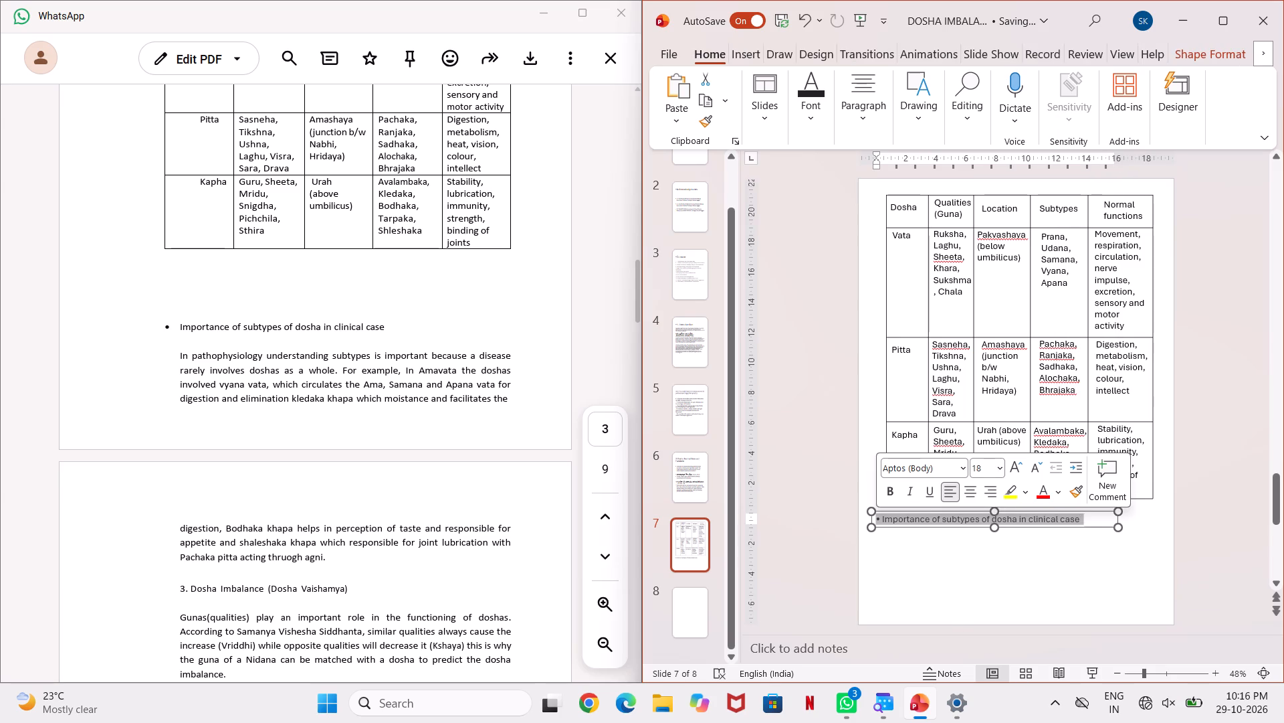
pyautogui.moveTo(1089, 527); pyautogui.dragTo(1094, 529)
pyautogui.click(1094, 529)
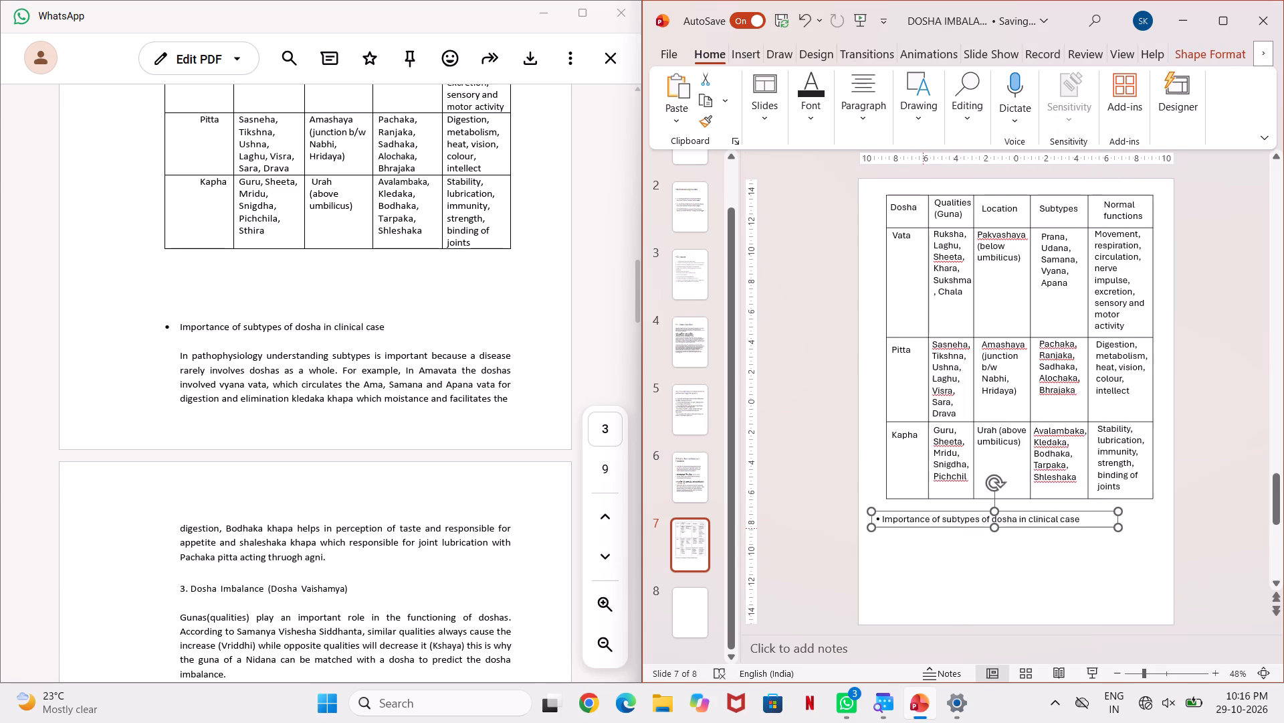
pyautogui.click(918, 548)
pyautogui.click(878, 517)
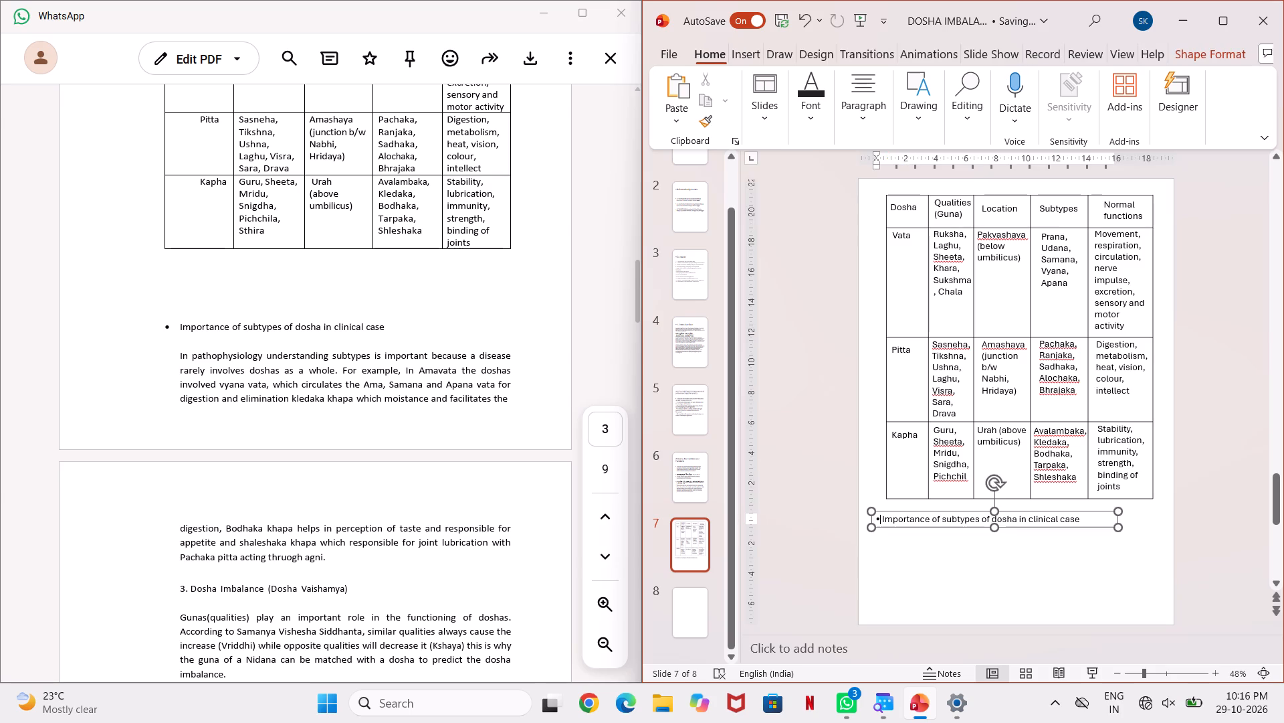
# Set the font size of the bullet line "Importance of subtypes of dosha in clinical case" to 24.
pyautogui.click(874, 517)
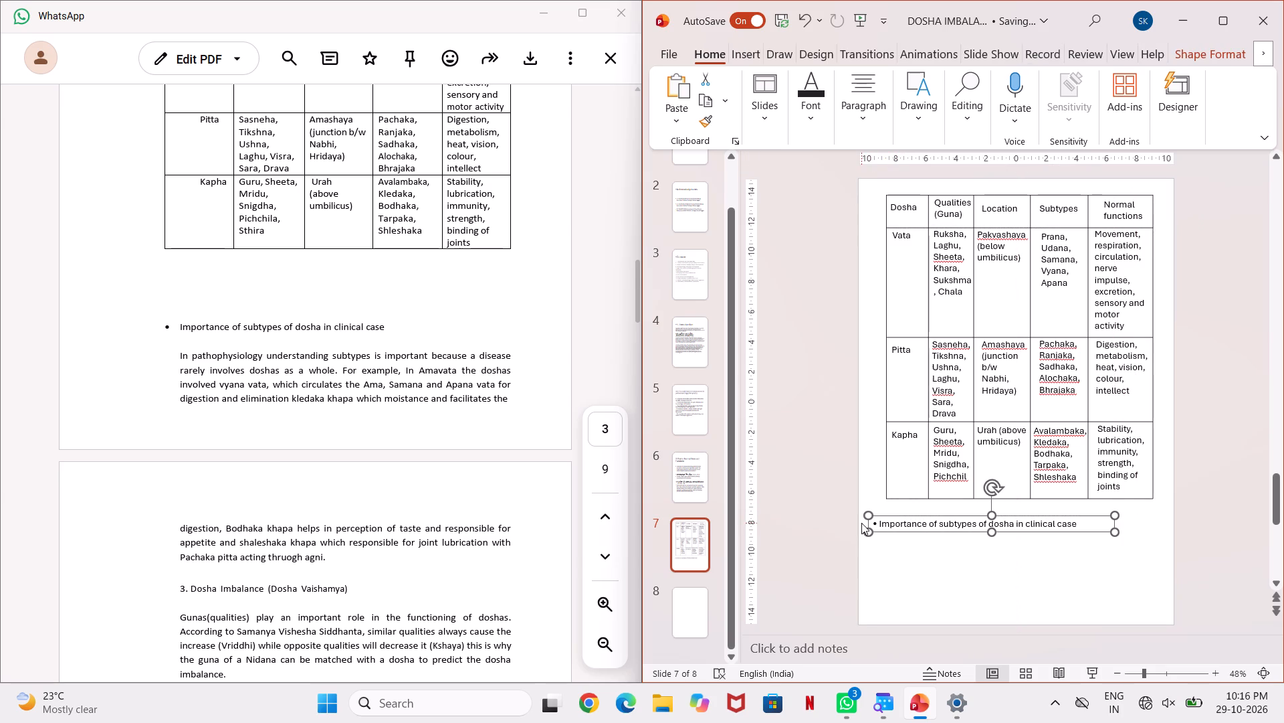
pyautogui.click(870, 522)
pyautogui.moveTo(873, 522); pyautogui.dragTo(1068, 532)
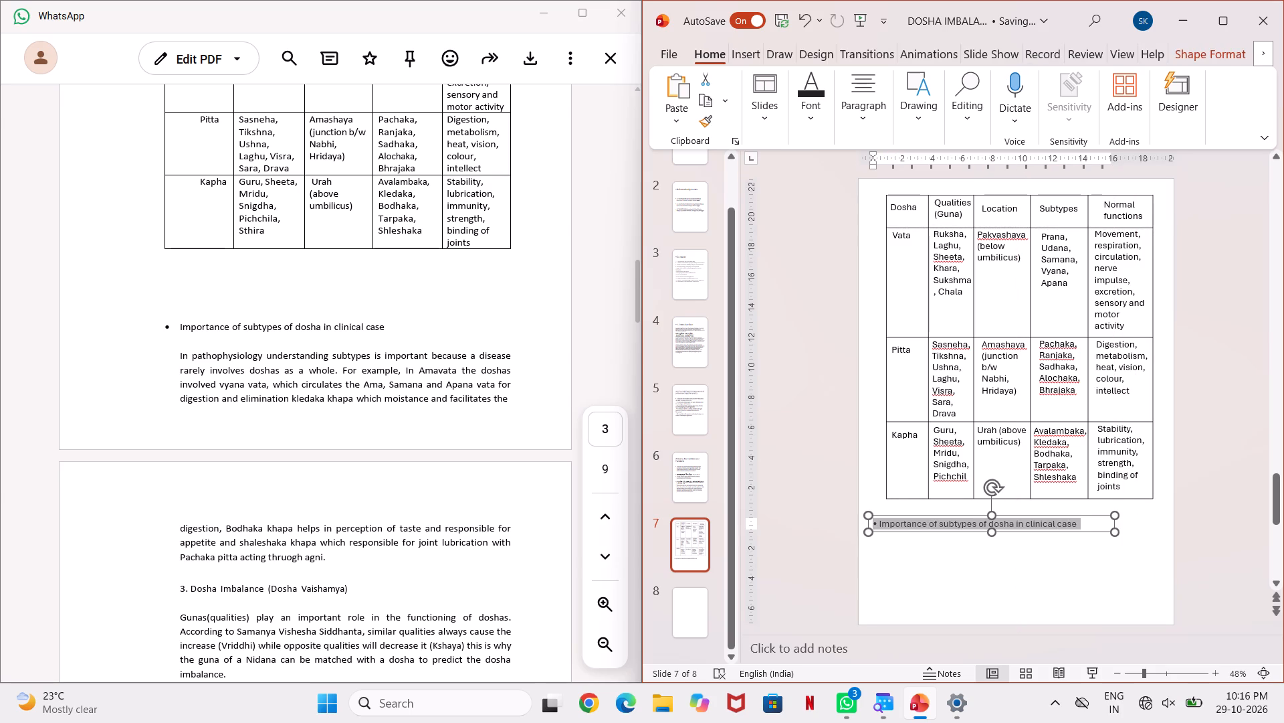
pyautogui.moveTo(1068, 532); pyautogui.dragTo(1083, 532)
pyautogui.click(1149, 485)
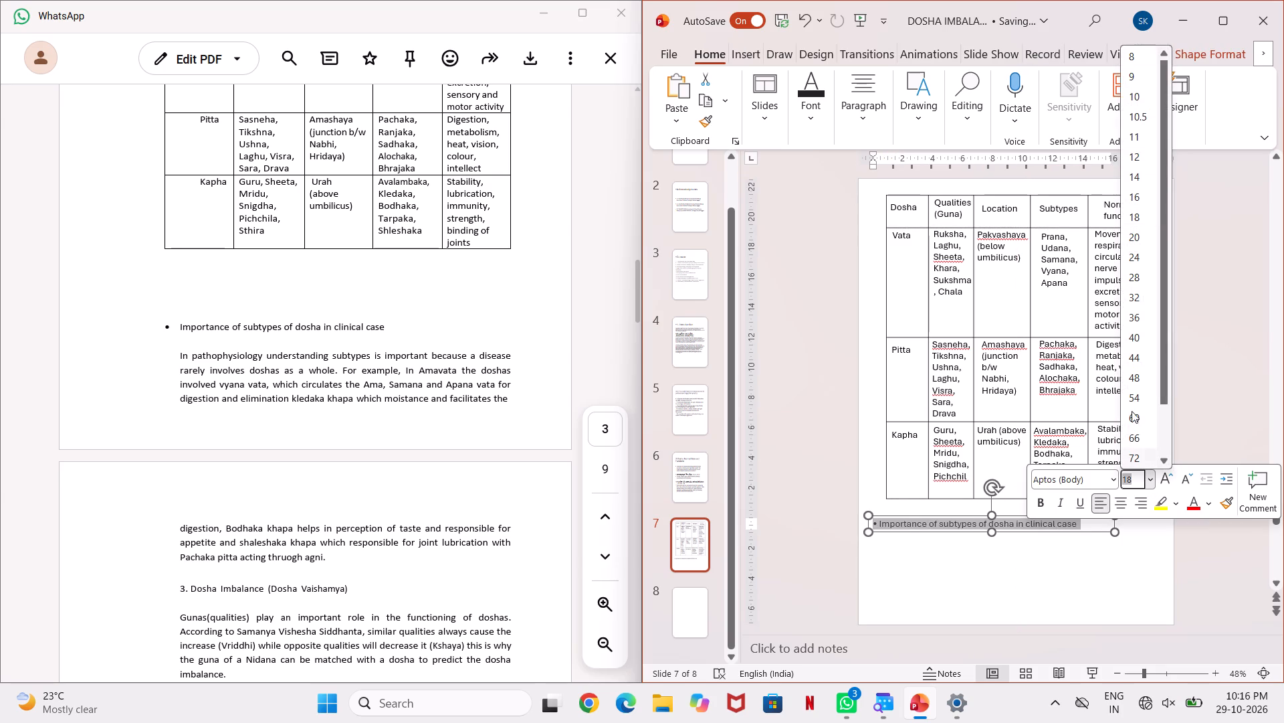
pyautogui.click(1139, 250)
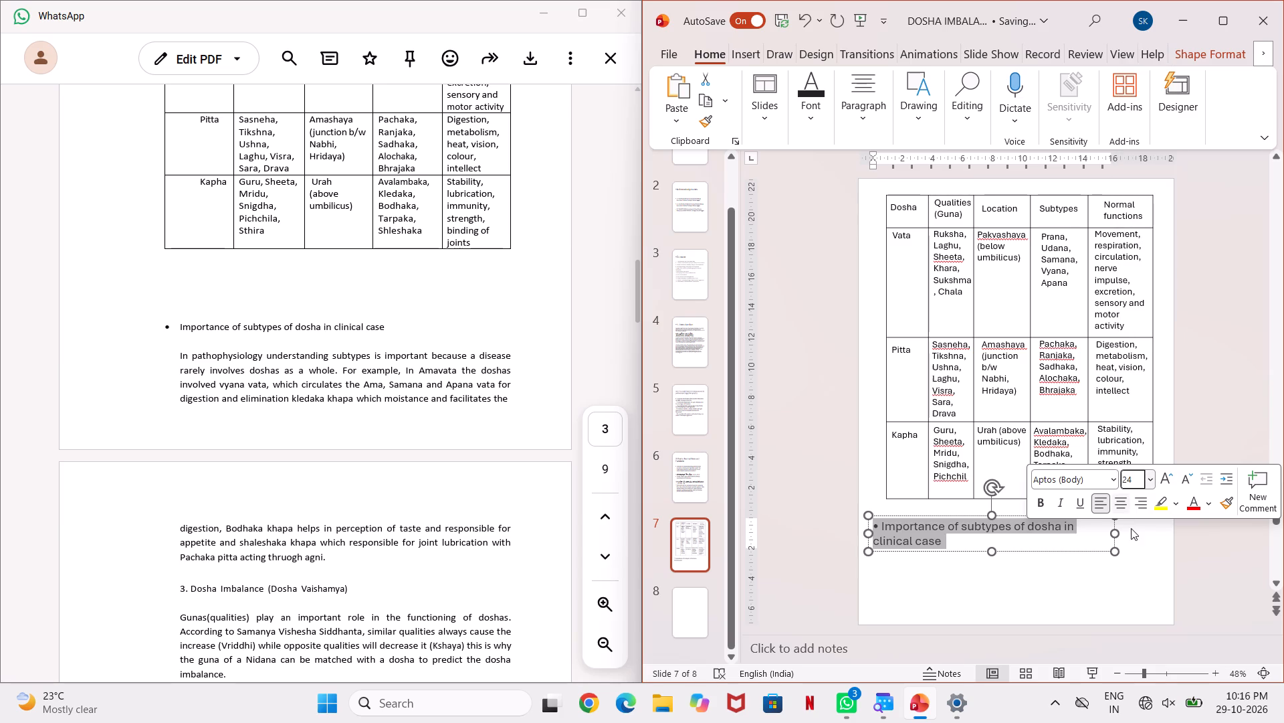
# Widen the bullet line's text box beneath the dosha table so its text fits on one line.
pyautogui.moveTo(1113, 532); pyautogui.dragTo(1158, 523)
pyautogui.click(1233, 468)
pyautogui.click(1096, 530)
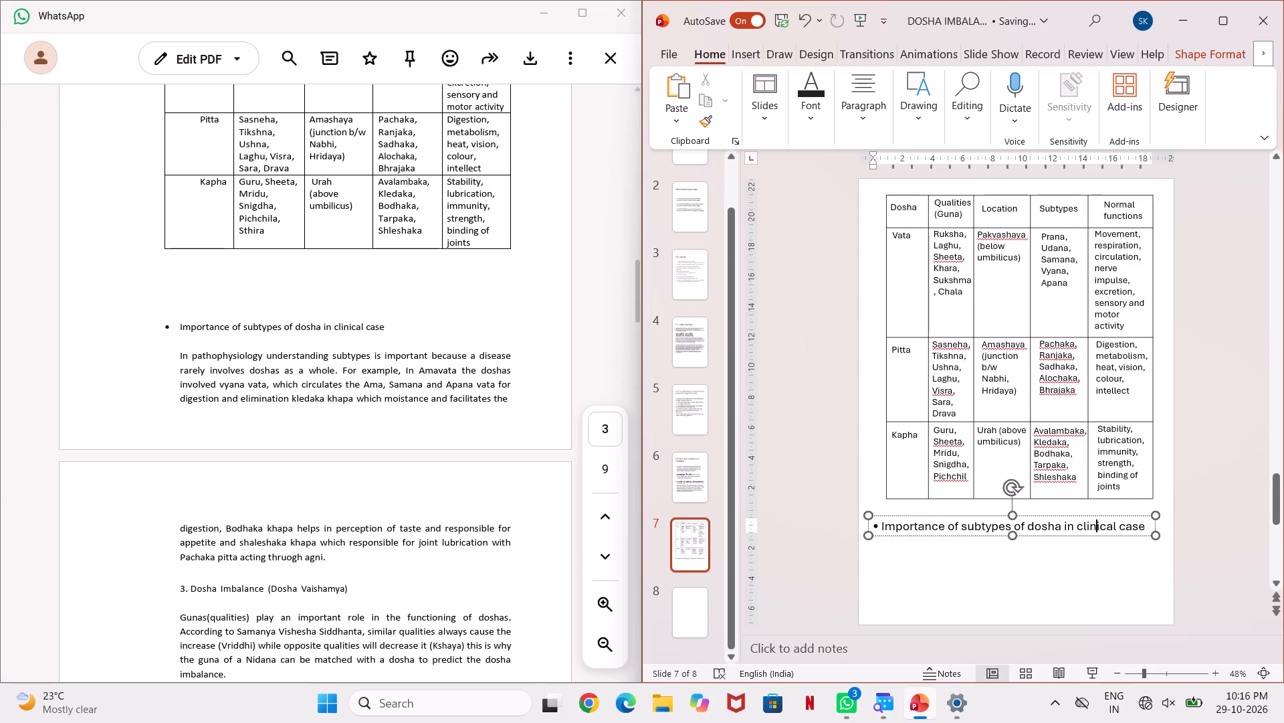
# Move the bullet line's text box slightly up and to the left, just beneath the dosha table.
pyautogui.click(1124, 519)
pyautogui.moveTo(1132, 513); pyautogui.dragTo(1134, 505)
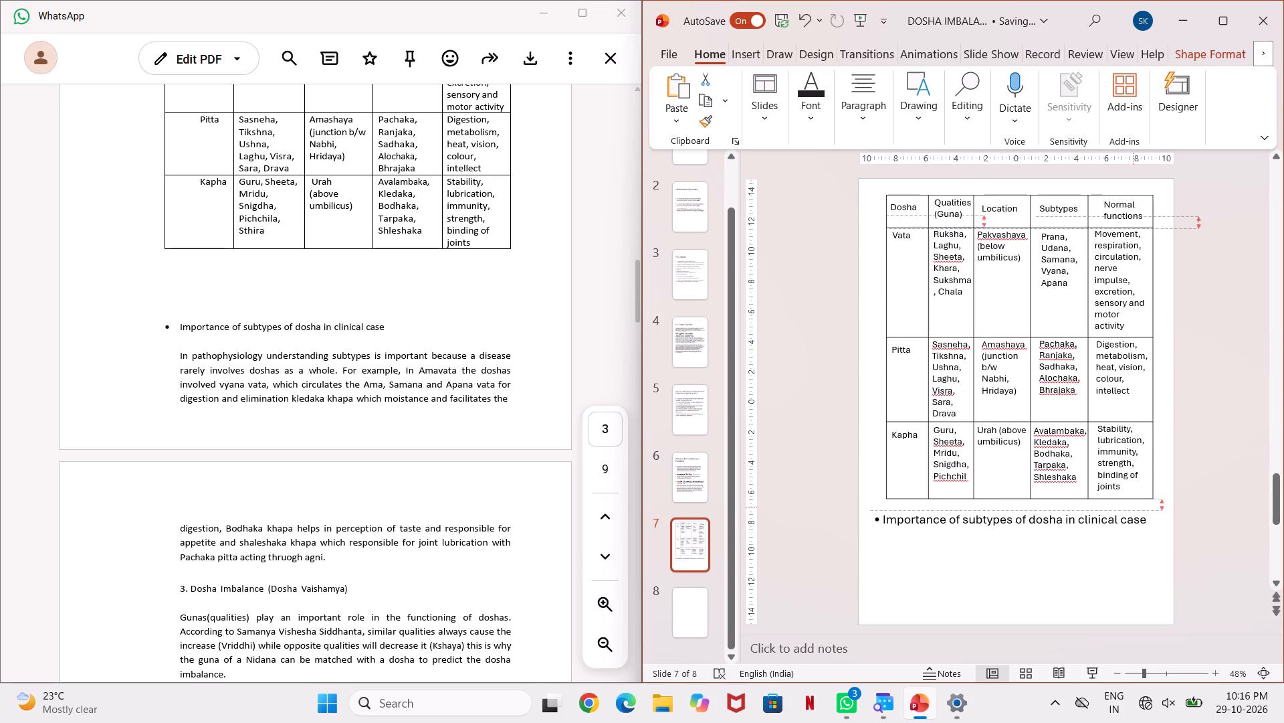
pyautogui.moveTo(1134, 505); pyautogui.dragTo(1126, 503)
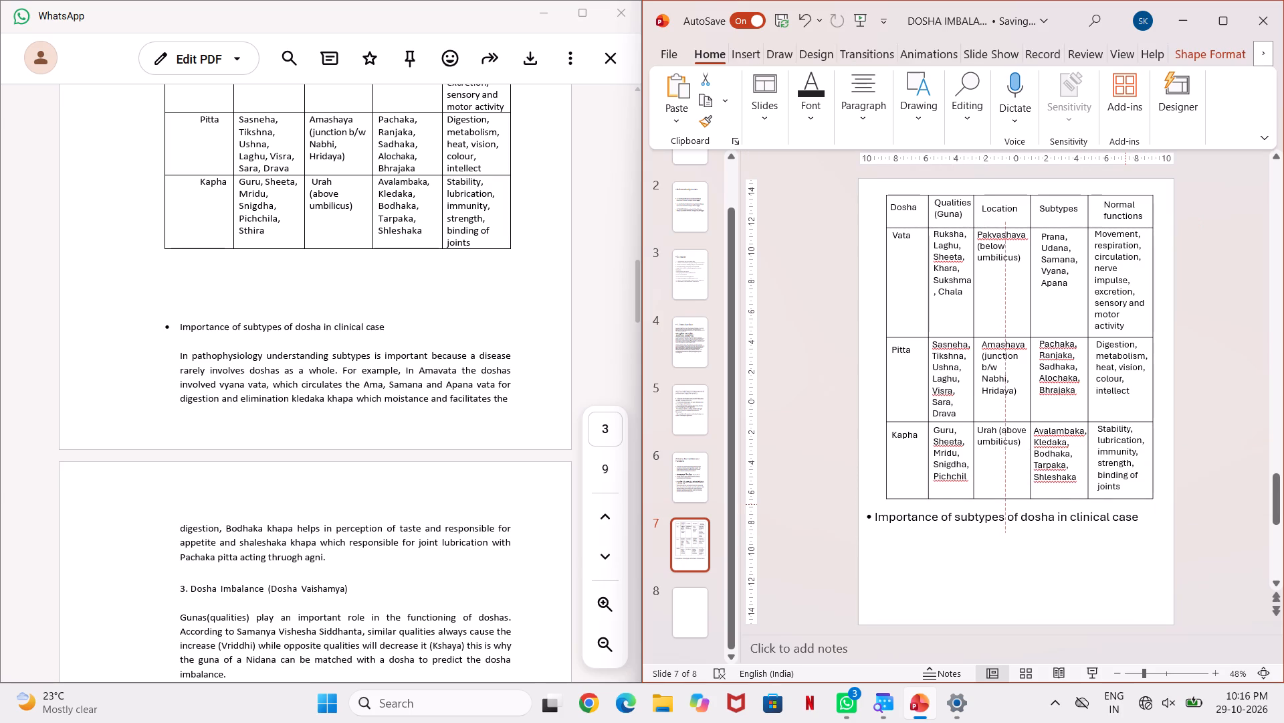
pyautogui.moveTo(1126, 503); pyautogui.dragTo(1126, 503)
pyautogui.click(1237, 447)
pyautogui.click(798, 344)
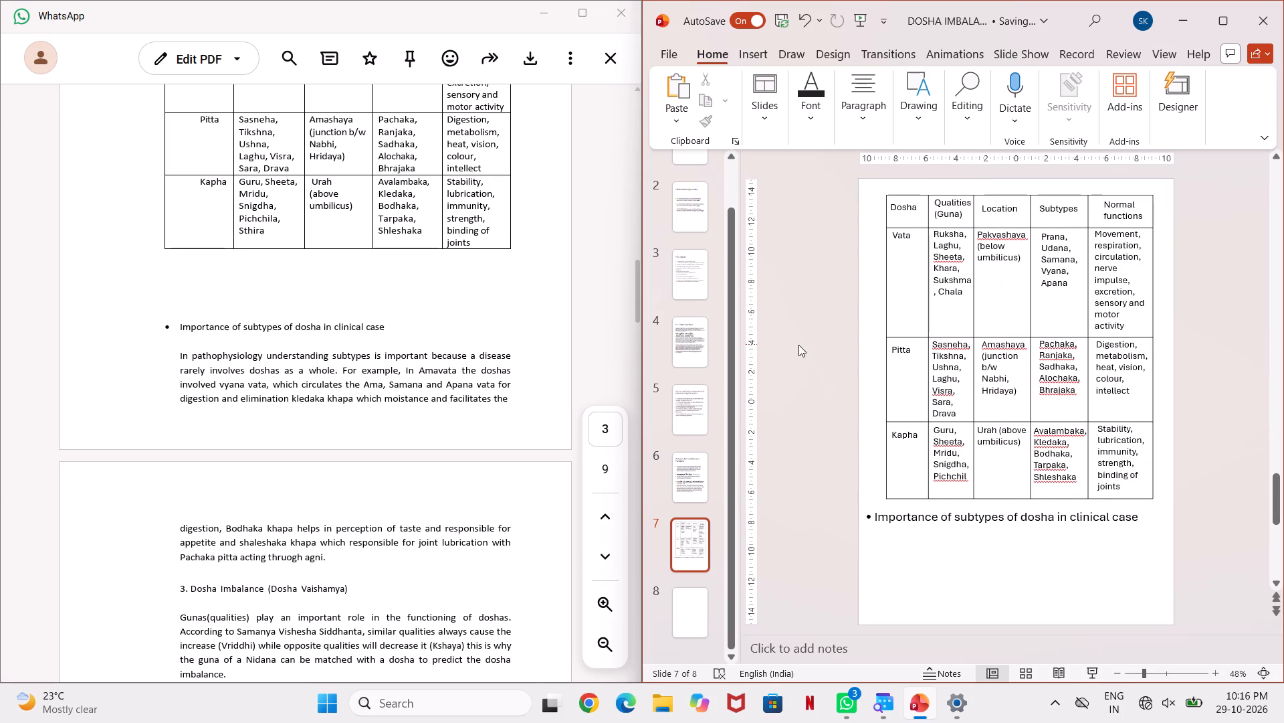
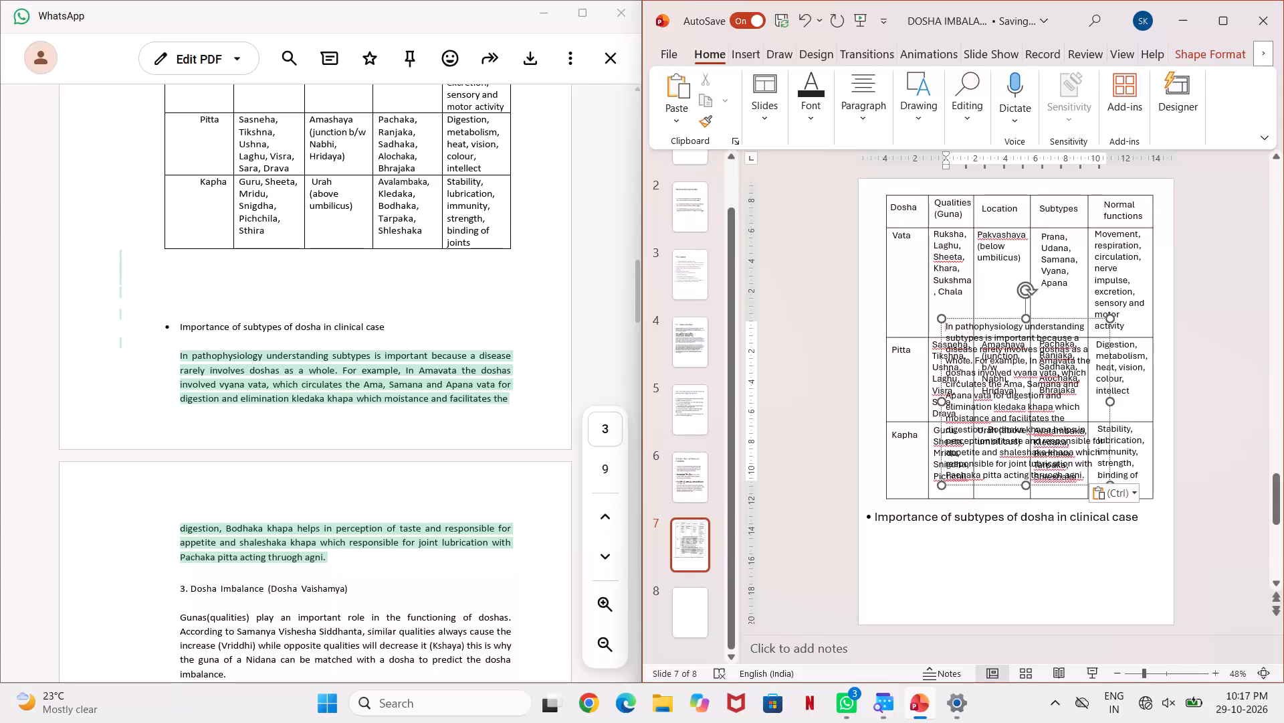
# Widen the pasted pathophysiology paragraph's text box and move it directly beneath the bullet heading under the dosha table.
pyautogui.moveTo(1070, 318); pyautogui.dragTo(1057, 494)
pyautogui.moveTo(1095, 571); pyautogui.dragTo(1196, 551)
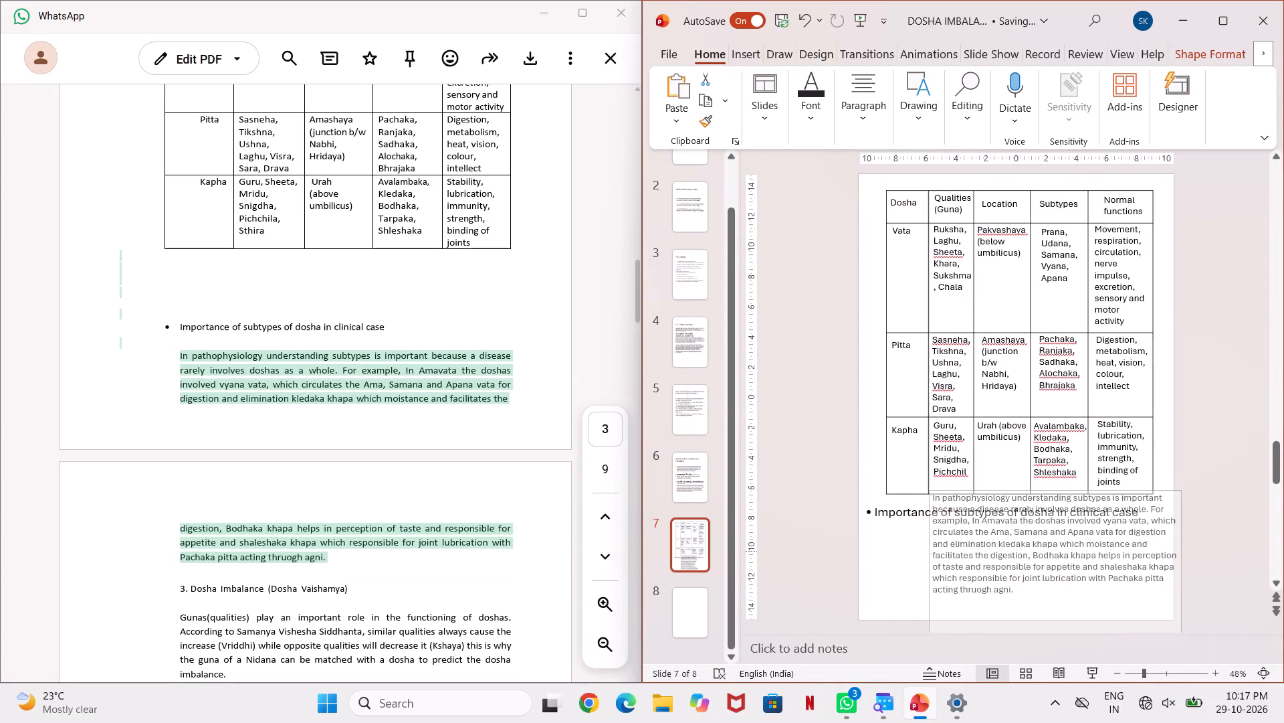
pyautogui.moveTo(1196, 551); pyautogui.dragTo(1247, 544)
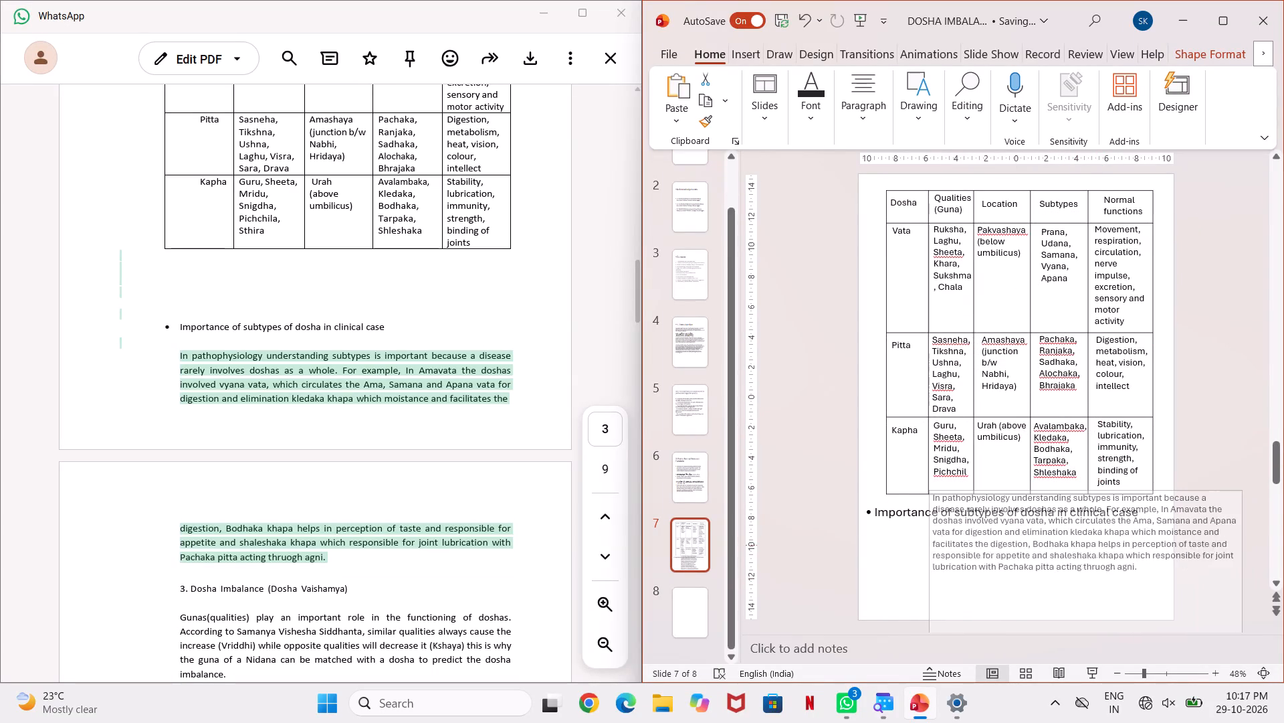
pyautogui.moveTo(1247, 544); pyautogui.dragTo(1251, 539)
pyautogui.moveTo(1185, 494); pyautogui.dragTo(1183, 501)
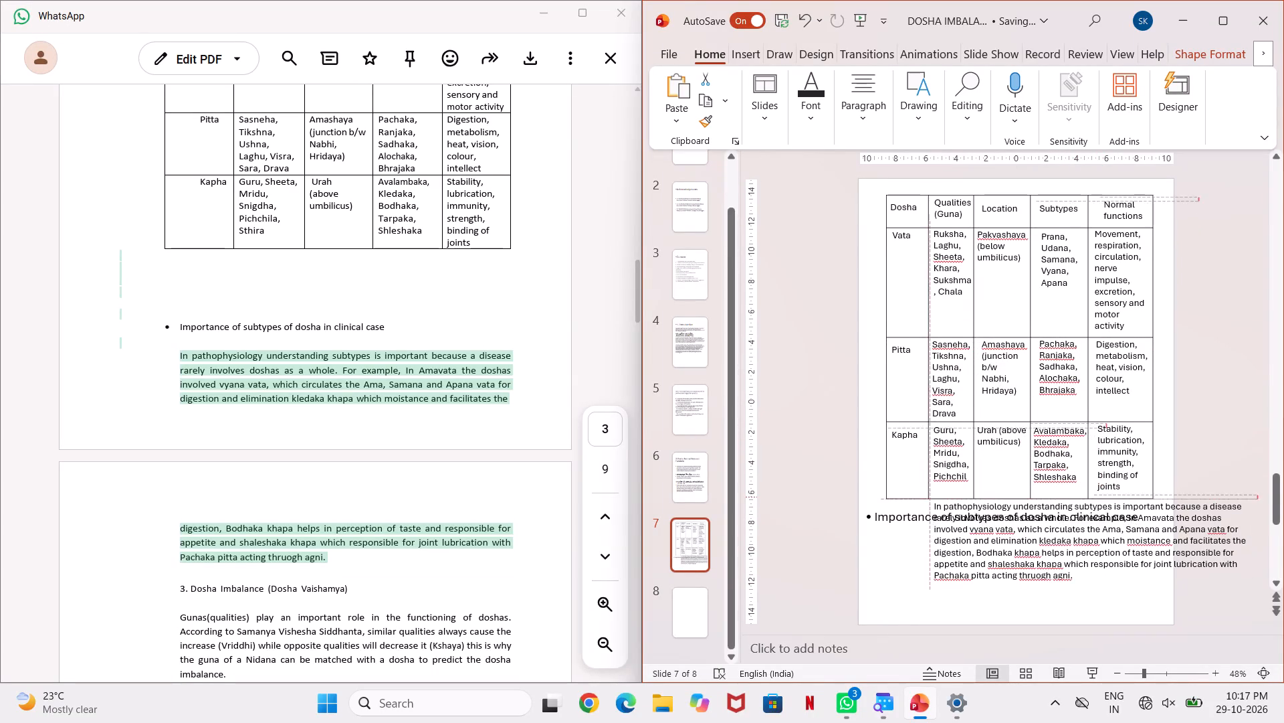
pyautogui.moveTo(1183, 501); pyautogui.dragTo(1123, 528)
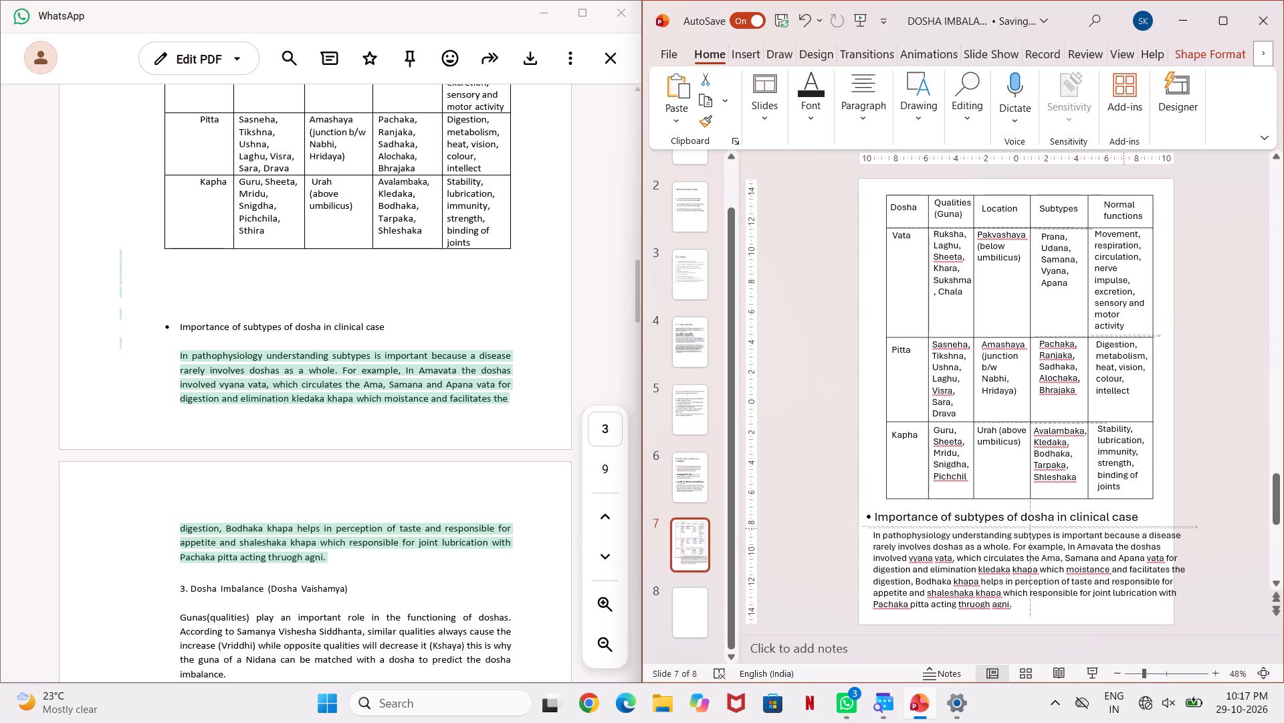
pyautogui.moveTo(1123, 528); pyautogui.dragTo(1123, 528)
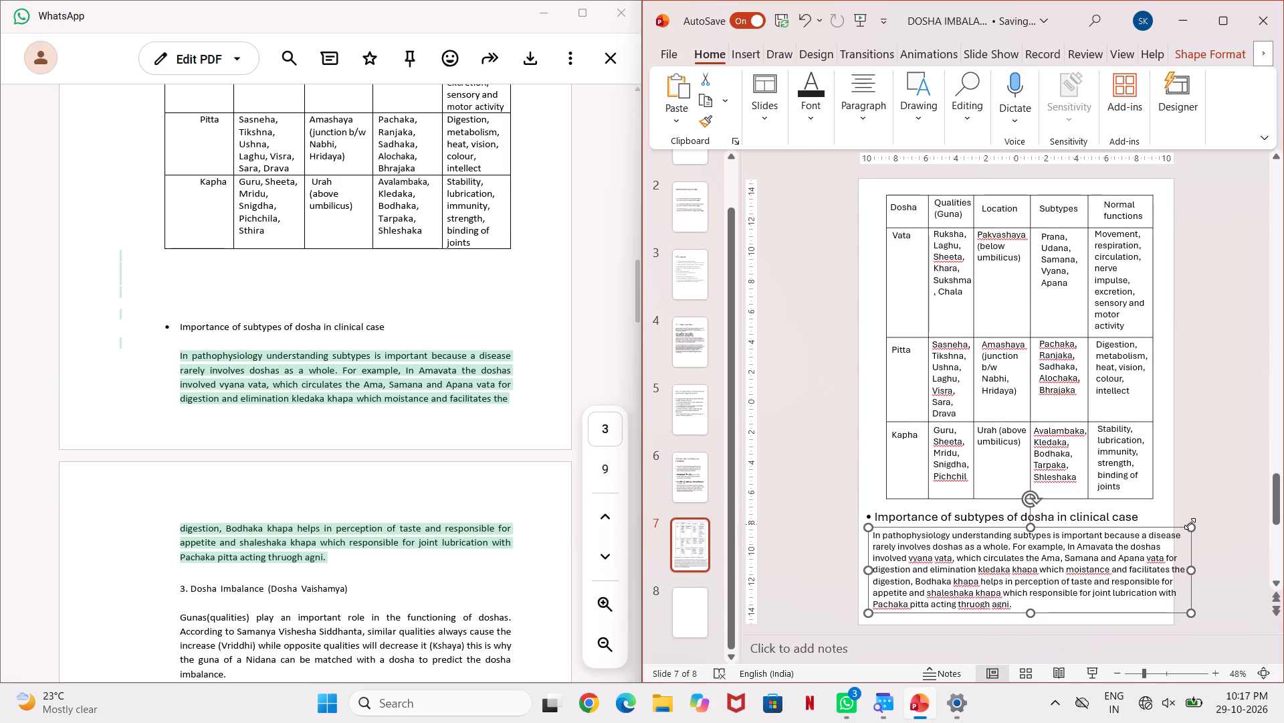
pyautogui.click(1193, 524)
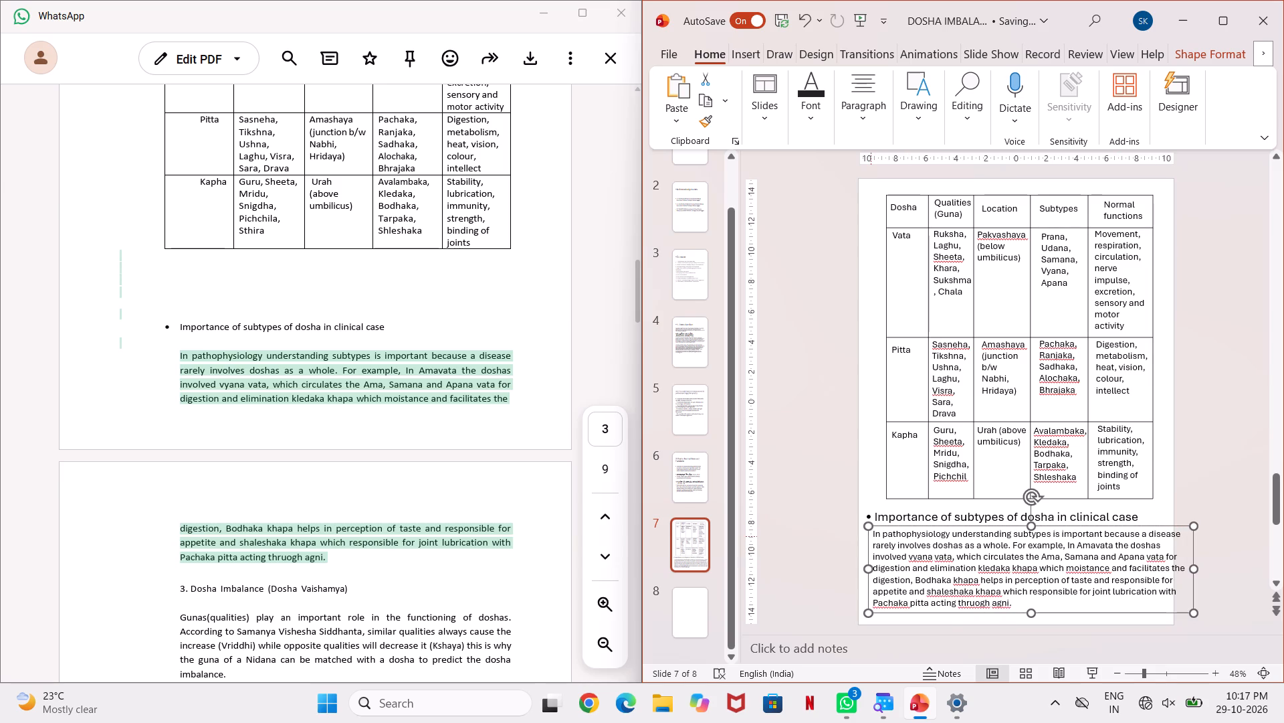
pyautogui.moveTo(870, 536); pyautogui.dragTo(885, 534)
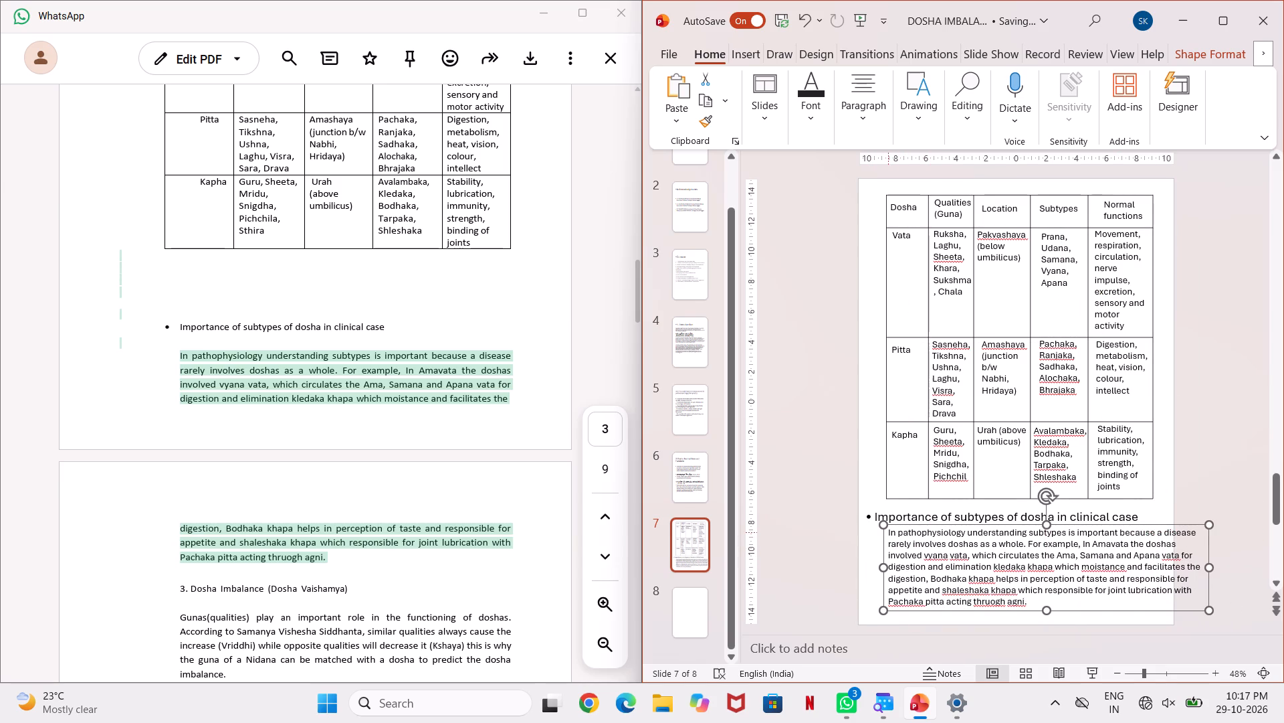
# Set the font size of the whole pathophysiology paragraph to 16.
pyautogui.moveTo(888, 532); pyautogui.dragTo(1027, 594)
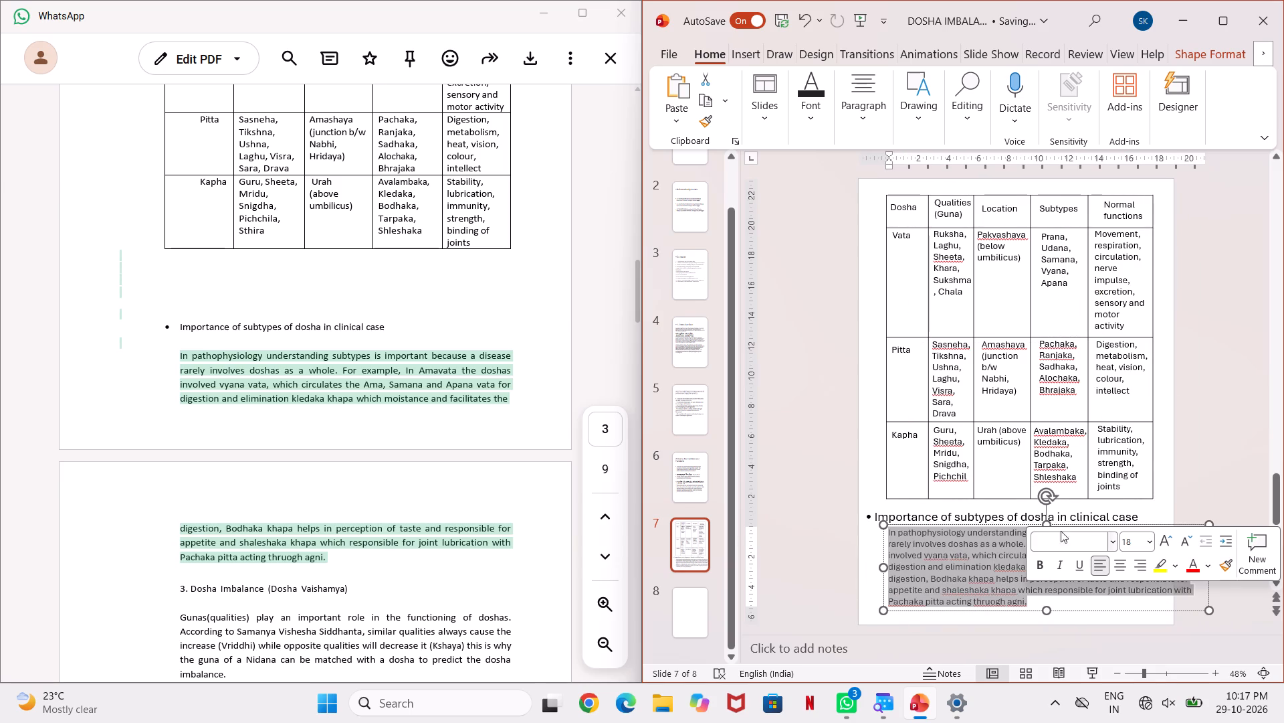
pyautogui.click(1152, 540)
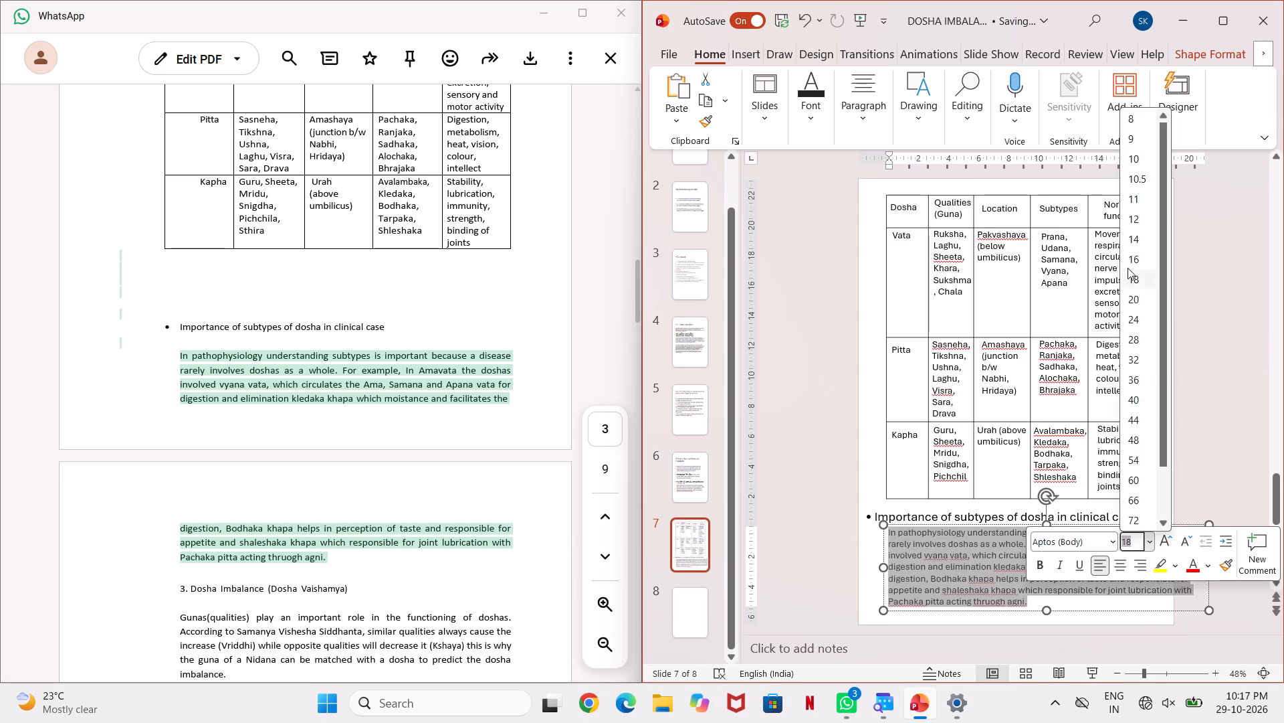
pyautogui.click(1128, 263)
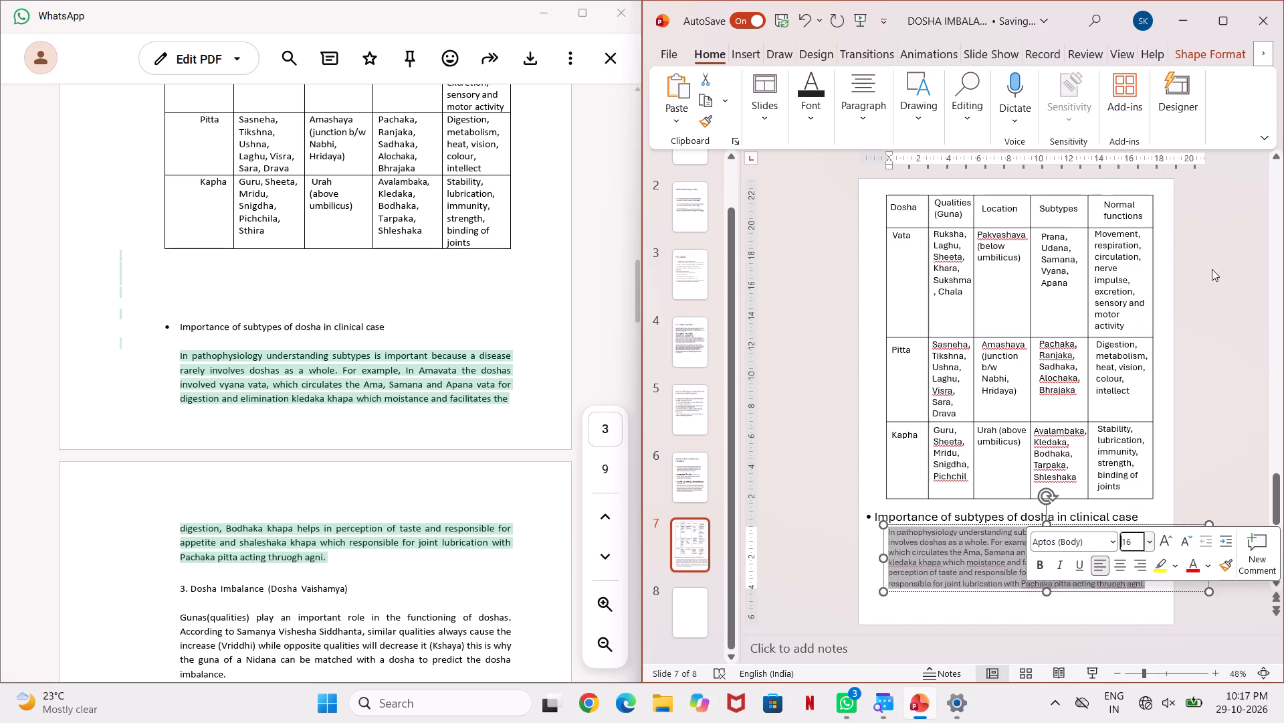
pyautogui.click(1211, 268)
pyautogui.click(1057, 592)
pyautogui.moveTo(965, 564); pyautogui.dragTo(956, 566)
pyautogui.click(1265, 343)
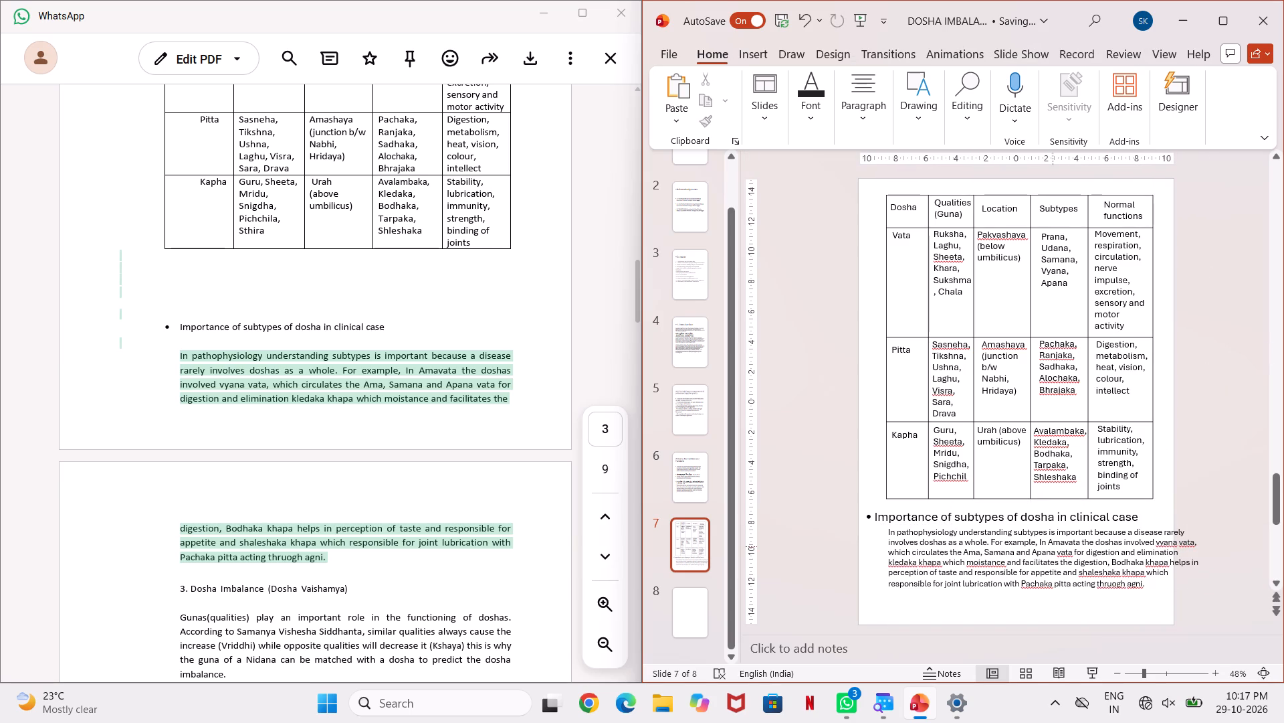
# Shift the paragraph's text box toward the slide's left edge and narrow it so it fits within the slide's width.
pyautogui.moveTo(881, 530); pyautogui.dragTo(889, 533)
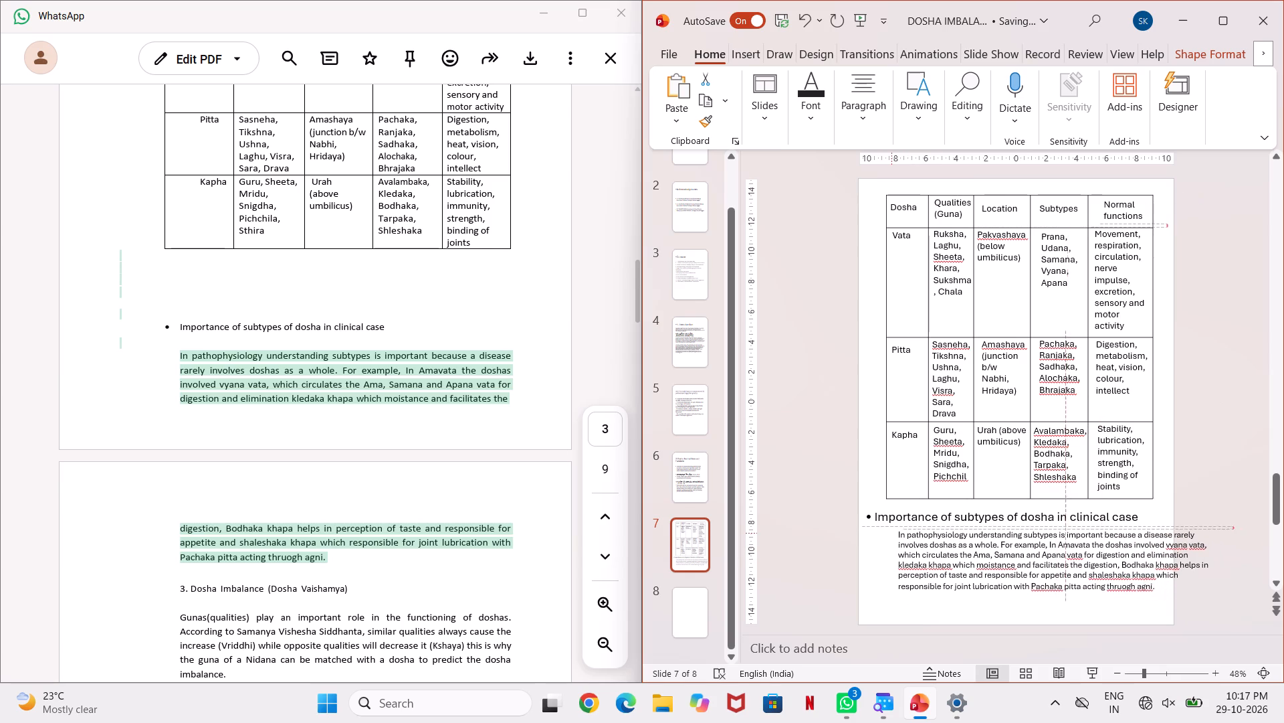
pyautogui.moveTo(889, 533); pyautogui.dragTo(862, 536)
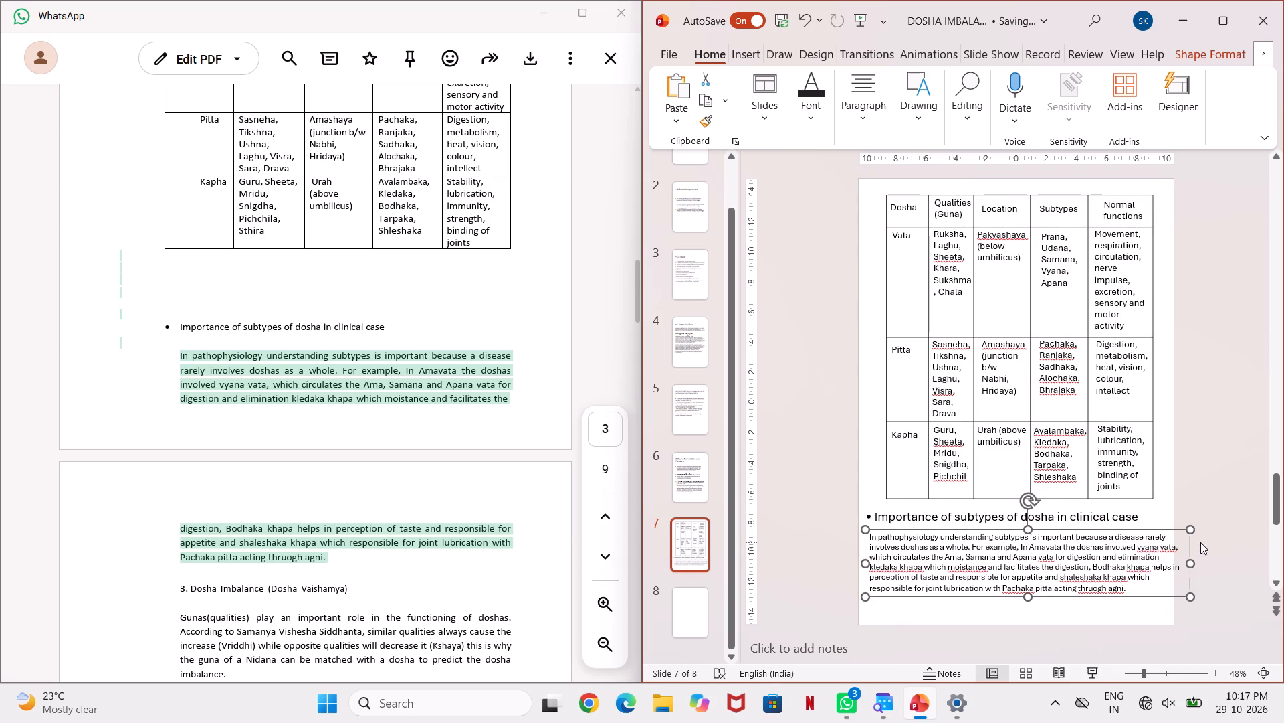
pyautogui.moveTo(1195, 527); pyautogui.dragTo(1160, 533)
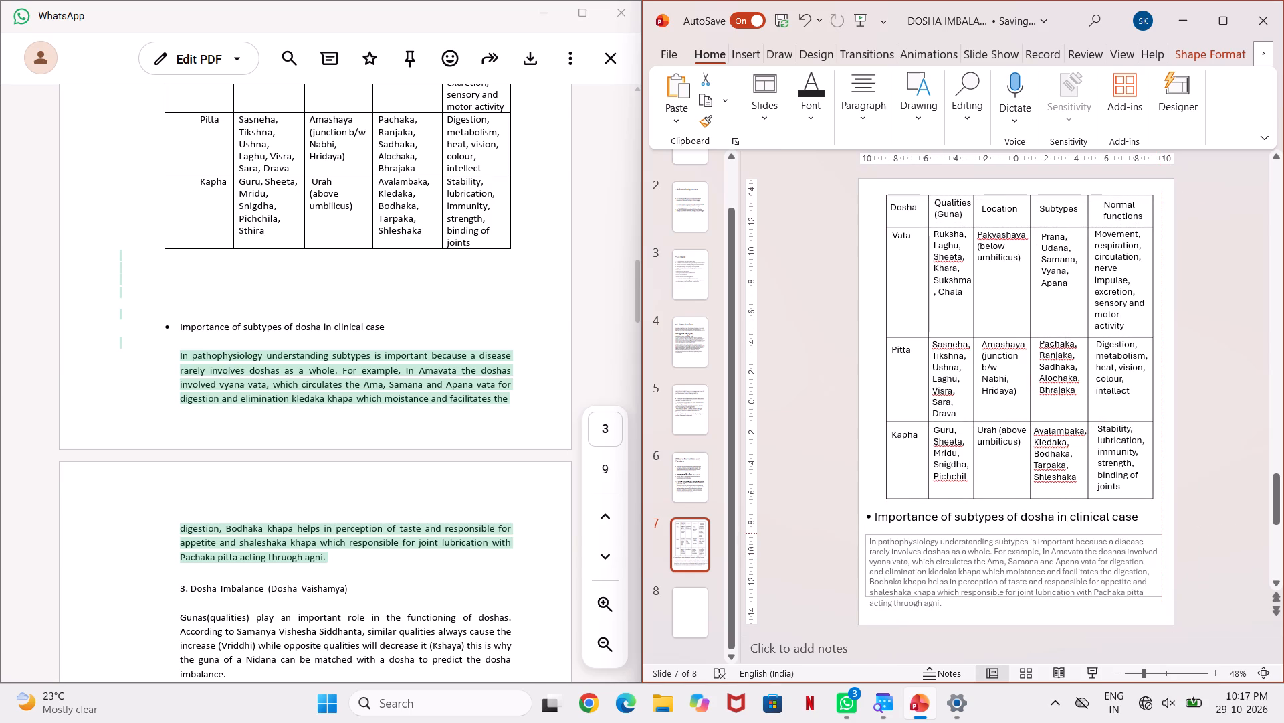
pyautogui.moveTo(1160, 533); pyautogui.dragTo(1168, 526)
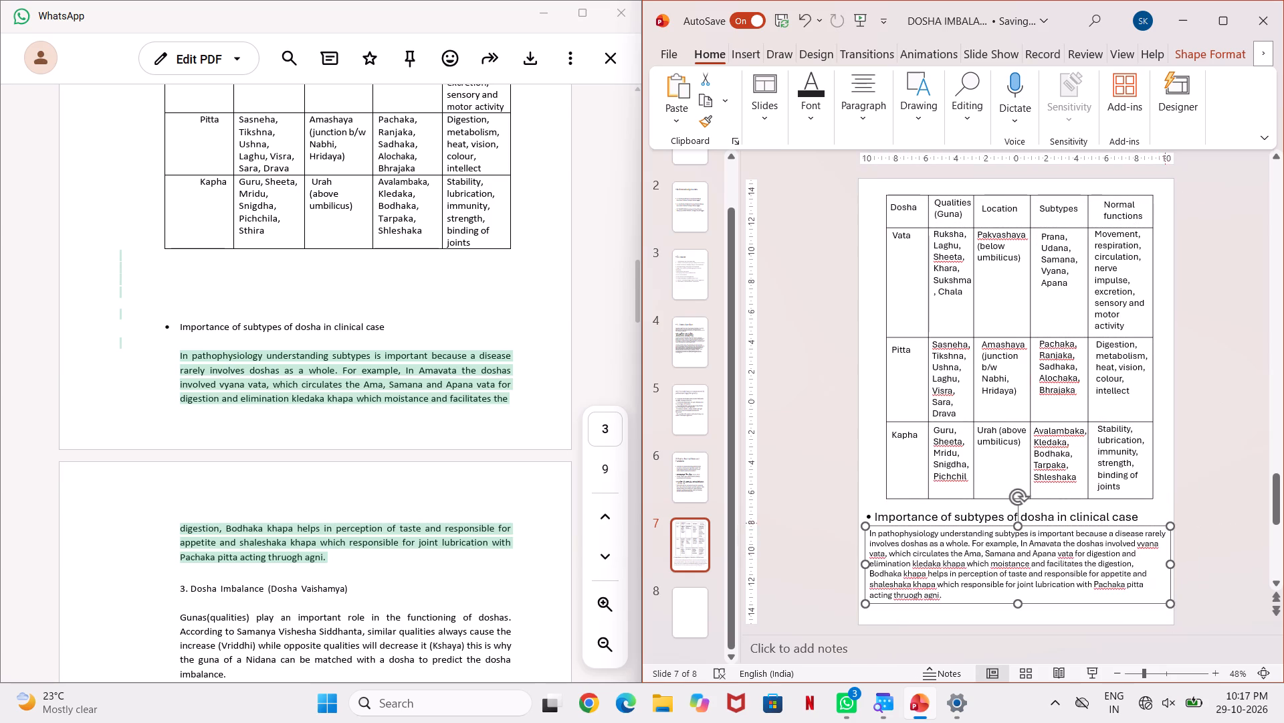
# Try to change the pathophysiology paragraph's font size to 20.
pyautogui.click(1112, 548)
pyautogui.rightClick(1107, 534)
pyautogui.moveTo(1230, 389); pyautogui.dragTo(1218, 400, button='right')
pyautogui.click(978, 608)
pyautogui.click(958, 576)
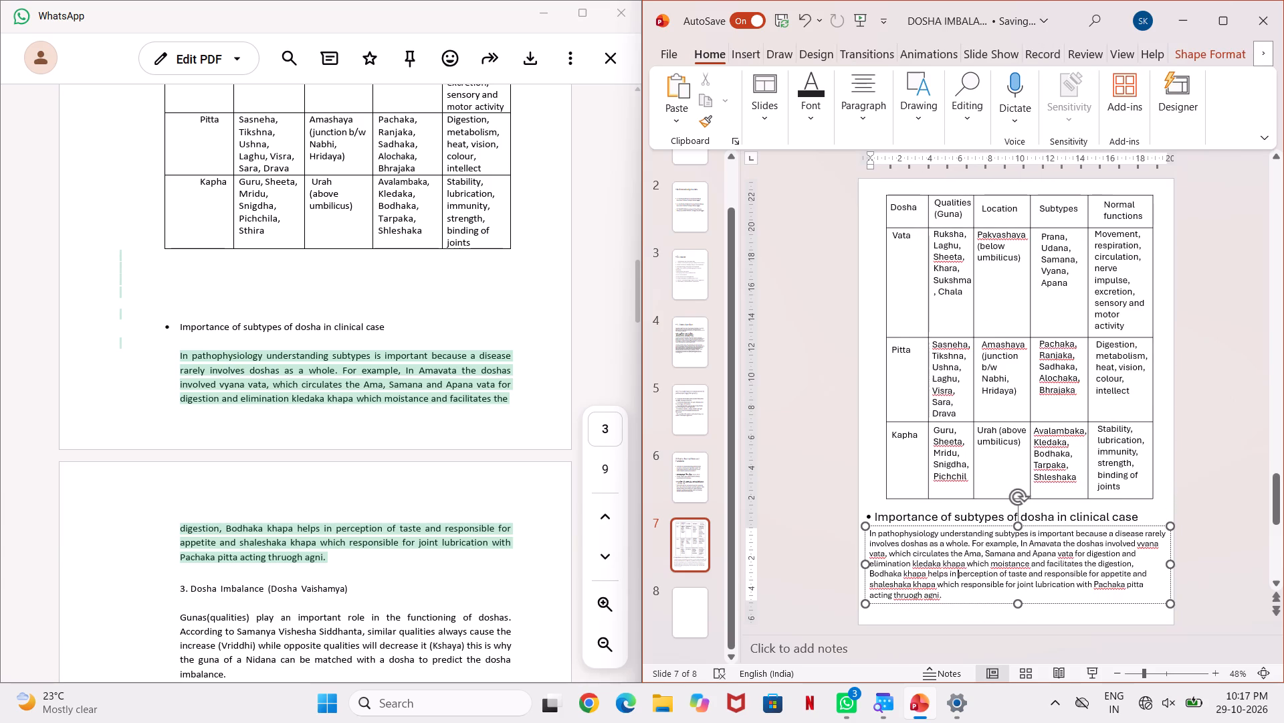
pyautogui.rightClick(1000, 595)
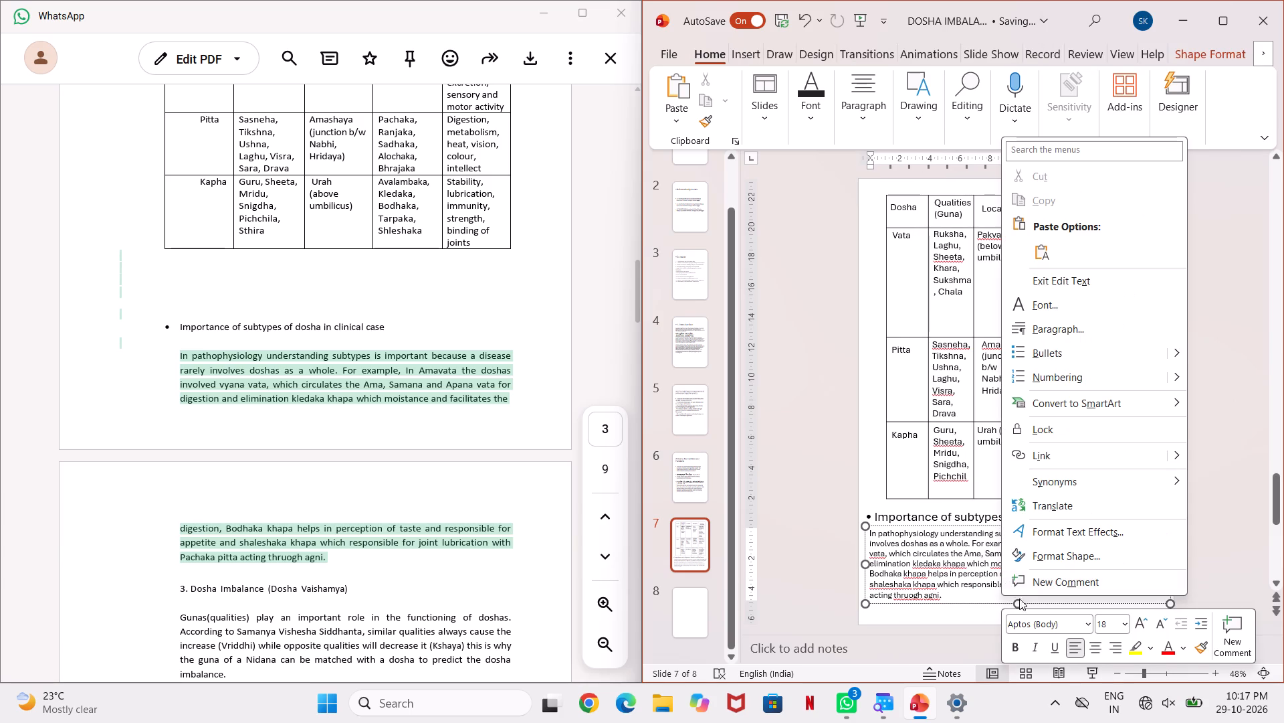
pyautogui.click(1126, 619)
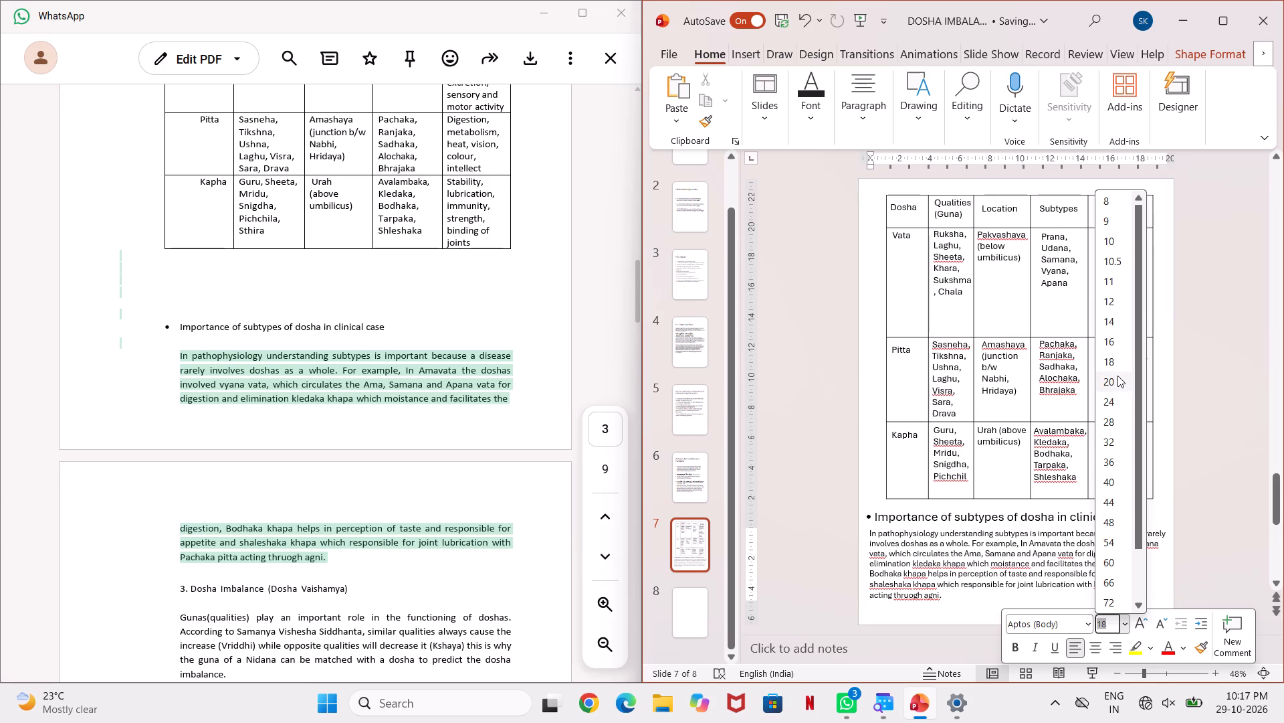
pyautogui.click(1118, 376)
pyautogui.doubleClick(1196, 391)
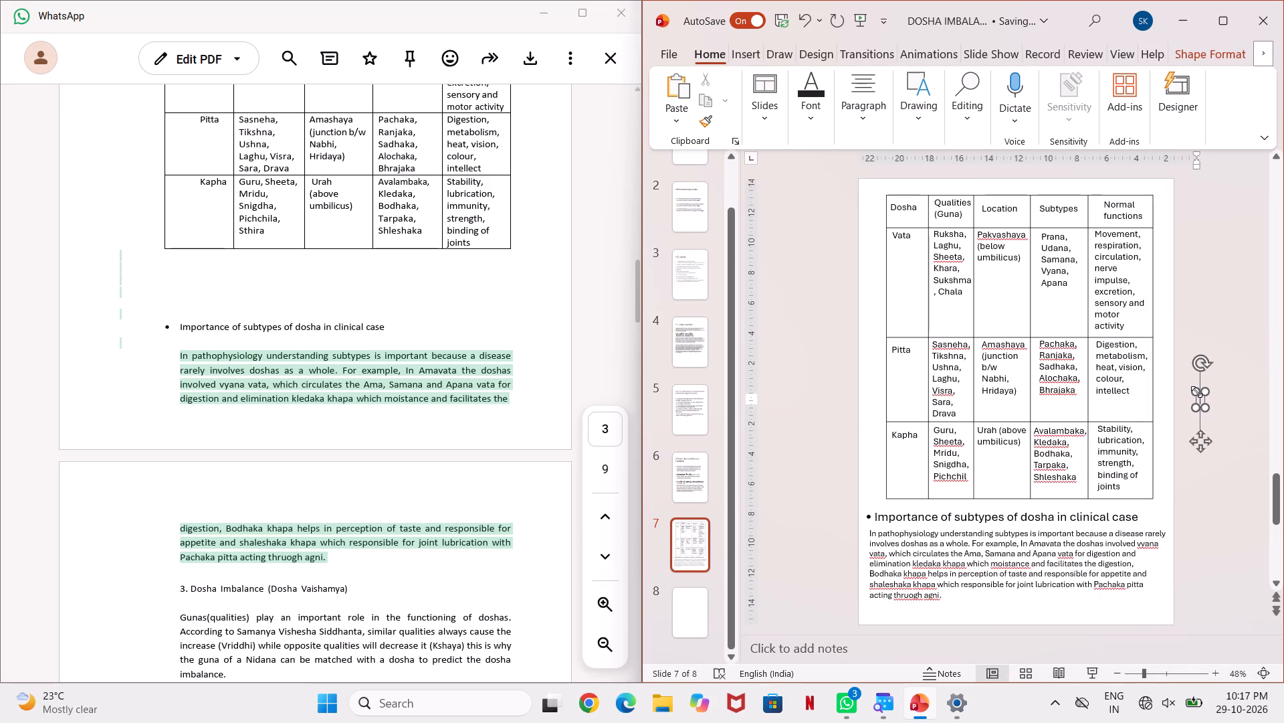
# Review the layout and text of the slides before slide 7, comparing them with slide 7 and the blank slide 8.
pyautogui.scroll(-1, 1173, 409)
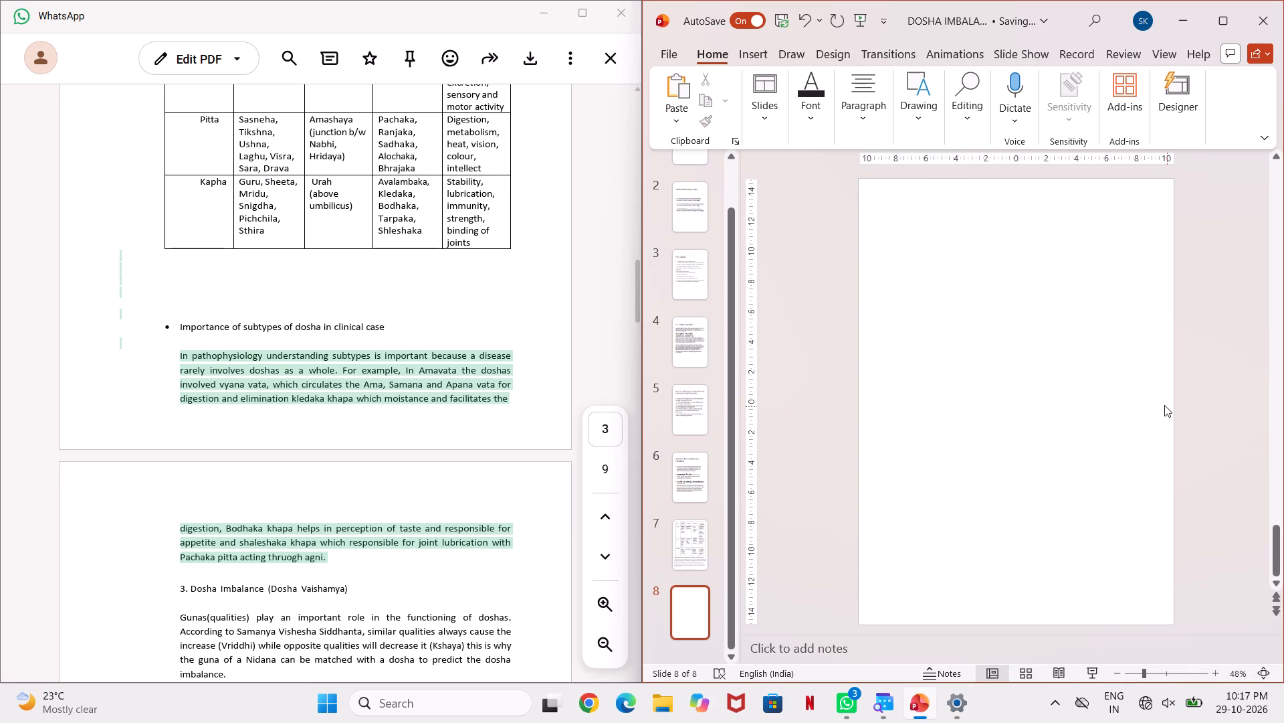
pyautogui.click(693, 483)
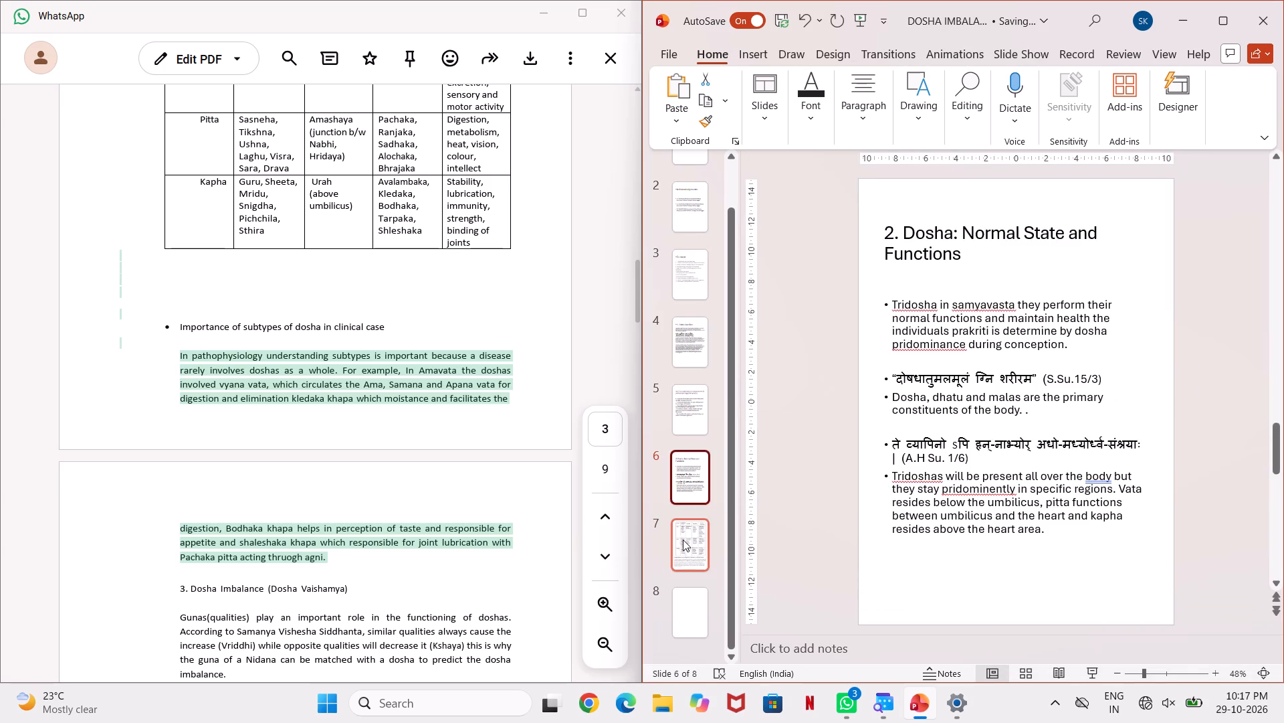
pyautogui.click(683, 541)
pyautogui.click(691, 462)
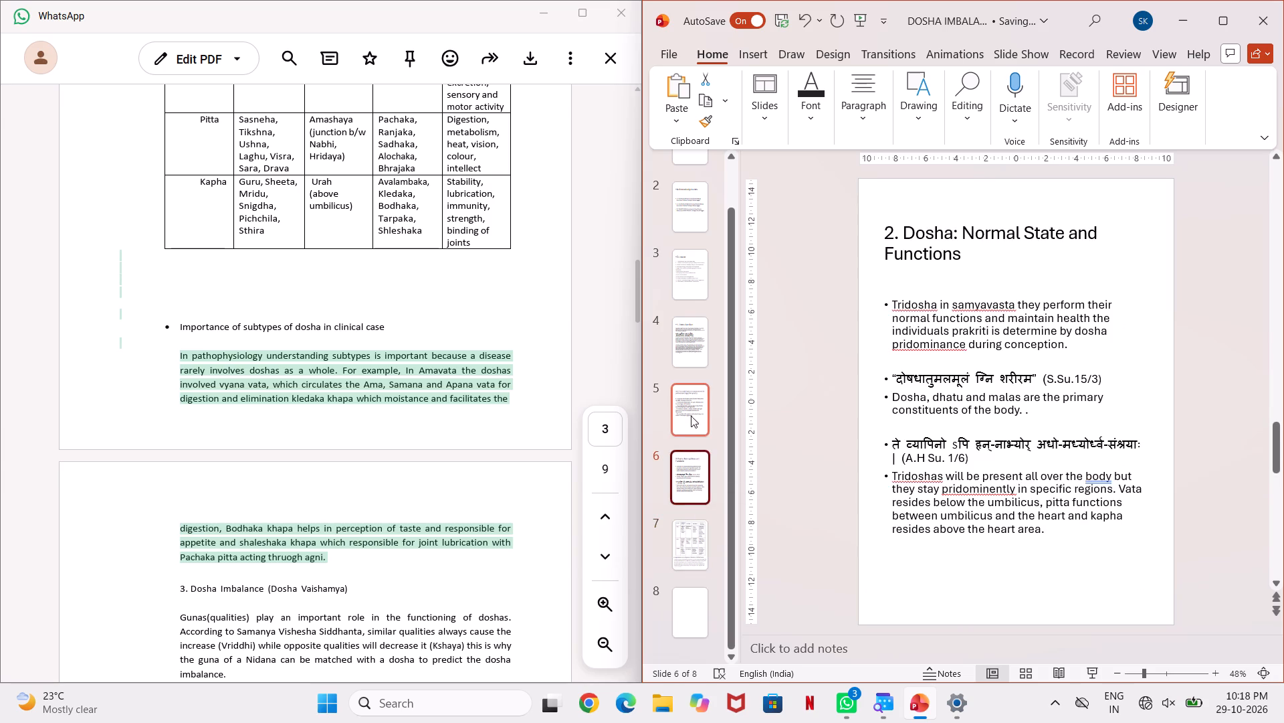
pyautogui.click(691, 405)
pyautogui.scroll(2, 693, 333)
pyautogui.scroll(1, 821, 351)
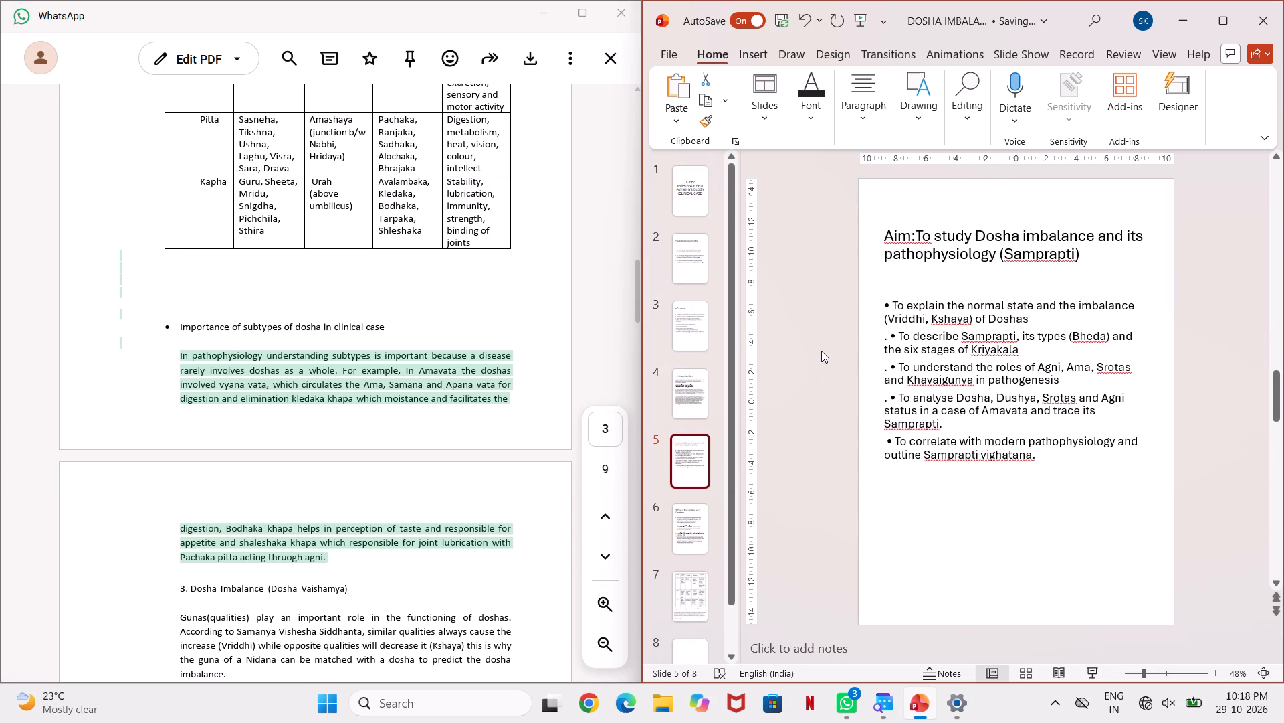
pyautogui.scroll(3, 821, 351)
pyautogui.scroll(-6, 821, 351)
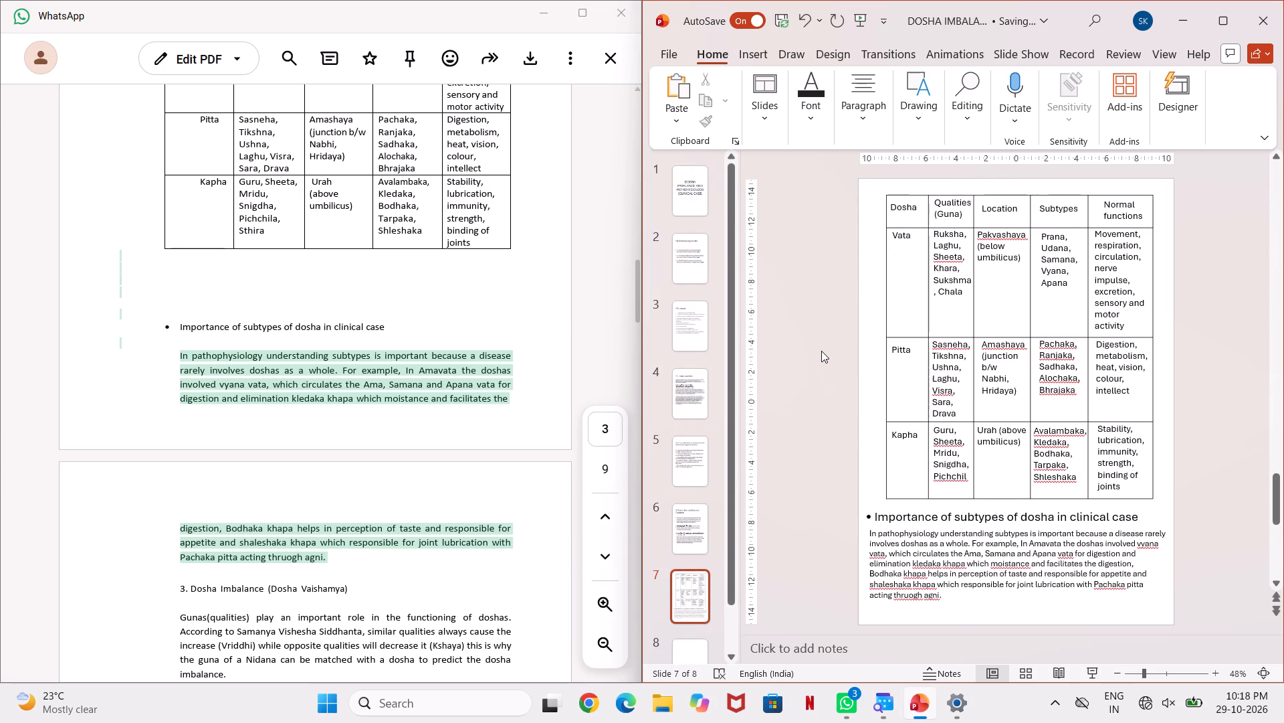
pyautogui.scroll(3, 821, 351)
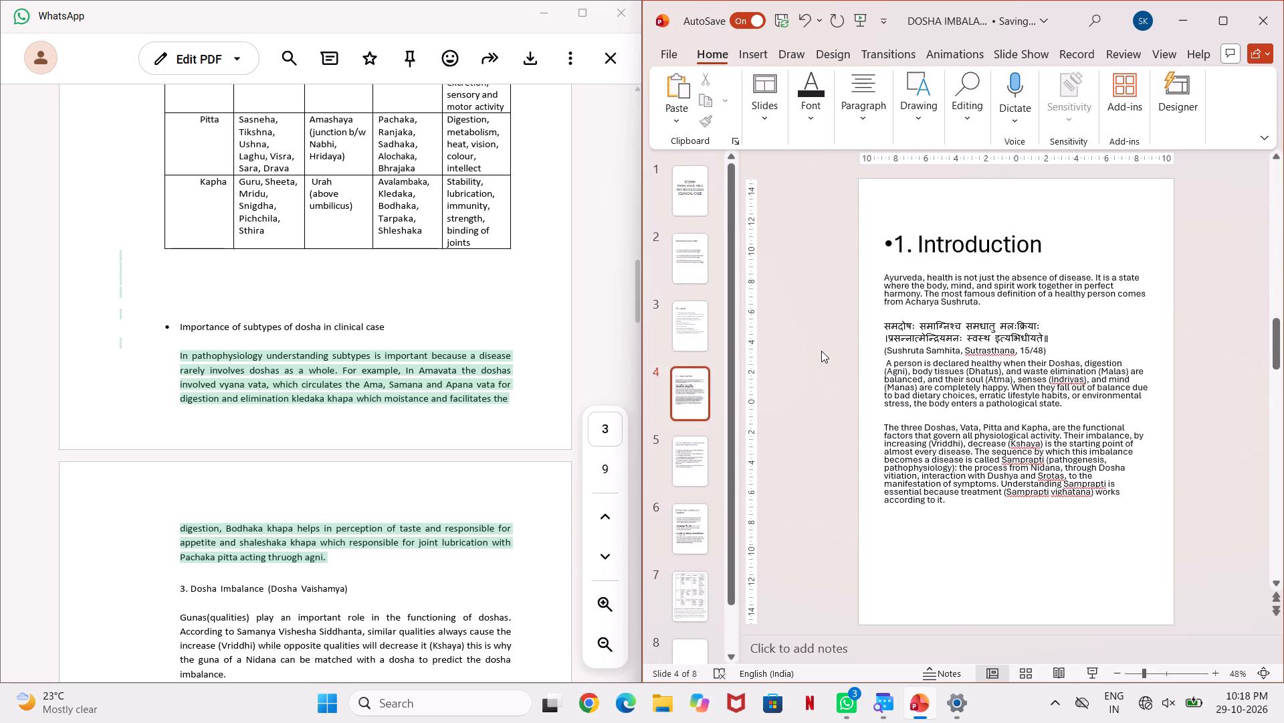
pyautogui.scroll(1, 821, 351)
pyautogui.scroll(-4, 821, 351)
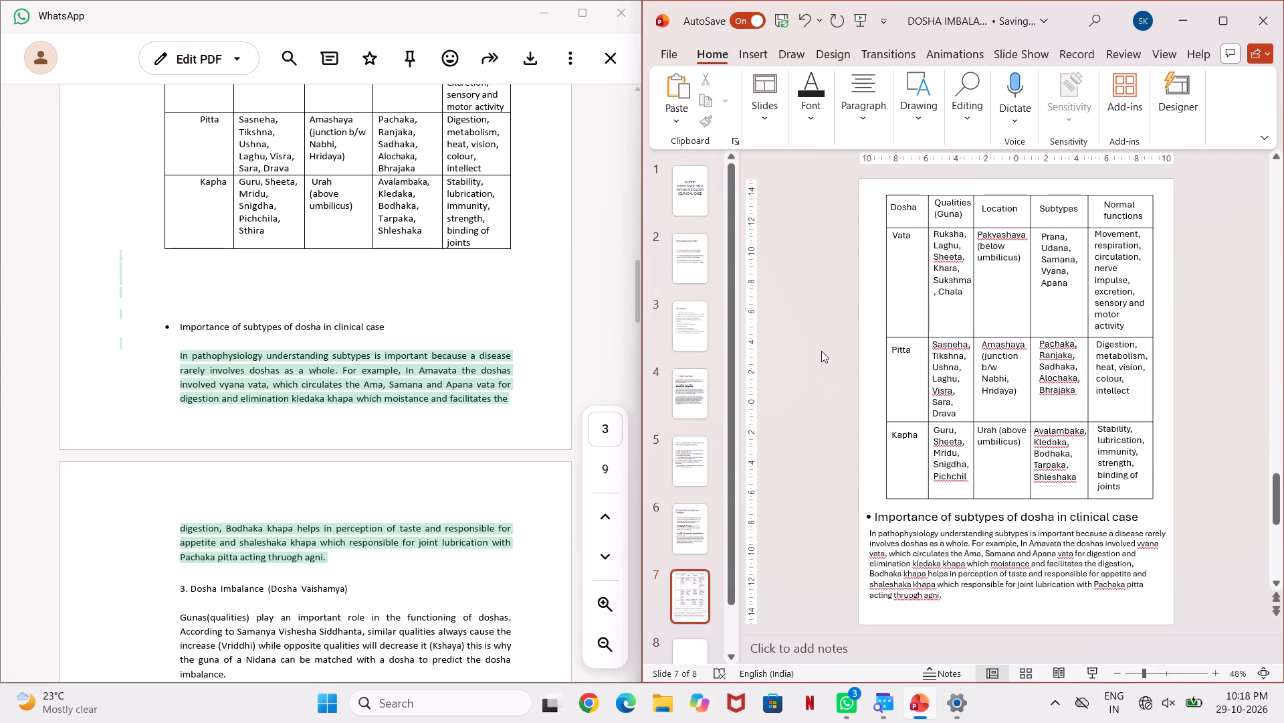
pyautogui.click(821, 351)
pyautogui.scroll(-3, 805, 357)
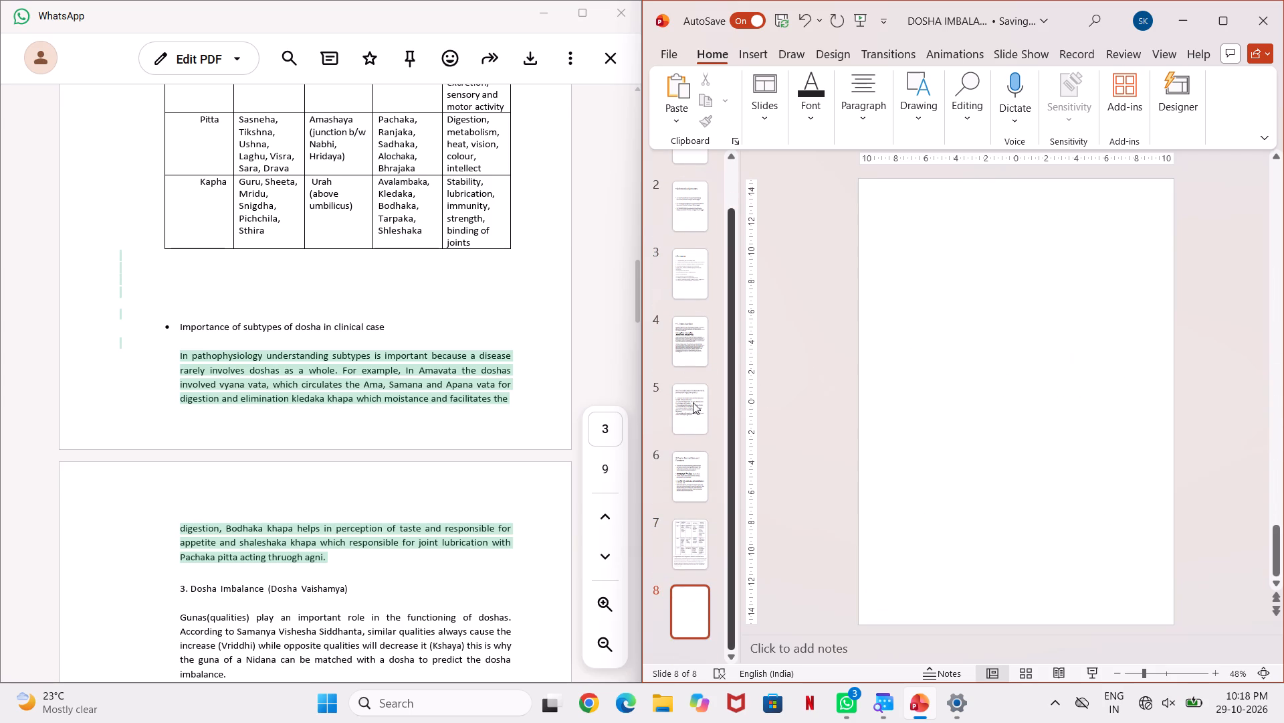
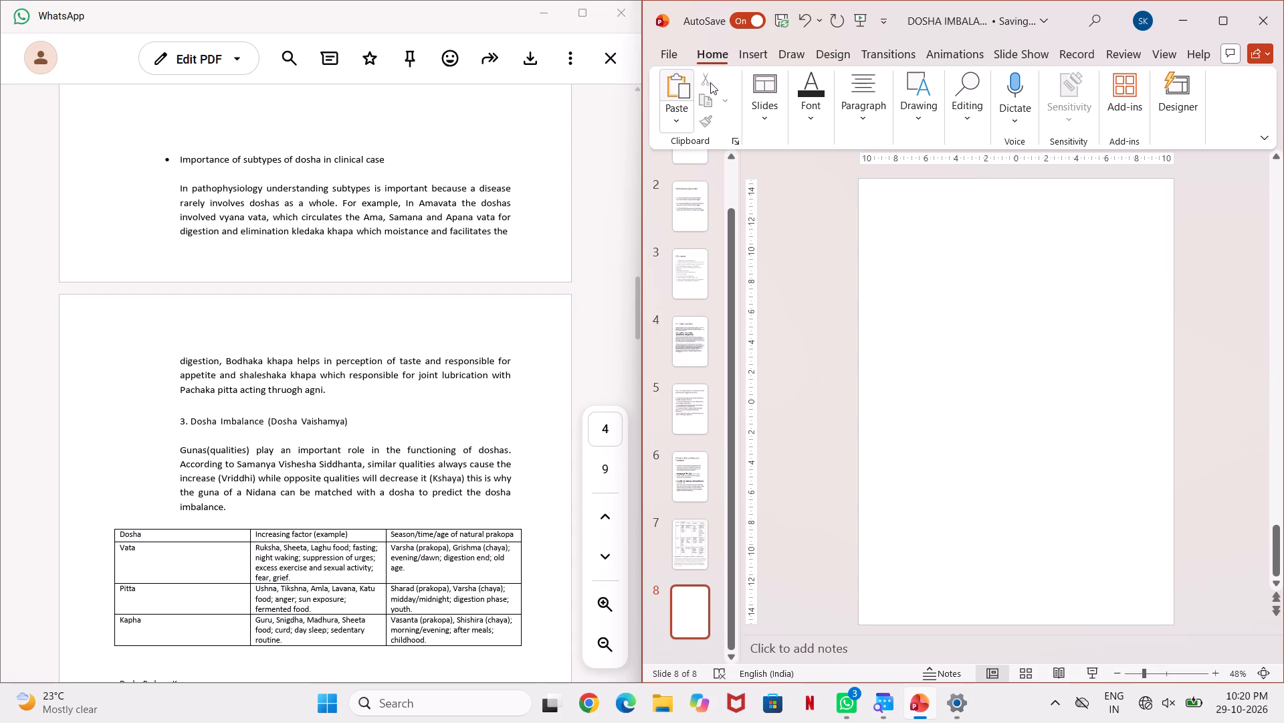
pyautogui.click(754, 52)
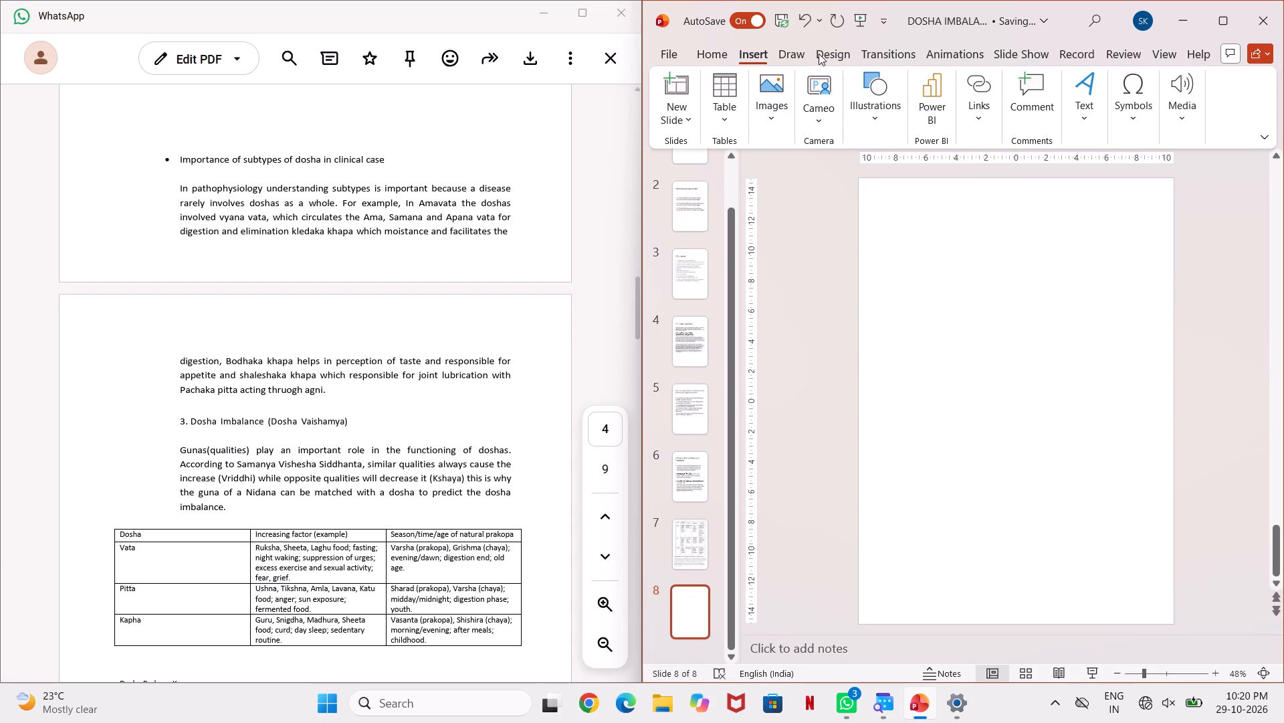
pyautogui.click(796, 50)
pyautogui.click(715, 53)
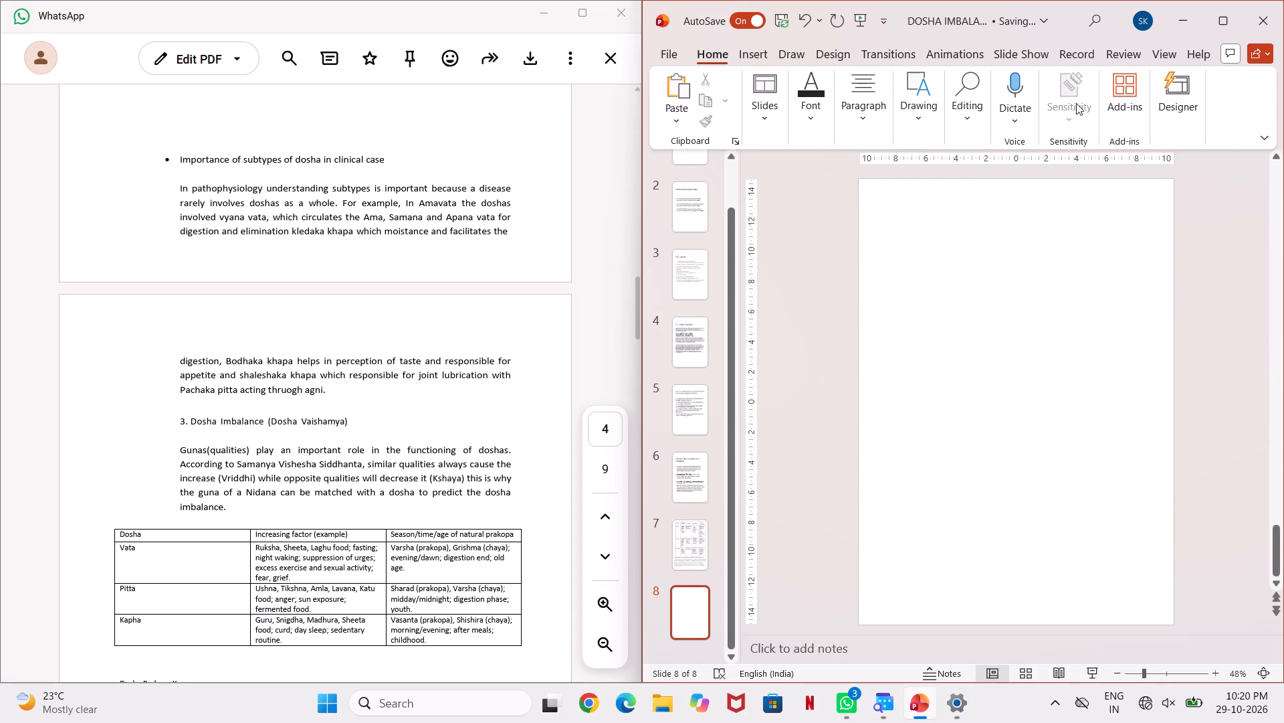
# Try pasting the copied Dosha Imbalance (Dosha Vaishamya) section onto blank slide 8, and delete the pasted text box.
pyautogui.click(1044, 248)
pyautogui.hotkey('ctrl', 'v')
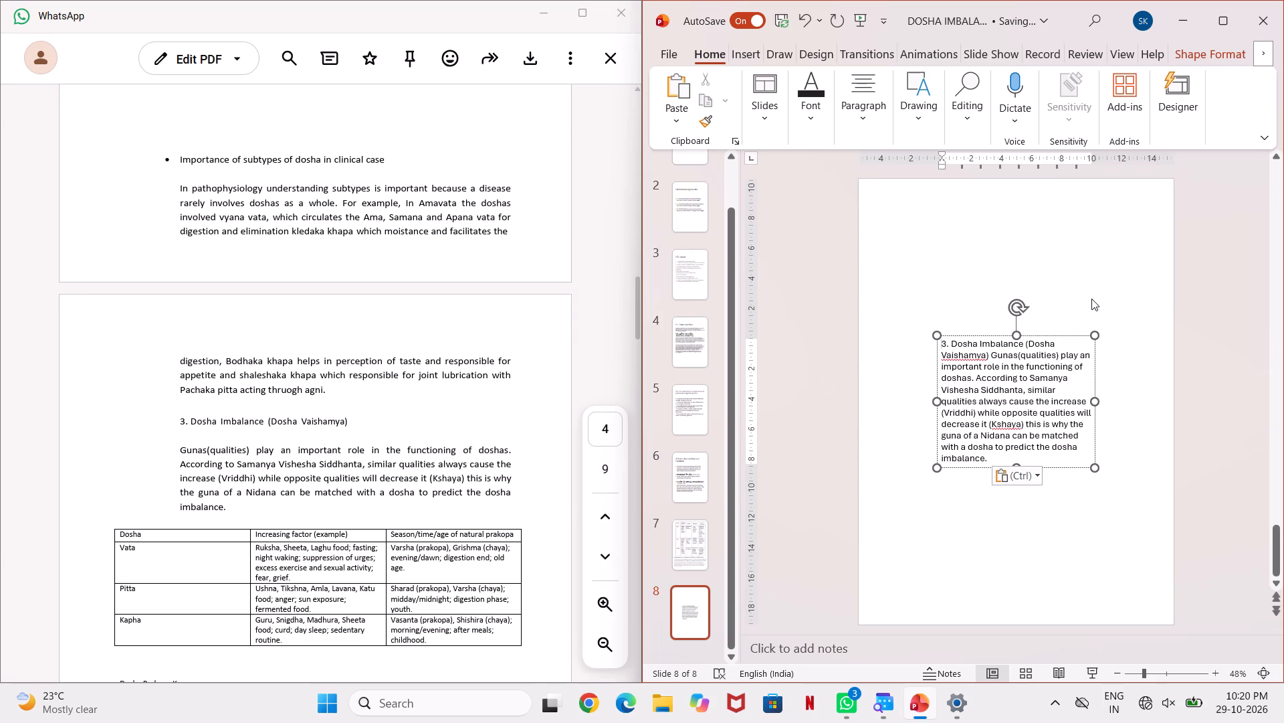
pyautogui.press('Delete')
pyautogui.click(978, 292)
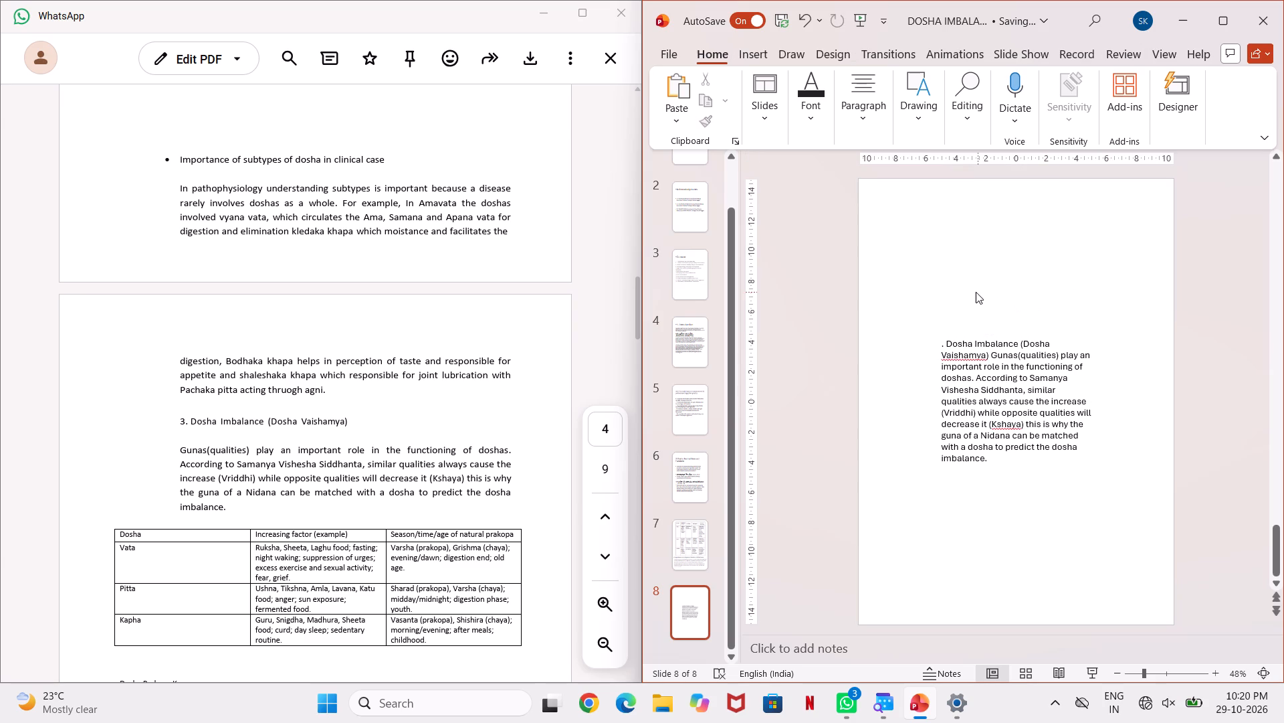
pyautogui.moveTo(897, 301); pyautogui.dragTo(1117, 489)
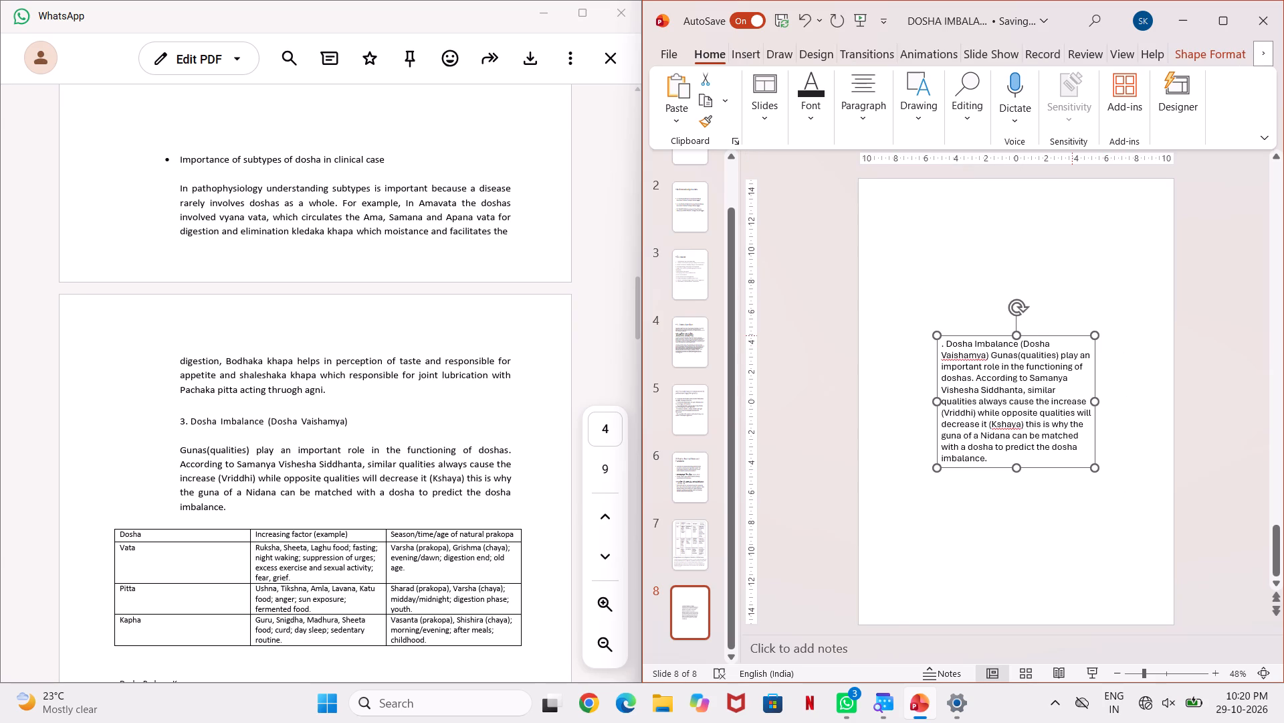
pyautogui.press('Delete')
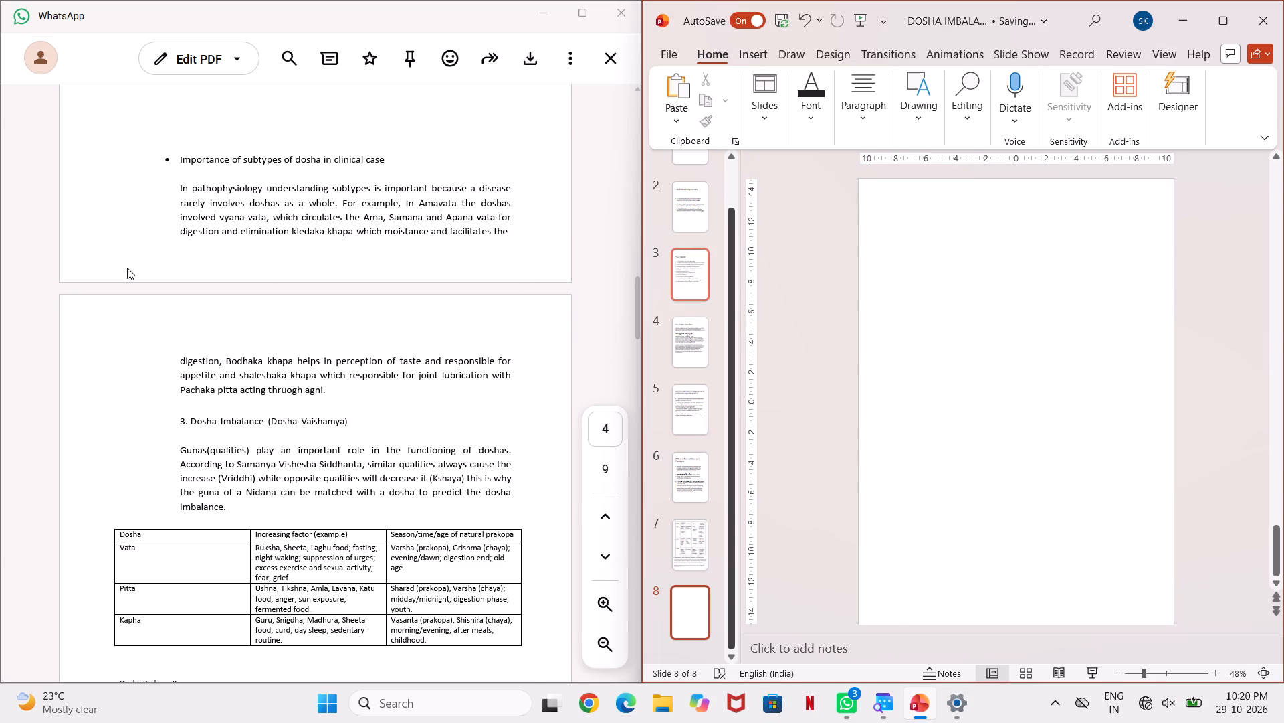
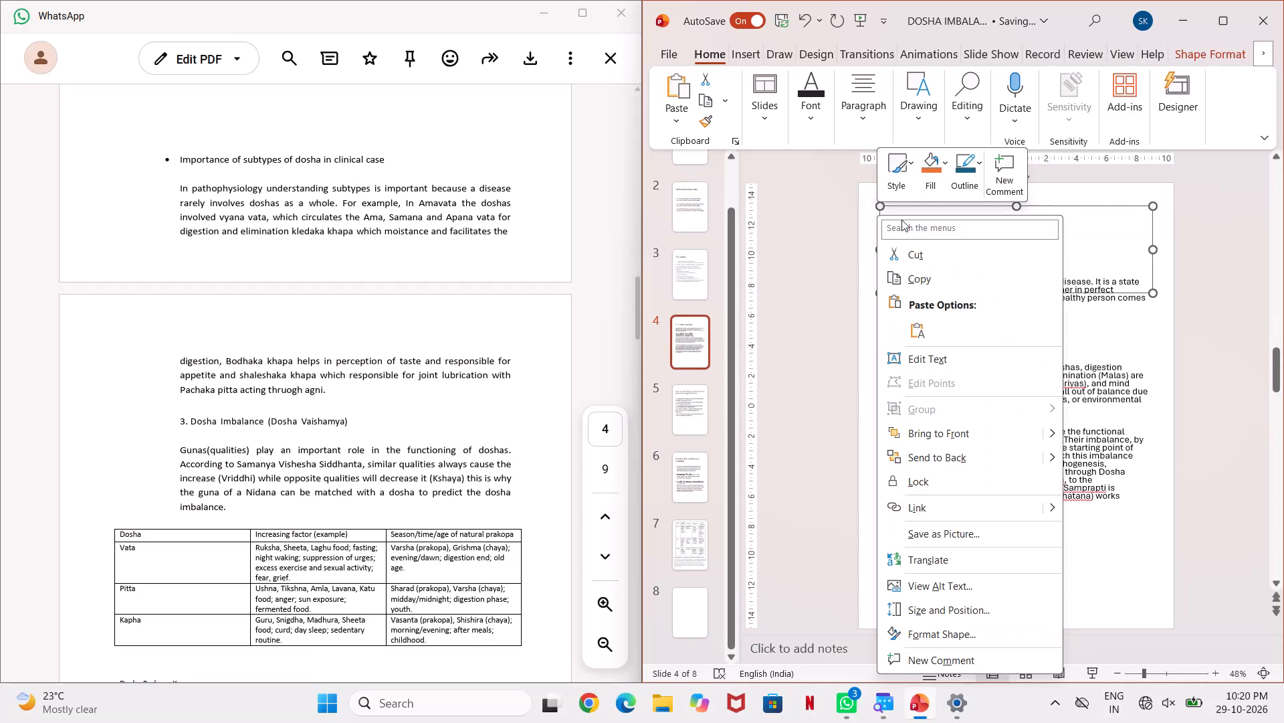
# Duplicate slide 4, the "1. Introduction" slide.
pyautogui.click(1226, 254)
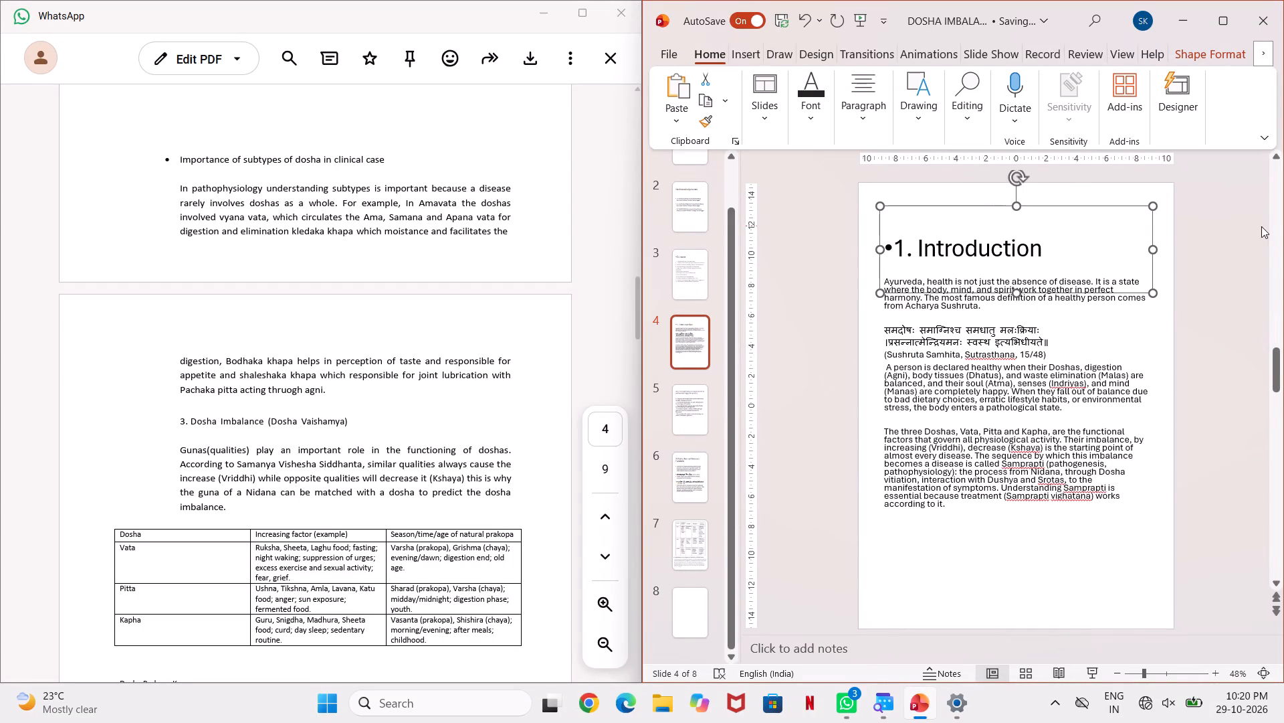
pyautogui.rightClick(1260, 226)
pyautogui.click(1255, 186)
pyautogui.rightClick(1121, 230)
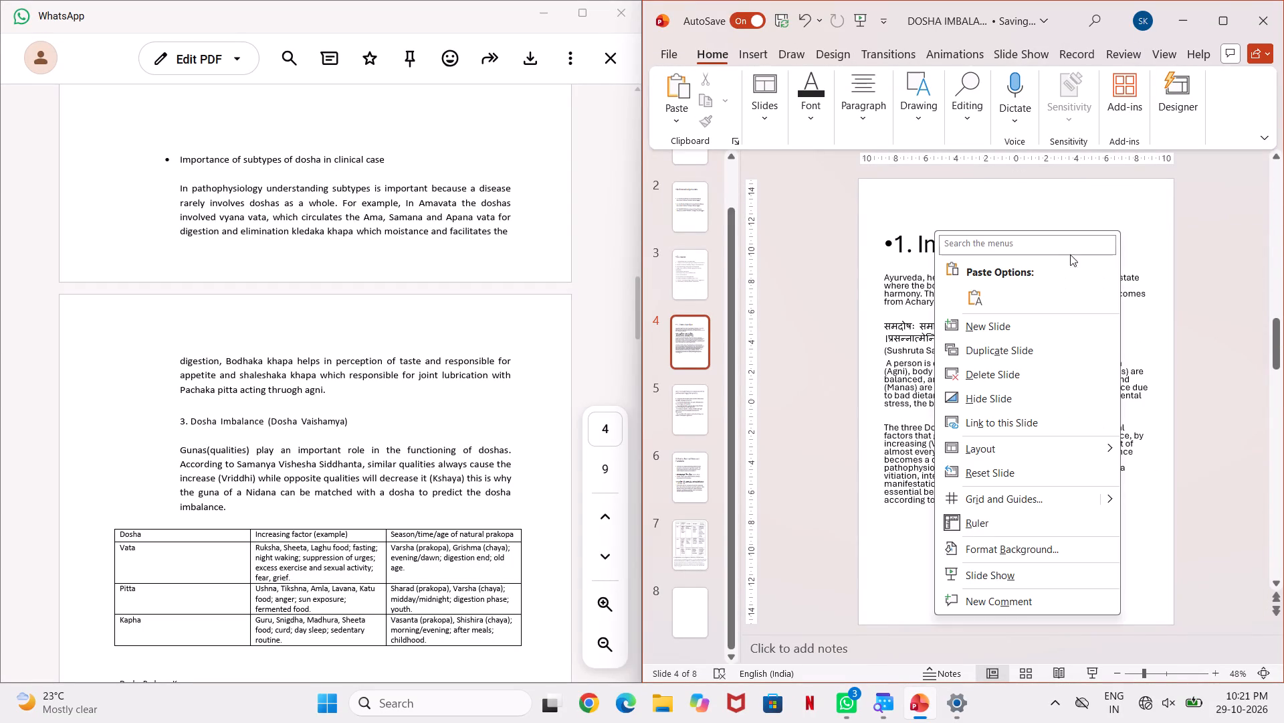
pyautogui.click(1045, 347)
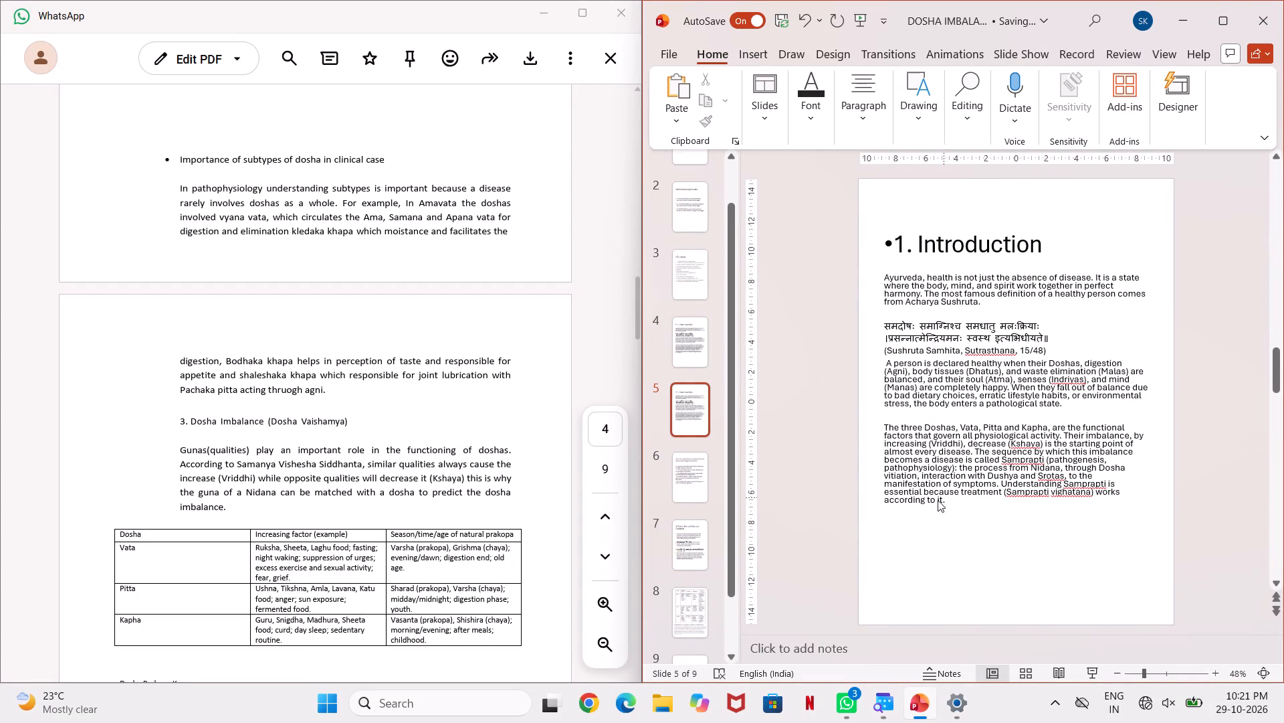
# Move the duplicated Introduction slide to position 8, after the table slide and before the blank last slide.
pyautogui.moveTo(702, 412); pyautogui.dragTo(715, 653)
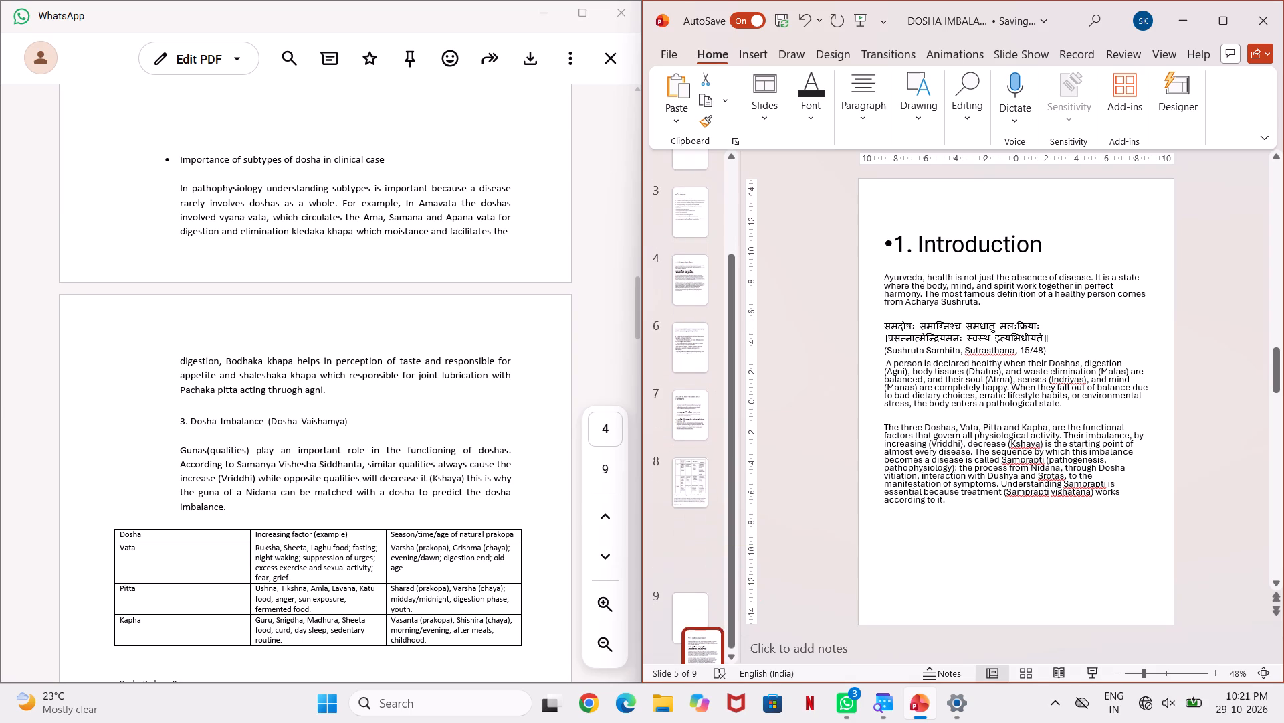
pyautogui.moveTo(715, 653); pyautogui.dragTo(695, 532)
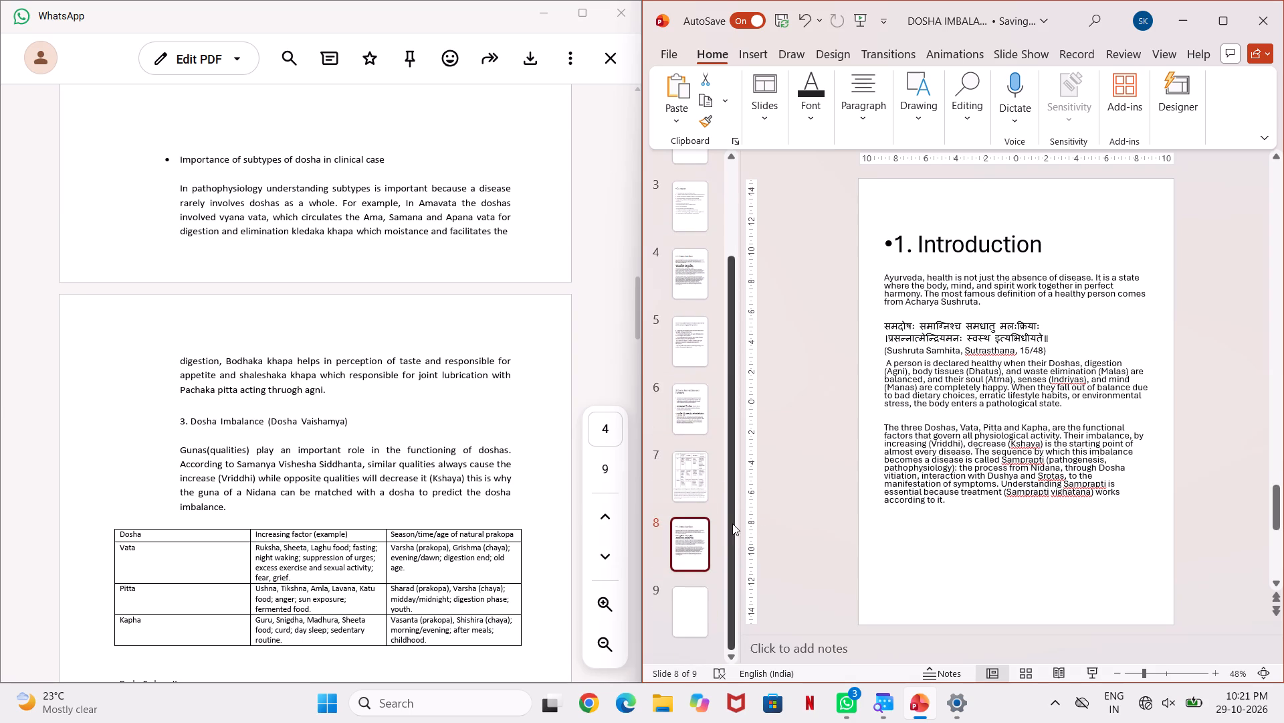
pyautogui.click(816, 475)
pyautogui.click(679, 526)
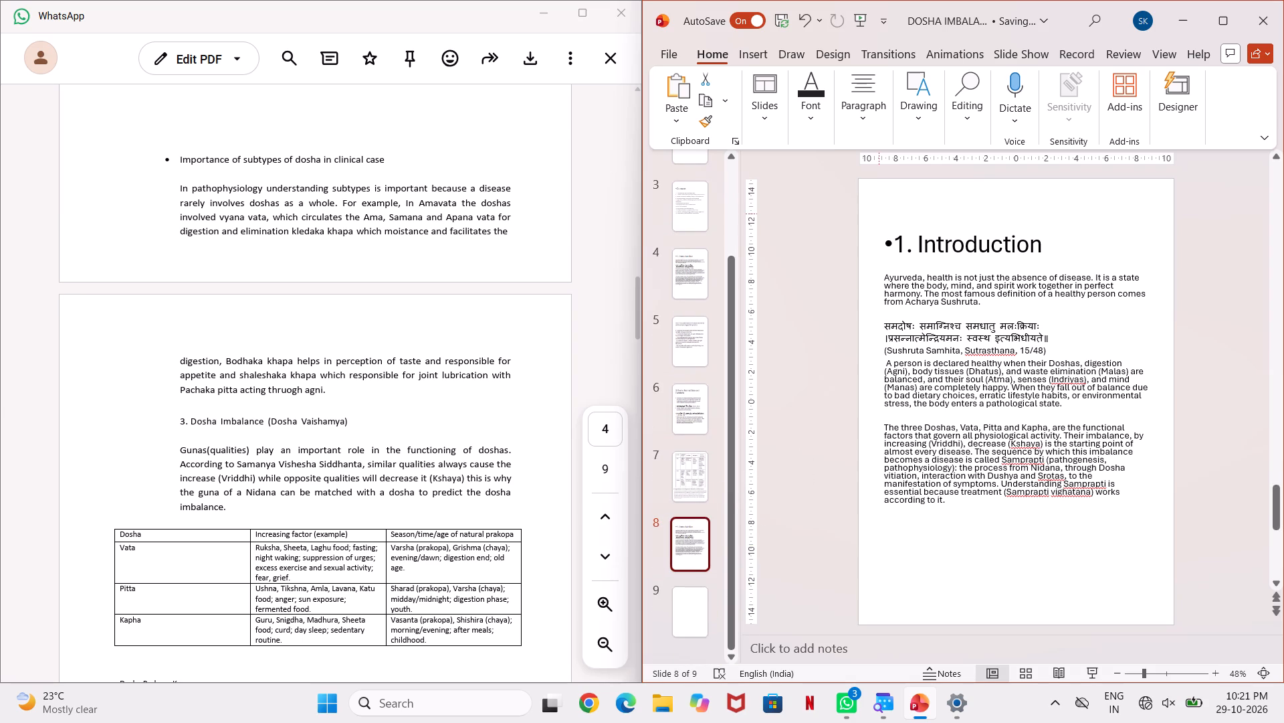
pyautogui.click(885, 240)
pyautogui.click(842, 283)
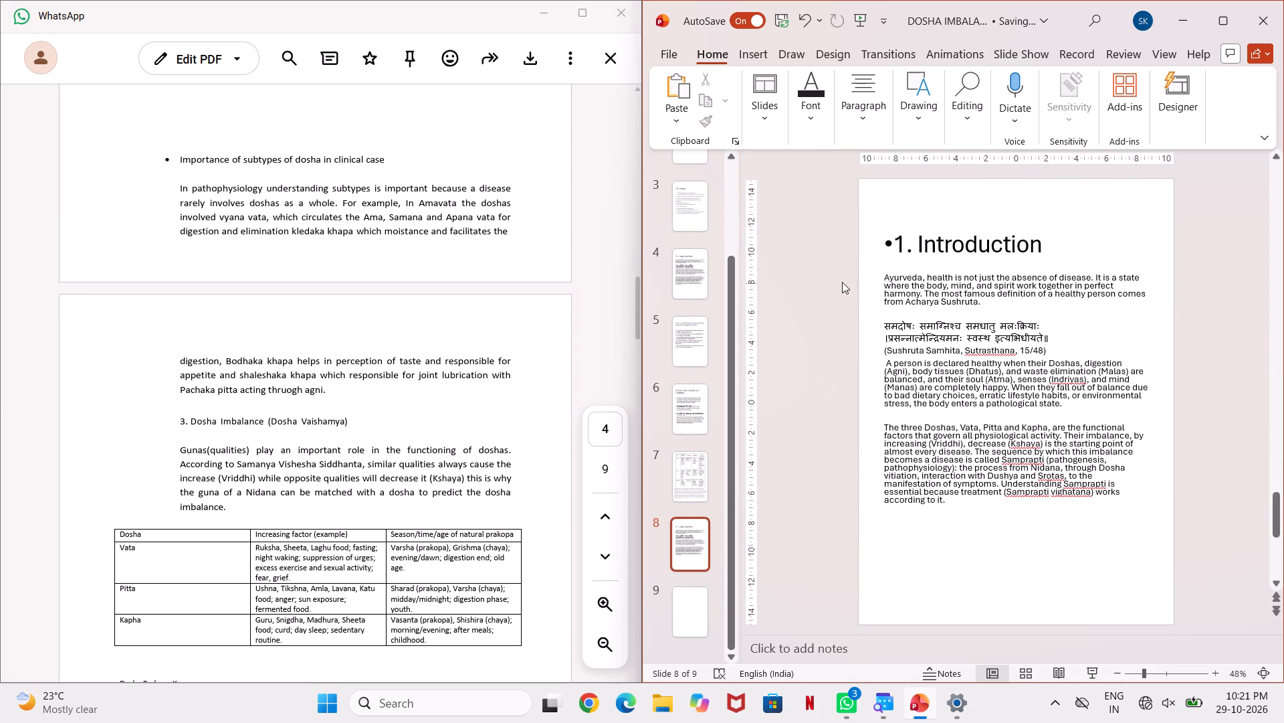
# Delete the "1. Introduction" heading text from the title placeholder on slide 8.
pyautogui.click(880, 238)
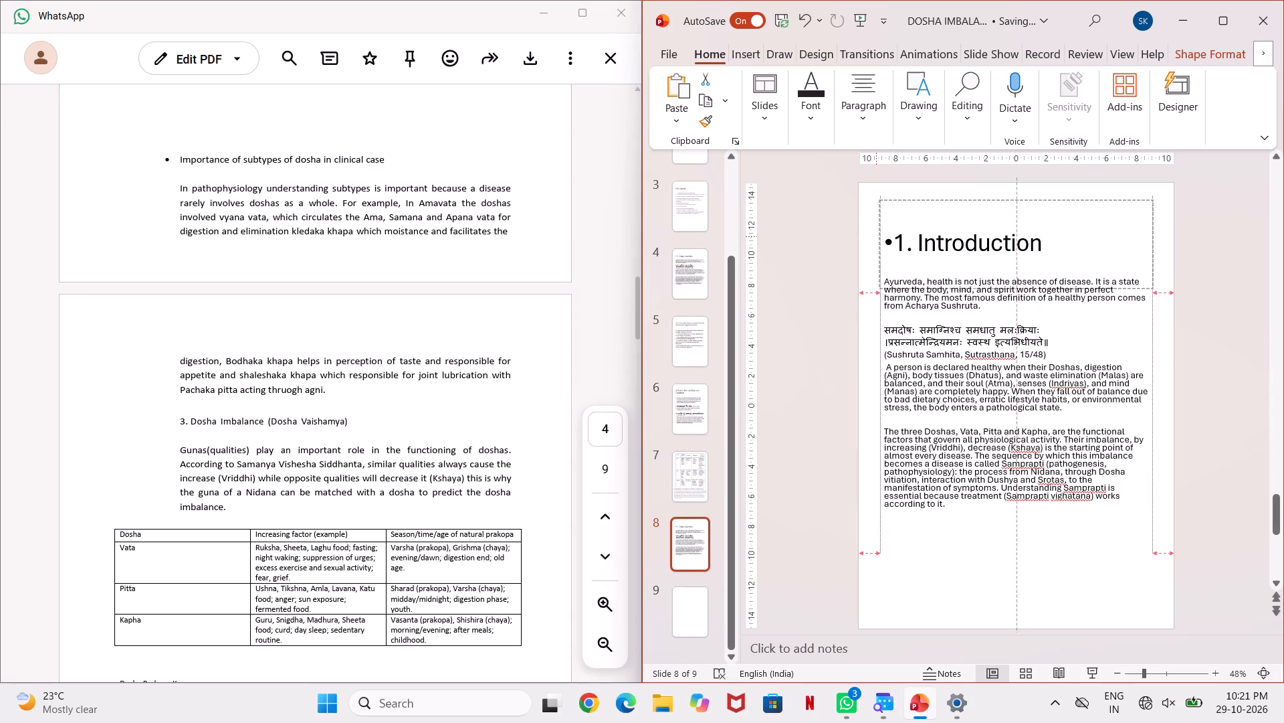
pyautogui.click(820, 247)
pyautogui.click(922, 221)
pyautogui.click(918, 246)
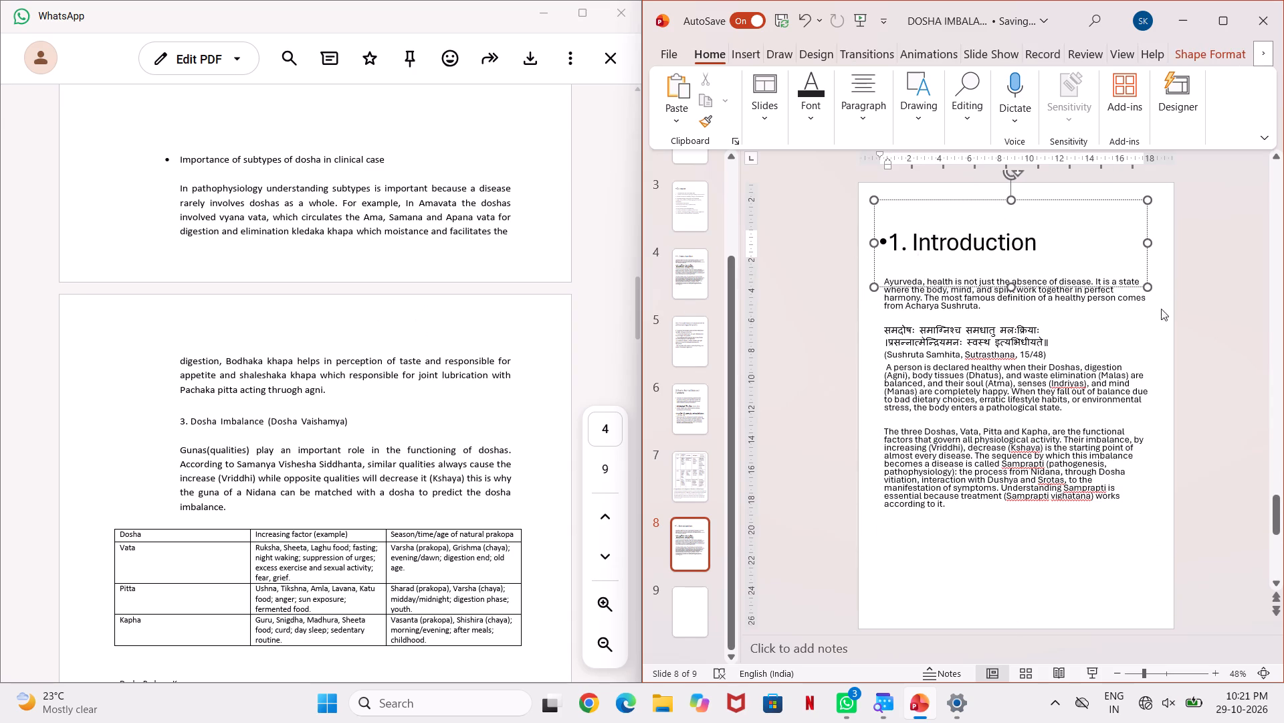
pyautogui.doubleClick(1083, 254)
pyautogui.click(1083, 251)
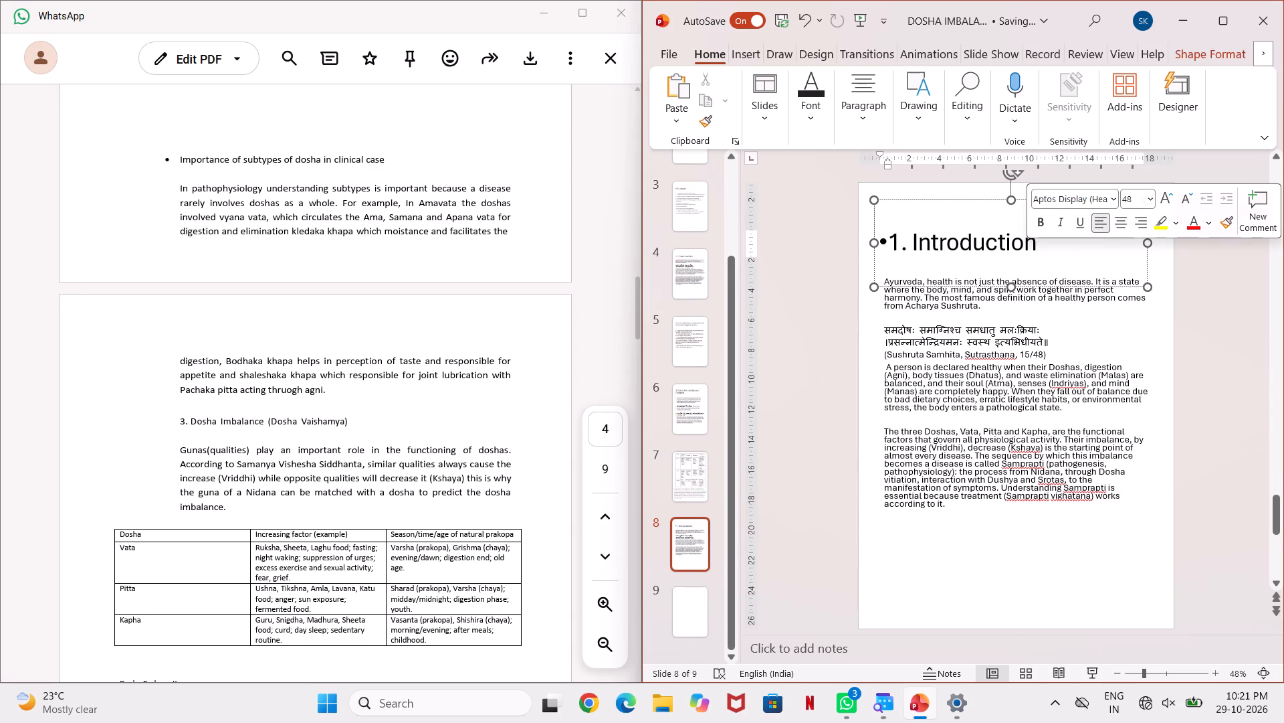
pyautogui.doubleClick(887, 241)
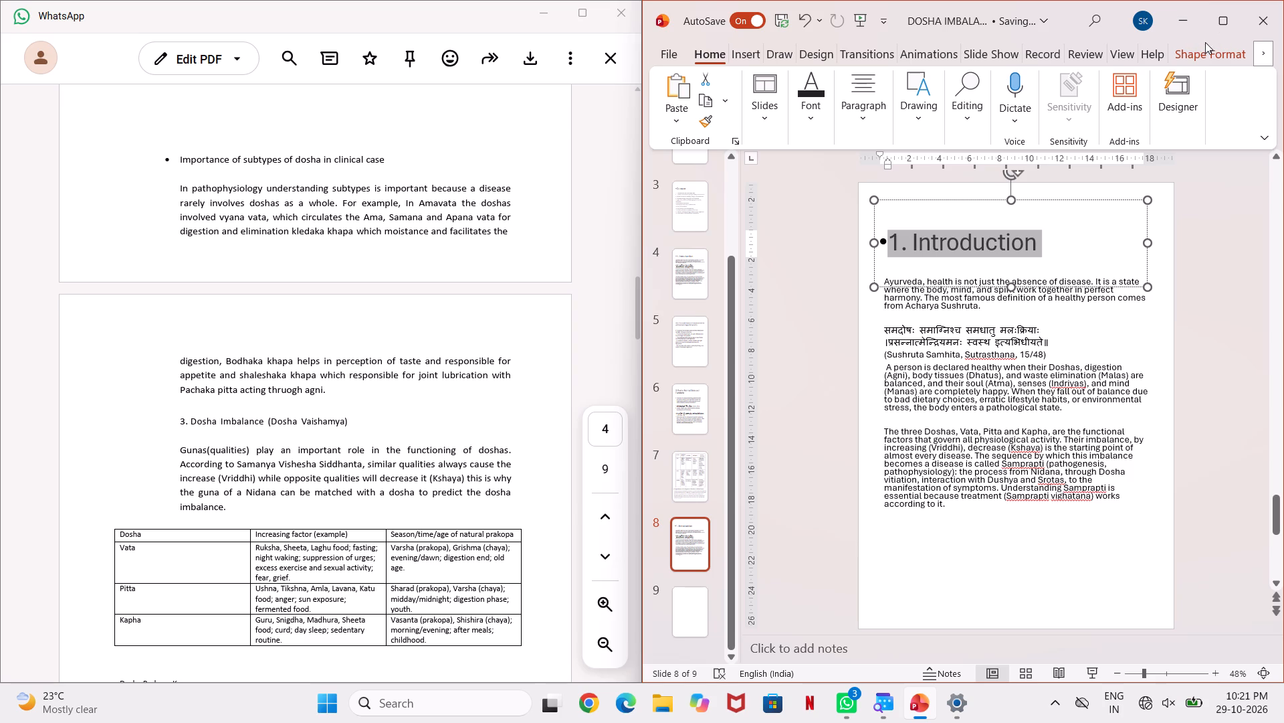
pyautogui.press('Delete')
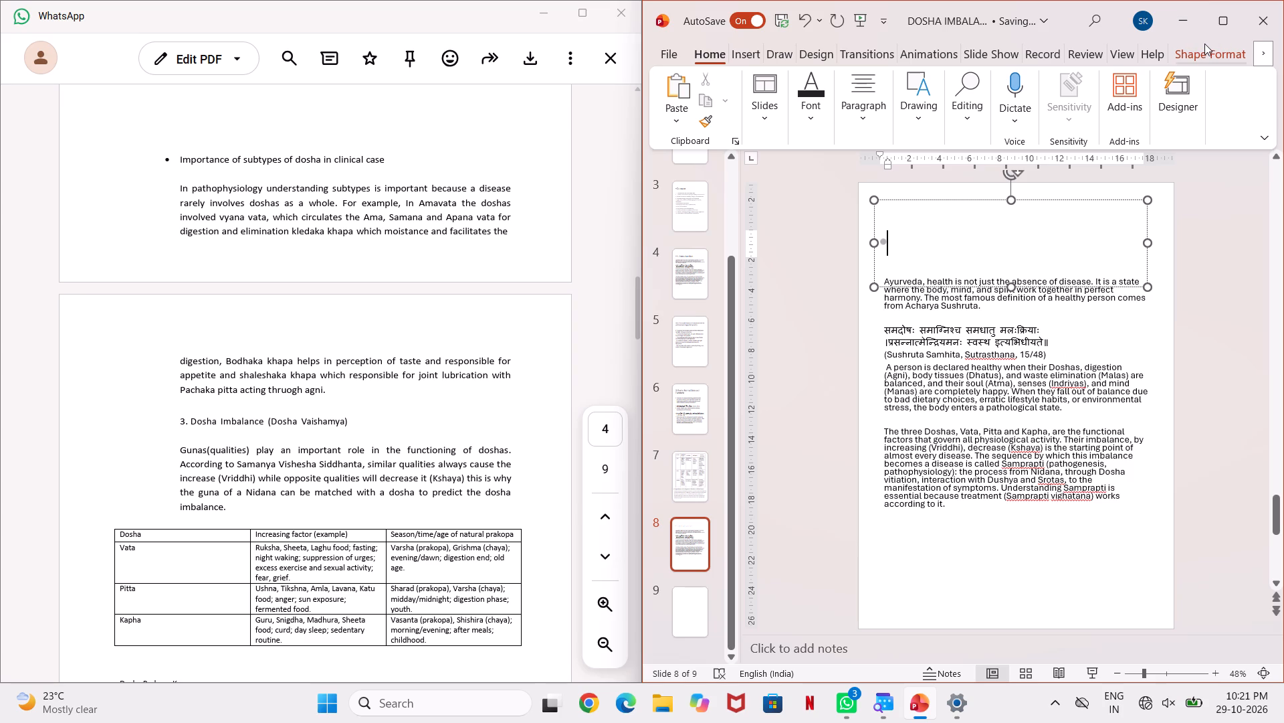
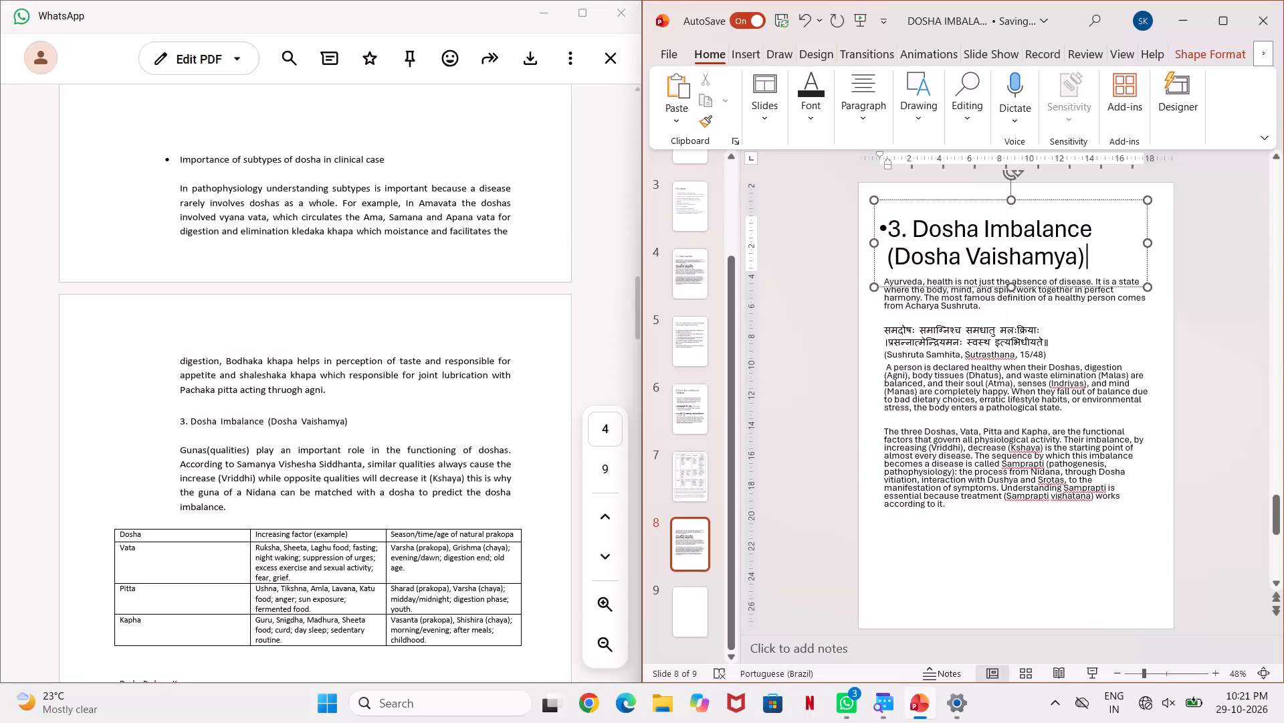
# Select the heading text "3. Dosha Imbalance (Dosha Vaishamya)" in the title placeholder on slide 8.
pyautogui.click(1097, 248)
pyautogui.click(1200, 235)
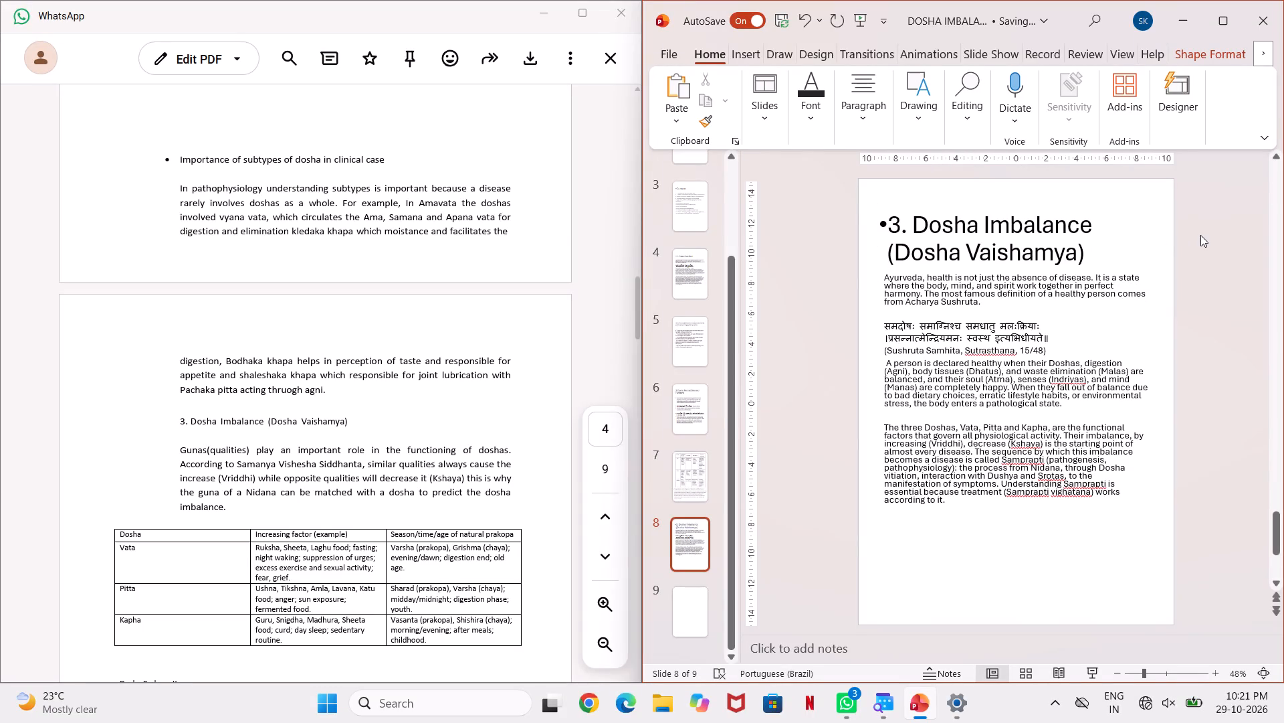
pyautogui.click(892, 226)
pyautogui.moveTo(891, 226); pyautogui.dragTo(1076, 262)
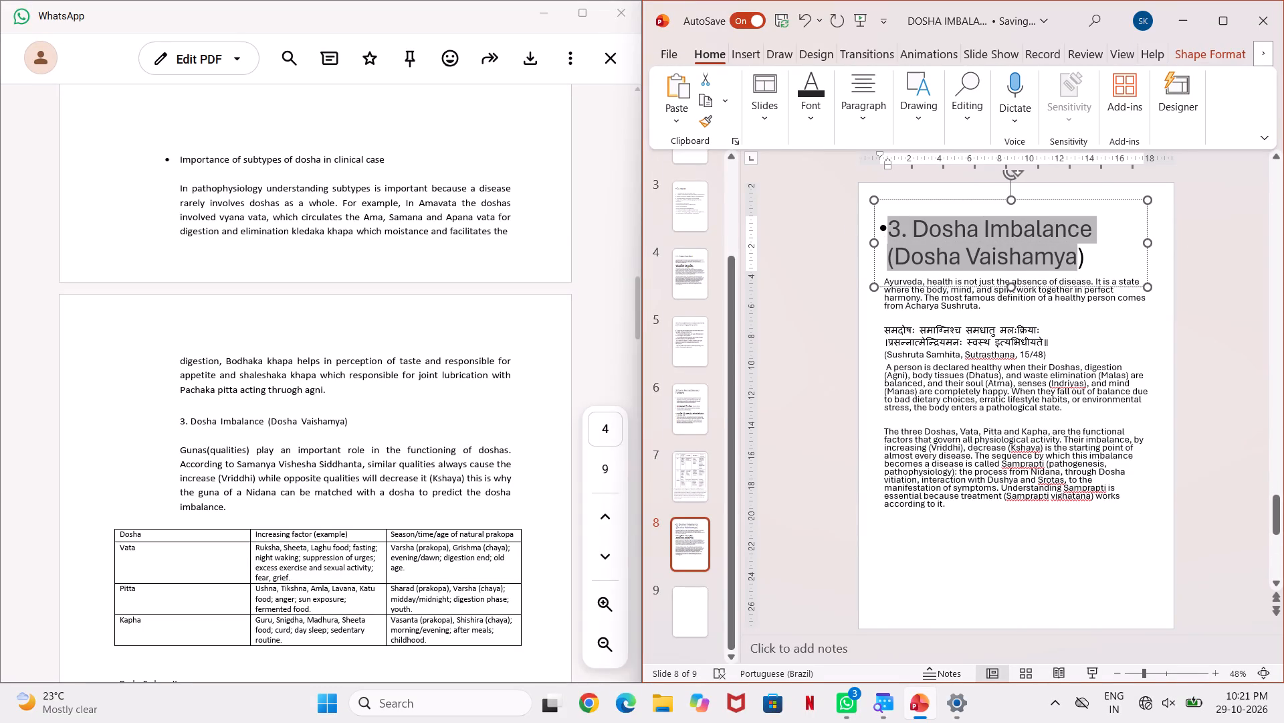
# Set the font size of the whole "3. Dosha Imbalance (Dosha Vaishamya)" heading on slide 8 to 36.
pyautogui.moveTo(1076, 262); pyautogui.dragTo(1092, 259)
pyautogui.click(1154, 208)
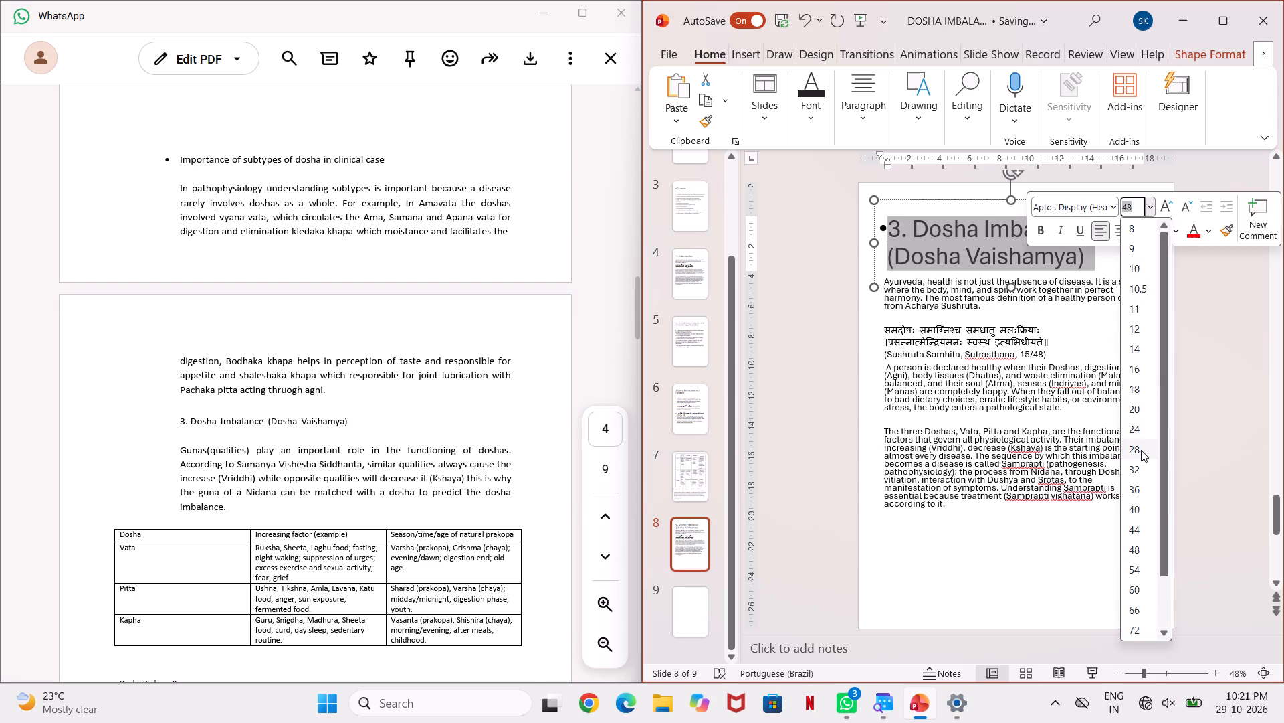
pyautogui.click(1144, 485)
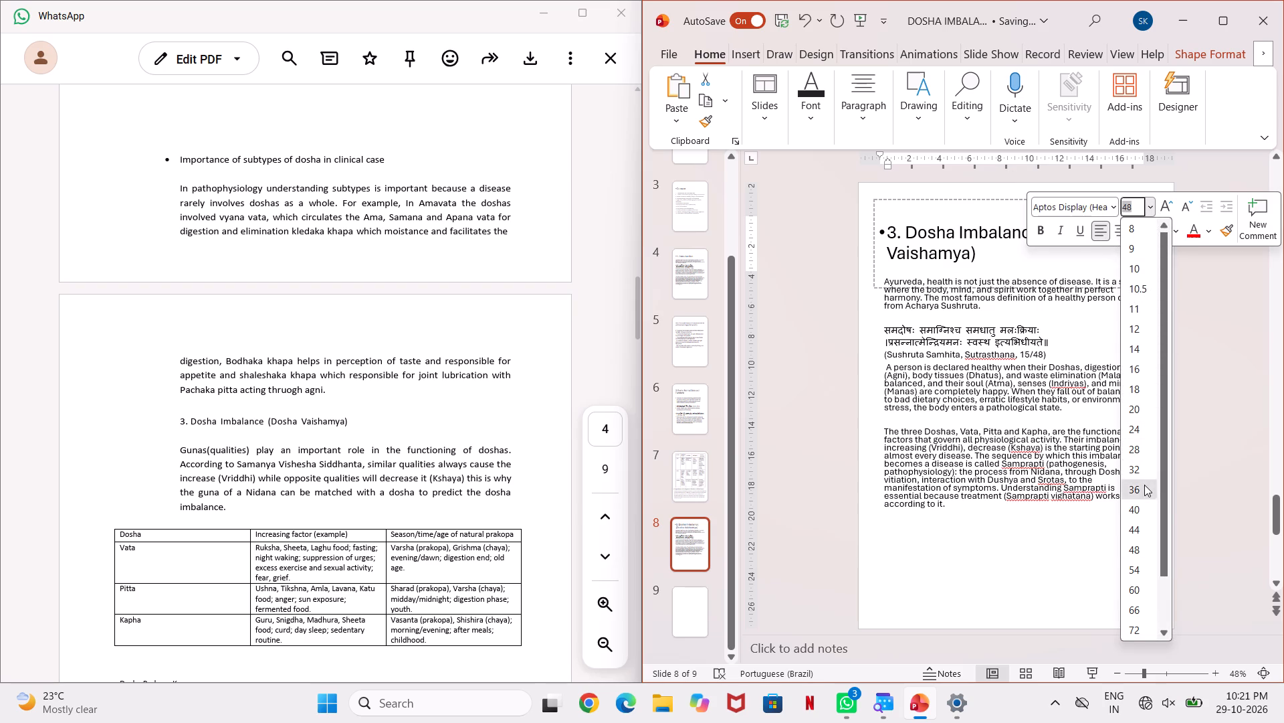
pyautogui.click(1244, 428)
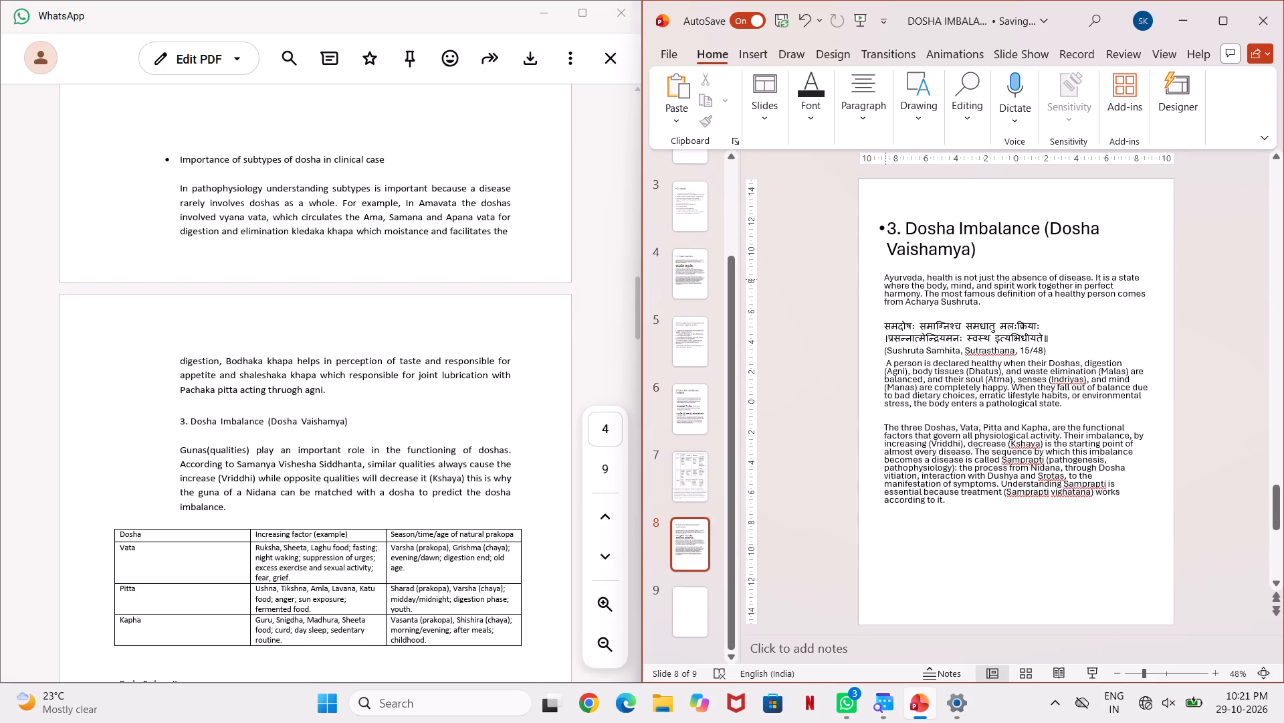
# Nudge slide 8's body placeholder slightly lower below the heading and delete all the copied Introduction text inside it.
pyautogui.moveTo(881, 276); pyautogui.dragTo(910, 291)
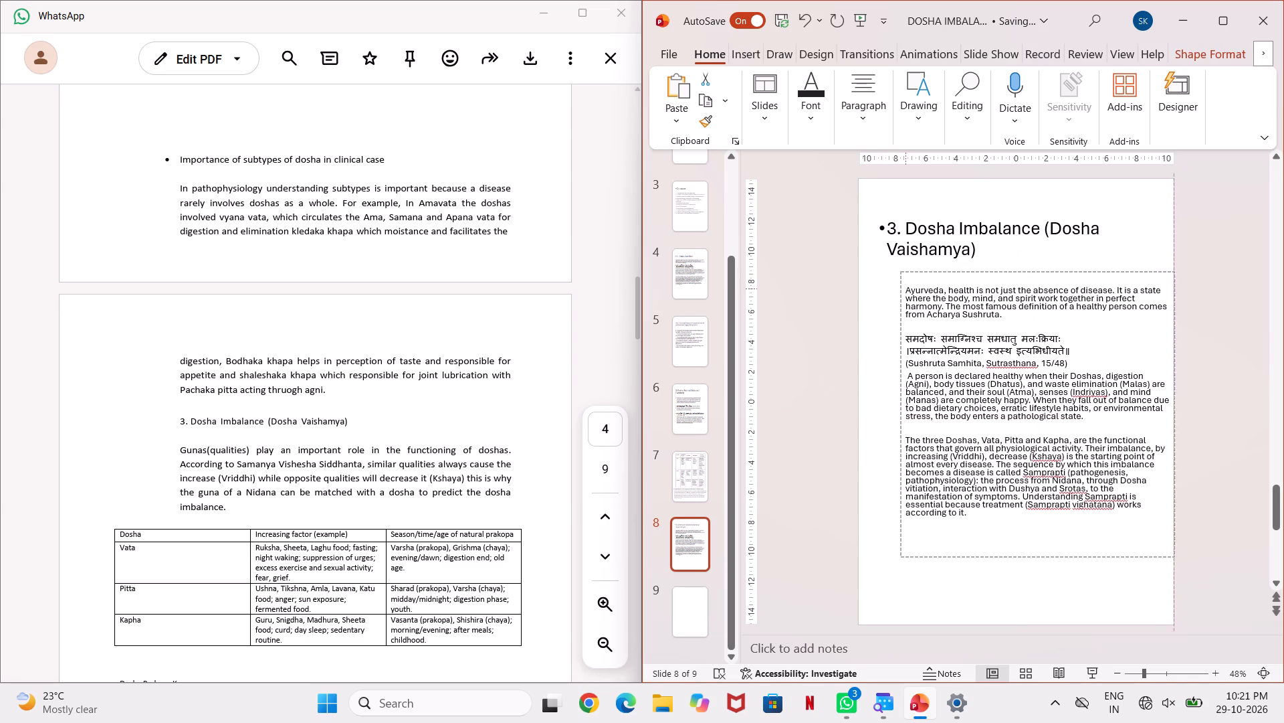
pyautogui.moveTo(910, 291); pyautogui.dragTo(880, 285)
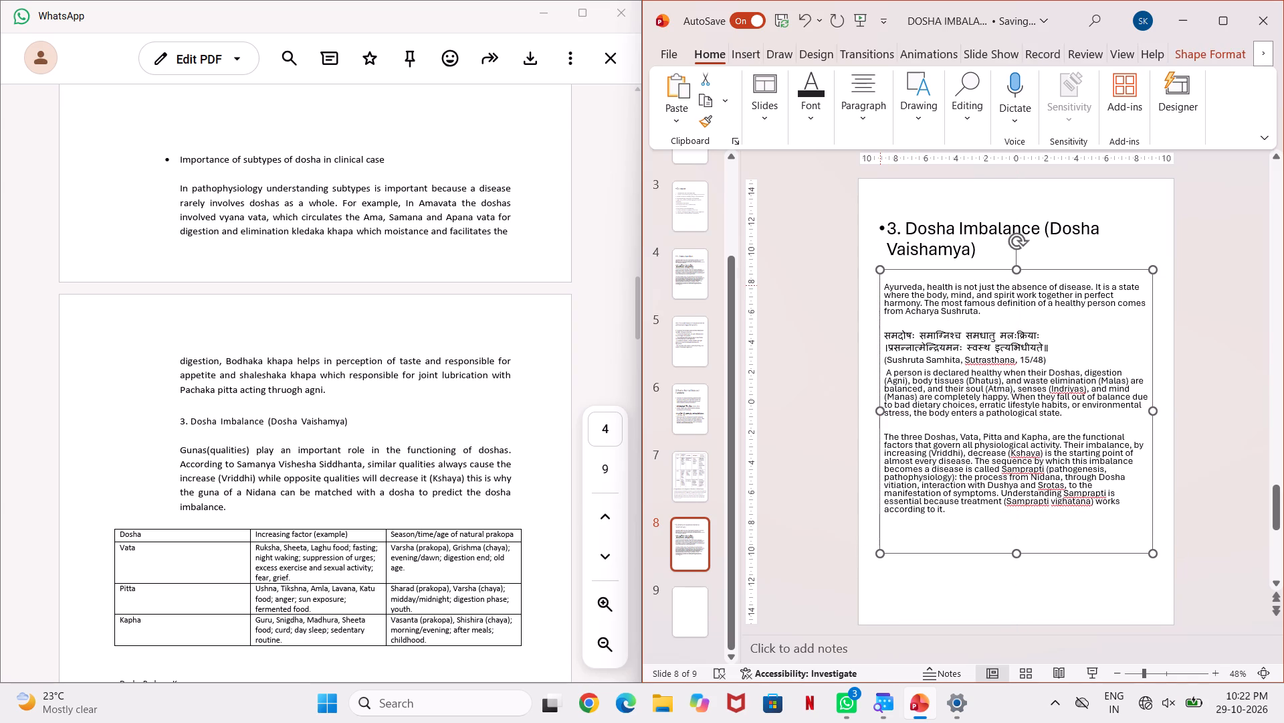
pyautogui.tripleClick(882, 286)
pyautogui.moveTo(884, 288); pyautogui.dragTo(966, 407)
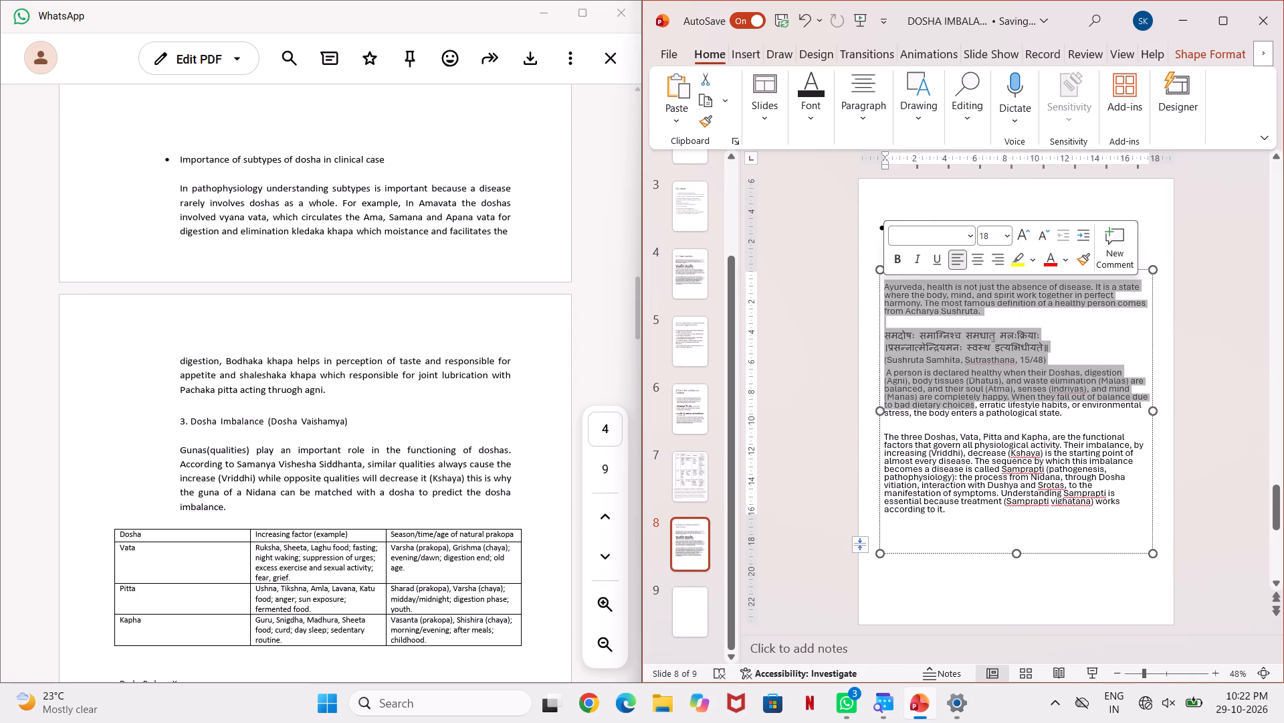
pyautogui.moveTo(966, 407); pyautogui.dragTo(1082, 559)
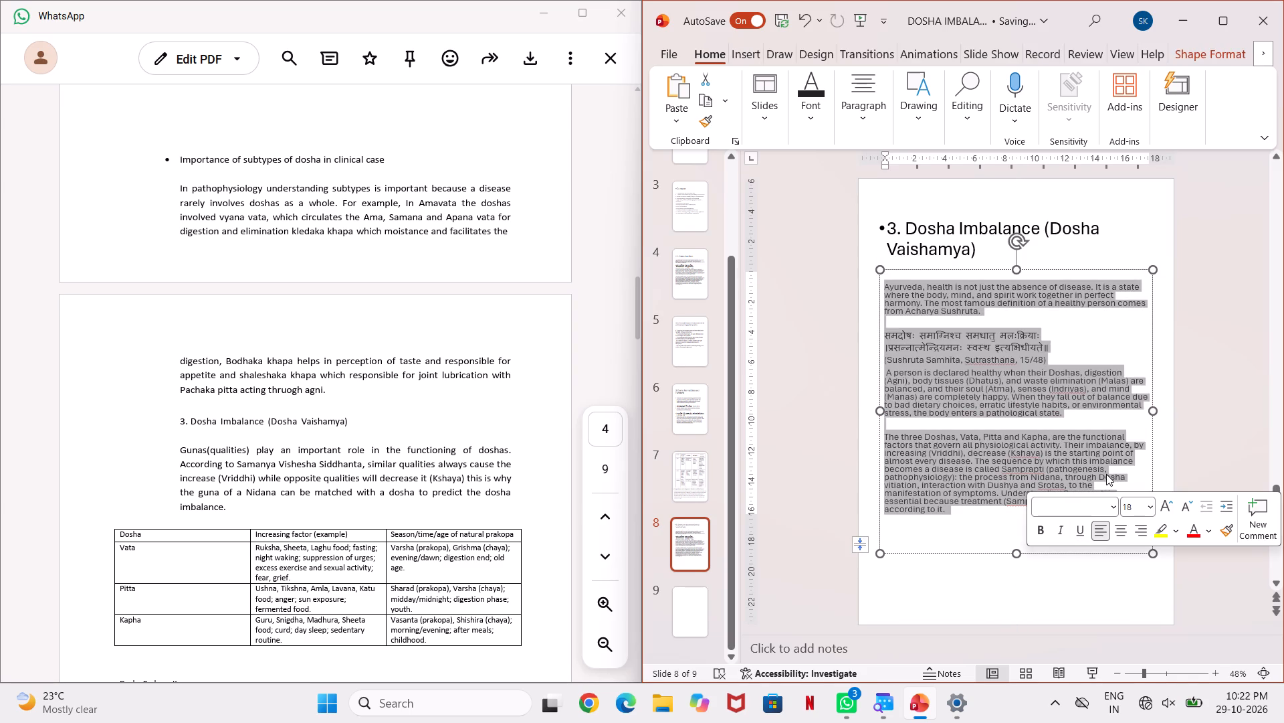
pyautogui.press('Delete')
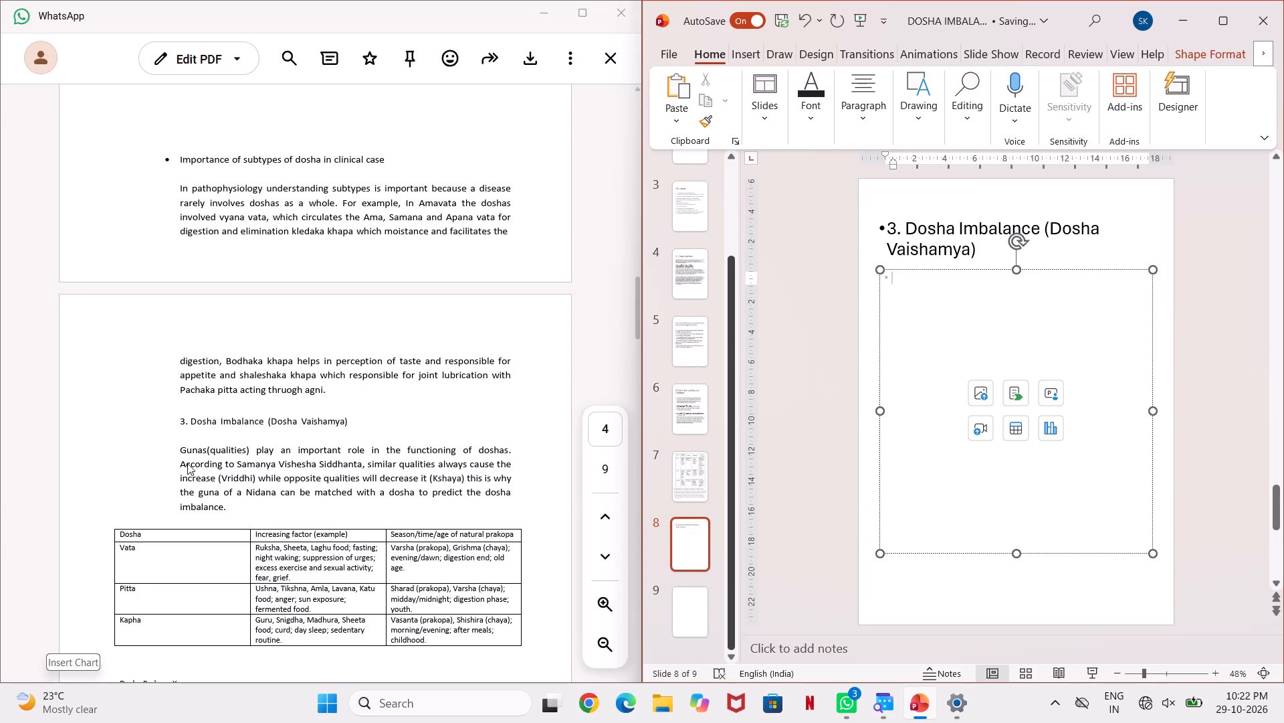
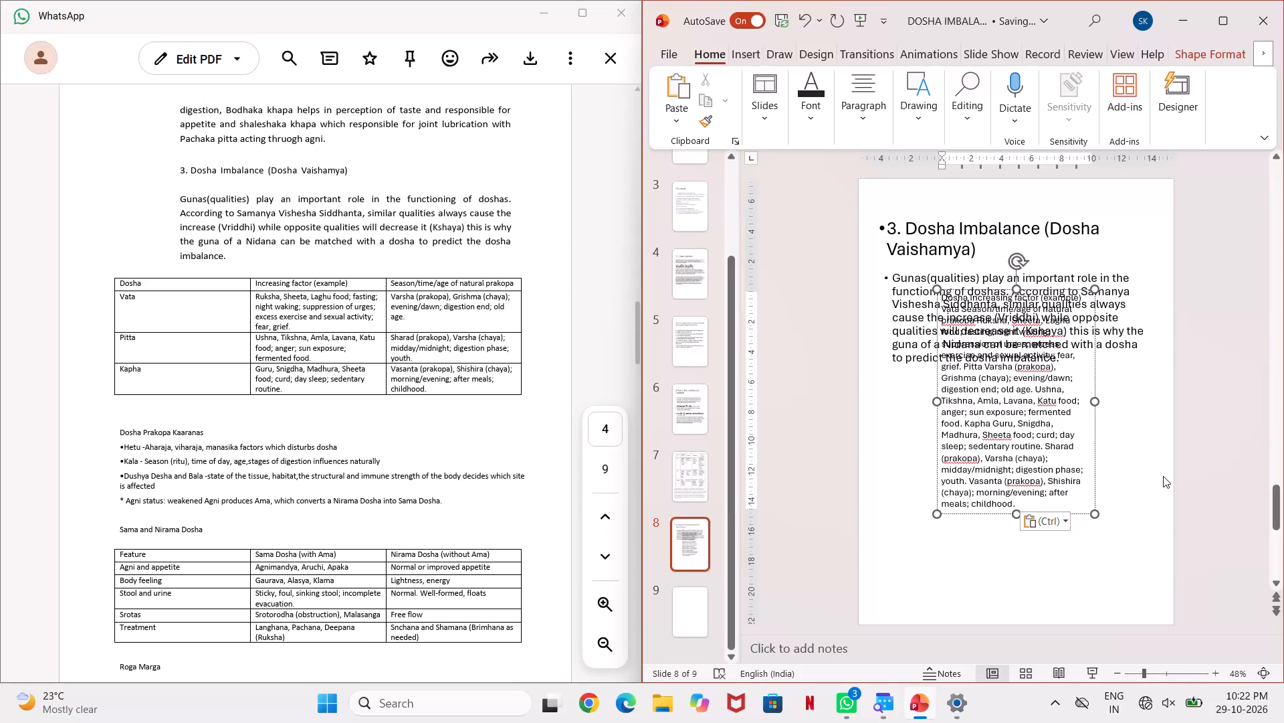
# Undo the paste of the dosha table content as a plain text box on slide 8.
pyautogui.hotkey('ctrl', 'z')
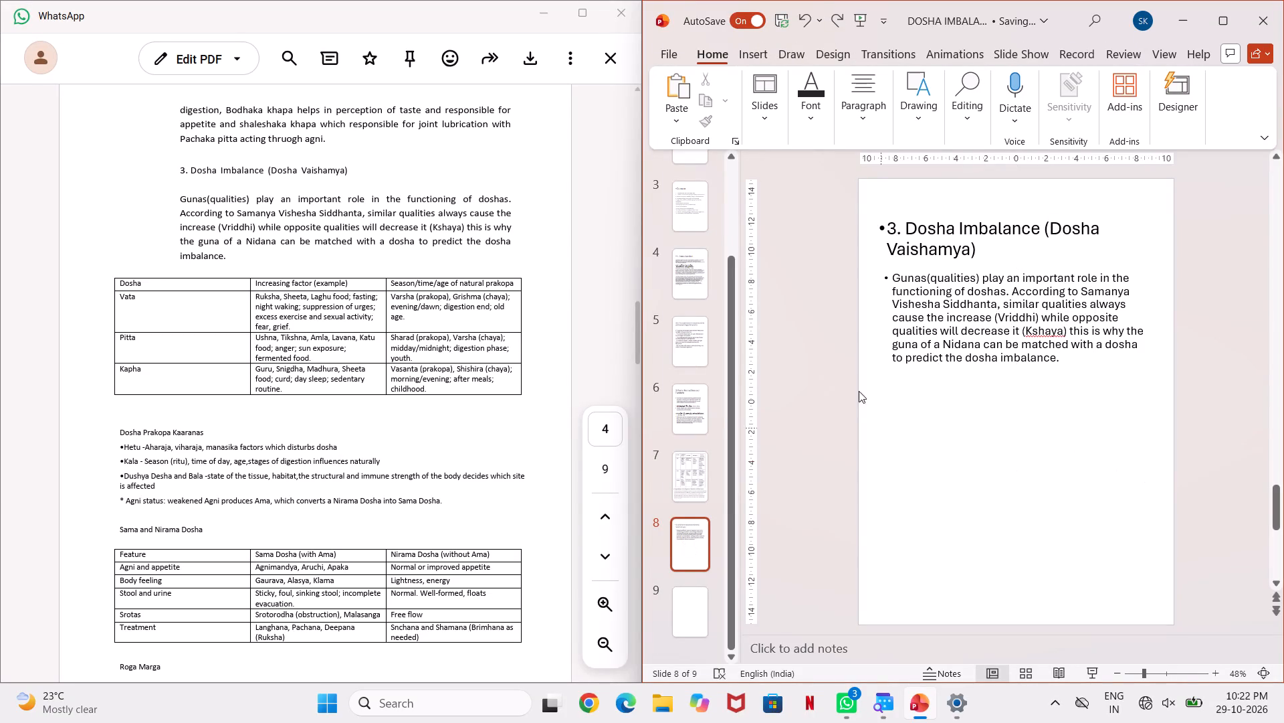
# Insert a table on slide 8 for the dosha, increasing factor and season/time/age content from the PDF.
pyautogui.click(752, 54)
pyautogui.click(722, 113)
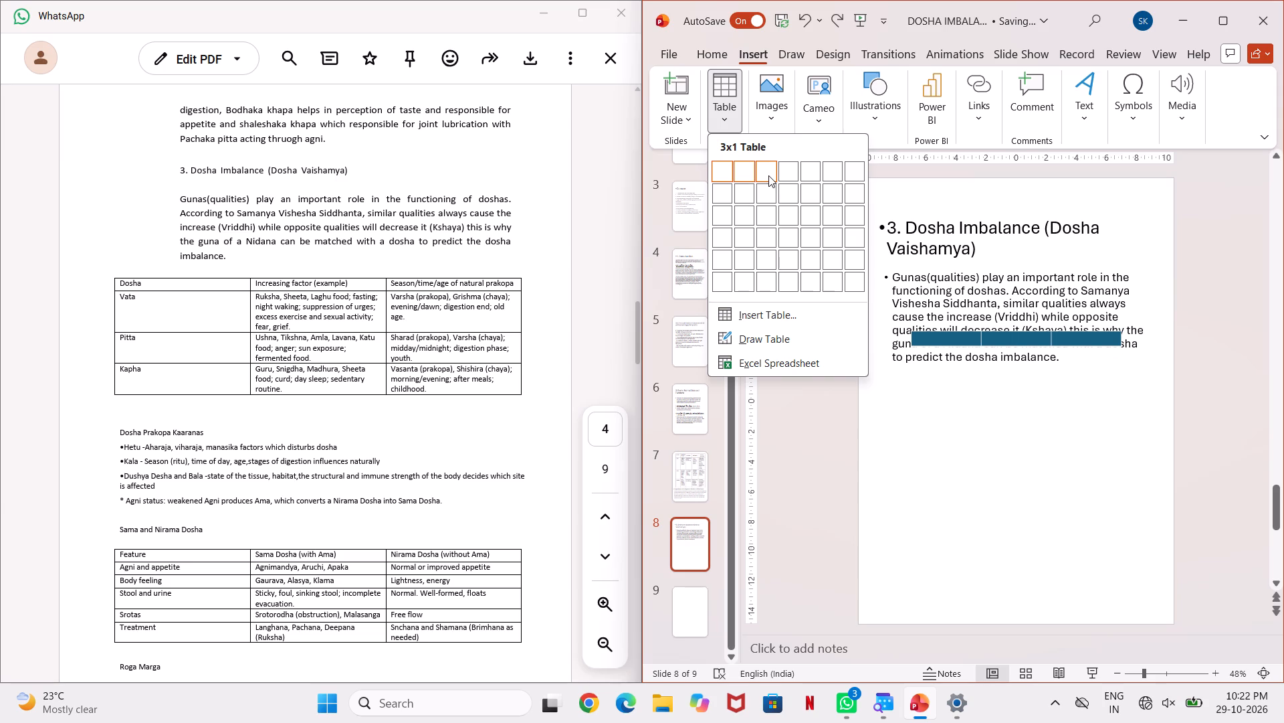
# Insert a 3x3 table on slide 8 and place it directly below the Gunas paragraph.
pyautogui.click(769, 218)
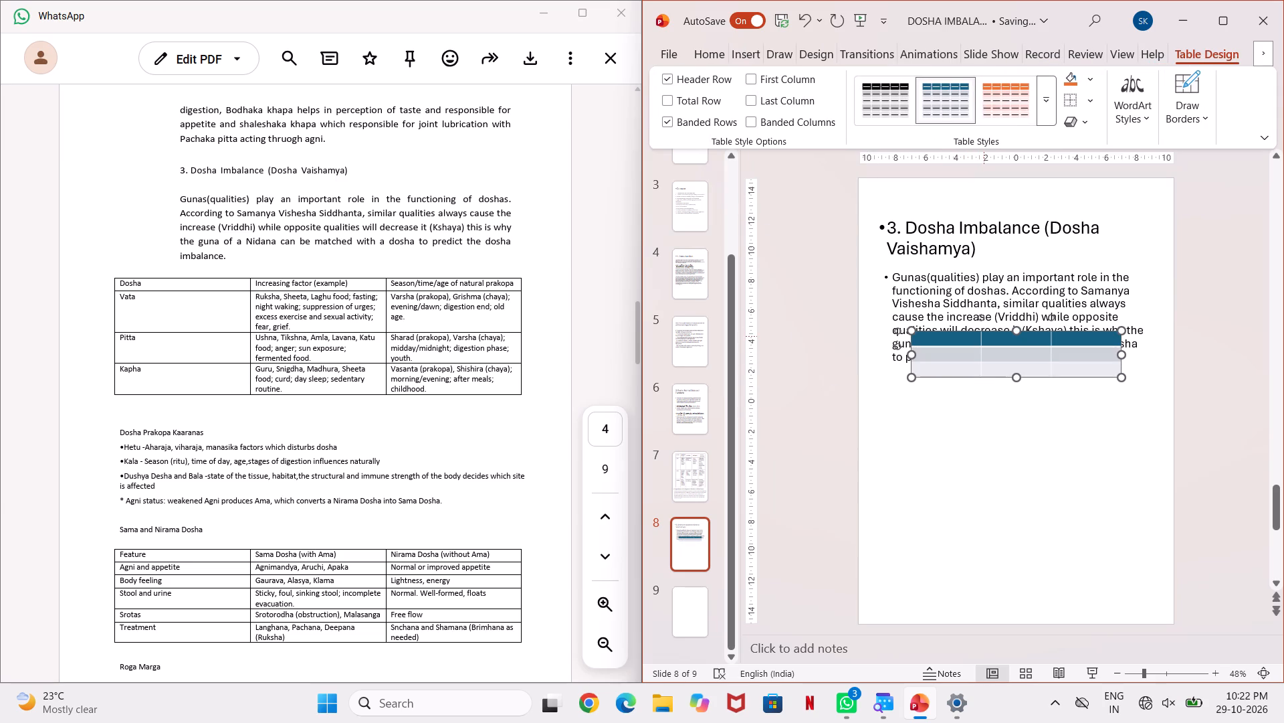
pyautogui.moveTo(988, 331); pyautogui.dragTo(974, 385)
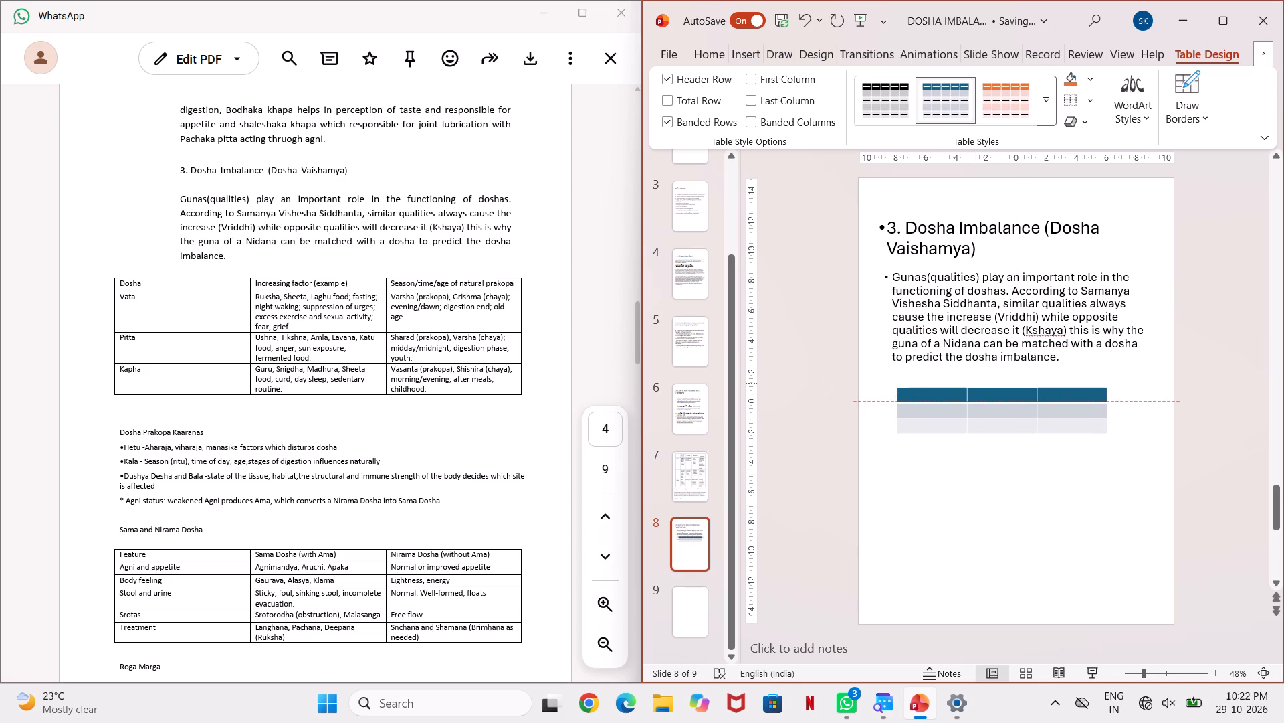
pyautogui.moveTo(974, 385); pyautogui.dragTo(964, 380)
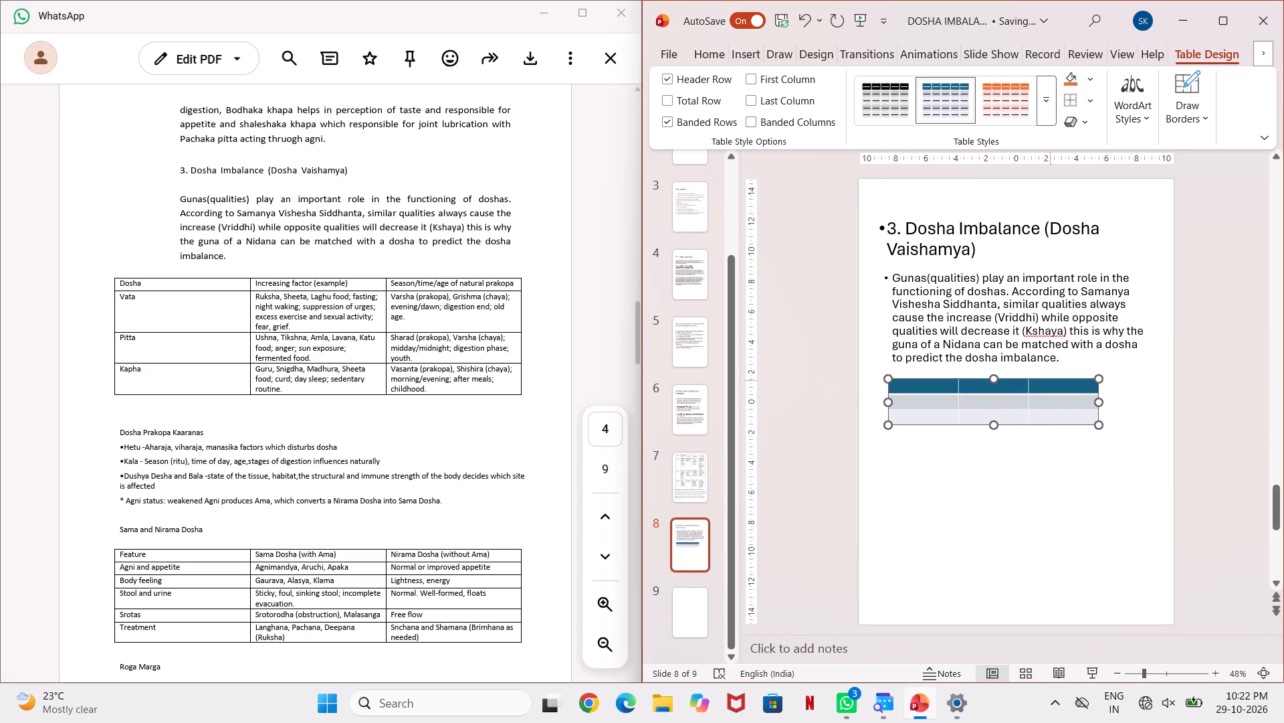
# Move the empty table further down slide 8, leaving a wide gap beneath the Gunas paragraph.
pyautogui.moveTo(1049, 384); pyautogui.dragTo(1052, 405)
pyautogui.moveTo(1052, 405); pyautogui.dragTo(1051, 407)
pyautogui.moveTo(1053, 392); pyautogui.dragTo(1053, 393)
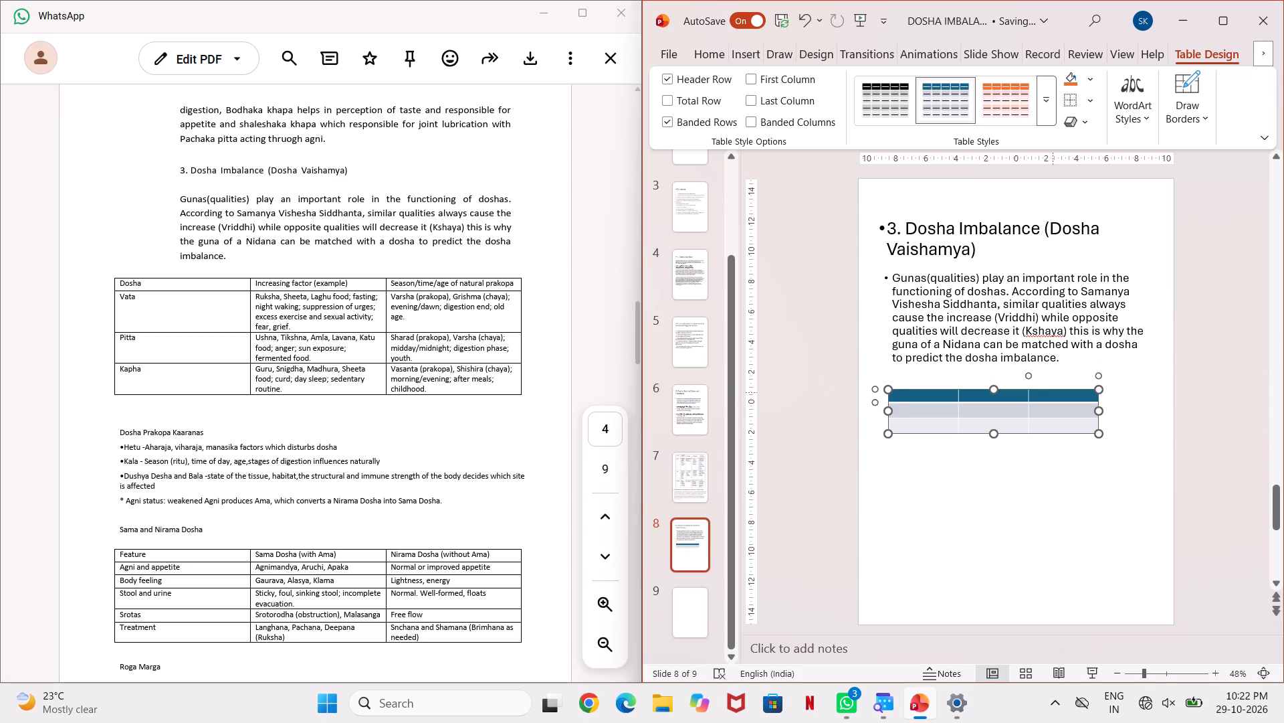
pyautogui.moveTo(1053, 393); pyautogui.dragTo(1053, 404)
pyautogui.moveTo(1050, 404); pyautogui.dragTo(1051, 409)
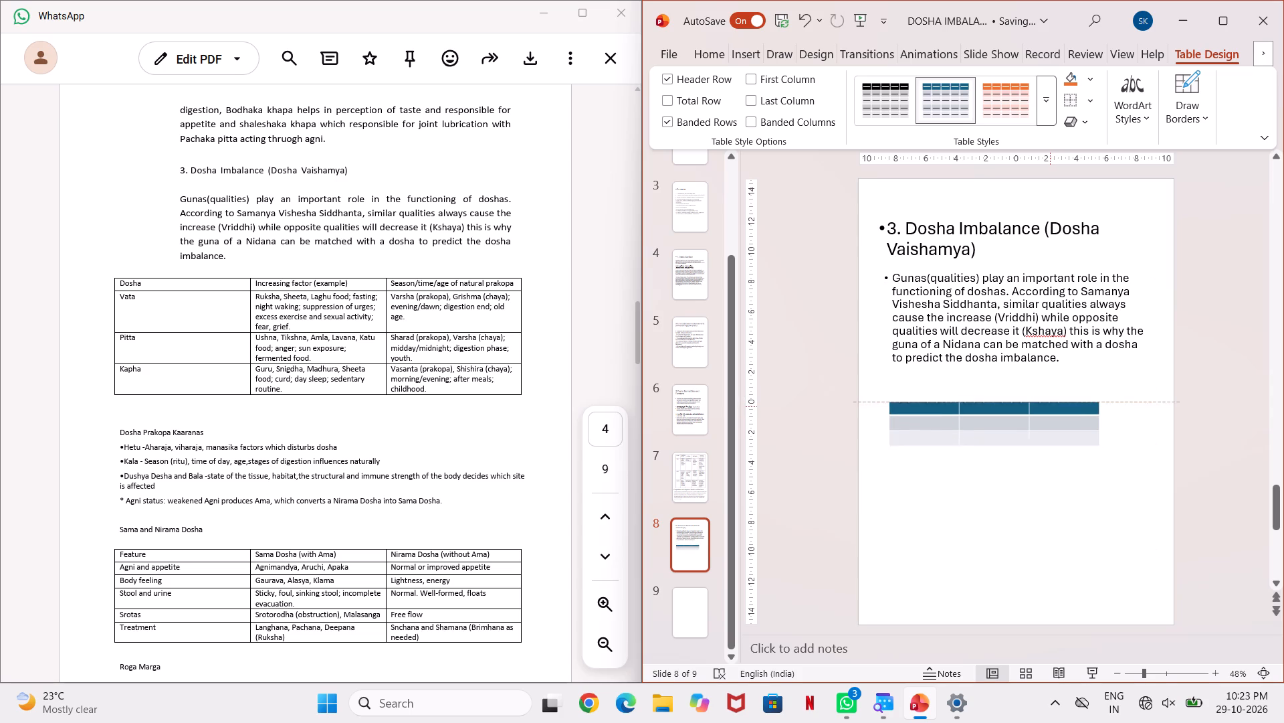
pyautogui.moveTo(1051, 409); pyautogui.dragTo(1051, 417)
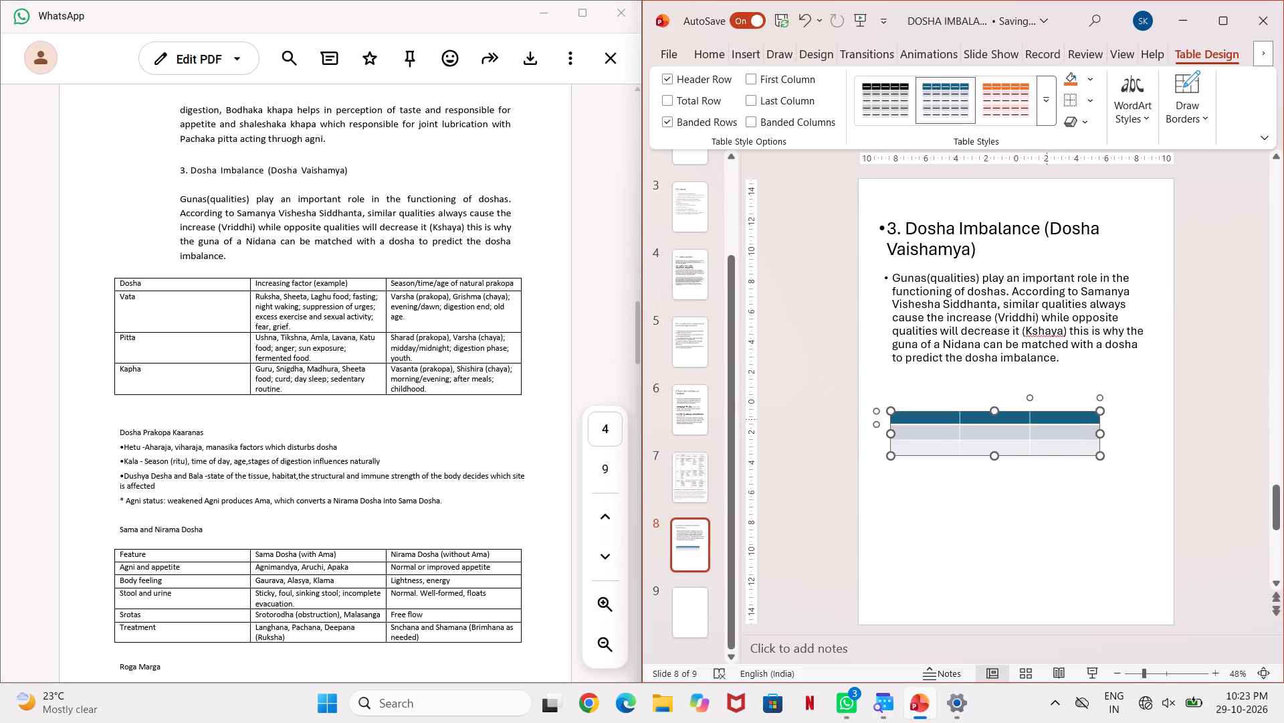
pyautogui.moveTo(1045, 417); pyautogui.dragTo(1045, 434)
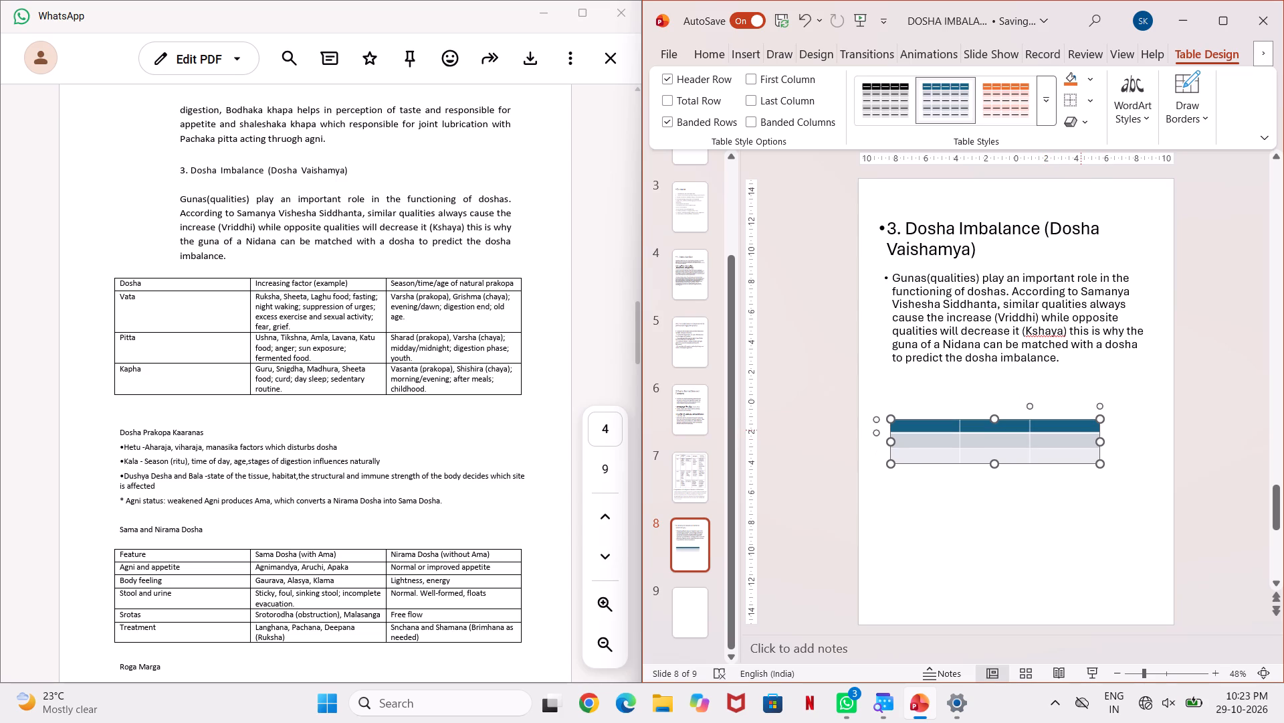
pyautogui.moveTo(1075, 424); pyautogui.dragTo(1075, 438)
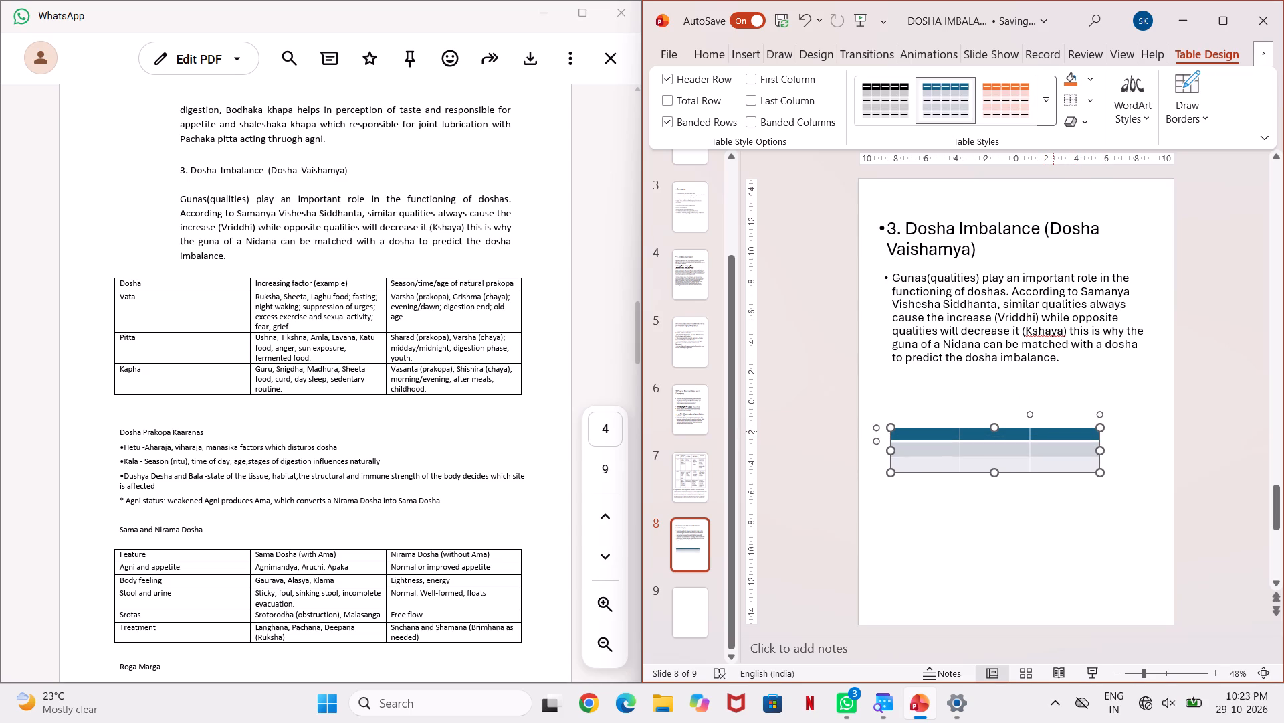
# Move the table back up slide 8 so it sits a small gap below the Gunas paragraph.
pyautogui.moveTo(1057, 426); pyautogui.dragTo(1054, 371)
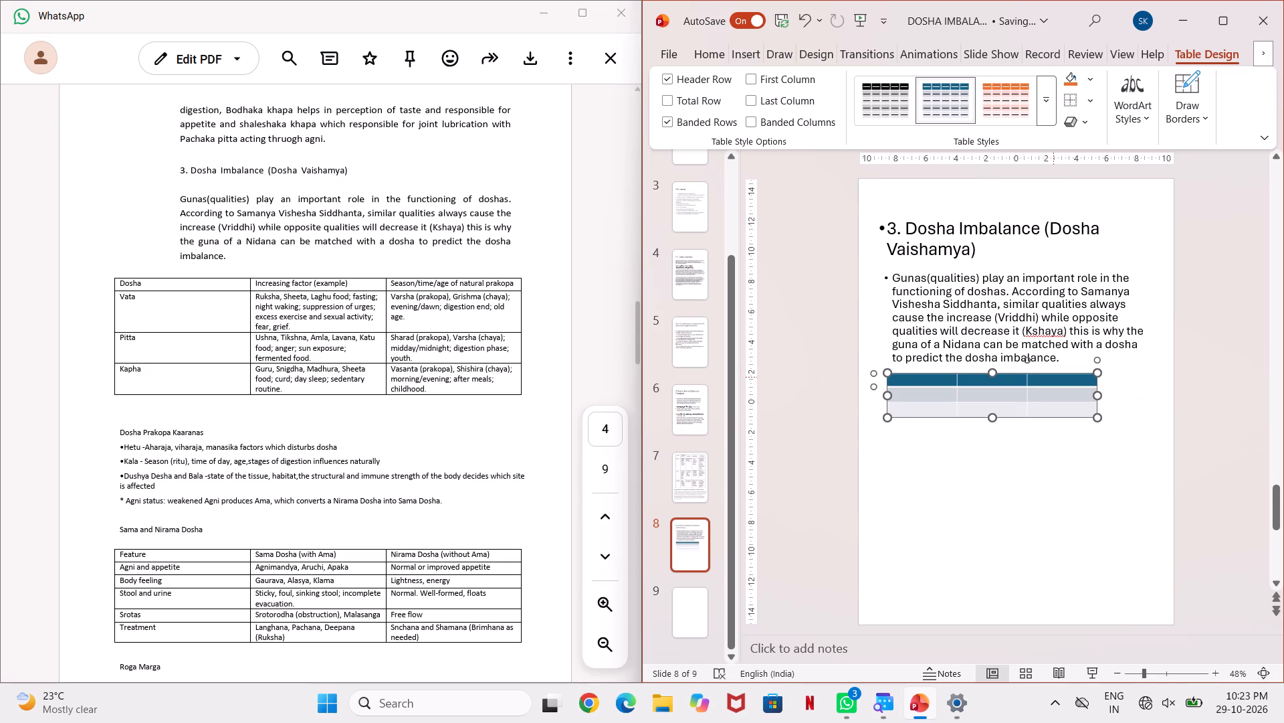
pyautogui.moveTo(1053, 377); pyautogui.dragTo(1053, 385)
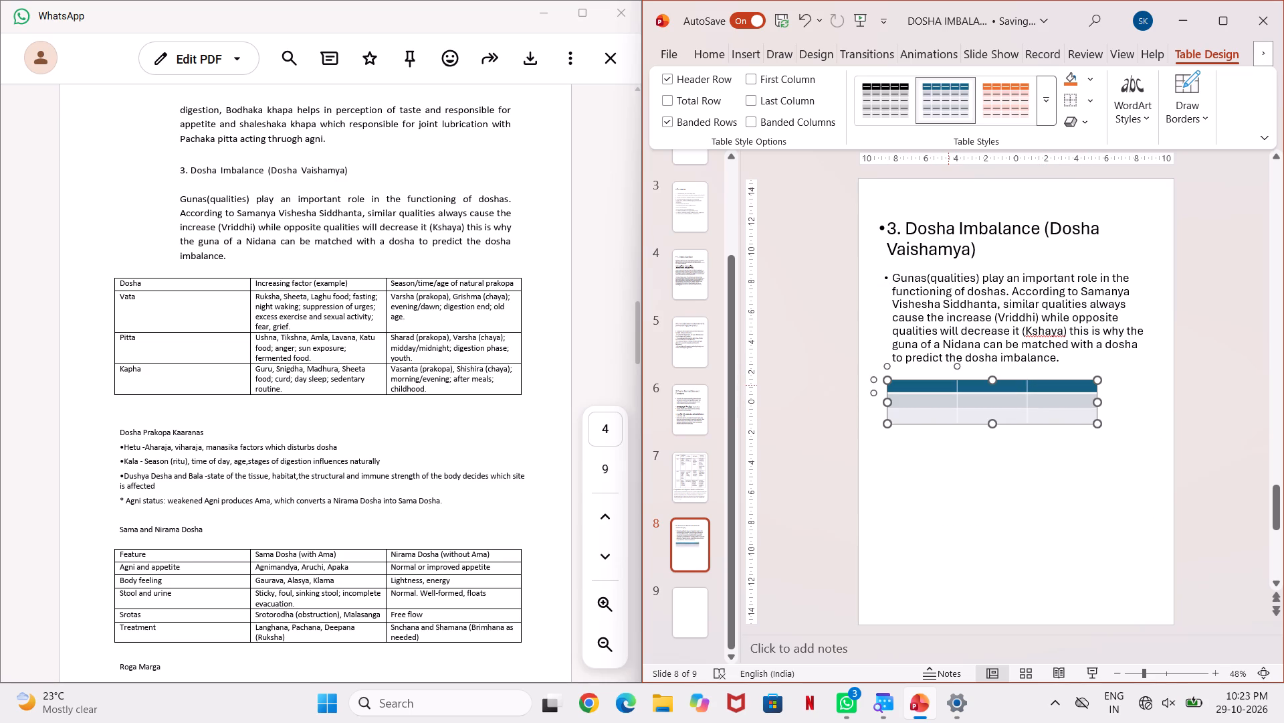
pyautogui.moveTo(948, 385); pyautogui.dragTo(946, 400)
pyautogui.moveTo(946, 400); pyautogui.dragTo(948, 401)
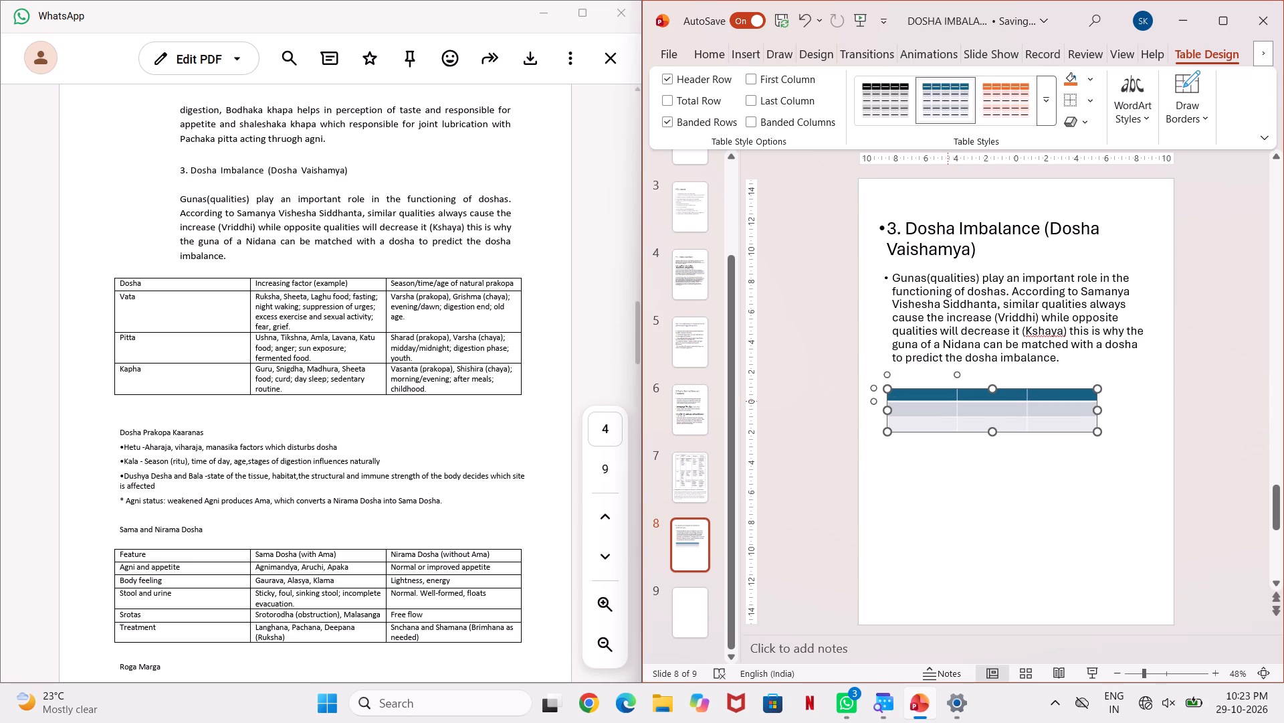
pyautogui.scroll(3, 949, 399)
pyautogui.scroll(-3, 949, 399)
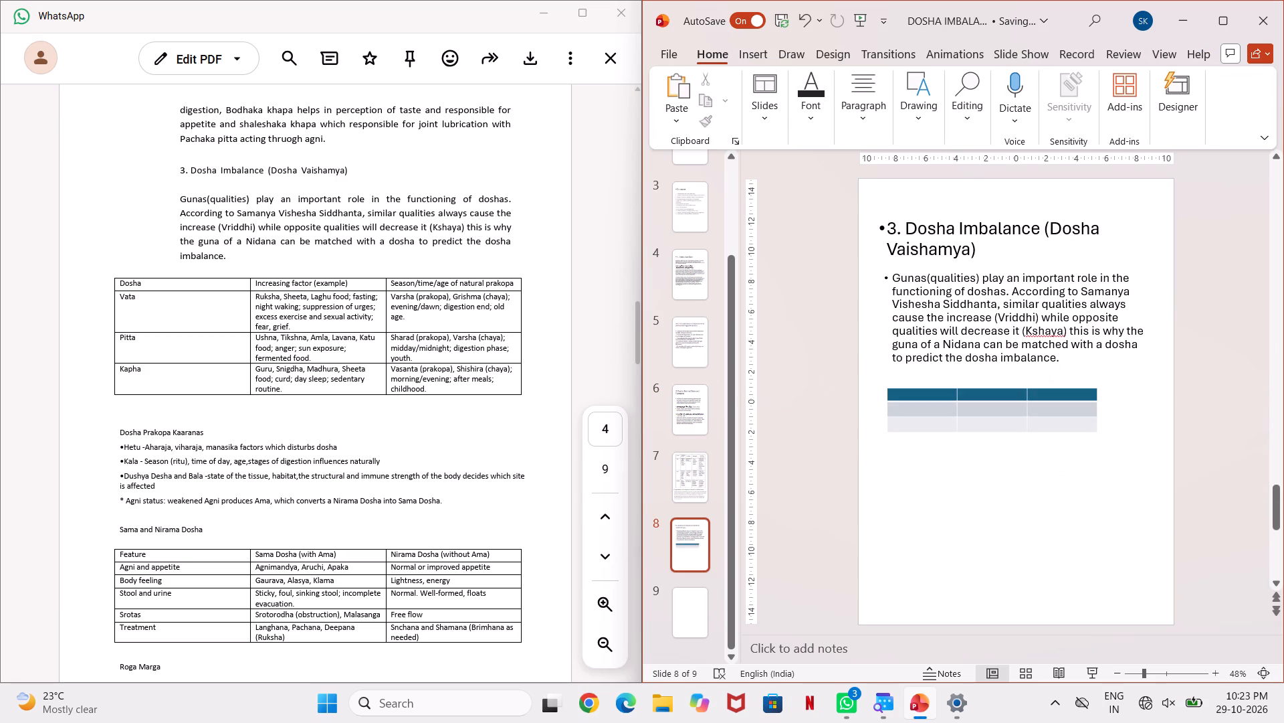
pyautogui.scroll(1, 954, 410)
pyautogui.keyDown('ctrl'); pyautogui.scroll(7, 960, 439); pyautogui.keyUp('ctrl')
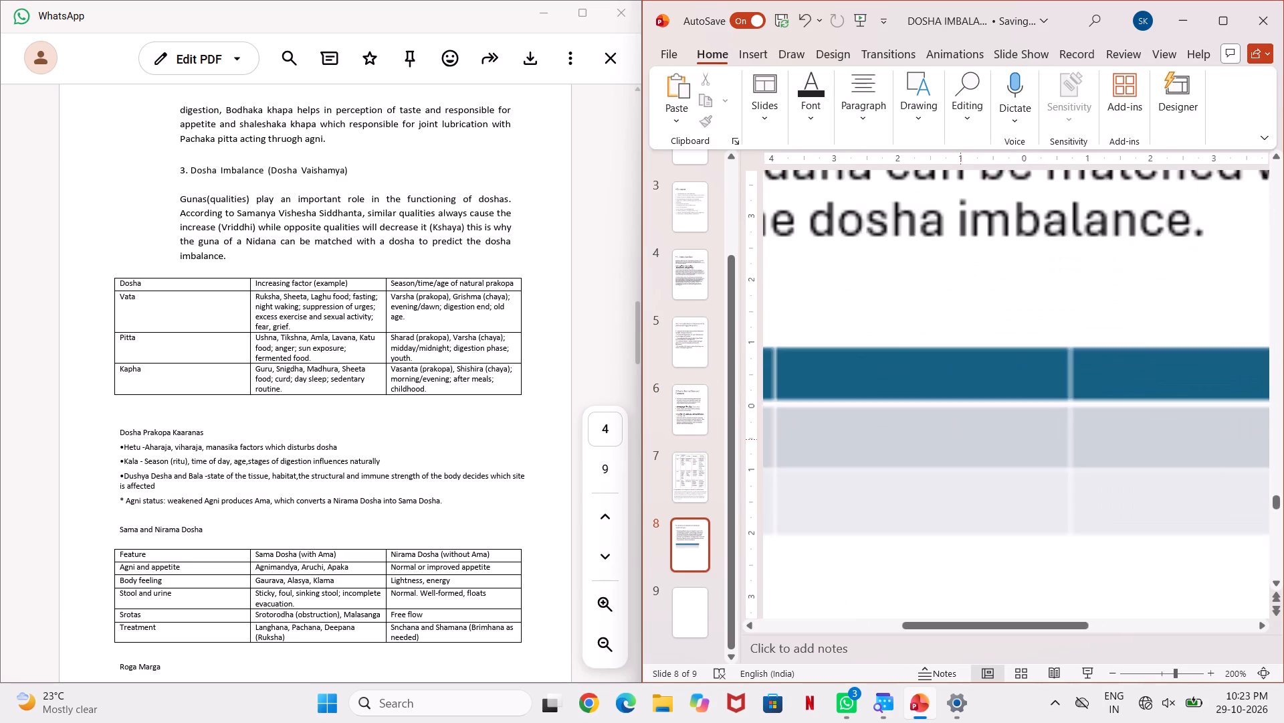
pyautogui.keyDown('ctrl'); pyautogui.scroll(-2, 960, 439); pyautogui.keyUp('ctrl')
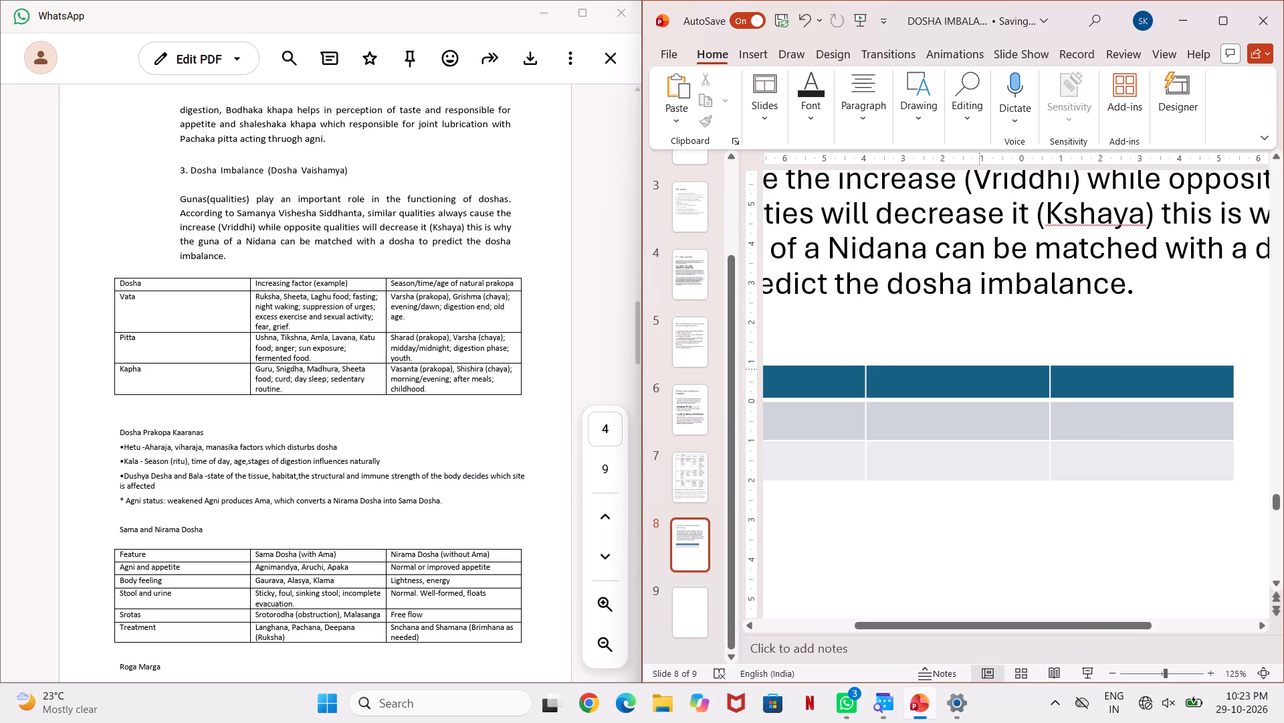
pyautogui.moveTo(980, 370); pyautogui.dragTo(974, 428)
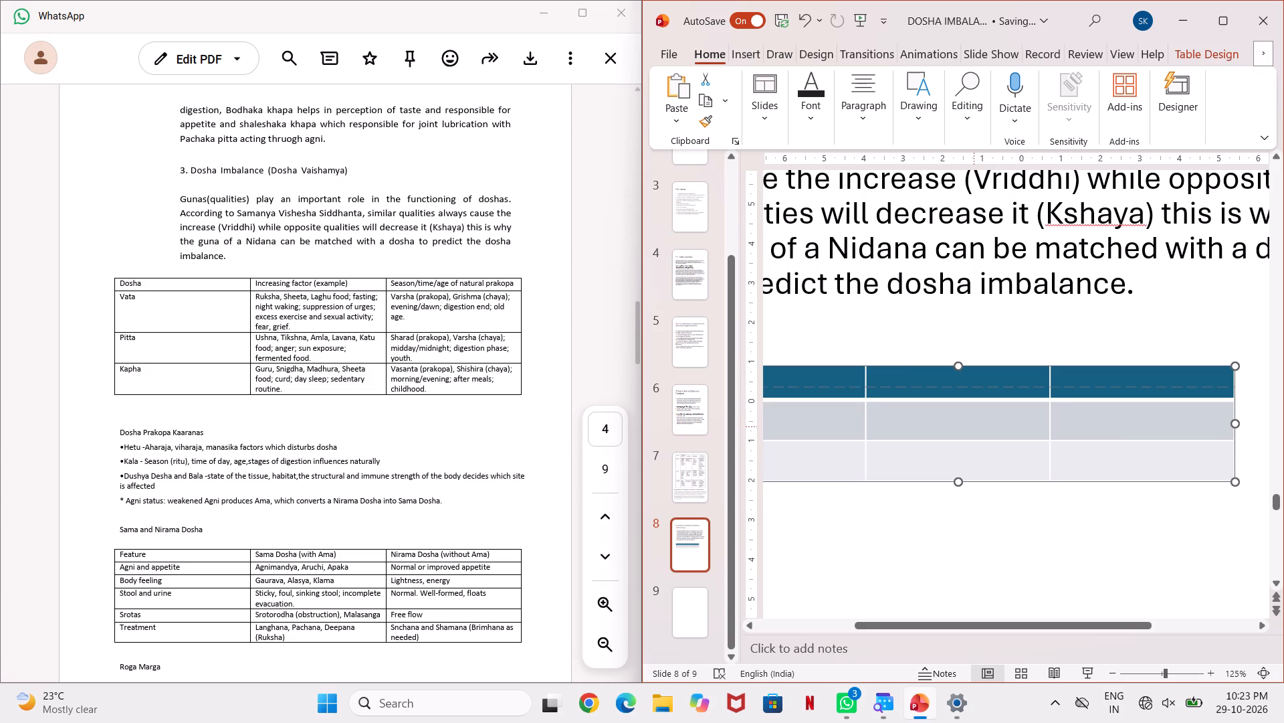
pyautogui.moveTo(974, 428); pyautogui.dragTo(974, 404)
pyautogui.moveTo(974, 404); pyautogui.dragTo(974, 413)
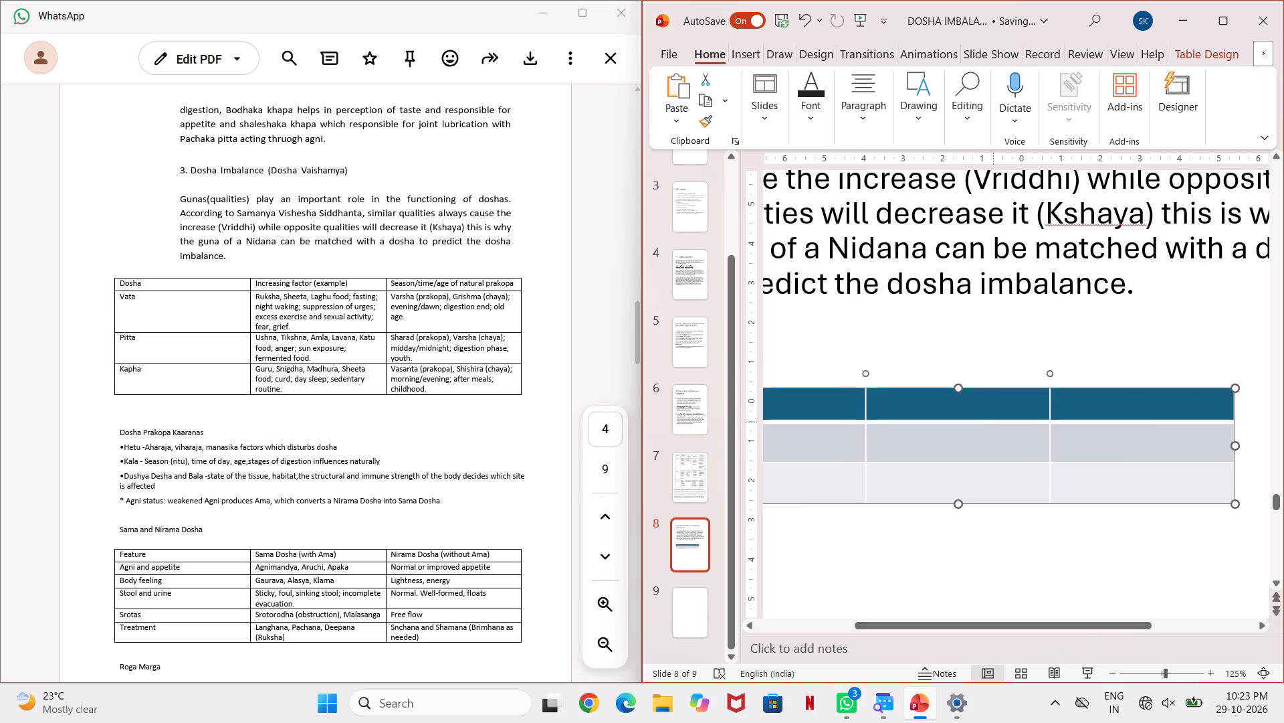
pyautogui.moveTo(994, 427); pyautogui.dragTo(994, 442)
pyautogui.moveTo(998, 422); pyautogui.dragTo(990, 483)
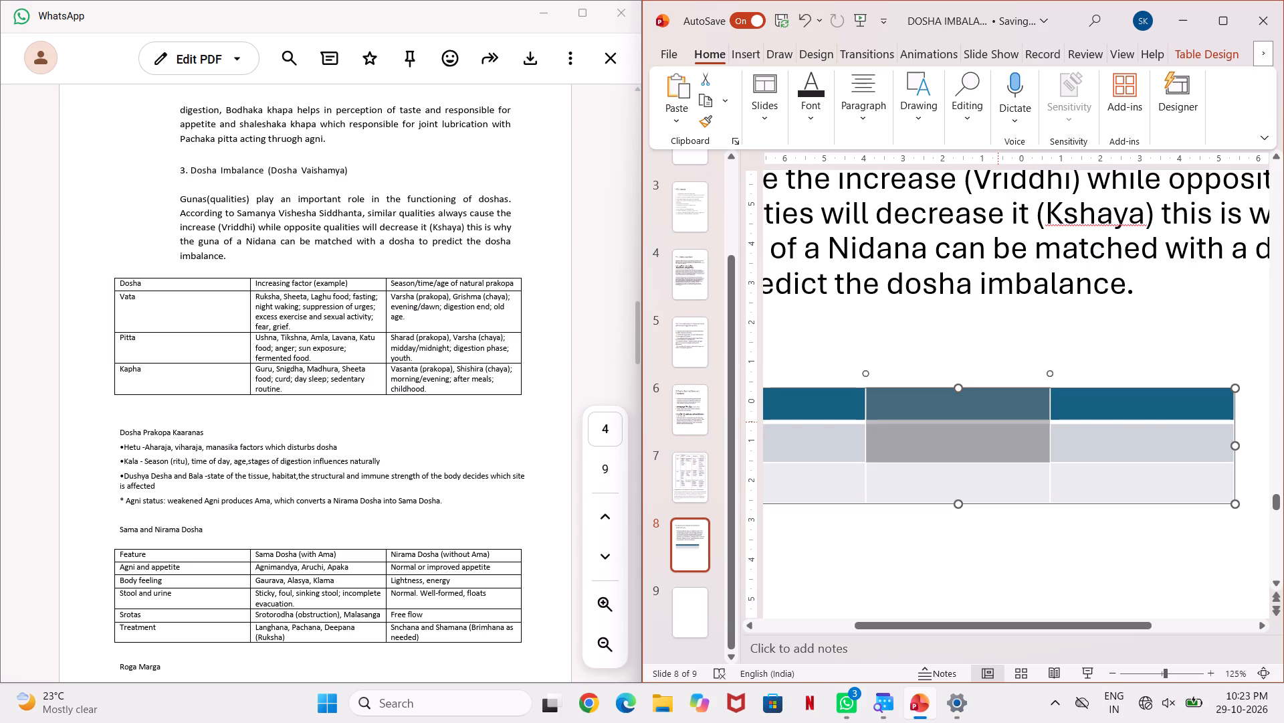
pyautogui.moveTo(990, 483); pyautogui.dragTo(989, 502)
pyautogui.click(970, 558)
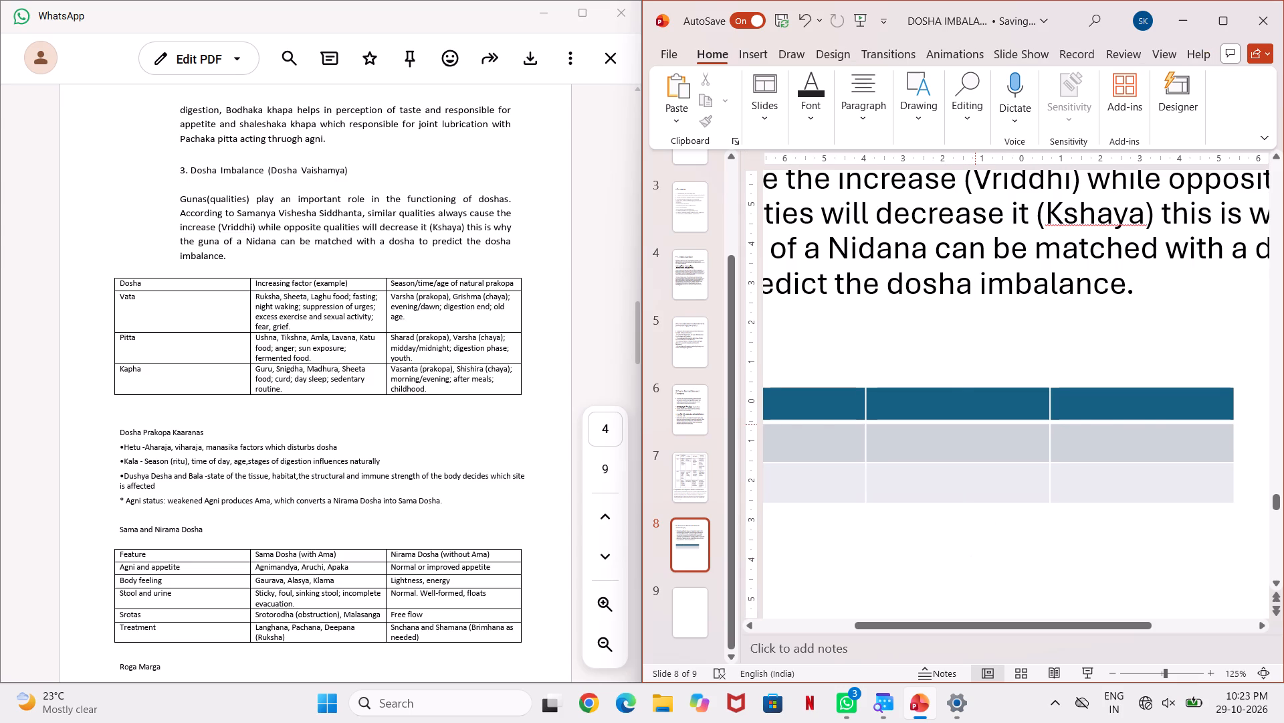
# Adjust the height of the table's header row so it is slightly taller than the two rows beneath it.
pyautogui.moveTo(975, 425); pyautogui.dragTo(976, 443)
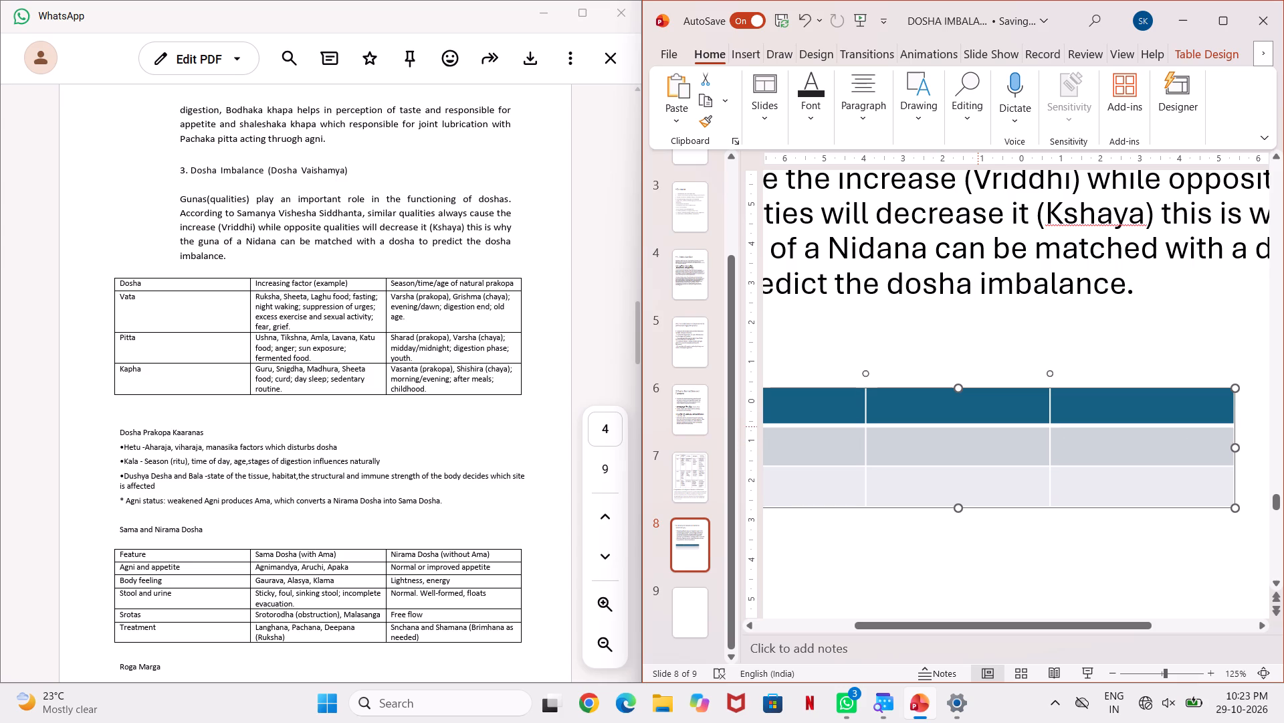
pyautogui.moveTo(978, 428); pyautogui.dragTo(978, 445)
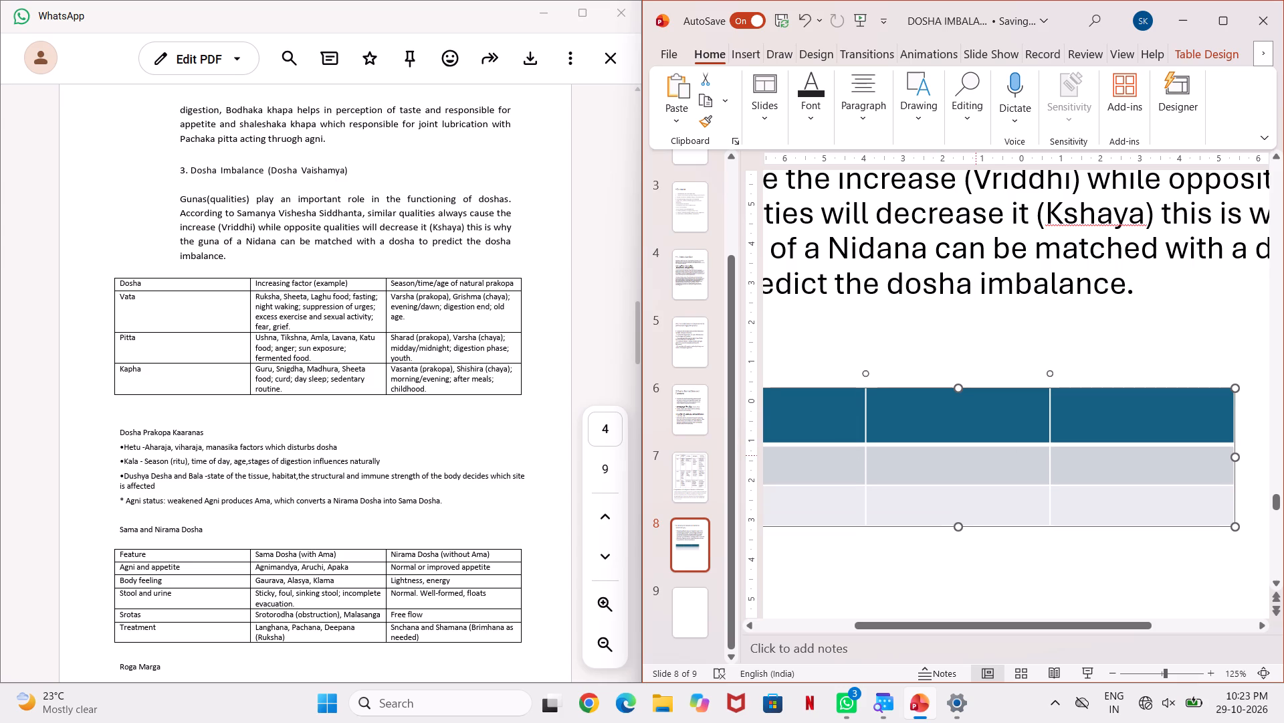
pyautogui.moveTo(976, 451); pyautogui.dragTo(978, 464)
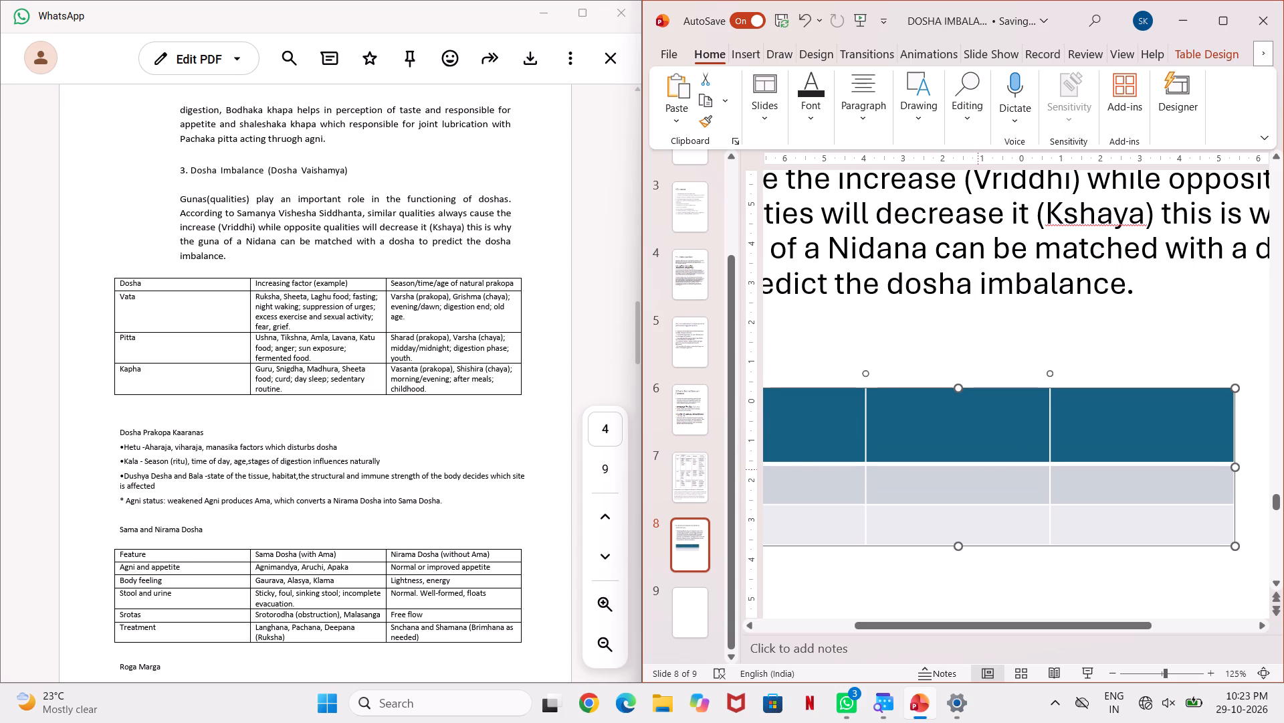
pyautogui.moveTo(978, 469); pyautogui.dragTo(982, 441)
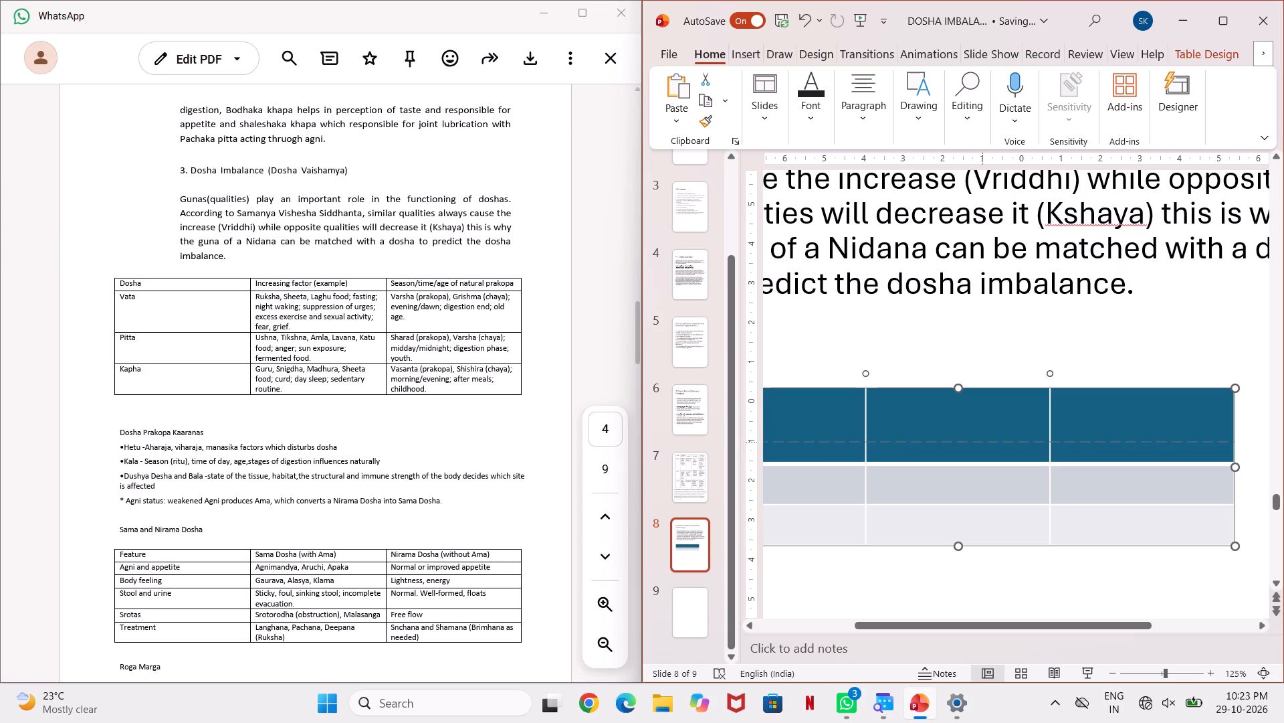
pyautogui.moveTo(982, 441); pyautogui.dragTo(982, 438)
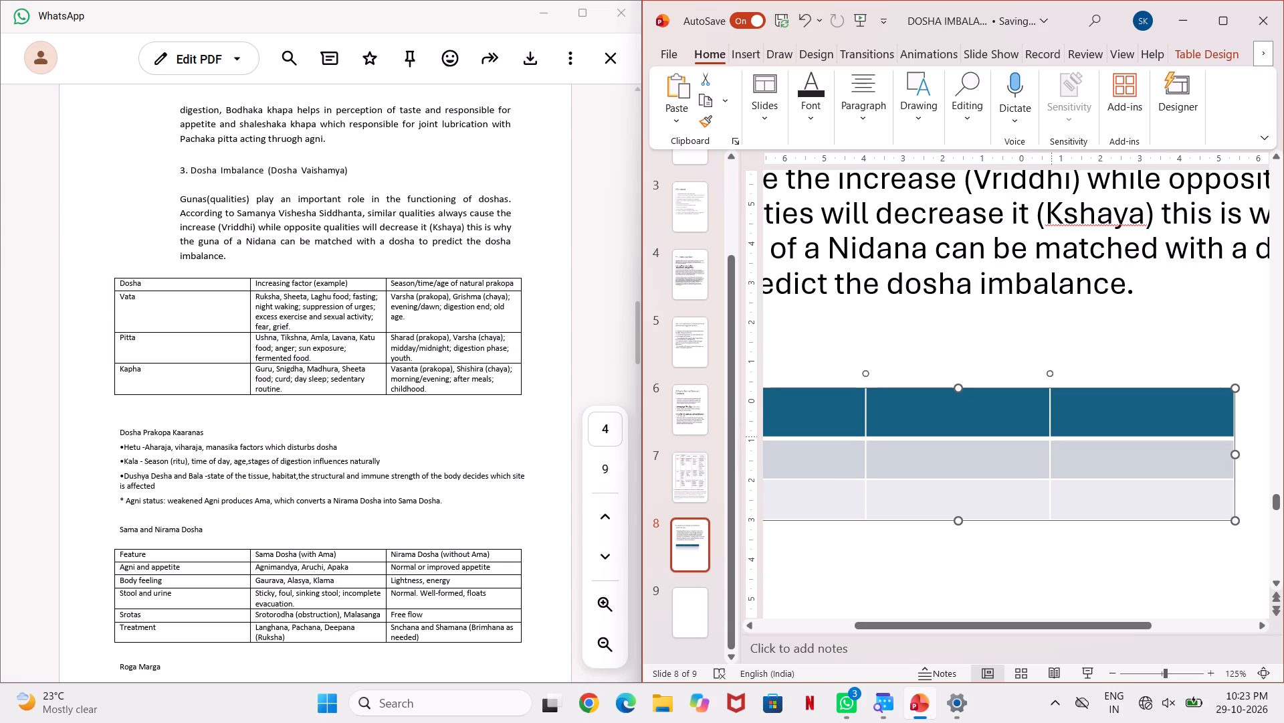
pyautogui.scroll(-3, 1063, 436)
pyautogui.keyDown('ctrl'); pyautogui.scroll(-1, 1048, 378); pyautogui.keyUp('ctrl')
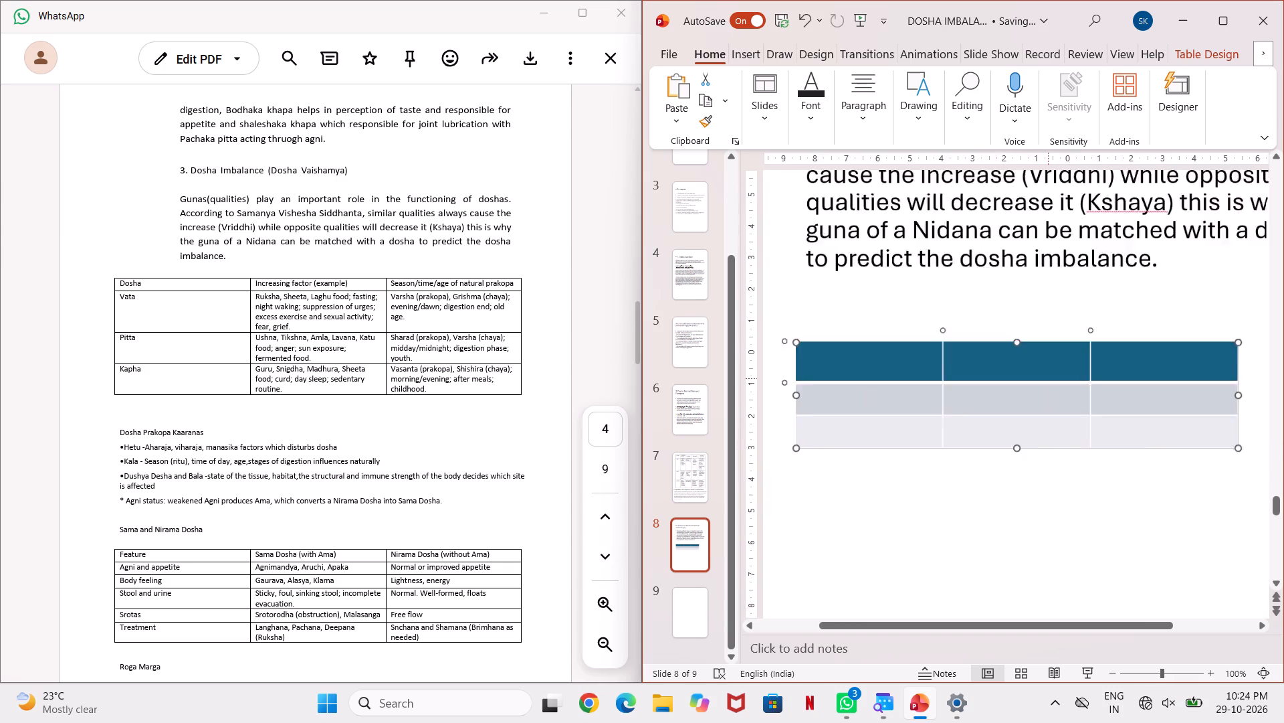
pyautogui.keyDown('ctrl'); pyautogui.scroll(-2, 1048, 378); pyautogui.keyUp('ctrl')
pyautogui.keyDown('ctrl'); pyautogui.scroll(1, 1036, 396); pyautogui.keyUp('ctrl')
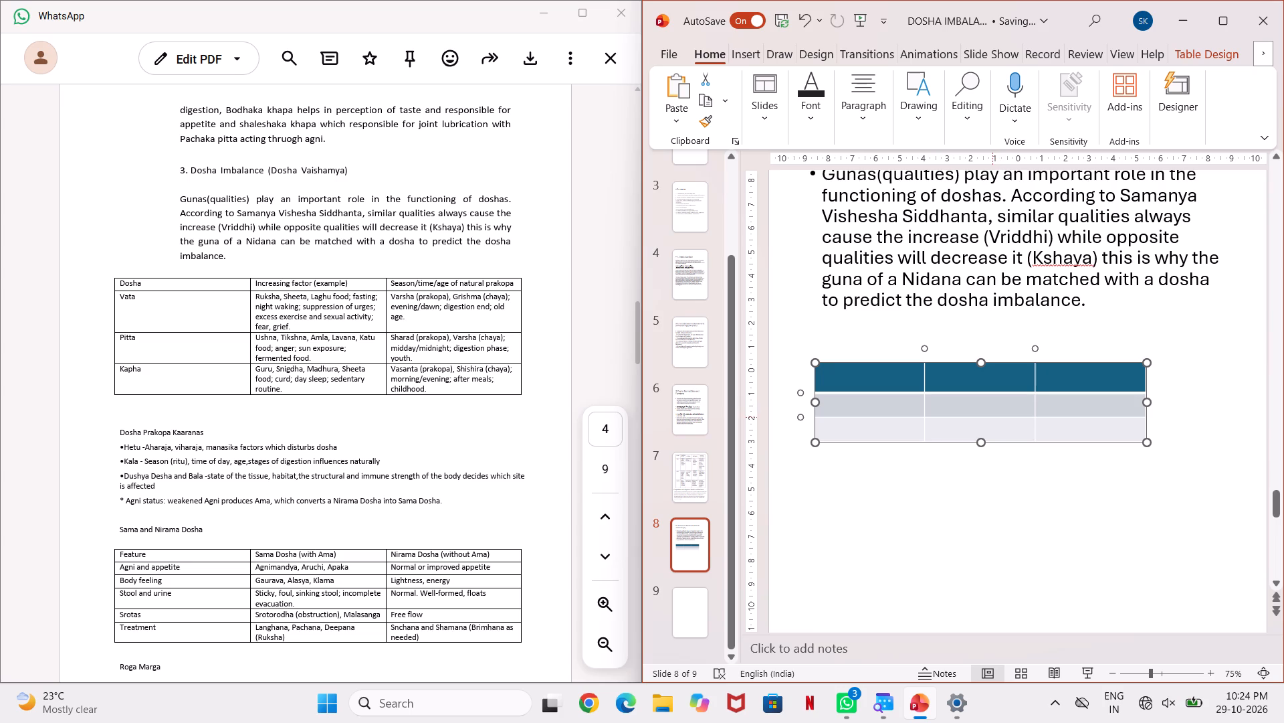
pyautogui.click(993, 398)
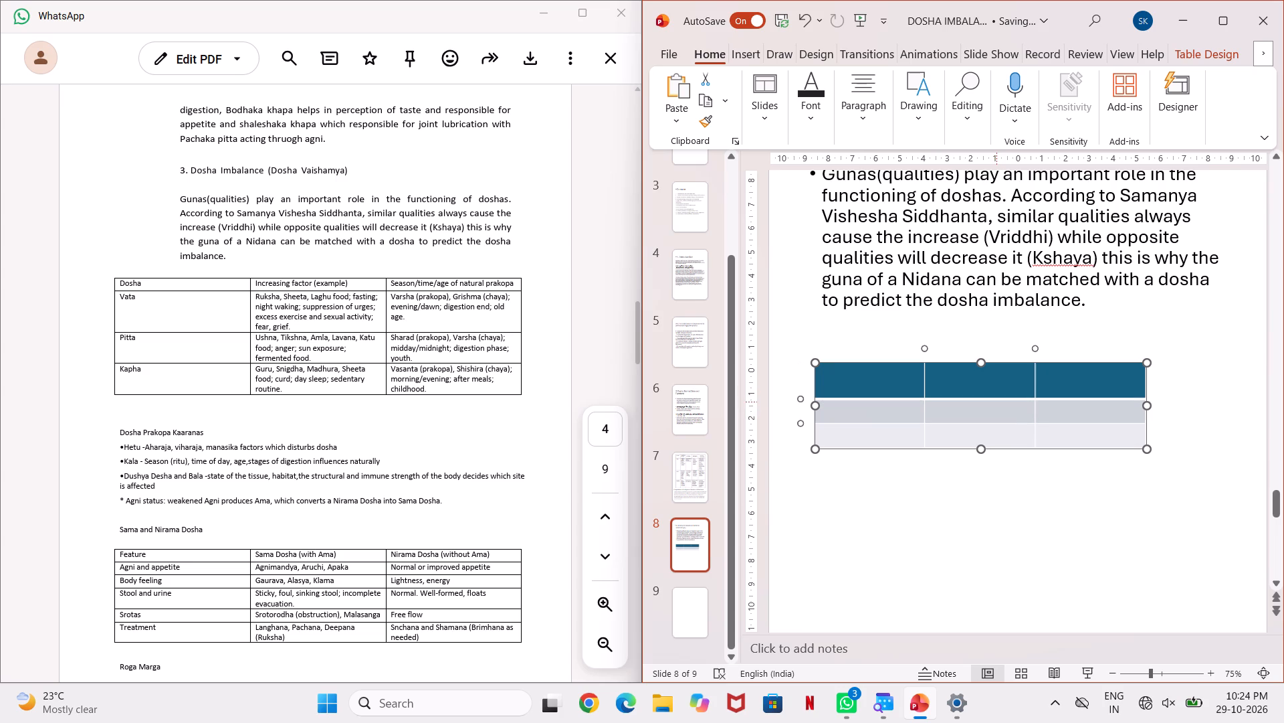
pyautogui.moveTo(996, 402); pyautogui.dragTo(996, 390)
pyautogui.moveTo(996, 390); pyautogui.dragTo(996, 390)
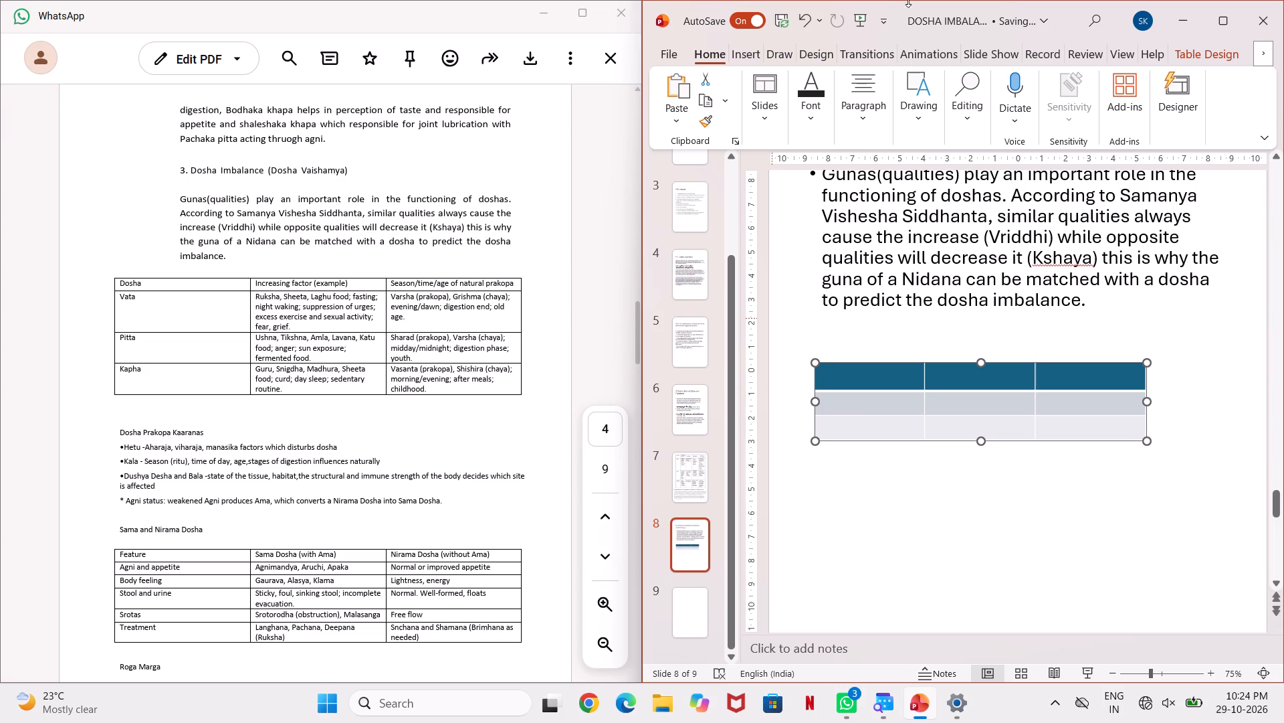
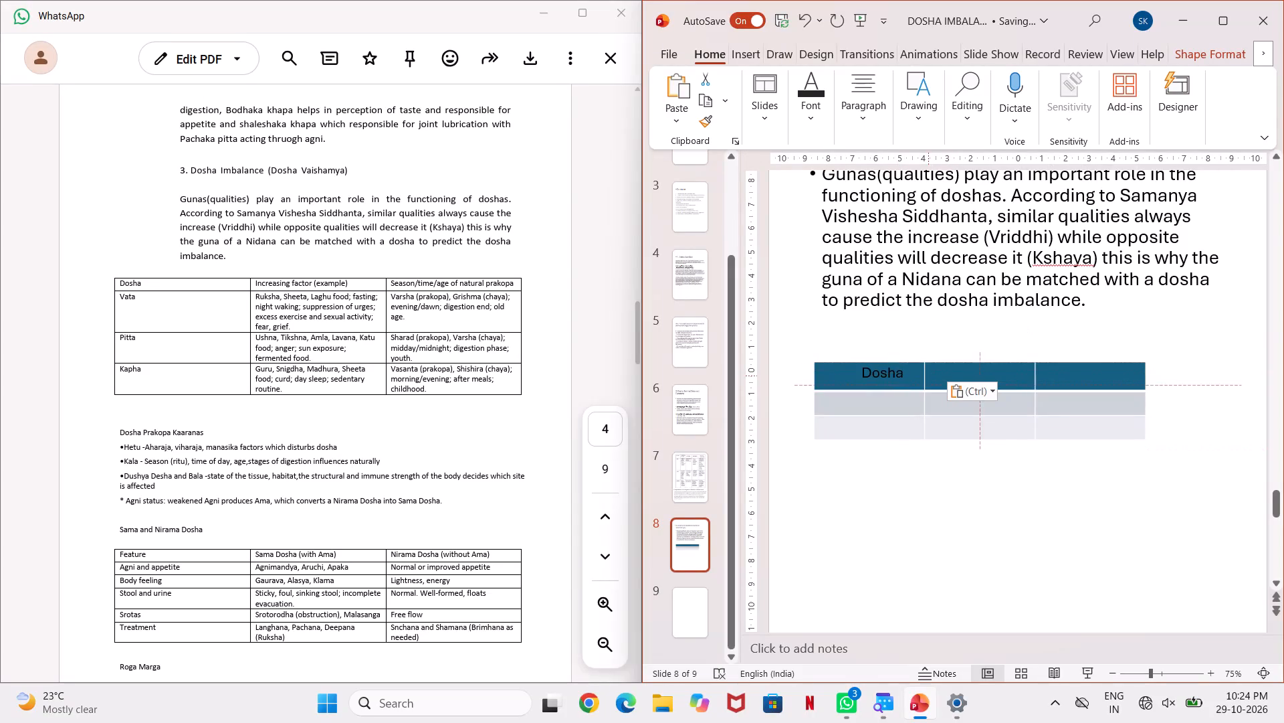
# Deselect the Dosha text box over the first header cell of slide 8's table.
pyautogui.click(798, 512)
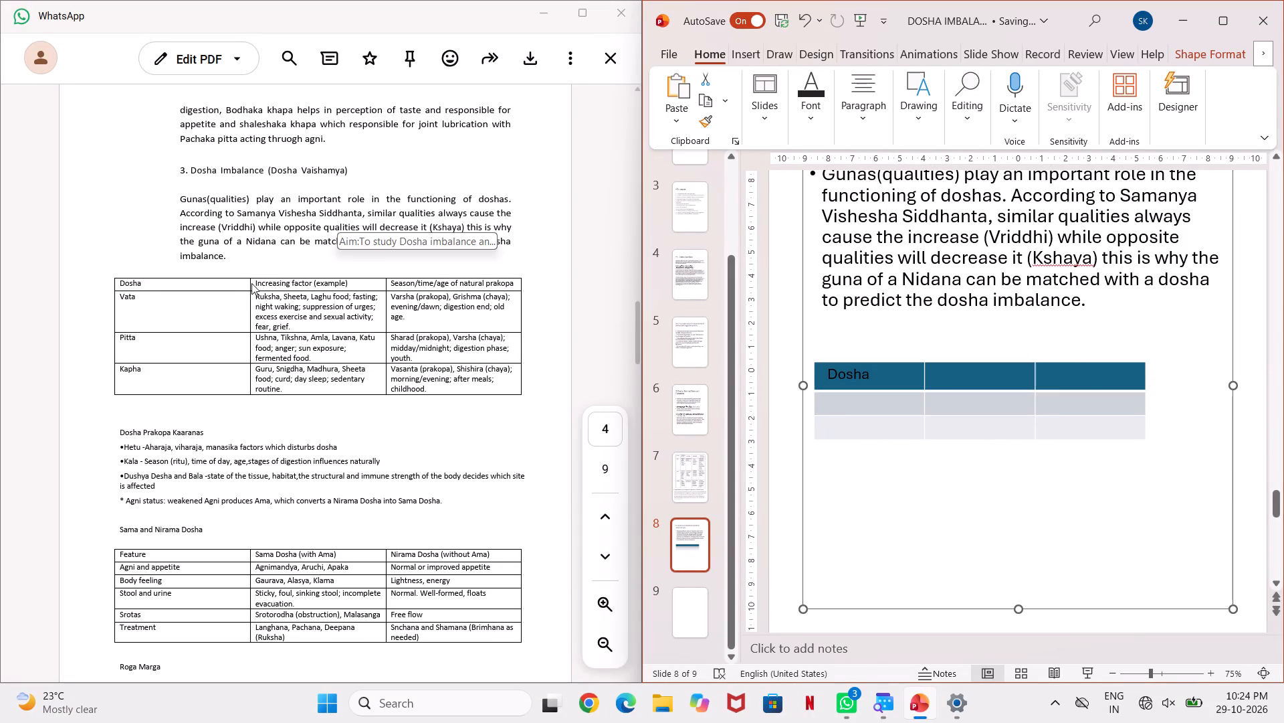
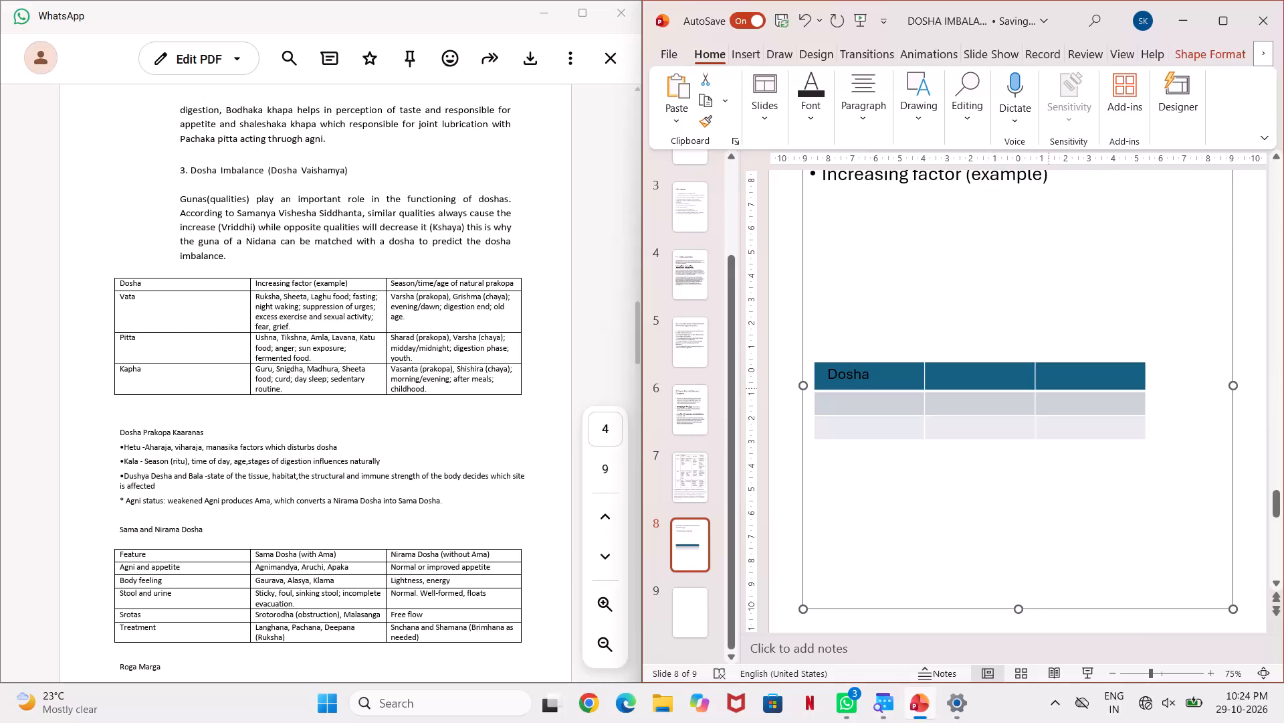
# Undo the paste into slide 8's body text and paste "Increasing factor (example)" as a separate text box instead.
pyautogui.hotkey('ctrl', 'z')
pyautogui.click(998, 525)
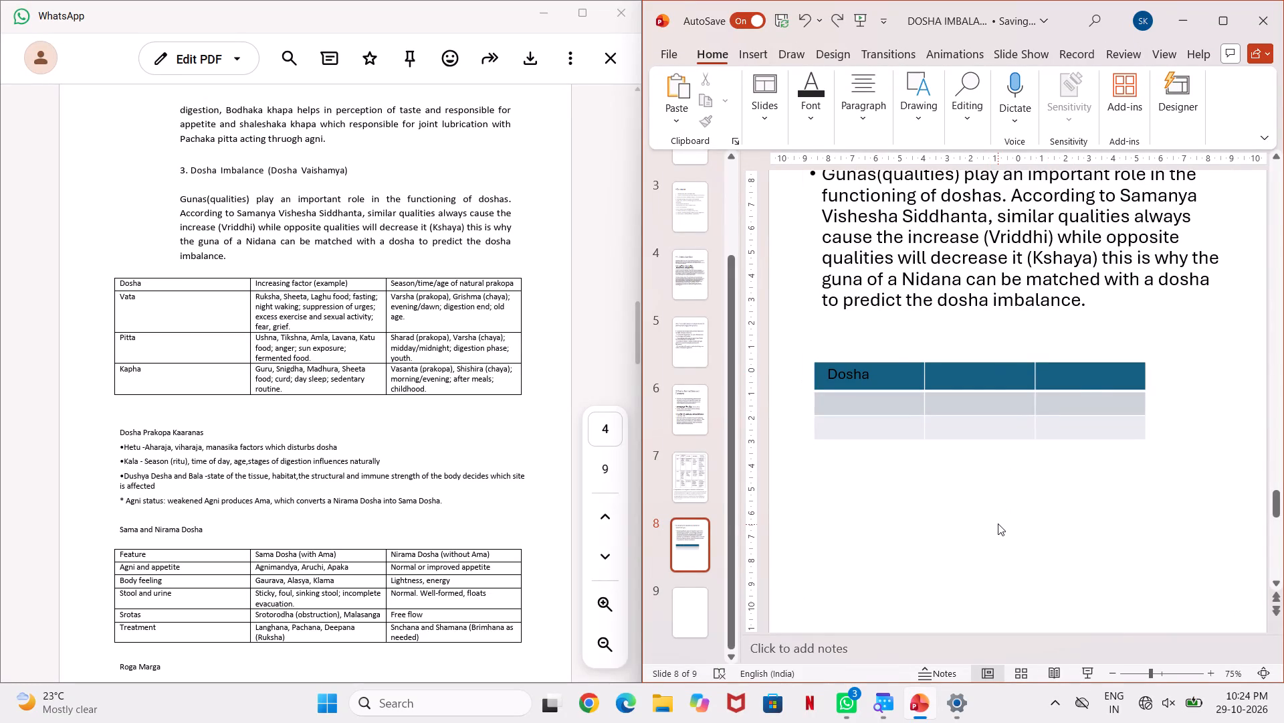
pyautogui.hotkey('ctrl', 'v')
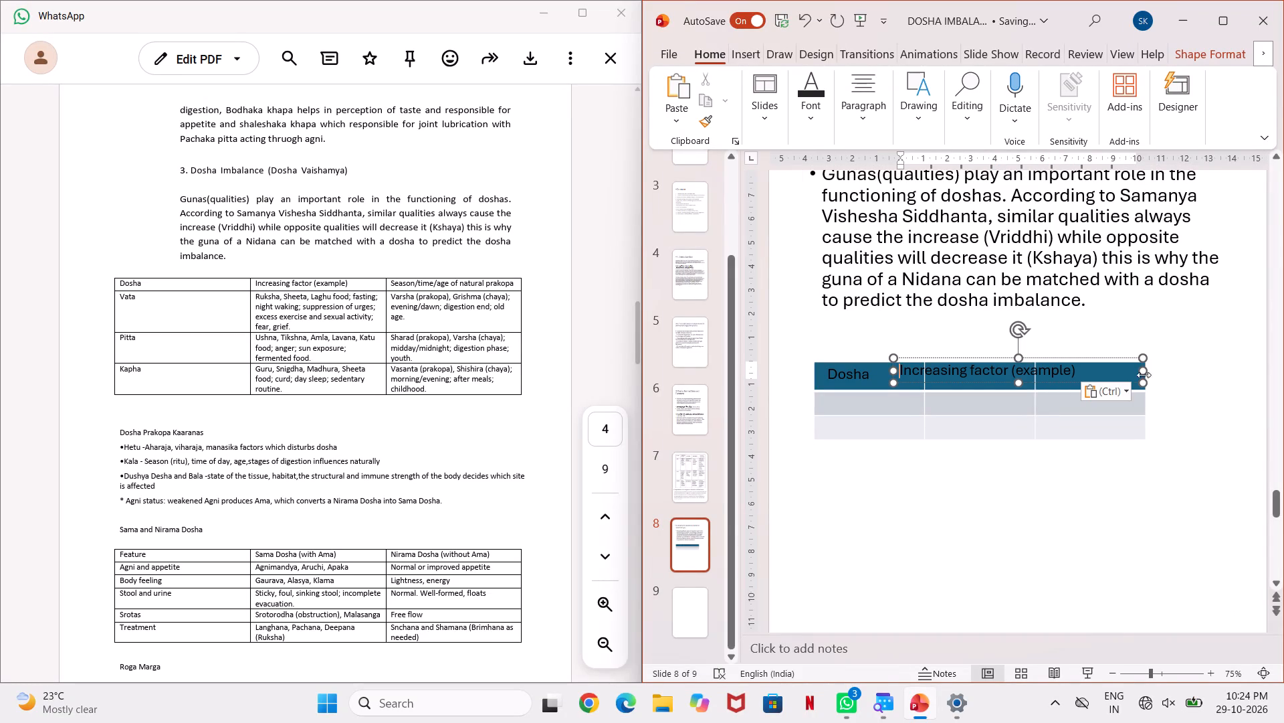
# Narrow the "Increasing factor (example)" text box over the table's header row so its text wraps onto two lines.
pyautogui.moveTo(1148, 373); pyautogui.dragTo(1121, 372)
pyautogui.click(1226, 395)
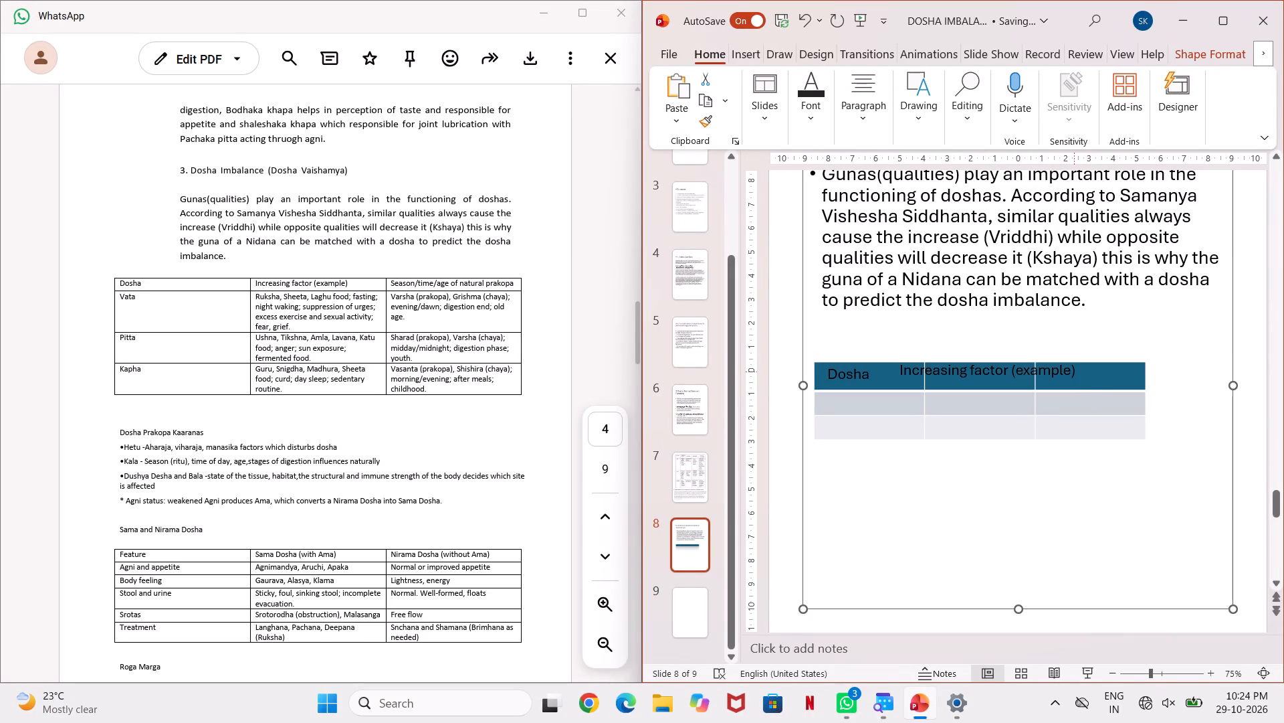
pyautogui.click(1059, 368)
pyautogui.moveTo(1142, 369); pyautogui.dragTo(1140, 369)
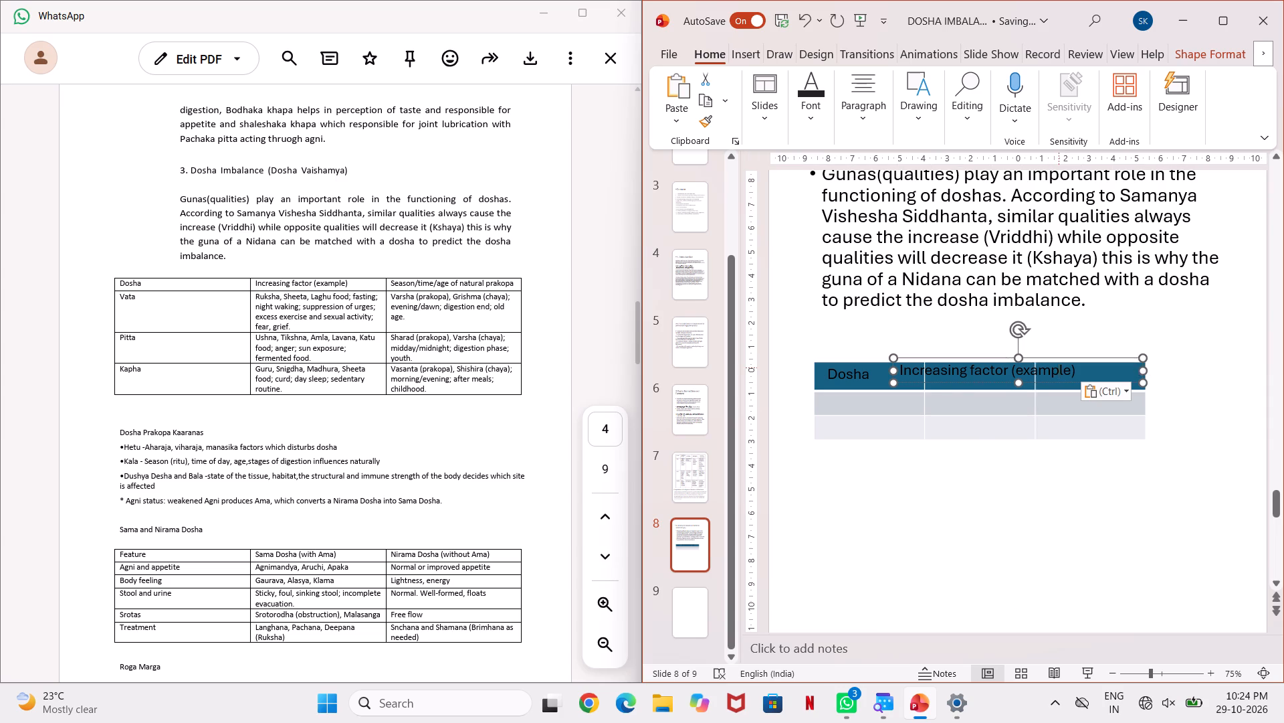
pyautogui.moveTo(1140, 369); pyautogui.dragTo(1020, 382)
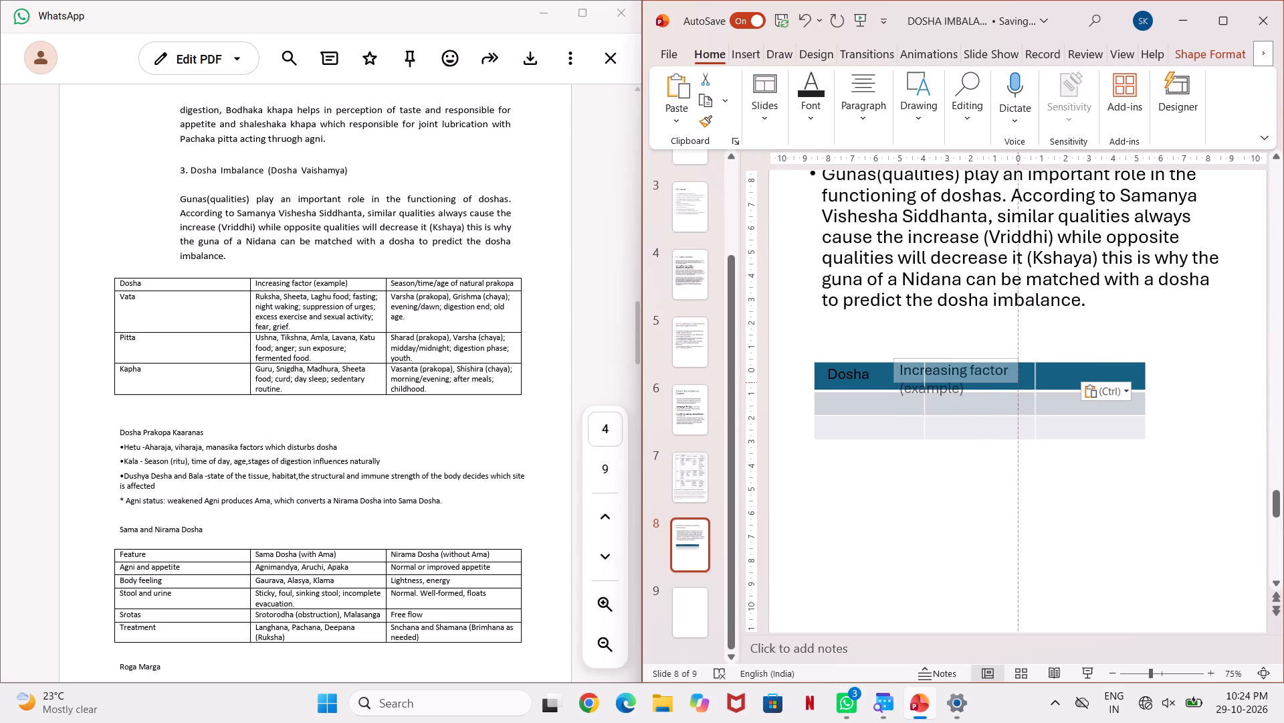
pyautogui.moveTo(1020, 382); pyautogui.dragTo(1021, 382)
pyautogui.click(1120, 352)
pyautogui.click(1004, 378)
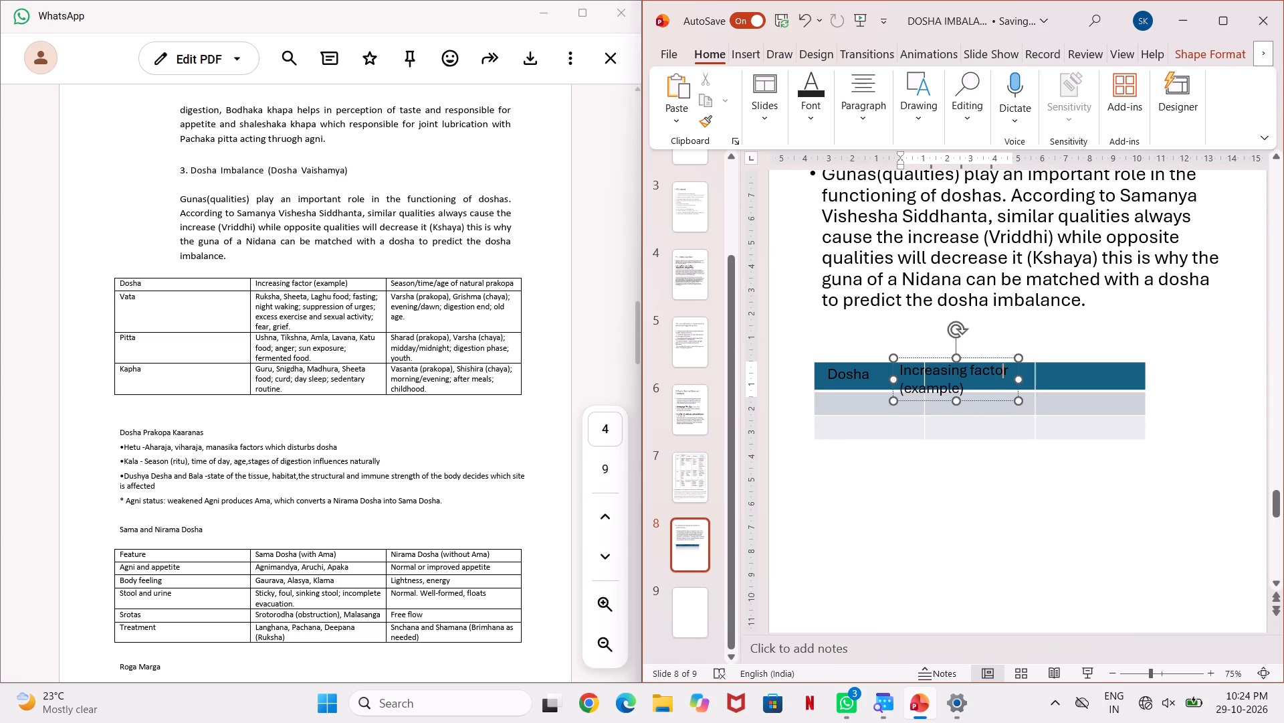
pyautogui.moveTo(1021, 358); pyautogui.dragTo(1035, 362)
pyautogui.click(1079, 347)
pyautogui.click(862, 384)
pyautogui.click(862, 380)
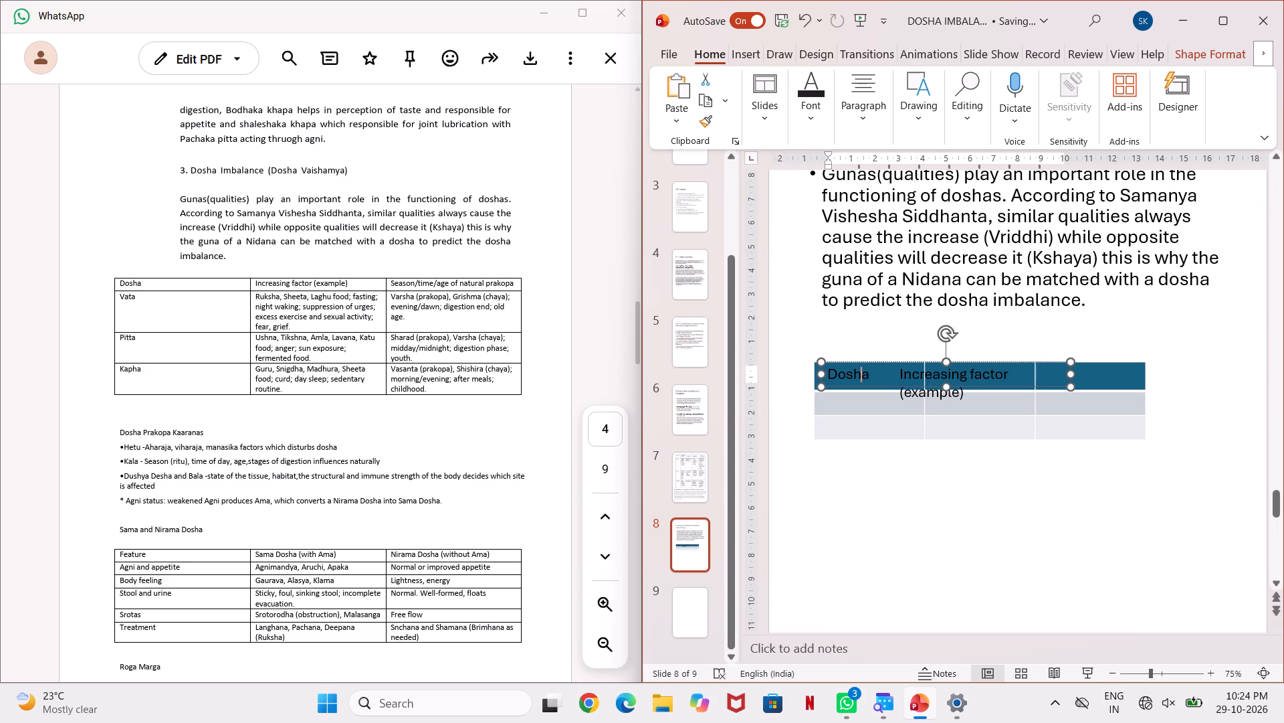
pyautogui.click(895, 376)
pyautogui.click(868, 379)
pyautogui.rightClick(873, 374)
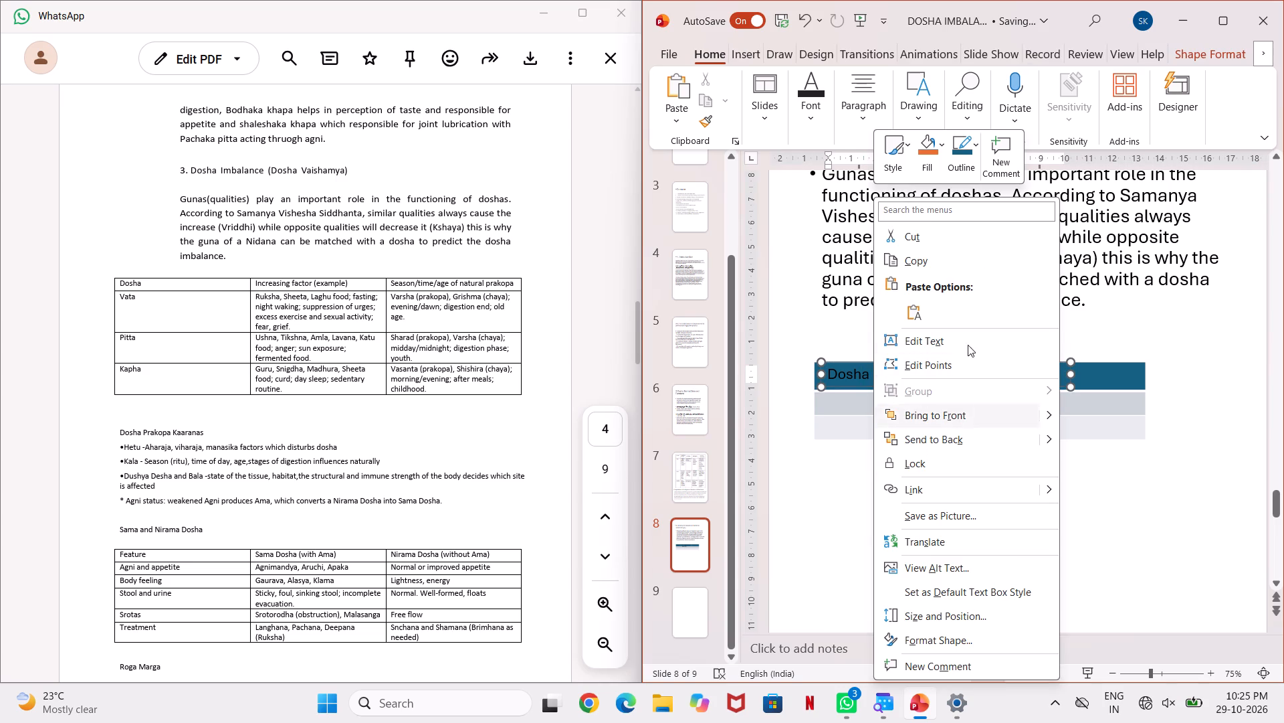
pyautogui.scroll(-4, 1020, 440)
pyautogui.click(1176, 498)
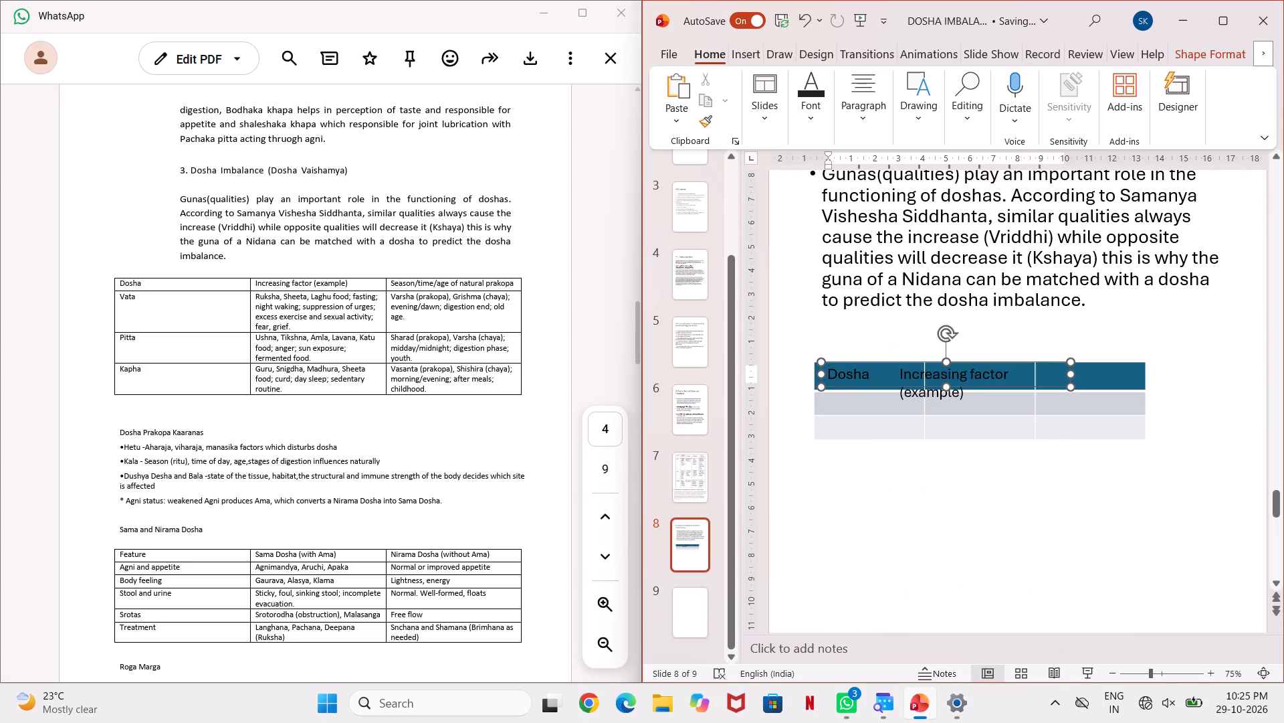
# Move the "Increasing factor (example)" text box off the header row into the empty area below the table.
pyautogui.click(934, 390)
pyautogui.moveTo(975, 393); pyautogui.dragTo(968, 508)
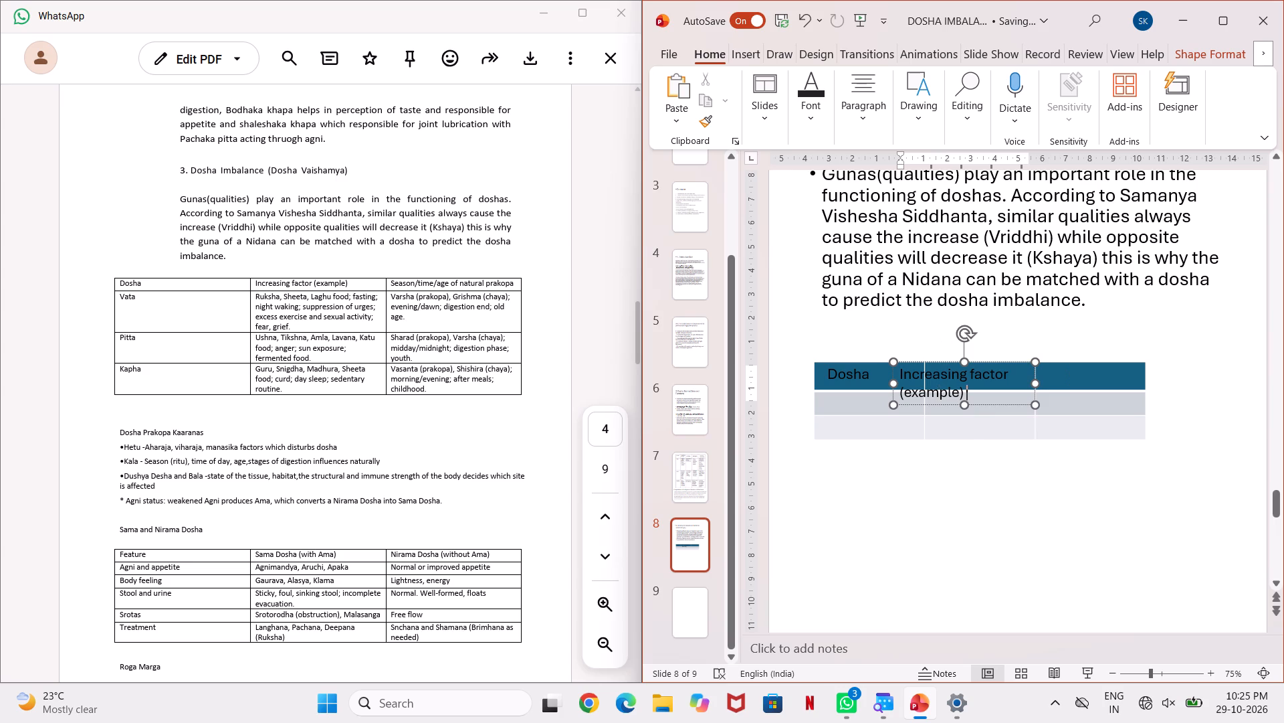
pyautogui.moveTo(968, 508); pyautogui.dragTo(968, 506)
pyautogui.moveTo(1005, 359); pyautogui.dragTo(990, 489)
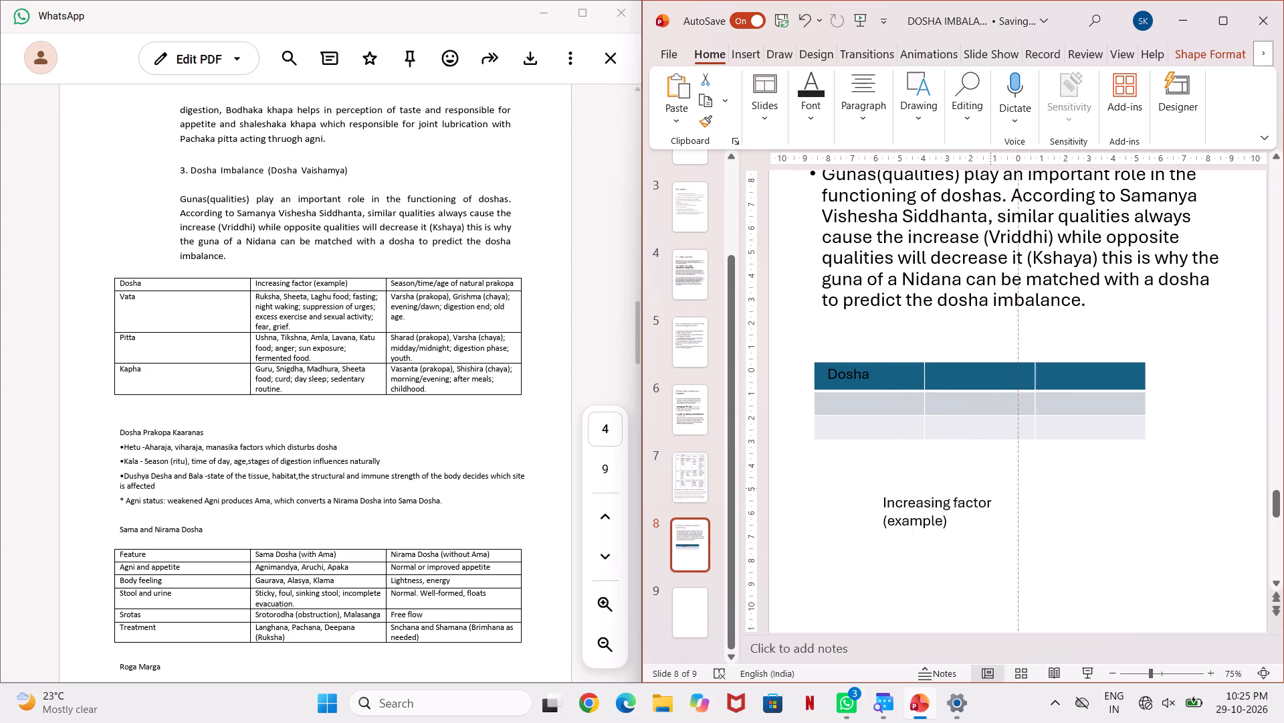
pyautogui.moveTo(990, 489); pyautogui.dragTo(988, 495)
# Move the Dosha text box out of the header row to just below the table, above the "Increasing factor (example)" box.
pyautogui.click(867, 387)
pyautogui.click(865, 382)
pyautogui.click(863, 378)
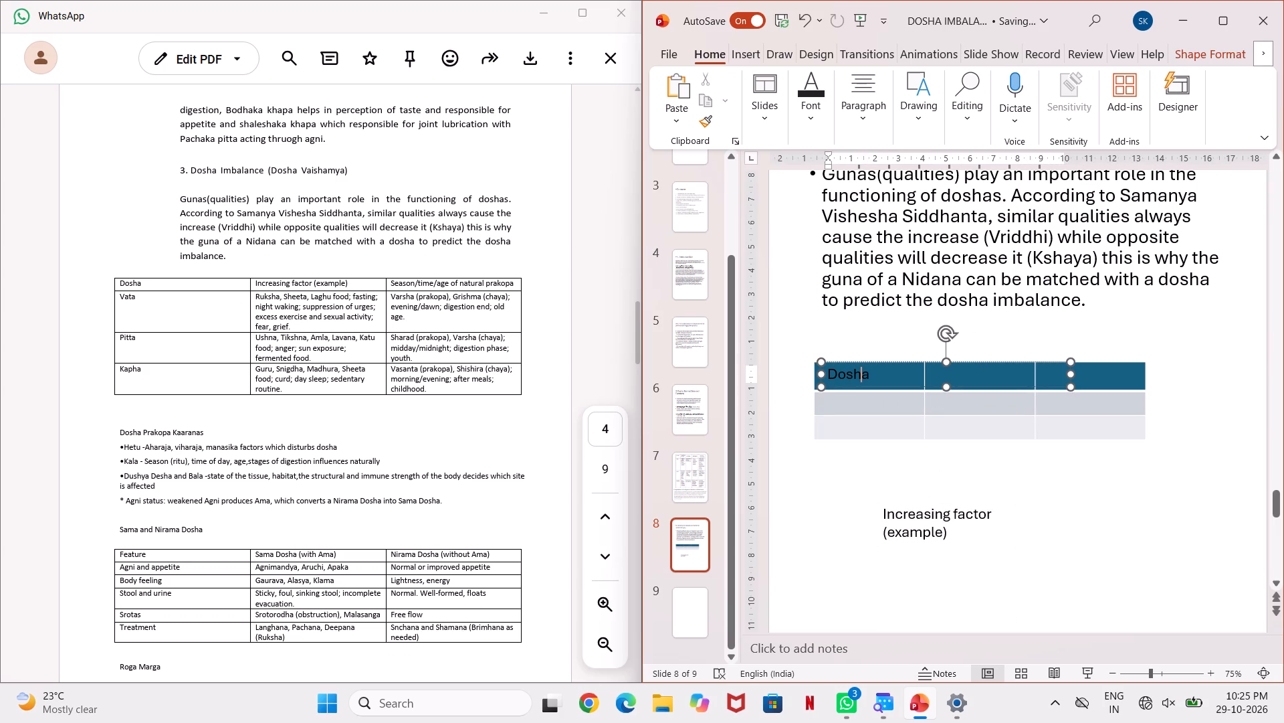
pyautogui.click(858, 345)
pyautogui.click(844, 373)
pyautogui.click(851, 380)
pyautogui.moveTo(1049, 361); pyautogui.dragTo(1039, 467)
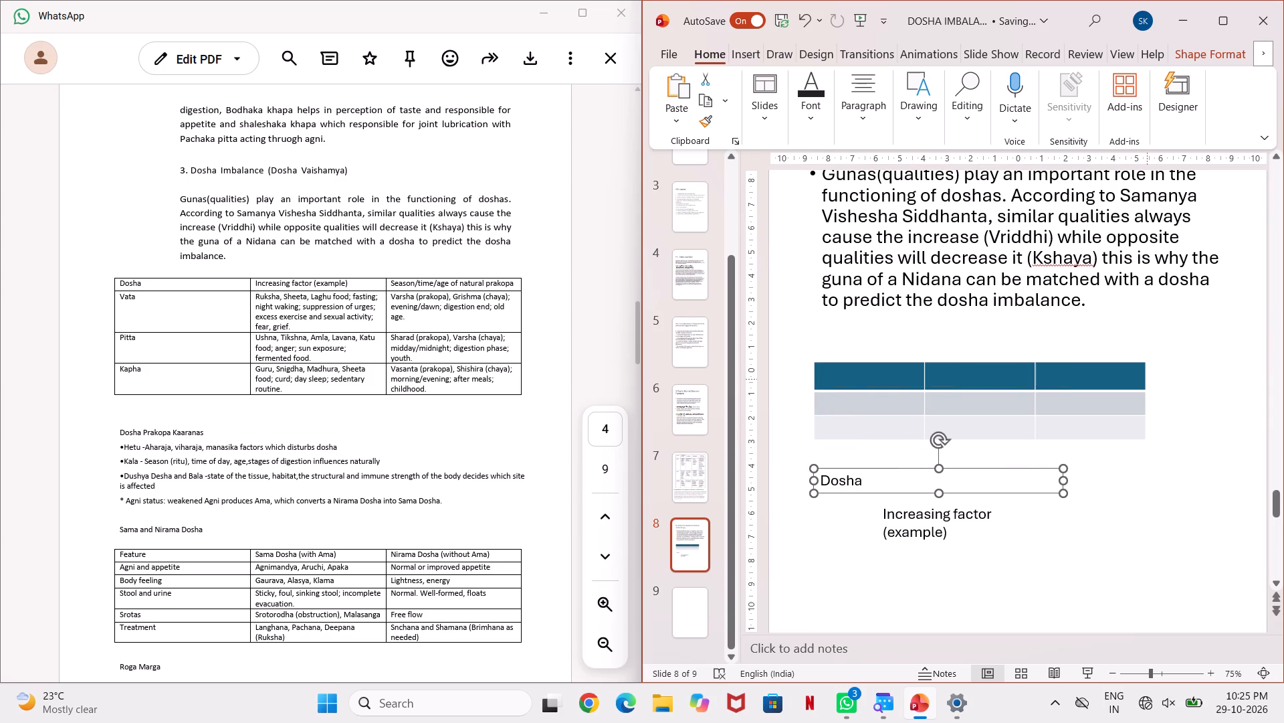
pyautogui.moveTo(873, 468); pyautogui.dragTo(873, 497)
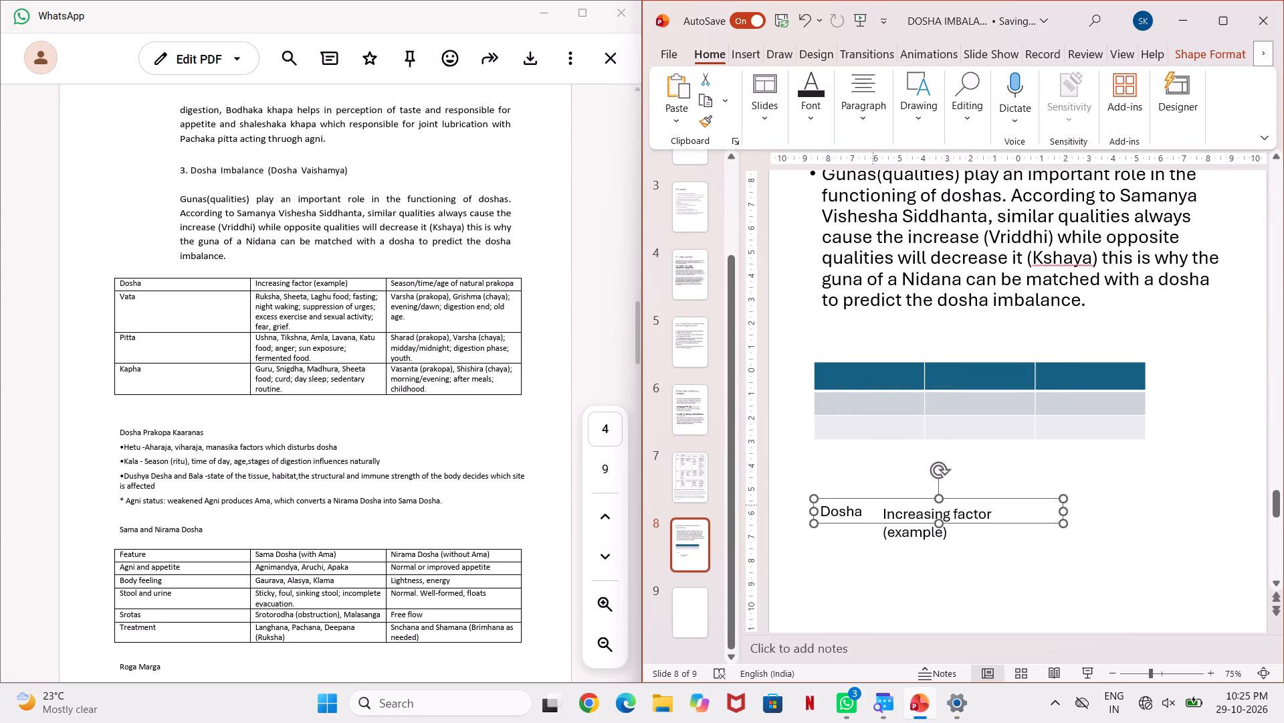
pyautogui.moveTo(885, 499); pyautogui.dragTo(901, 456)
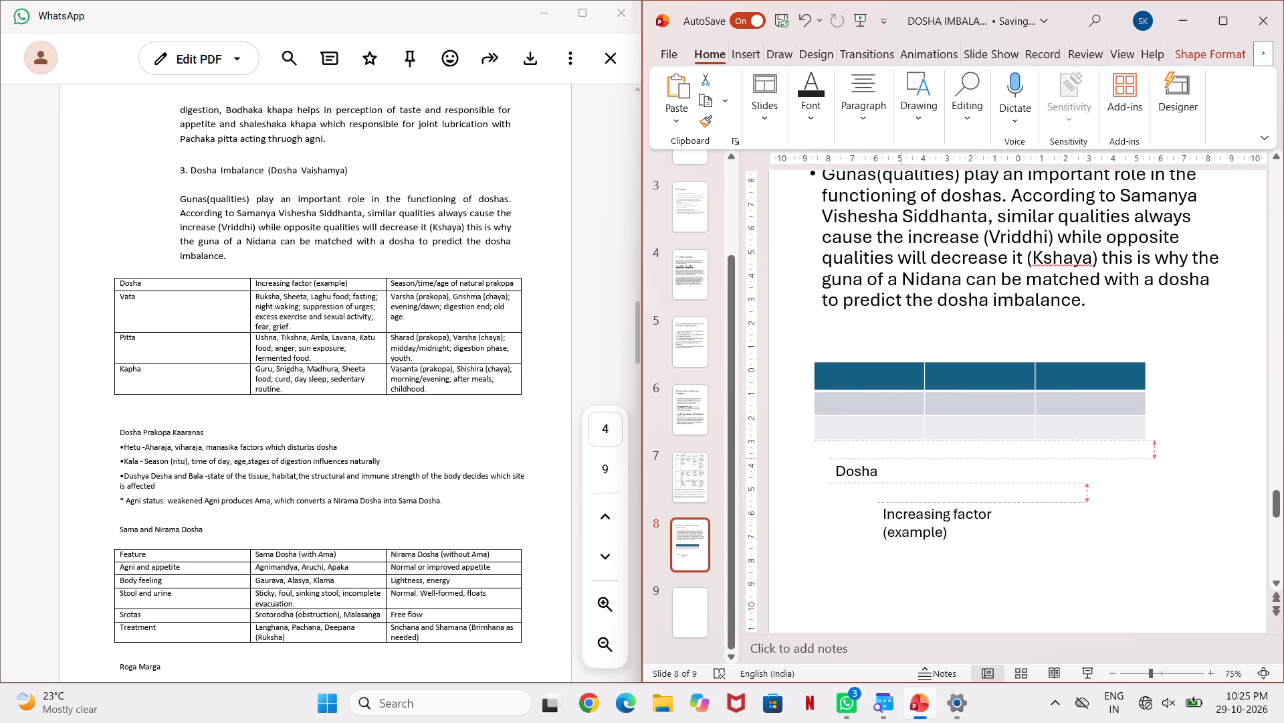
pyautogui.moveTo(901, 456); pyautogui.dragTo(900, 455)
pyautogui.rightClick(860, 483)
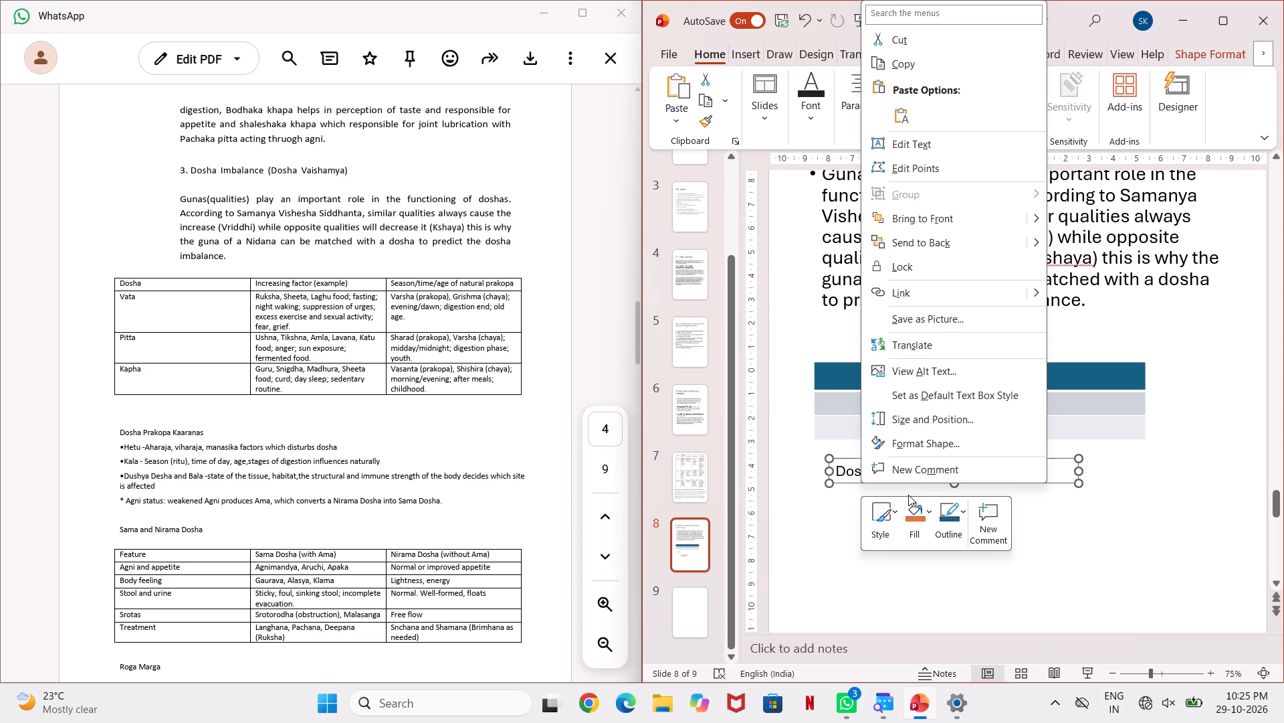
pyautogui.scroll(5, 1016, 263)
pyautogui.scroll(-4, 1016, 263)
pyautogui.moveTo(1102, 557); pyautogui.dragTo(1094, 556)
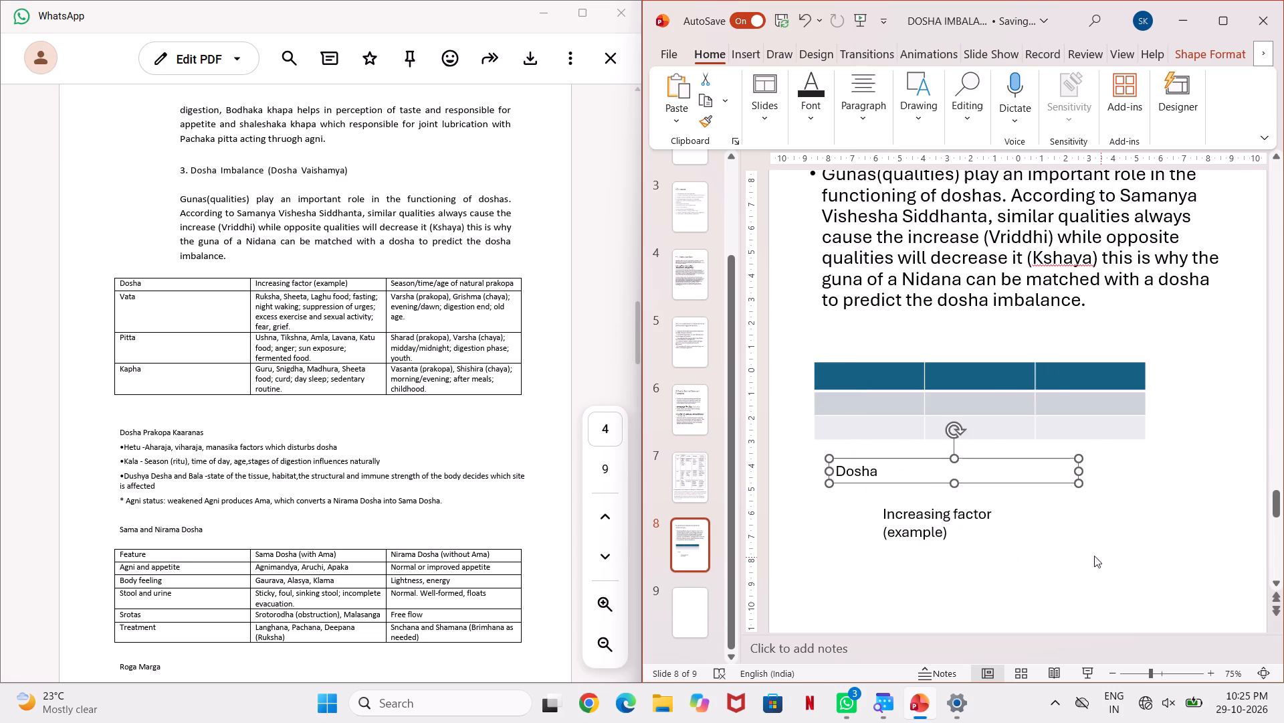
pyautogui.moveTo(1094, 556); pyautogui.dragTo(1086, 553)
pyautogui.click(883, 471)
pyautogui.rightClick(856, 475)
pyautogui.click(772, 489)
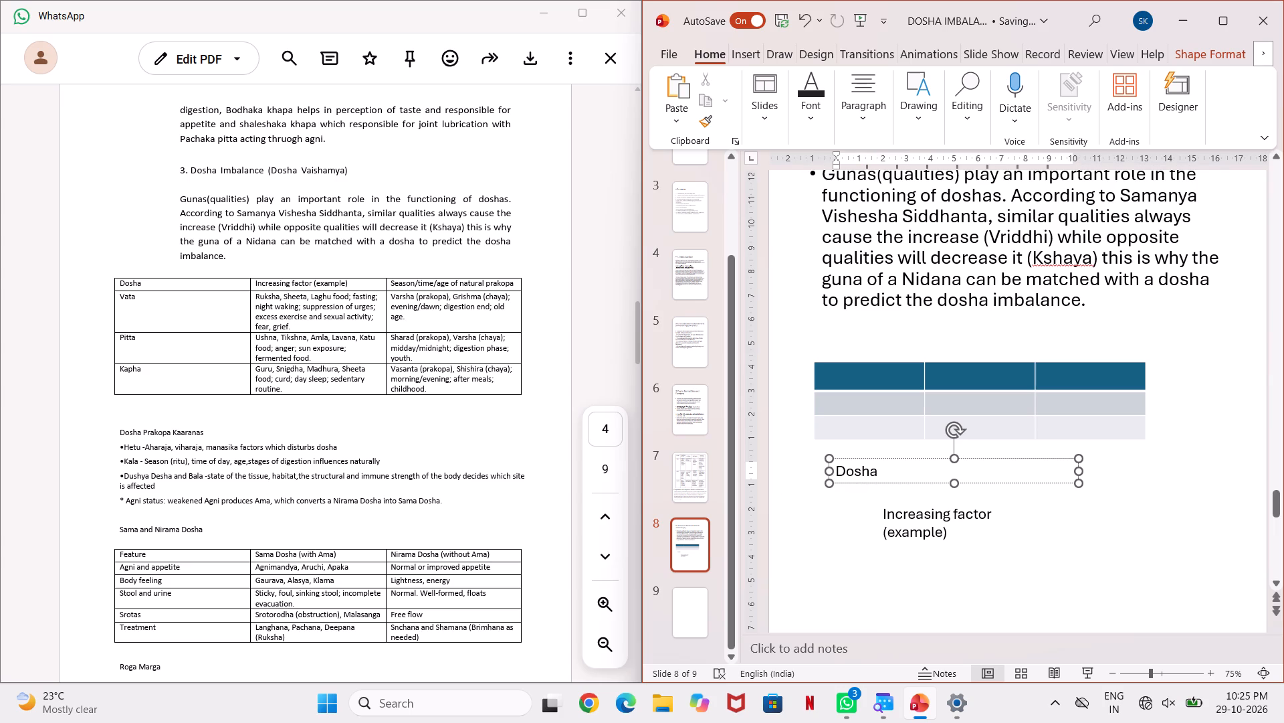
# Set the font size of the Dosha text below the table to 16.
pyautogui.moveTo(835, 467); pyautogui.dragTo(869, 469)
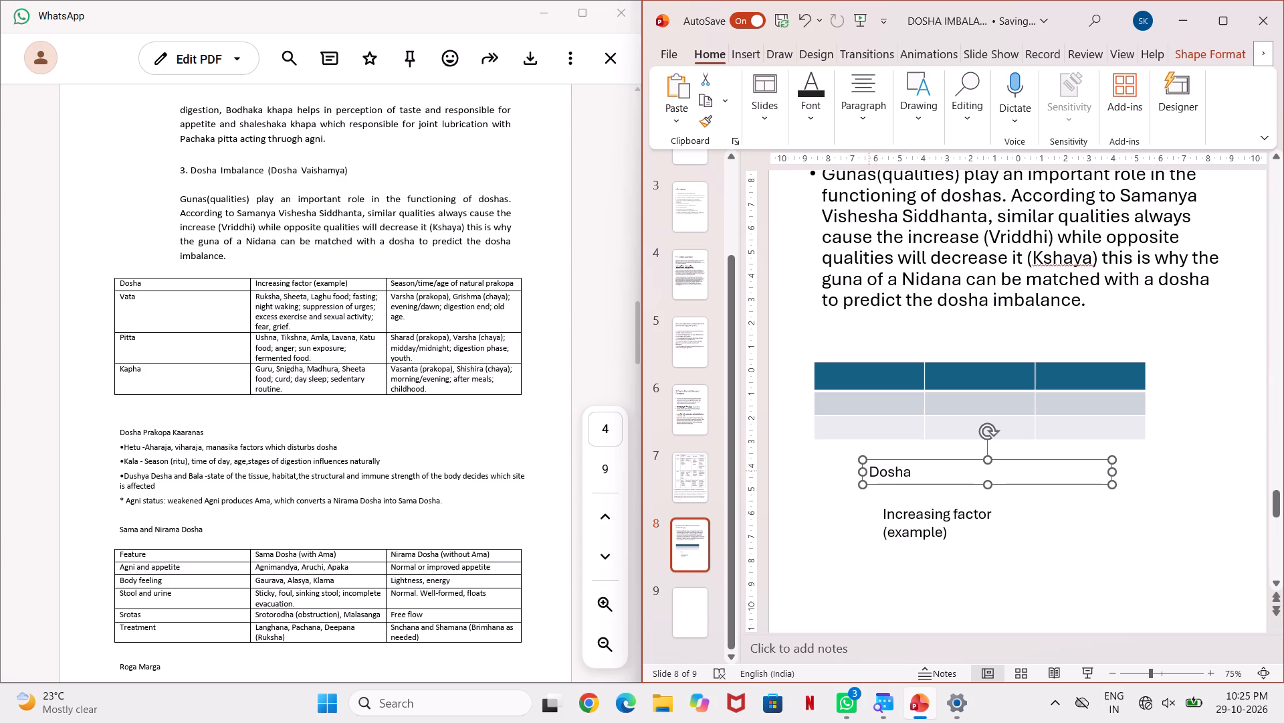
pyautogui.moveTo(869, 471); pyautogui.dragTo(912, 471)
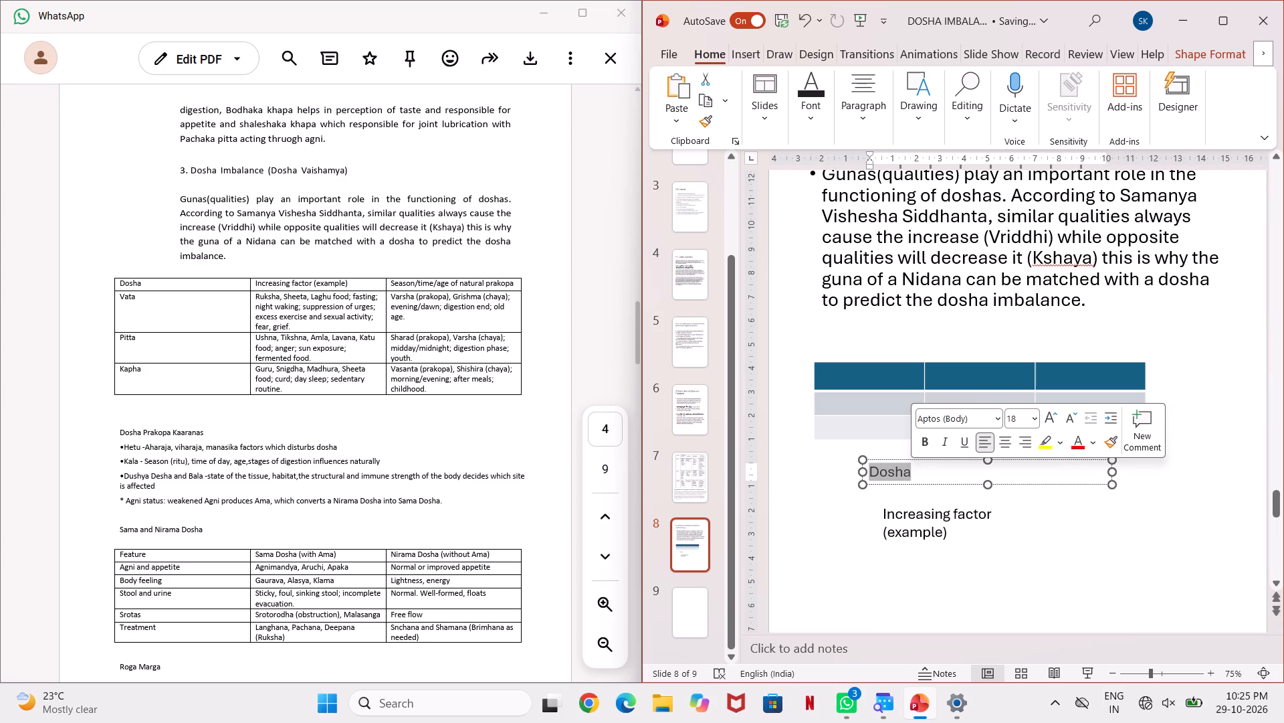
pyautogui.click(1033, 415)
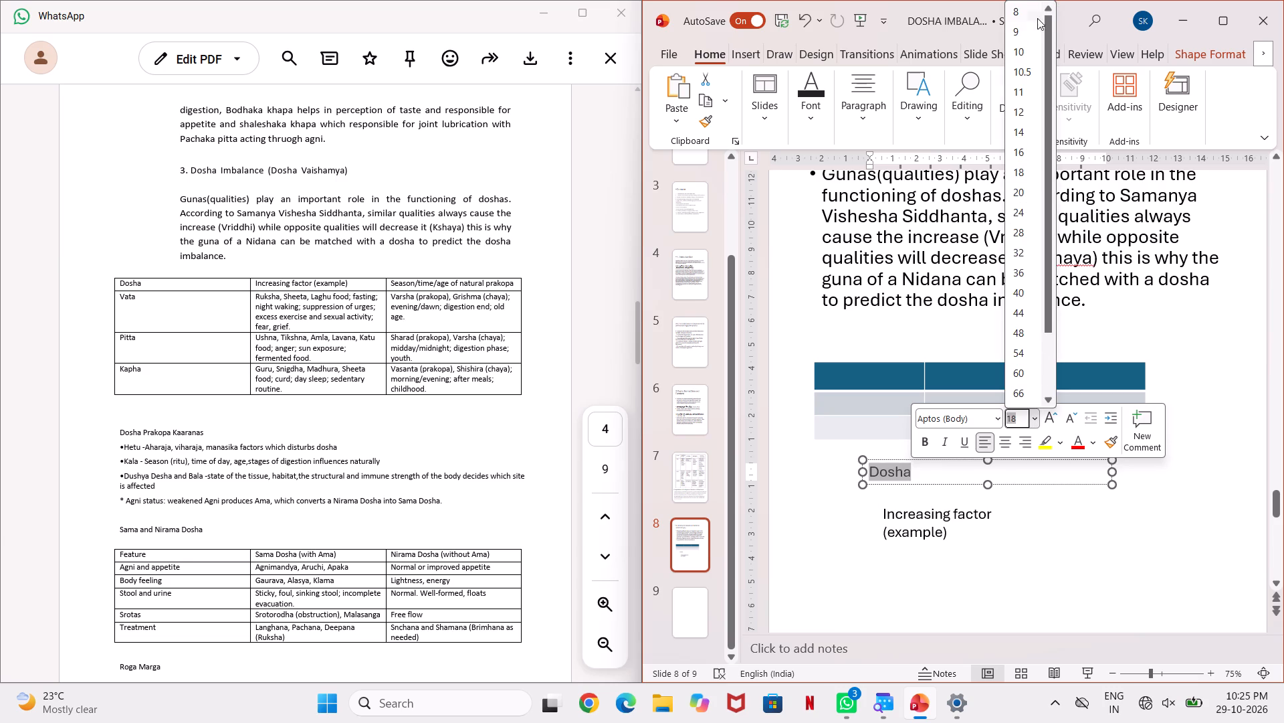
pyautogui.click(1037, 147)
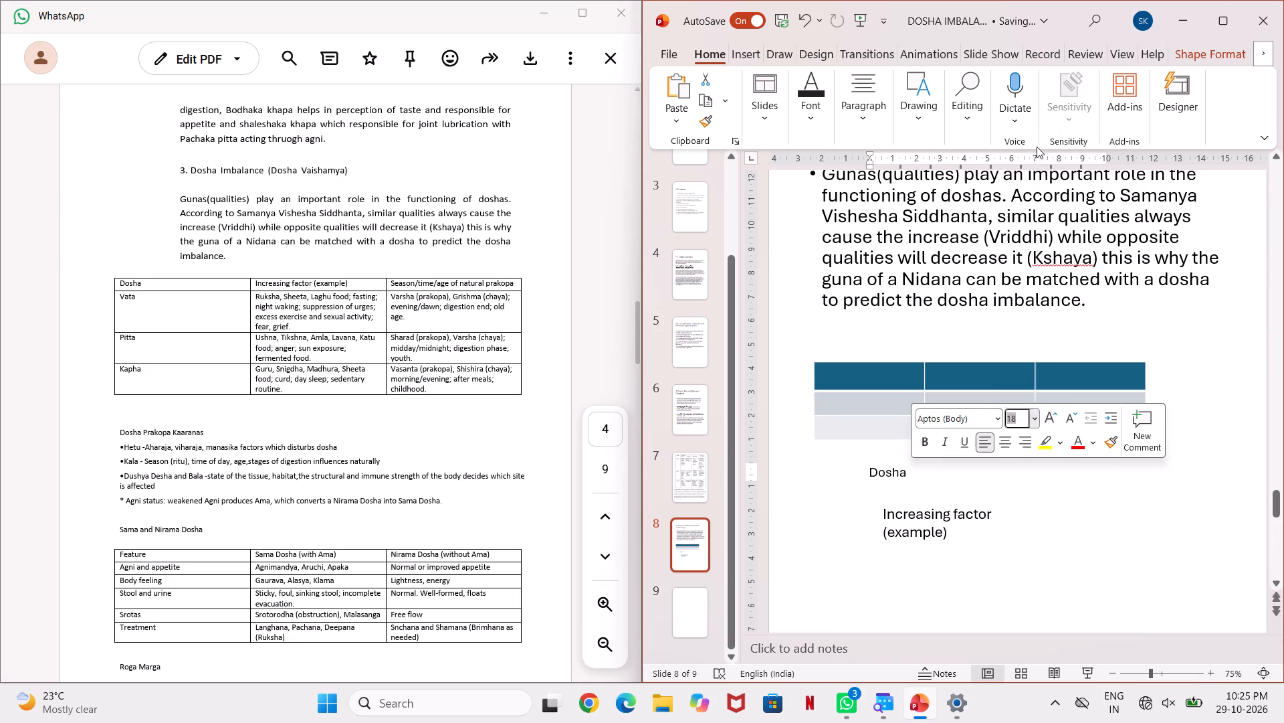
pyautogui.click(836, 515)
# Move the Dosha text box onto the first header cell of the table, aligned with the table's outer edge.
pyautogui.click(913, 472)
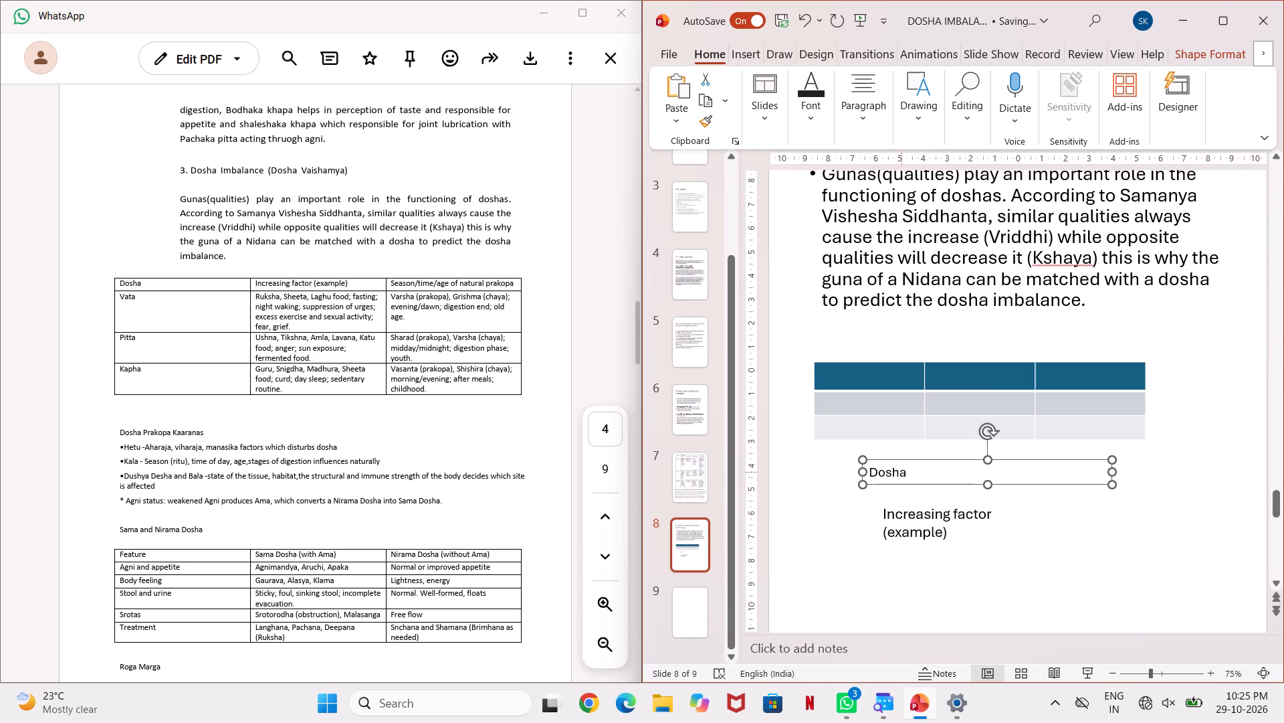
pyautogui.moveTo(911, 460); pyautogui.dragTo(861, 365)
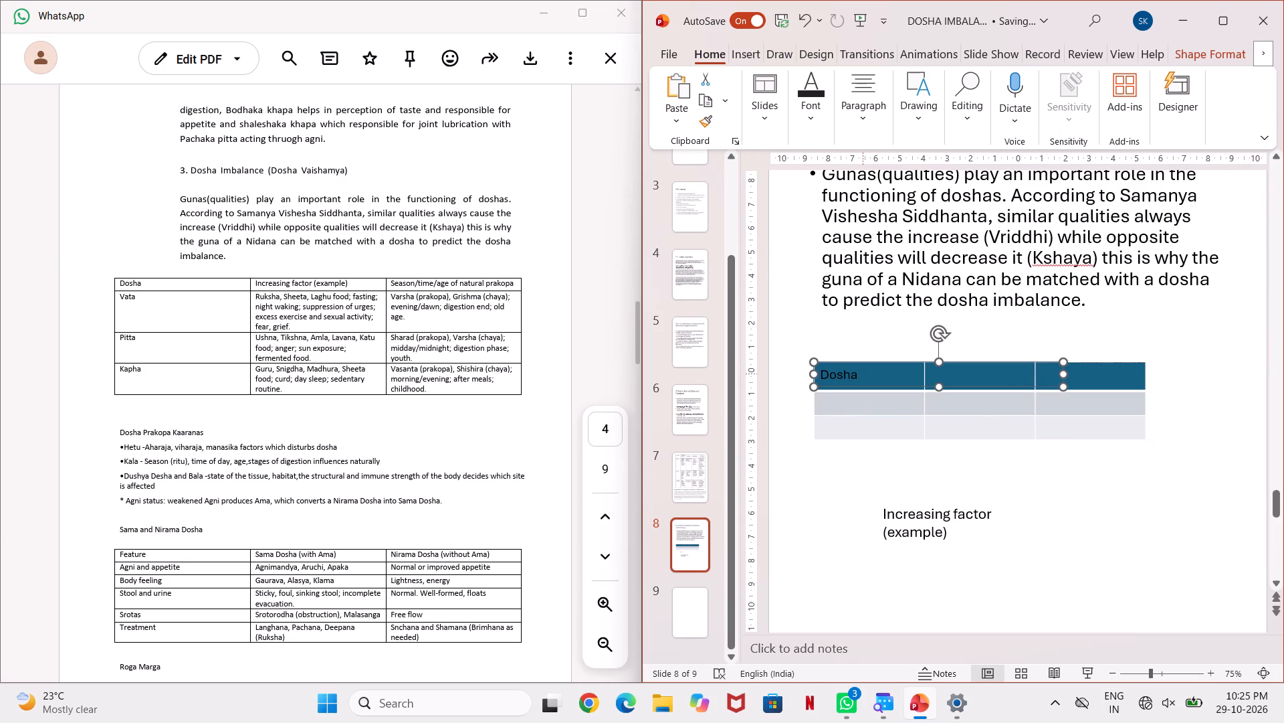
# Set the font size of the "Increasing factor (example)" text below the table to 16.
pyautogui.click(913, 526)
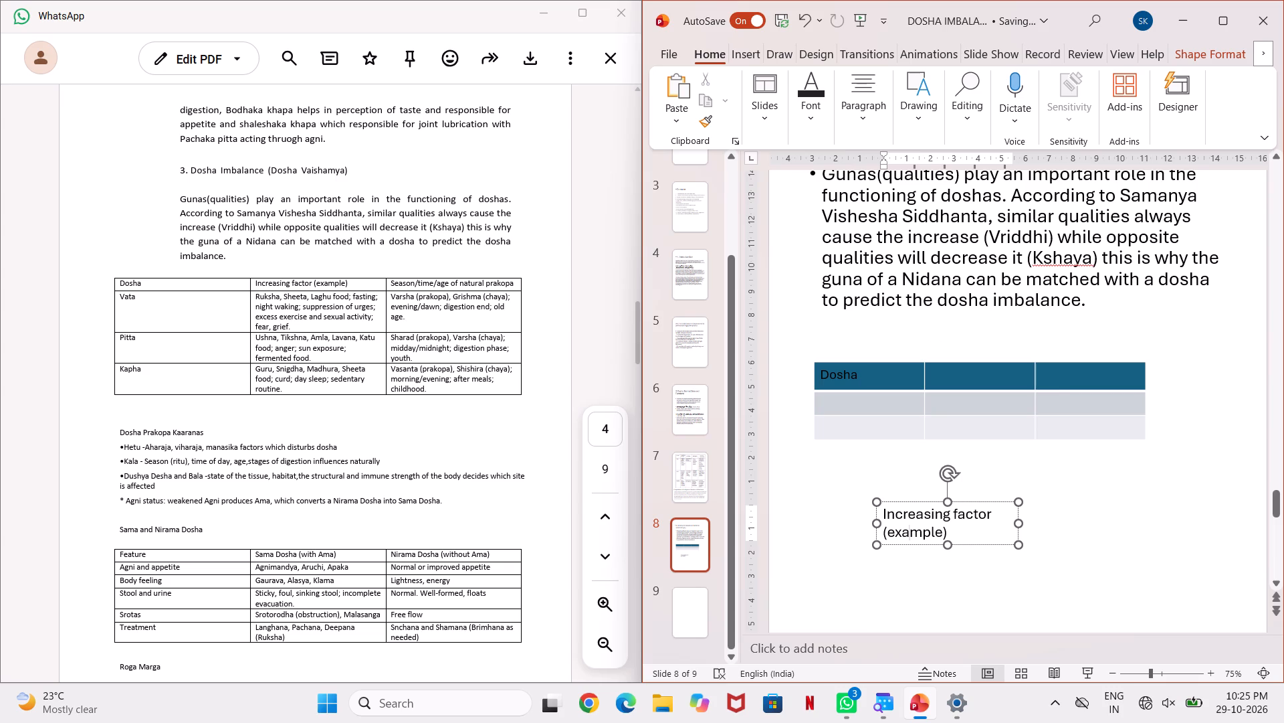
pyautogui.click(962, 504)
pyautogui.click(978, 502)
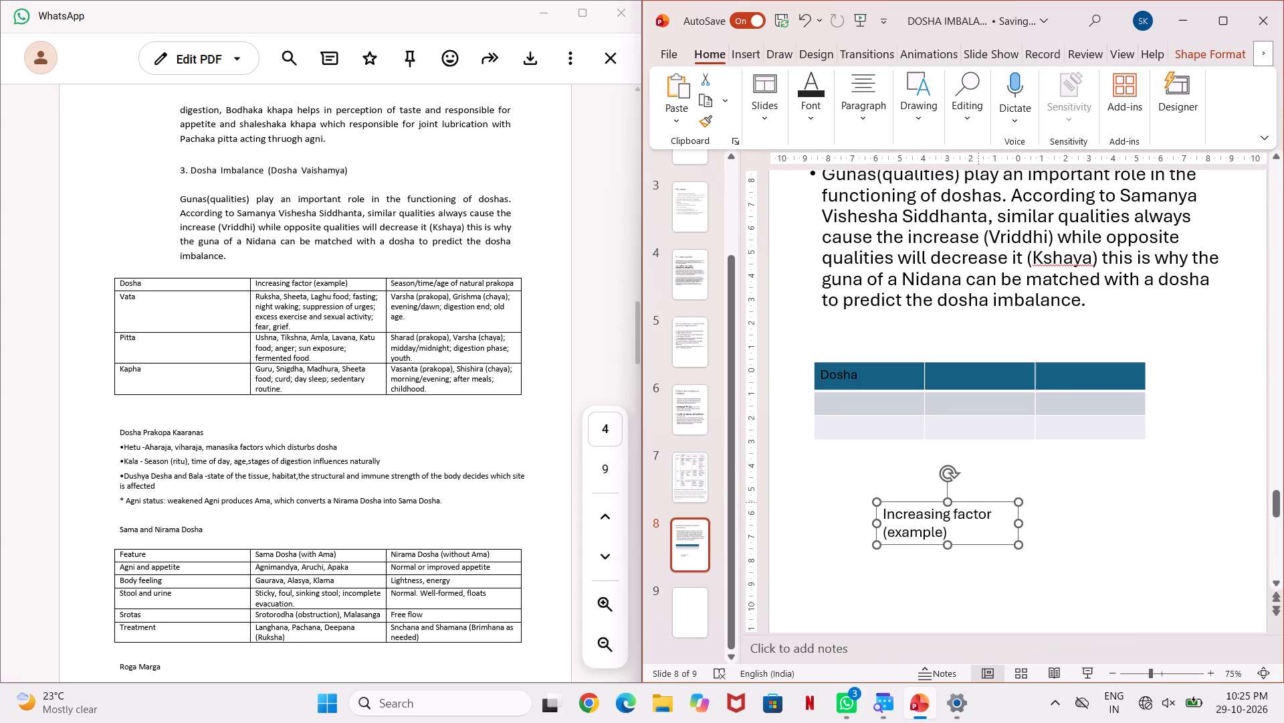
pyautogui.rightClick(980, 502)
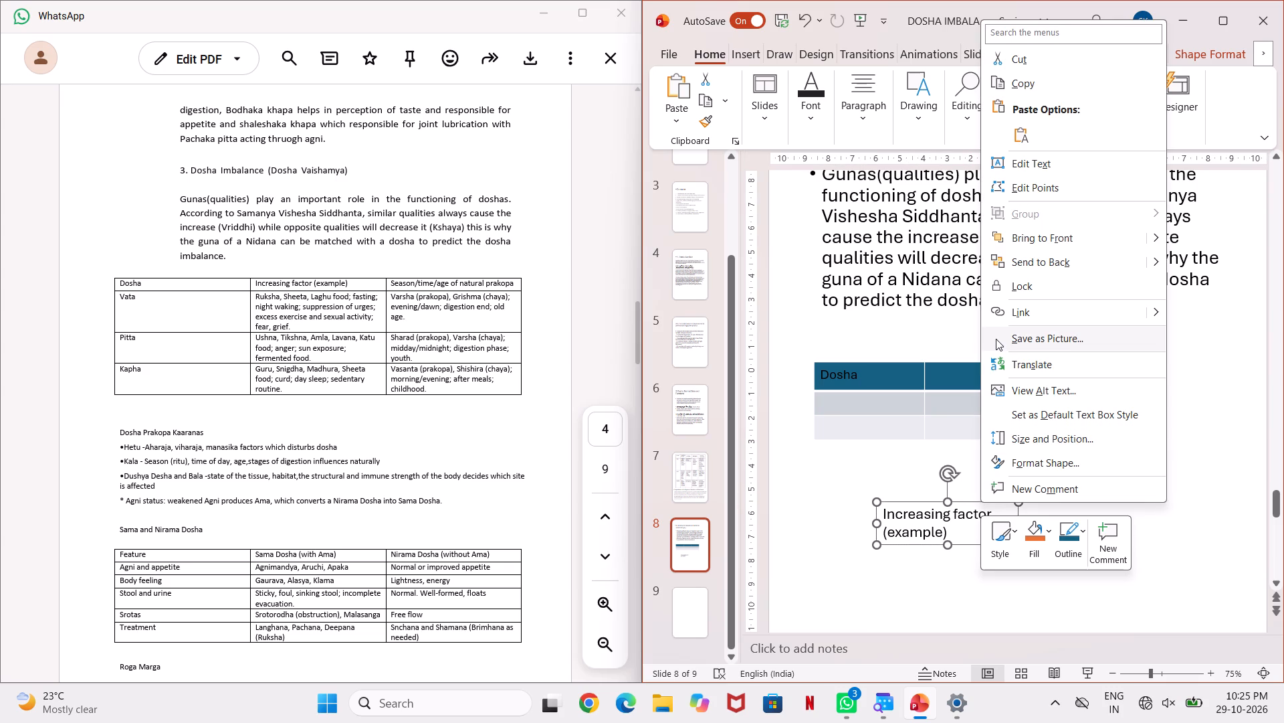
pyautogui.click(853, 481)
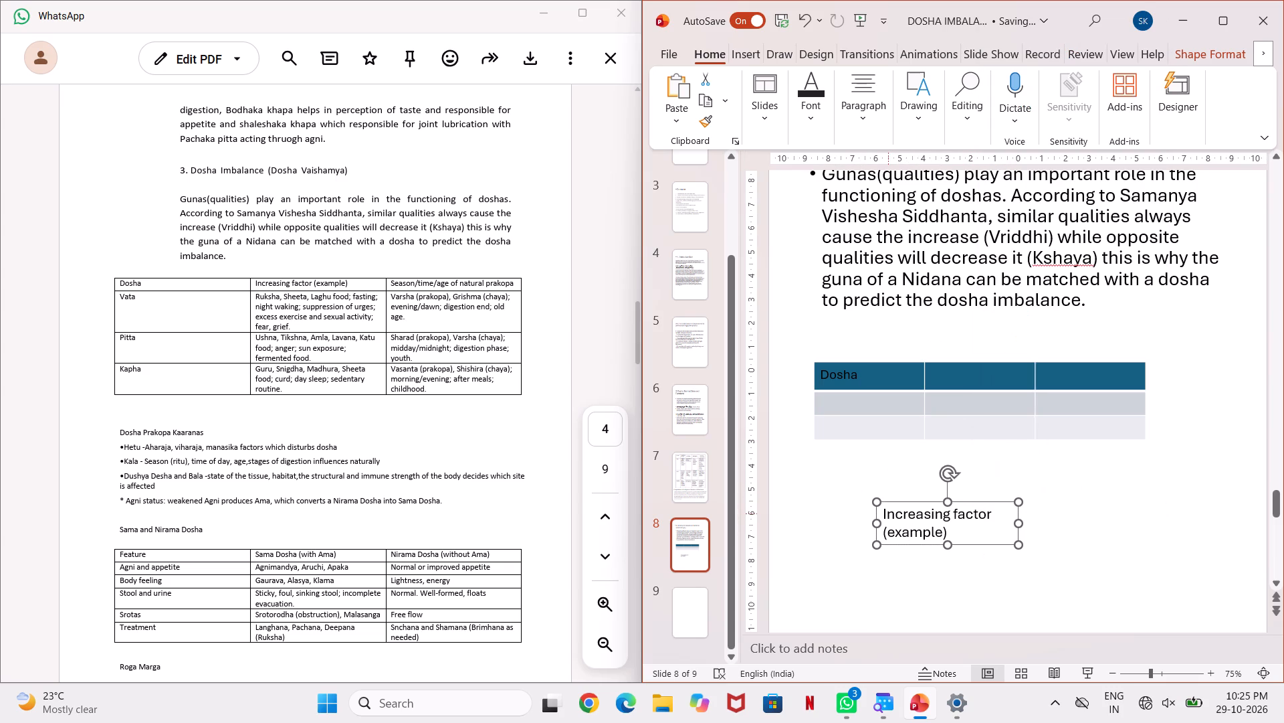
pyautogui.click(882, 510)
pyautogui.click(879, 512)
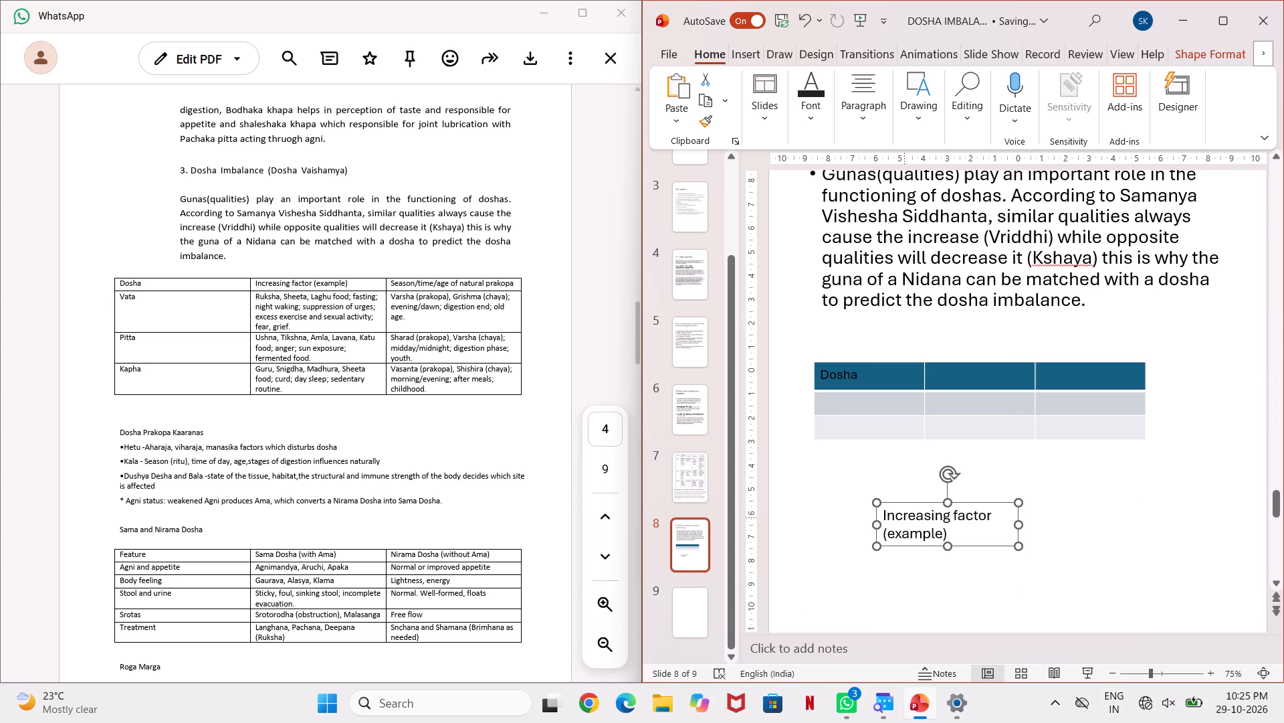
pyautogui.moveTo(882, 511); pyautogui.dragTo(895, 517)
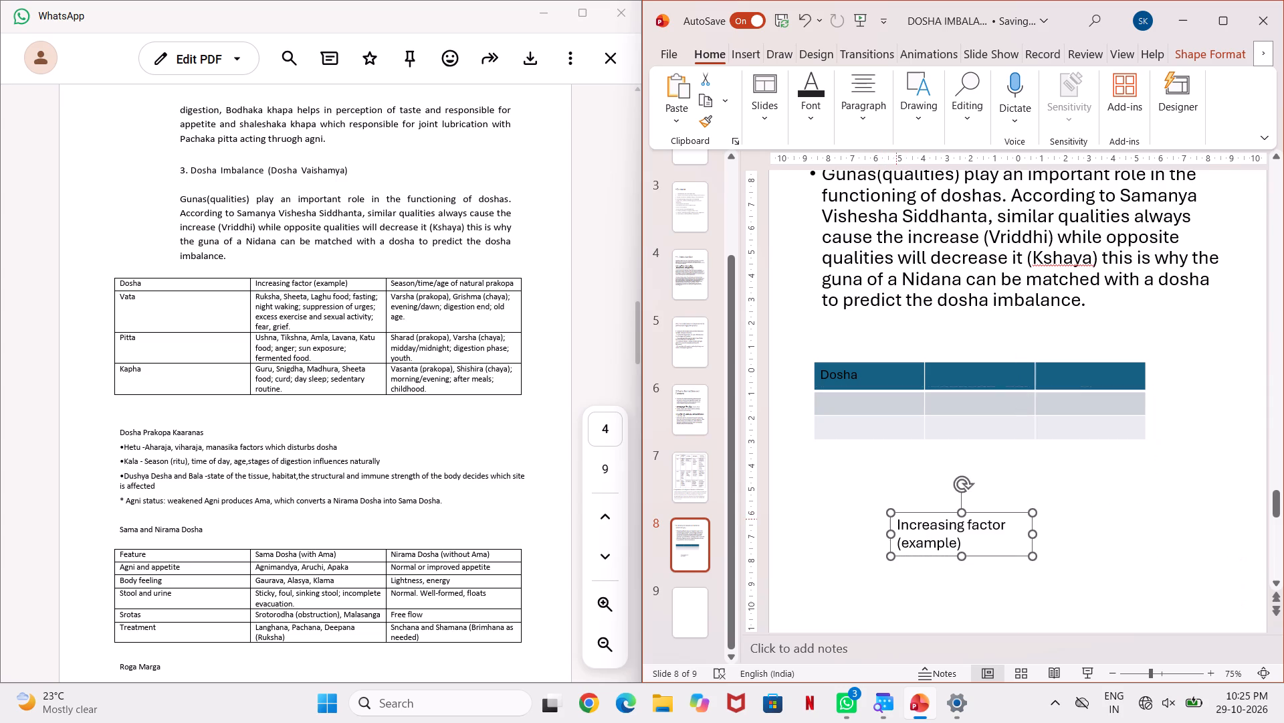
pyautogui.moveTo(897, 520); pyautogui.dragTo(965, 548)
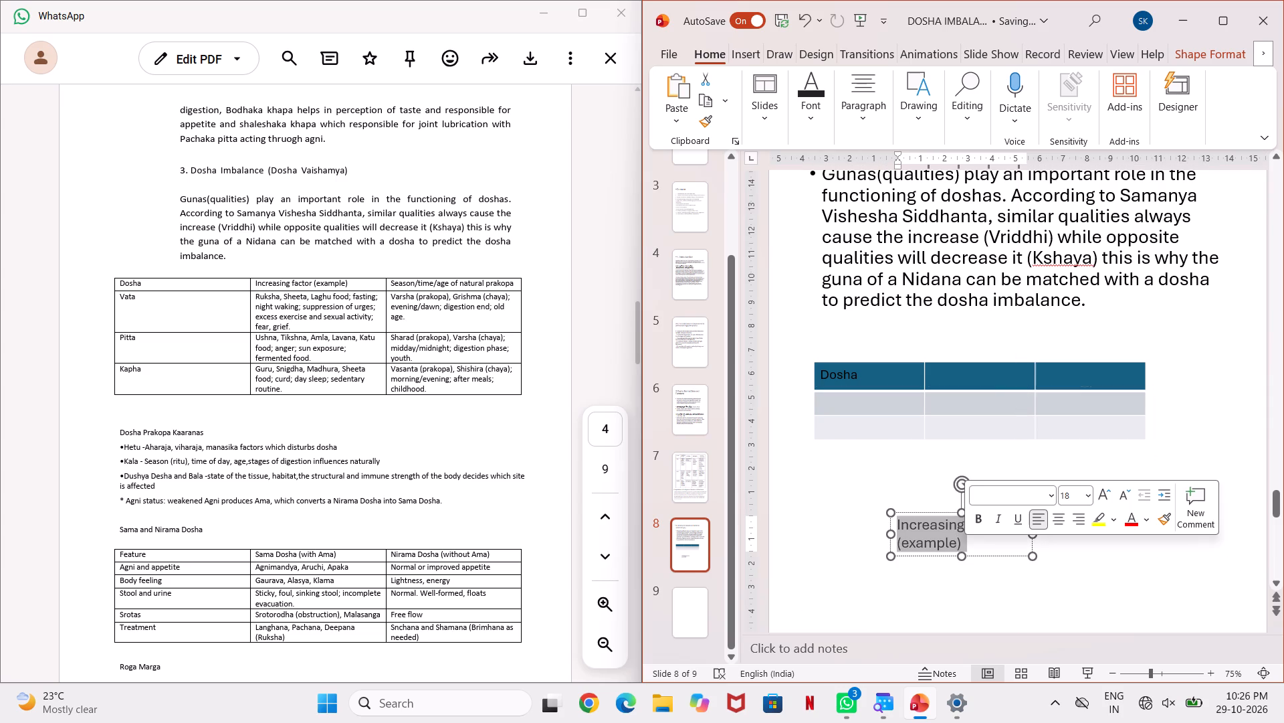
pyautogui.click(1085, 493)
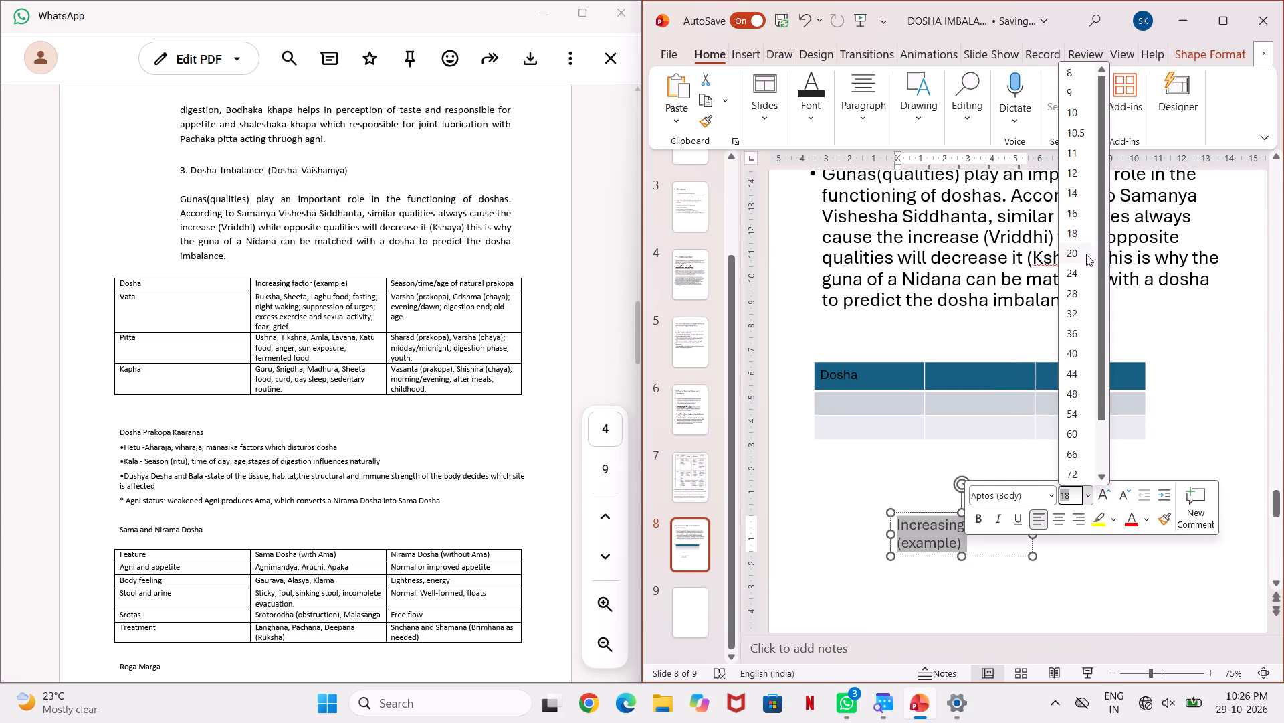
pyautogui.click(1072, 211)
pyautogui.click(922, 394)
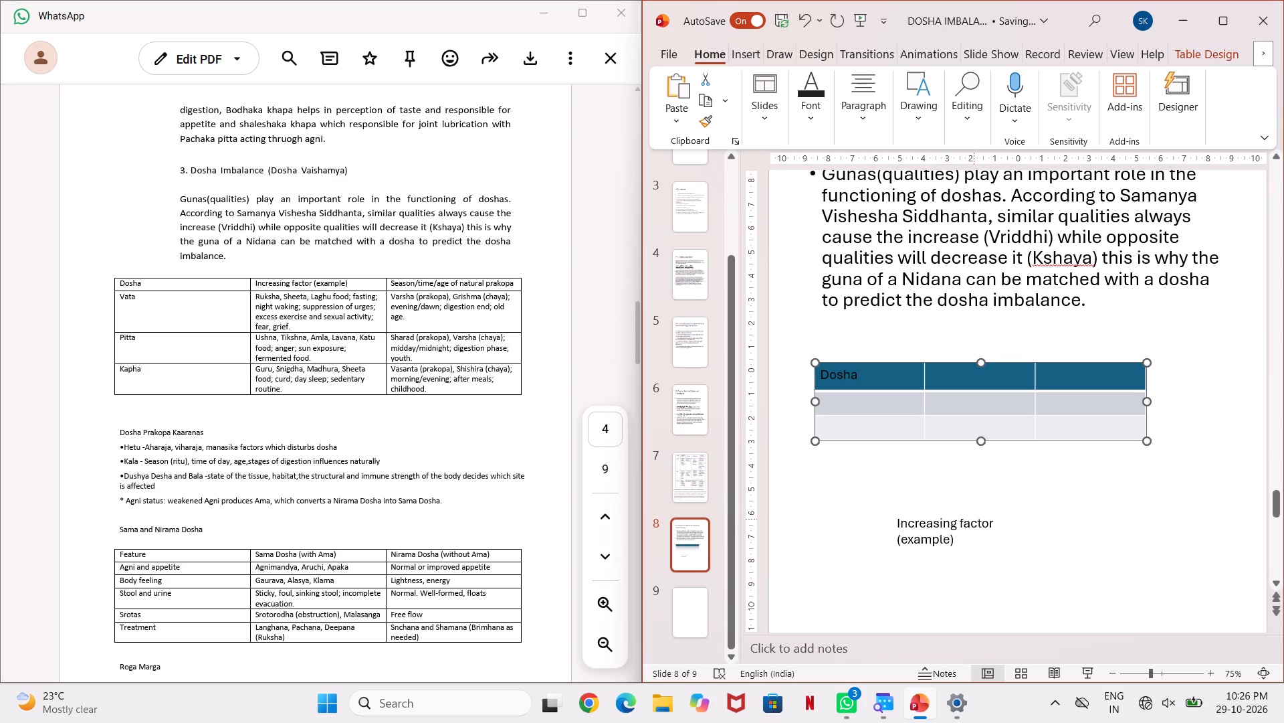
# Move the "Increasing factor (example)" text box onto the second header cell of the table.
pyautogui.click(965, 540)
pyautogui.moveTo(997, 530); pyautogui.dragTo(1000, 418)
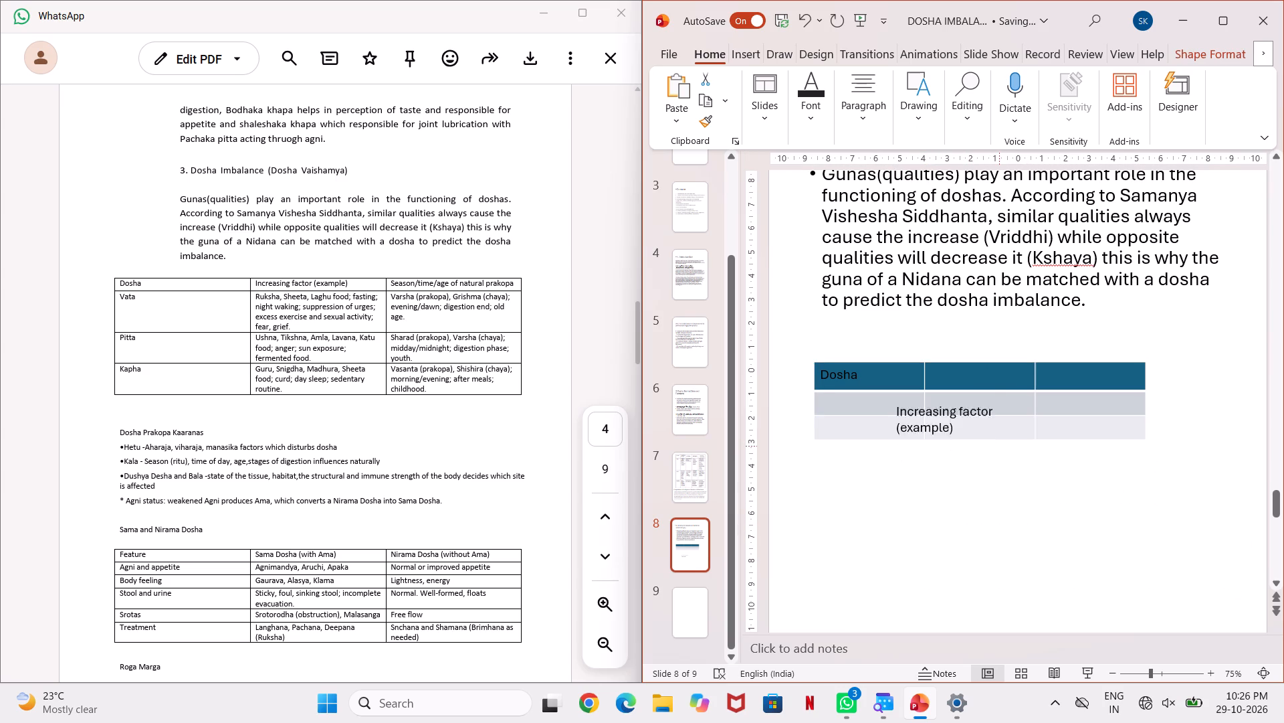
pyautogui.moveTo(1000, 418); pyautogui.dragTo(1032, 378)
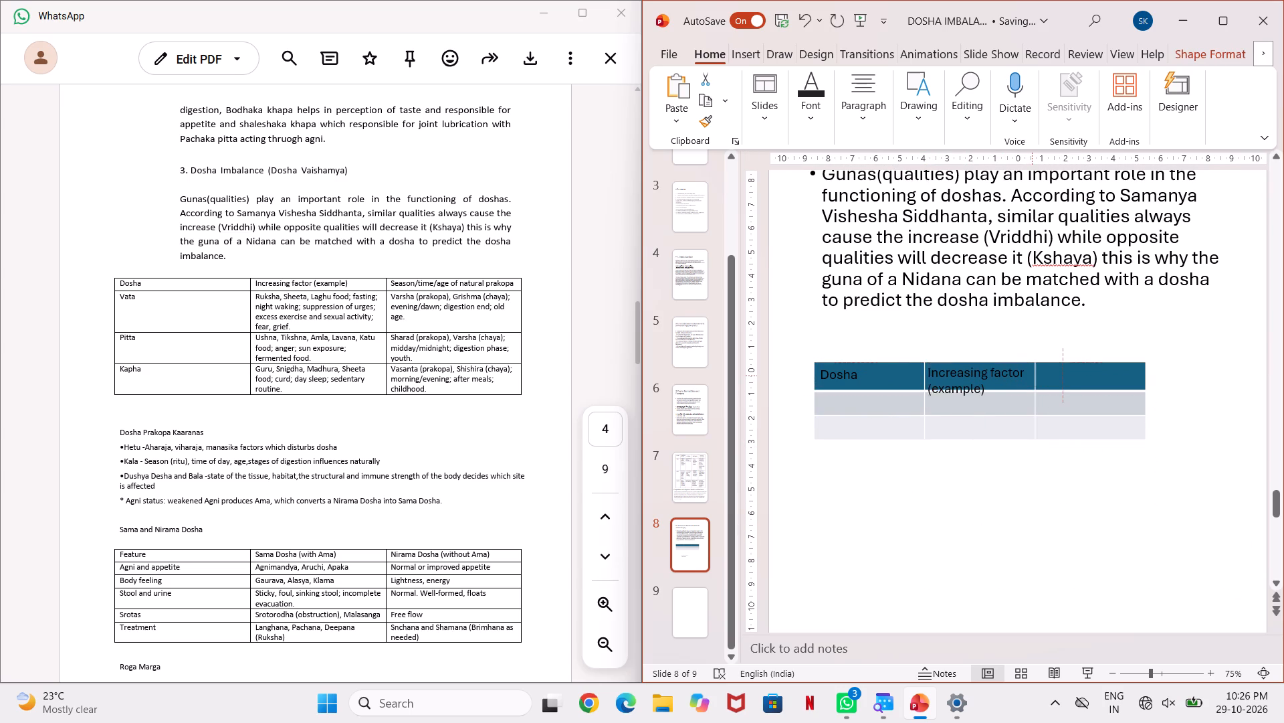
pyautogui.moveTo(1032, 378); pyautogui.dragTo(1031, 378)
pyautogui.click(981, 513)
pyautogui.click(1012, 389)
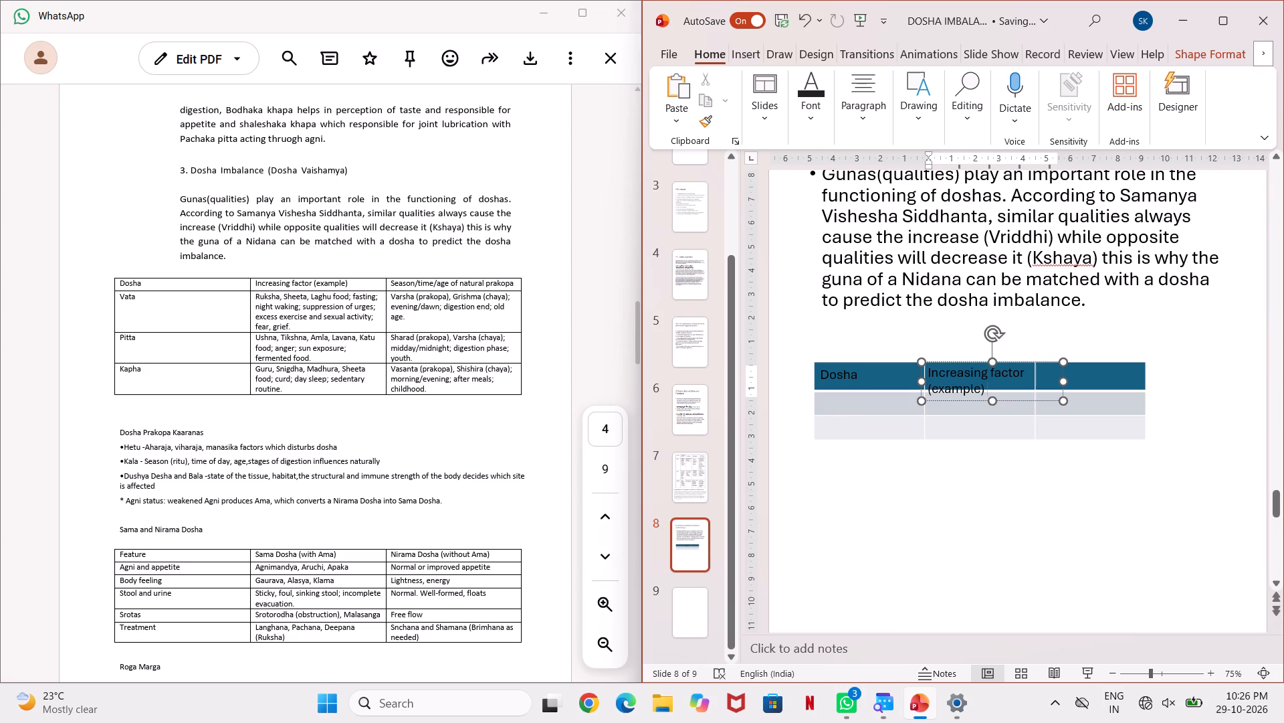
pyautogui.click(960, 499)
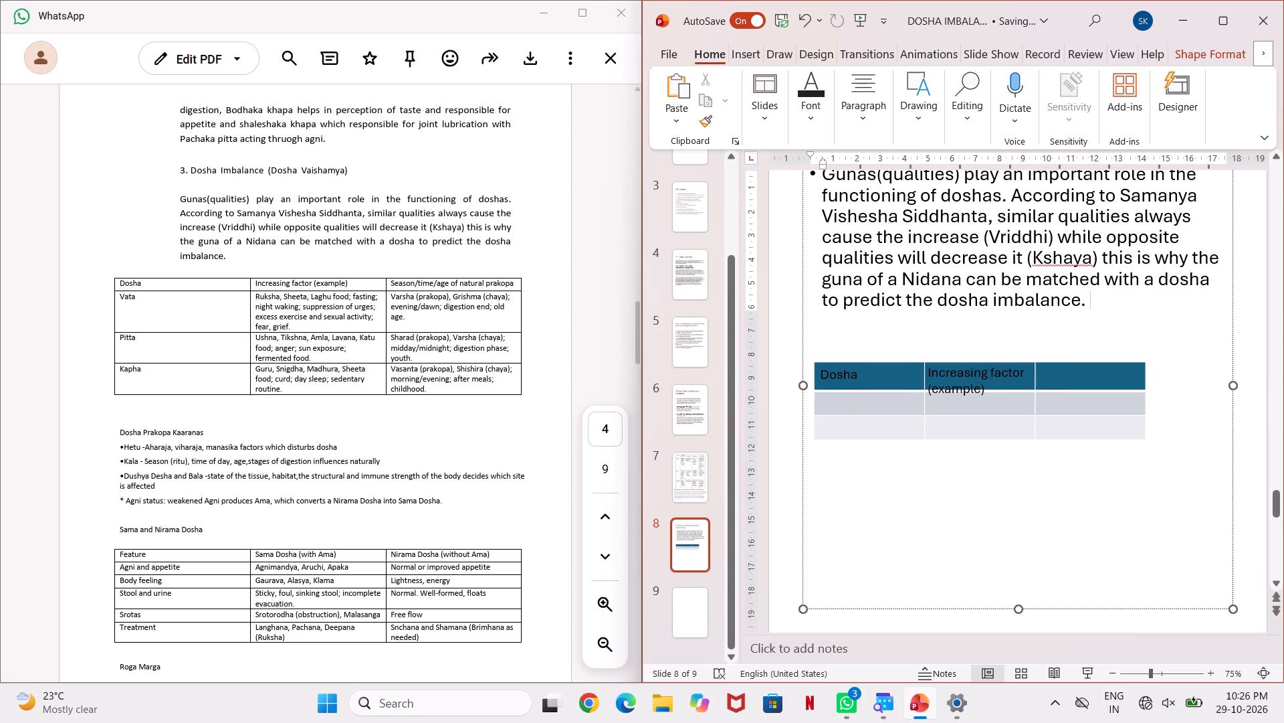
# Increase the height of the table's header row to fit both lines of "Increasing factor (example)".
pyautogui.click(1102, 396)
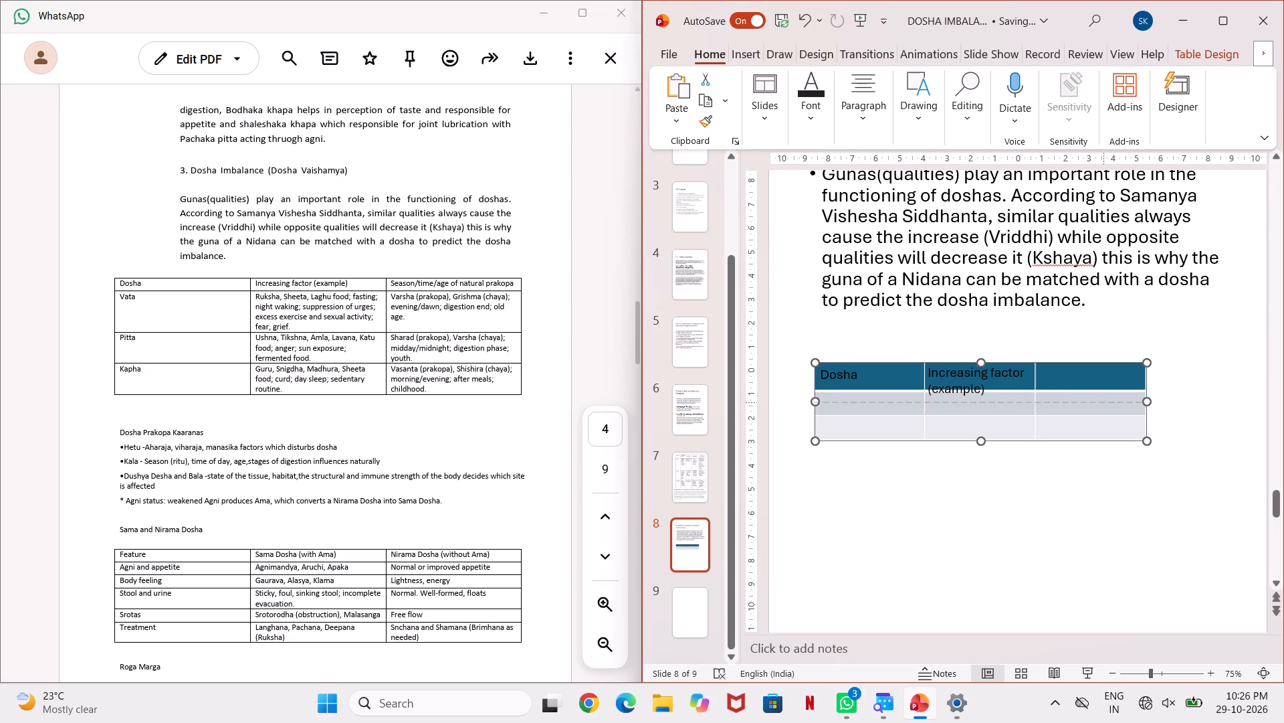
pyautogui.click(1012, 546)
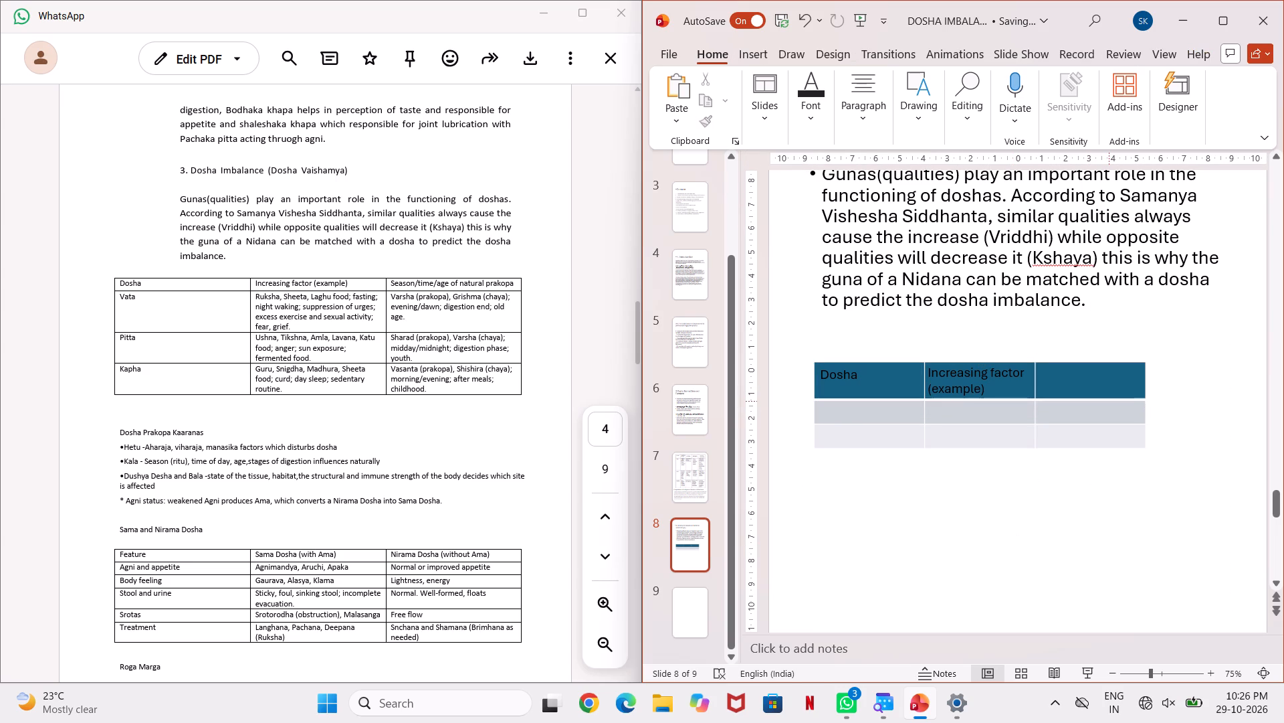
pyautogui.click(1109, 404)
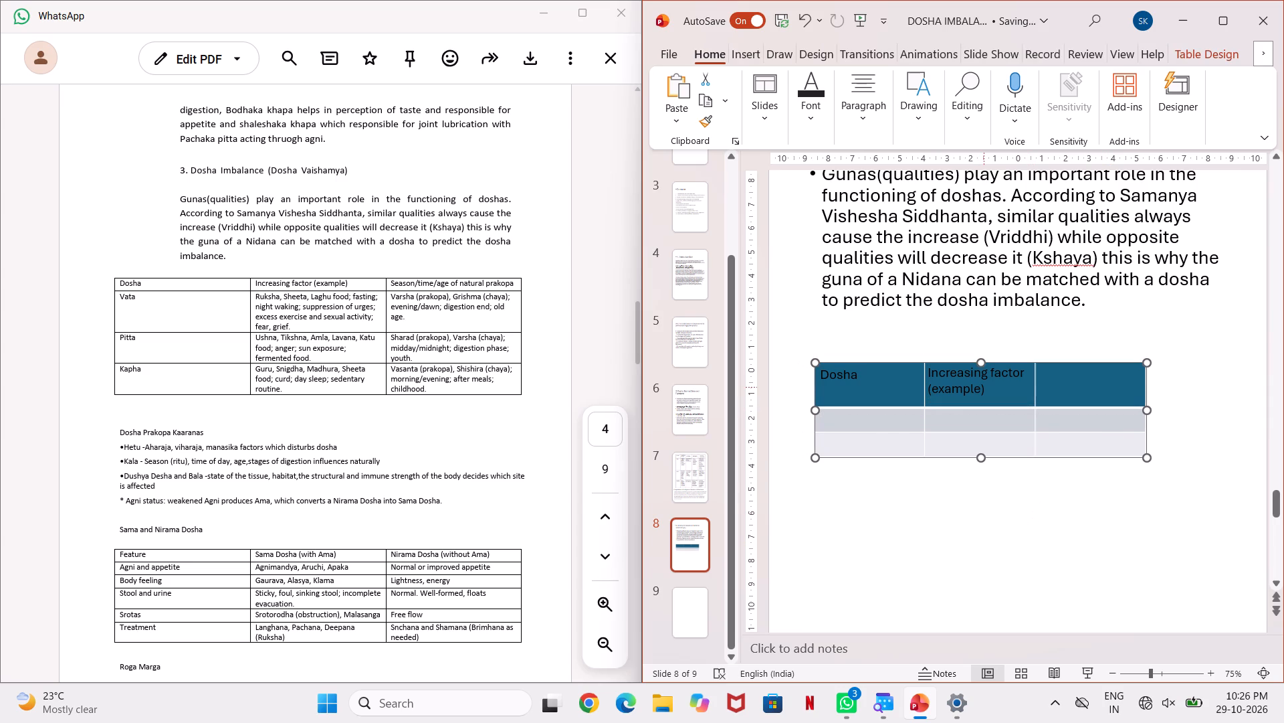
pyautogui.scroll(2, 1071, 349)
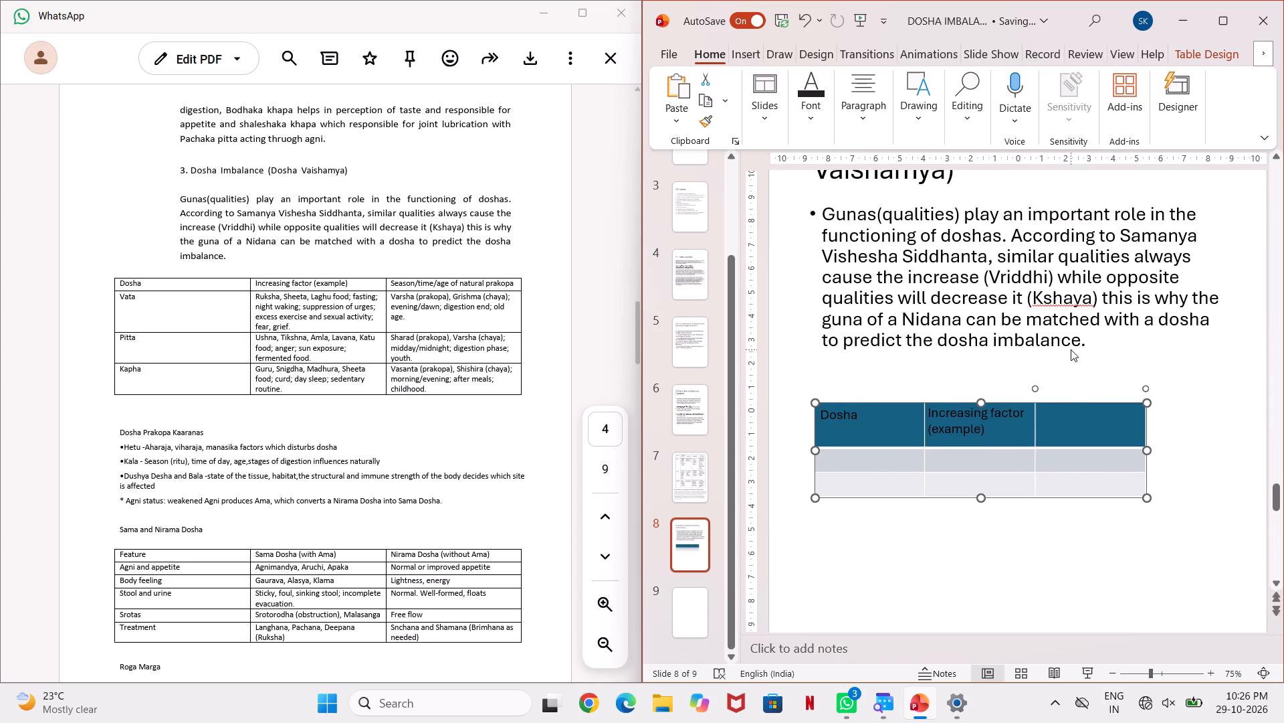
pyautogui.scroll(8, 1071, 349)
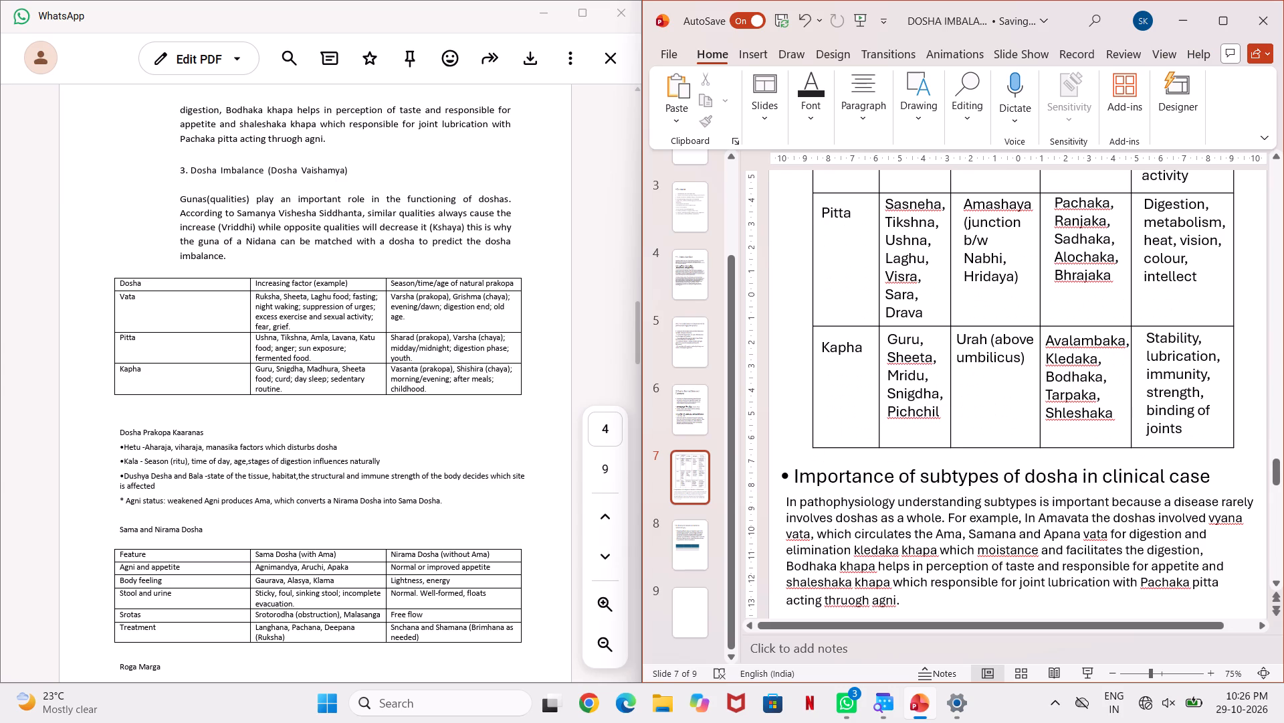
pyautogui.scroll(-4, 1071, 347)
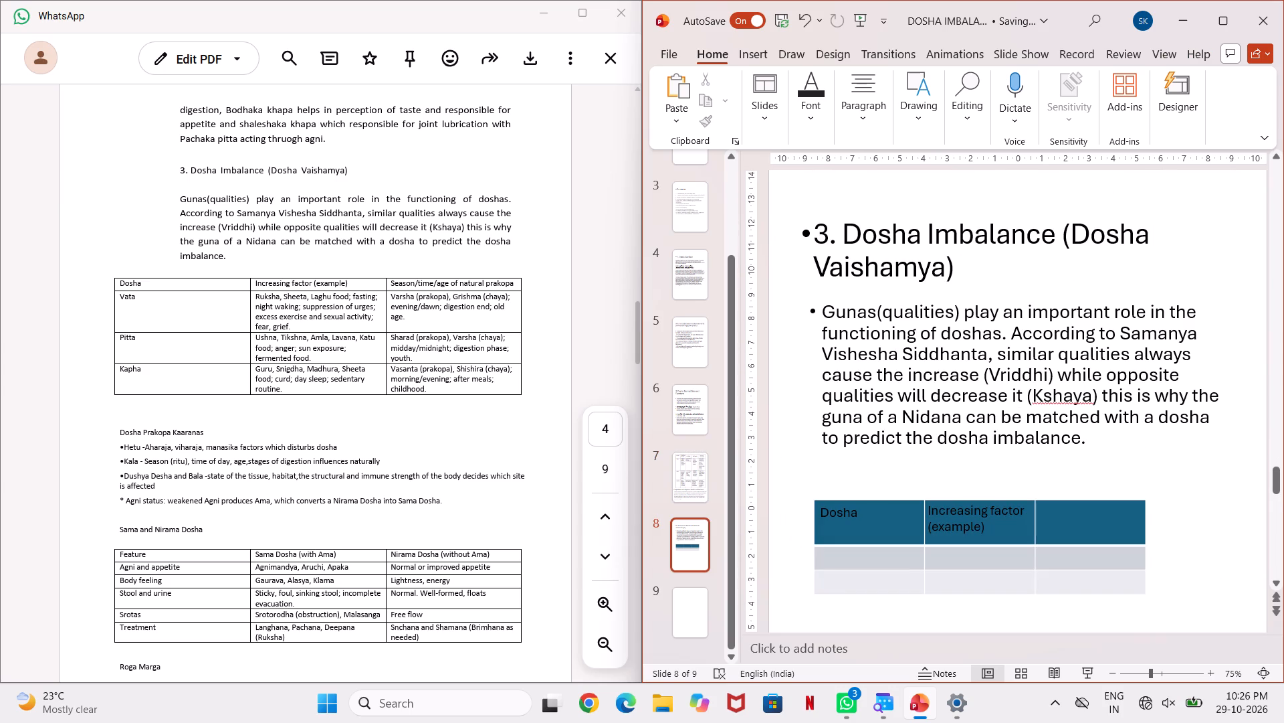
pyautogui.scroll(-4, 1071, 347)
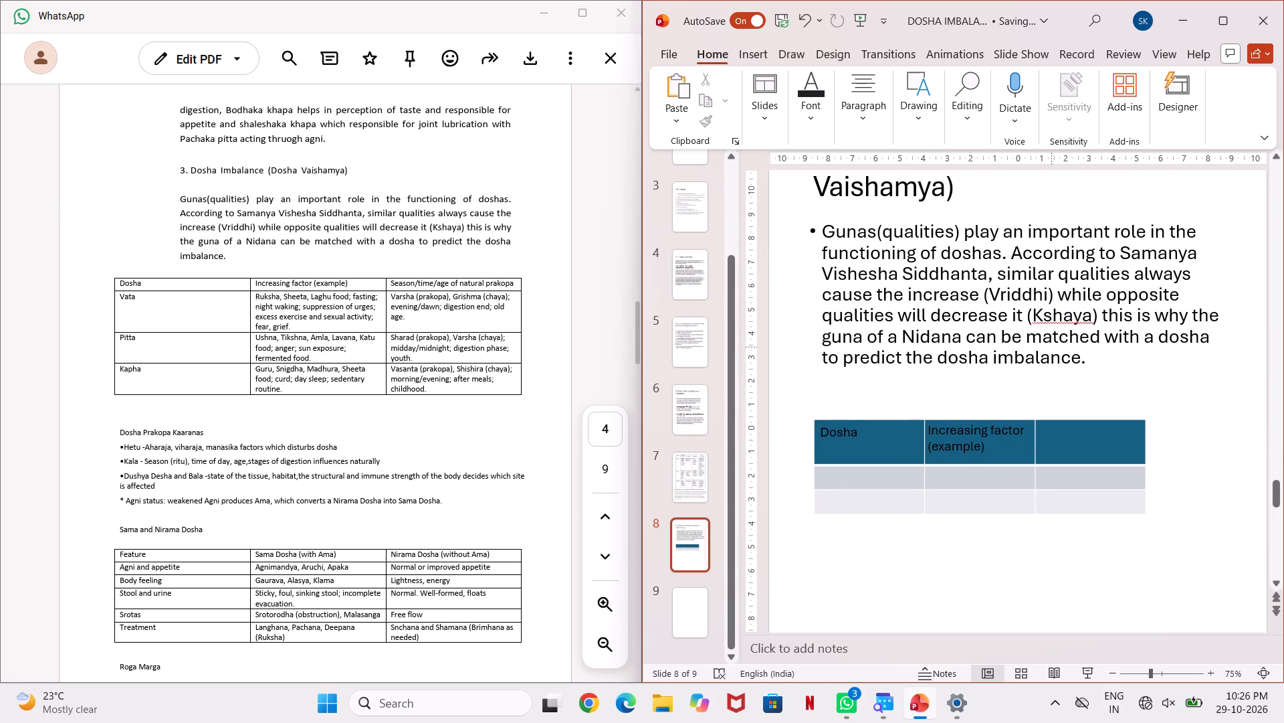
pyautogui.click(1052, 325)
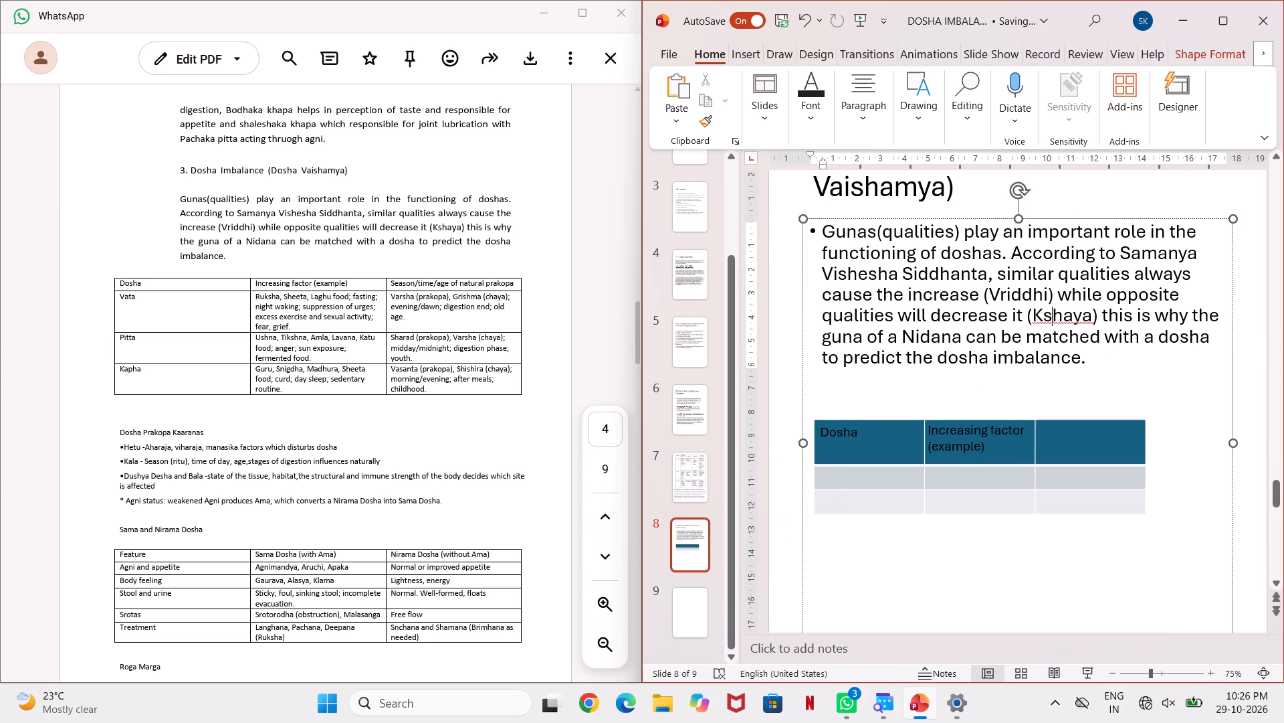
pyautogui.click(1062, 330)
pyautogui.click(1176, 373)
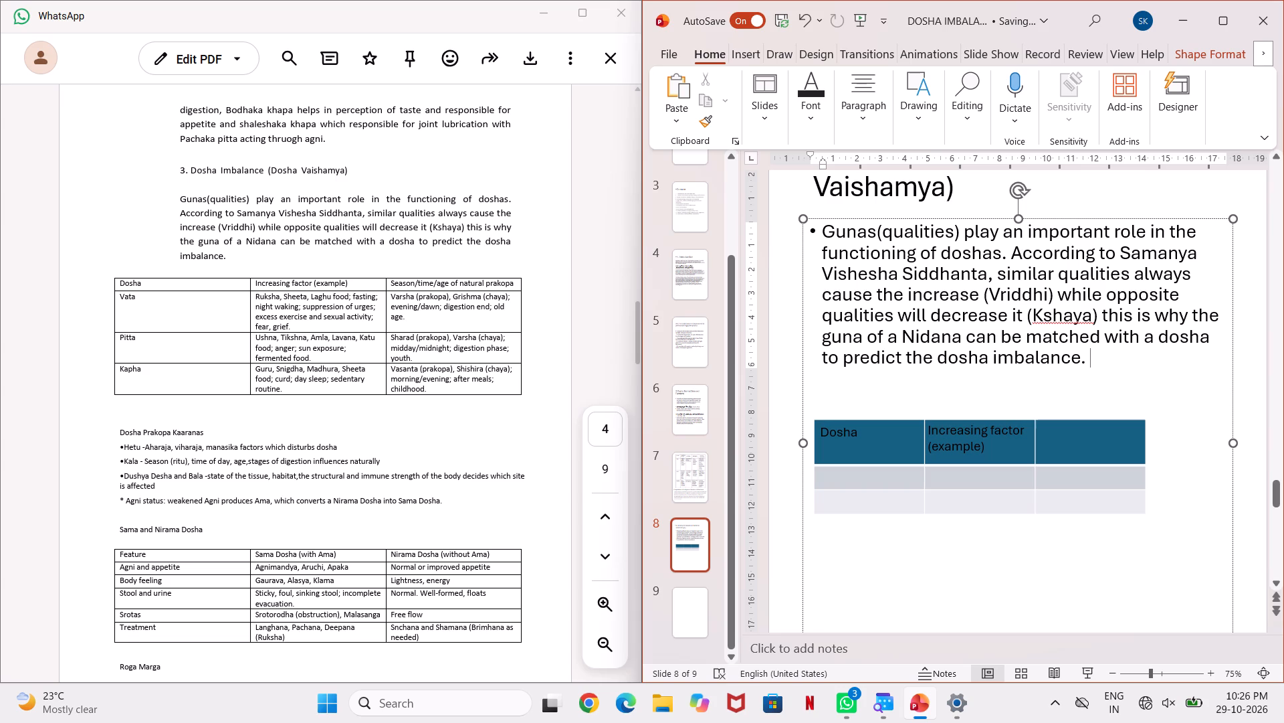
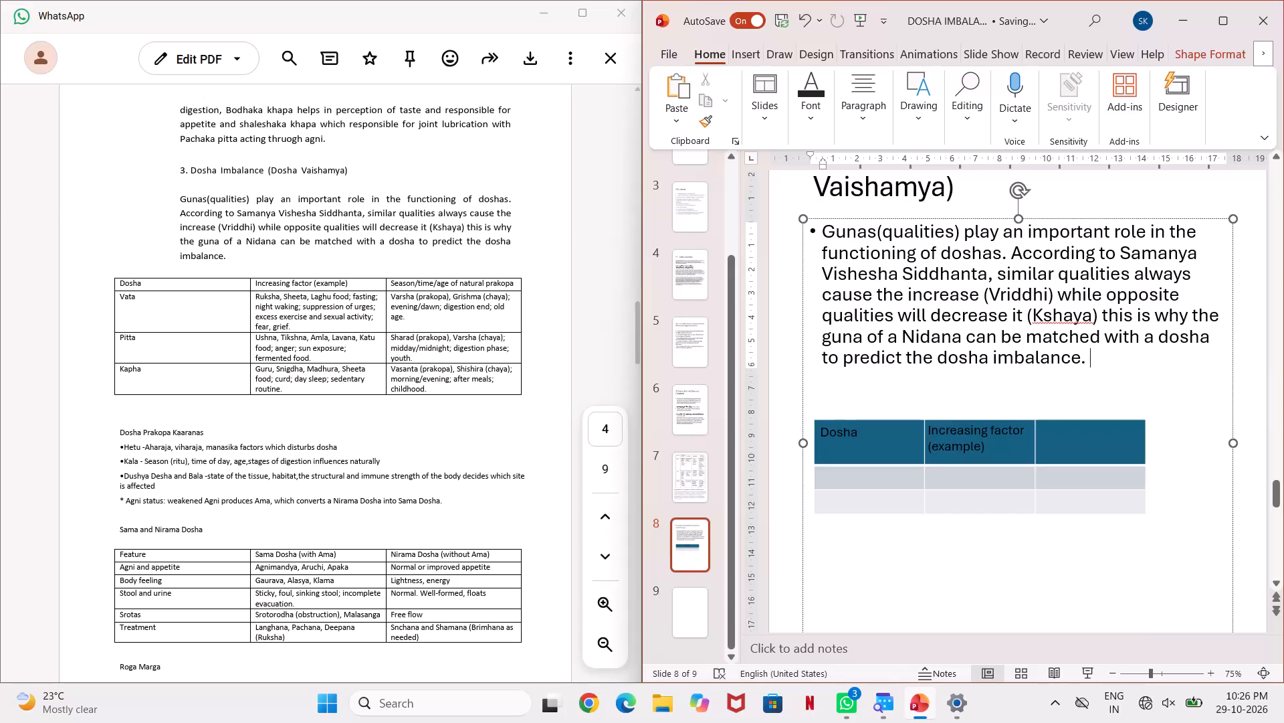
# Widen the table's "Increasing factor (example)" column slightly and extend the outer edge of the empty third column toward the slide's edge.
pyautogui.moveTo(1042, 478); pyautogui.dragTo(1051, 478)
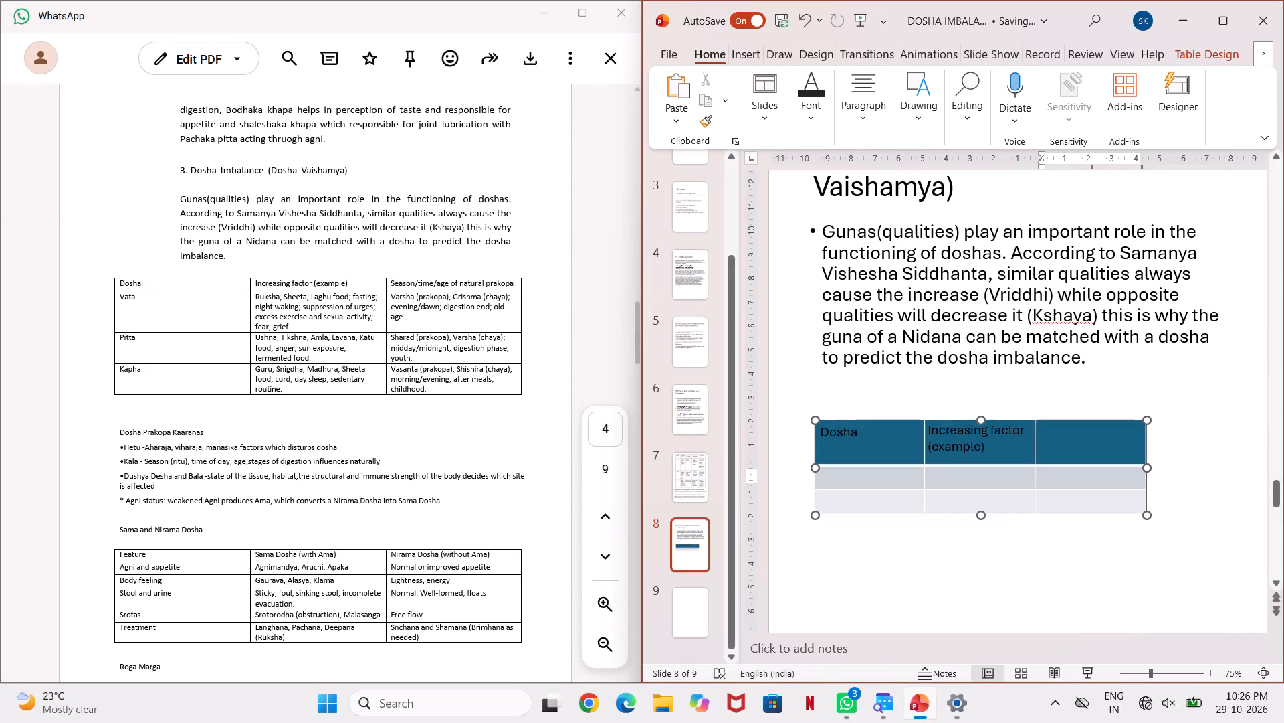
pyautogui.moveTo(1051, 478); pyautogui.dragTo(1077, 481)
pyautogui.moveTo(1041, 502); pyautogui.dragTo(1054, 503)
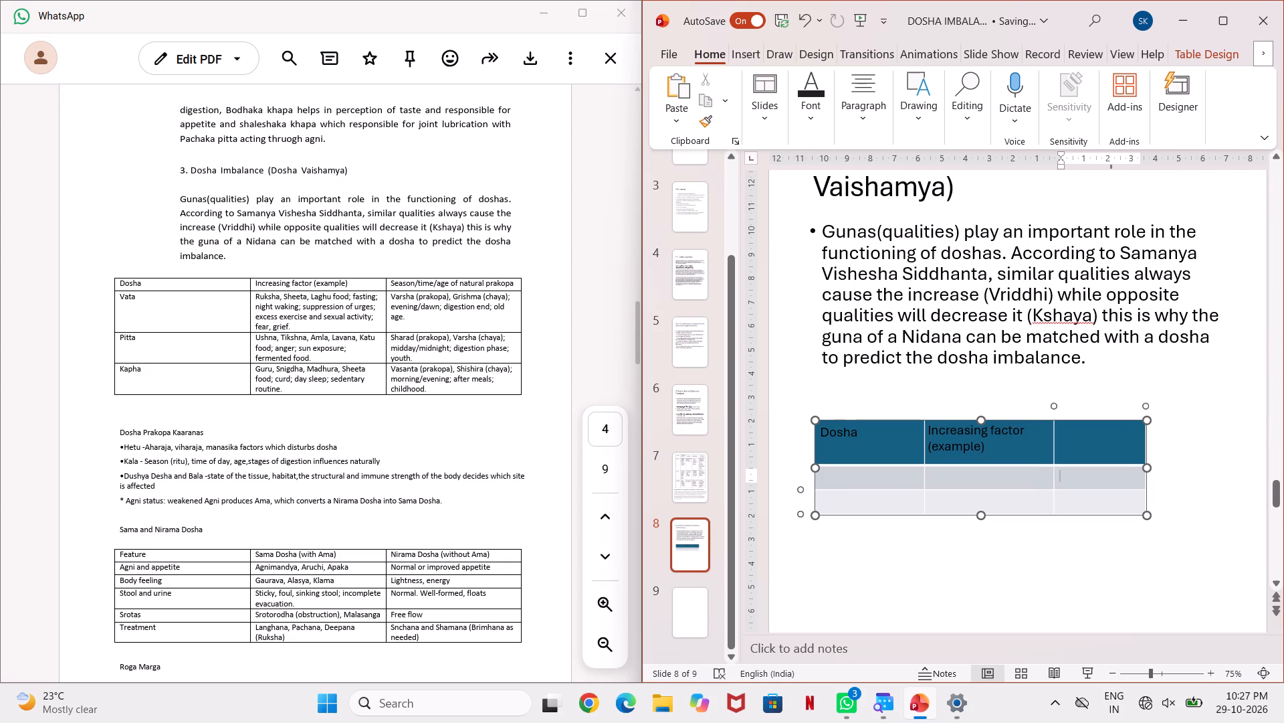
pyautogui.moveTo(1140, 499); pyautogui.dragTo(1192, 503)
pyautogui.moveTo(1192, 503); pyautogui.dragTo(1210, 503)
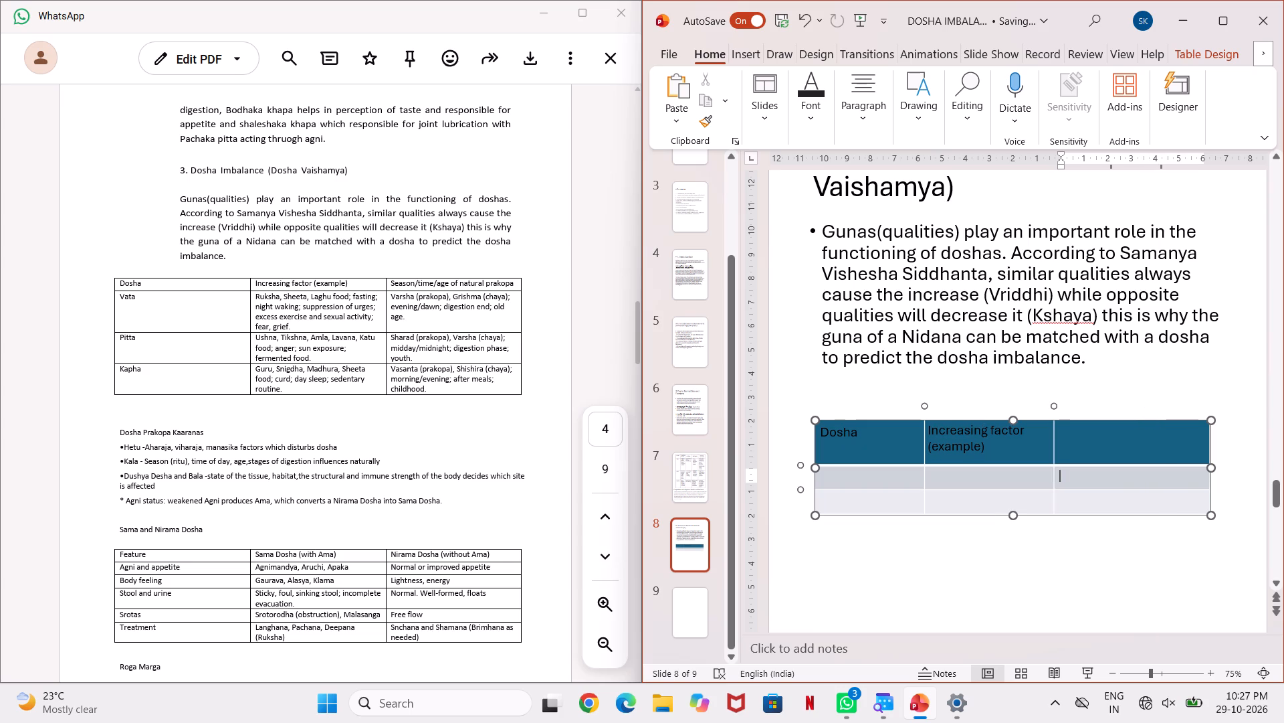
# Narrow the table's Dosha column by shifting its border with the "Increasing factor (example)" column toward the Dosha label.
pyautogui.click(917, 484)
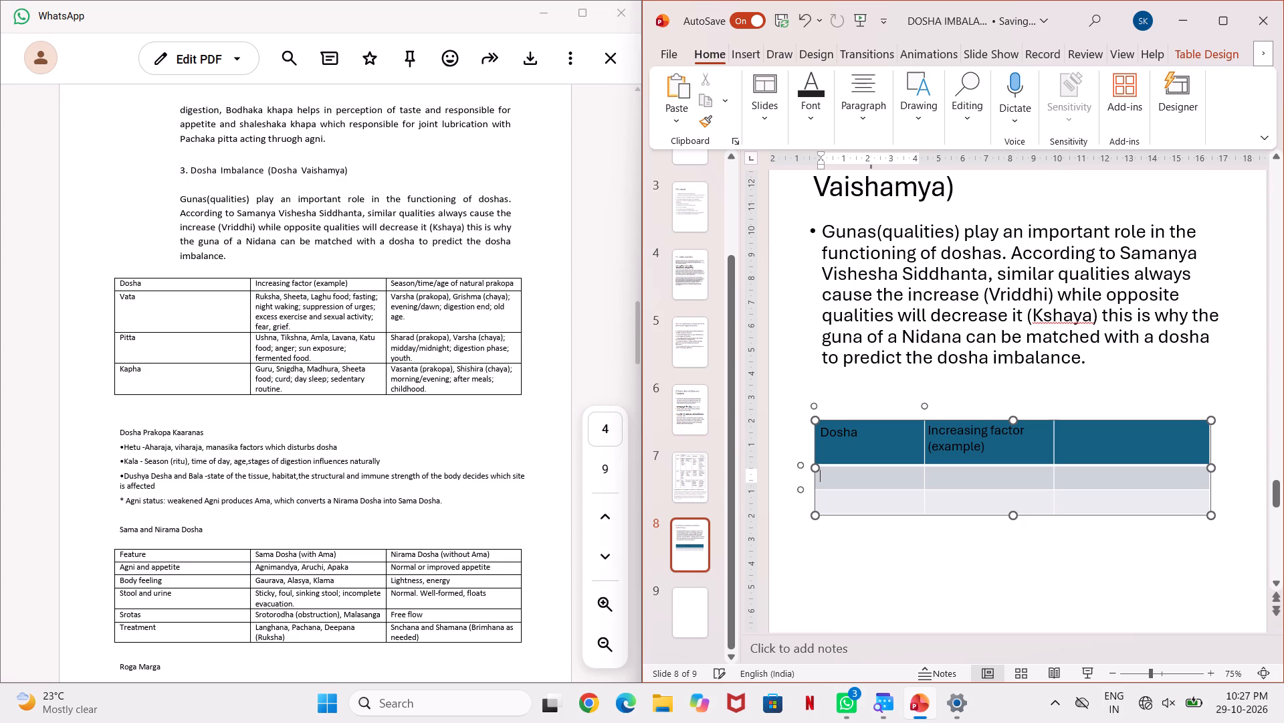
pyautogui.moveTo(922, 488); pyautogui.dragTo(909, 488)
pyautogui.moveTo(909, 488); pyautogui.dragTo(907, 488)
pyautogui.moveTo(907, 488); pyautogui.dragTo(903, 489)
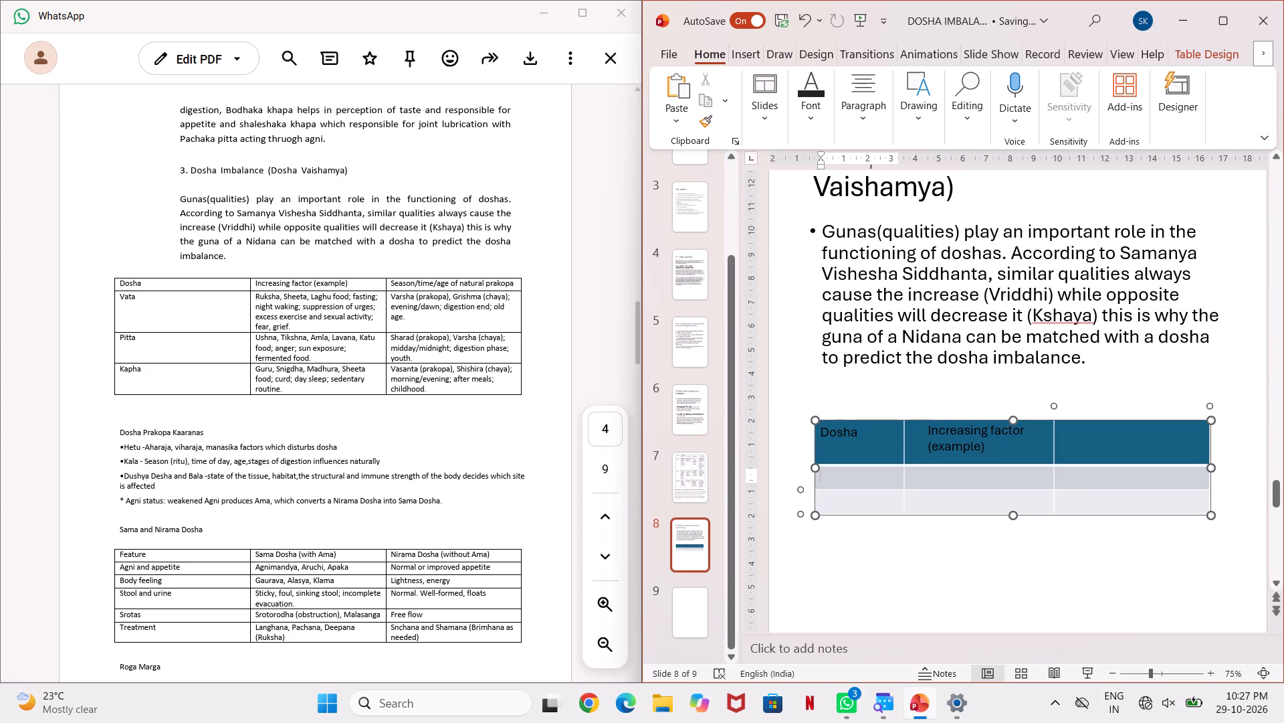
# Widen the table's third column until its outer edge lines up with the edge of the body text placeholder above.
pyautogui.moveTo(1205, 492); pyautogui.dragTo(1233, 492)
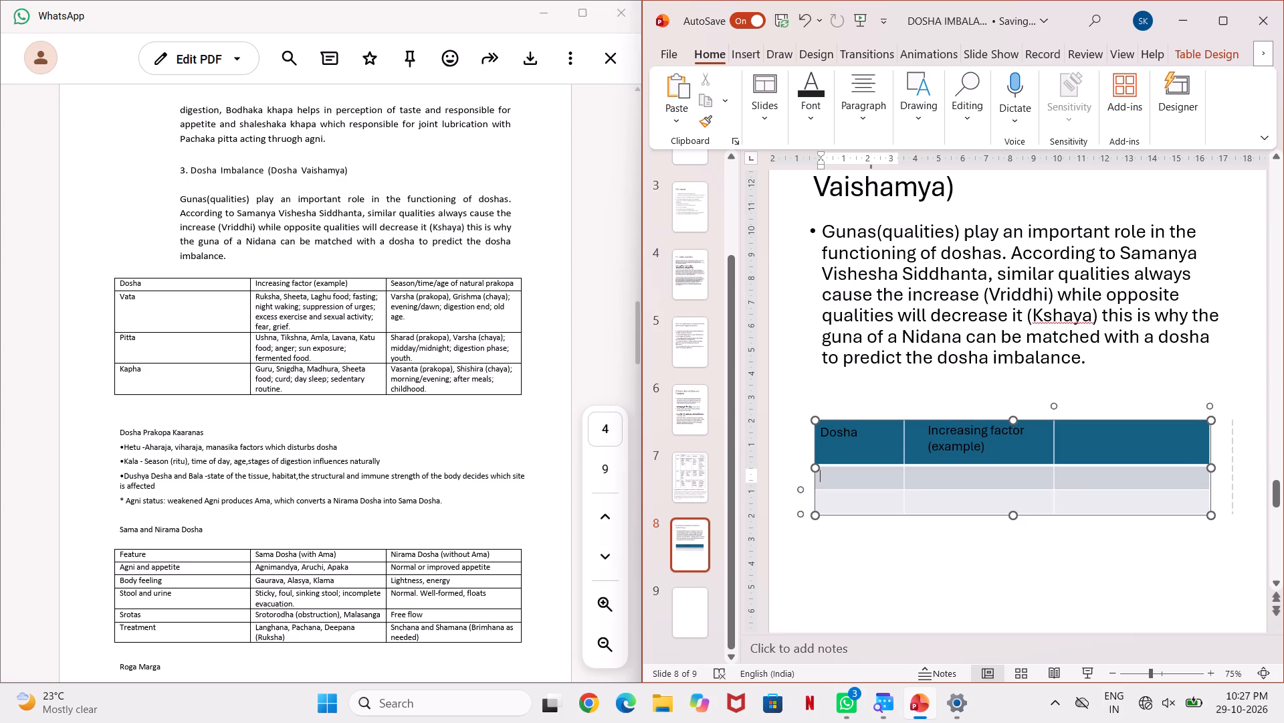
pyautogui.moveTo(1233, 492); pyautogui.dragTo(1234, 492)
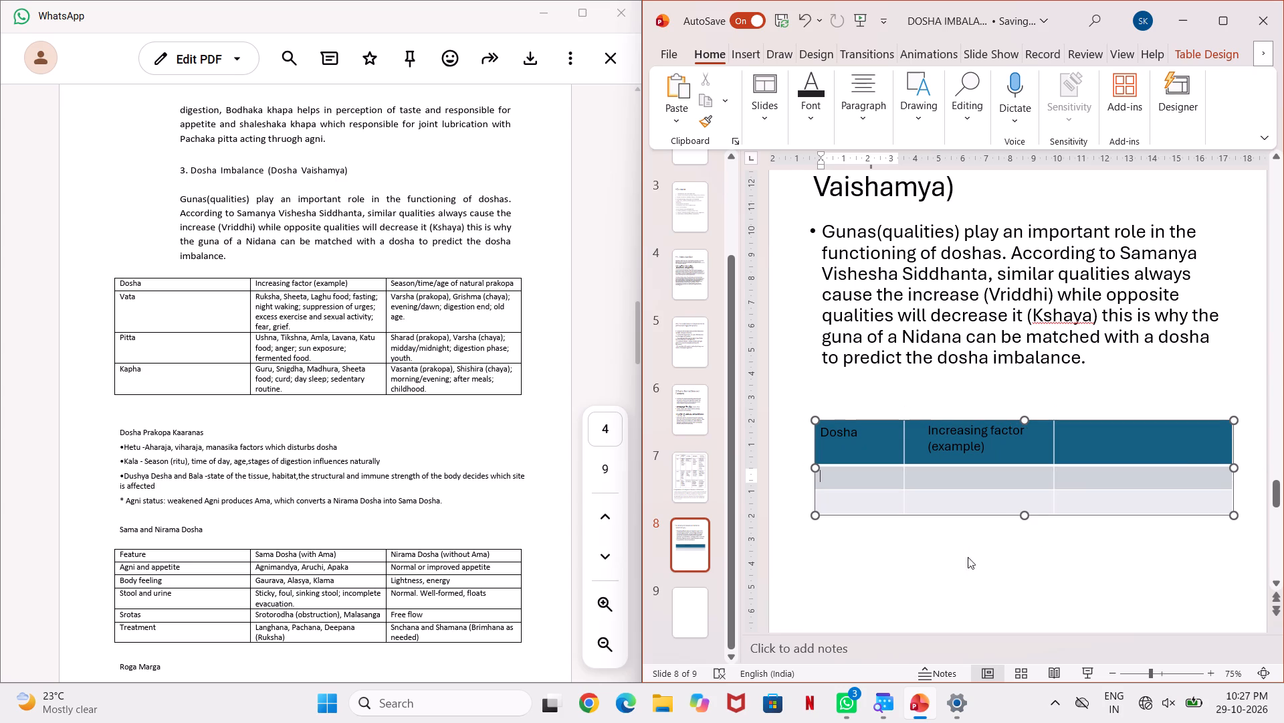
pyautogui.scroll(11, 1037, 538)
pyautogui.scroll(-13, 1037, 532)
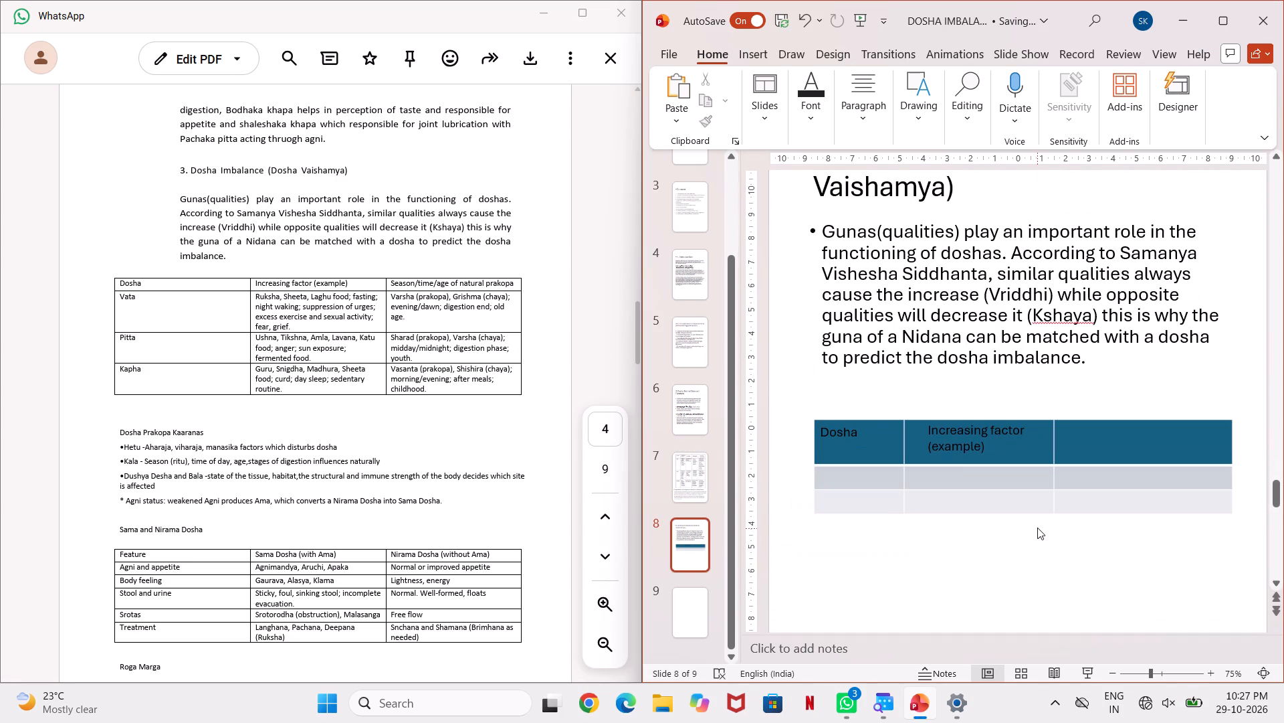
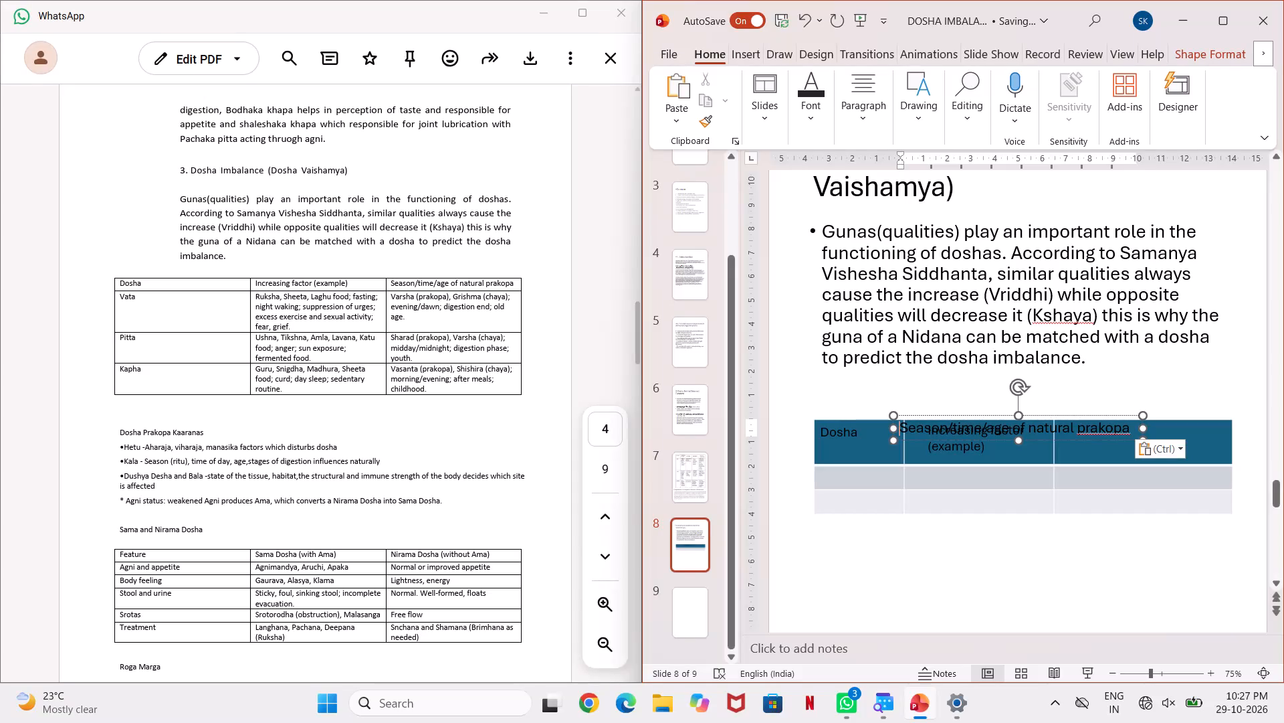
# Move the "Season/time/age of natural prakopa" text box below the table and narrow it so its text wraps onto two lines.
pyautogui.moveTo(1105, 413); pyautogui.dragTo(1076, 552)
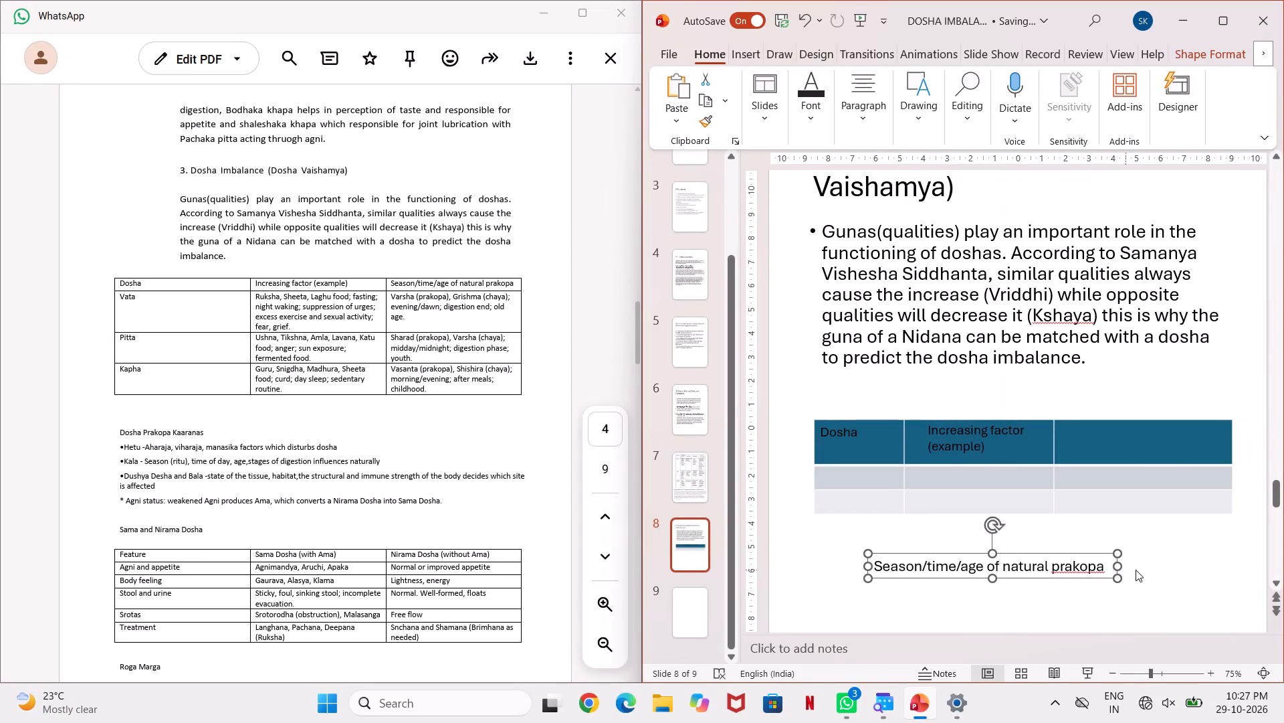
pyautogui.moveTo(1121, 566); pyautogui.dragTo(986, 584)
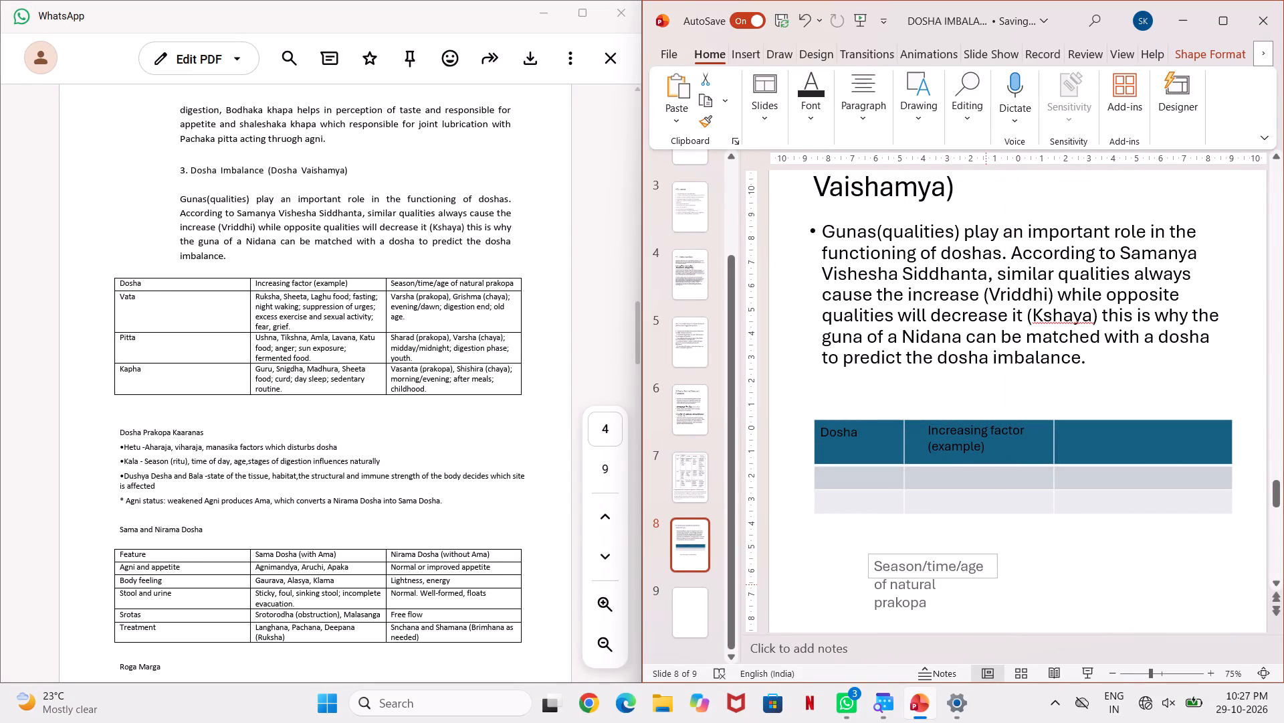
pyautogui.moveTo(986, 584); pyautogui.dragTo(1034, 567)
pyautogui.click(1088, 555)
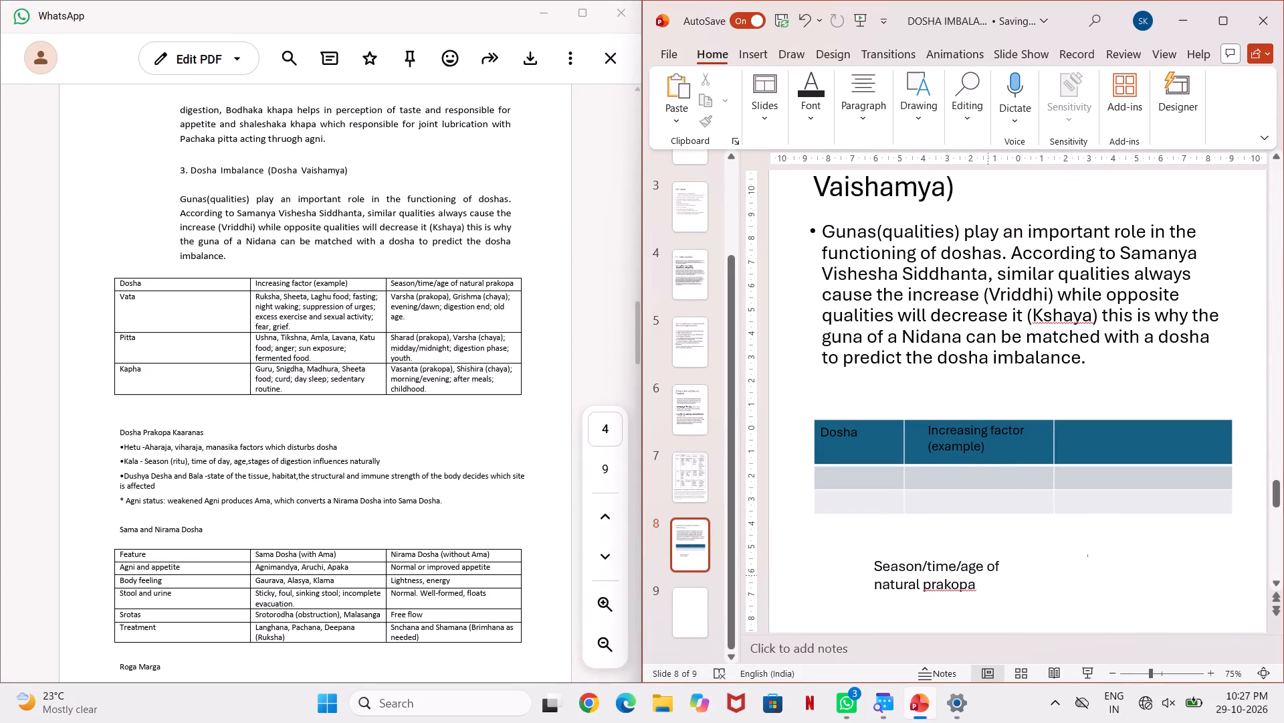
# Select all the text in the "Season/time/age of natural prakopa" text box.
pyautogui.click(978, 576)
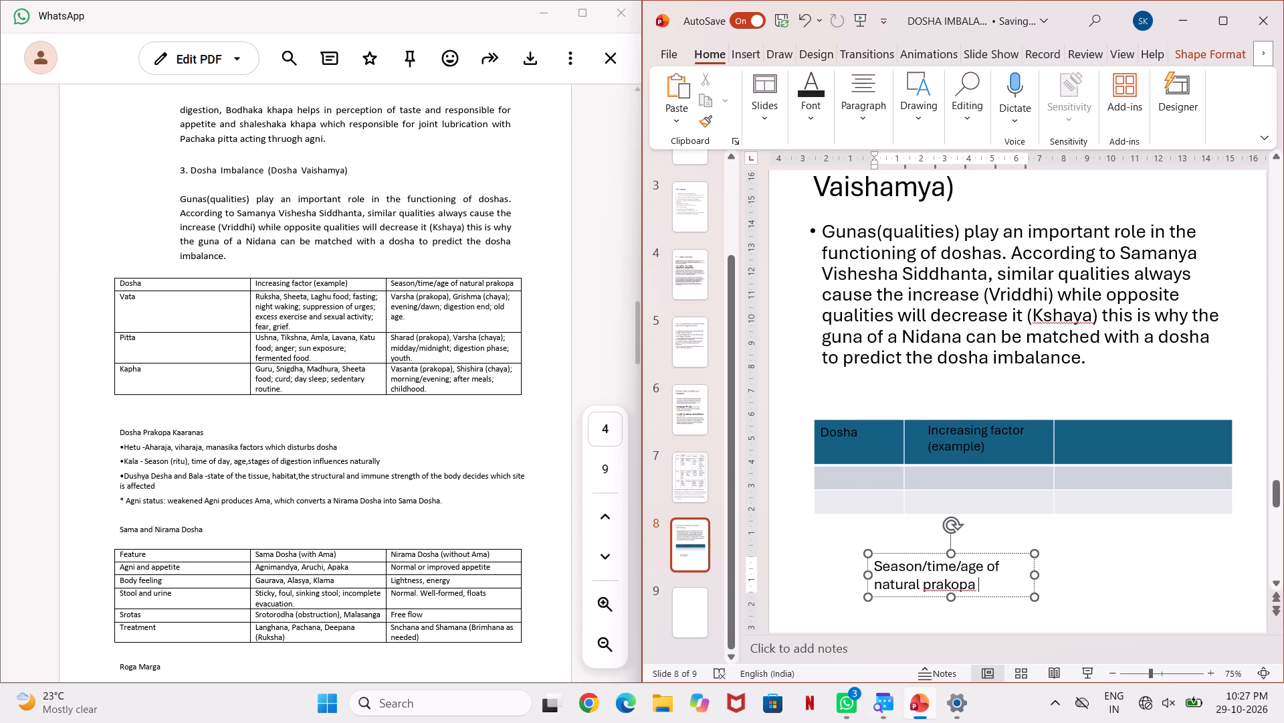
pyautogui.moveTo(875, 562); pyautogui.dragTo(966, 589)
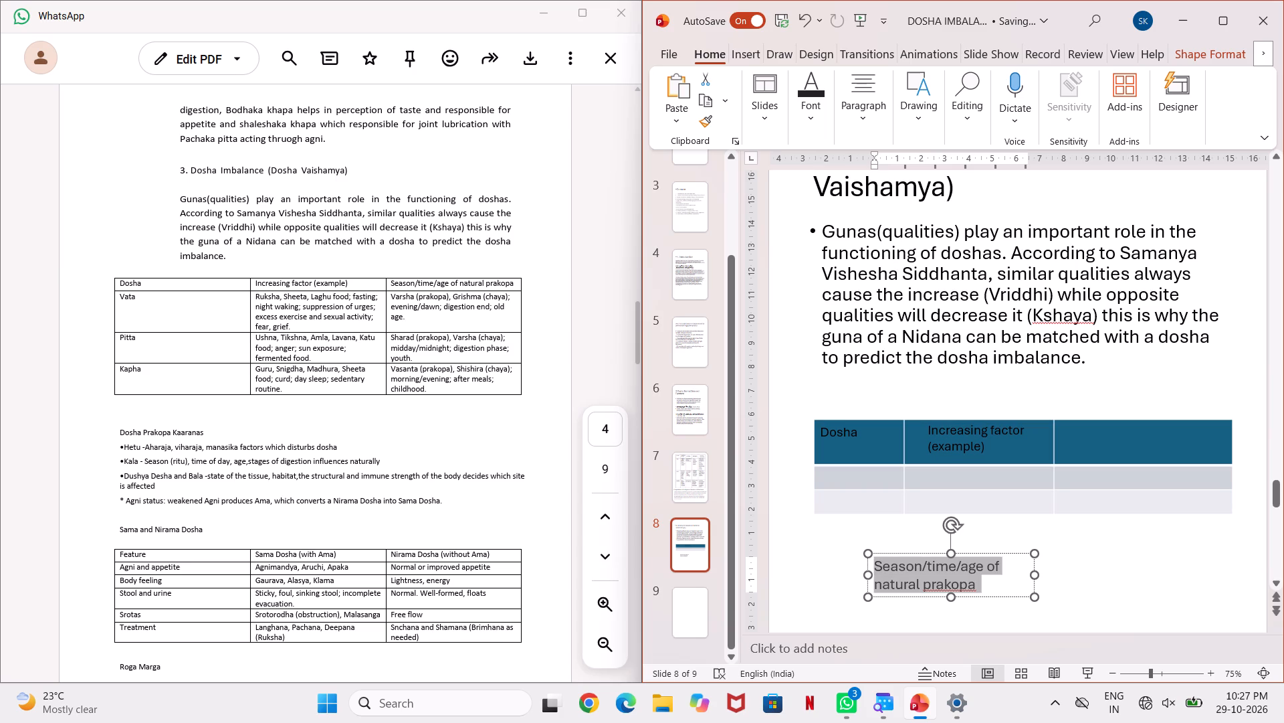
# Set the font size of the "Season/time/age of natural prakopa" text to 16.
pyautogui.moveTo(966, 589); pyautogui.dragTo(987, 589)
pyautogui.click(1111, 538)
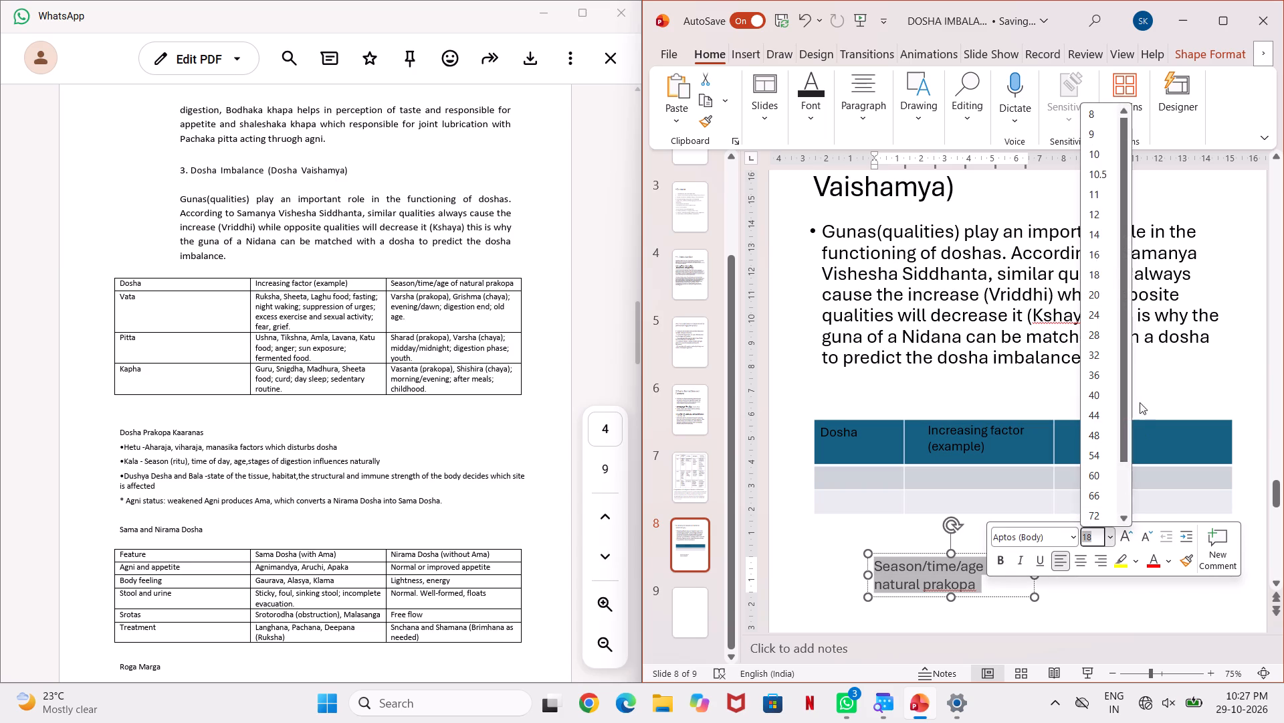
pyautogui.click(1100, 248)
pyautogui.click(836, 571)
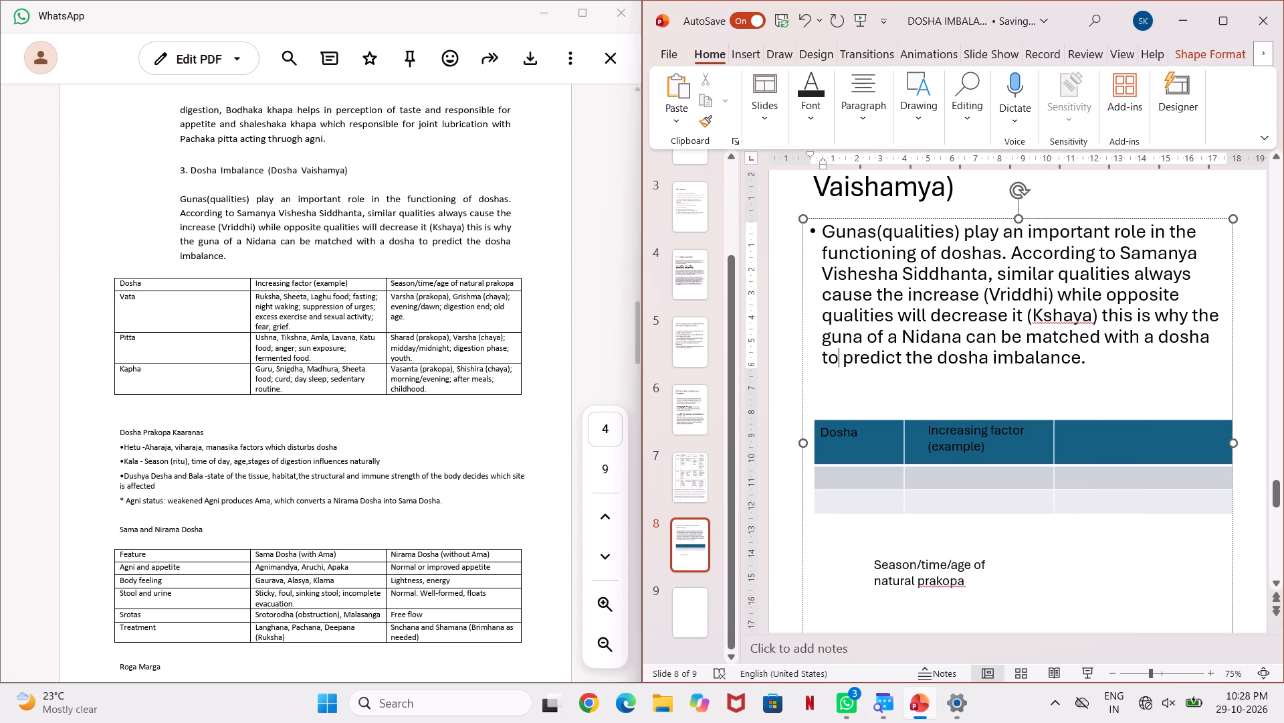
# Move the "Season/time/age of natural prakopa" text box into the header cell of the table's third column.
pyautogui.click(930, 584)
pyautogui.moveTo(1017, 555); pyautogui.dragTo(1201, 416)
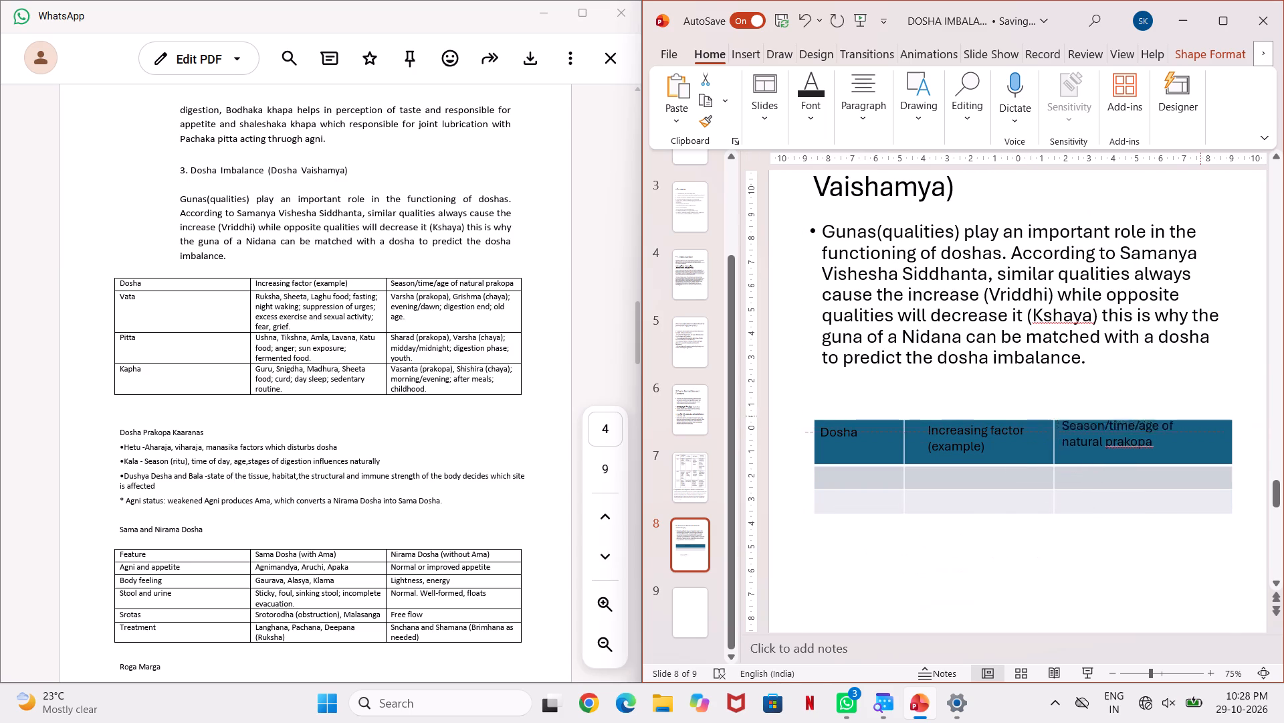
pyautogui.moveTo(1201, 416); pyautogui.dragTo(1208, 420)
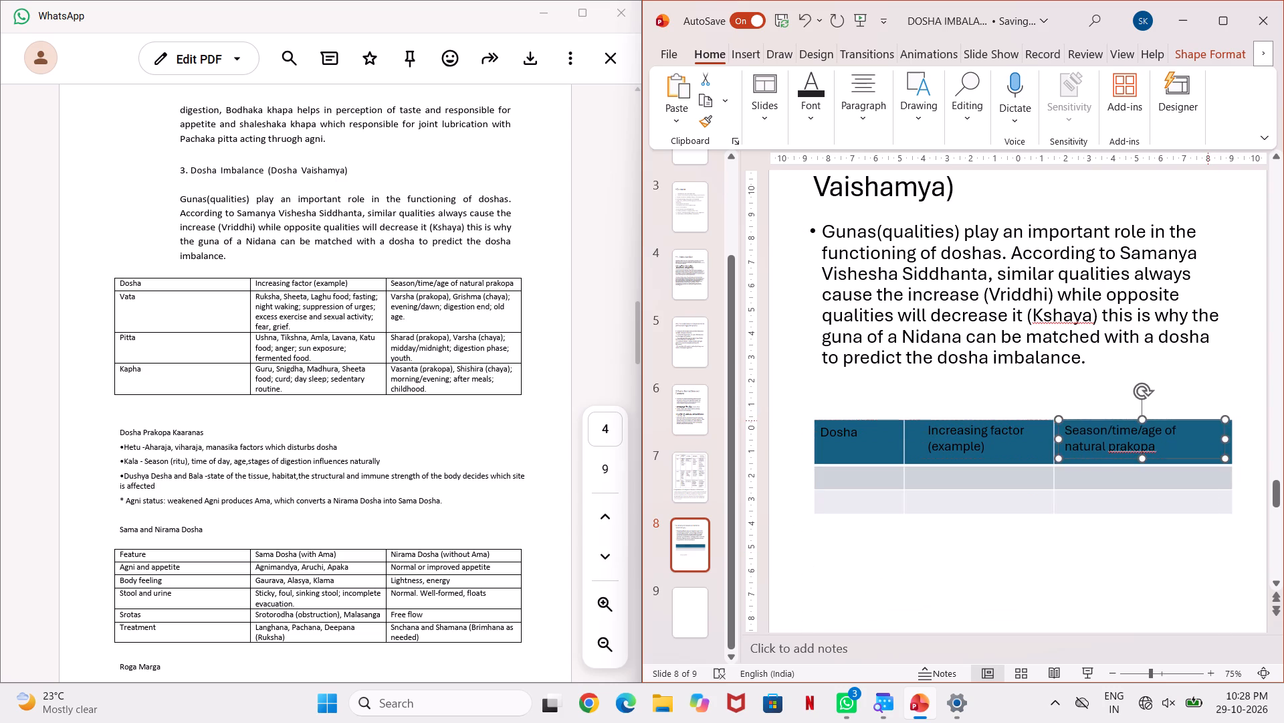
pyautogui.click(963, 637)
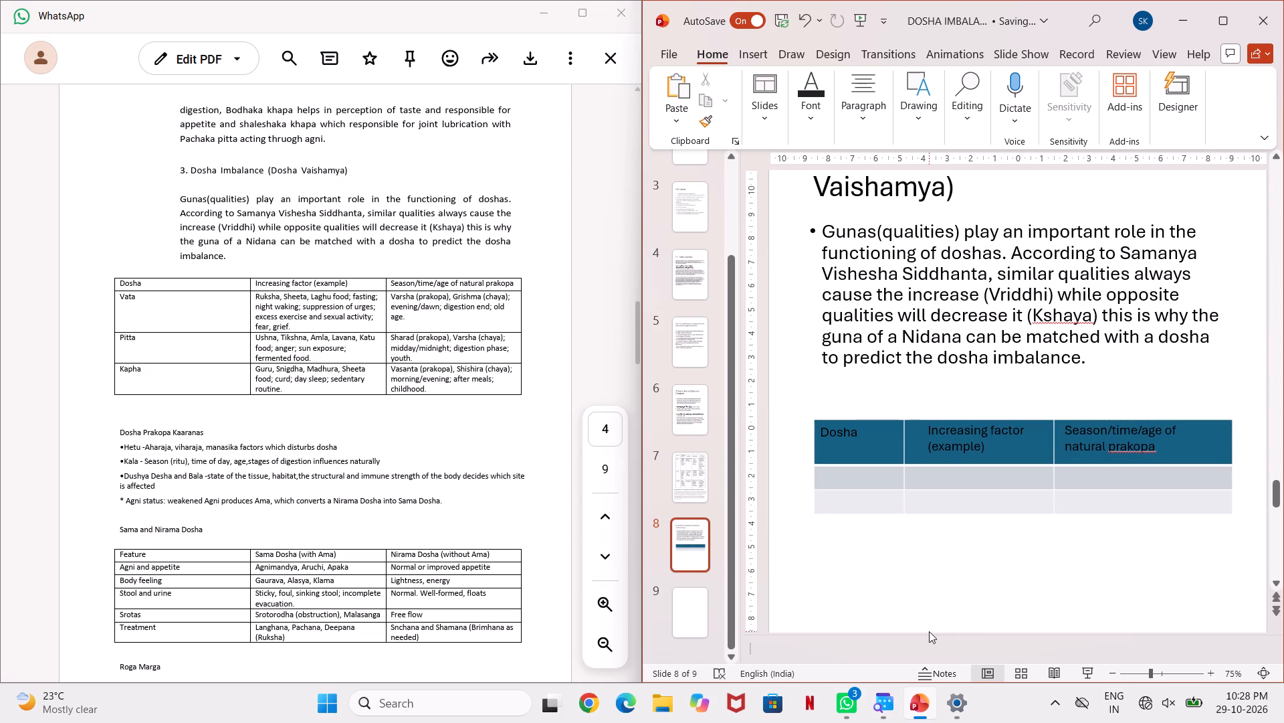
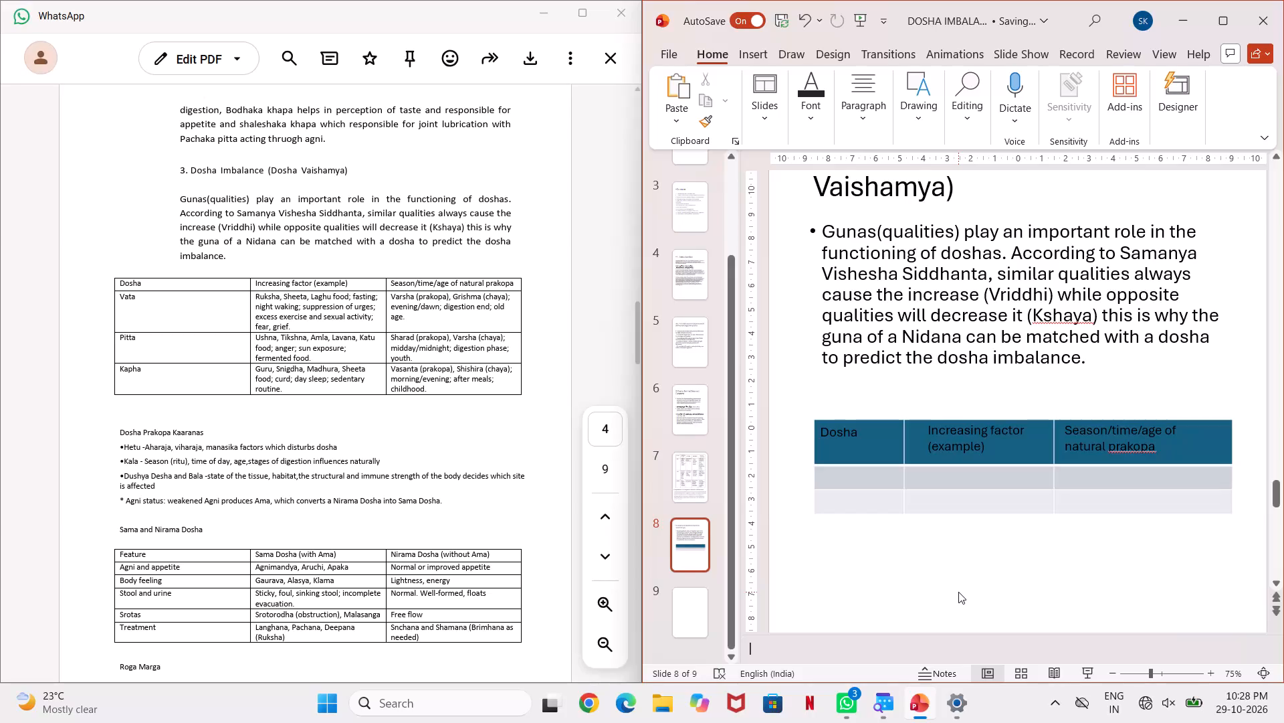
# Paste the copied word "Vata" into the speaker notes of slide 8.
pyautogui.hotkey('ctrl', 'v')
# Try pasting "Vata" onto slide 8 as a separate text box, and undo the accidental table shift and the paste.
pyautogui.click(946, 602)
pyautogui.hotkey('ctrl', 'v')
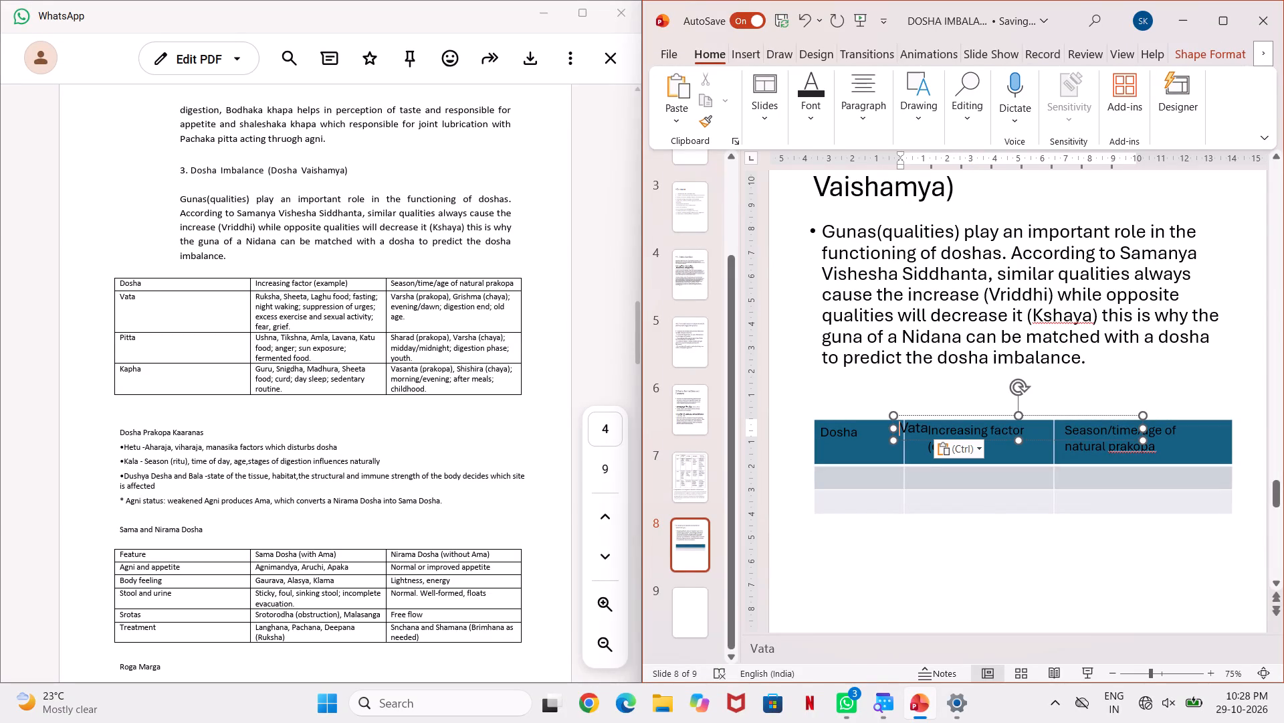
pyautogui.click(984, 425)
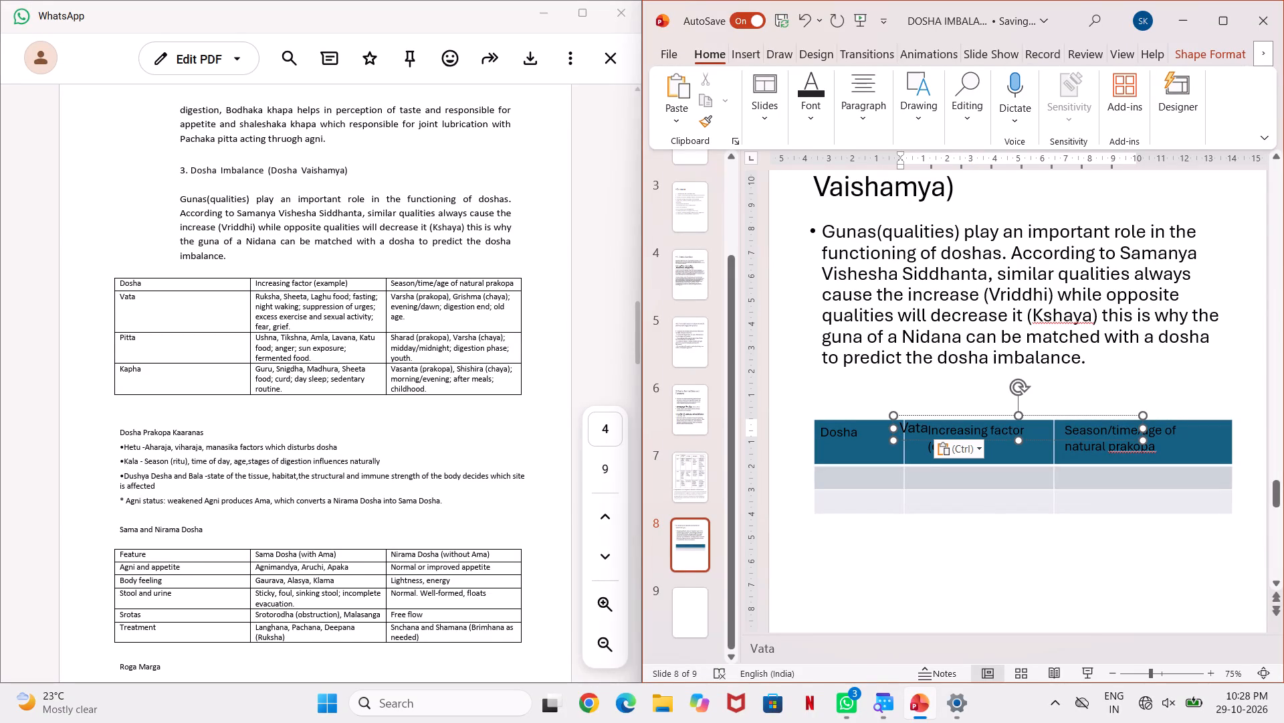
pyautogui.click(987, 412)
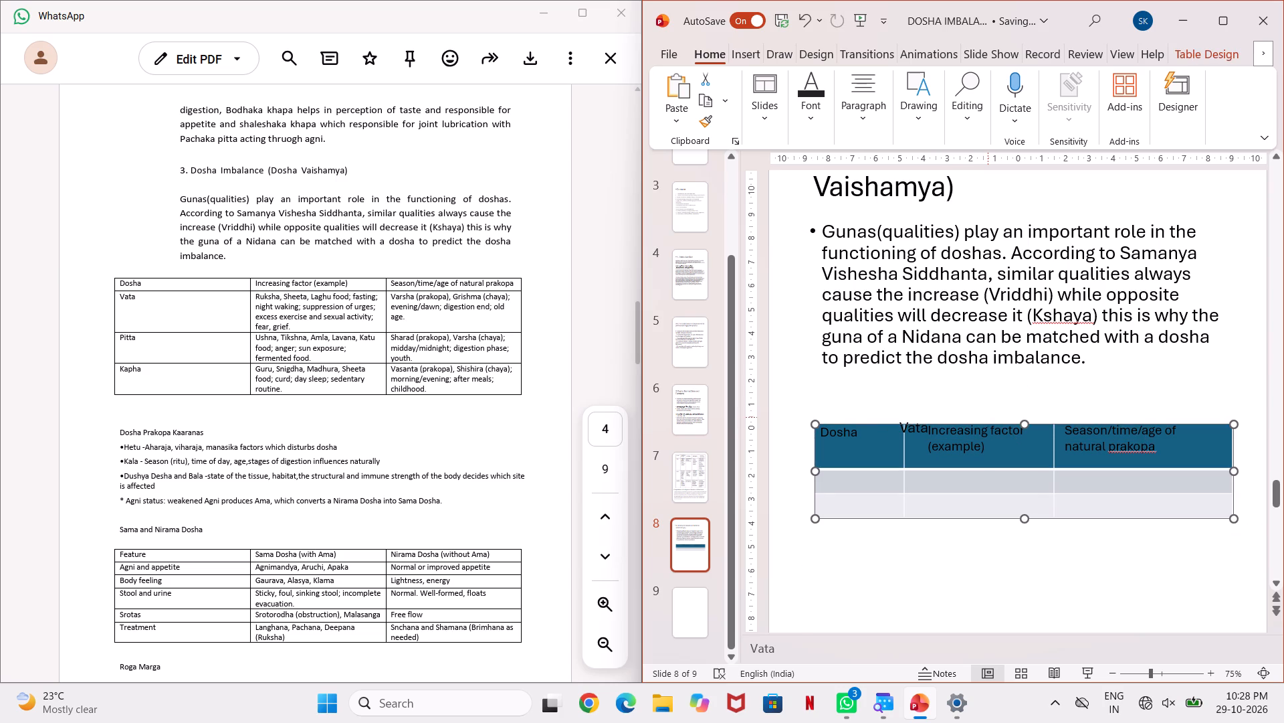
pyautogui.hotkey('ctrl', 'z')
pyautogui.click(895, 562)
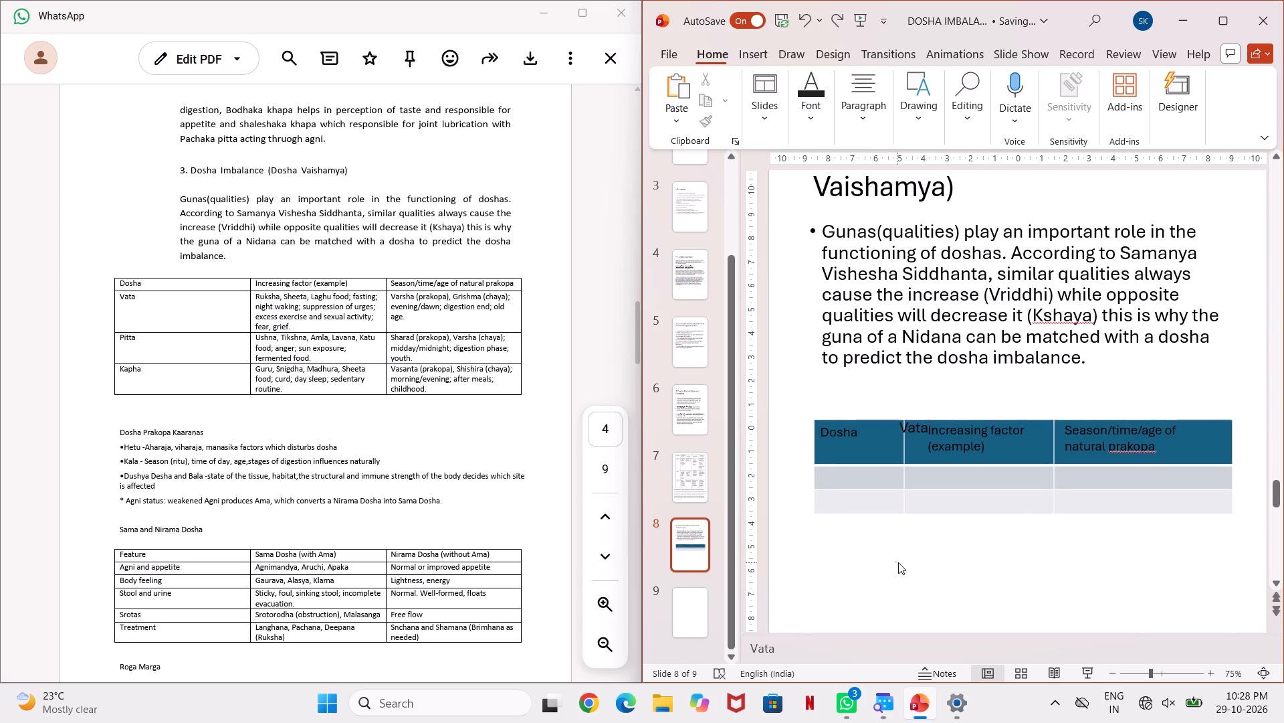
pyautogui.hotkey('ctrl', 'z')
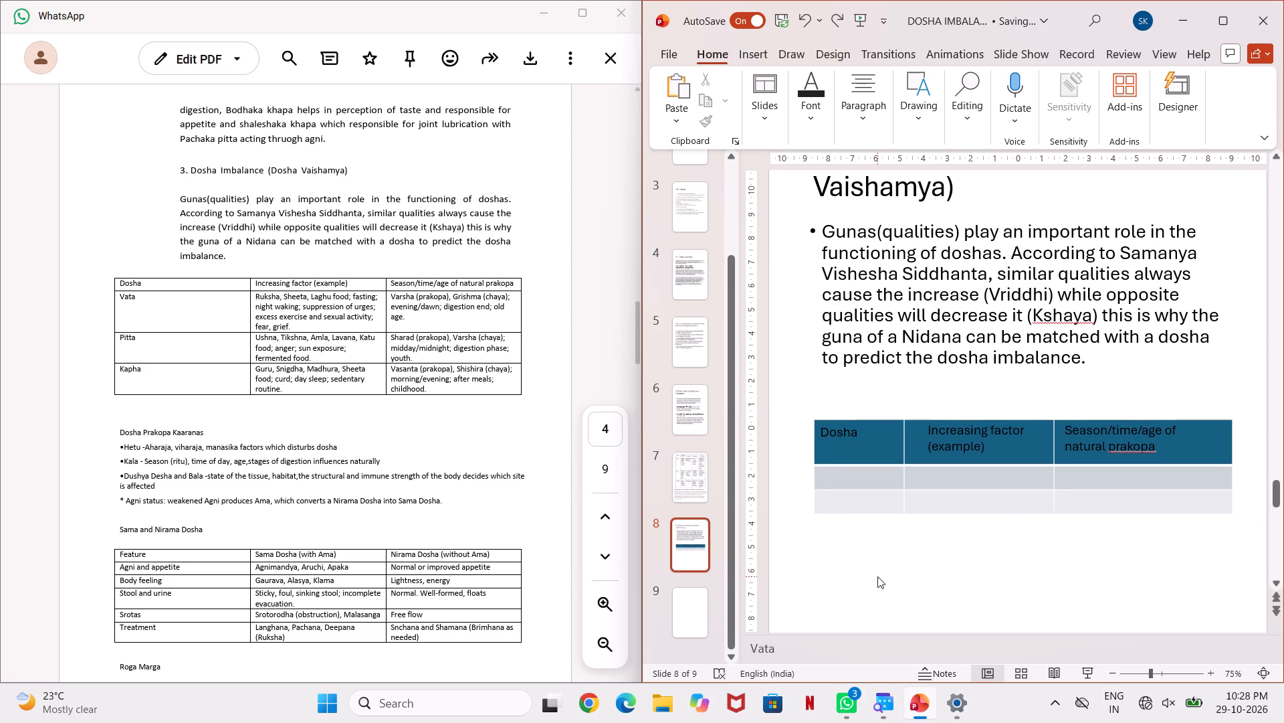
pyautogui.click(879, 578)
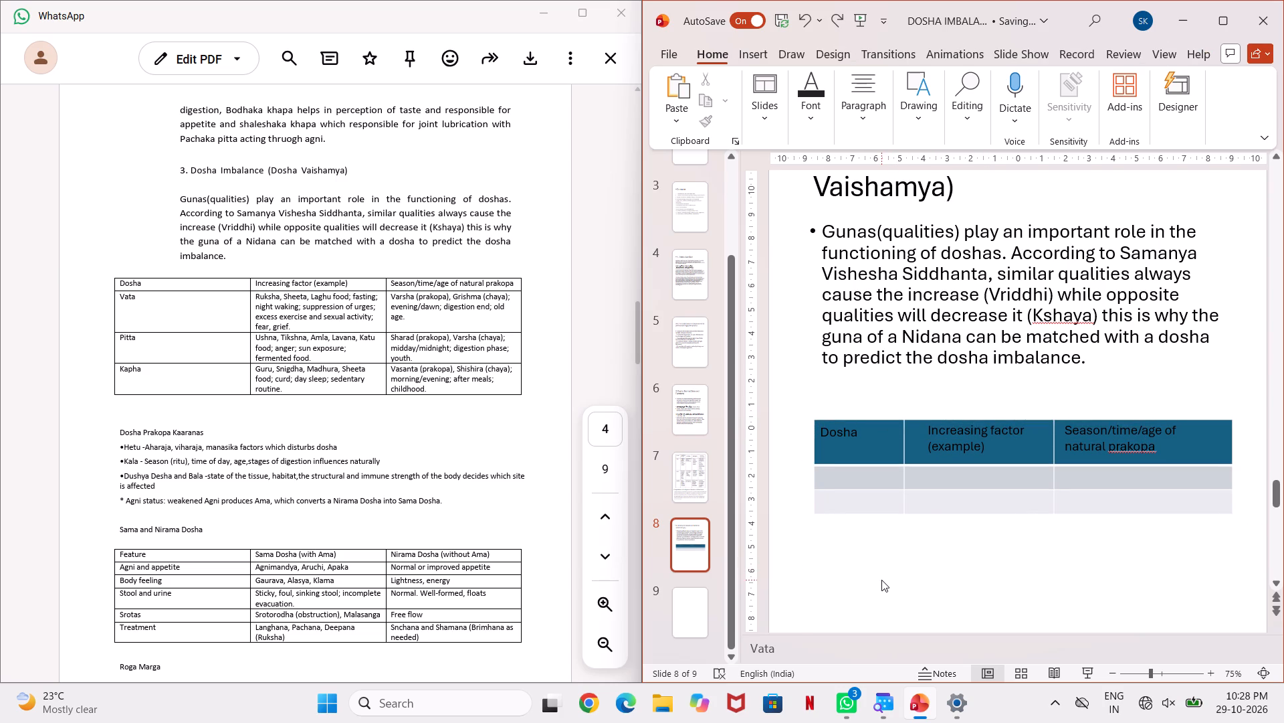
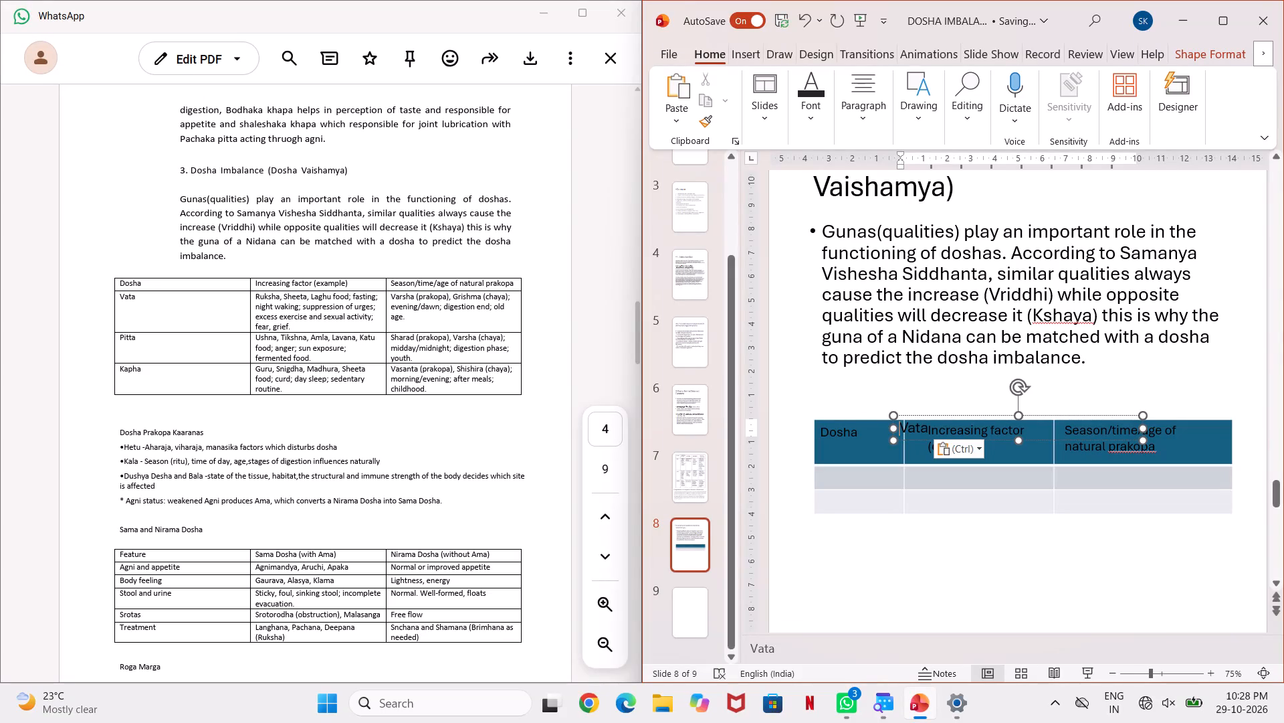
# Move the "Vata" text box below the dosha factors table and set its text size to 16.
pyautogui.moveTo(1095, 418); pyautogui.dragTo(1067, 540)
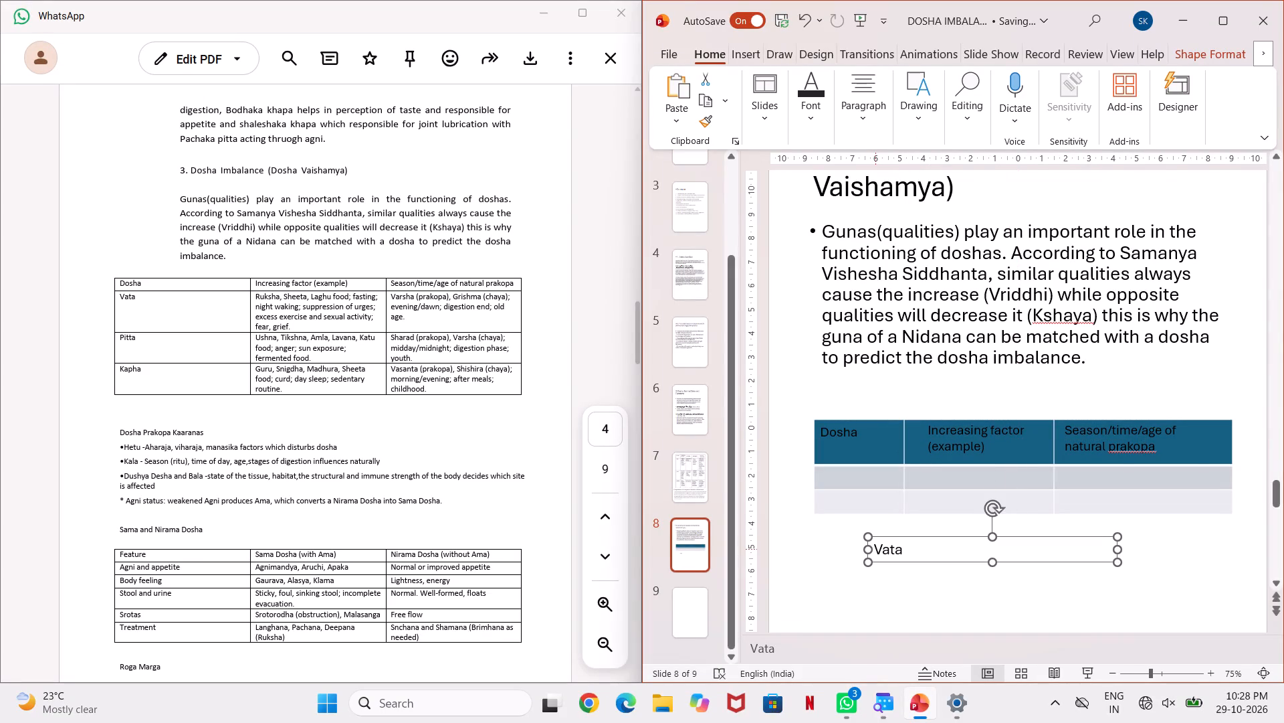
pyautogui.moveTo(875, 549); pyautogui.dragTo(910, 547)
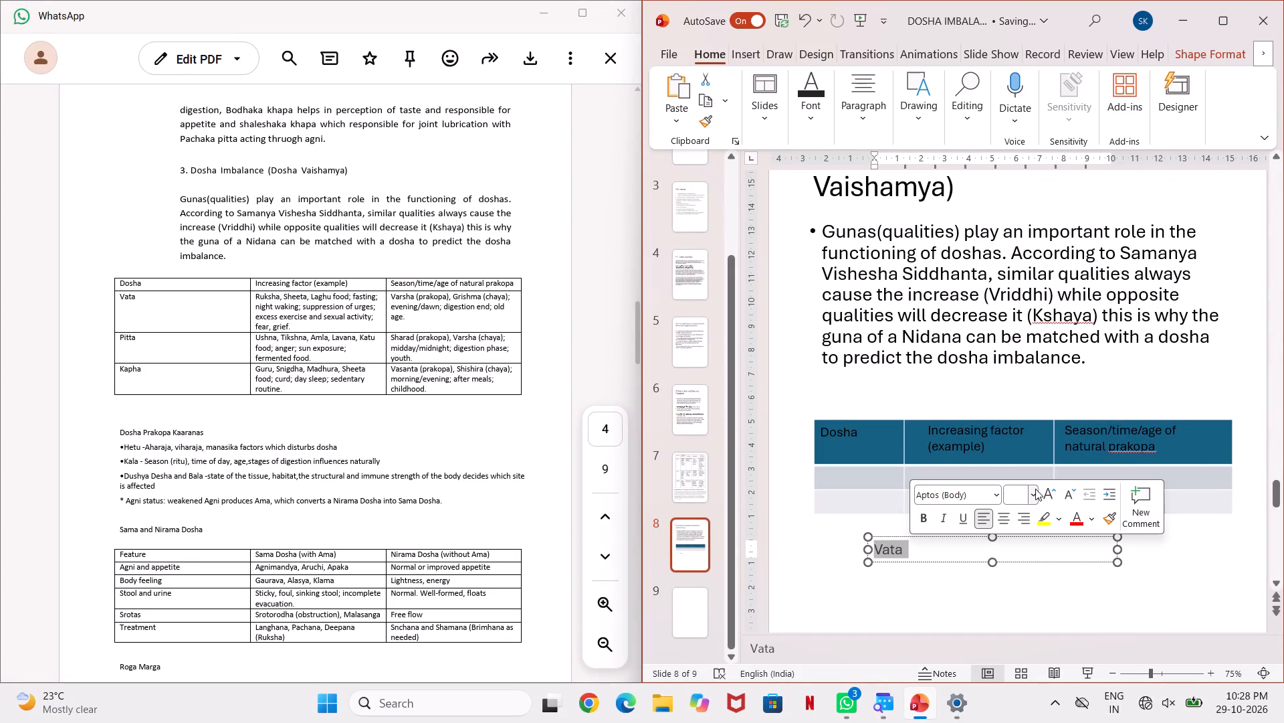
pyautogui.click(1037, 491)
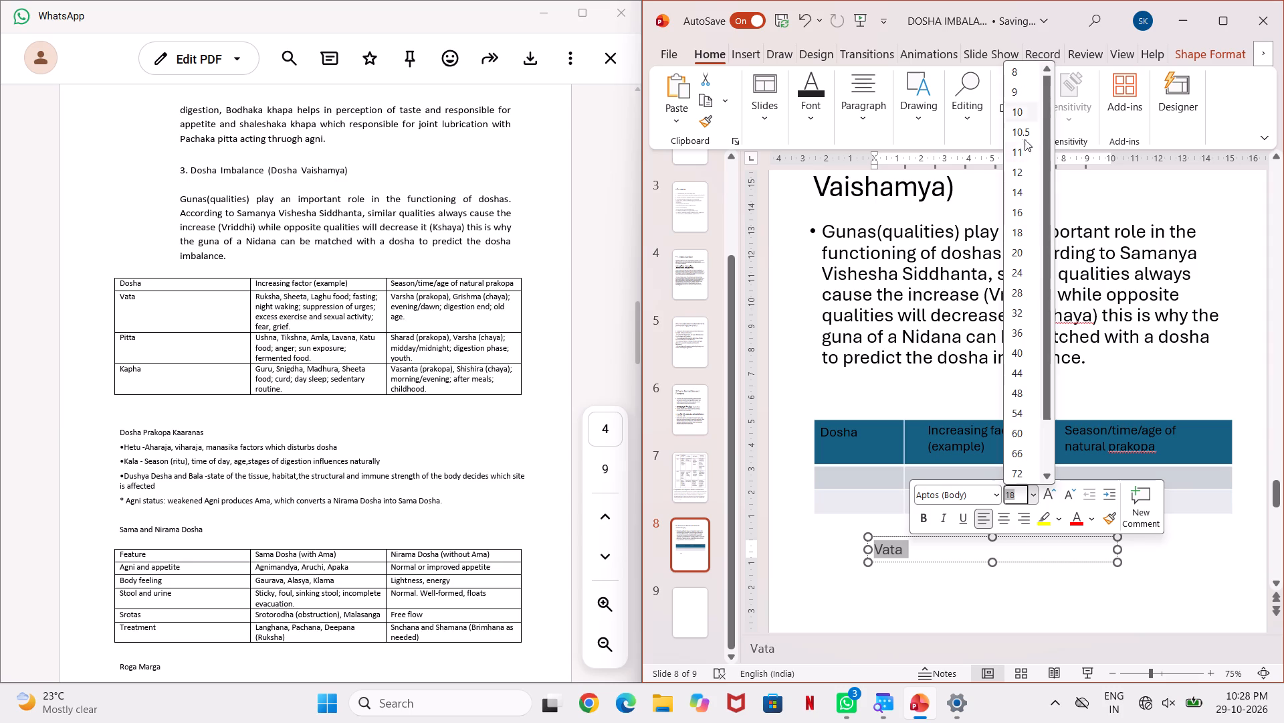
pyautogui.click(1016, 208)
pyautogui.moveTo(973, 629); pyautogui.dragTo(958, 621)
# Place the "Vata" text box in the first cell of the row under the "Dosha" header.
pyautogui.click(871, 549)
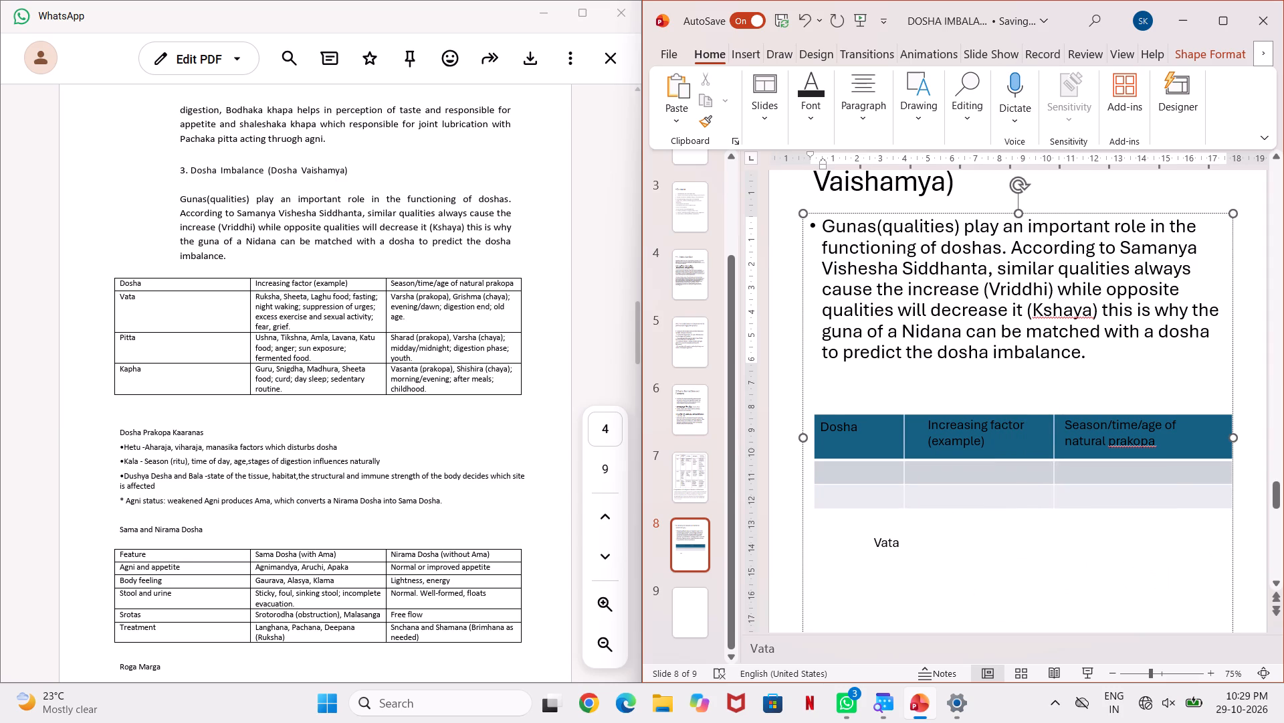
pyautogui.moveTo(923, 531); pyautogui.dragTo(883, 463)
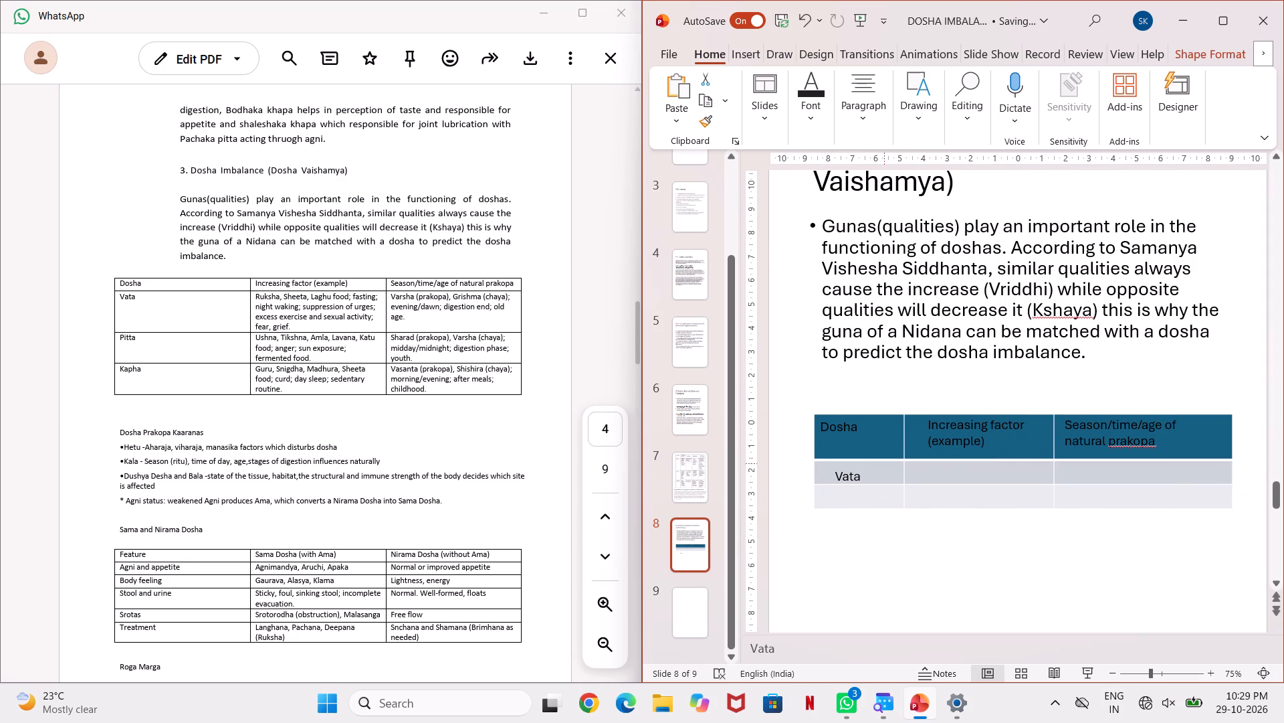
pyautogui.moveTo(883, 463); pyautogui.dragTo(874, 457)
pyautogui.moveTo(874, 457); pyautogui.dragTo(871, 457)
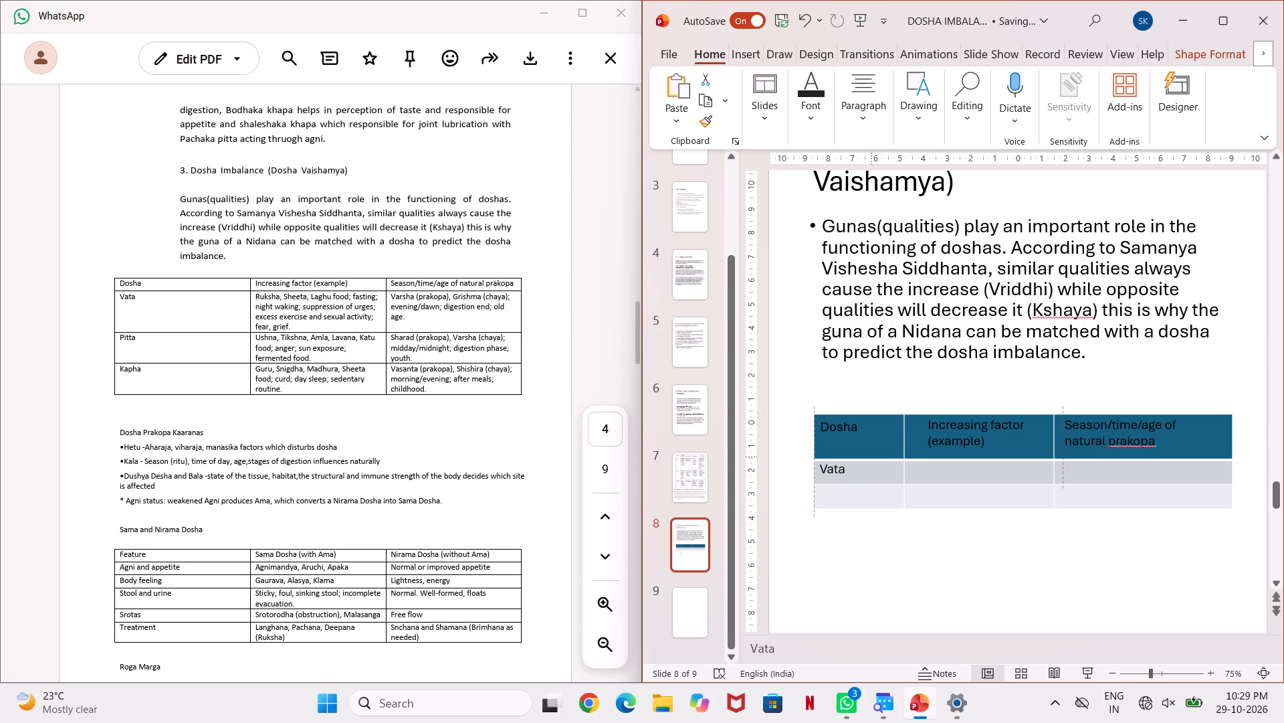
pyautogui.moveTo(871, 457); pyautogui.dragTo(869, 463)
pyautogui.click(845, 562)
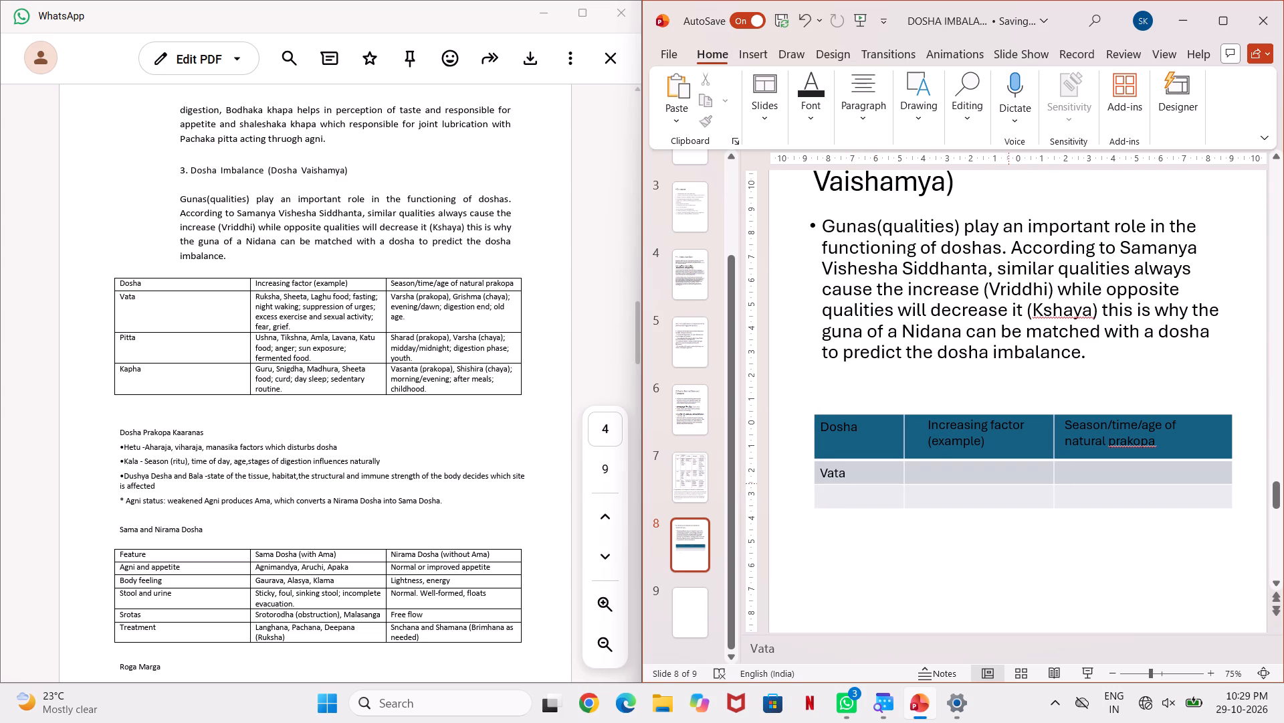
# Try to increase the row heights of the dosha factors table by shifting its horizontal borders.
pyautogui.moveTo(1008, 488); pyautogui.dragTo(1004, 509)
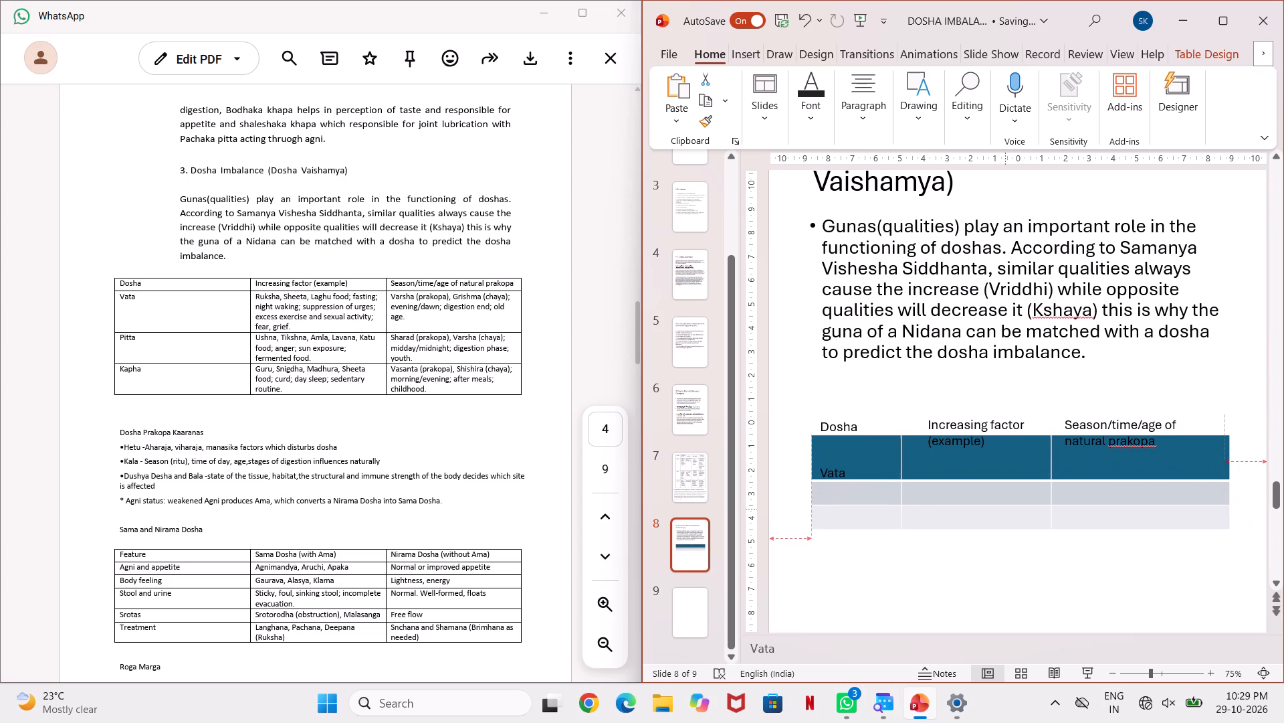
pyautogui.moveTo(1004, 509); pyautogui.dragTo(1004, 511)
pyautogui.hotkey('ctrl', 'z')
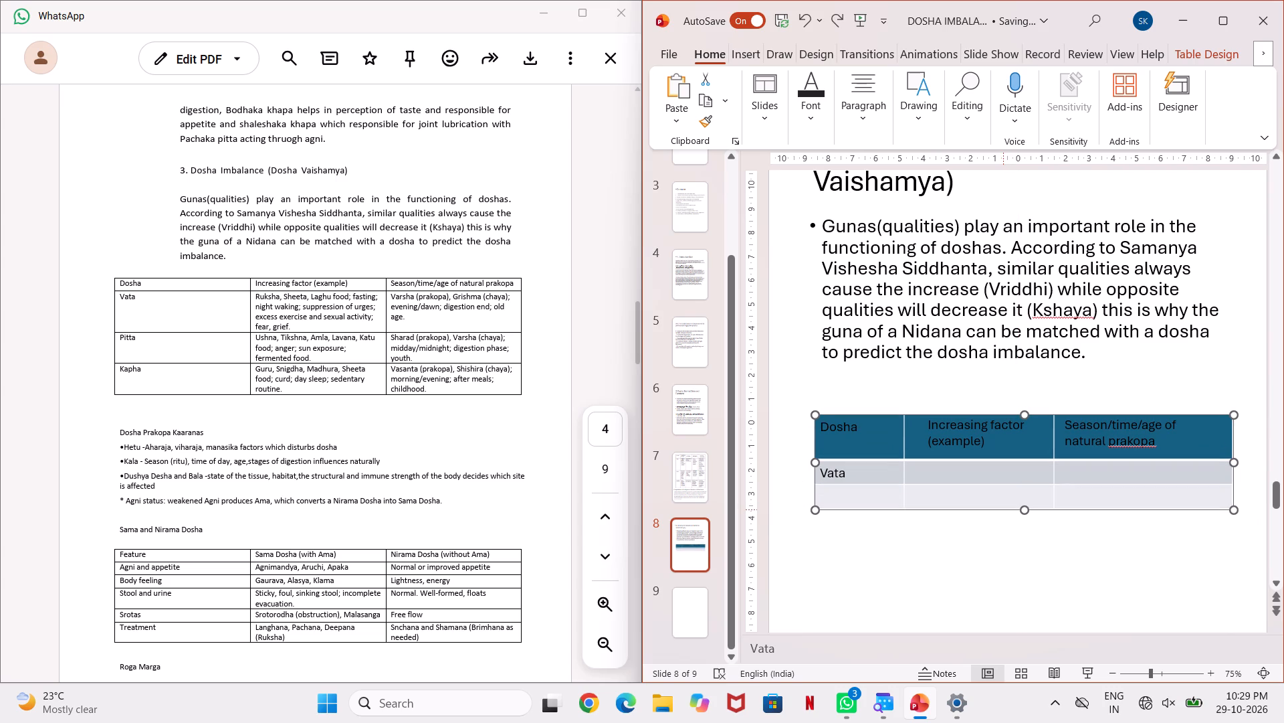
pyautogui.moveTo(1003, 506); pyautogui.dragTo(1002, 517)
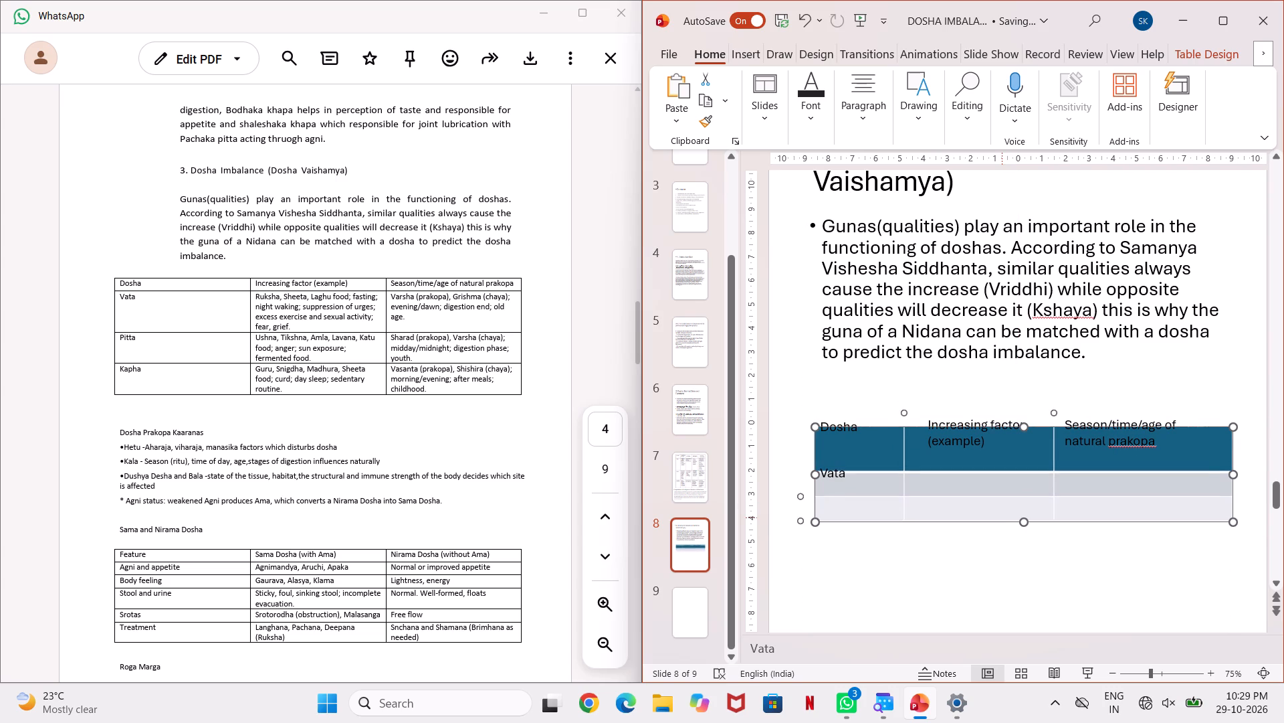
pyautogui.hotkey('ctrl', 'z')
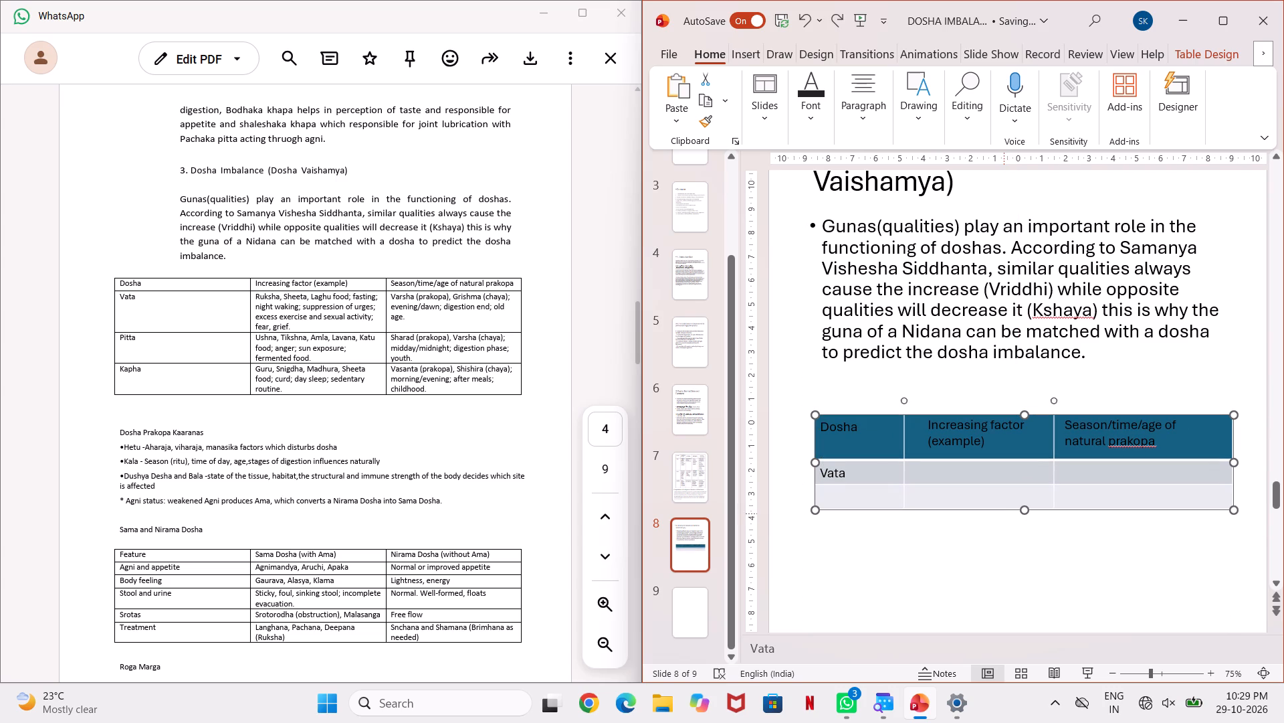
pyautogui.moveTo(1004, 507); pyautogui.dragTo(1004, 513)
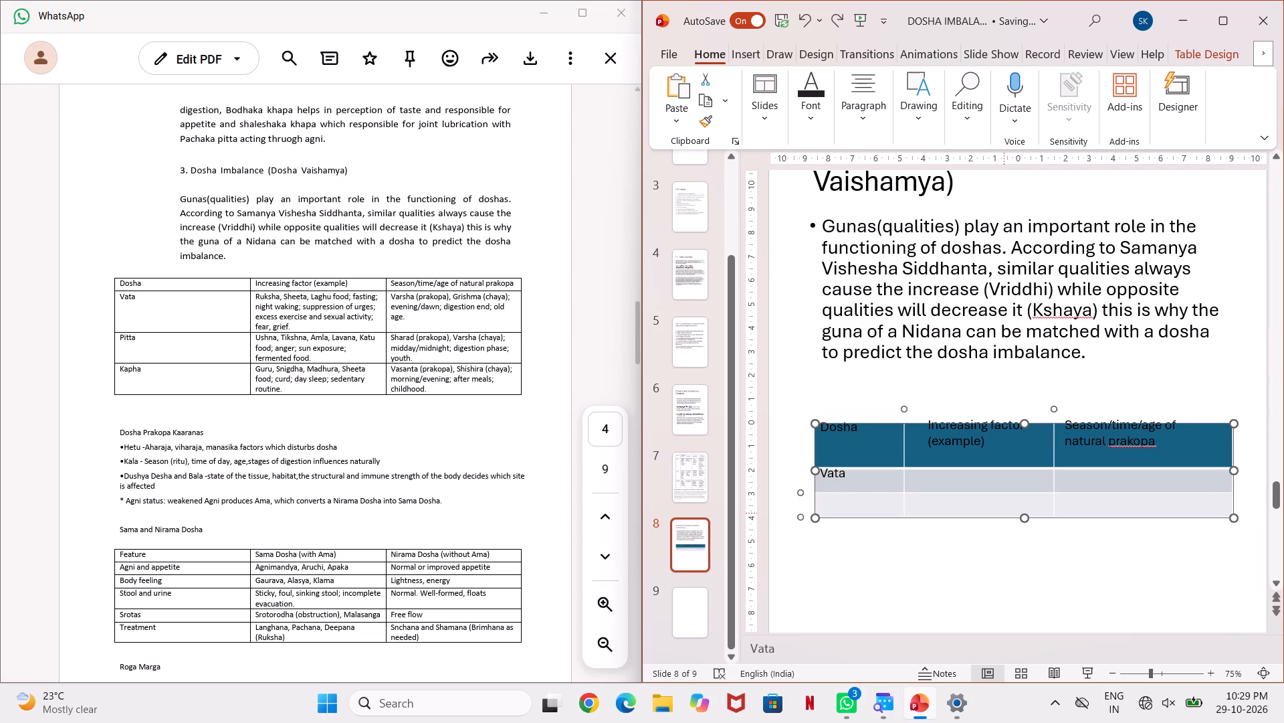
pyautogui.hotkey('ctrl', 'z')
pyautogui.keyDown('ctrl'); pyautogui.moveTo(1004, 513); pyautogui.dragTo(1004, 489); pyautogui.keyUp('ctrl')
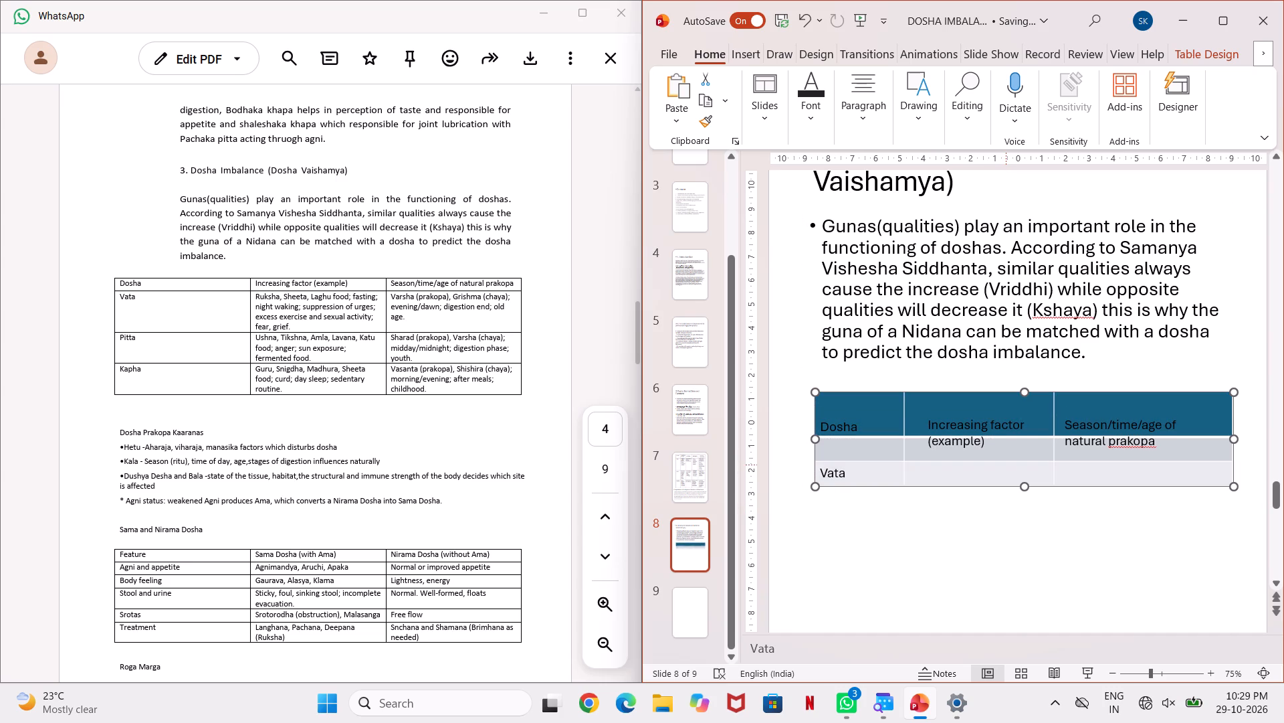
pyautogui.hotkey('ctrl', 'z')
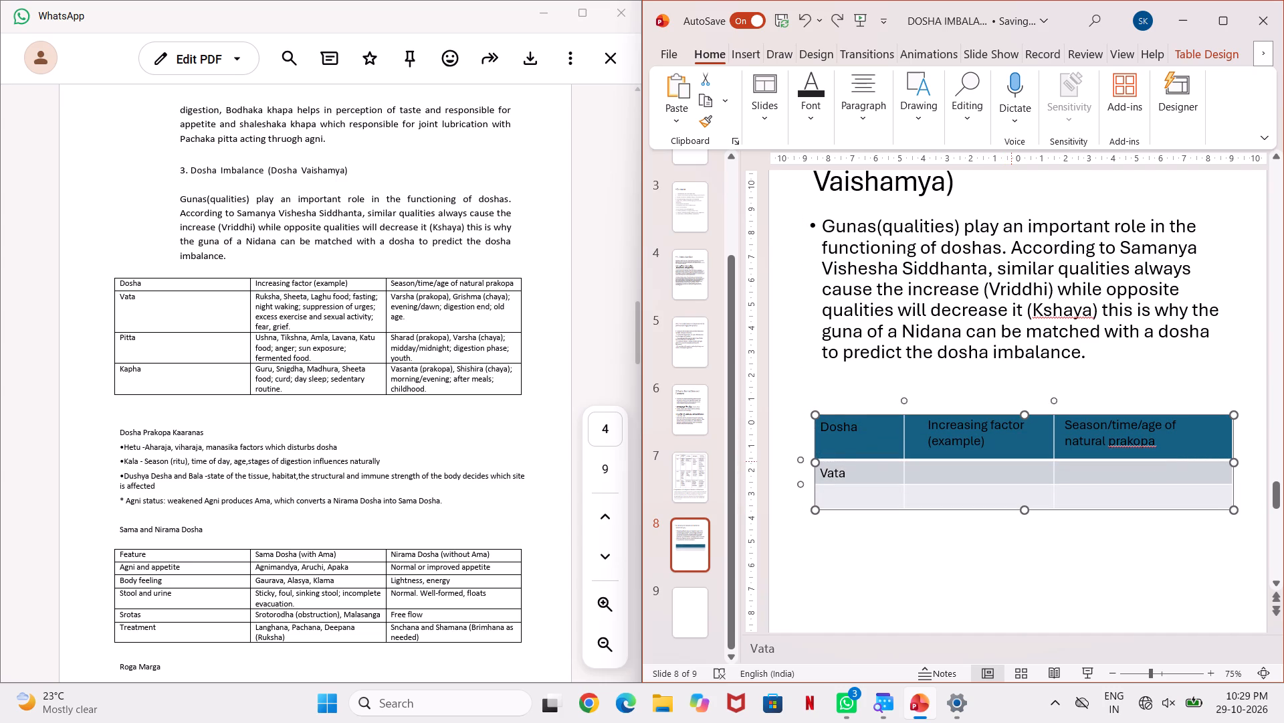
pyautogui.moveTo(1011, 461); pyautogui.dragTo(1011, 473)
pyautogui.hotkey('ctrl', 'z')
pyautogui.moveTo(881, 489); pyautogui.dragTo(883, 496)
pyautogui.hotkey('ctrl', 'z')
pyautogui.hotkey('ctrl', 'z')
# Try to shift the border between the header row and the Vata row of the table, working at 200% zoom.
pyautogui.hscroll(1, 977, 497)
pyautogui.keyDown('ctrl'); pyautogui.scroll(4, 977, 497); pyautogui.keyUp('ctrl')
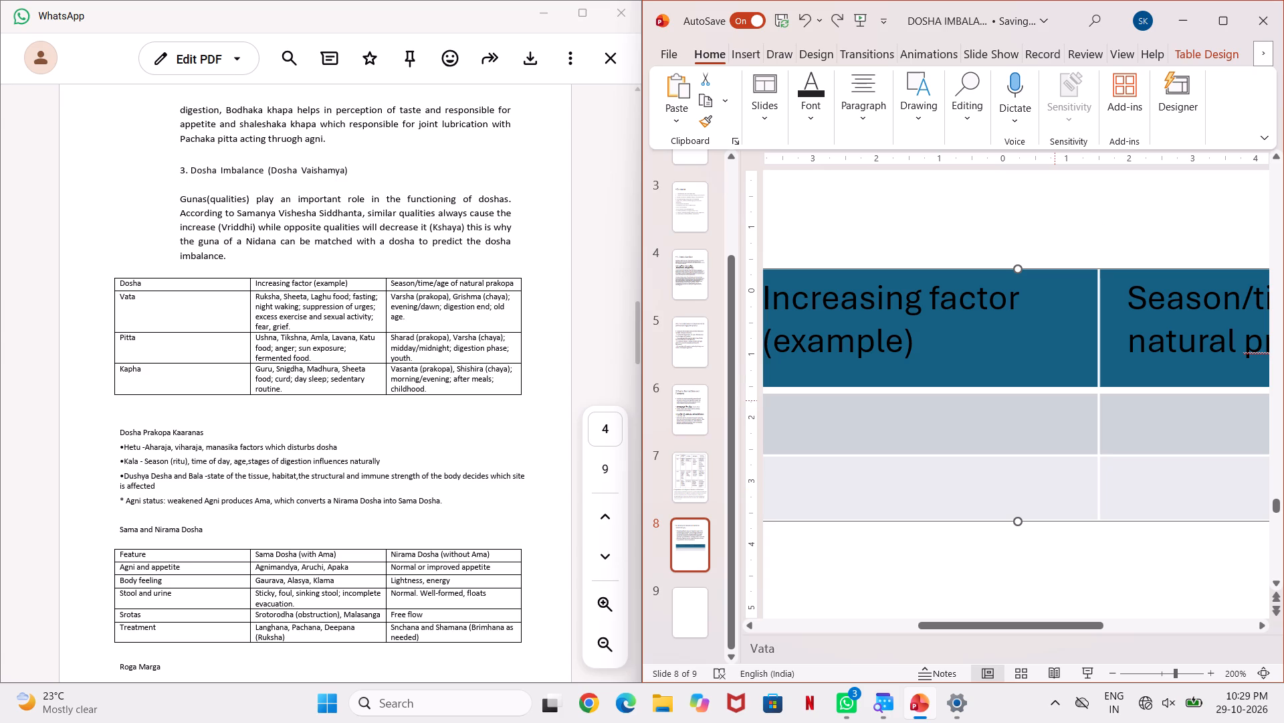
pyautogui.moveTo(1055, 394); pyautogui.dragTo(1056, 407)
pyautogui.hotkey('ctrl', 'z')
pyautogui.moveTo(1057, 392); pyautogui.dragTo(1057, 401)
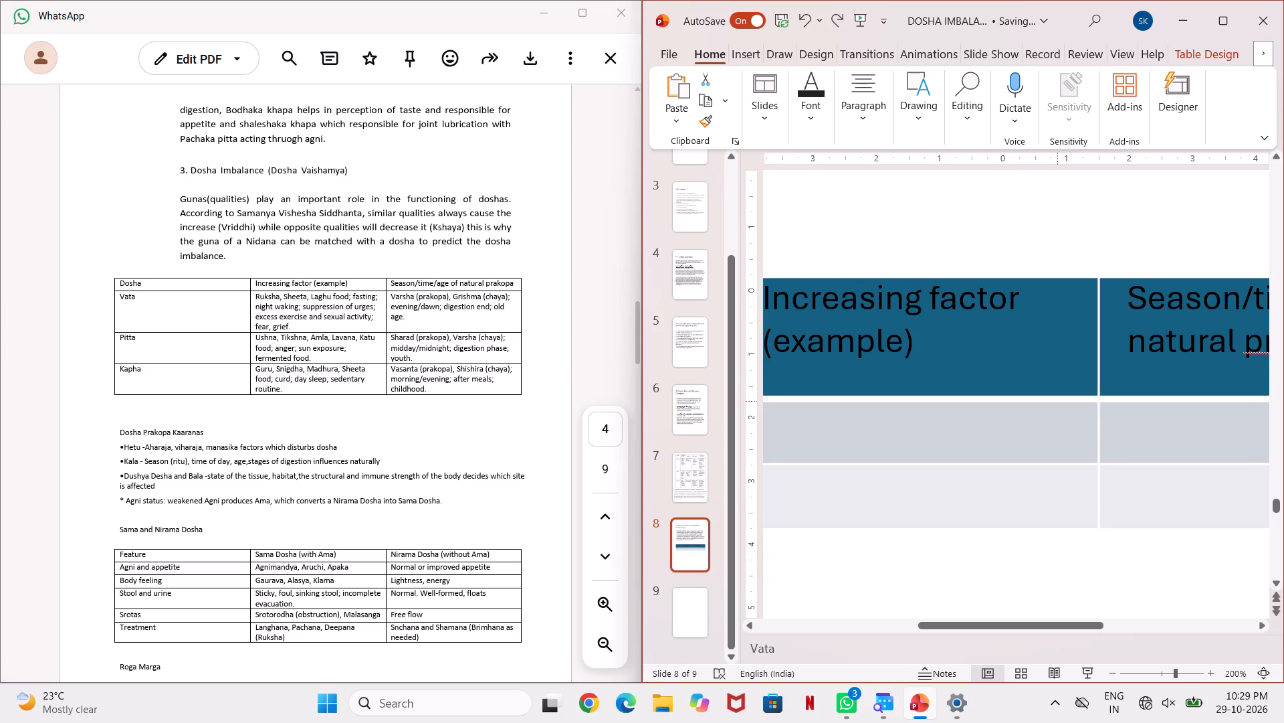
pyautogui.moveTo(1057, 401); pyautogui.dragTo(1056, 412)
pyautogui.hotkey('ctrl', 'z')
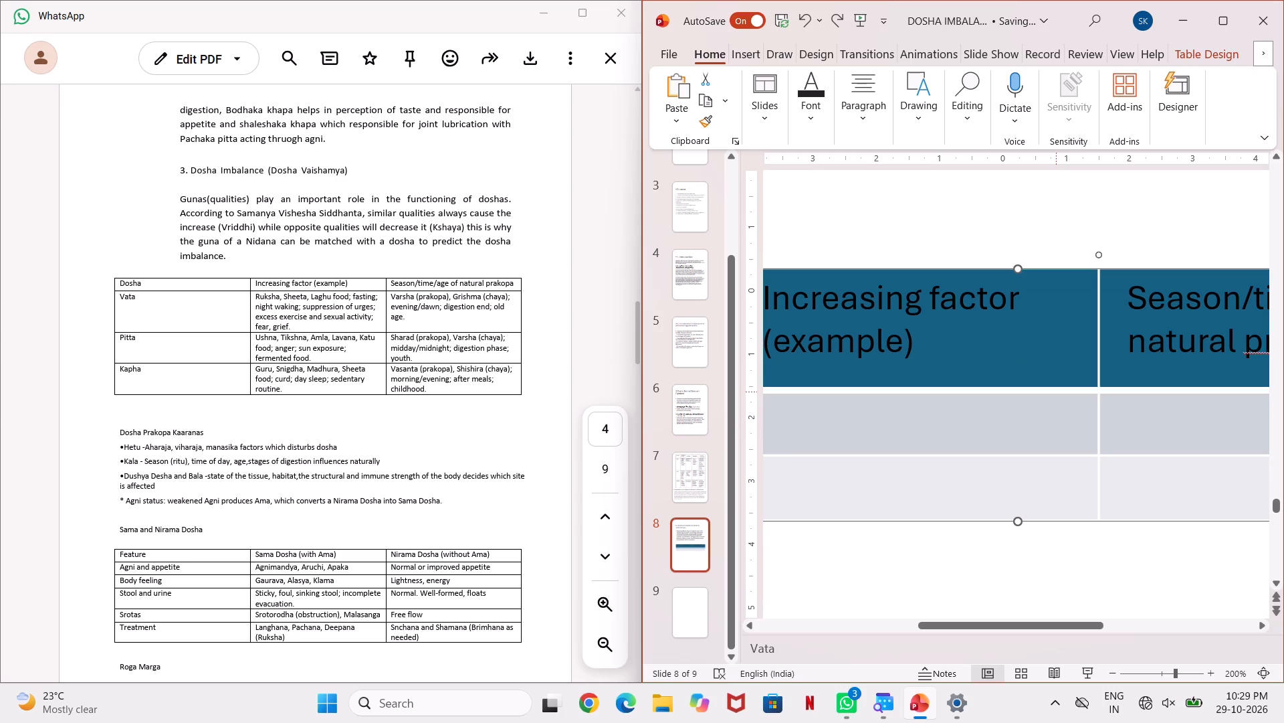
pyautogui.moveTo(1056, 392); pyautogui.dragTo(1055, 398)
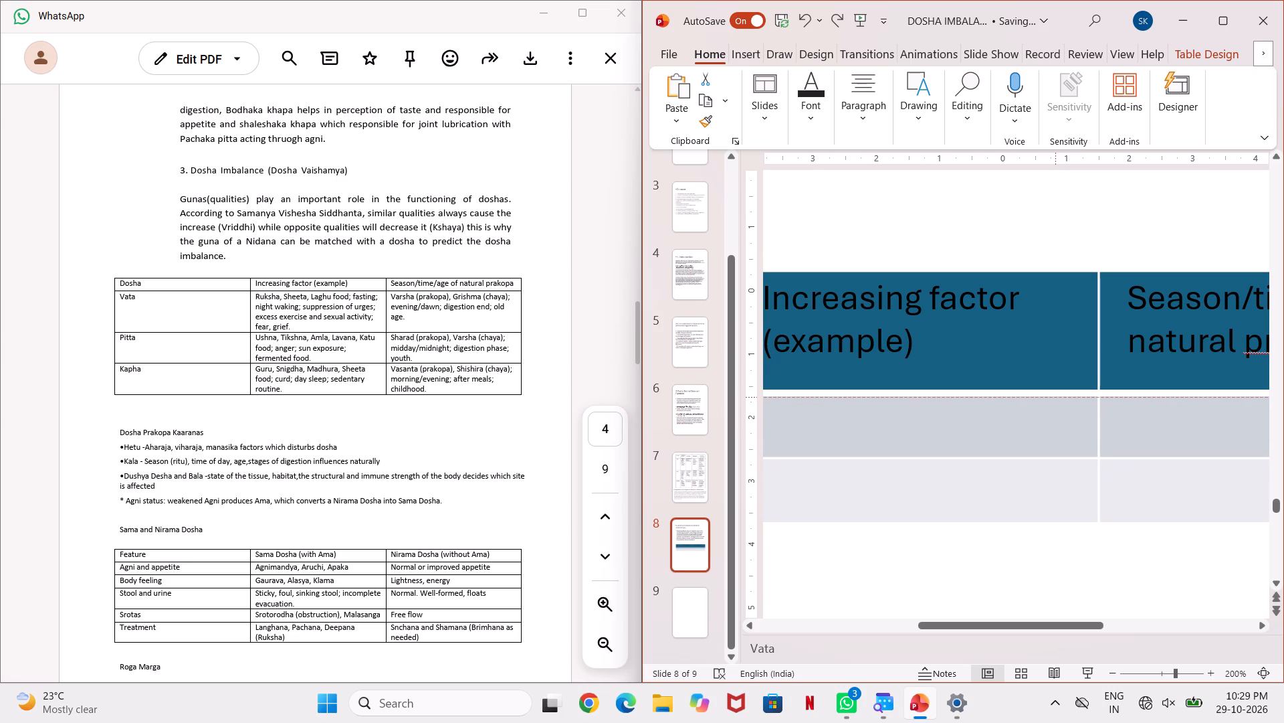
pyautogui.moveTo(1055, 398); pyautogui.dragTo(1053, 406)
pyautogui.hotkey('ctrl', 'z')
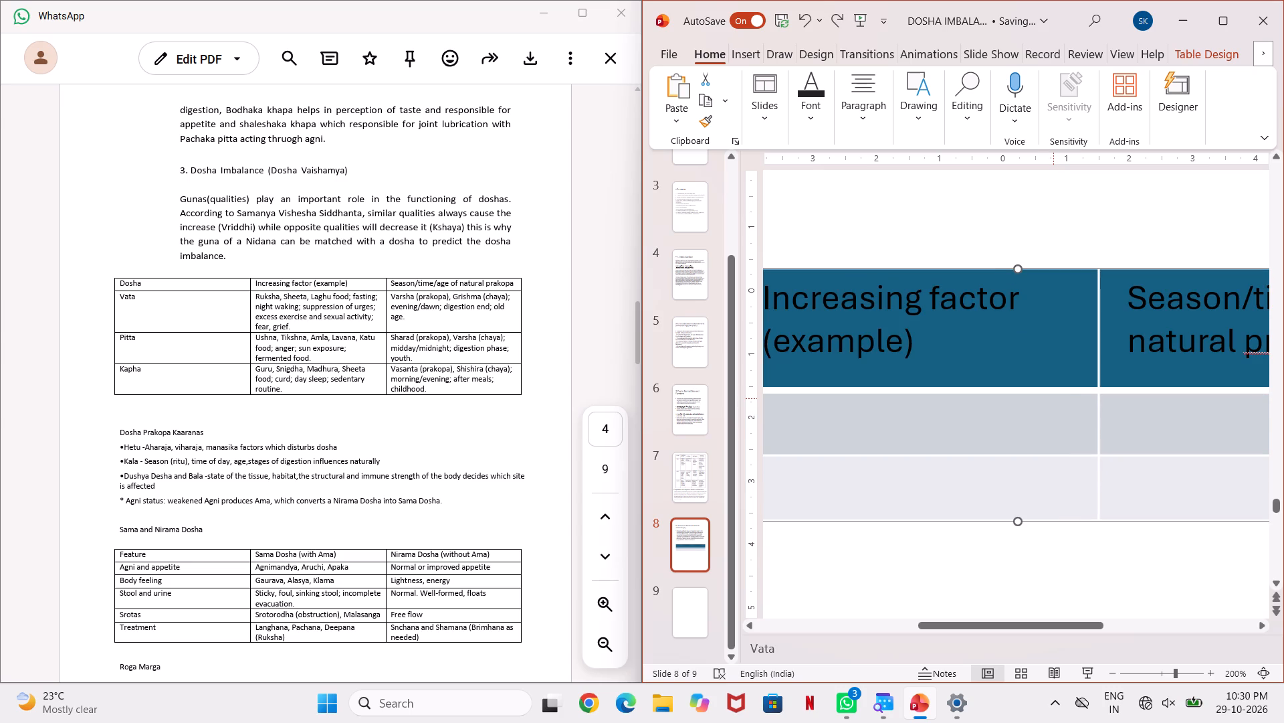
# Examine the border between the table's header row and the Vata row at 400% zoom.
pyautogui.hscroll(1, 1055, 398)
pyautogui.hscroll(-1, 1055, 398)
pyautogui.hscroll(1, 1055, 398)
pyautogui.hscroll(-1, 1055, 398)
pyautogui.hscroll(1, 1055, 398)
pyautogui.hscroll(-1, 1055, 399)
pyautogui.hscroll(1, 1055, 399)
pyautogui.hscroll(-1, 1055, 399)
pyautogui.hscroll(1, 1055, 399)
pyautogui.hscroll(-1, 1055, 399)
pyautogui.keyDown('ctrl'); pyautogui.scroll(10, 1056, 399); pyautogui.keyUp('ctrl')
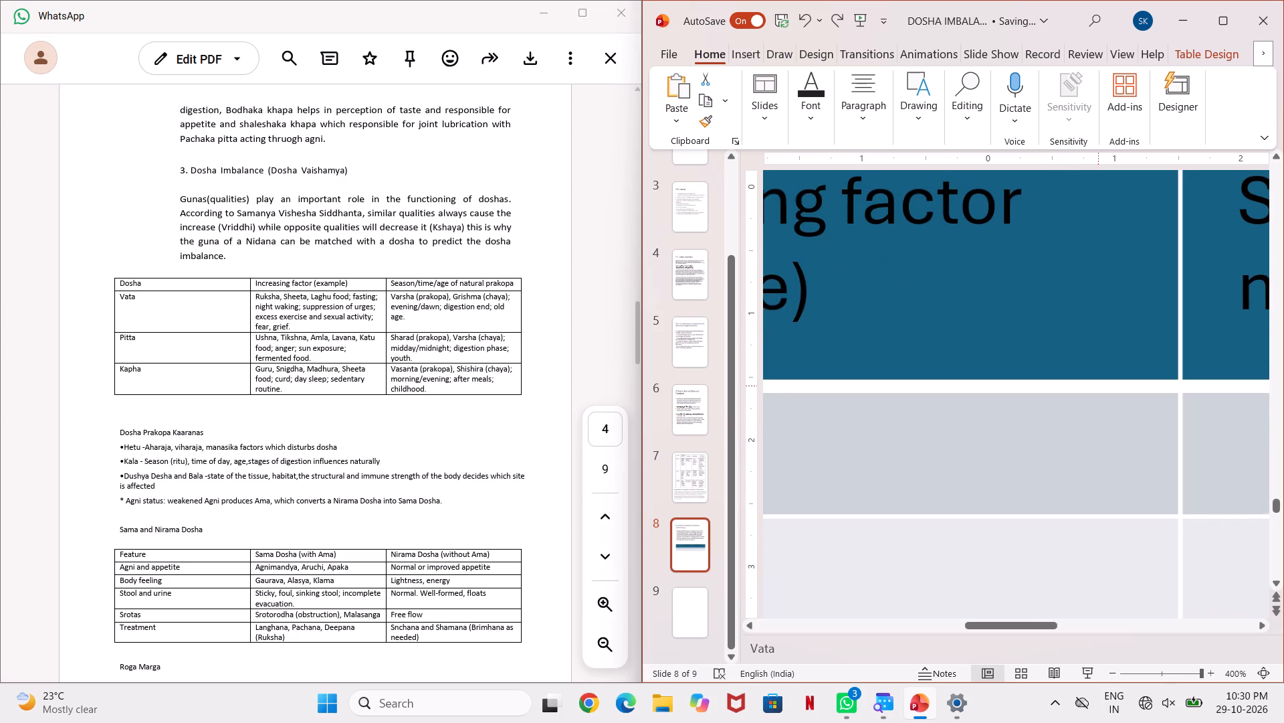
# Make the dosha table's header row taller by lowering its border with the Vata row about 0.8 ruler units.
pyautogui.moveTo(1098, 390); pyautogui.dragTo(1098, 394)
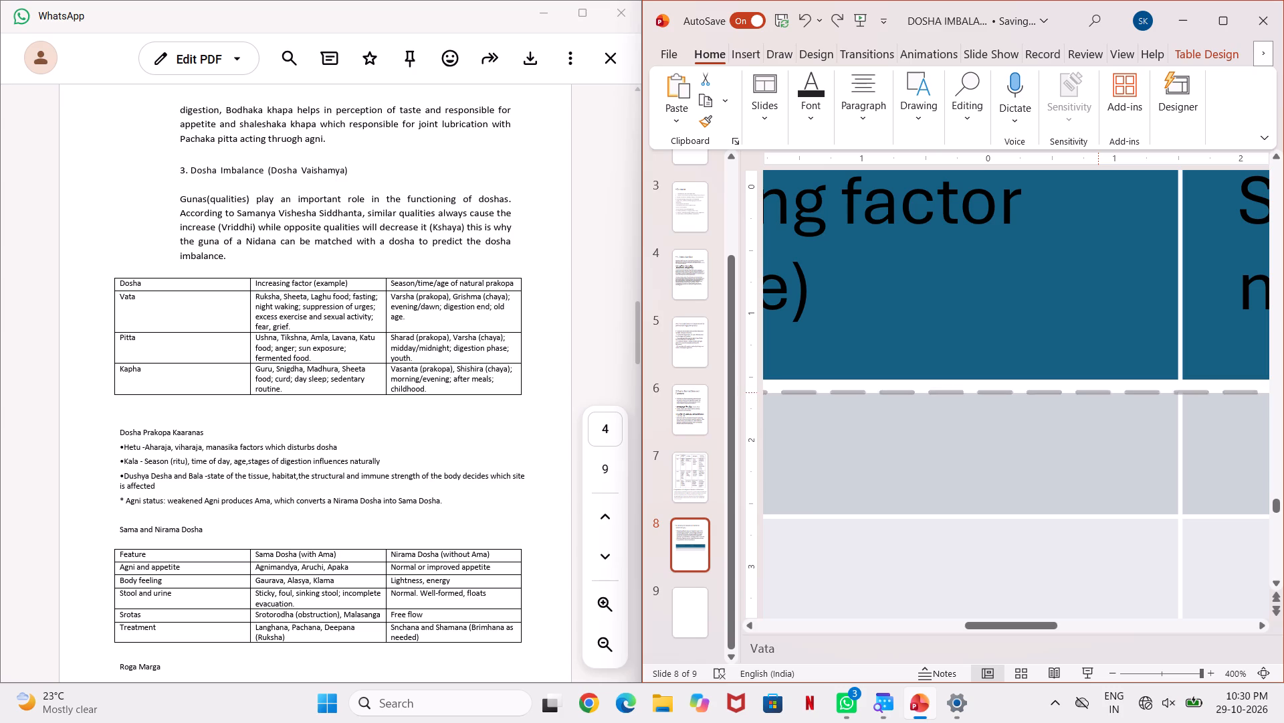
pyautogui.moveTo(1098, 394); pyautogui.dragTo(1085, 495)
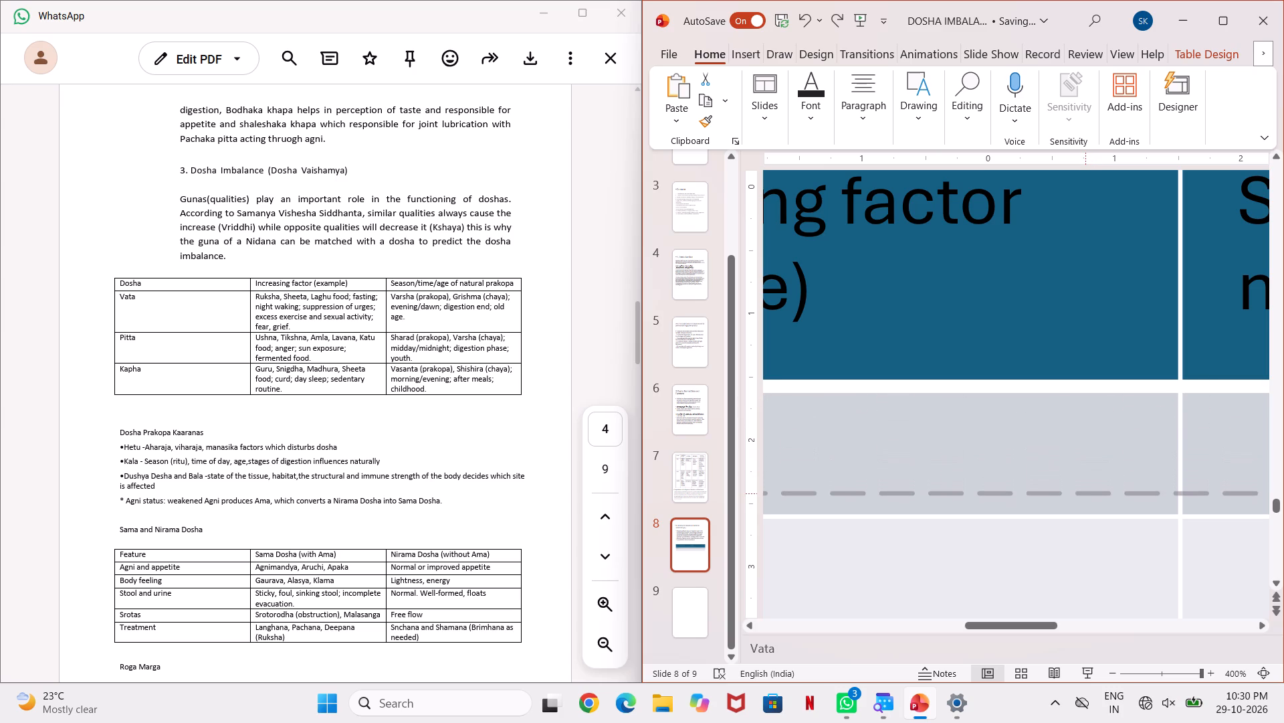
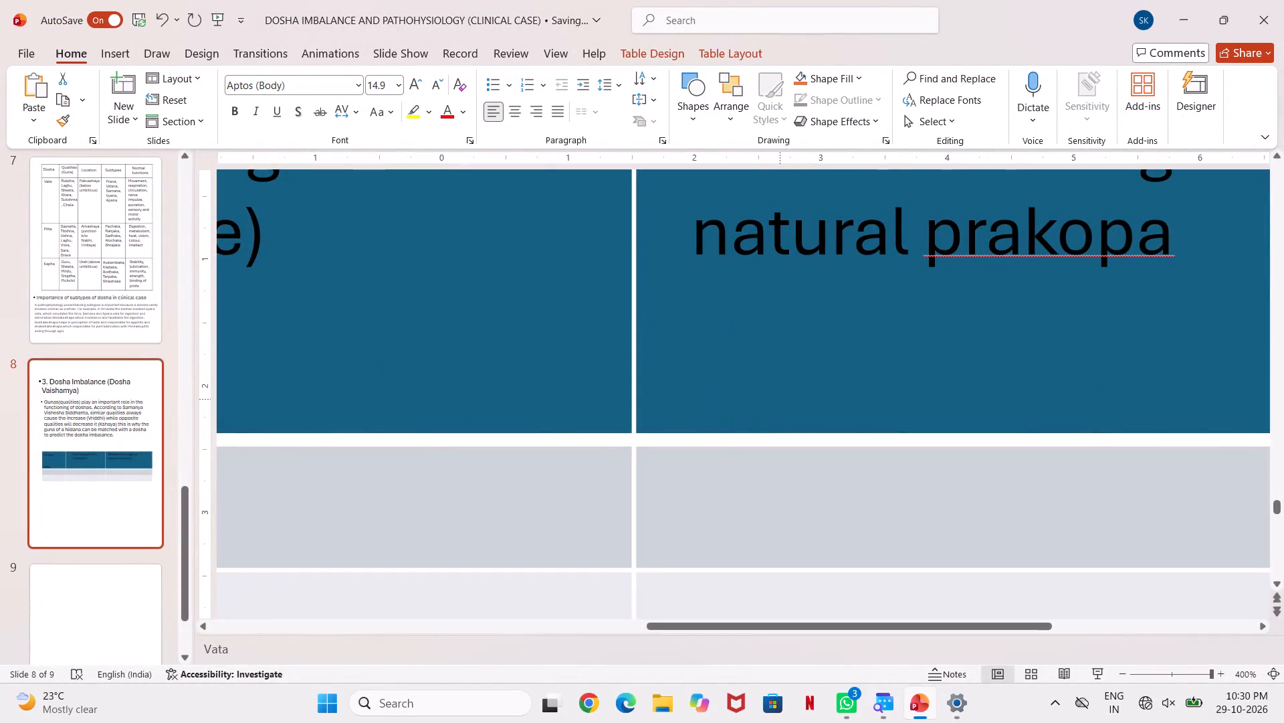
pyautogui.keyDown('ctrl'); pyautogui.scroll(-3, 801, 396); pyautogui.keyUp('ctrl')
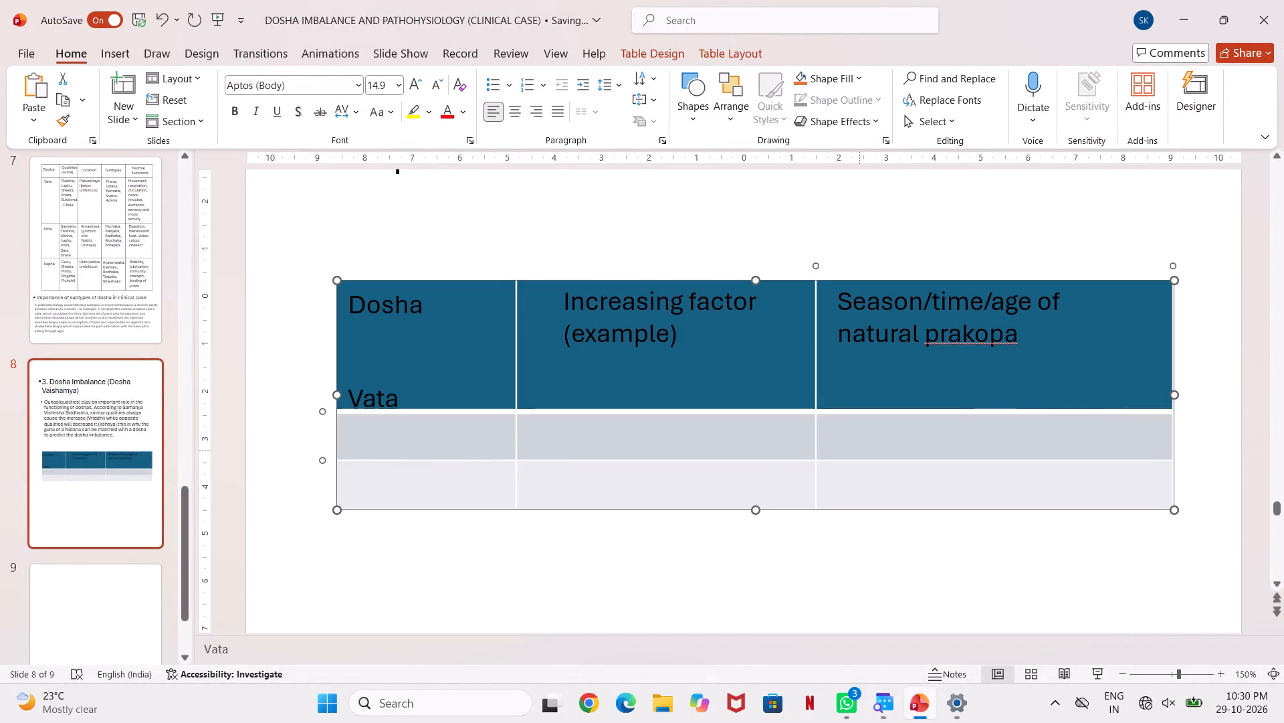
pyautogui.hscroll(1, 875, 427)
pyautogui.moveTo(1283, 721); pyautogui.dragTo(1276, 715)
# Close the dosha imbalance clinical case presentation.
pyautogui.click(1283, 0)
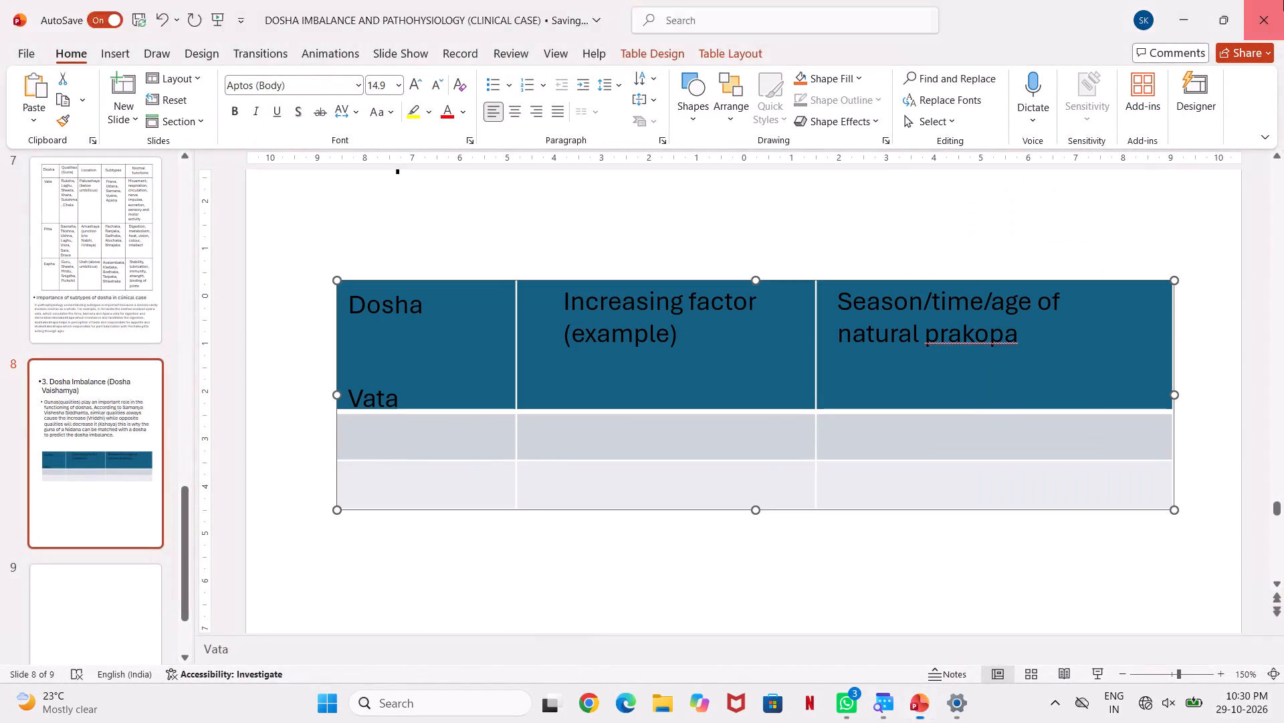
# Cancel closing the presentation and undo the last enlargement of the header row in slide 8's dosha factors table.
pyautogui.keyDown('ctrl'); pyautogui.scroll(-2, 1283, 0); pyautogui.keyUp('ctrl')
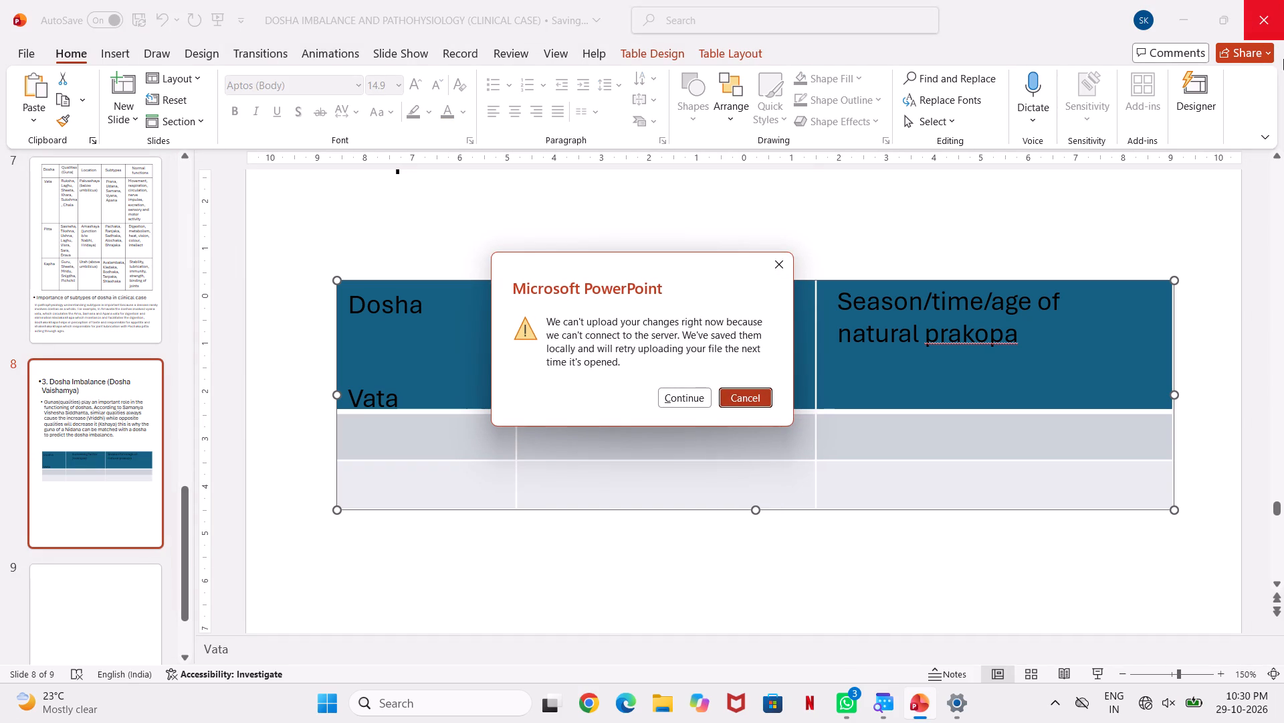
pyautogui.click(773, 272)
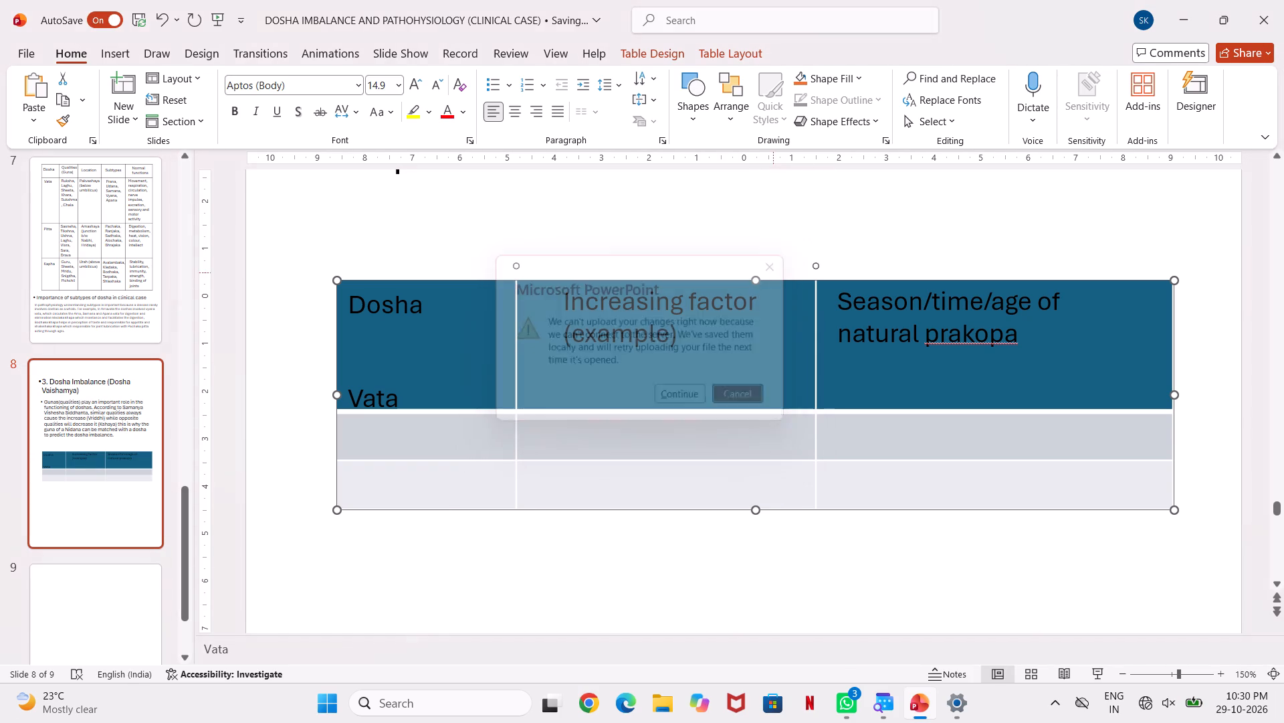
pyautogui.keyDown('ctrl'); pyautogui.scroll(1, 807, 436); pyautogui.keyUp('ctrl')
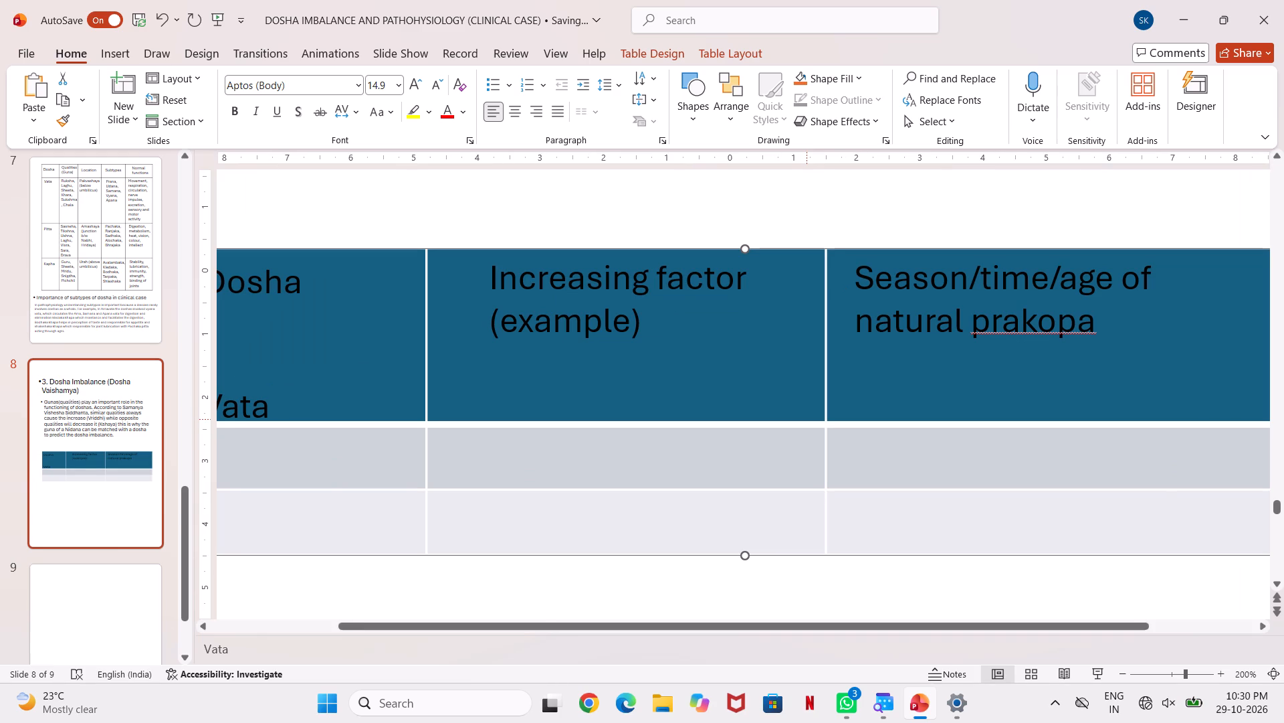
pyautogui.hotkey('ctrl', 'z')
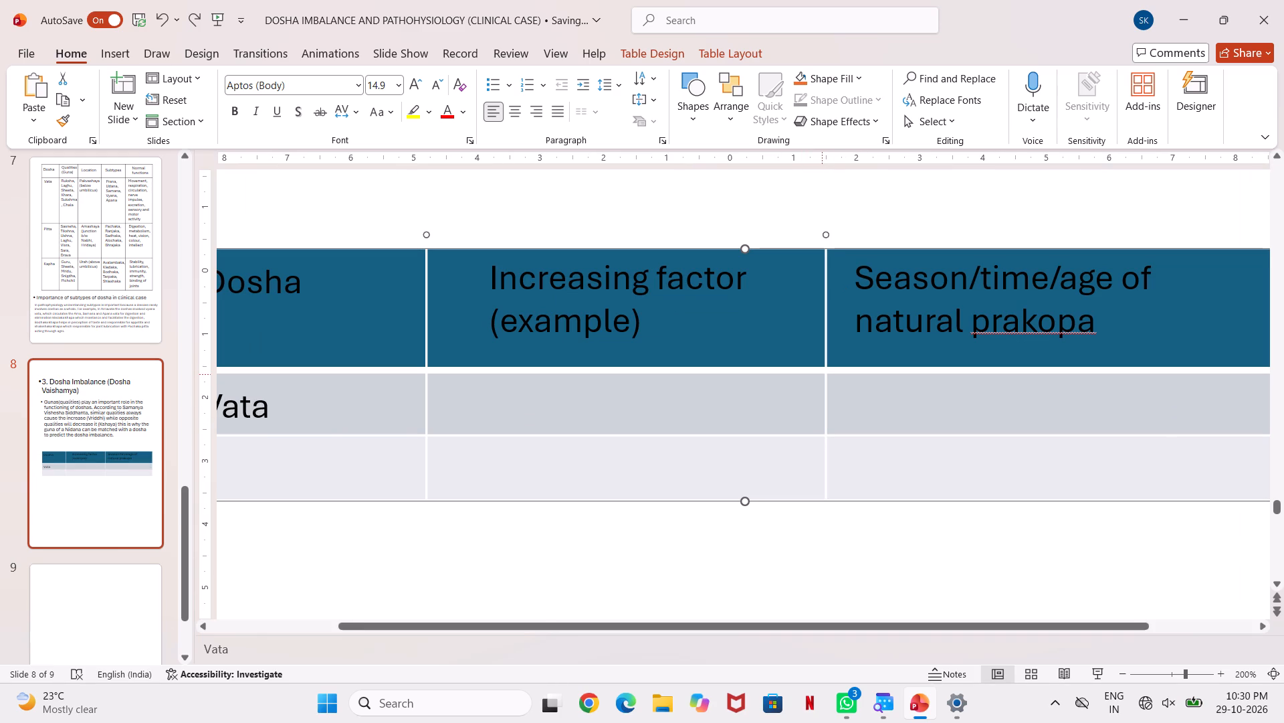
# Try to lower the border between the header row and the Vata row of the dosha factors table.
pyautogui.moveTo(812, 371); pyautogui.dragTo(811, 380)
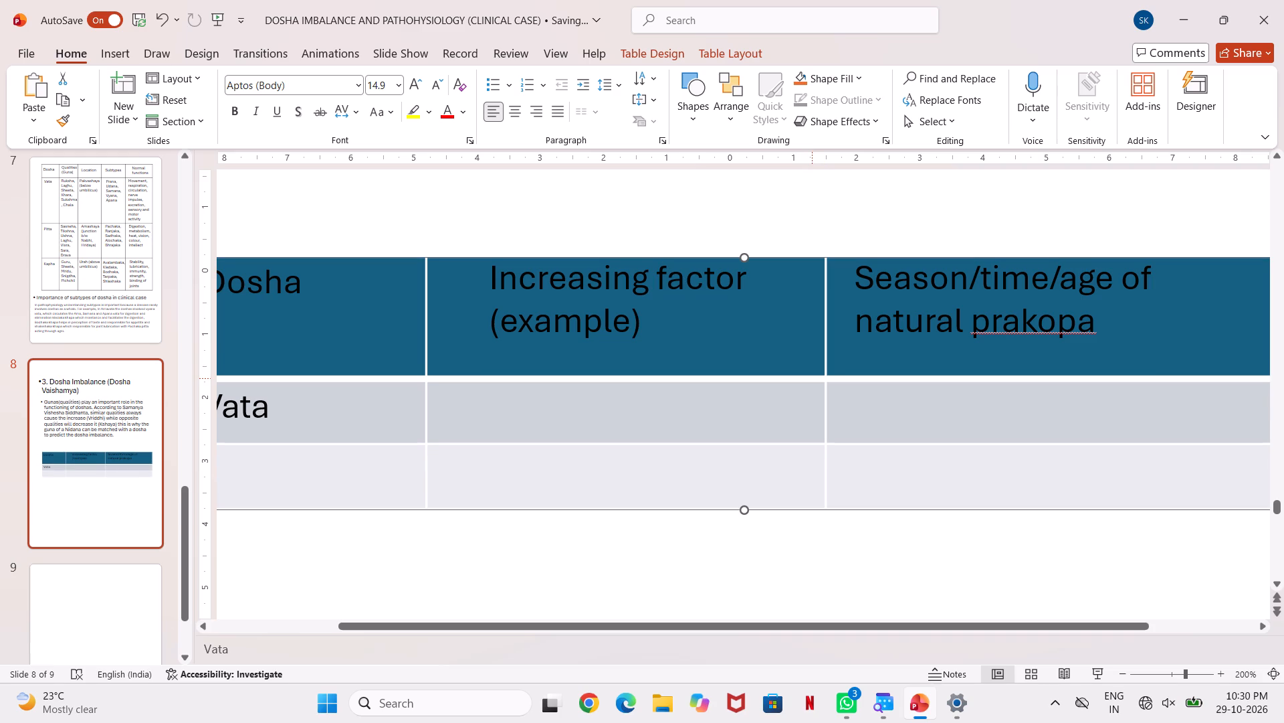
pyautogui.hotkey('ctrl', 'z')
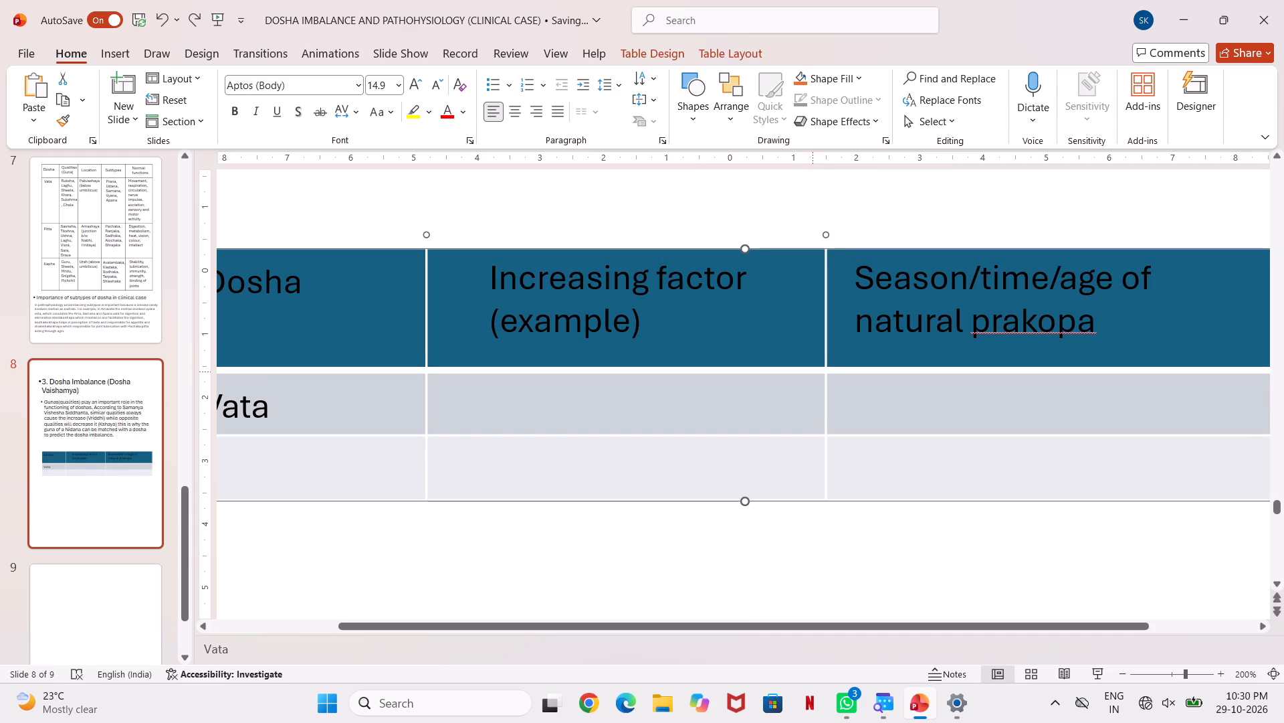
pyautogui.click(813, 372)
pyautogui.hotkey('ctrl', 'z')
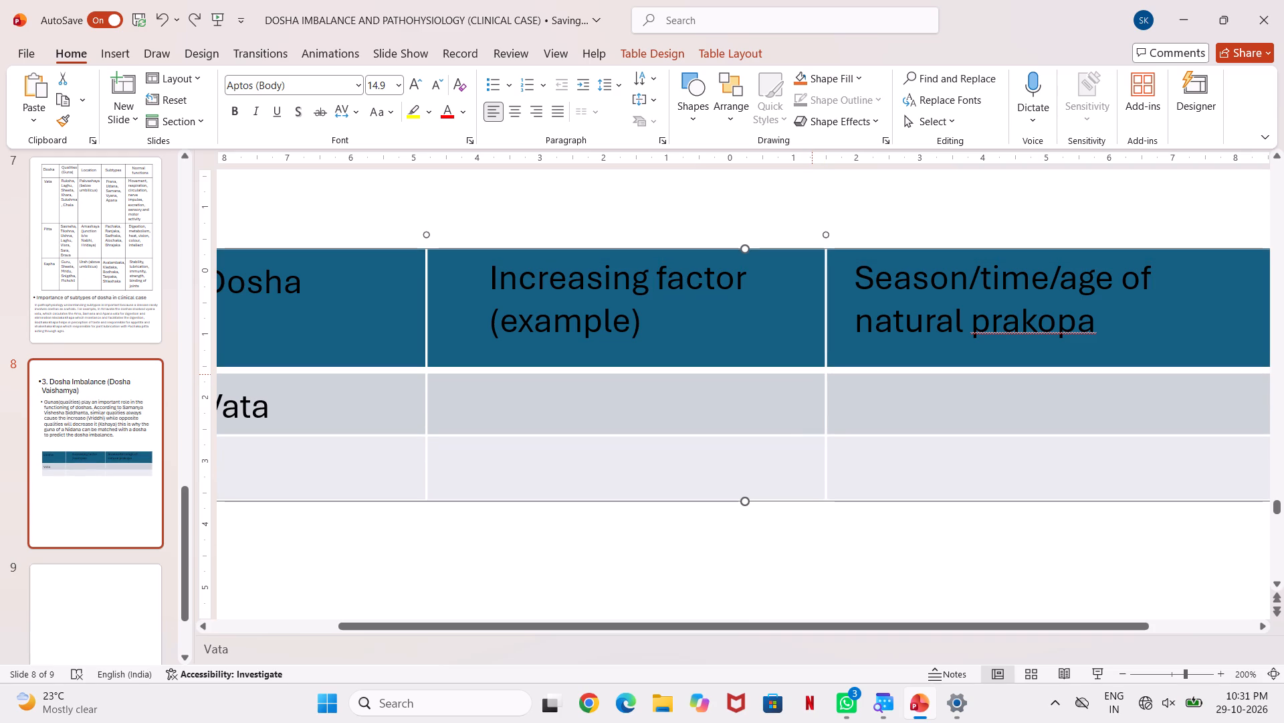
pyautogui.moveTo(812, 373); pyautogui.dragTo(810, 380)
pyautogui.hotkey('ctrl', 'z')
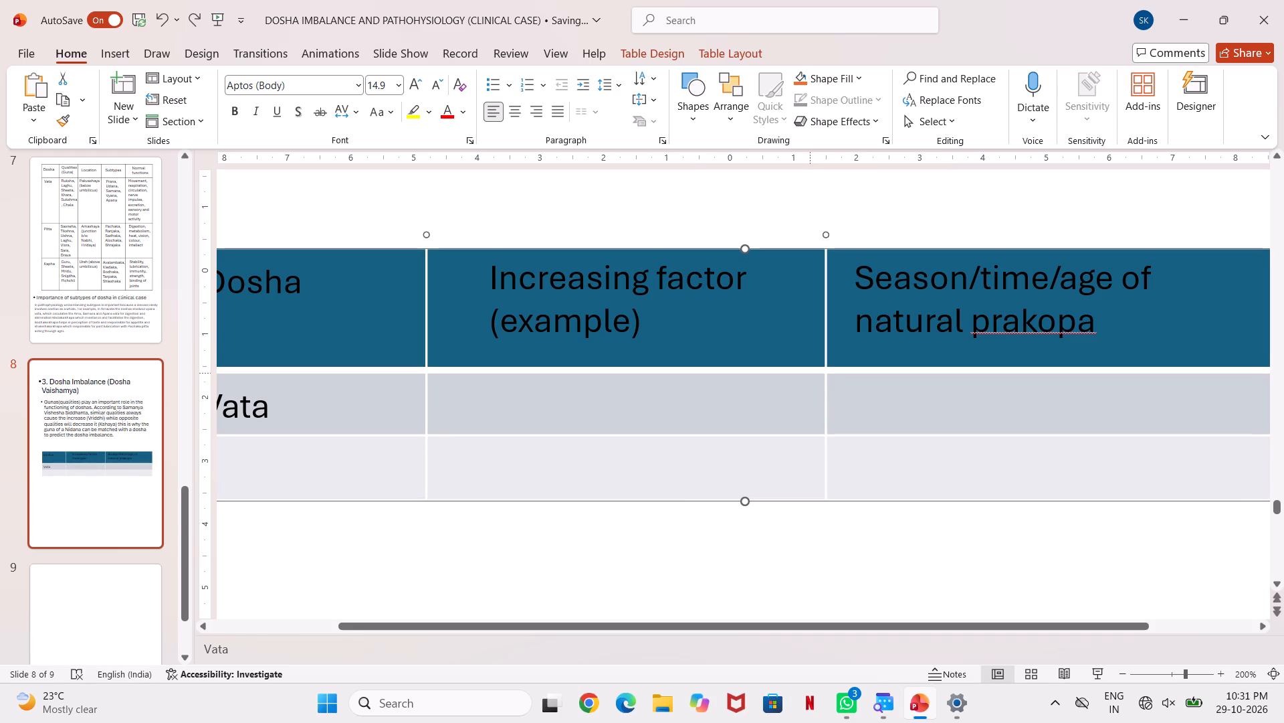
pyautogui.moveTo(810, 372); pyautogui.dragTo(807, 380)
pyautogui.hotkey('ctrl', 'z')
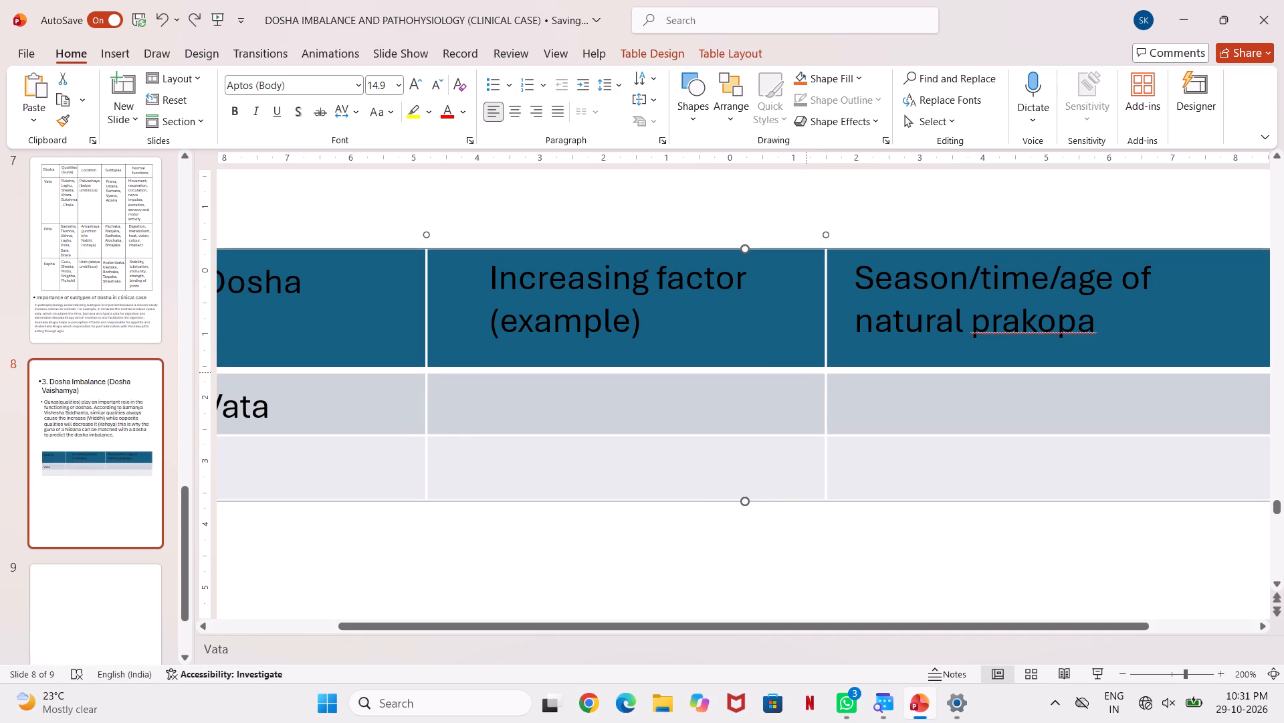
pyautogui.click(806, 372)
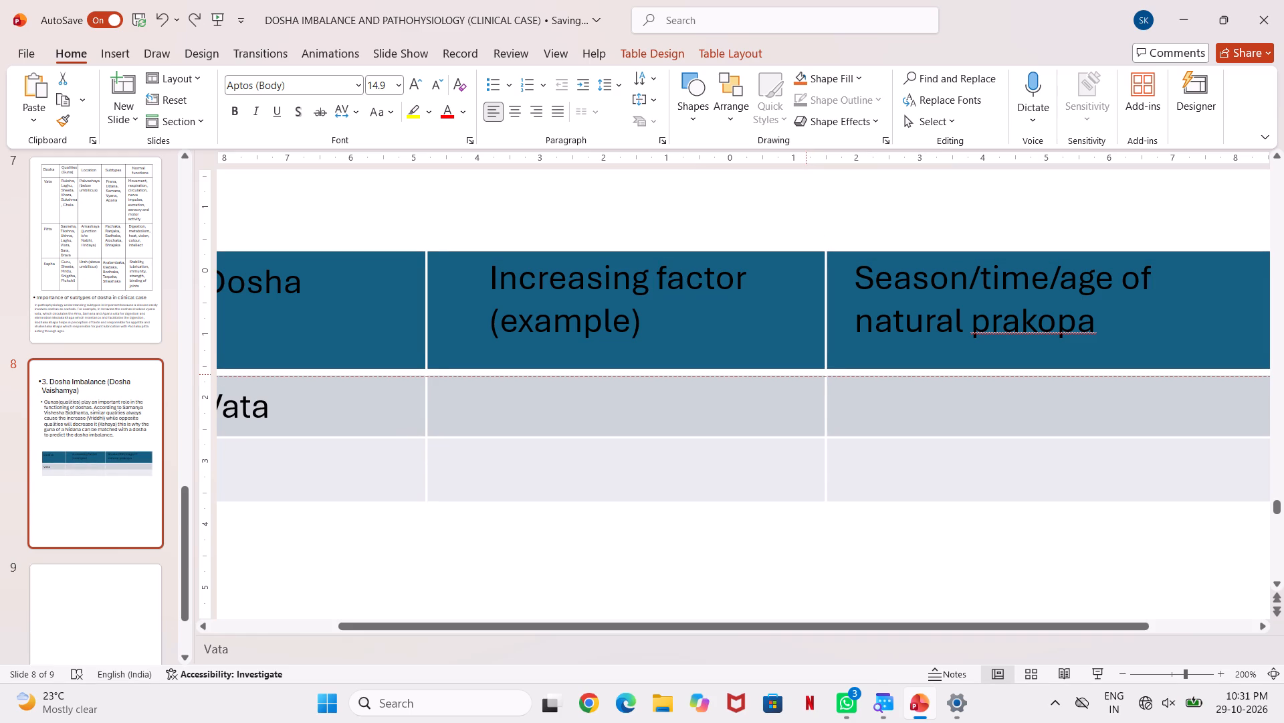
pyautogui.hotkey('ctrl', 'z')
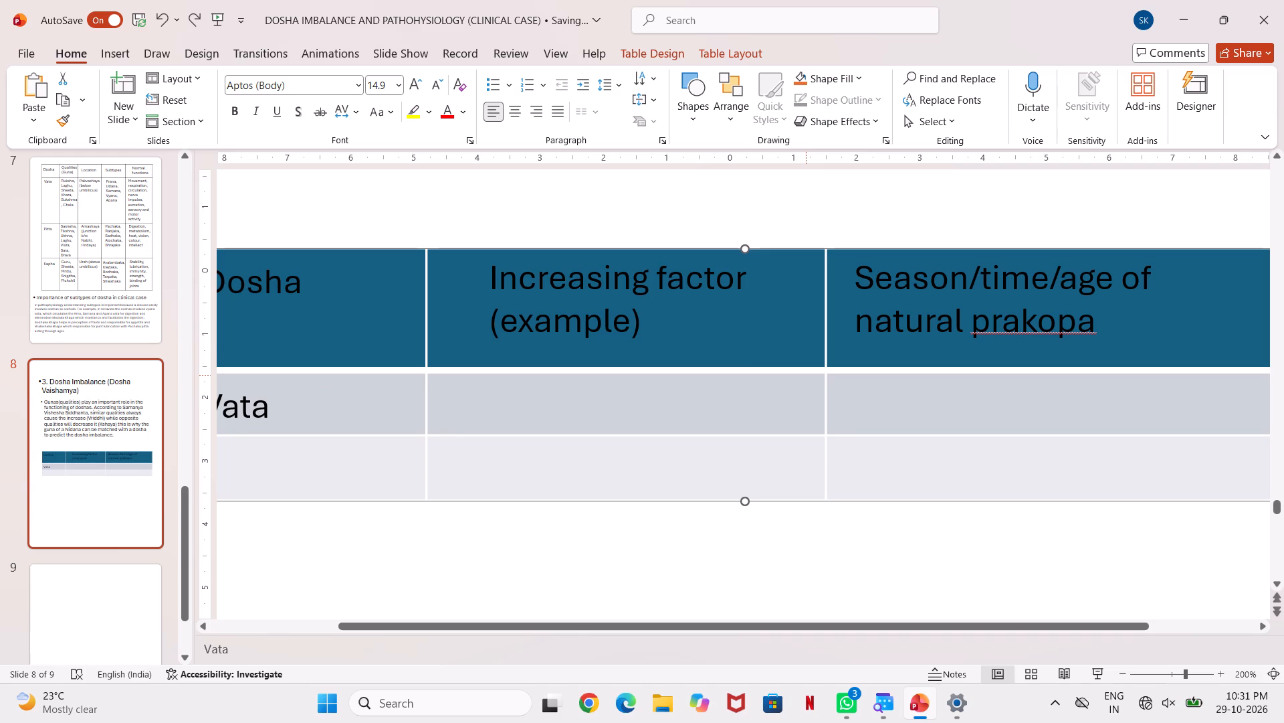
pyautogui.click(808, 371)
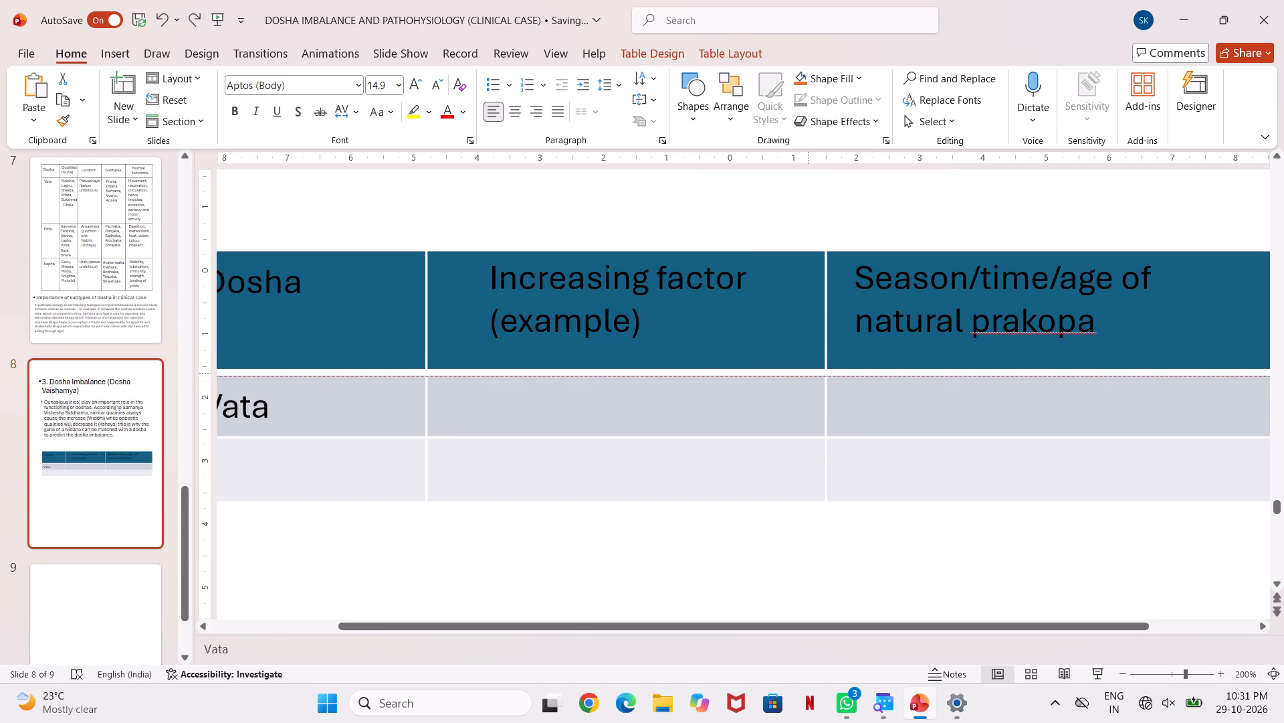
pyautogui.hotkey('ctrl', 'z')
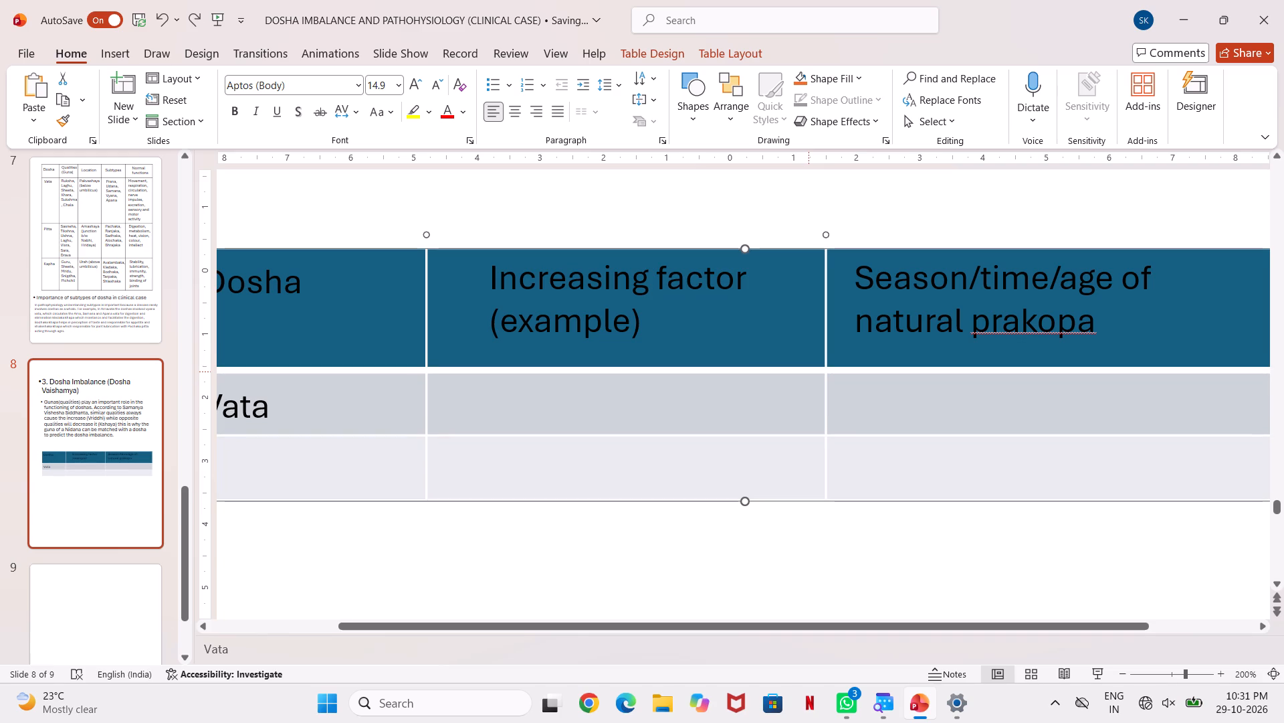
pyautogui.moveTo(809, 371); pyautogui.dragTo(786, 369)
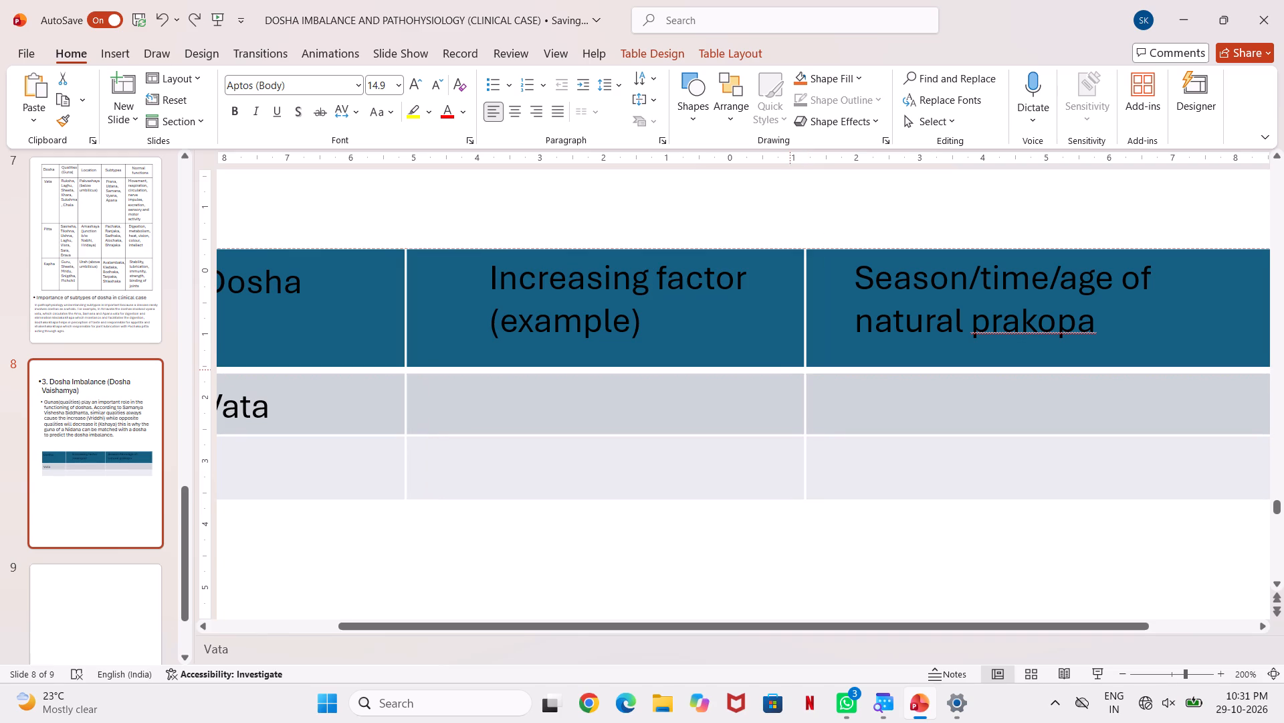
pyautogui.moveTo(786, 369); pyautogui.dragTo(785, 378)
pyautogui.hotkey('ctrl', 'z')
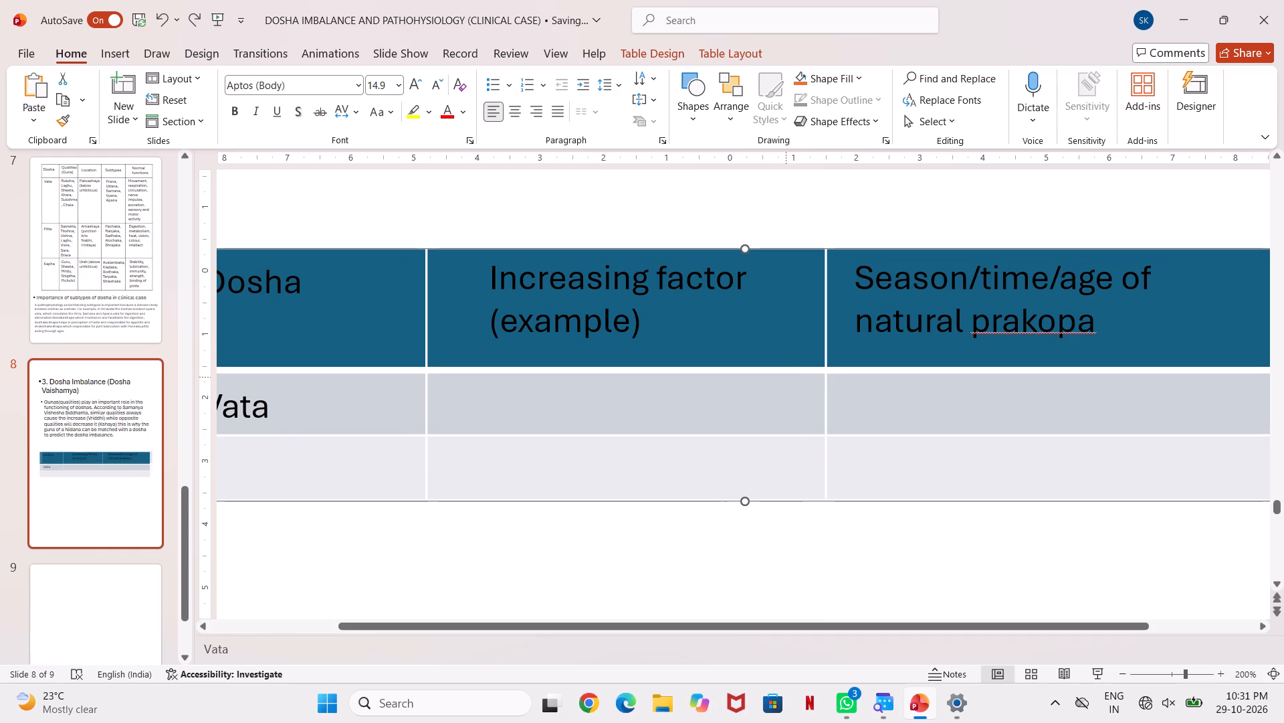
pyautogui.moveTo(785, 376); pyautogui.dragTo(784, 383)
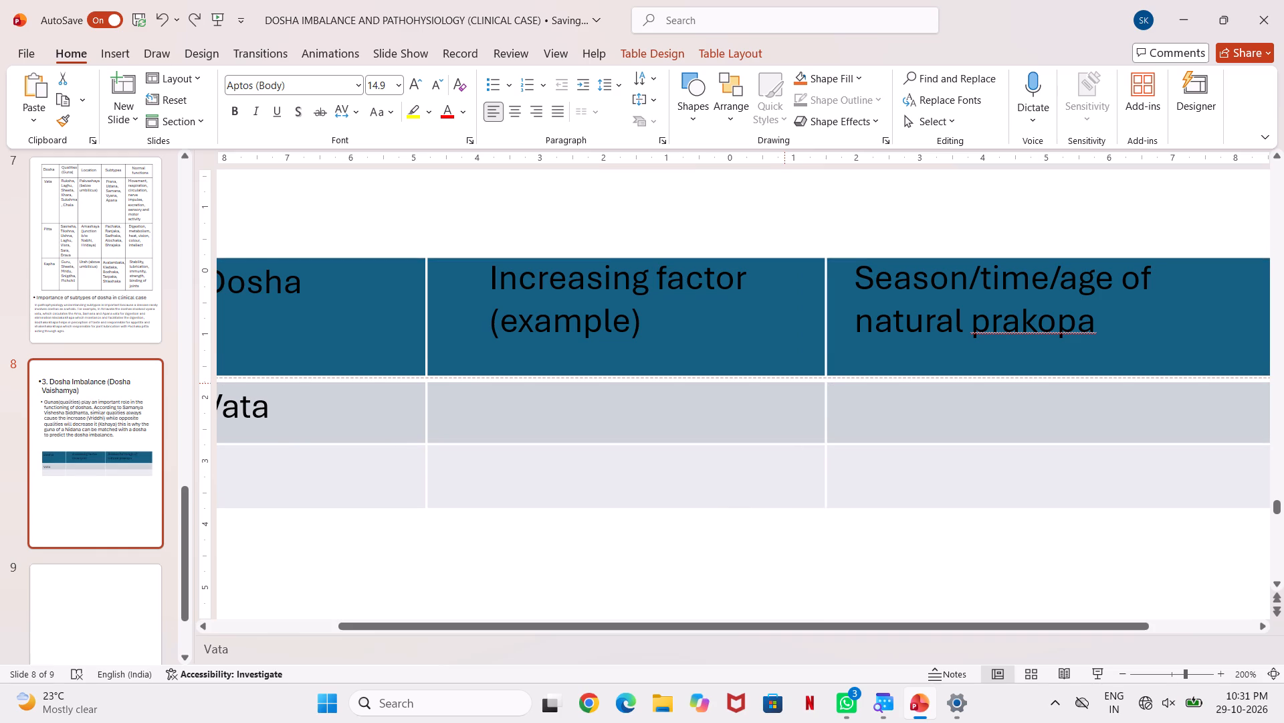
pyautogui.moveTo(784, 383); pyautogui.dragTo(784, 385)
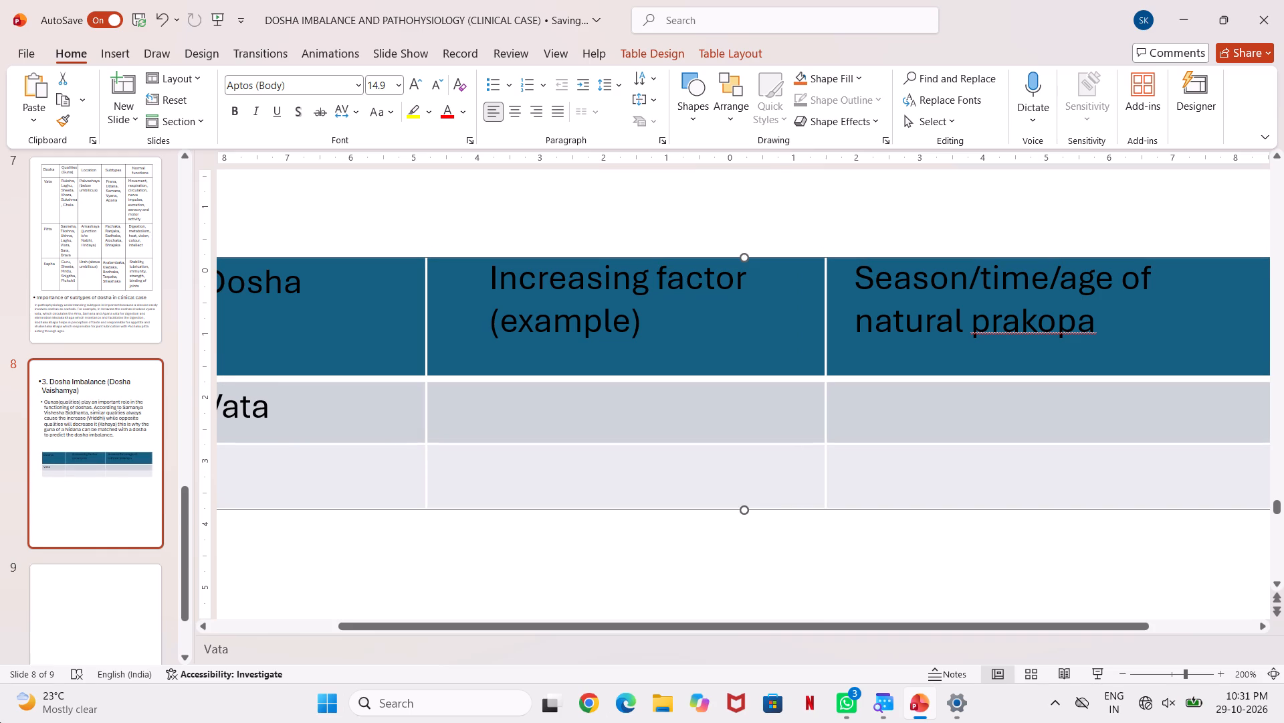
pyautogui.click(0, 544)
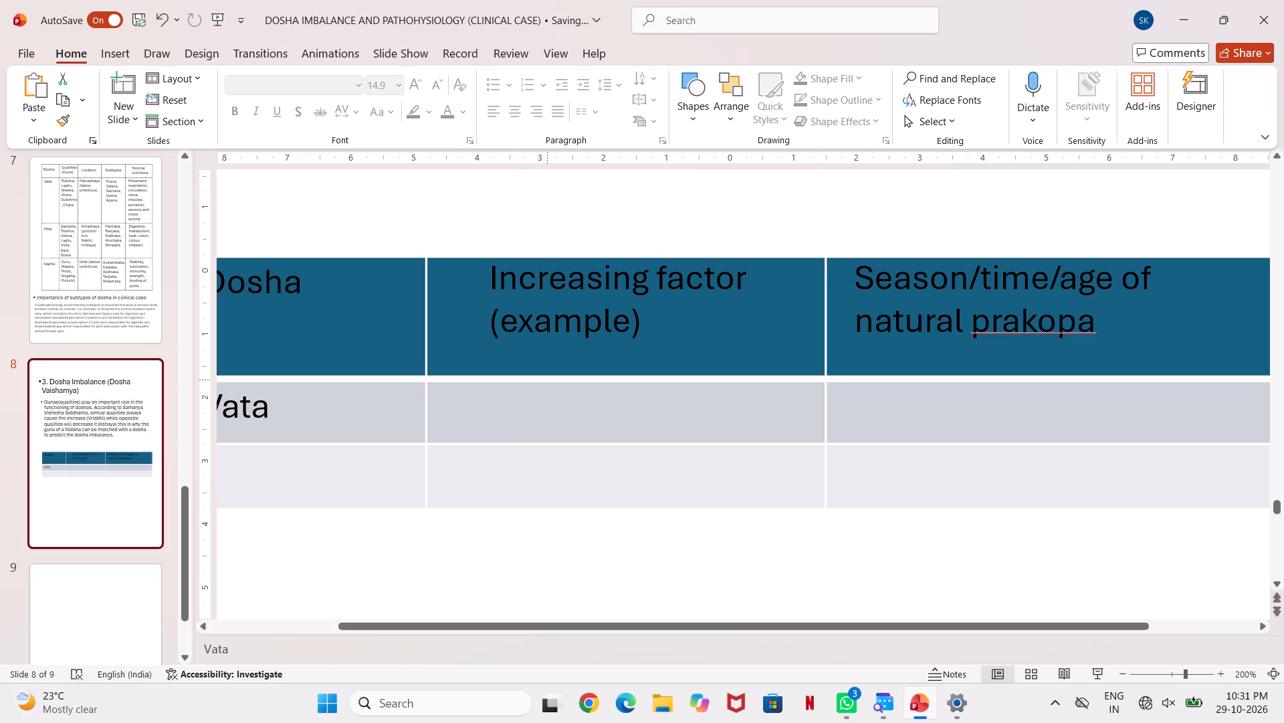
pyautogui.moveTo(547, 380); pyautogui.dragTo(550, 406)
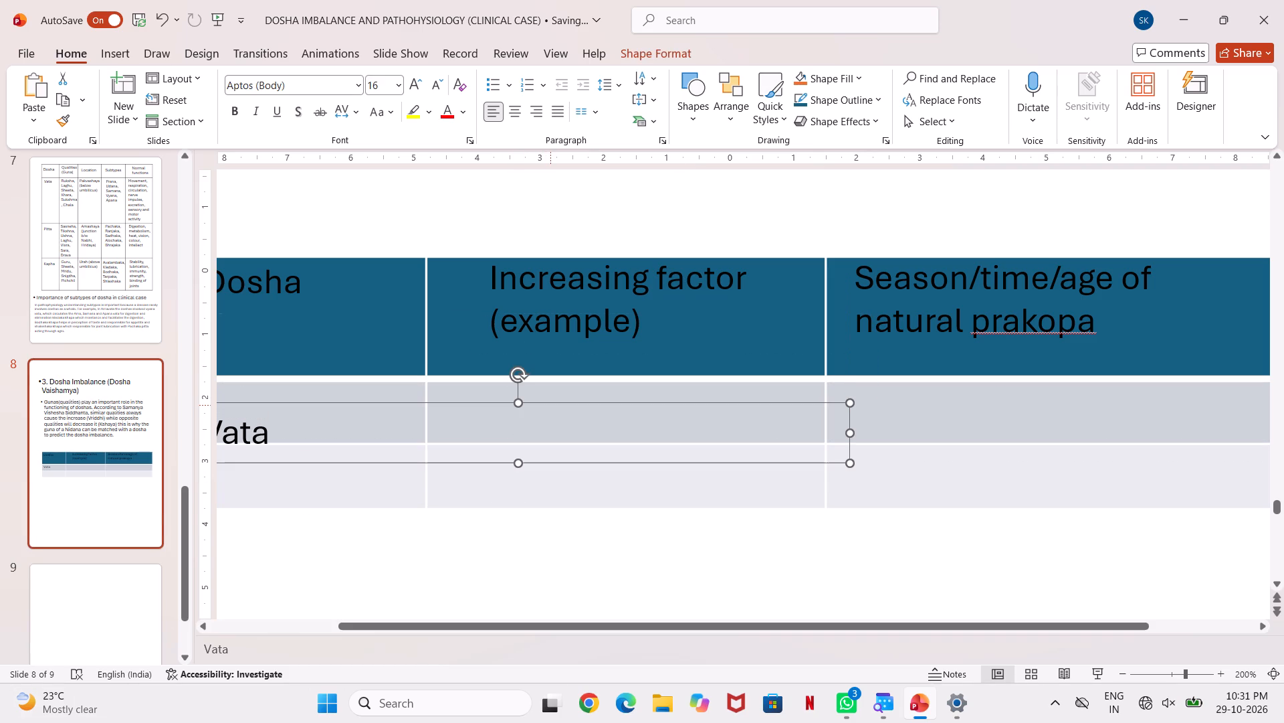
# Undo slide 8's edits back to the table with only "Dosha" in it and the "Increasing factor (example)" text box below.
pyautogui.hotkey('ctrl', 'z')
pyautogui.hotkey('ctrl', 'z')
pyautogui.hotkey('ctrl', 'z')
pyautogui.hotkey('ctrl', 'z')
pyautogui.hotkey('ctrl', 'z')
pyautogui.hotkey('ctrl', 'z')
pyautogui.hotkey('ctrl', 'z')
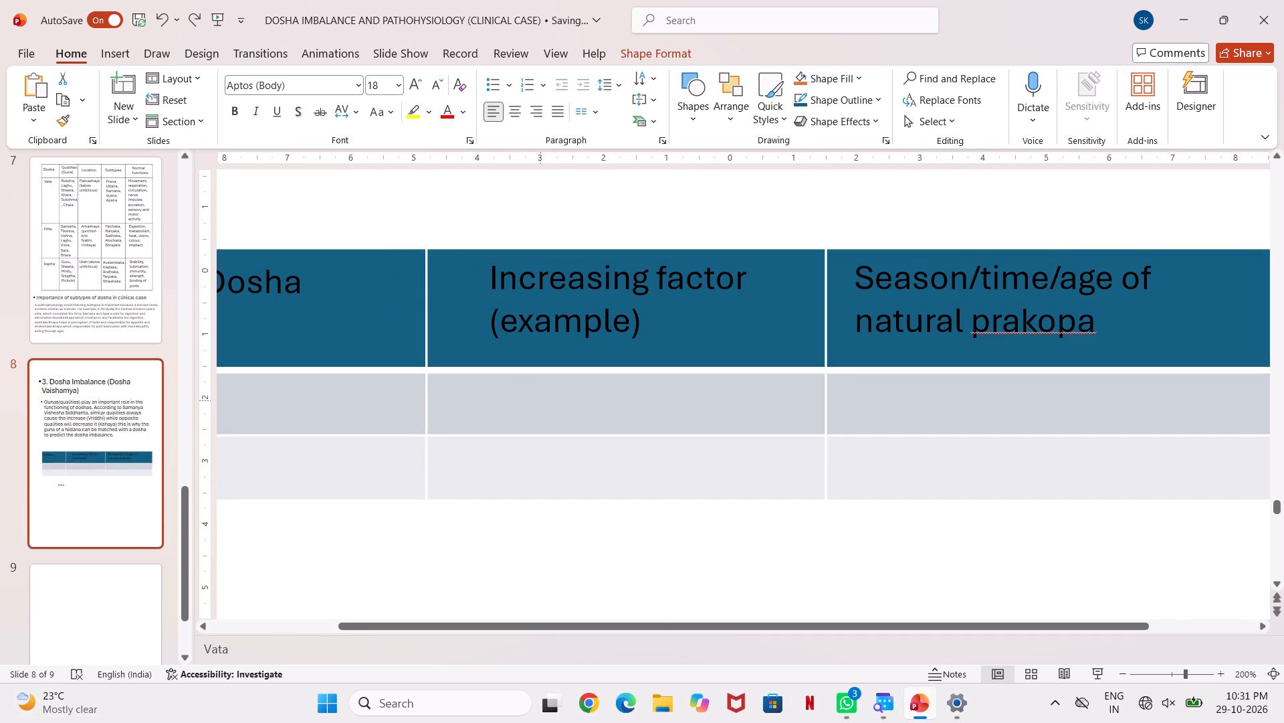
pyautogui.hotkey('ctrl', 'z')
pyautogui.hotkey('ctrl', 'z')
pyautogui.hotkey('ctrl', 'z')
pyautogui.hotkey('ctrl', 'z')
pyautogui.hotkey('ctrl', 'z')
pyautogui.hotkey('ctrl', 'z')
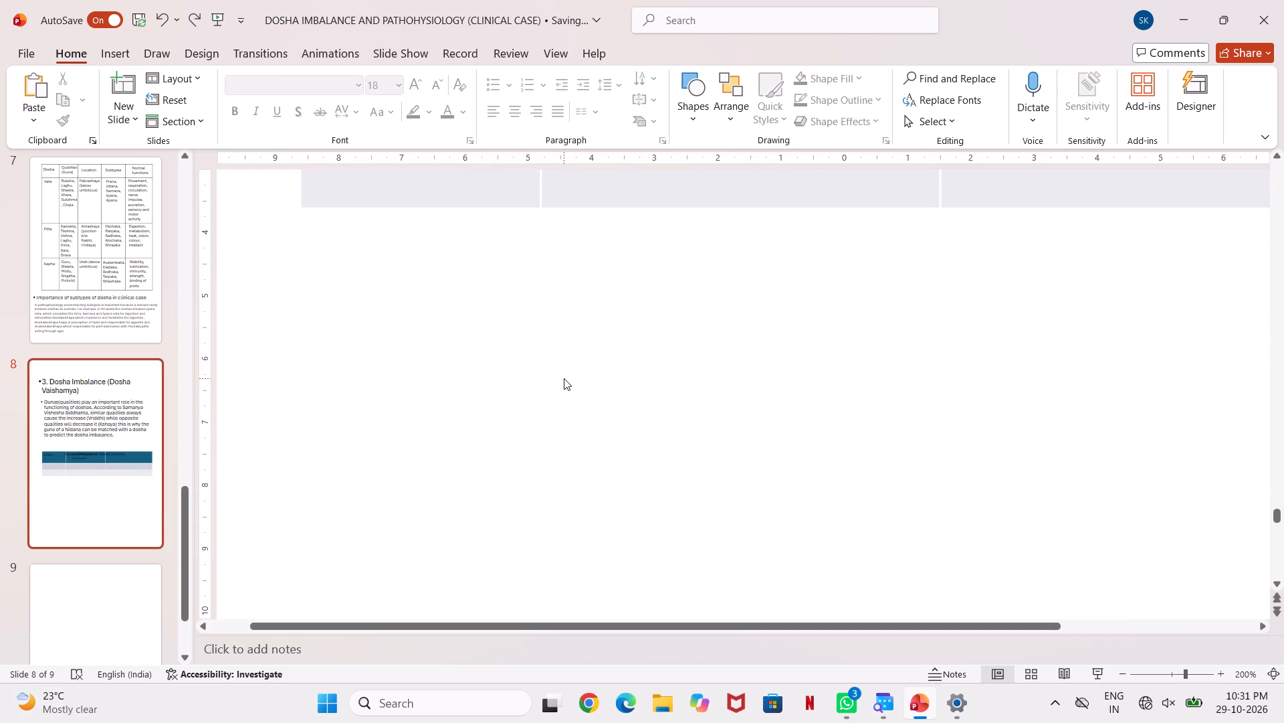
pyautogui.hotkey('ctrl', 'z')
pyautogui.scroll(-2, 564, 378)
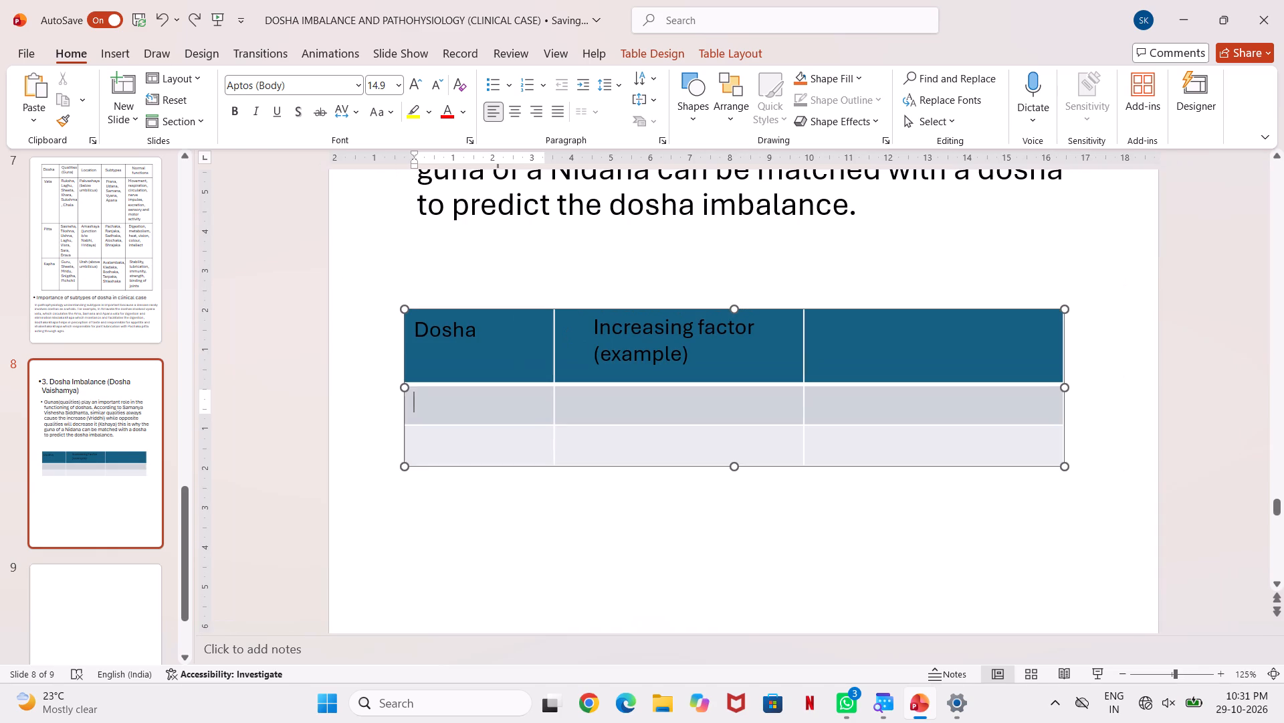
pyautogui.hotkey('ctrl', 'z')
pyautogui.hotkey('ctrl', 'z')
pyautogui.hotkey('ctrl', 'z')
pyautogui.hotkey('ctrl', 'z')
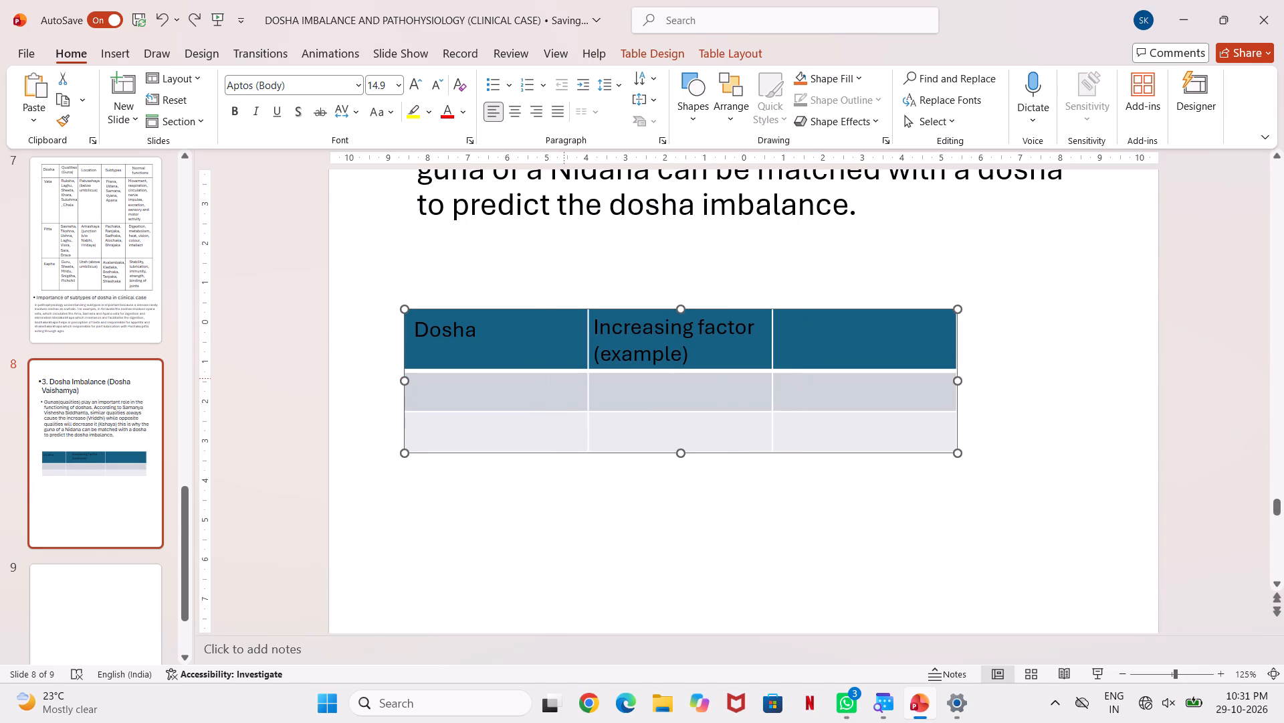
pyautogui.hotkey('ctrl', 'z')
pyautogui.hotkey('ctrl', 'z')
pyautogui.hotkey('ctrl', 'z')
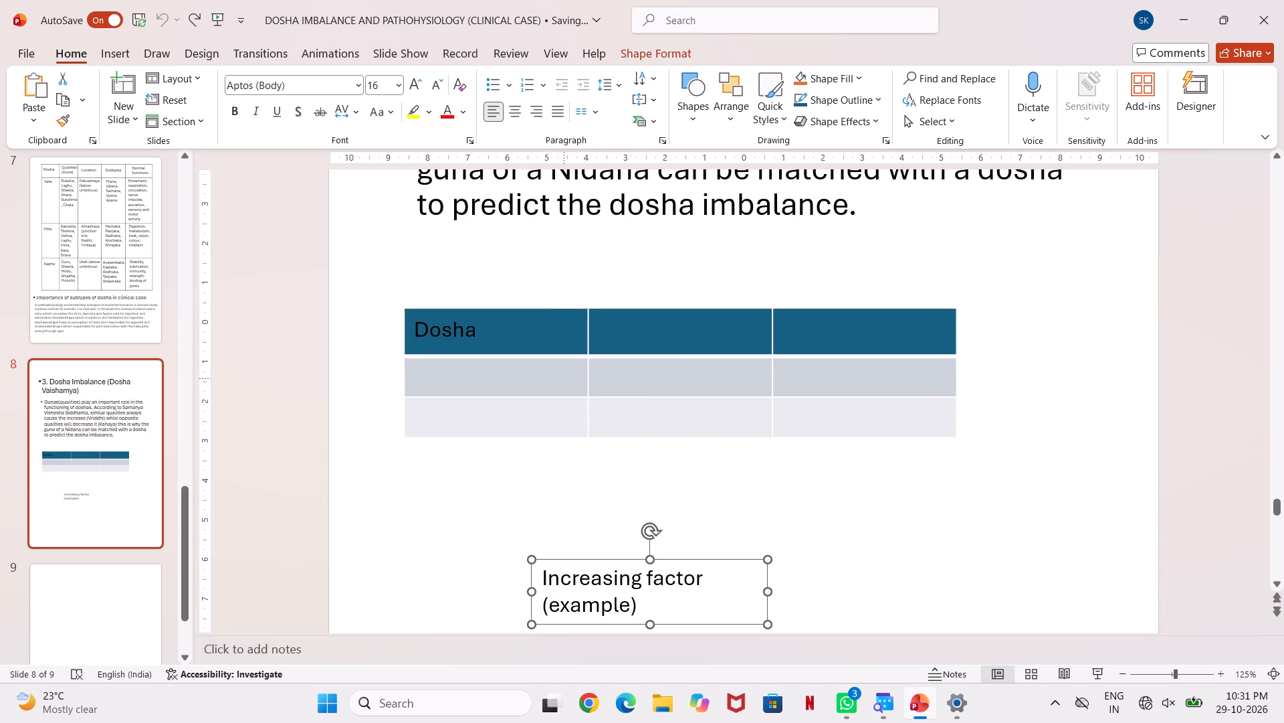
pyautogui.hotkey('ctrl', 'z')
pyautogui.hotkey('ctrl', 'z')
pyautogui.hotkey('ctrl', 'z')
pyautogui.hotkey('ctrl', 'z')
pyautogui.hotkey('ctrl', 'z')
pyautogui.hotkey('ctrl', 'z')
pyautogui.hotkey('ctrl', 'z')
# Delete the "Dosha" and "Increasing factor (example)" text boxes from slide 8.
pyautogui.moveTo(369, 288); pyautogui.dragTo(926, 688)
pyautogui.press('Delete')
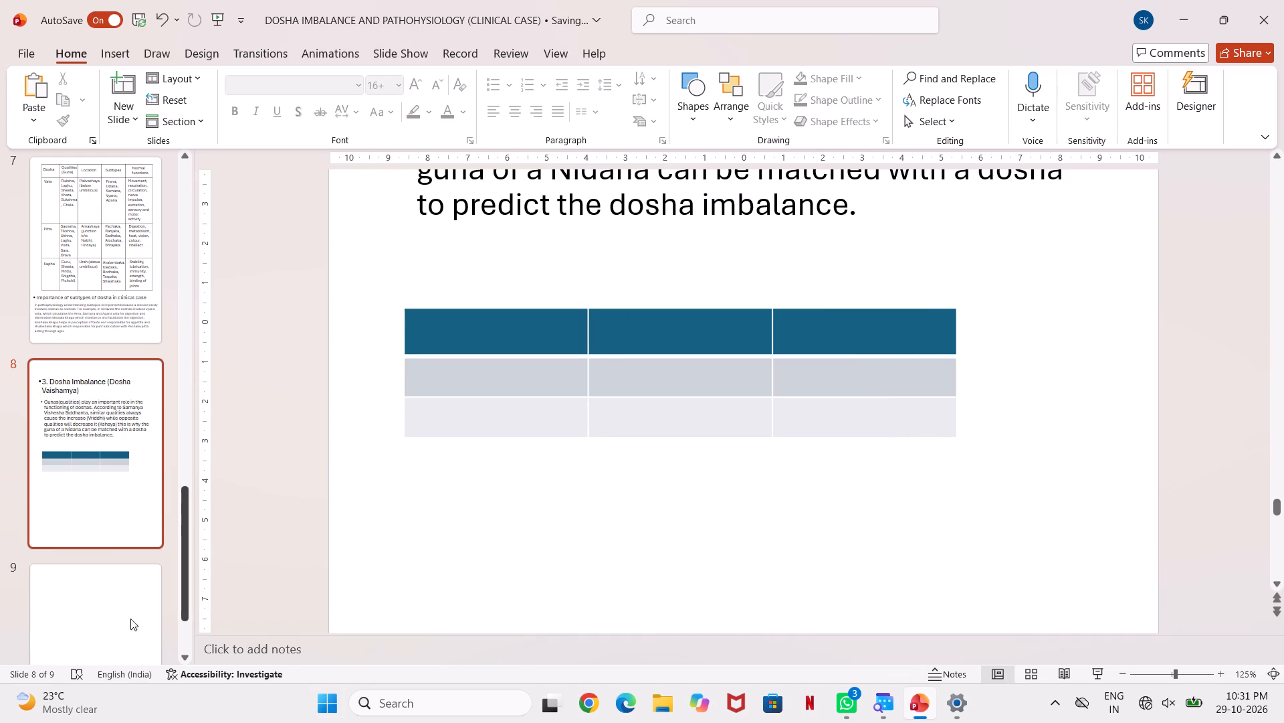
# Delete the empty three-column table below the gunas paragraph on slide 8.
pyautogui.hscroll(-1, 402, 368)
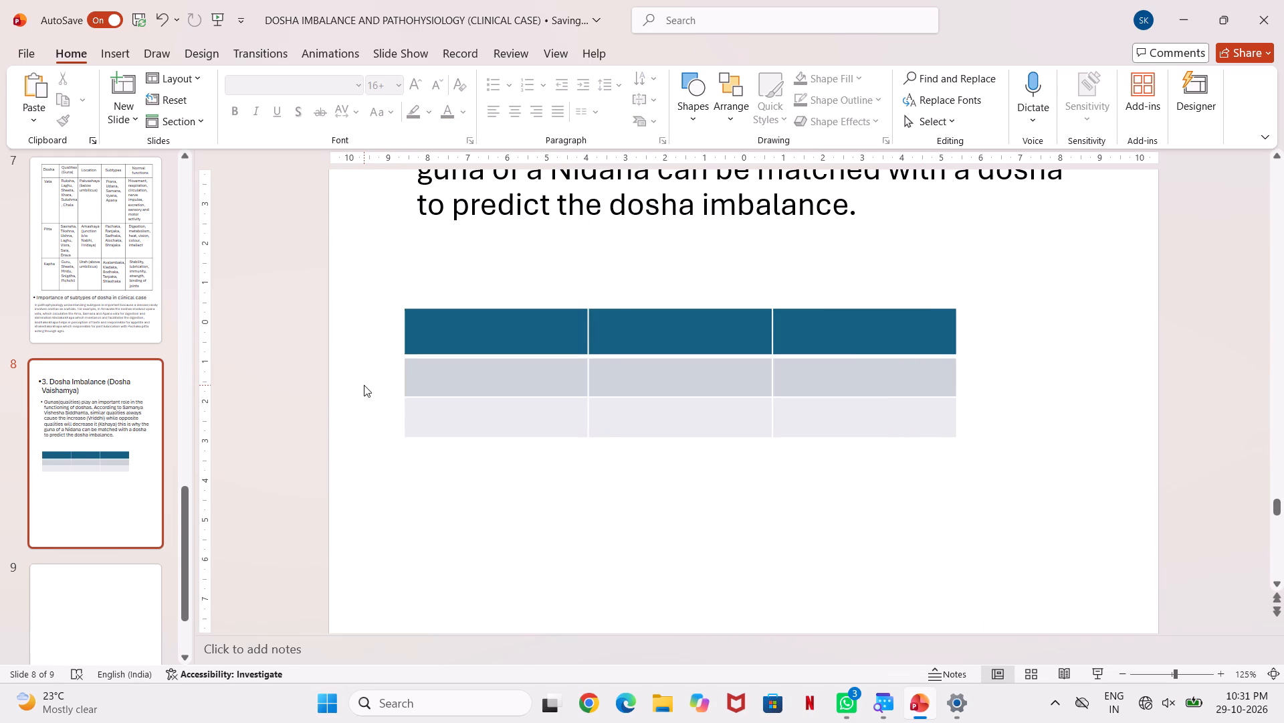
pyautogui.hscroll(-1, 364, 385)
pyautogui.keyDown('ctrl'); pyautogui.scroll(-4, 364, 390); pyautogui.keyUp('ctrl')
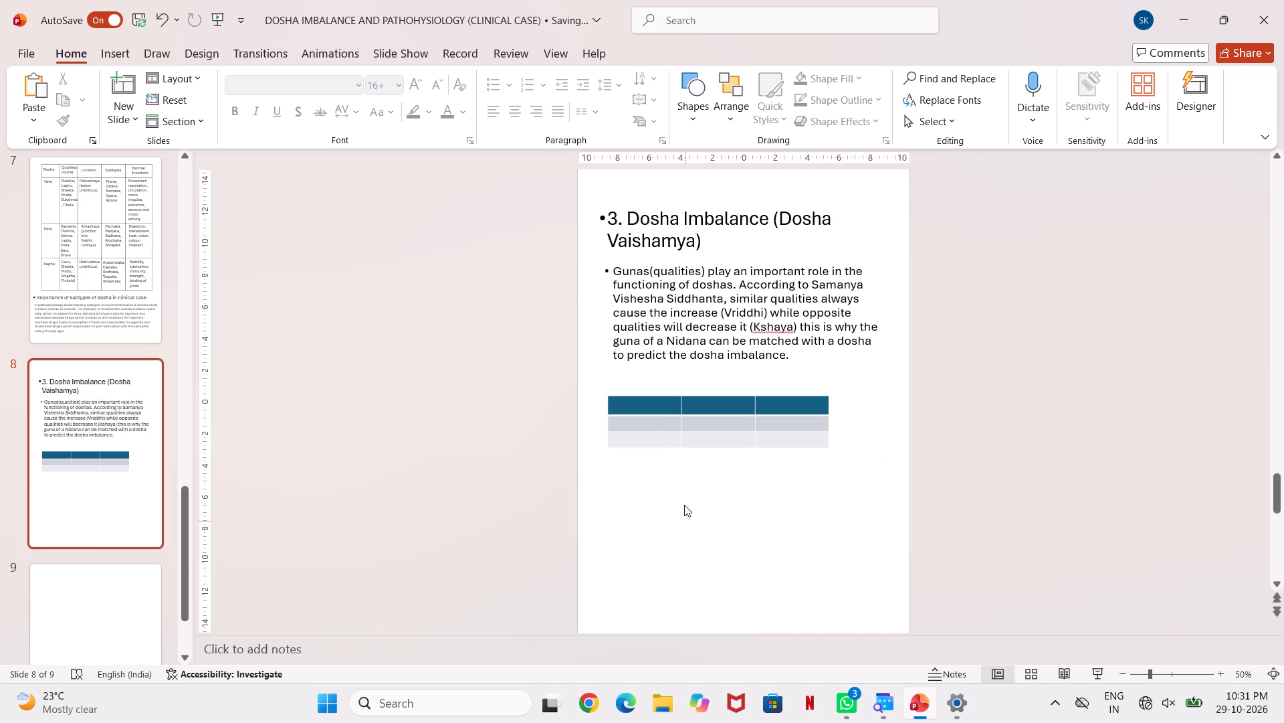
pyautogui.moveTo(594, 384); pyautogui.dragTo(671, 447)
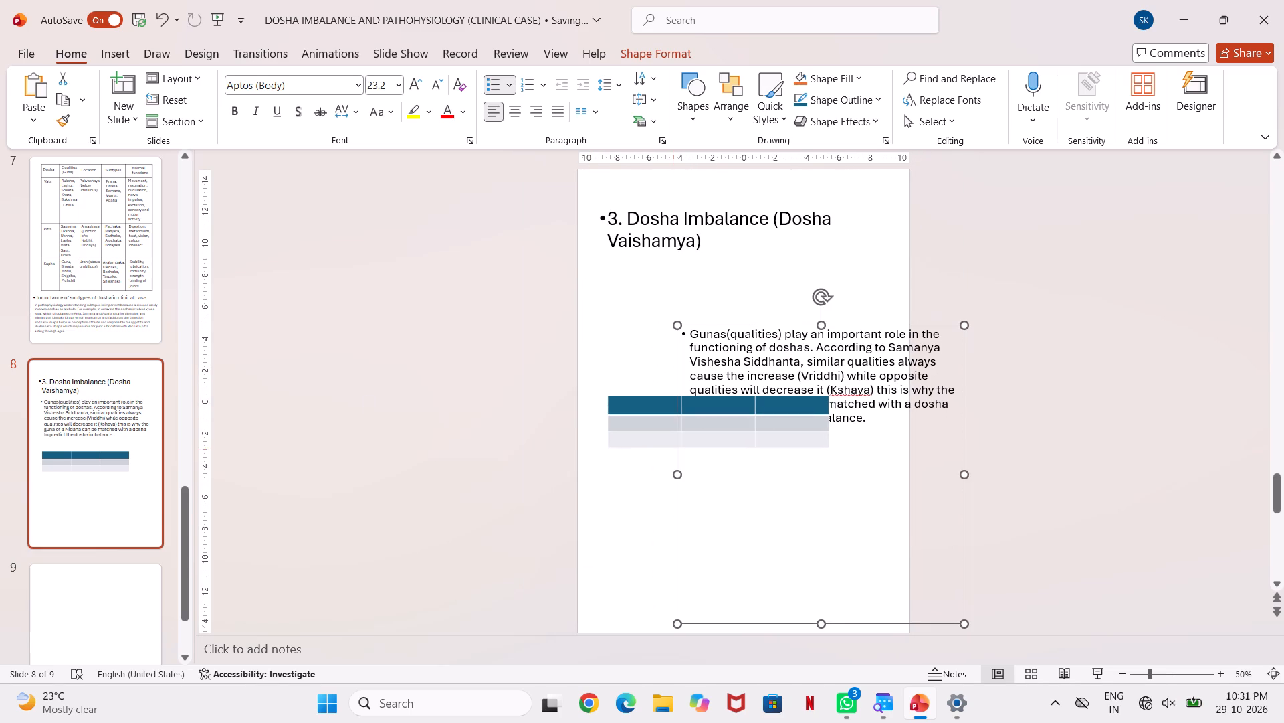
pyautogui.hotkey('ctrl', 'z')
pyautogui.click(693, 482)
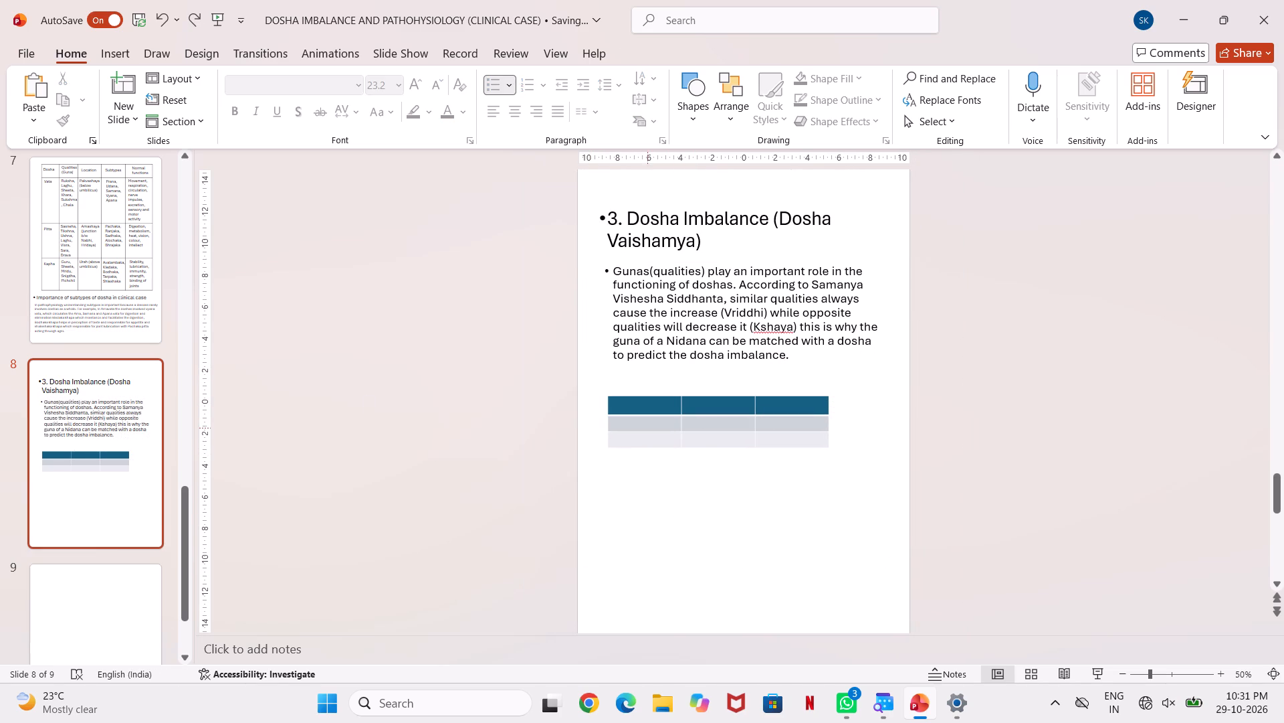
pyautogui.click(642, 424)
pyautogui.press('Delete')
pyautogui.press('Delete')
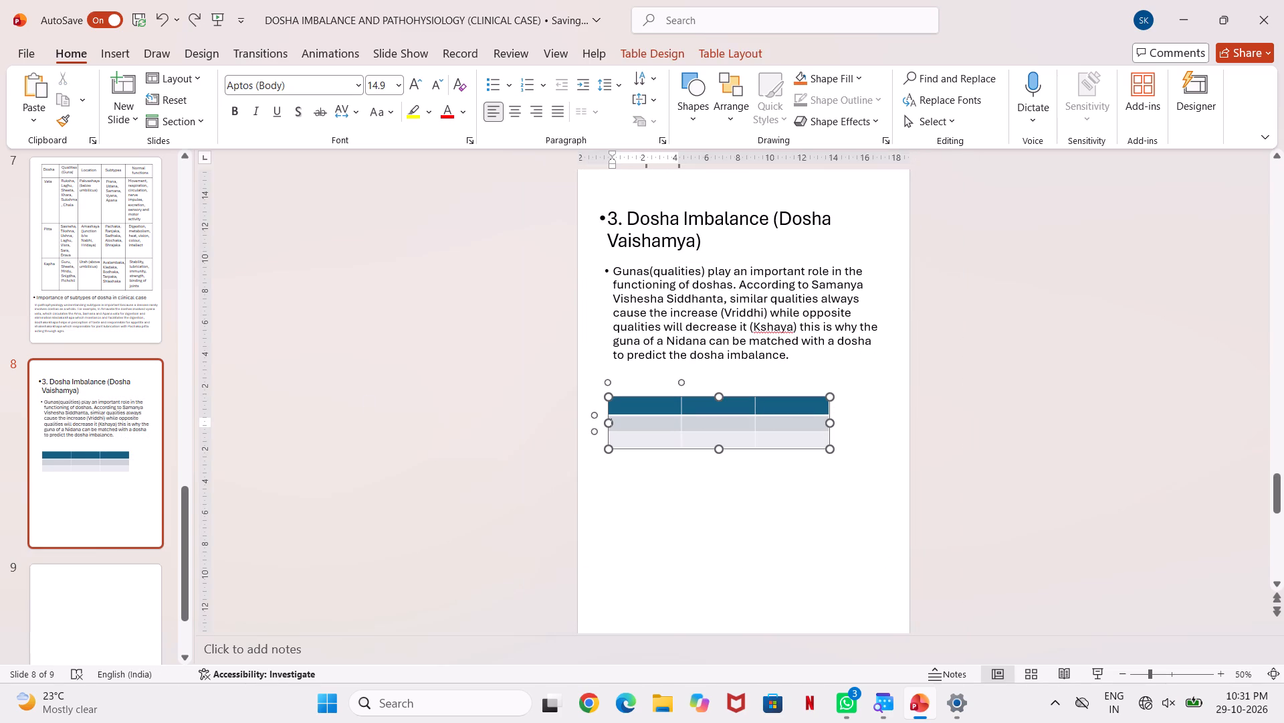
pyautogui.click(631, 450)
pyautogui.press('Delete')
pyautogui.press('Delete')
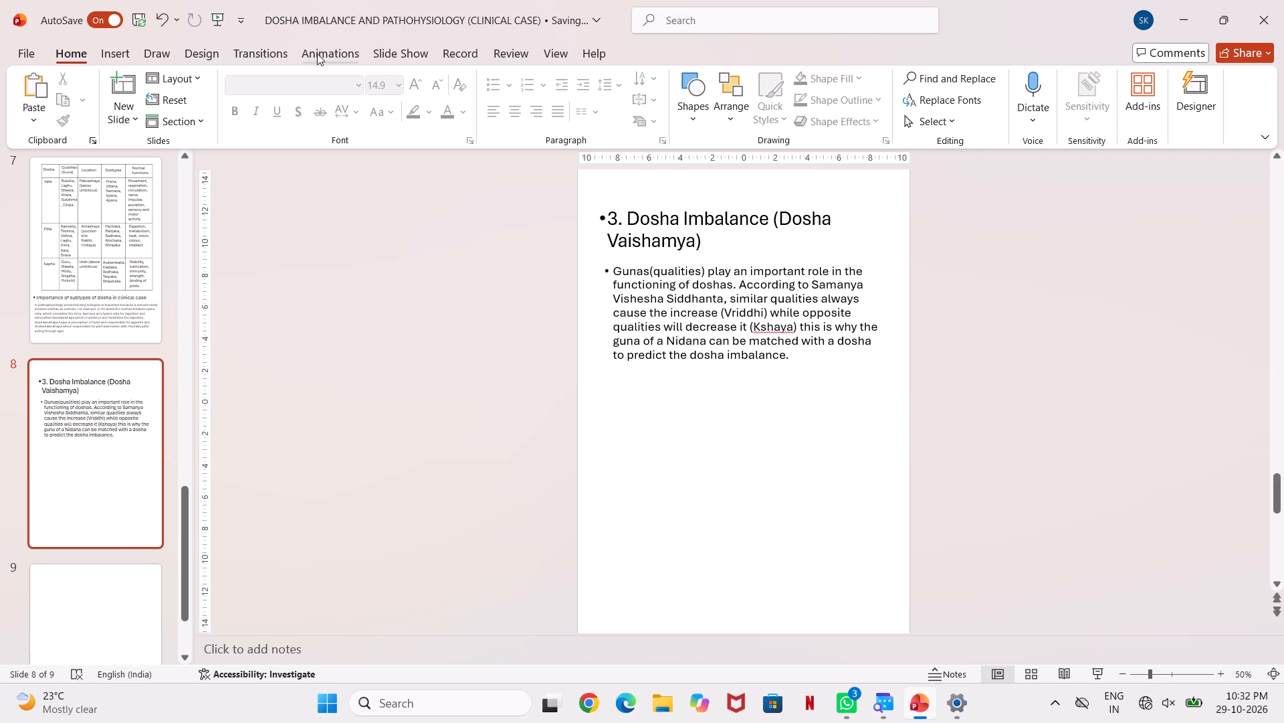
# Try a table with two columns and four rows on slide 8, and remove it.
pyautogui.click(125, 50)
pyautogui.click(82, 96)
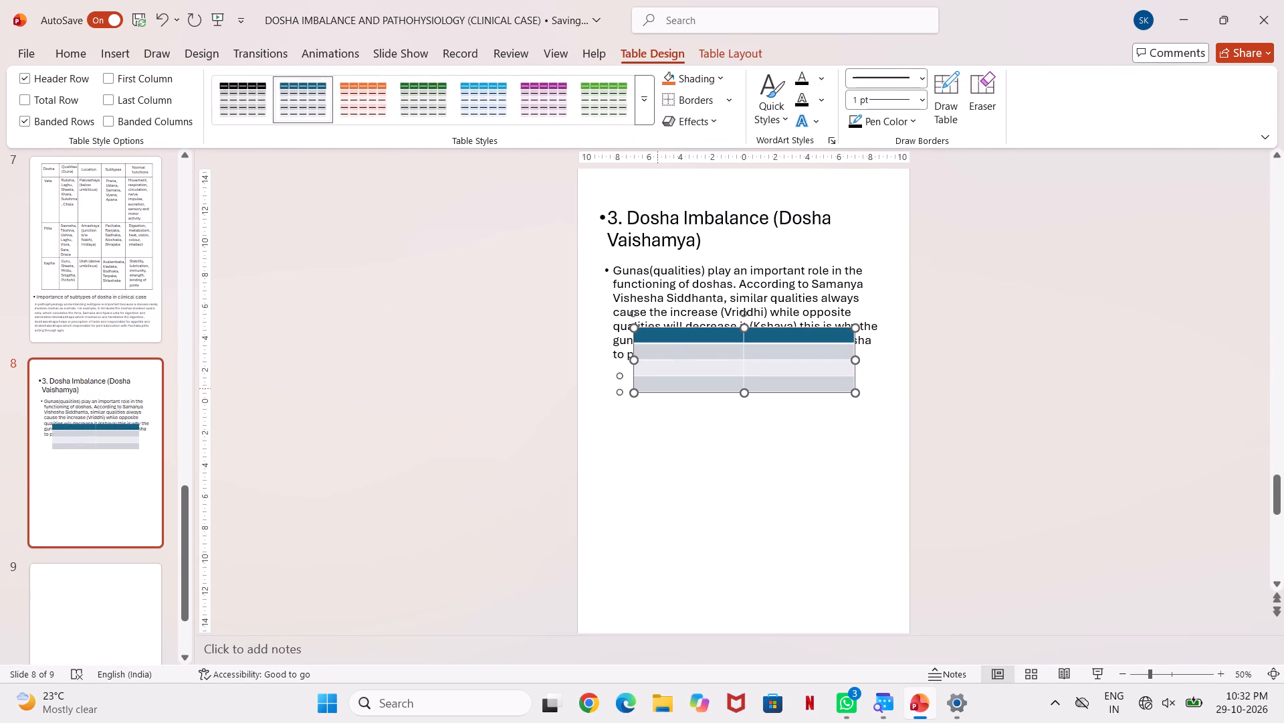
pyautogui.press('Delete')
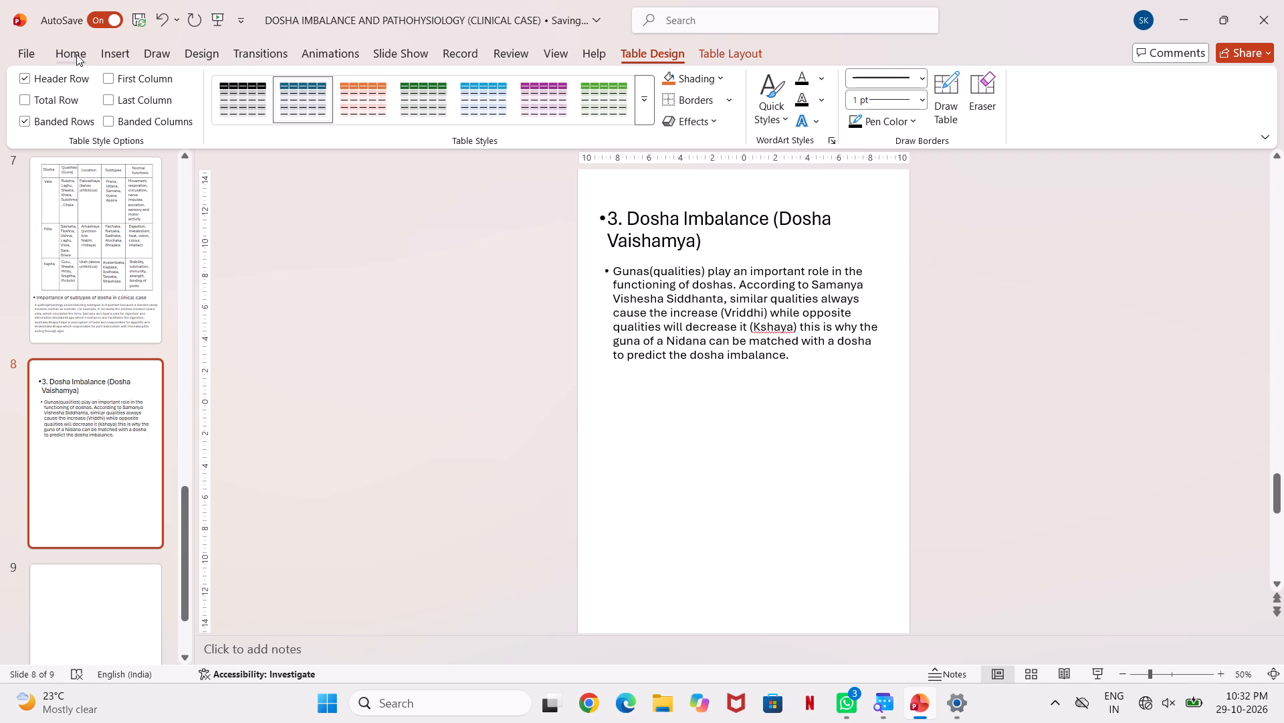
# Insert a new table with three columns and four rows on slide 8.
pyautogui.click(102, 56)
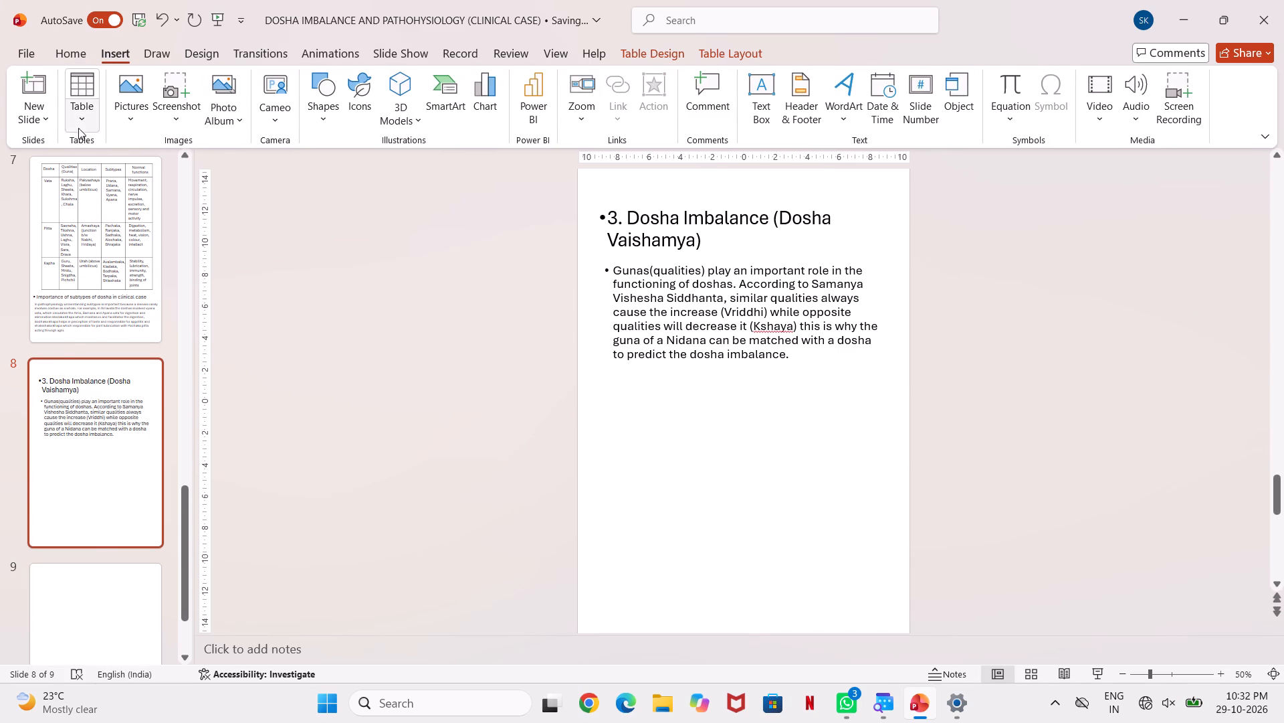
pyautogui.click(78, 124)
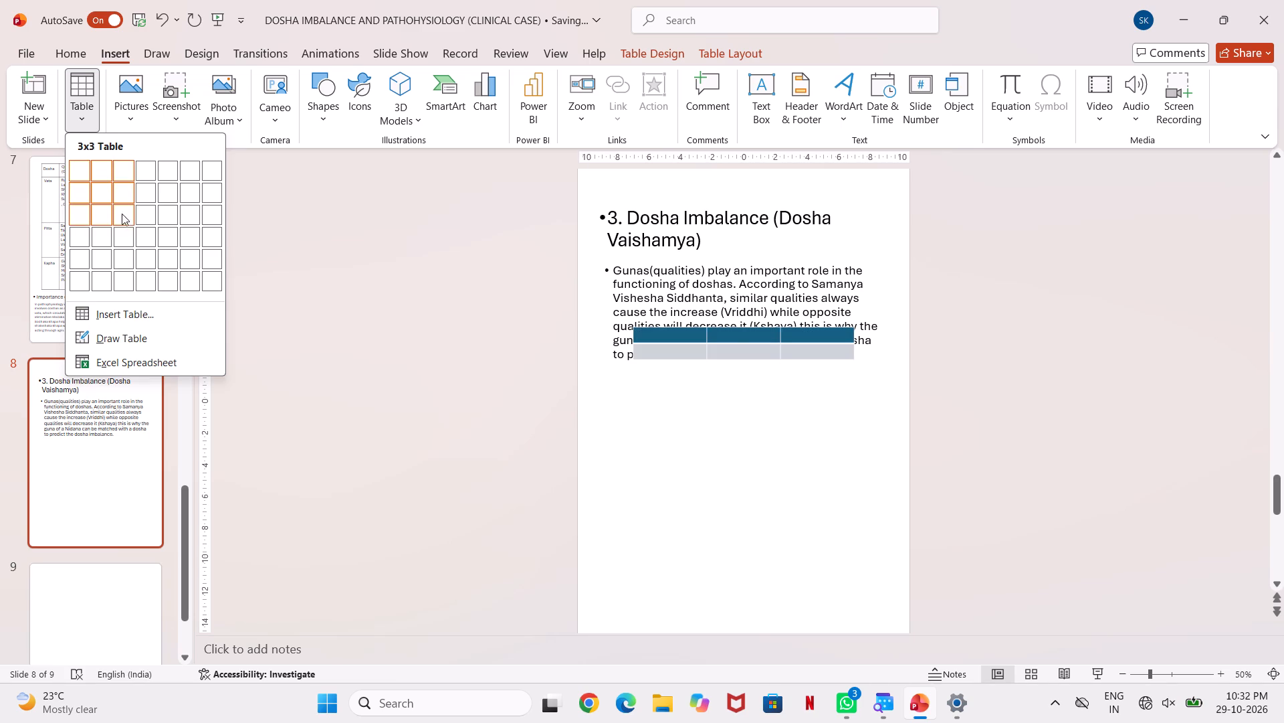
pyautogui.click(122, 239)
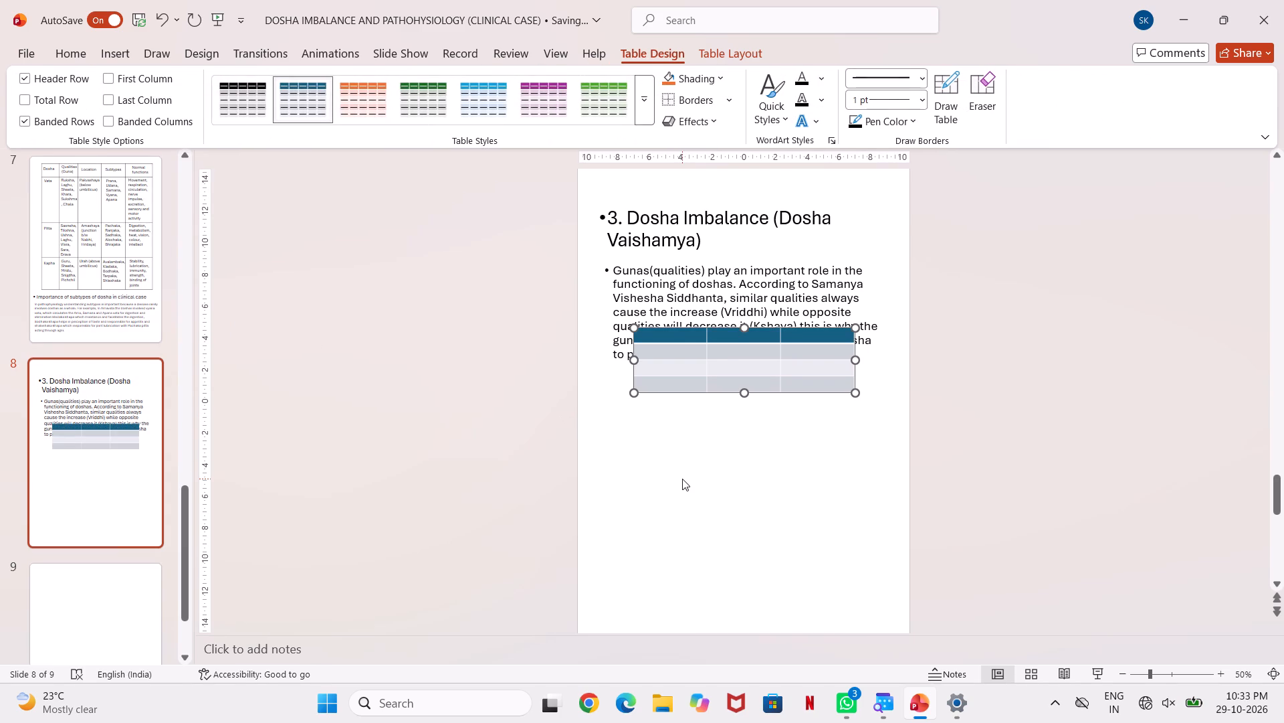
# Increase the heights of the second and third rows of slide 8's empty table, making the third slightly taller than the second.
pyautogui.scroll(2, 682, 479)
pyautogui.scroll(-2, 682, 479)
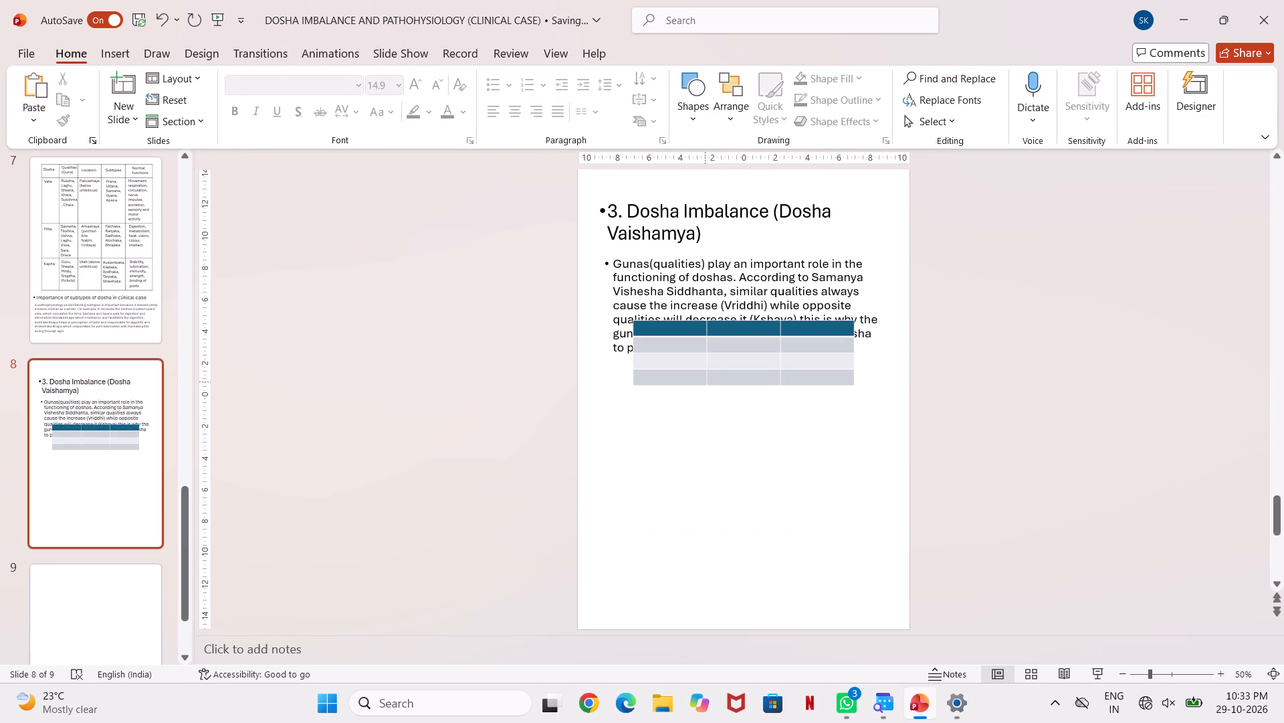
pyautogui.click(705, 382)
pyautogui.moveTo(728, 356); pyautogui.dragTo(727, 401)
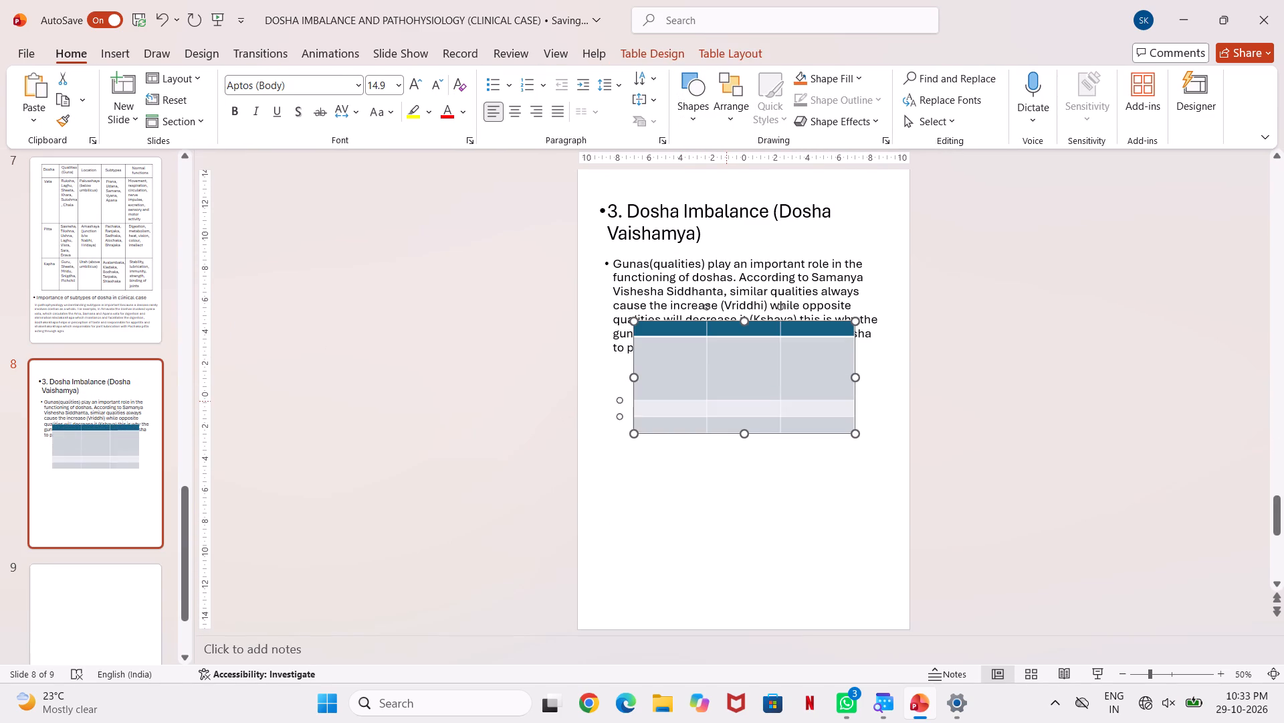
pyautogui.moveTo(726, 406); pyautogui.dragTo(731, 371)
pyautogui.moveTo(731, 371); pyautogui.dragTo(731, 377)
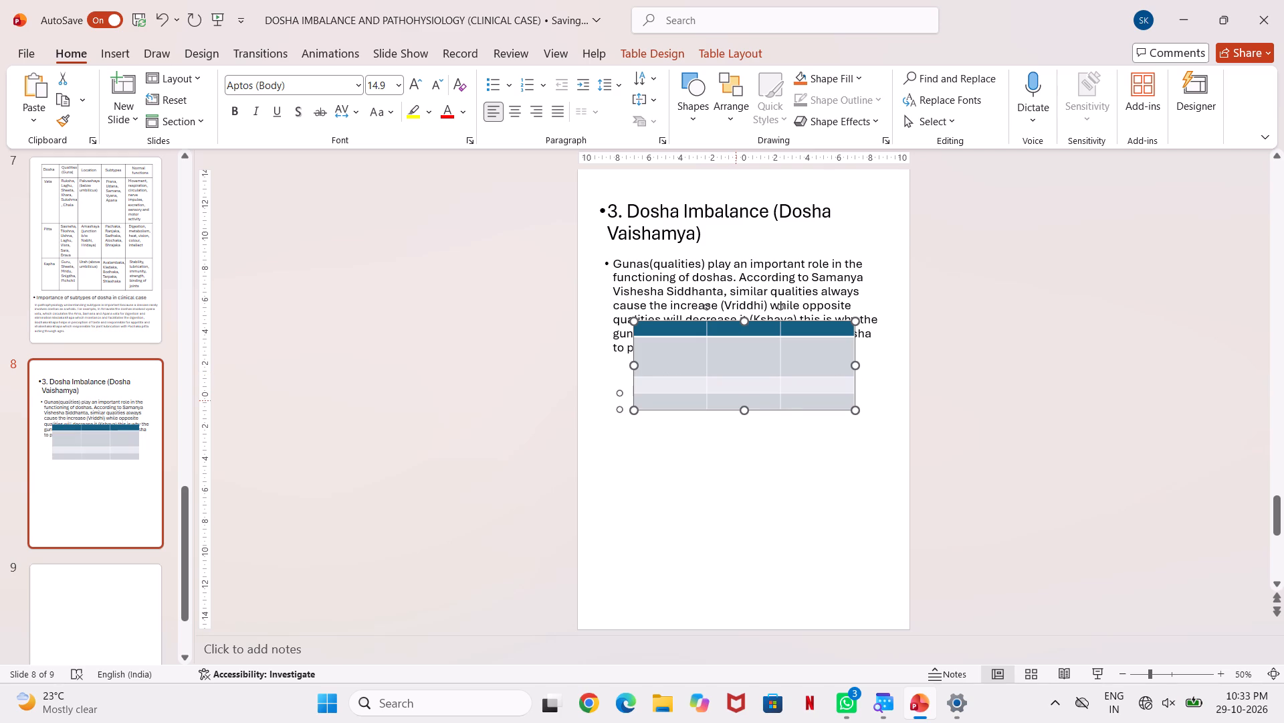
pyautogui.moveTo(736, 400); pyautogui.dragTo(736, 411)
pyautogui.moveTo(736, 411); pyautogui.dragTo(737, 409)
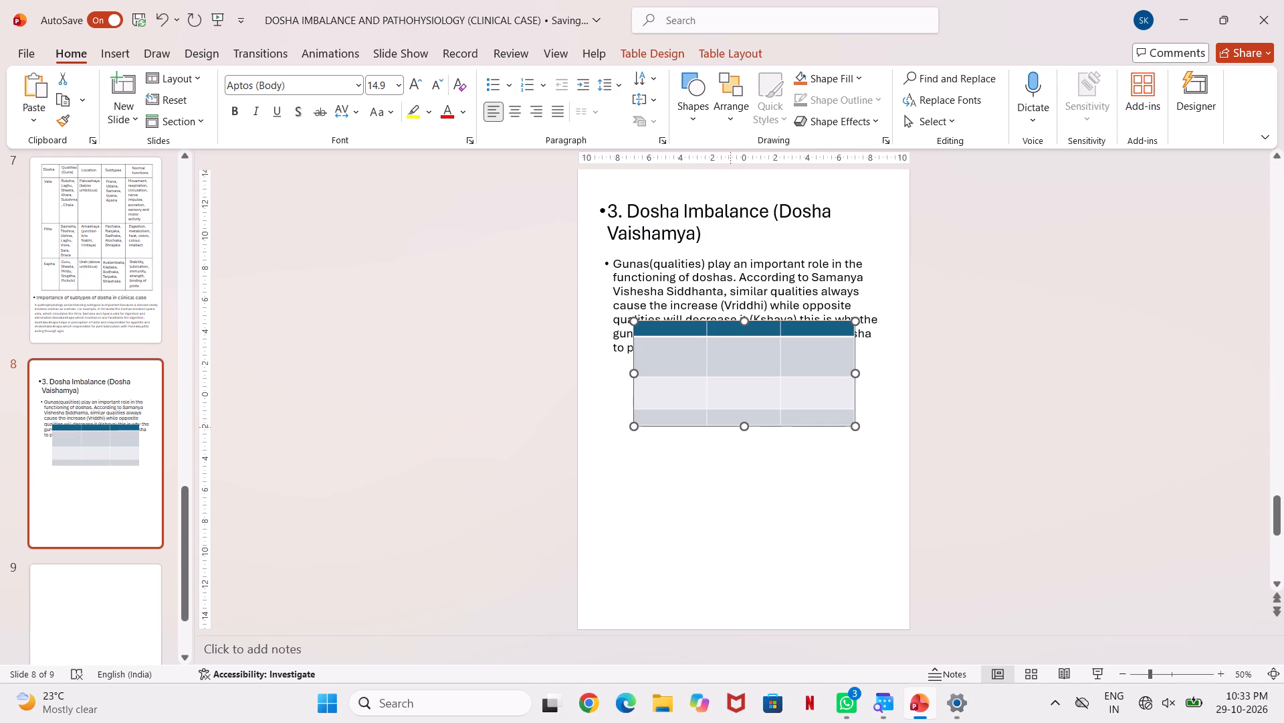
# Move slide 8's empty table down clear of the gunas paragraph, lining up its left edge with the paragraph text.
pyautogui.moveTo(730, 422); pyautogui.dragTo(730, 446)
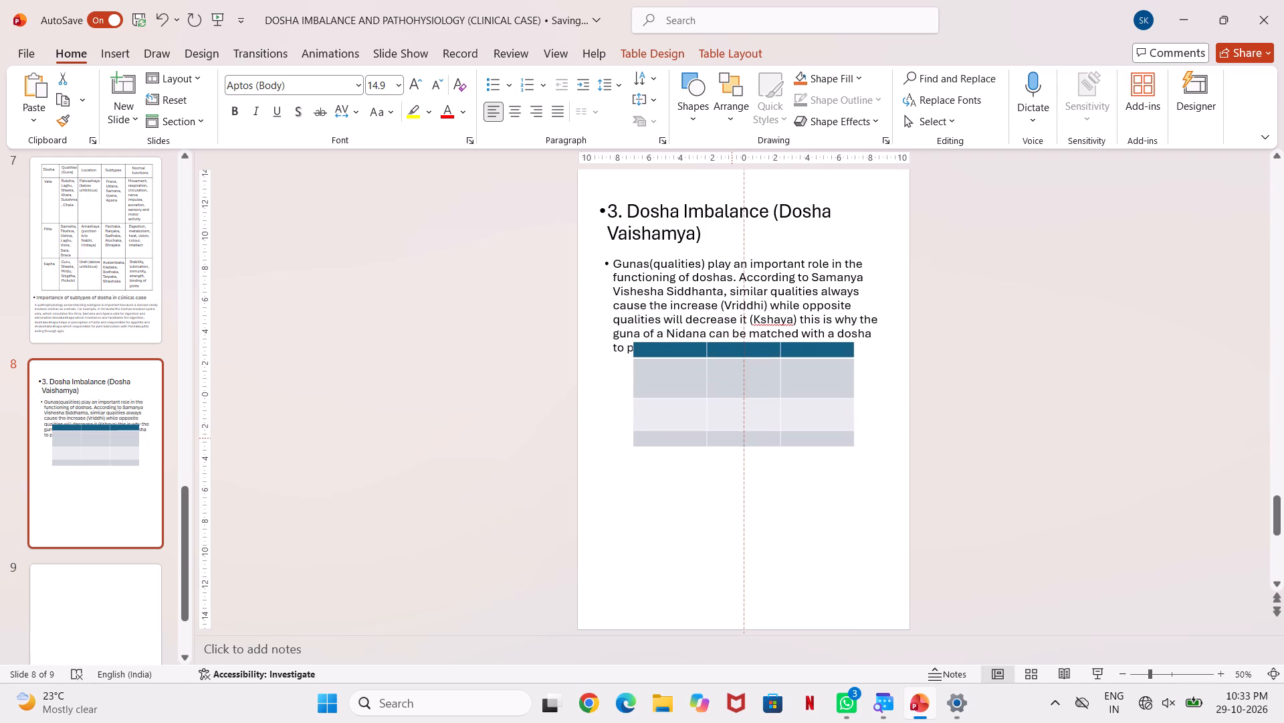
pyautogui.moveTo(730, 446); pyautogui.dragTo(710, 501)
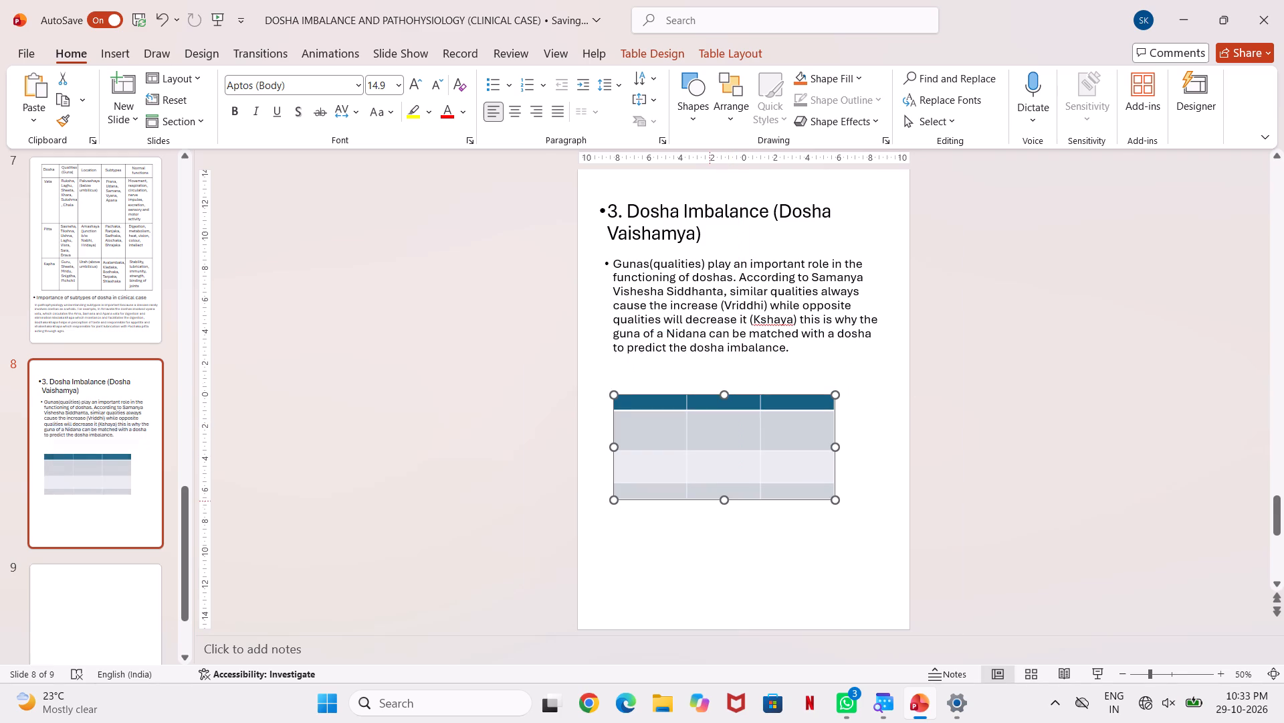
# Increase the height of the last row of slide 8's empty table to nearly match the second row.
pyautogui.keyDown('ctrl'); pyautogui.scroll(4, 710, 501); pyautogui.keyUp('ctrl')
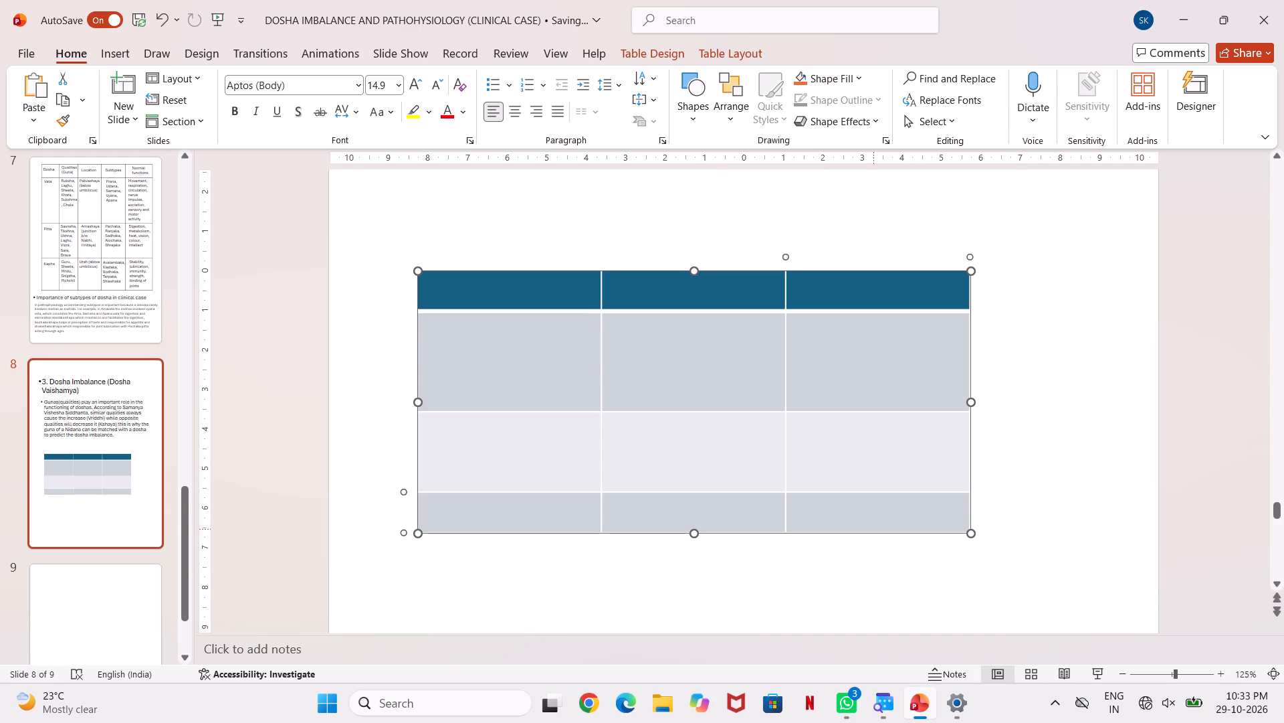
pyautogui.moveTo(874, 528); pyautogui.dragTo(875, 552)
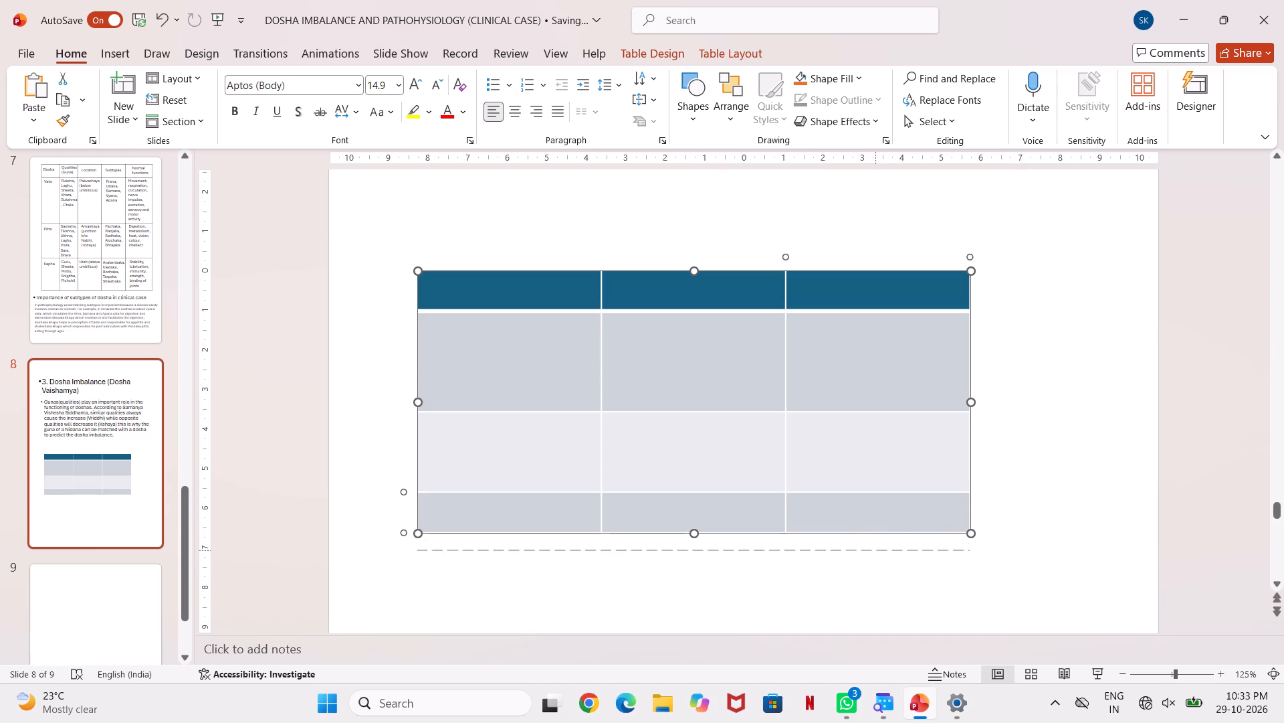
pyautogui.moveTo(875, 552); pyautogui.dragTo(877, 585)
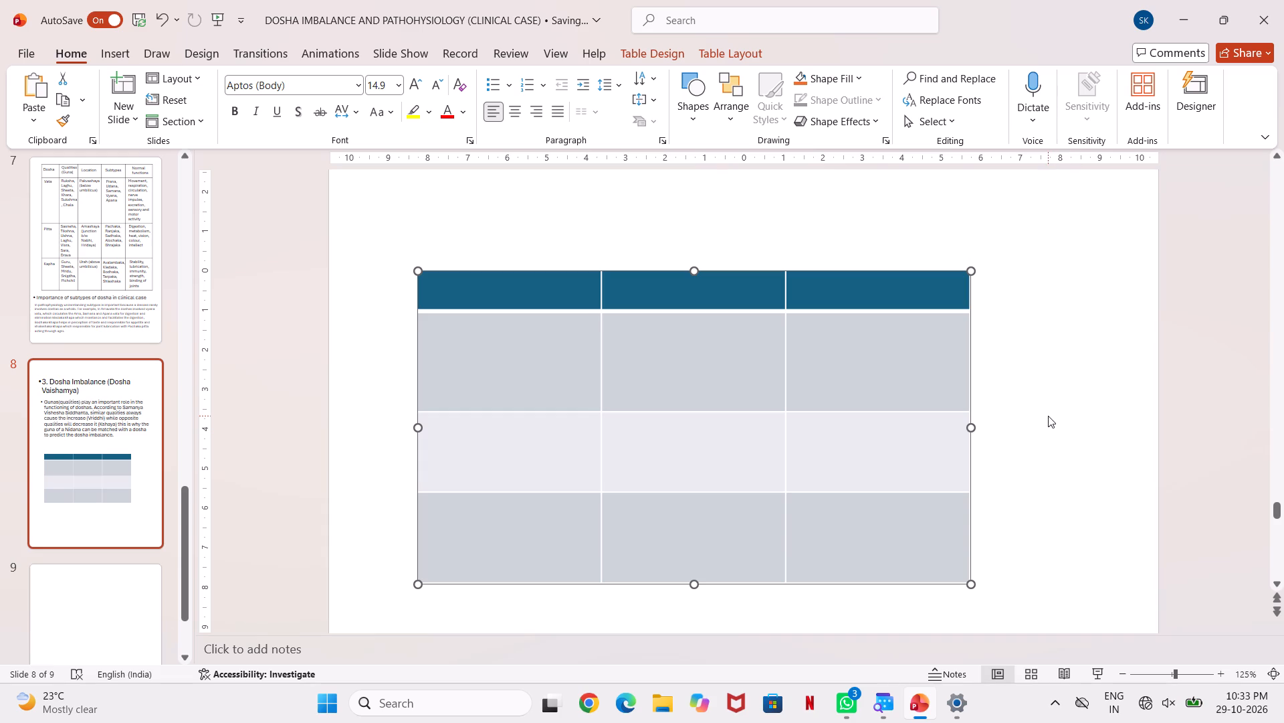
pyautogui.keyDown('ctrl'); pyautogui.scroll(-4, 1048, 416); pyautogui.keyUp('ctrl')
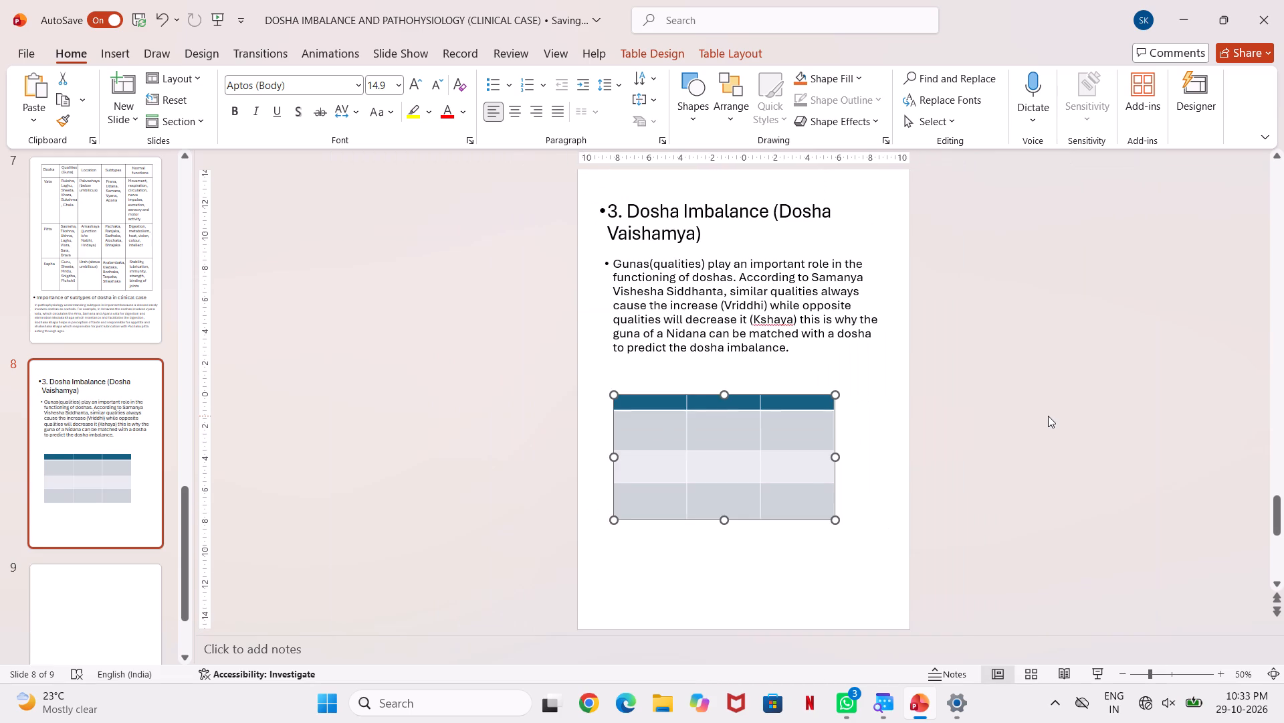
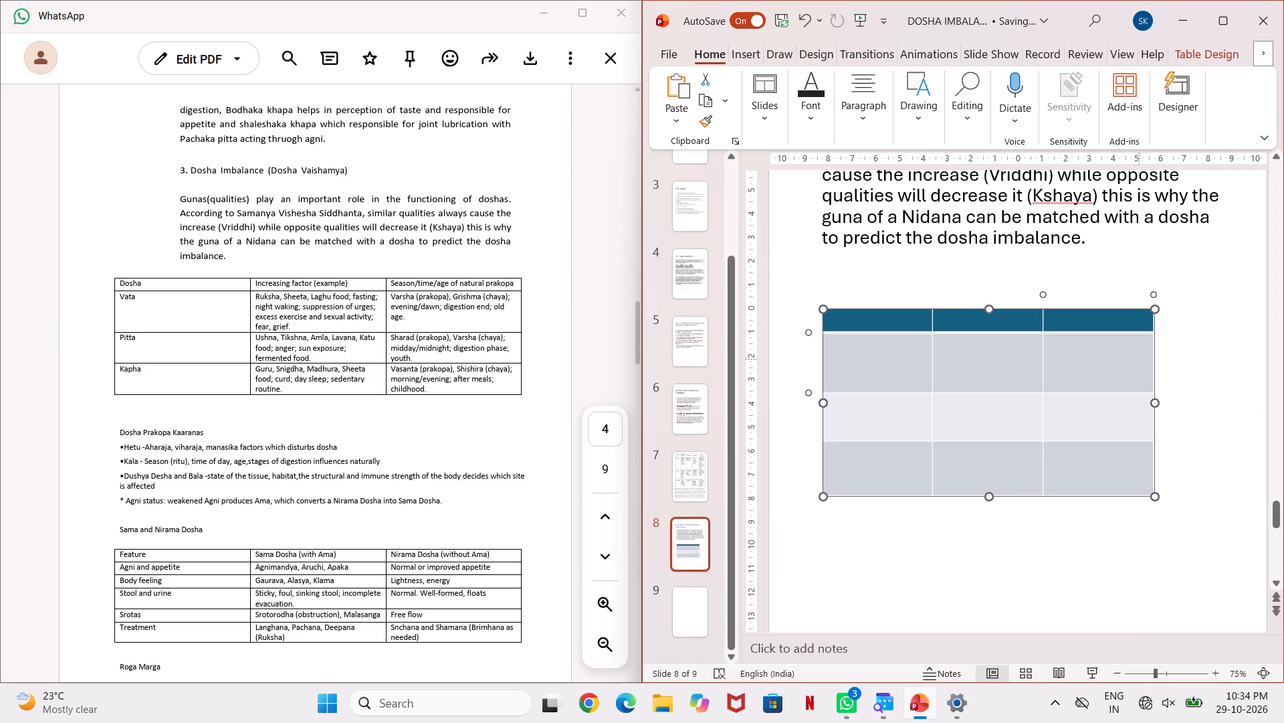
pyautogui.moveTo(1147, 360); pyautogui.dragTo(1204, 355)
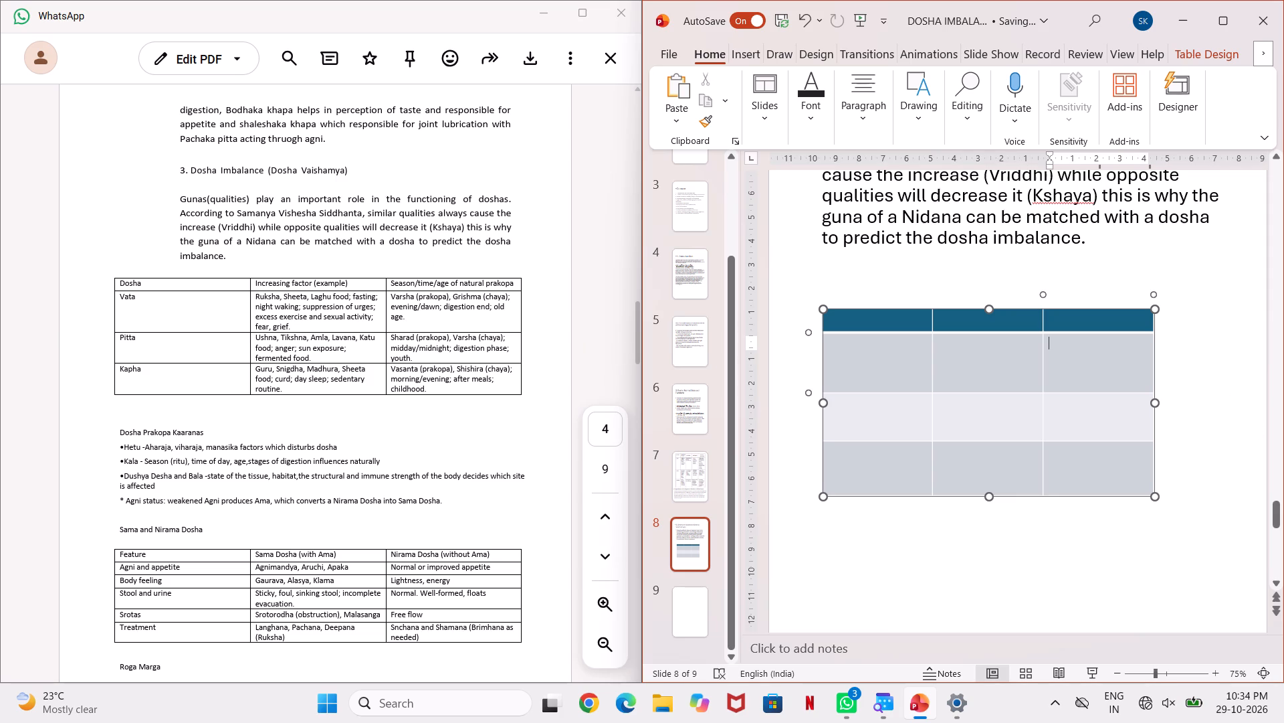
pyautogui.moveTo(1204, 355); pyautogui.dragTo(1236, 354)
# Widen slide 8's empty table by extending its third column, then make the first column narrowest and the middle column about as wide as the third.
pyautogui.moveTo(1148, 375); pyautogui.dragTo(1235, 377)
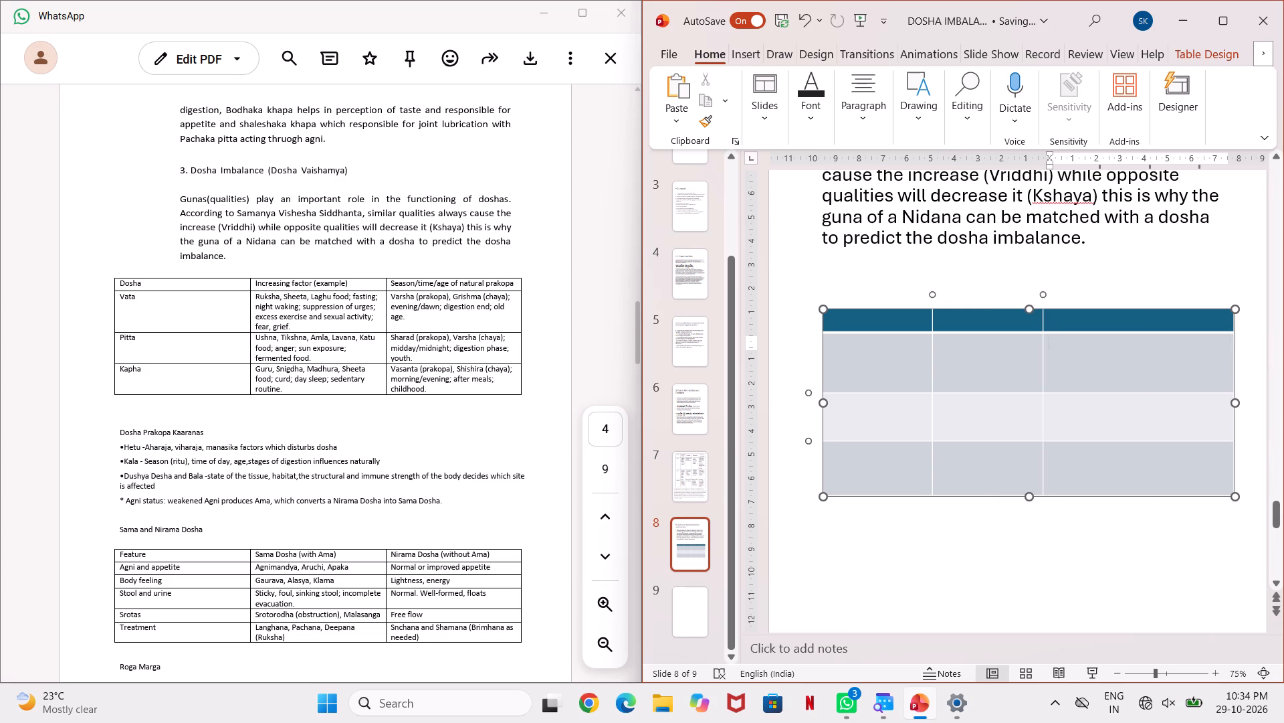
pyautogui.moveTo(1037, 409); pyautogui.dragTo(1076, 414)
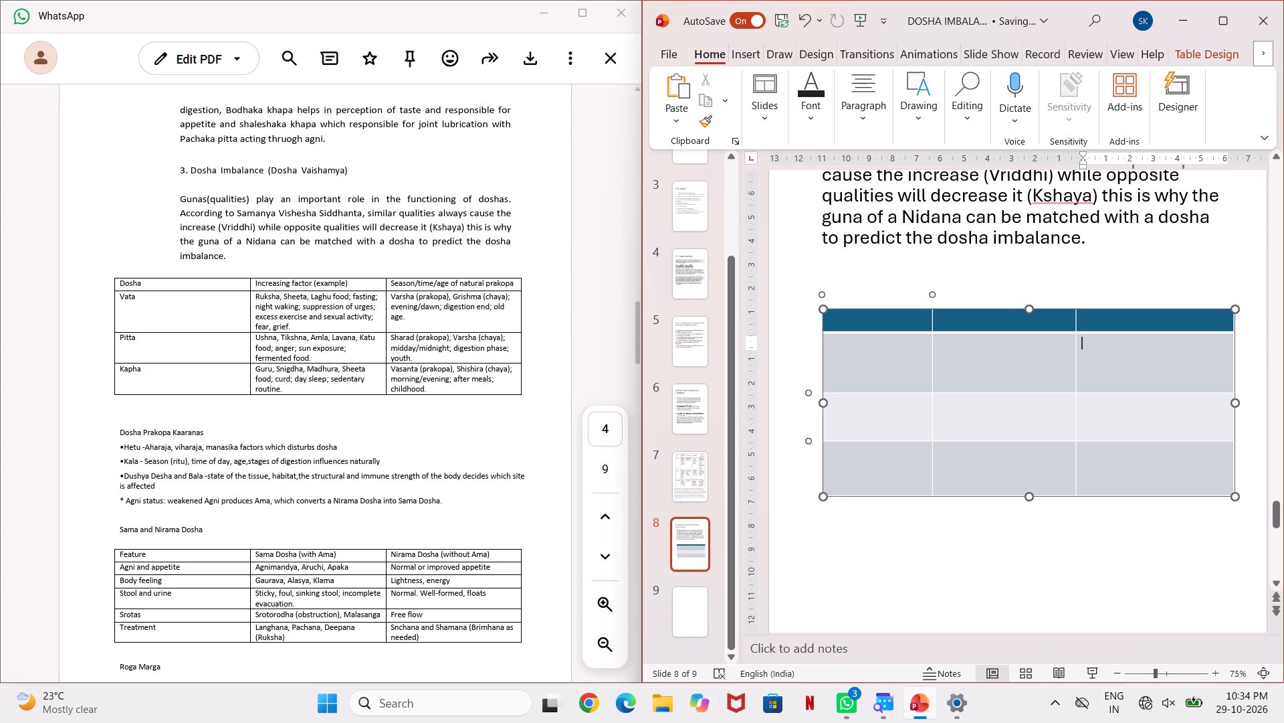
pyautogui.moveTo(926, 425); pyautogui.dragTo(899, 426)
pyautogui.moveTo(1228, 429); pyautogui.dragTo(1245, 431)
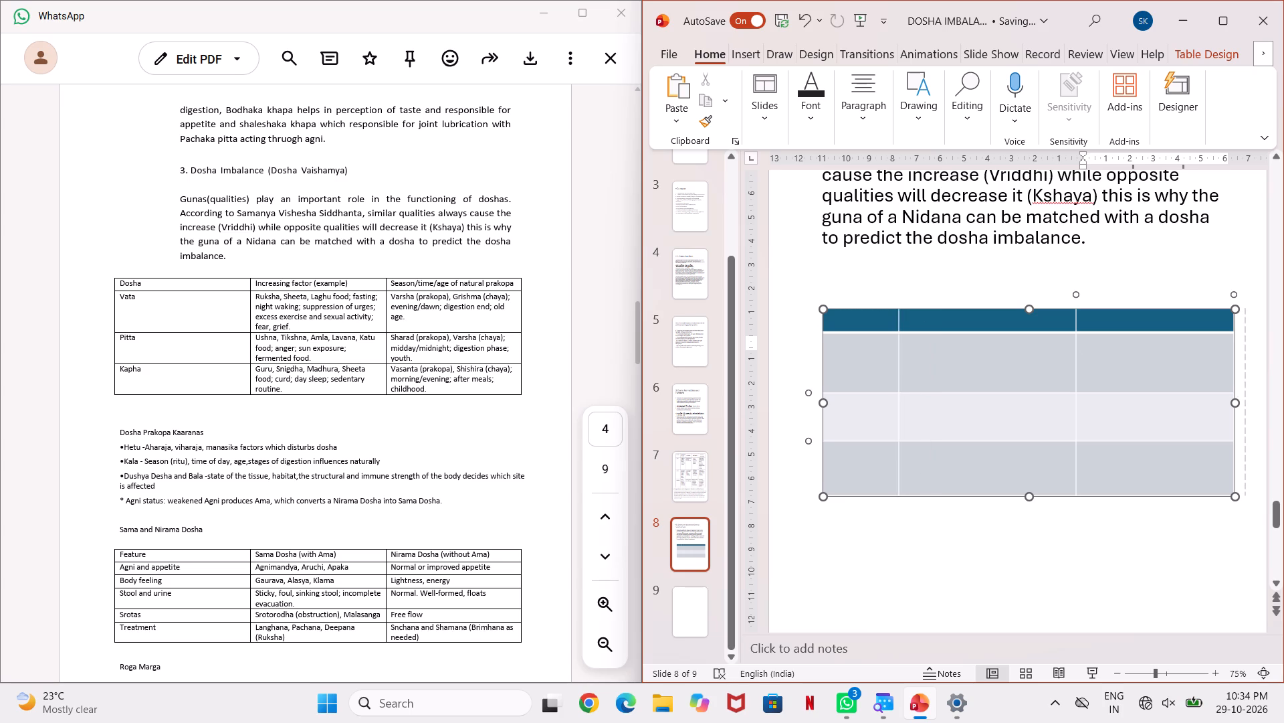
pyautogui.moveTo(1245, 431); pyautogui.dragTo(1249, 432)
pyautogui.click(1210, 553)
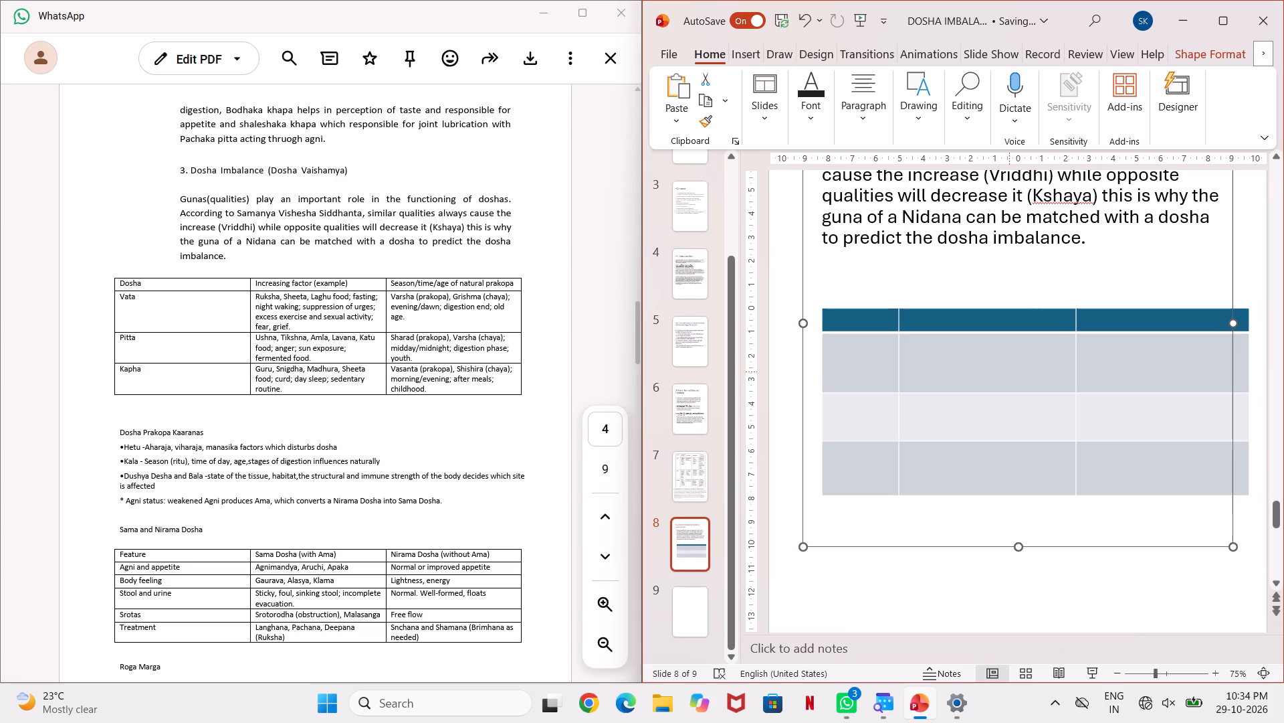
pyautogui.click(1016, 274)
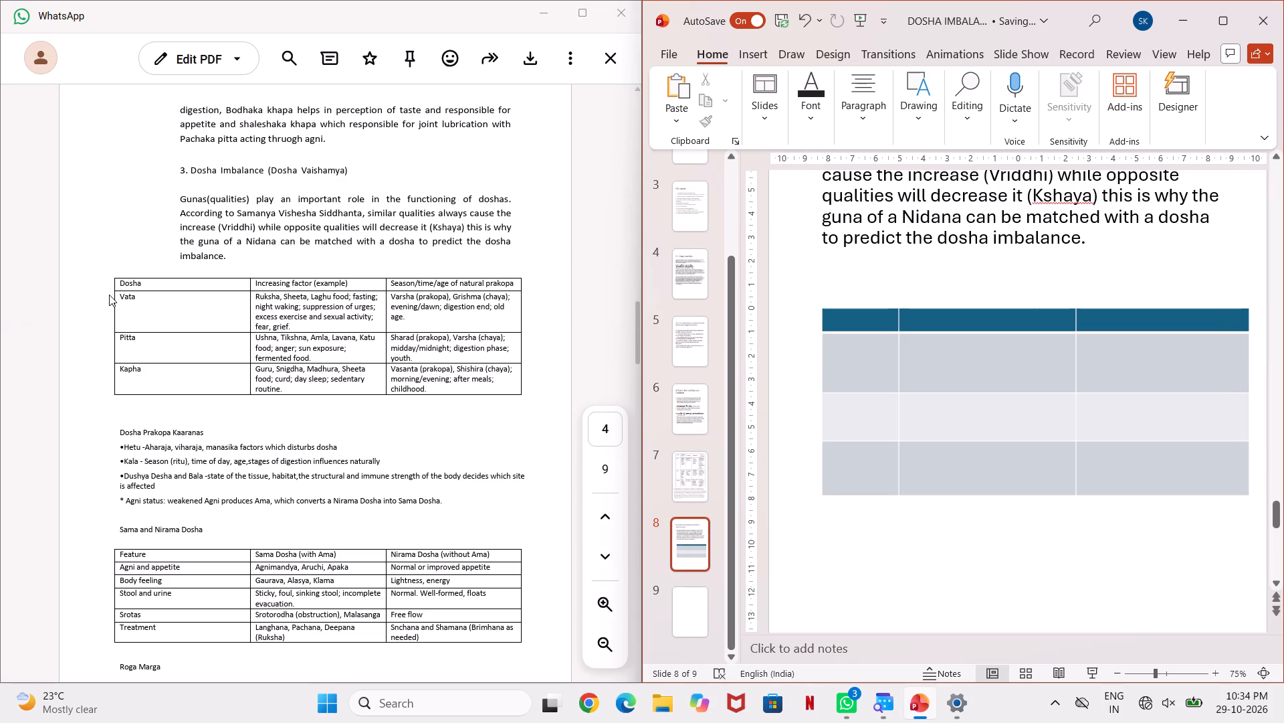
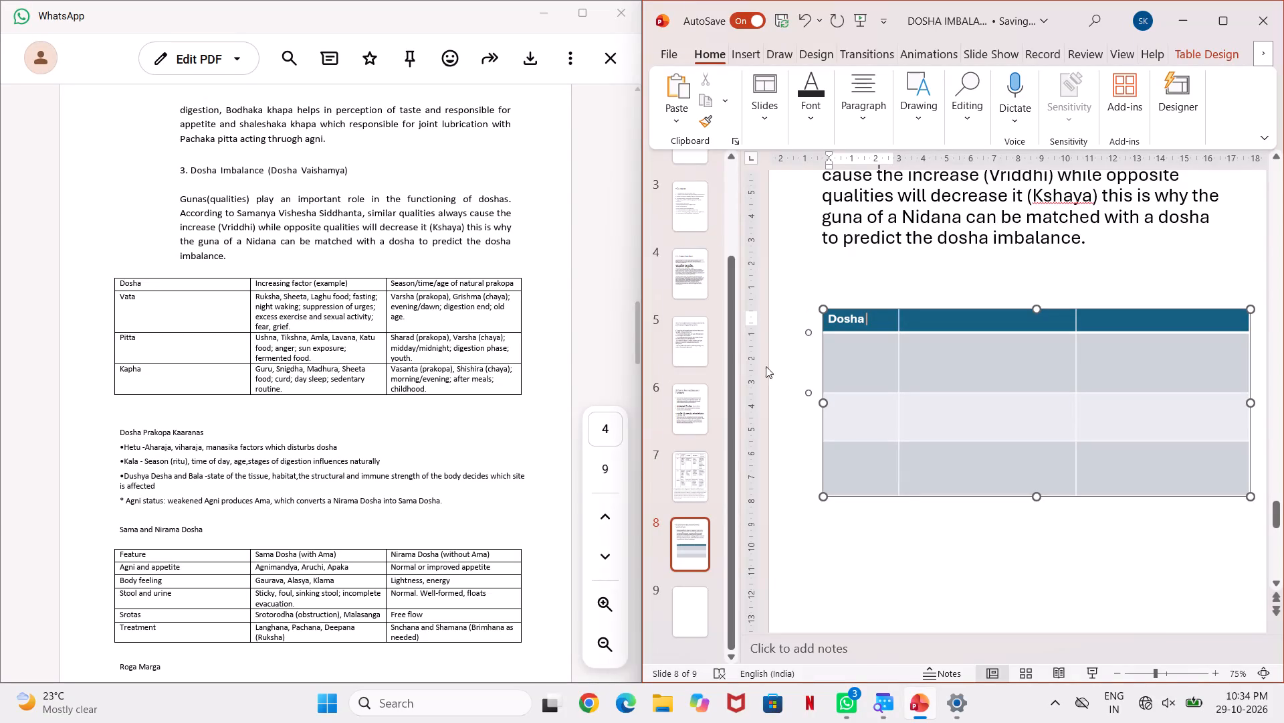
# Place the text cursor in the empty header cell of the middle column in slide 8's table, ready for its heading.
pyautogui.click(981, 329)
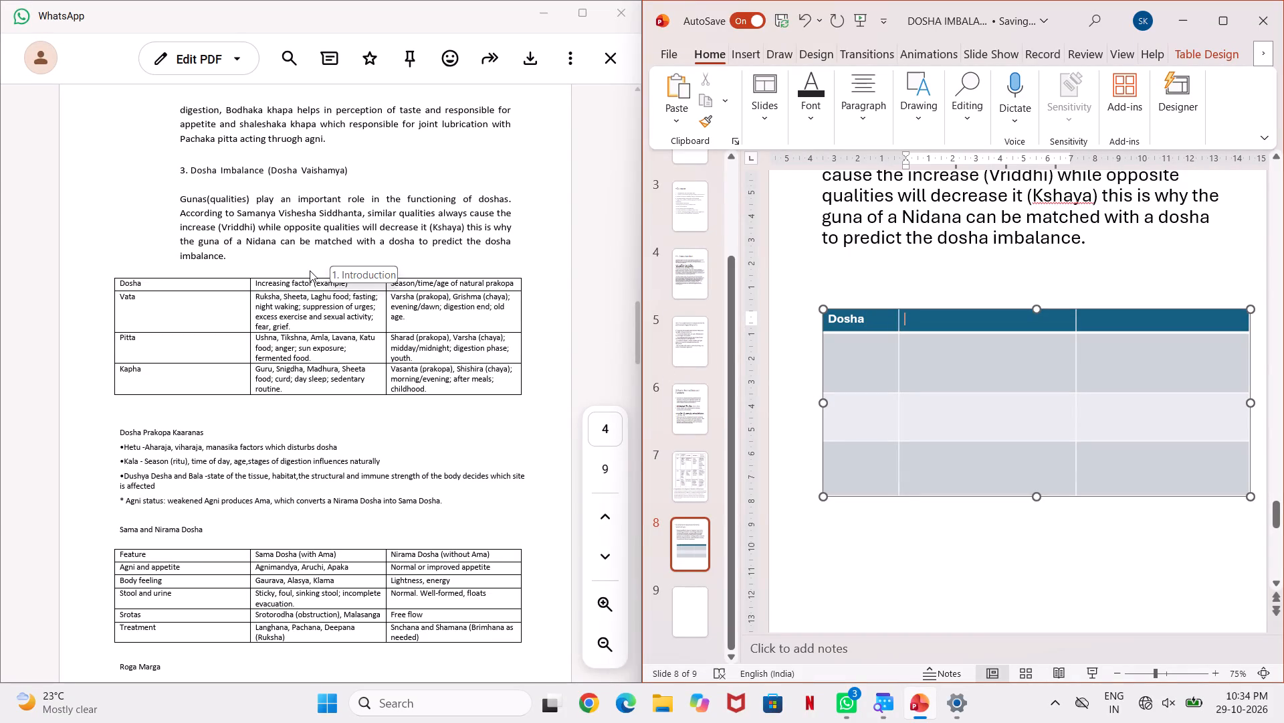
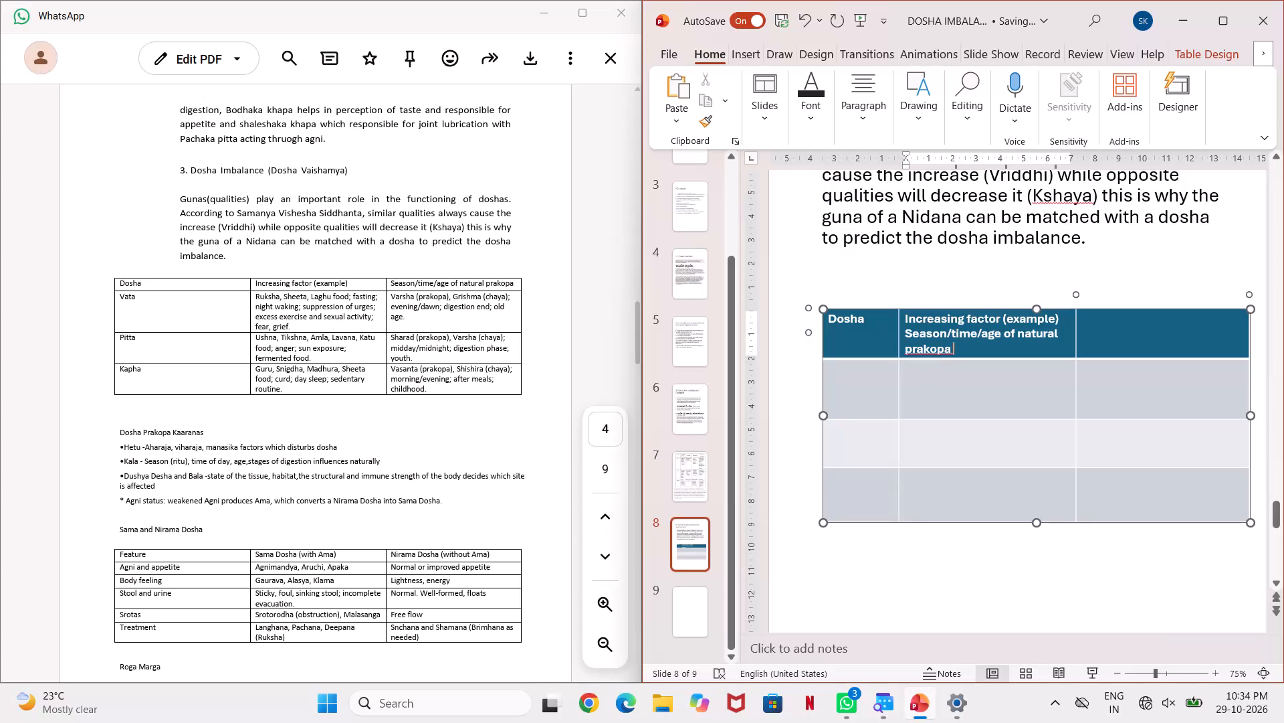
# Undo the misplaced paste in the second header cell and paste "Season/time/age of natural prakopa" into the third column's header instead.
pyautogui.hotkey('ctrl', 'z')
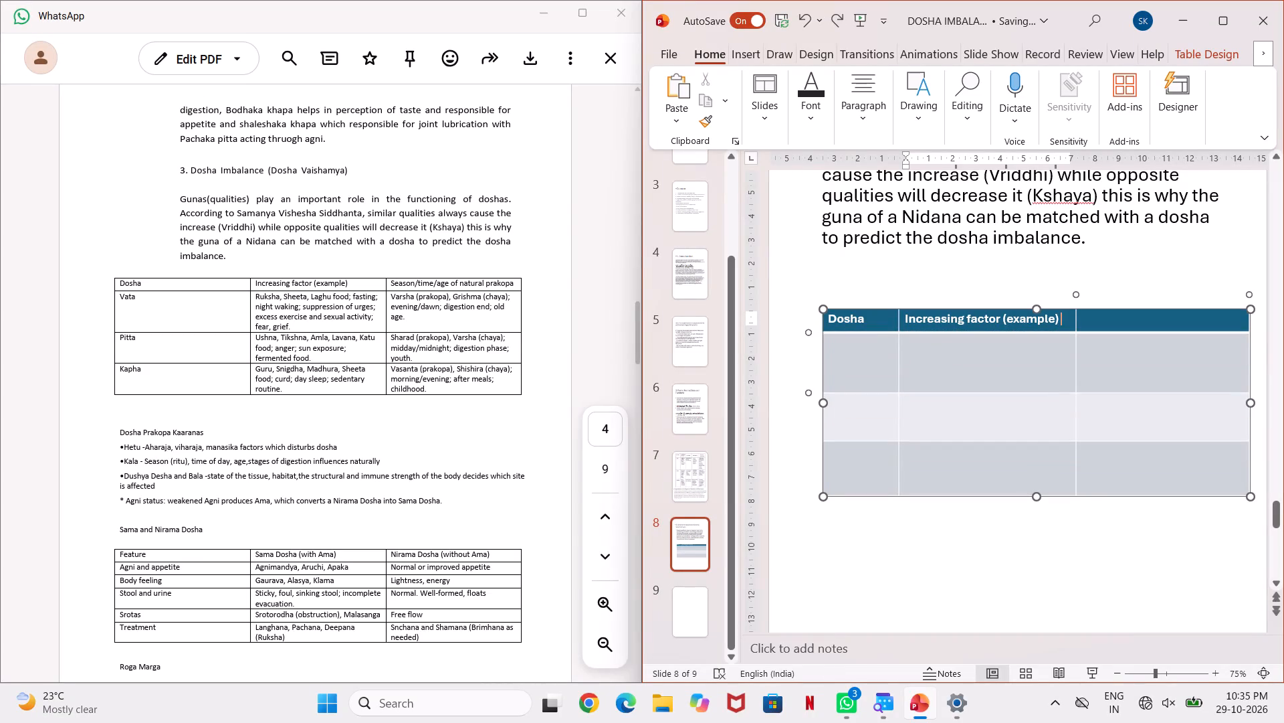
pyautogui.click(1142, 328)
pyautogui.hotkey('ctrl', 'v')
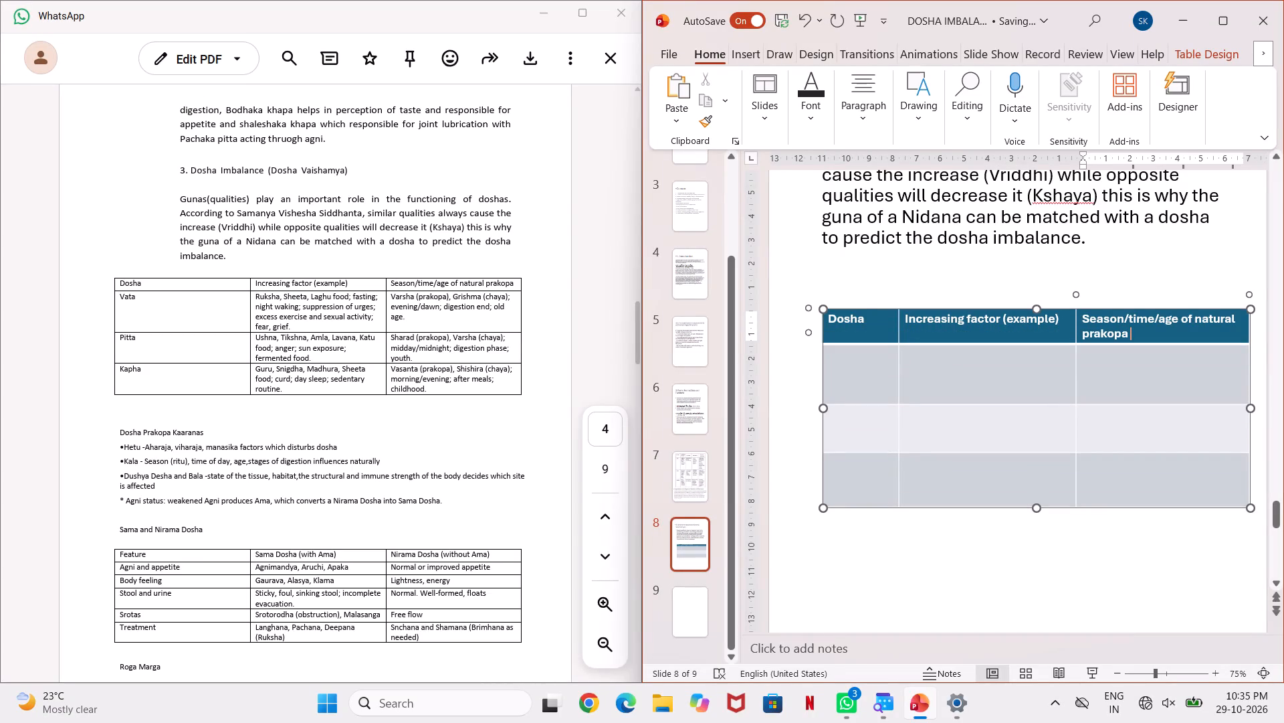
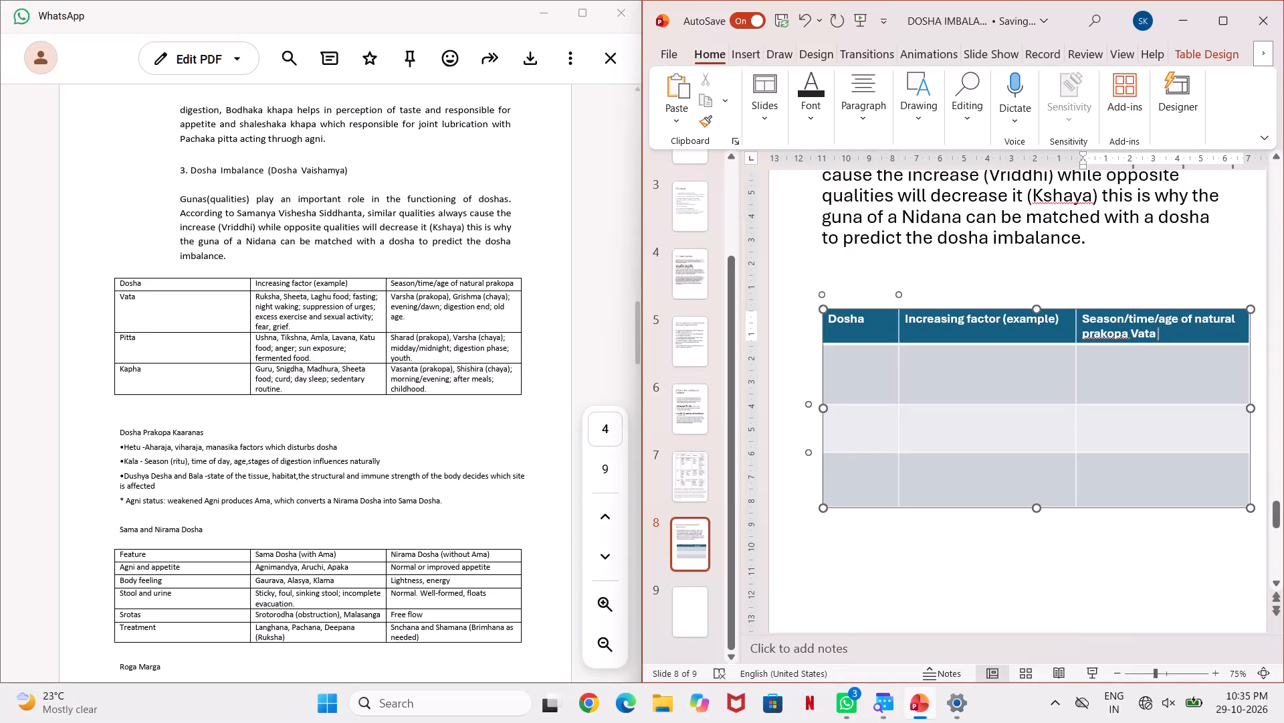
# Undo the misplaced "Vata" in the third header cell and paste it into the first cell of the second row of slide 8's table.
pyautogui.hotkey('ctrl', 'z')
pyautogui.click(835, 390)
pyautogui.hotkey('ctrl', 'v')
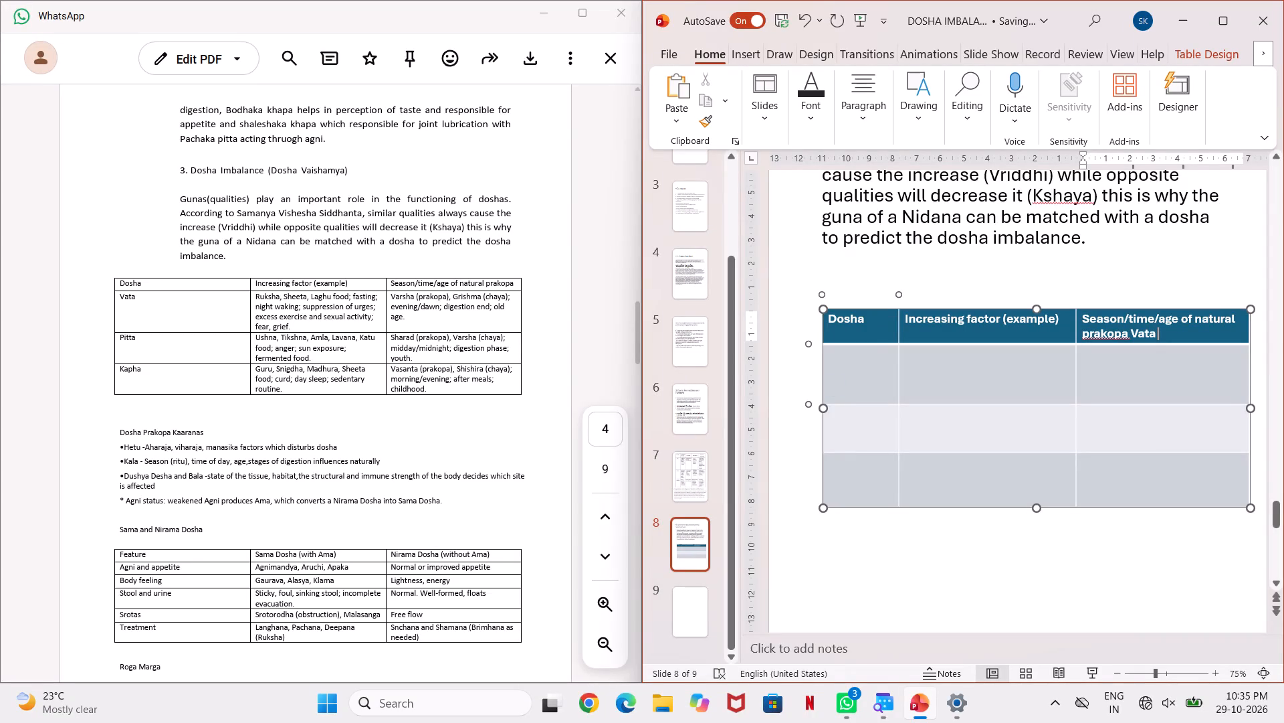
pyautogui.hotkey('ctrl', 'z')
pyautogui.click(888, 388)
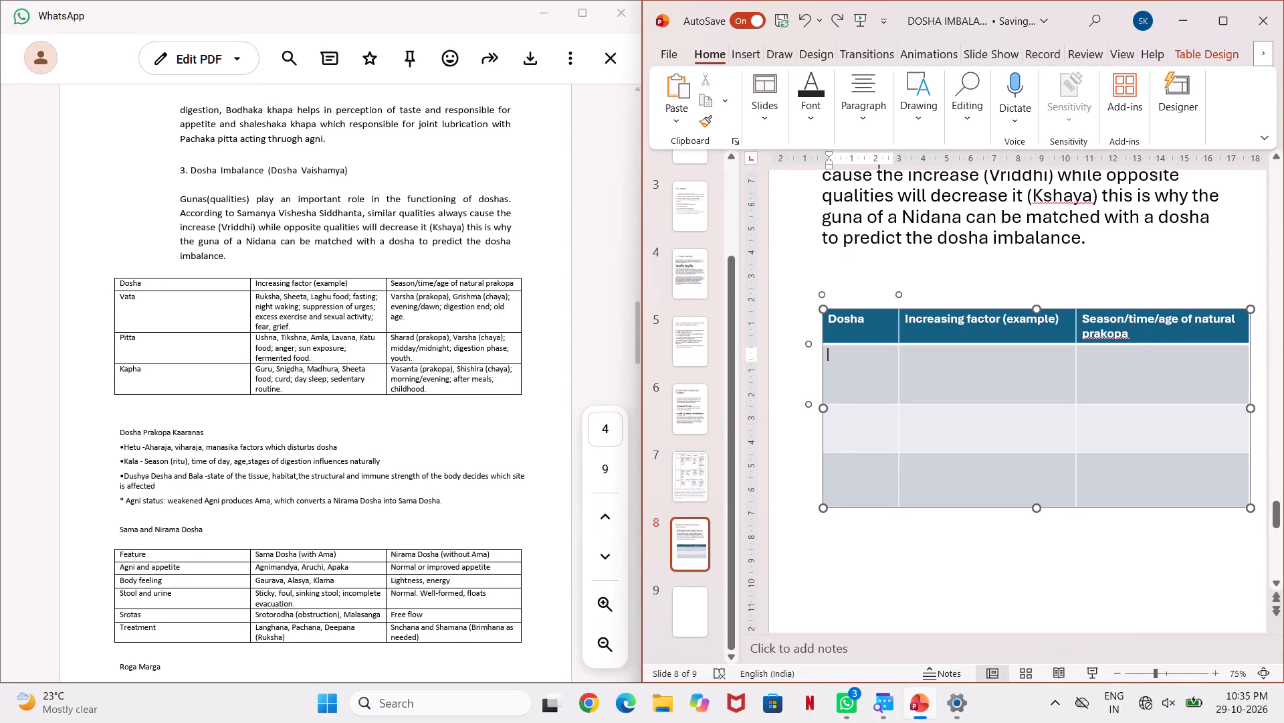
pyautogui.hotkey('ctrl', 'v')
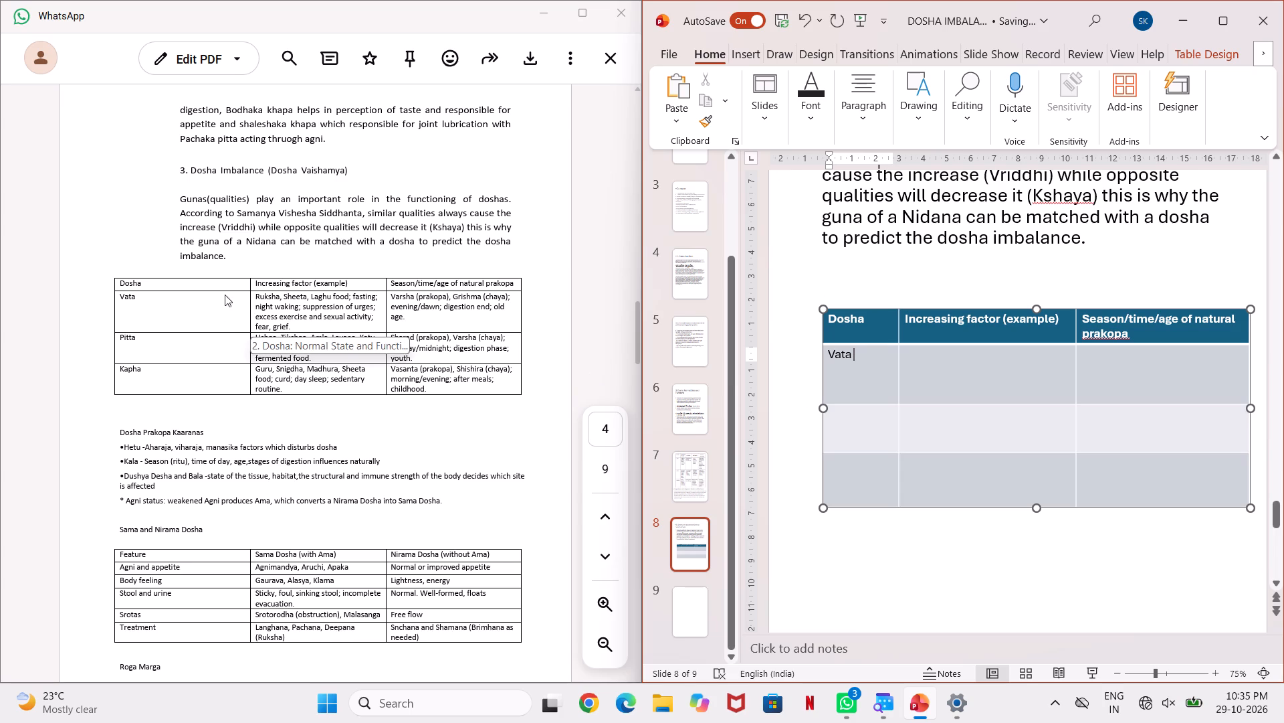
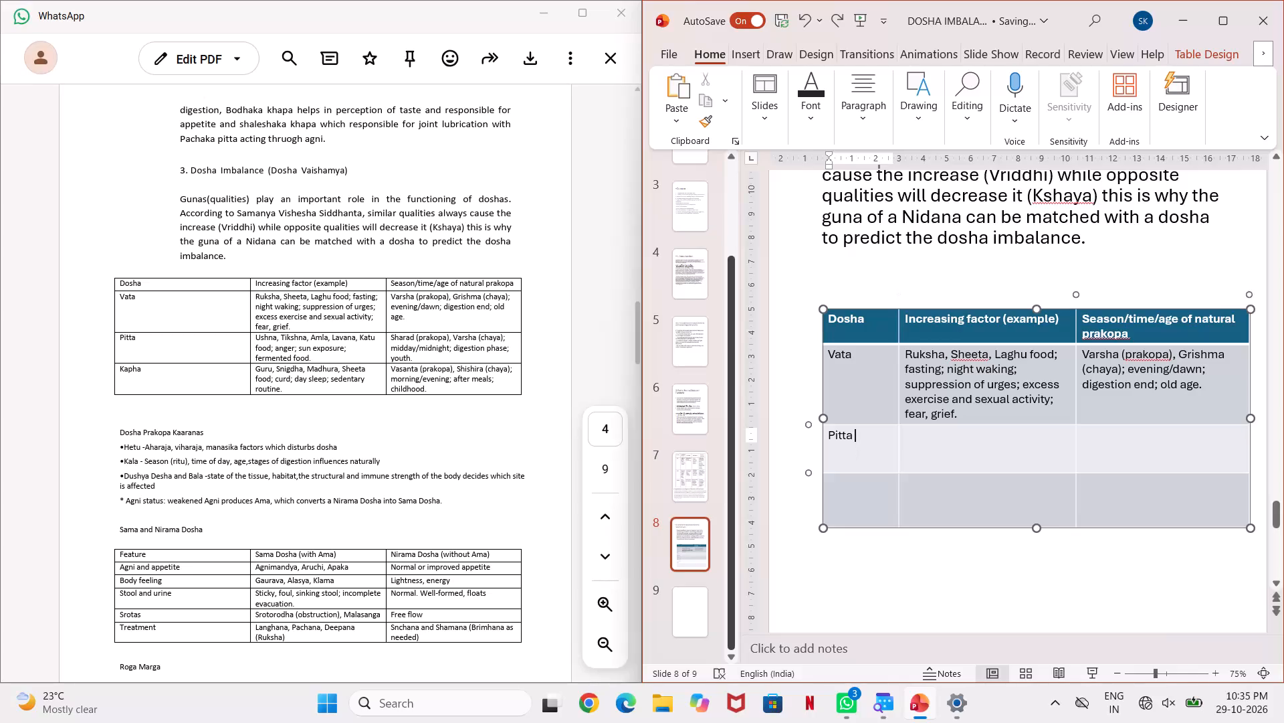
# Paste the copied text "Ushna, Tikshna, Amla, Lavana, Katu food; anger; sun exposure; fermented food." as Pitta's increasing factor in slide 8's table.
pyautogui.click(1041, 444)
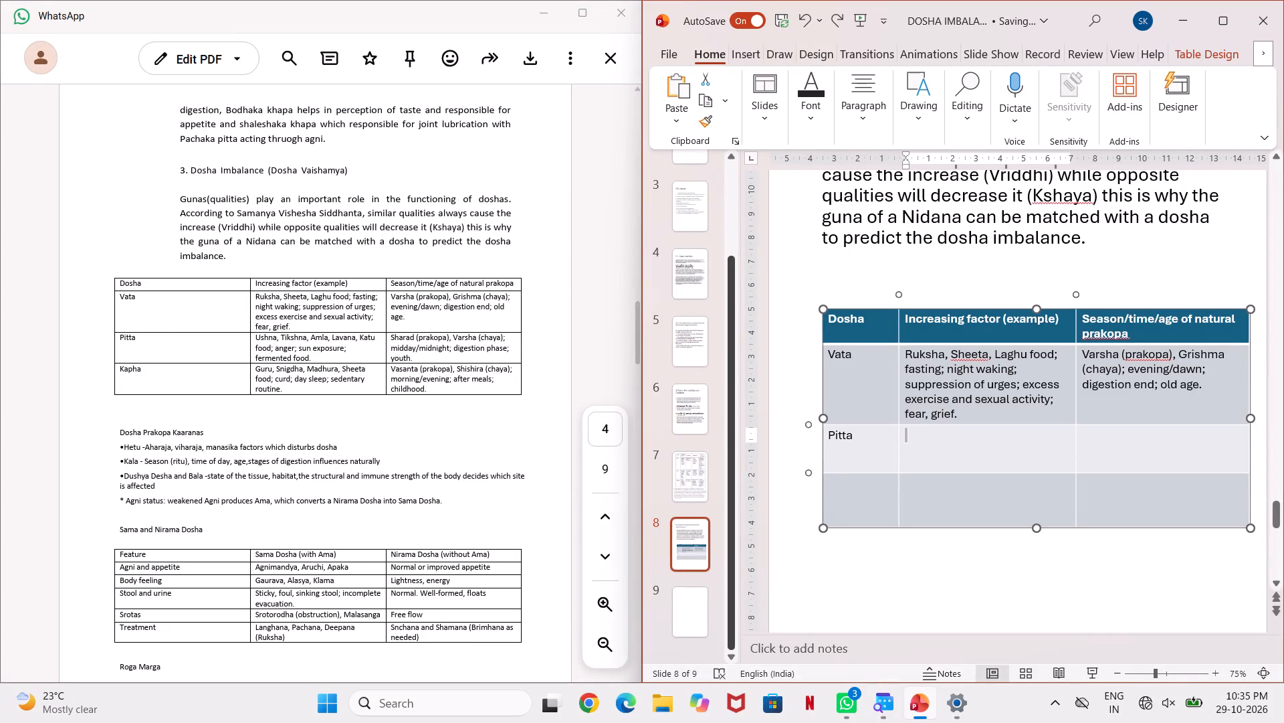
pyautogui.hotkey('ctrl', 'v')
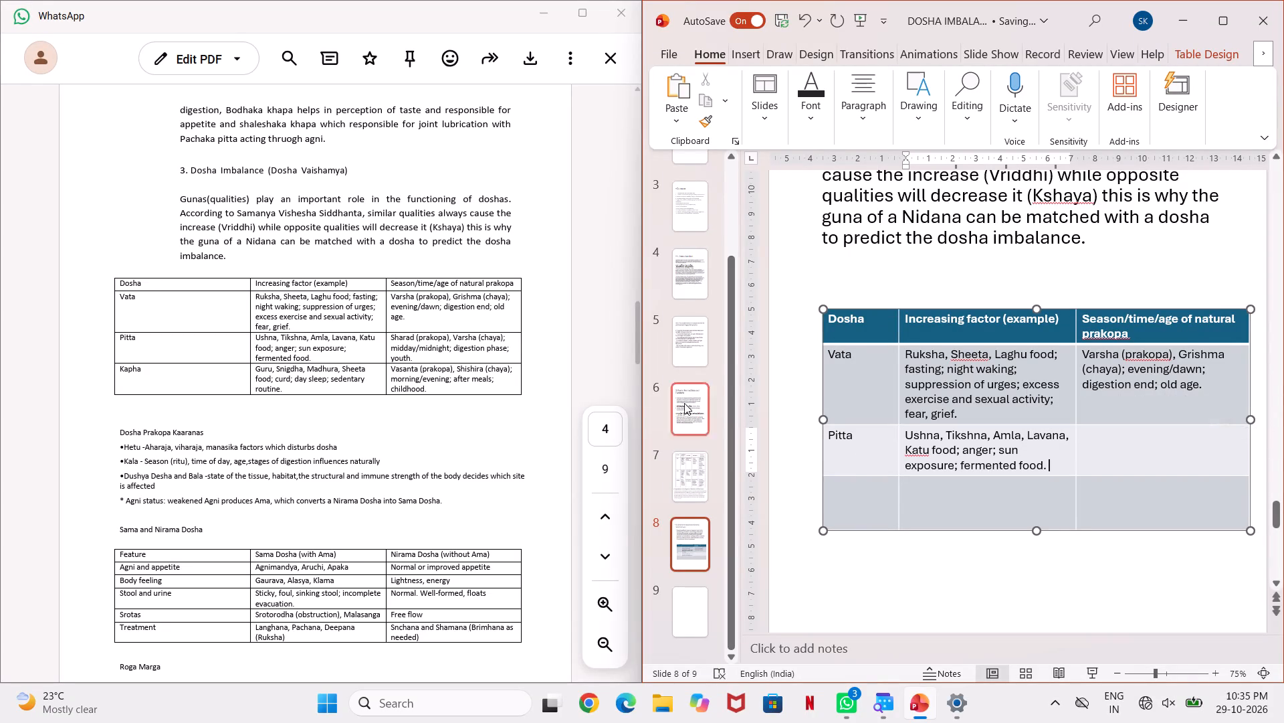
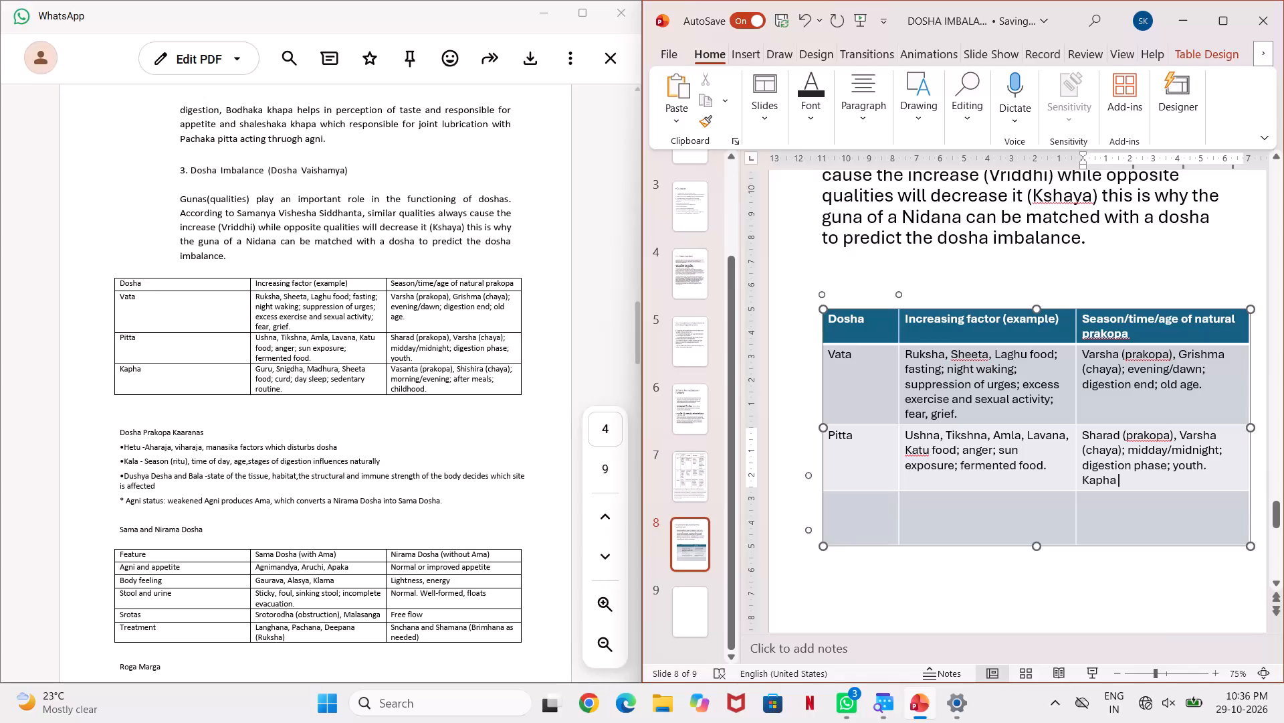
# Undo the misplaced Kapha paste in Pitta's third-column cell and paste Kapha into the Dosha column of slide 8's last table row.
pyautogui.hotkey('ctrl', 'z')
pyautogui.click(868, 513)
pyautogui.hotkey('ctrl', 'v')
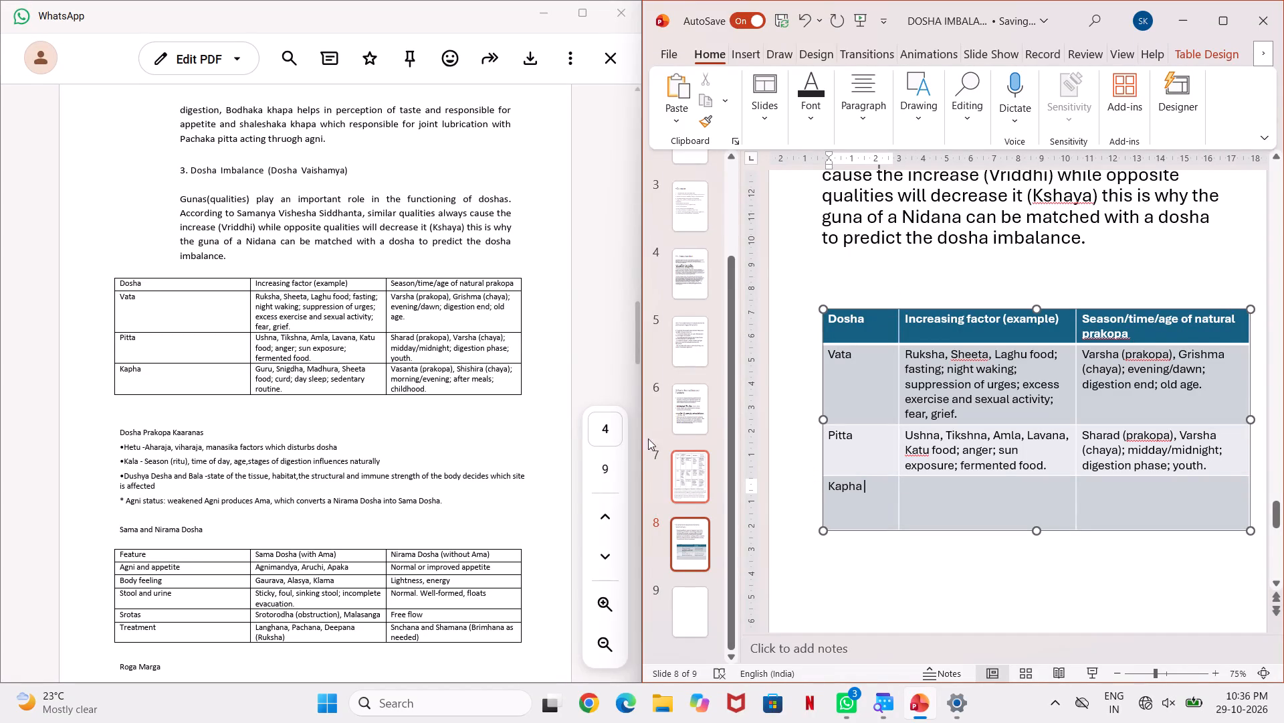
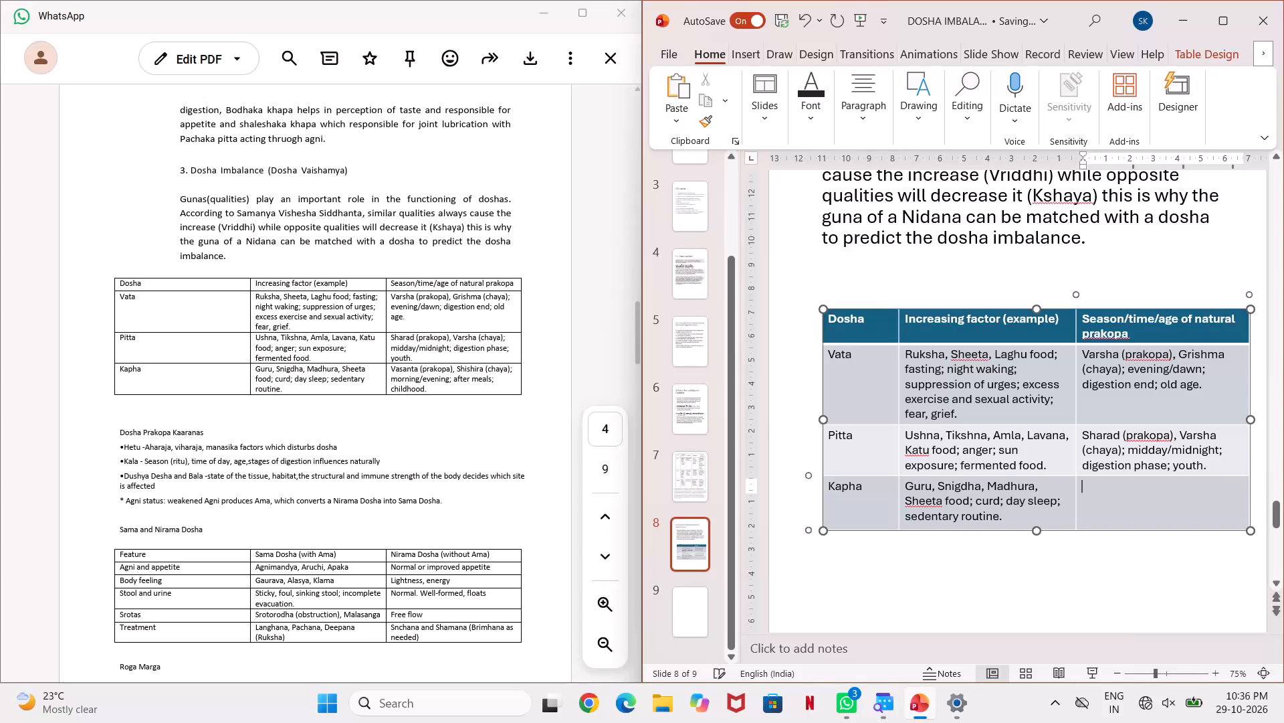
# Paste "Vasanta (prakopa), Shishira (chaya); morning/evening; after meals; childhood." into the Kapha row's third-column cell of slide 8's table.
pyautogui.hotkey('ctrl', 'v')
pyautogui.click(1052, 589)
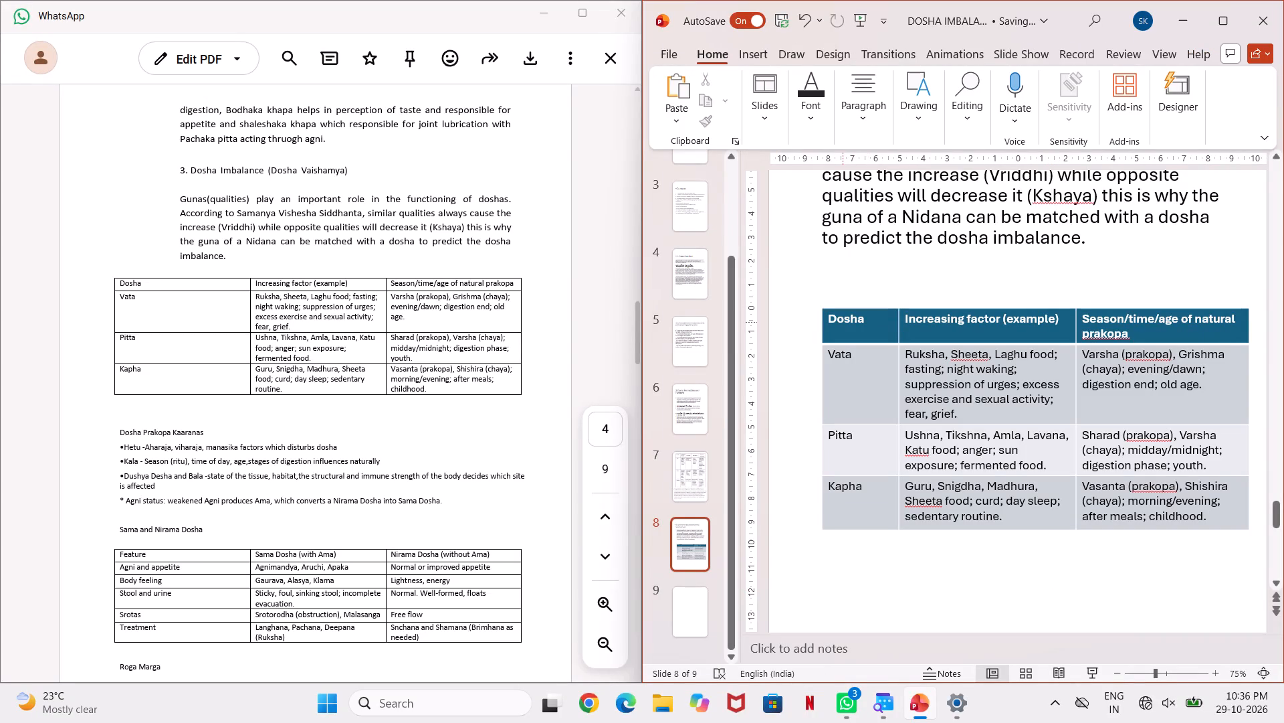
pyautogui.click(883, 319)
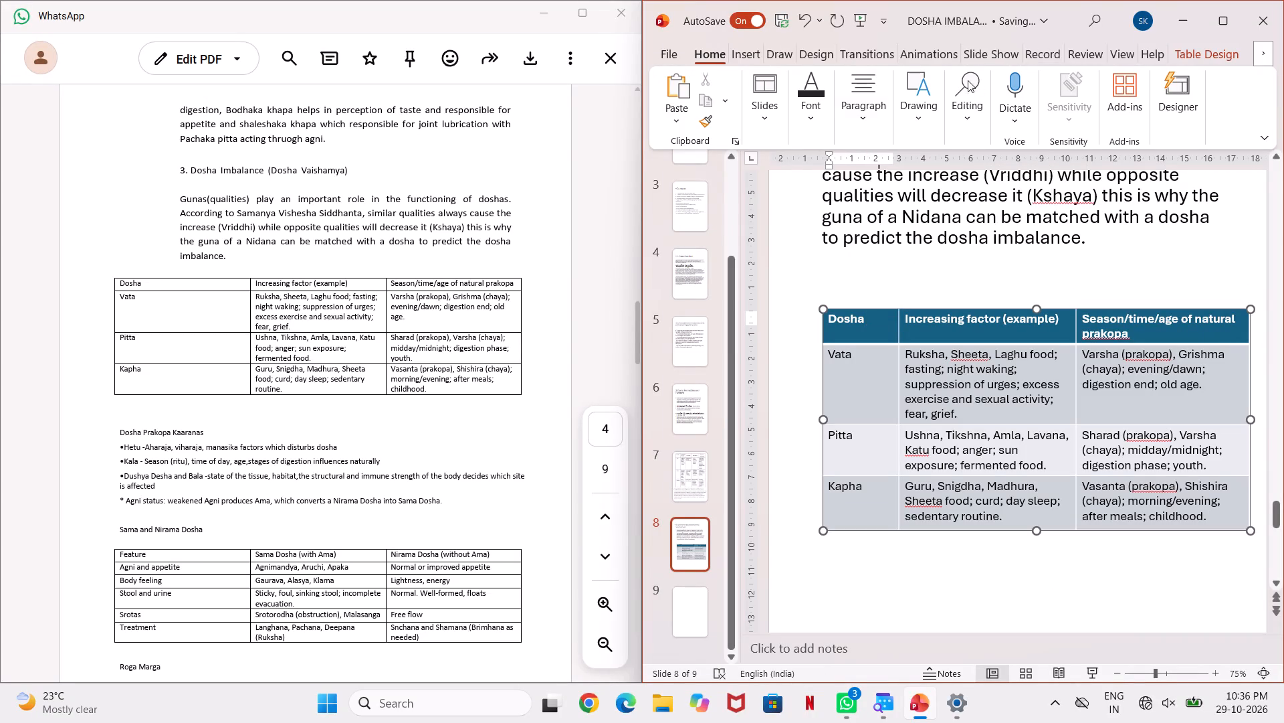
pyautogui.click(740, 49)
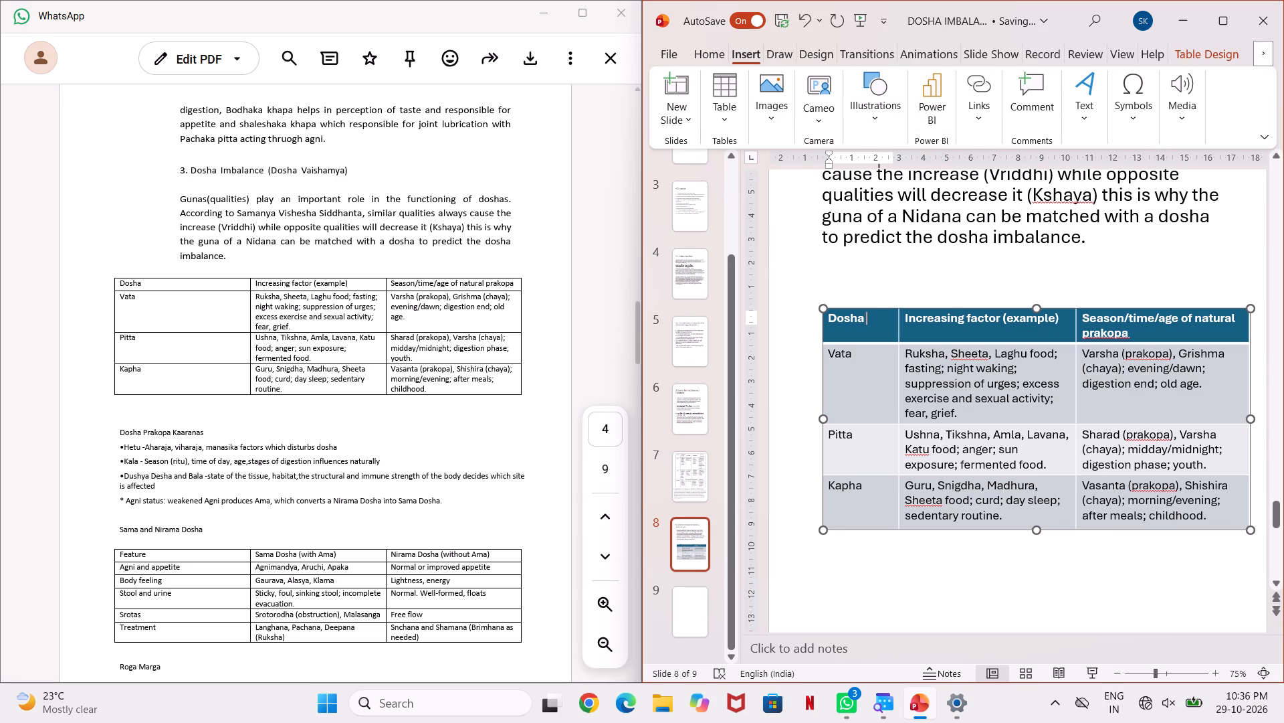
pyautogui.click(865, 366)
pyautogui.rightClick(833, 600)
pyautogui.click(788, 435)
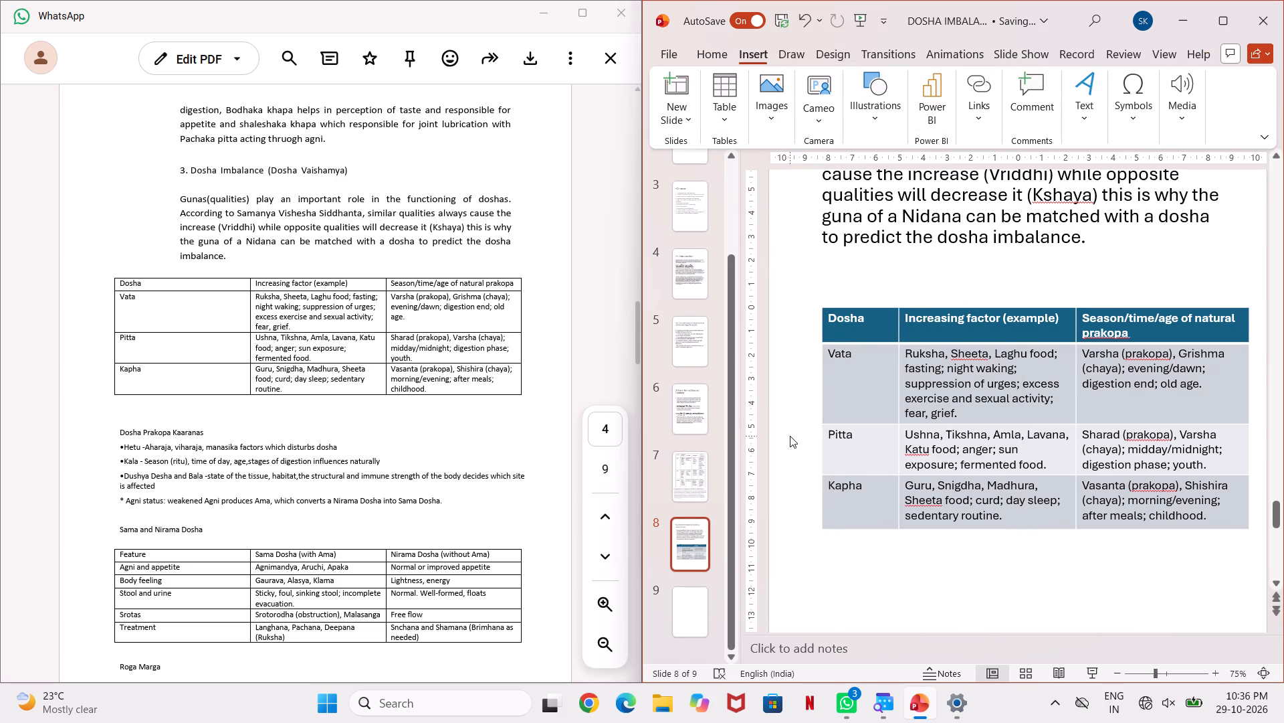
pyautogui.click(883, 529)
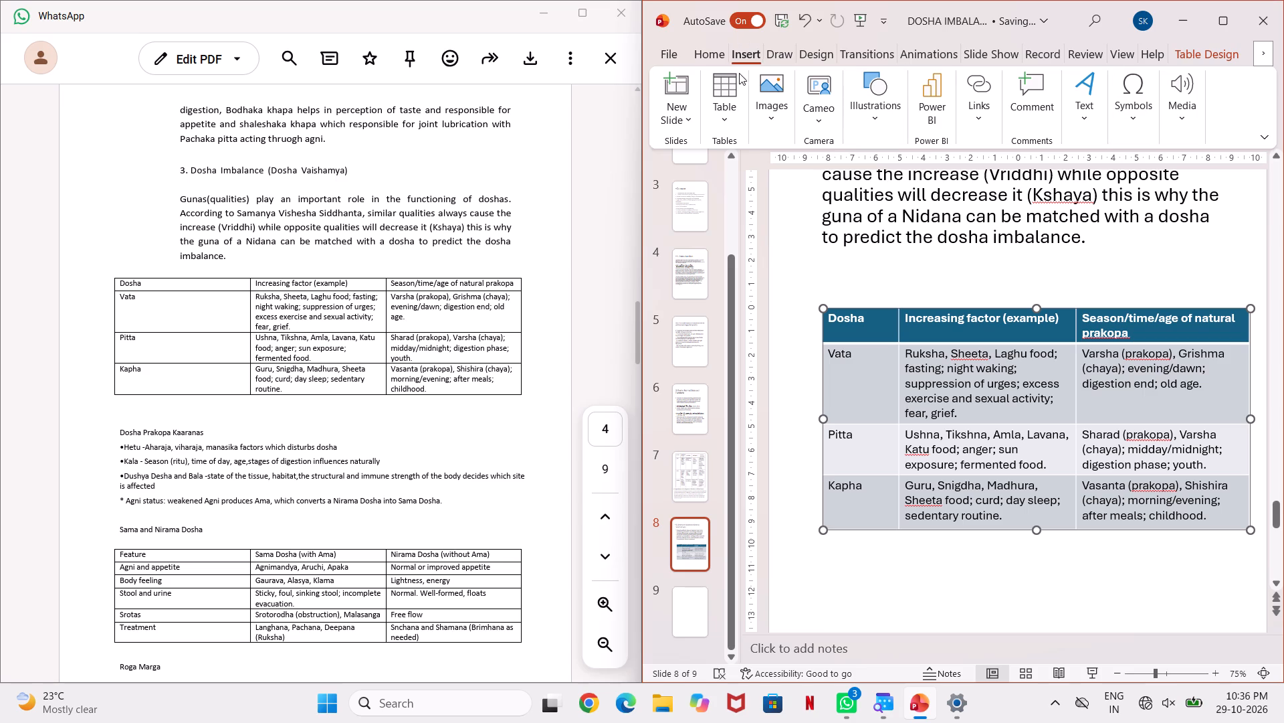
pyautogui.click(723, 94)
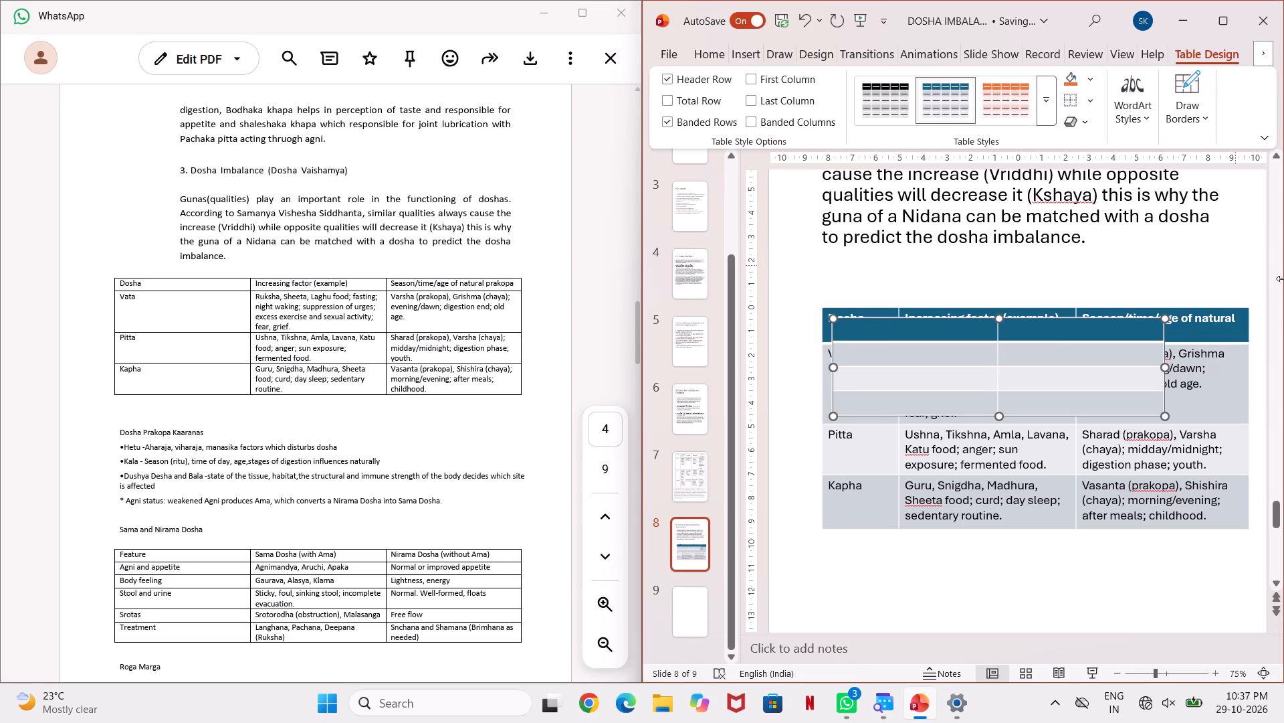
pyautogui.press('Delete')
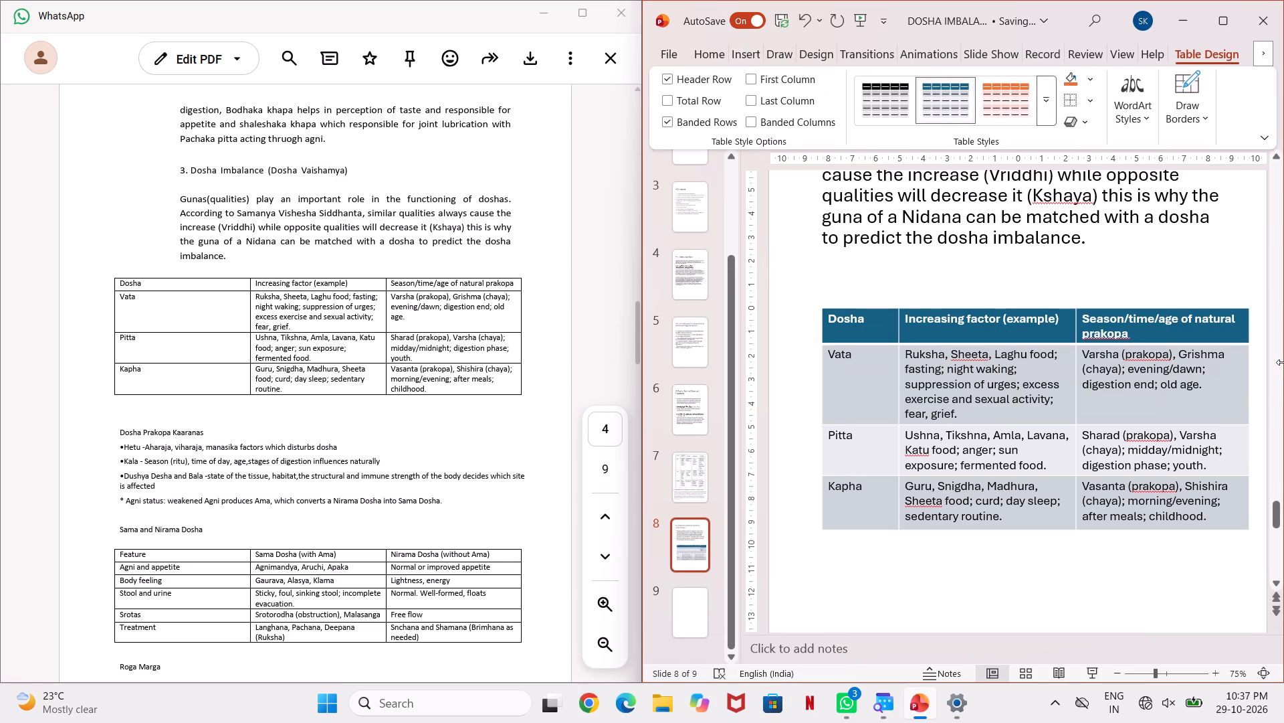
# Apply the plain table style with black gridlines and no fill to slide 8's dosha factors table.
pyautogui.click(1041, 535)
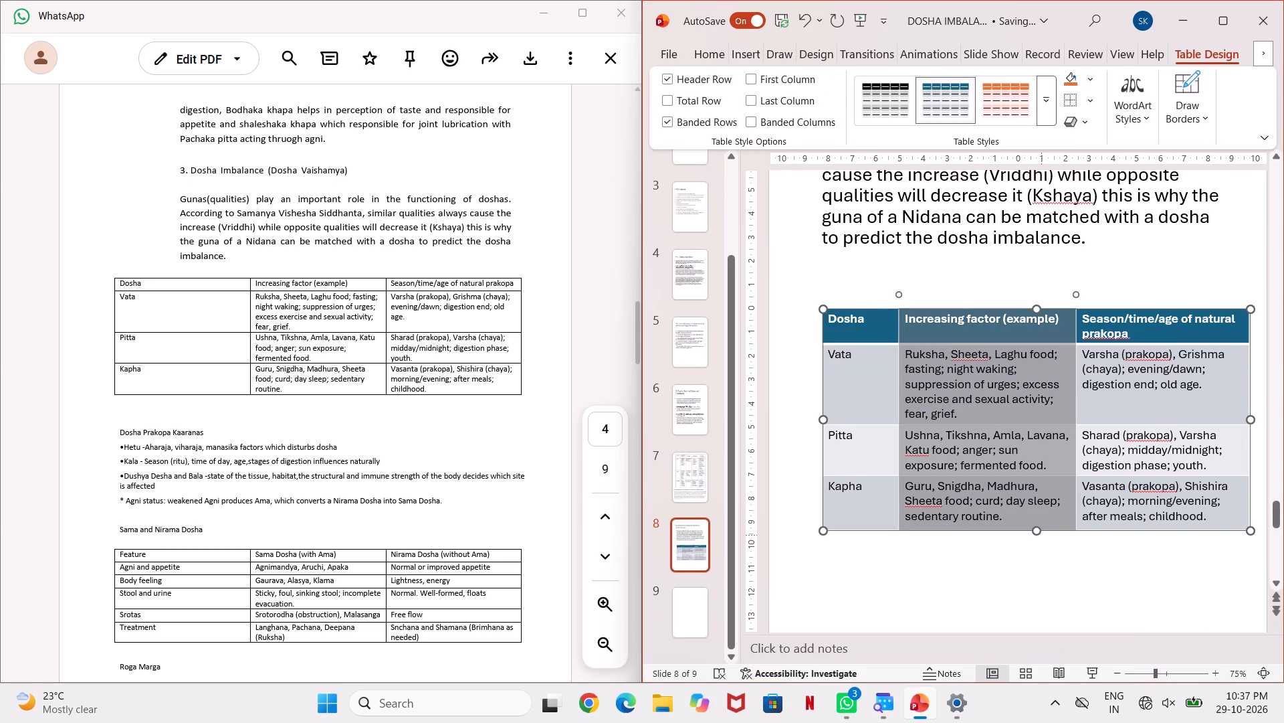
pyautogui.click(1043, 556)
pyautogui.click(823, 521)
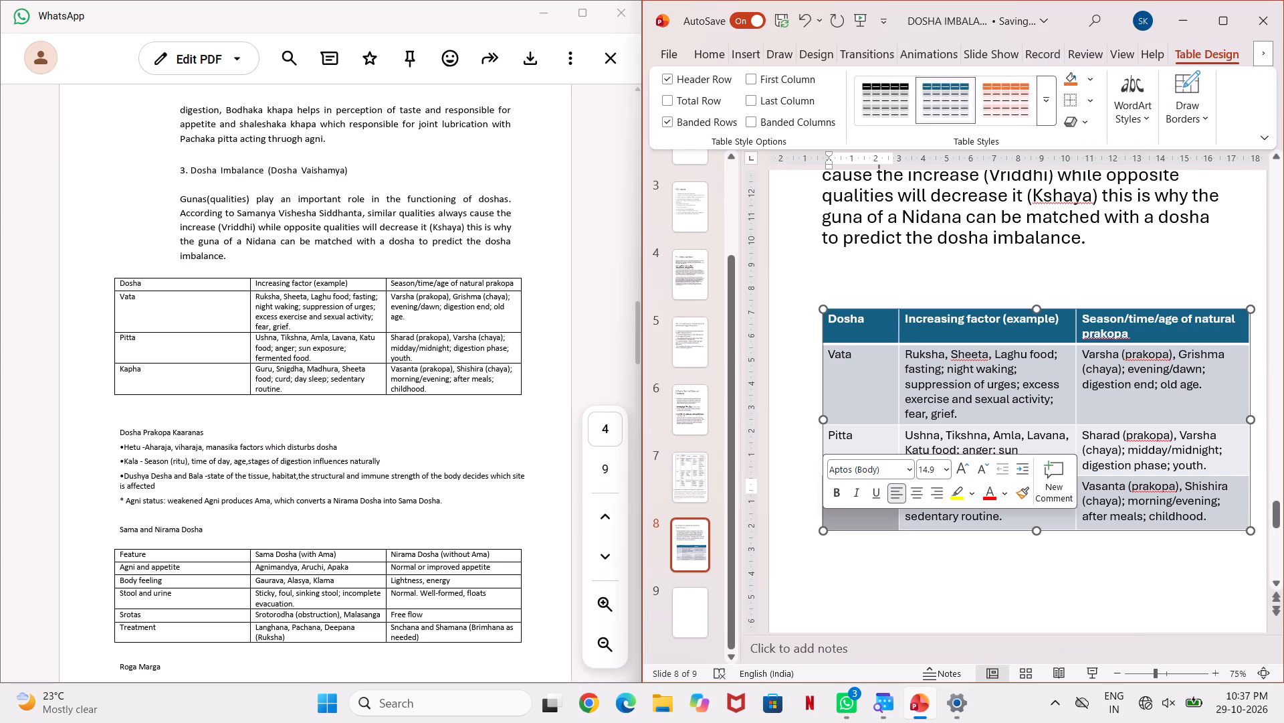
pyautogui.click(1047, 114)
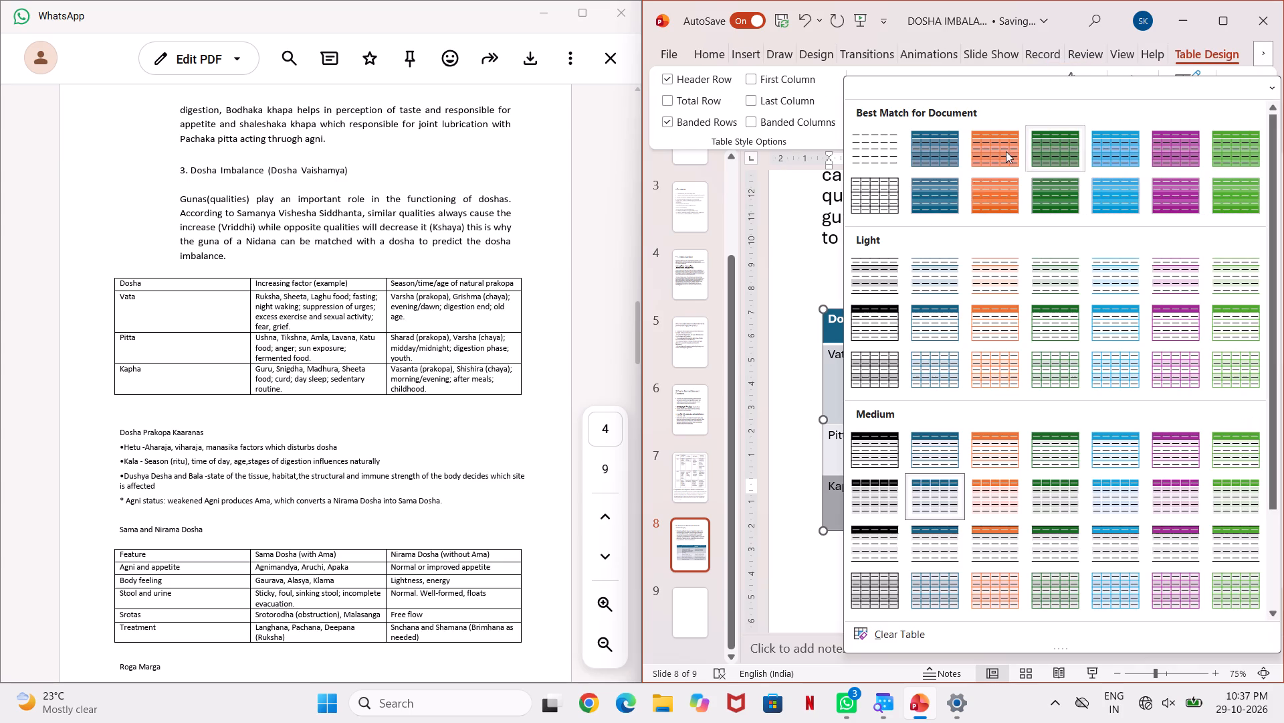
pyautogui.click(892, 204)
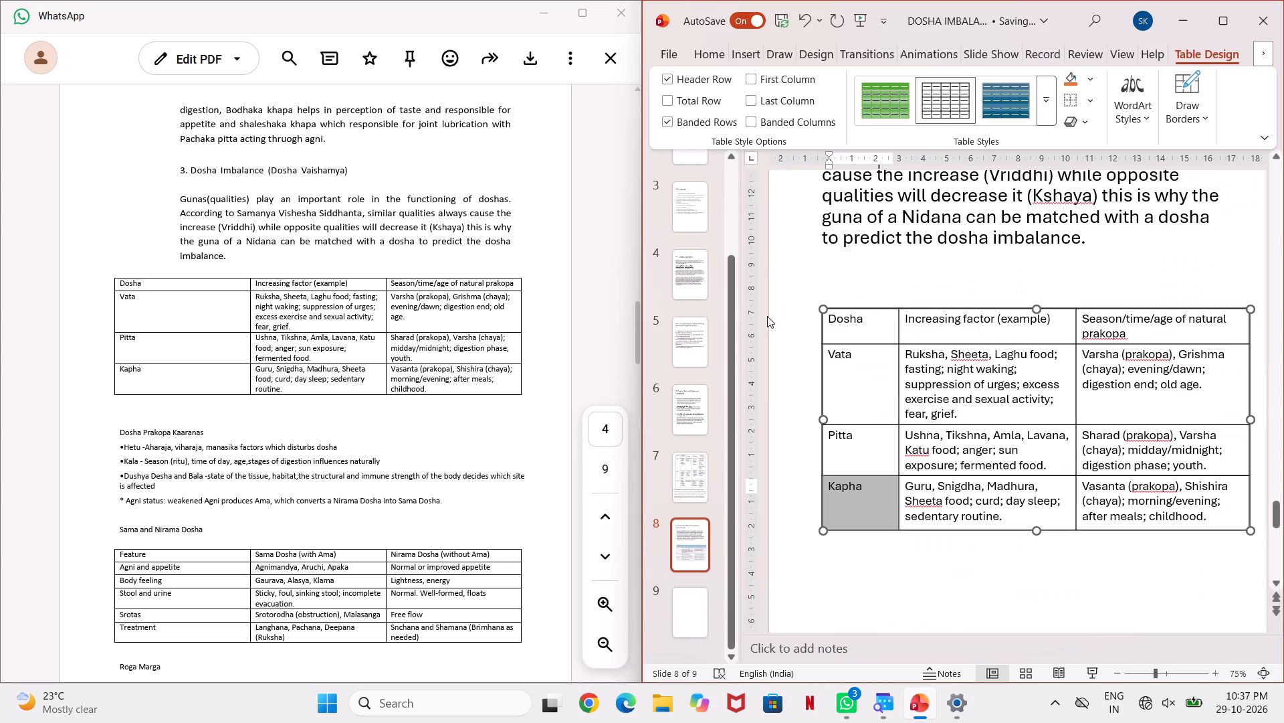
pyautogui.click(768, 304)
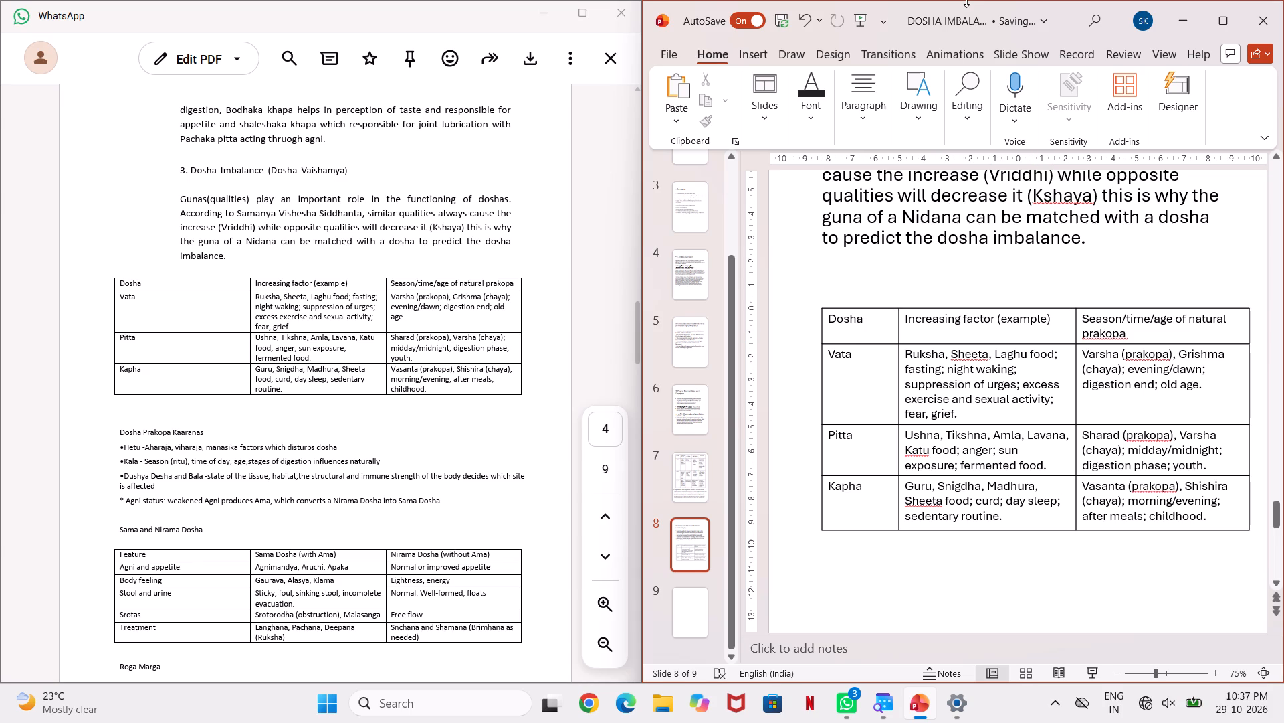
# Maximise the presentation window to fill the screen.
pyautogui.click(1218, 13)
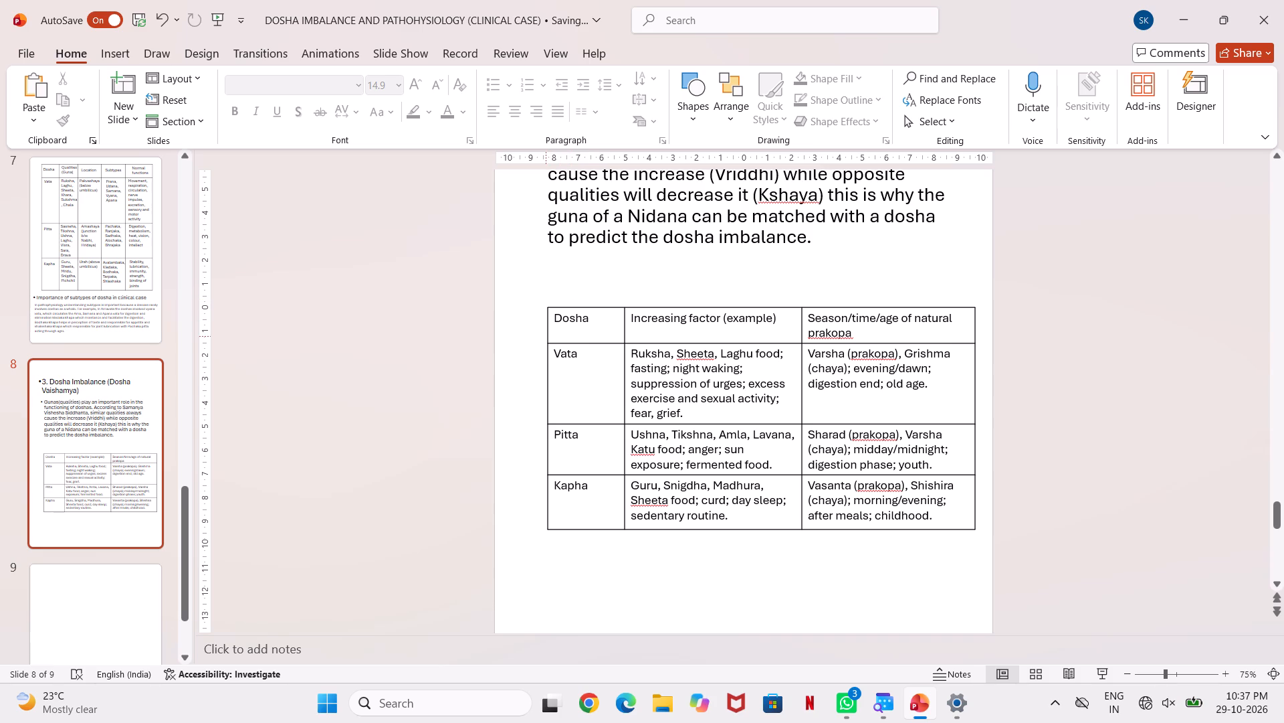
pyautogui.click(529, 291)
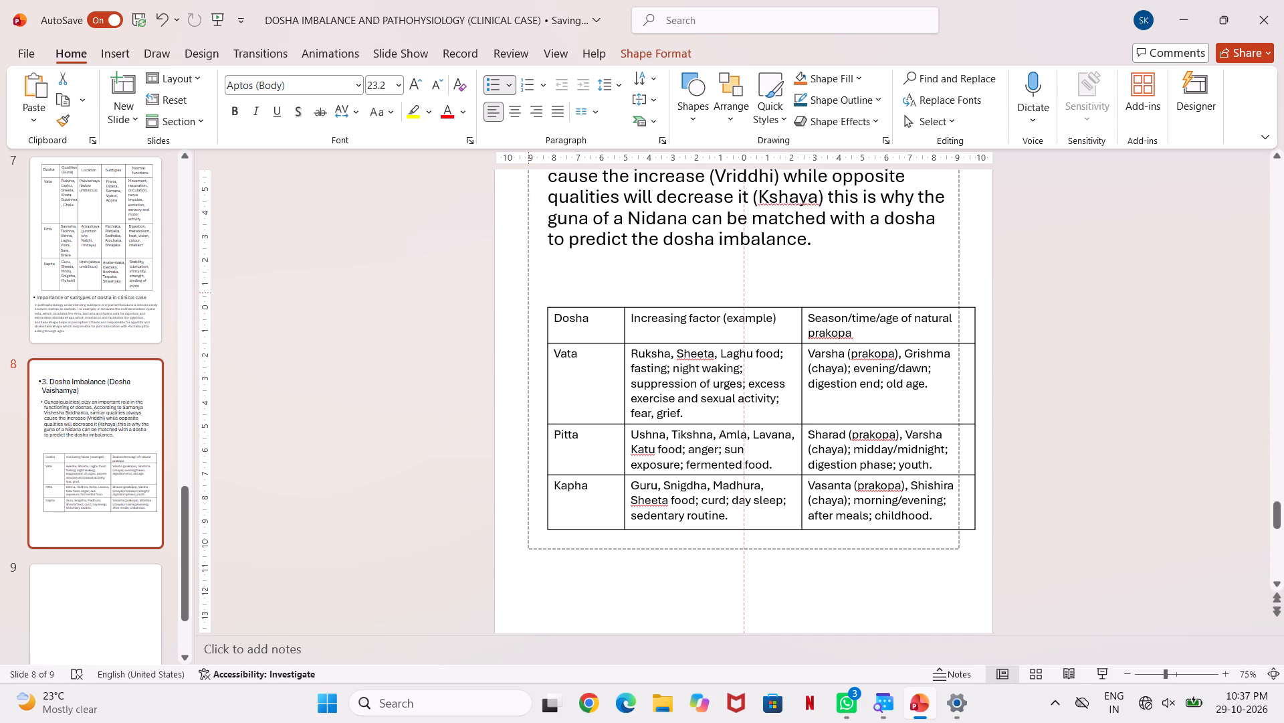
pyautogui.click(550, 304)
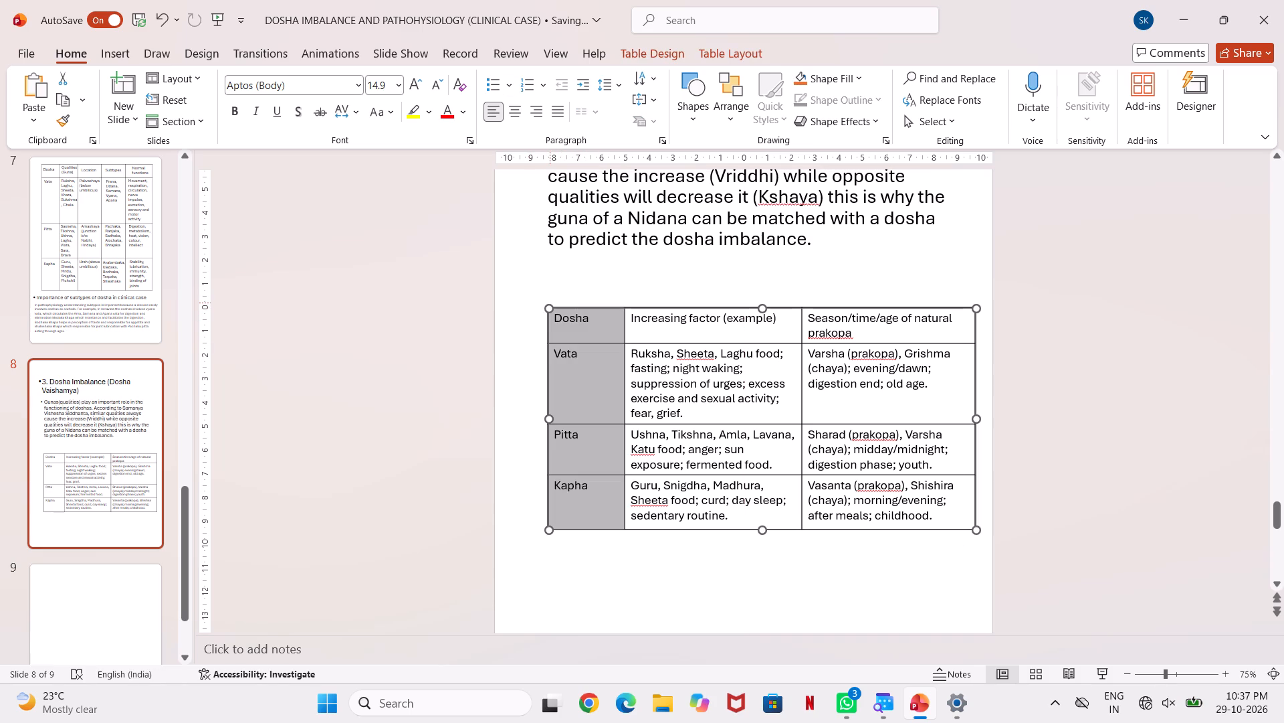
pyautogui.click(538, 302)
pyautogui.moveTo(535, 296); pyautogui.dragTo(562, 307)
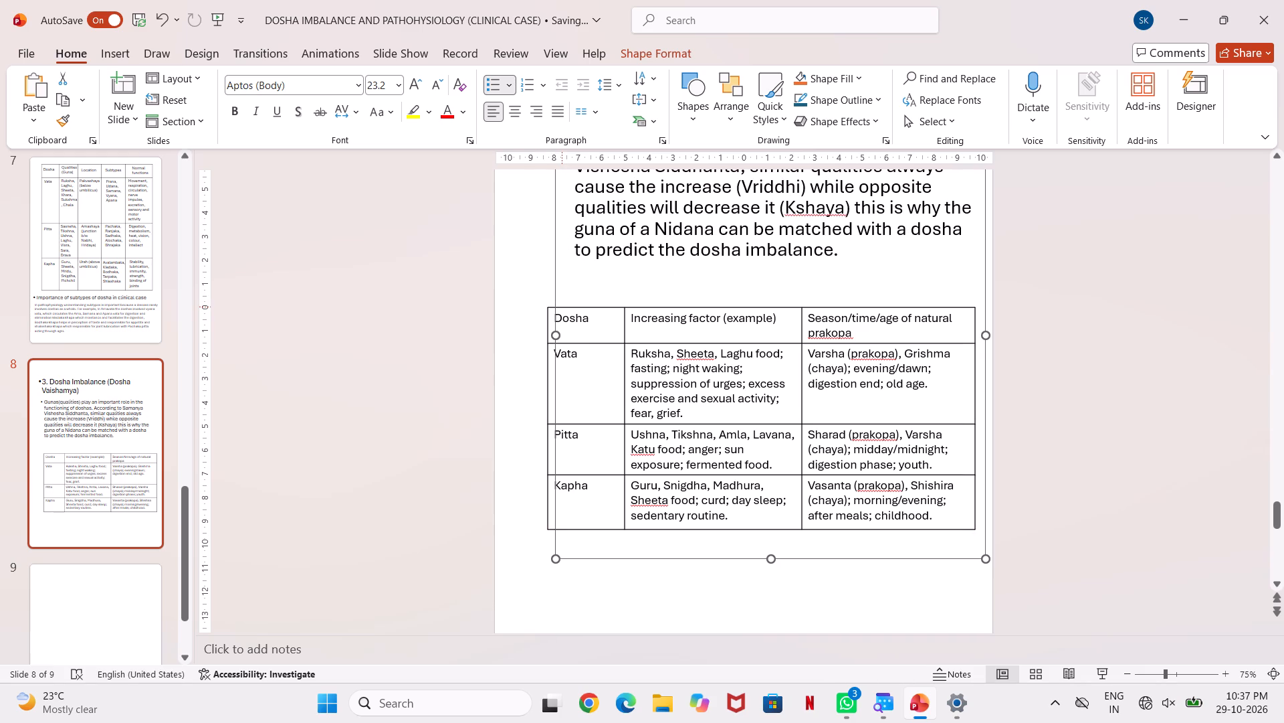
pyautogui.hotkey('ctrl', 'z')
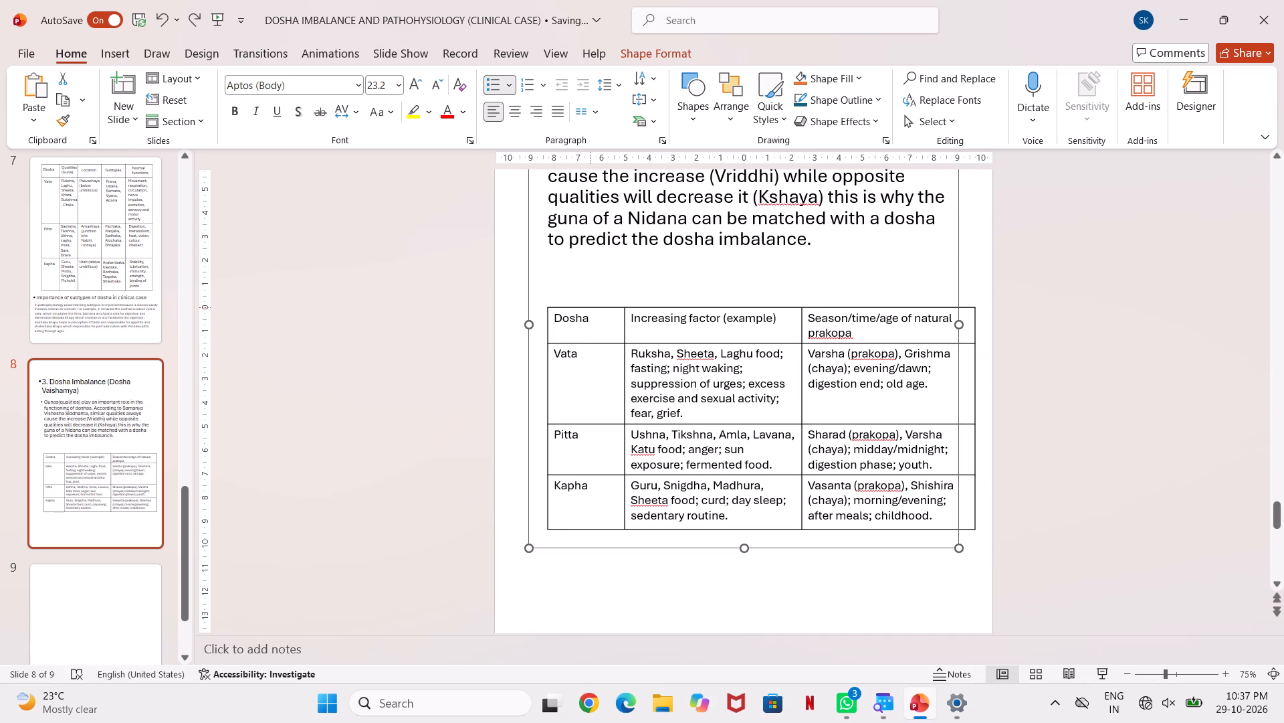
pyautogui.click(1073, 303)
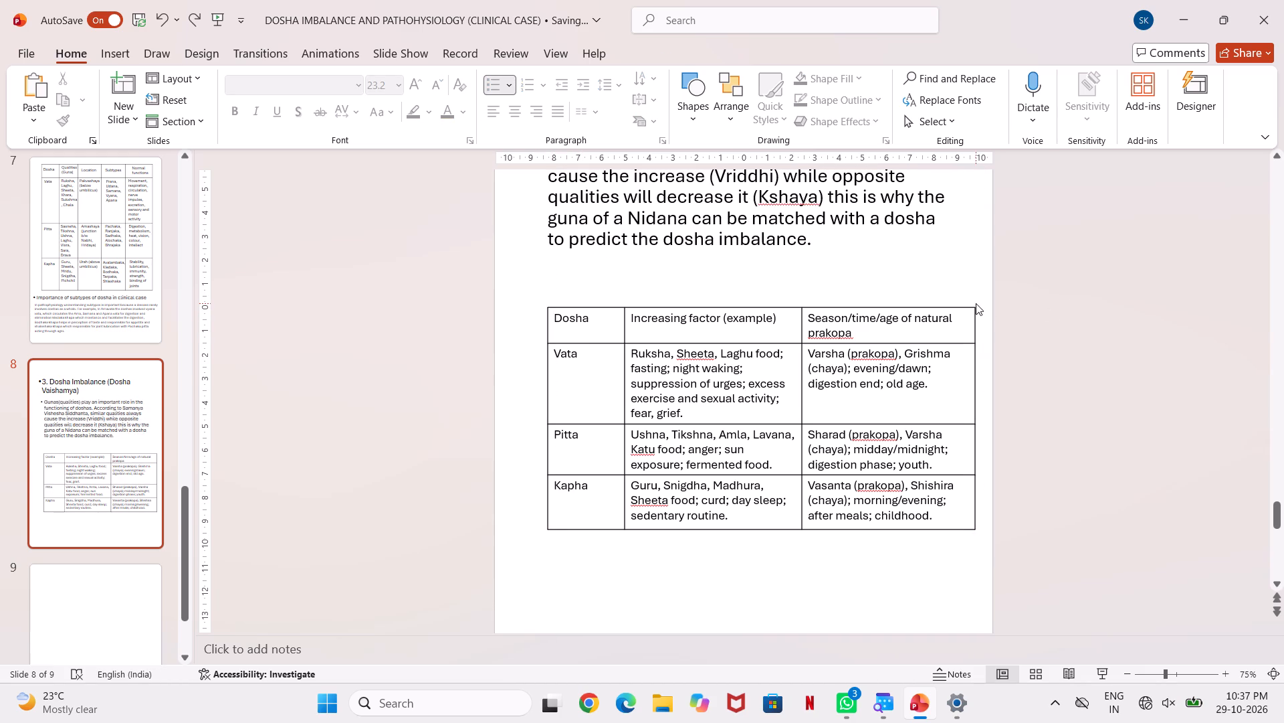
# Slightly narrow the third column of slide 8's table by moving its outer edge inward.
pyautogui.moveTo(972, 308); pyautogui.dragTo(956, 309)
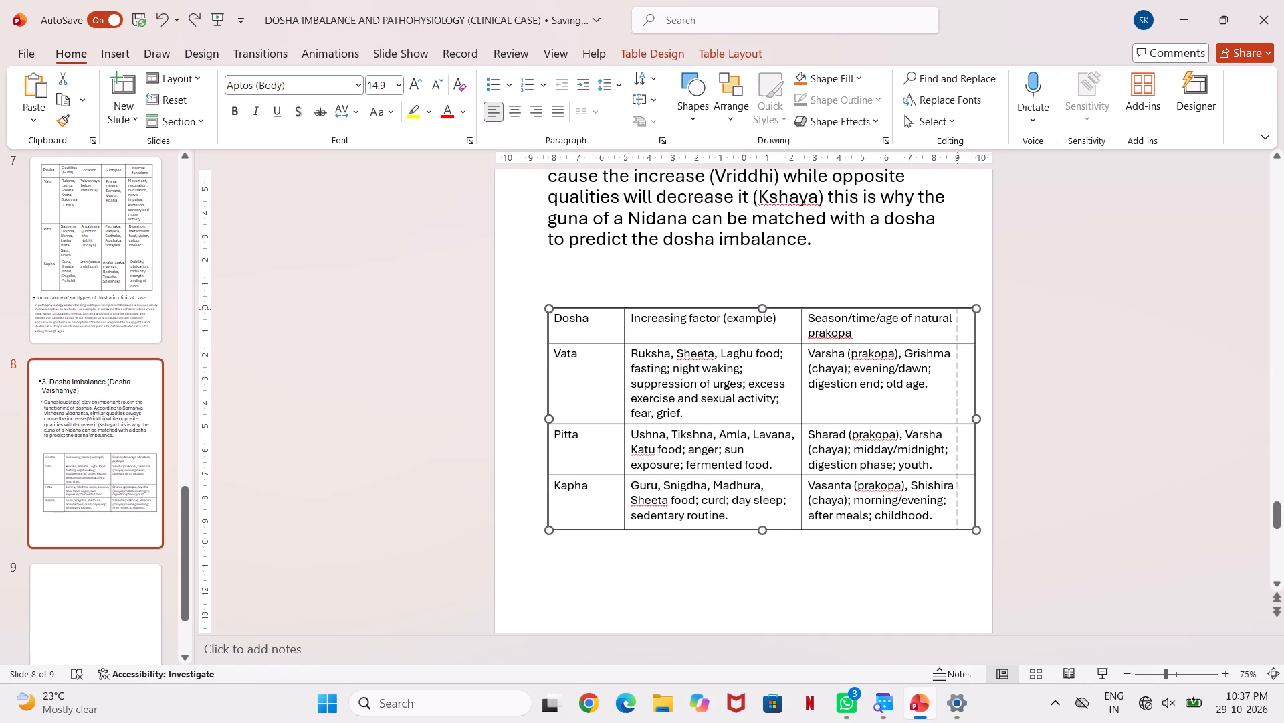
pyautogui.moveTo(956, 309); pyautogui.dragTo(964, 308)
pyautogui.click(1042, 312)
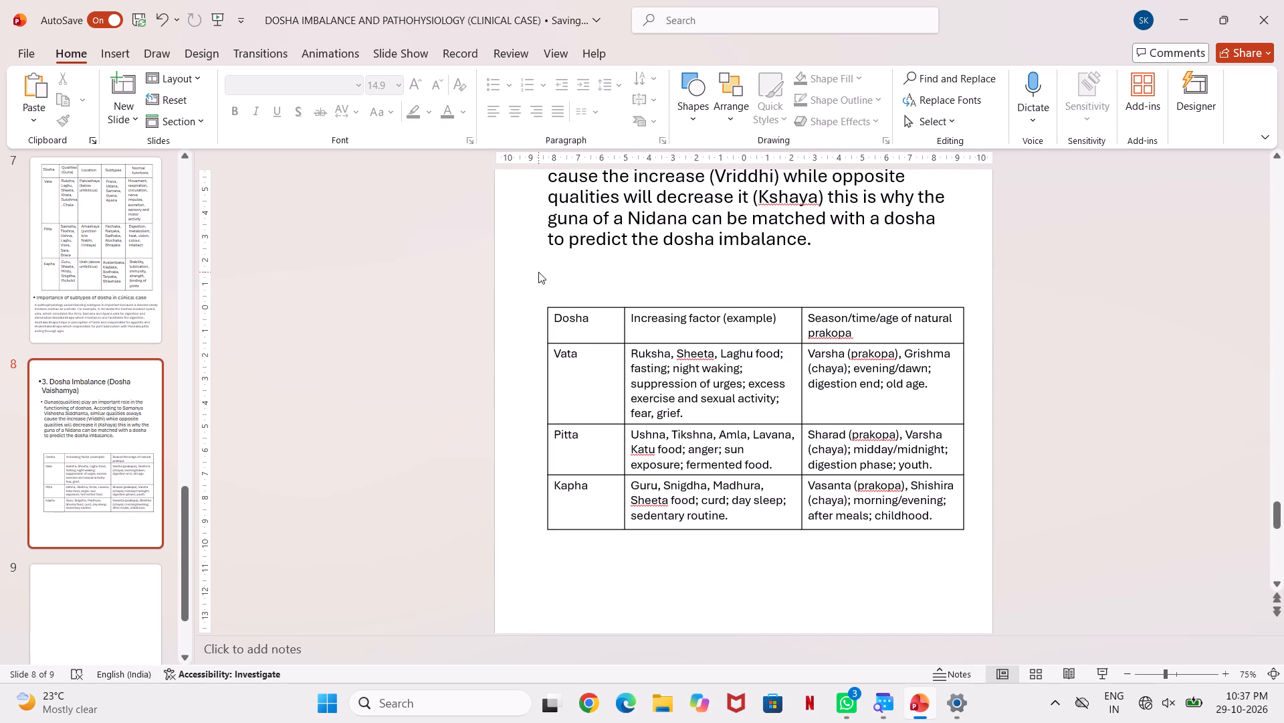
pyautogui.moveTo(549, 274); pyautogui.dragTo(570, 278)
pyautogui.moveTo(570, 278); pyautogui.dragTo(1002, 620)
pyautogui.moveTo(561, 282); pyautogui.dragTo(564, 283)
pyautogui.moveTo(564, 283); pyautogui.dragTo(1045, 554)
# Review the earlier slides from slide 8 back to the title slide, including the dosha table, Acknowledgments and Content slides.
pyautogui.scroll(9, 1013, 349)
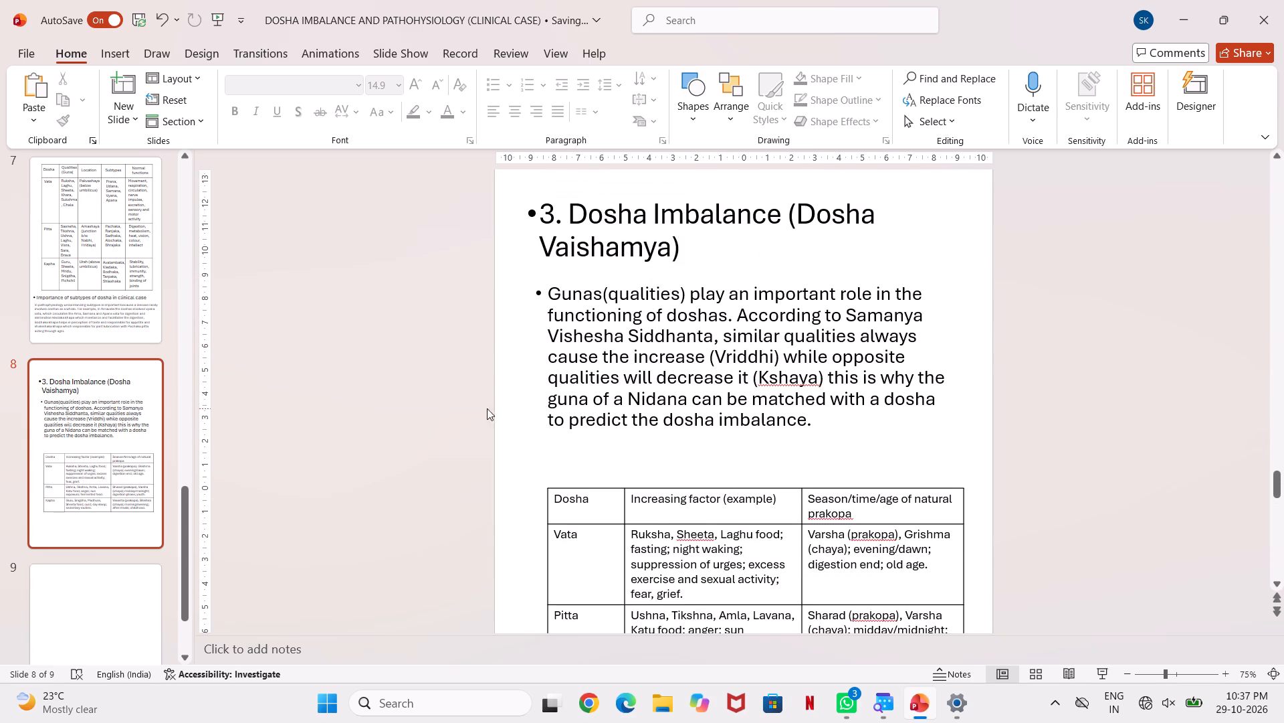
pyautogui.scroll(13, 344, 363)
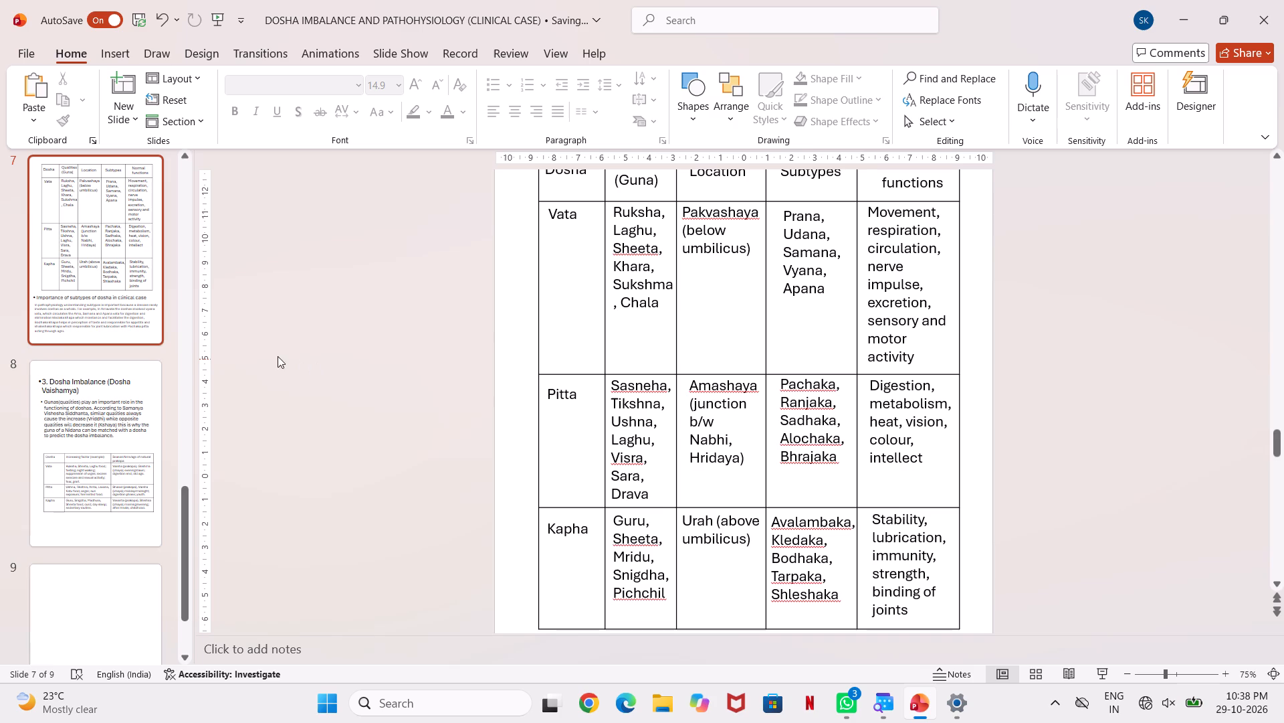
pyautogui.scroll(7, 120, 361)
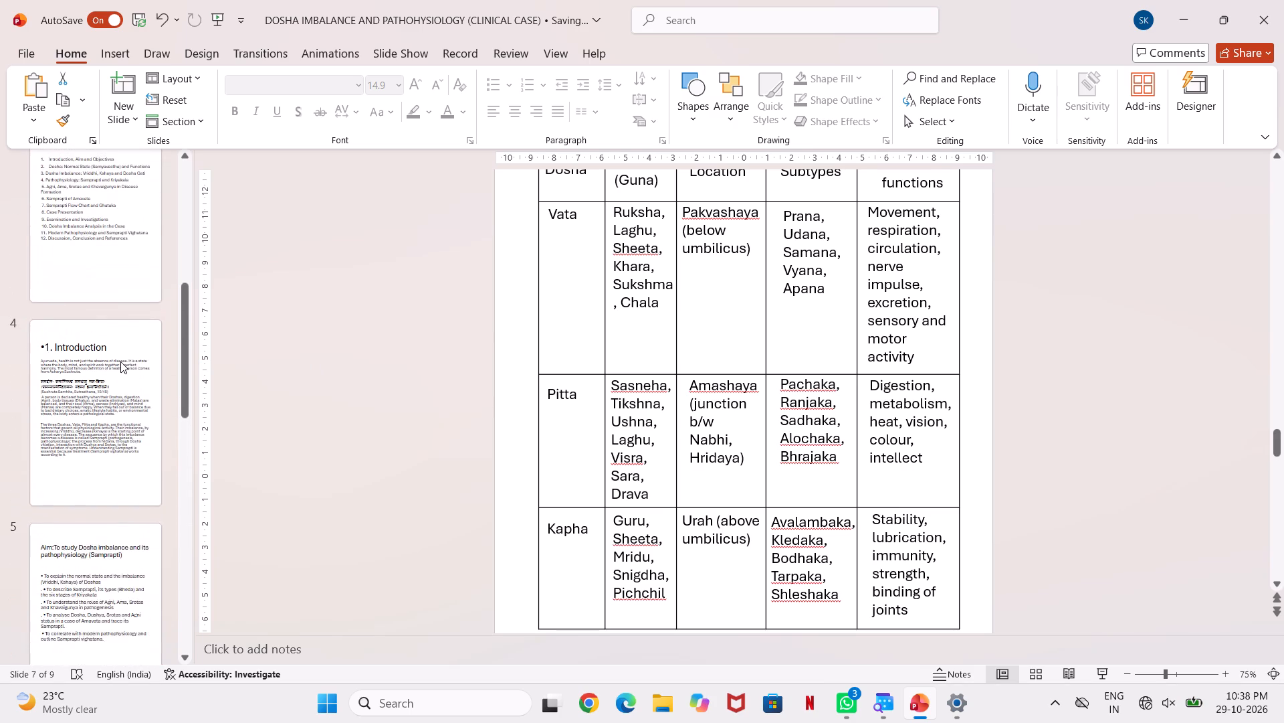
pyautogui.scroll(4, 120, 361)
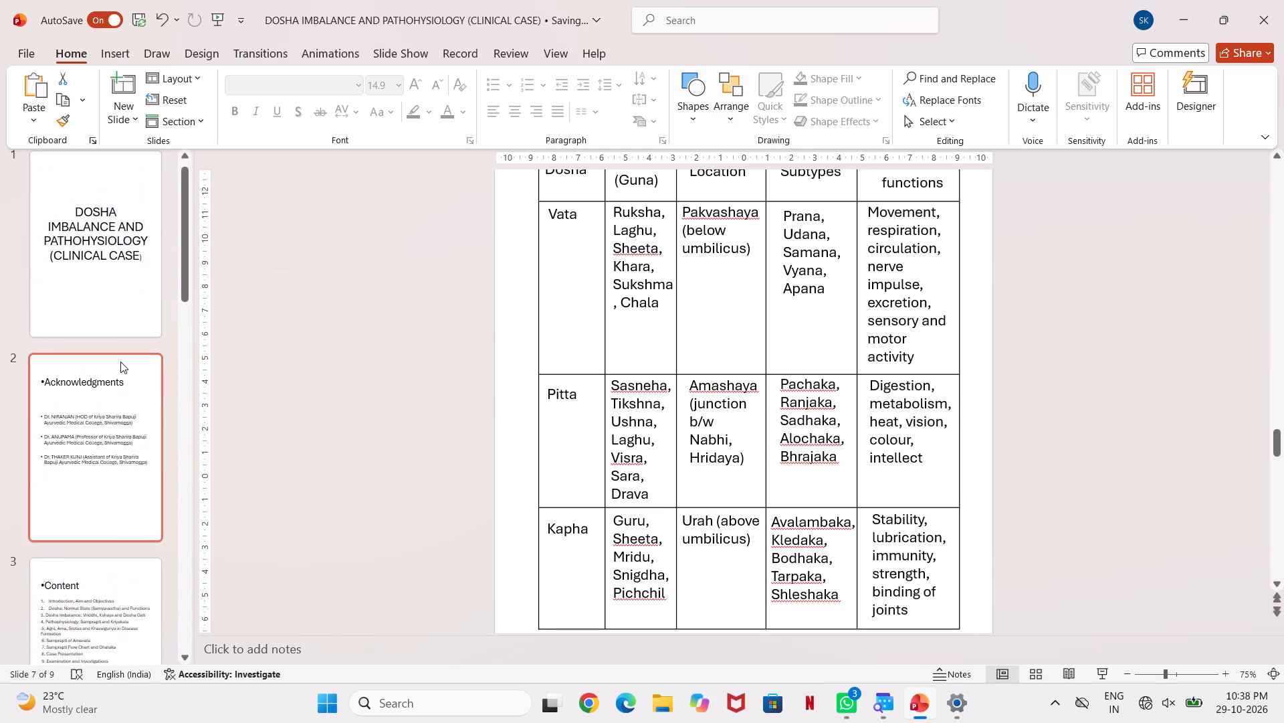
pyautogui.click(118, 397)
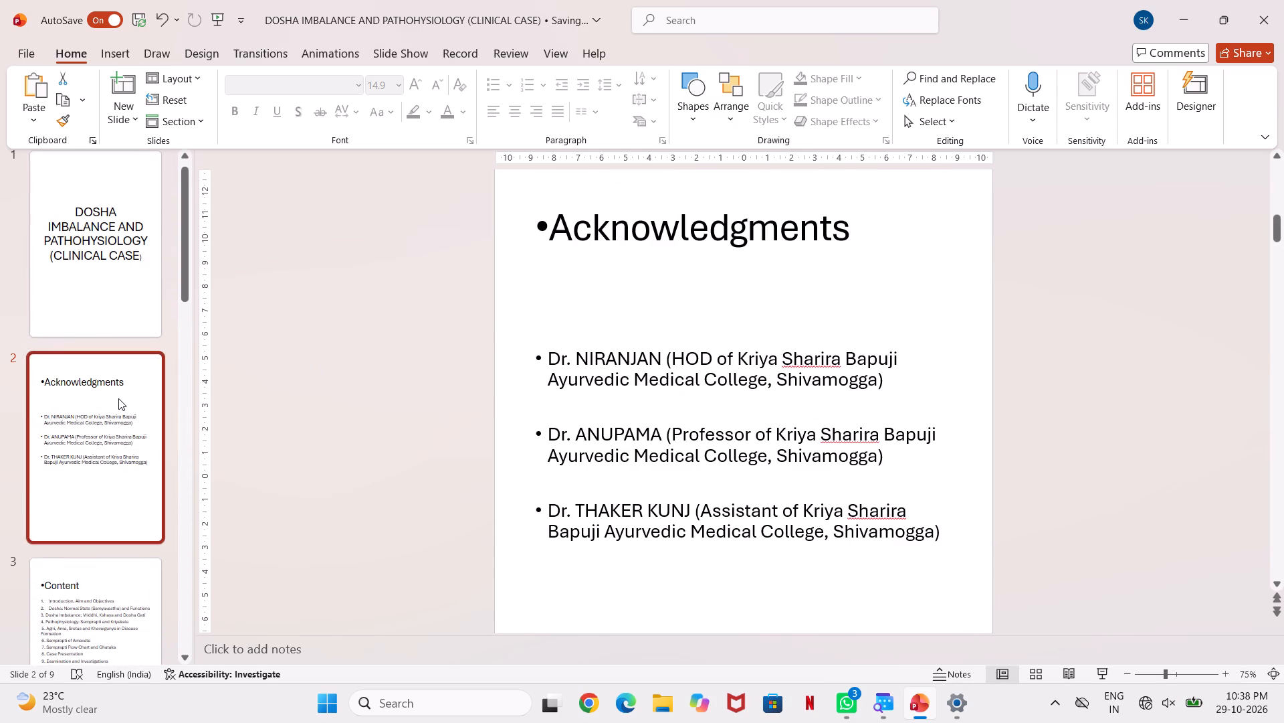
pyautogui.scroll(-2, 496, 410)
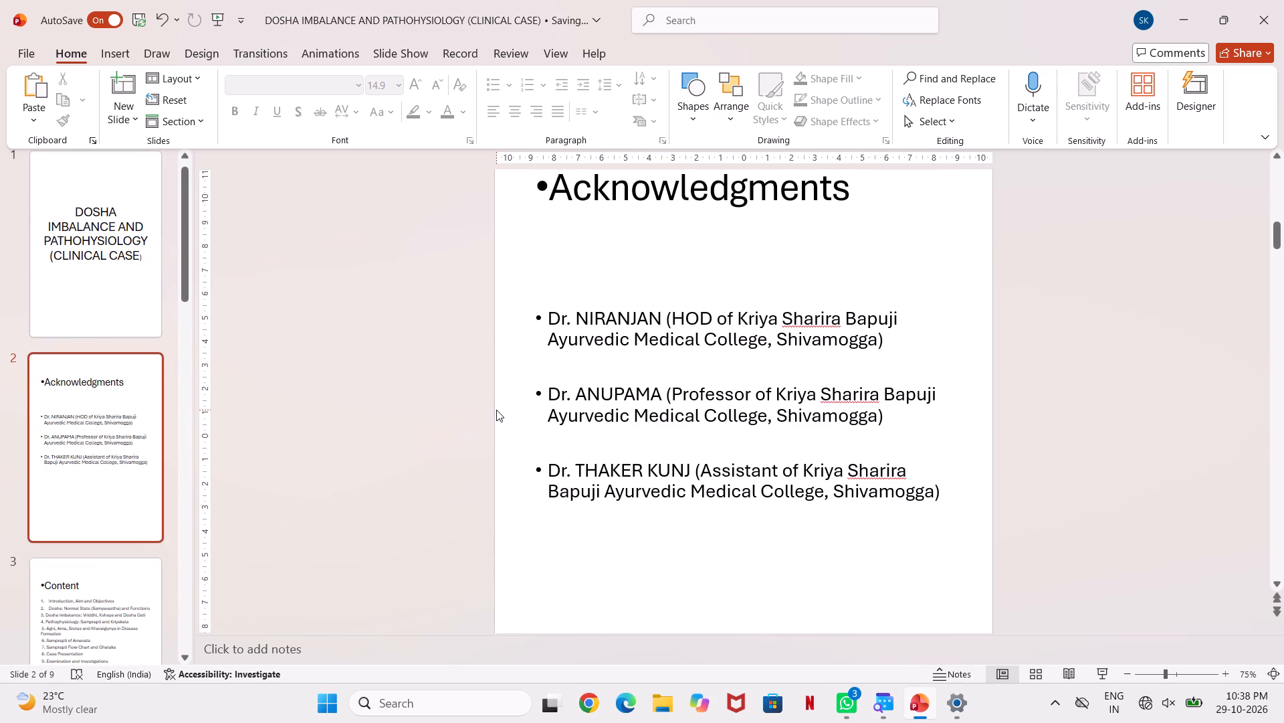
pyautogui.scroll(-11, 496, 410)
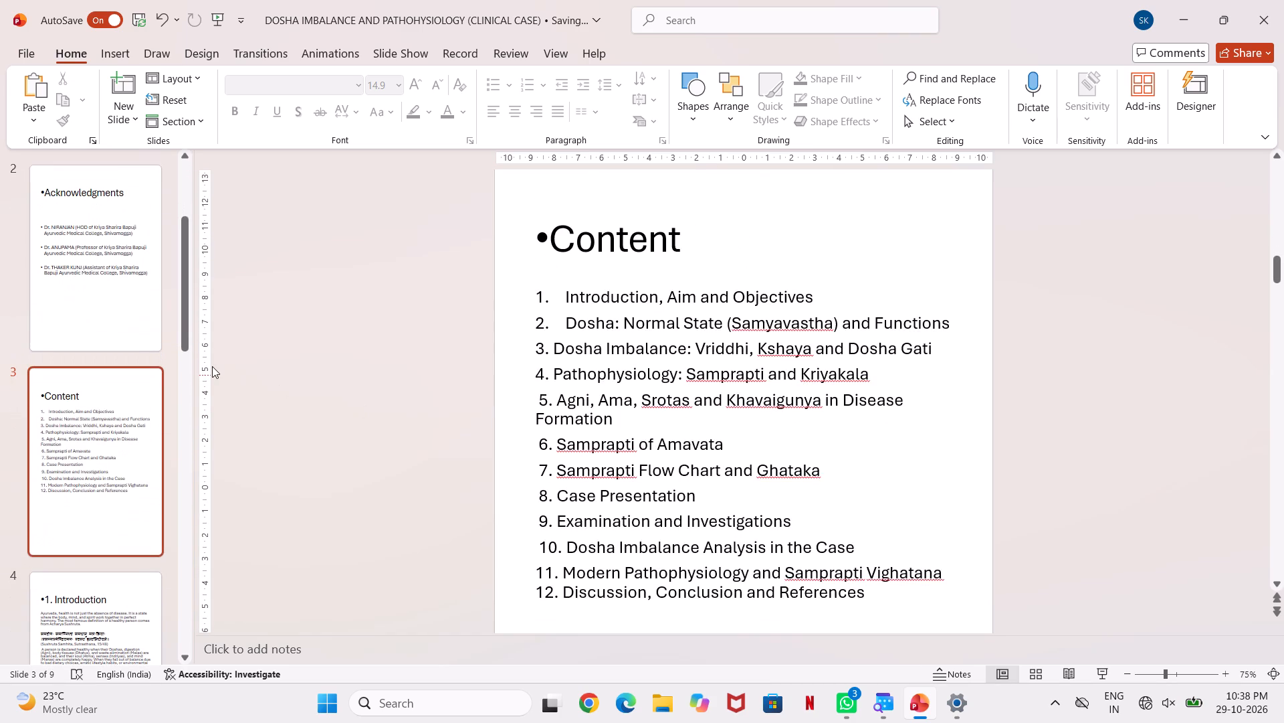
pyautogui.scroll(6, 211, 365)
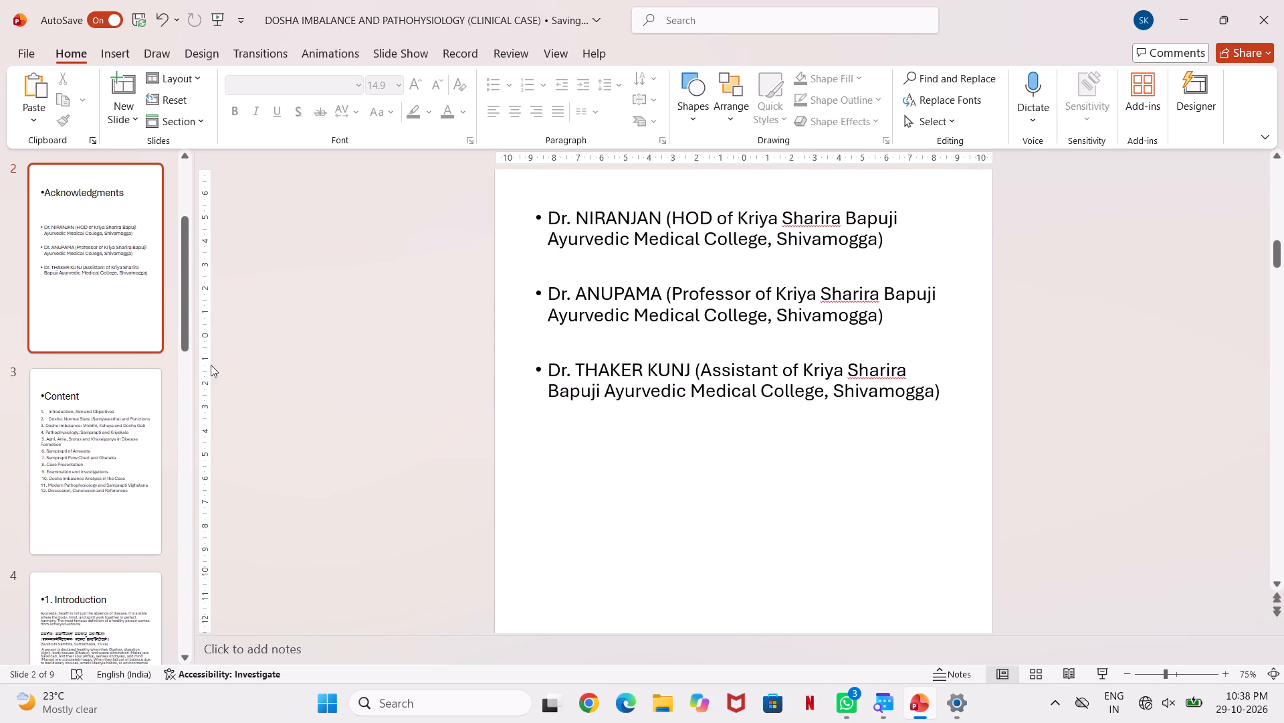
pyautogui.scroll(13, 211, 365)
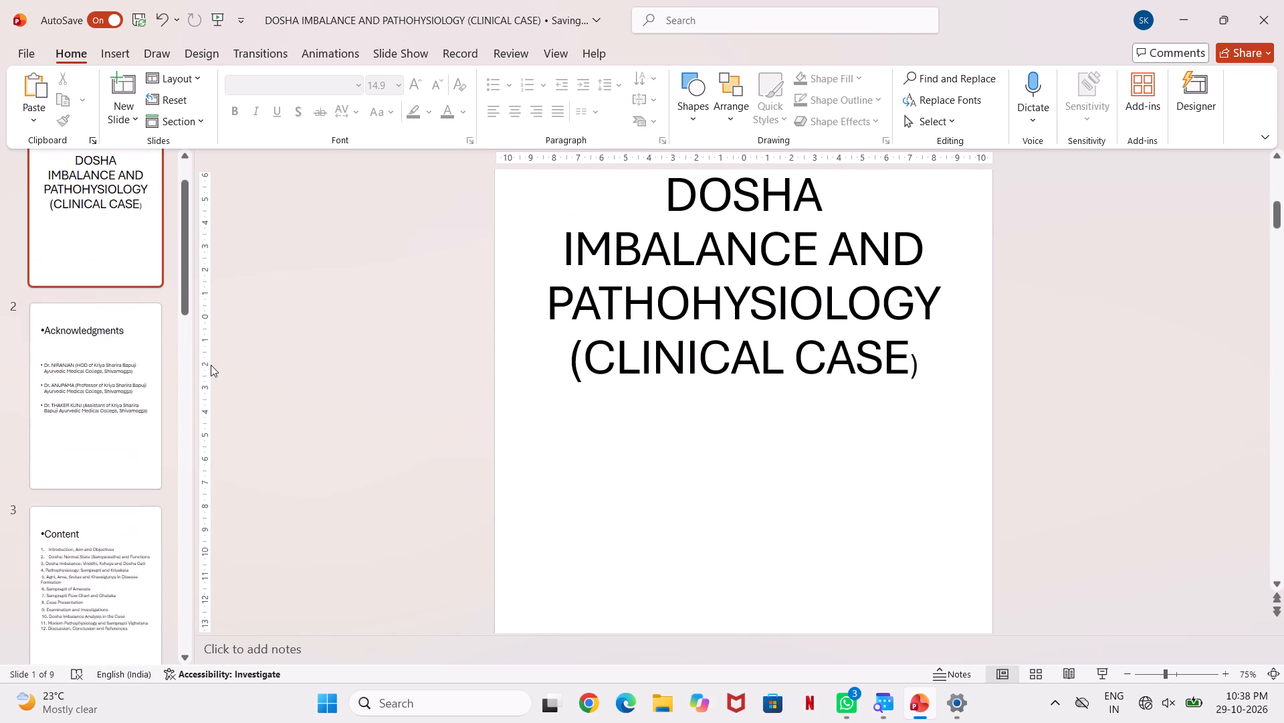
pyautogui.click(136, 433)
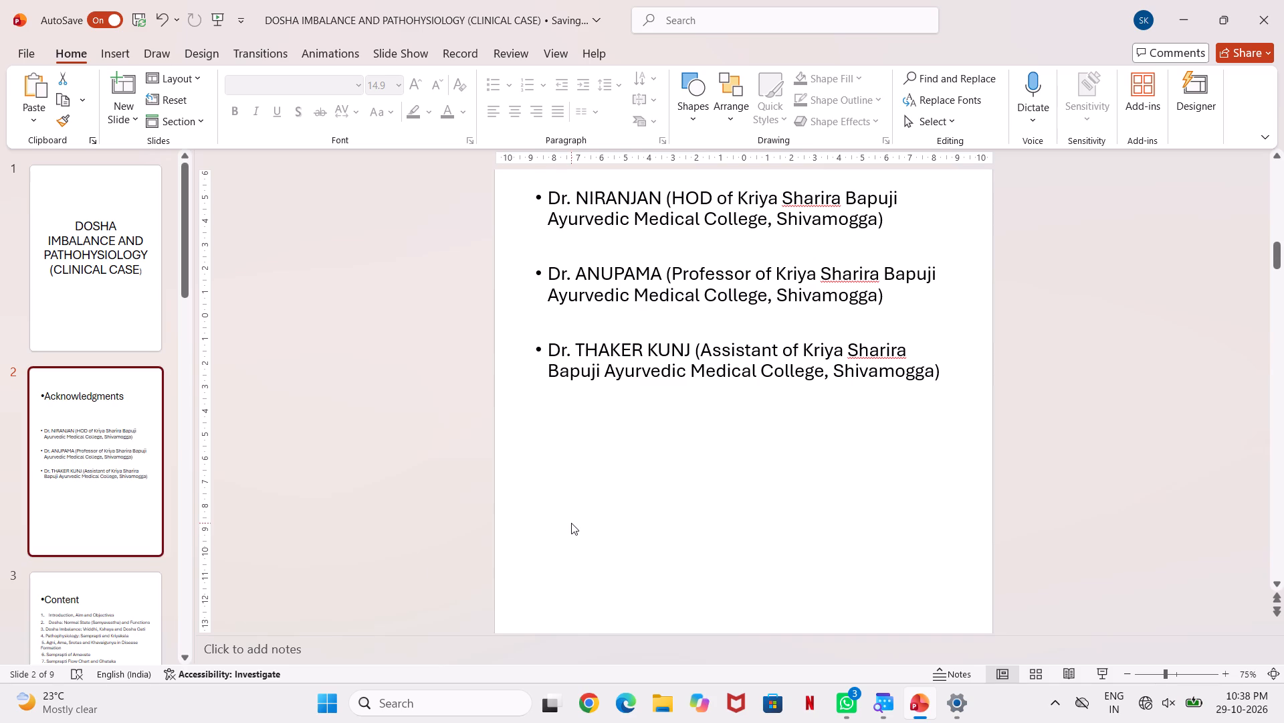
pyautogui.scroll(16, 571, 523)
pyautogui.scroll(6, 571, 516)
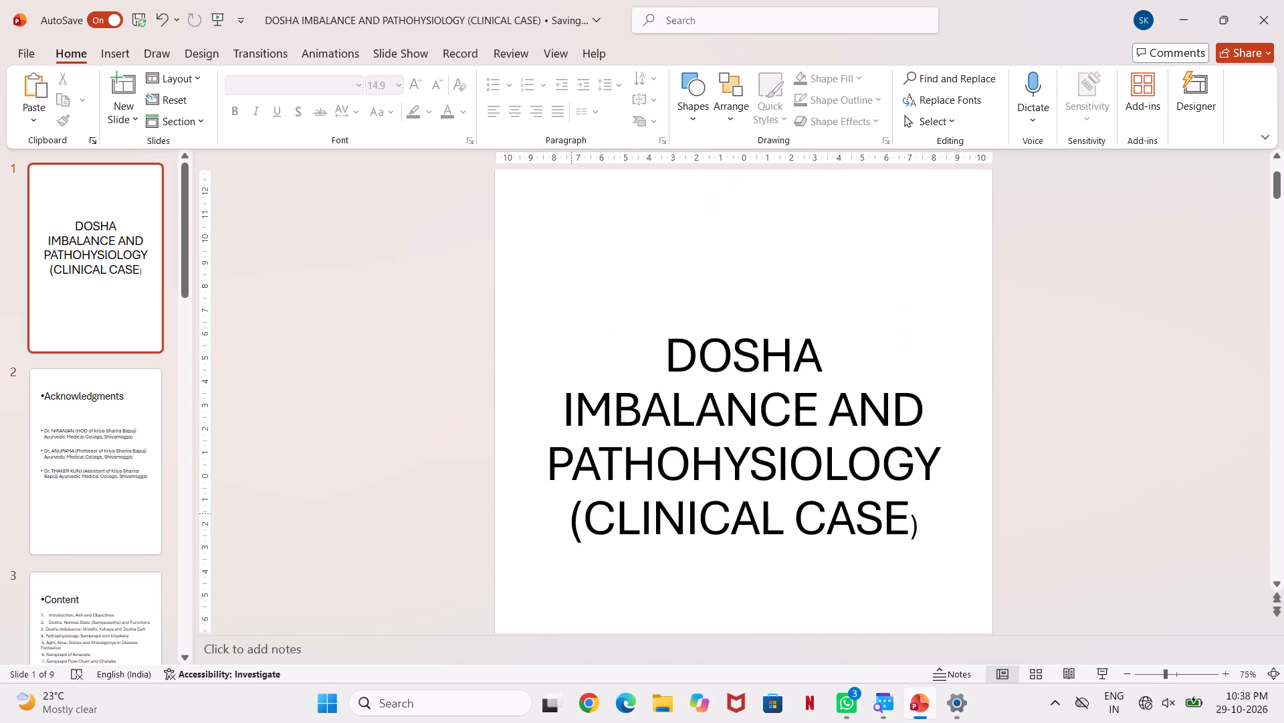
pyautogui.scroll(7, 571, 513)
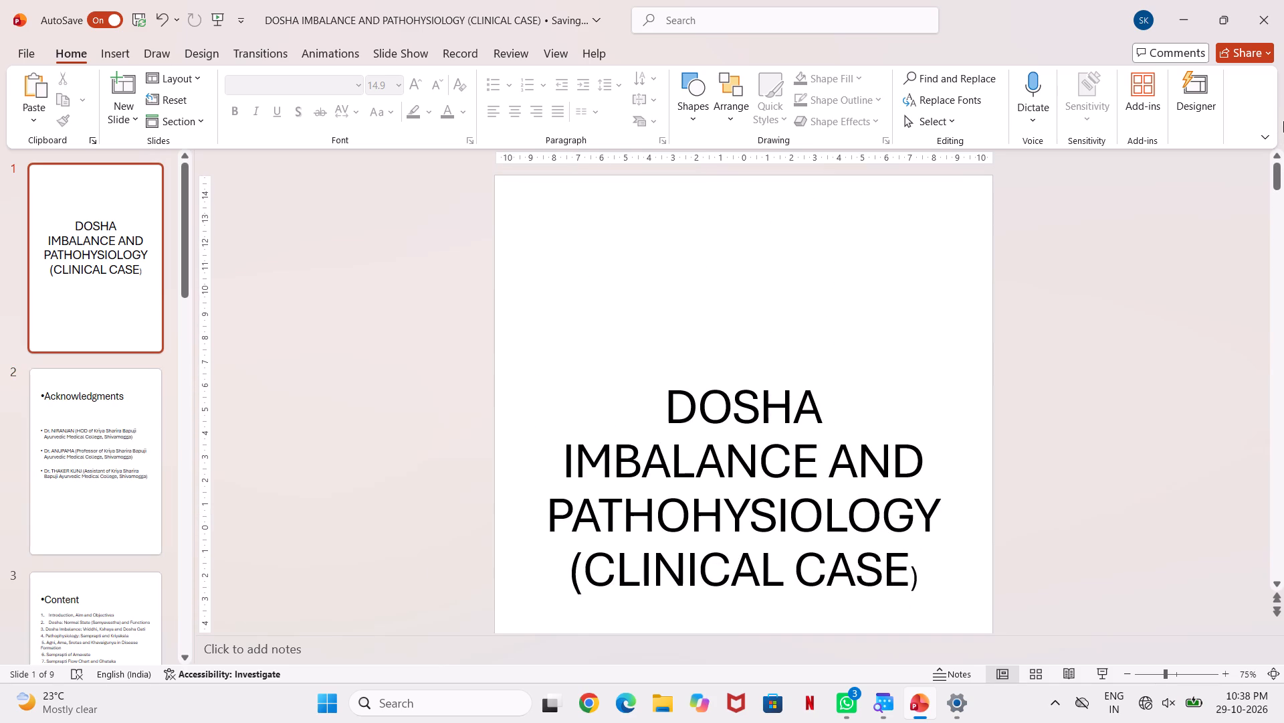
# Open the presentation's sharing options and choose to copy its link.
pyautogui.click(1244, 50)
pyautogui.click(1198, 112)
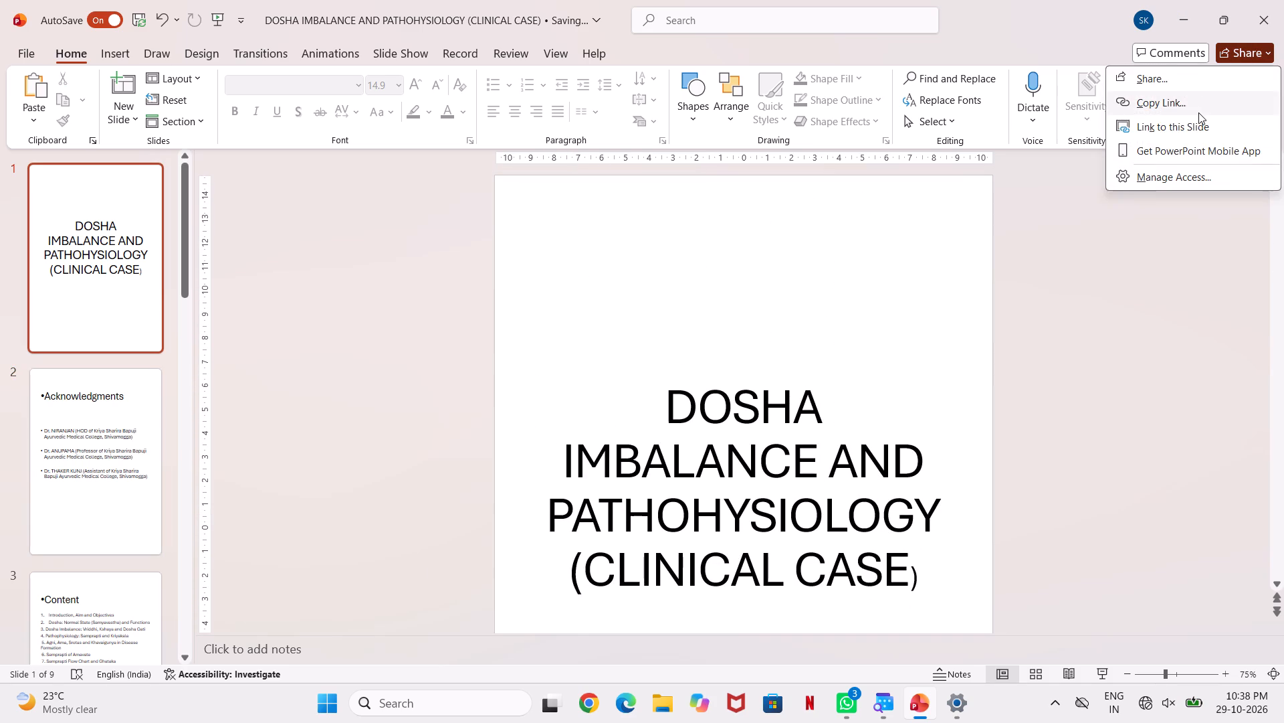
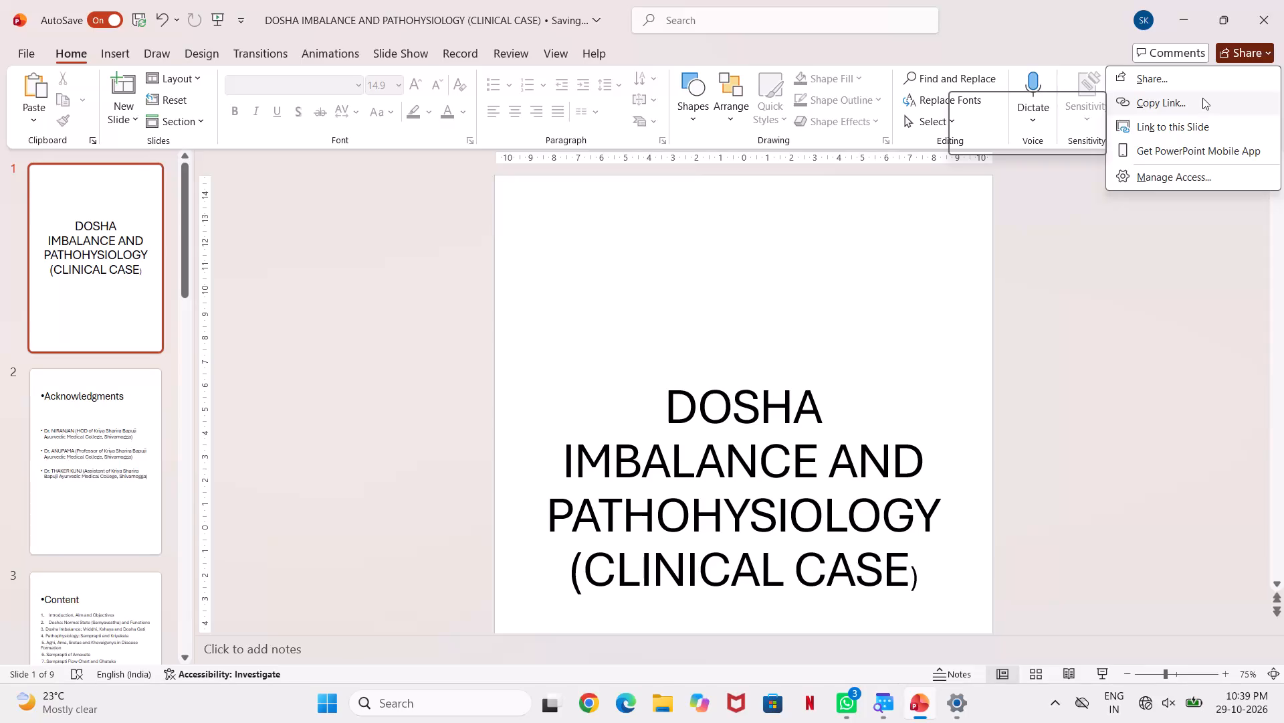
# Open the Share dialog for the Dosha Imbalance presentation.
pyautogui.click(1199, 85)
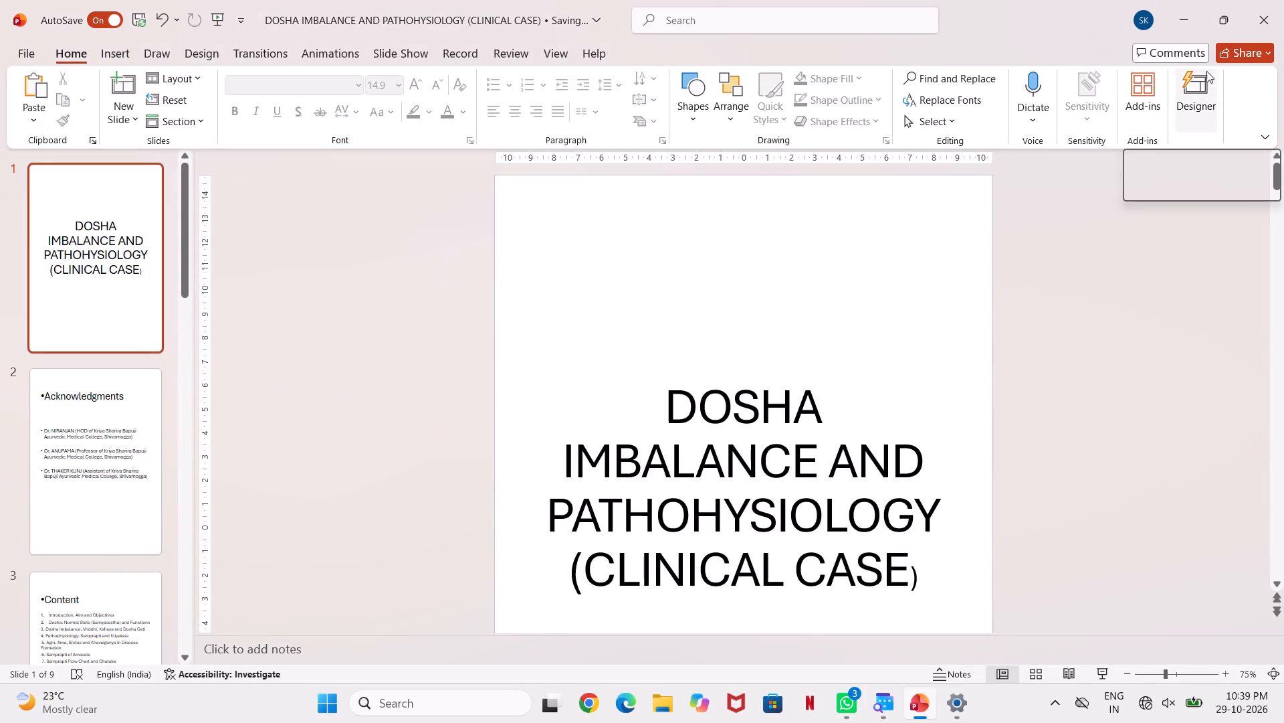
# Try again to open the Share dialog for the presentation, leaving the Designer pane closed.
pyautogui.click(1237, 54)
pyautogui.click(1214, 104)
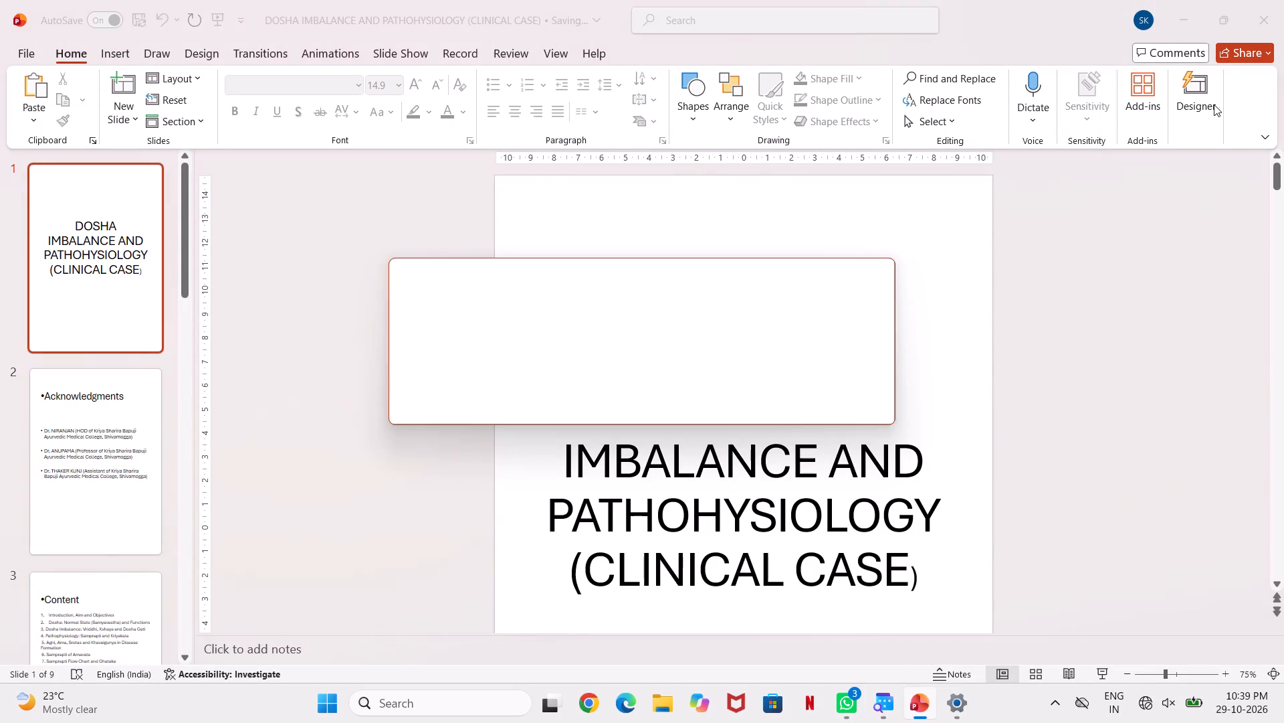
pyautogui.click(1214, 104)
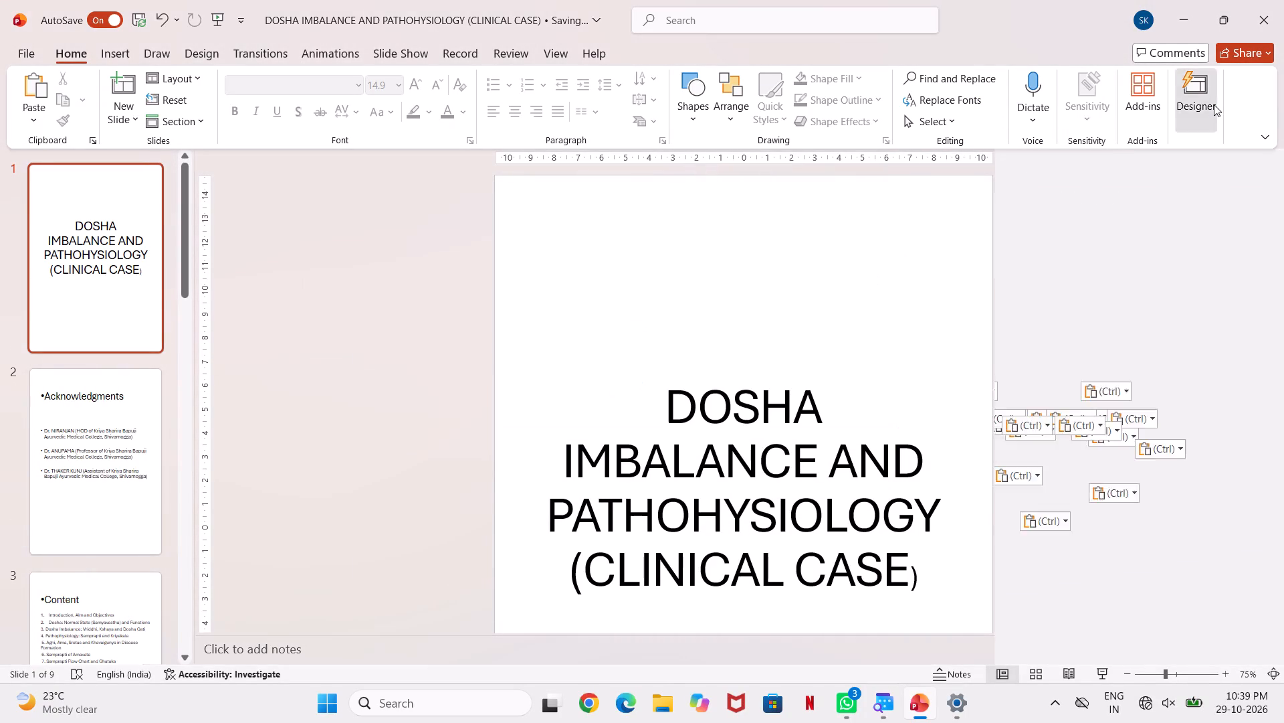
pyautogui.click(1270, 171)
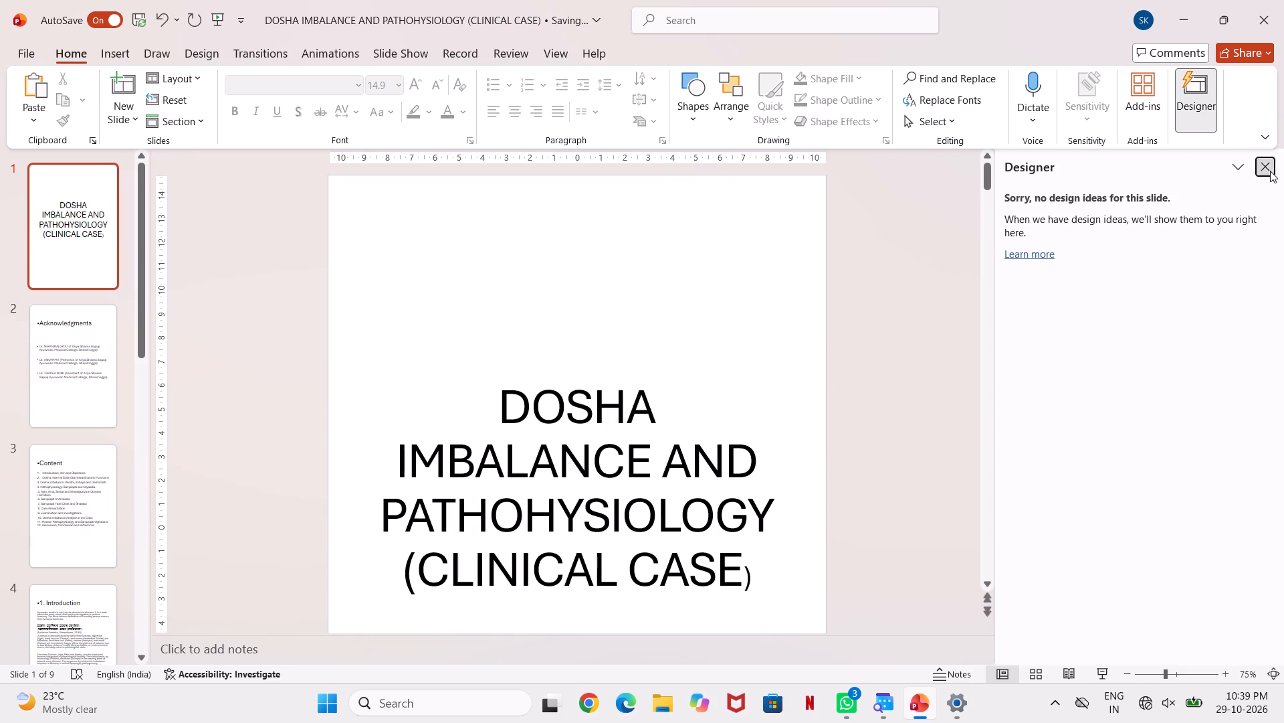
# Open the available Wi-Fi networks and select the Reva-Hostel network.
pyautogui.click(1142, 705)
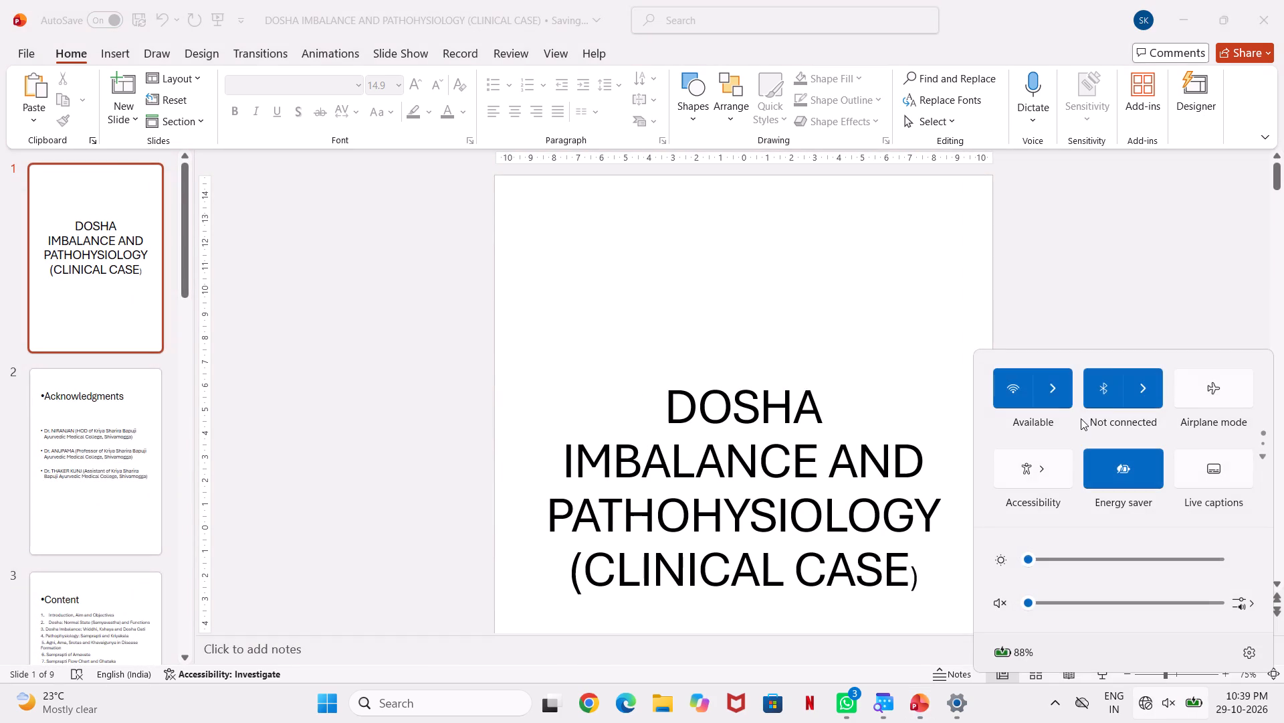
pyautogui.click(1068, 399)
pyautogui.click(1076, 406)
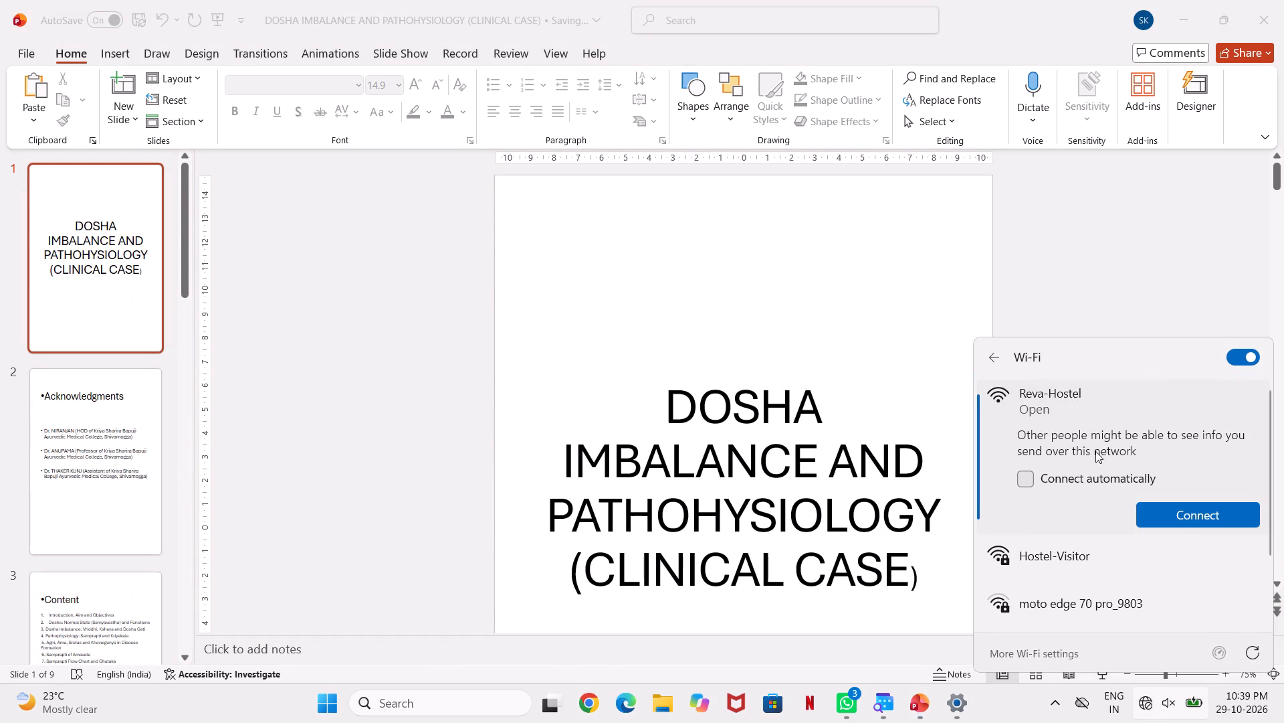